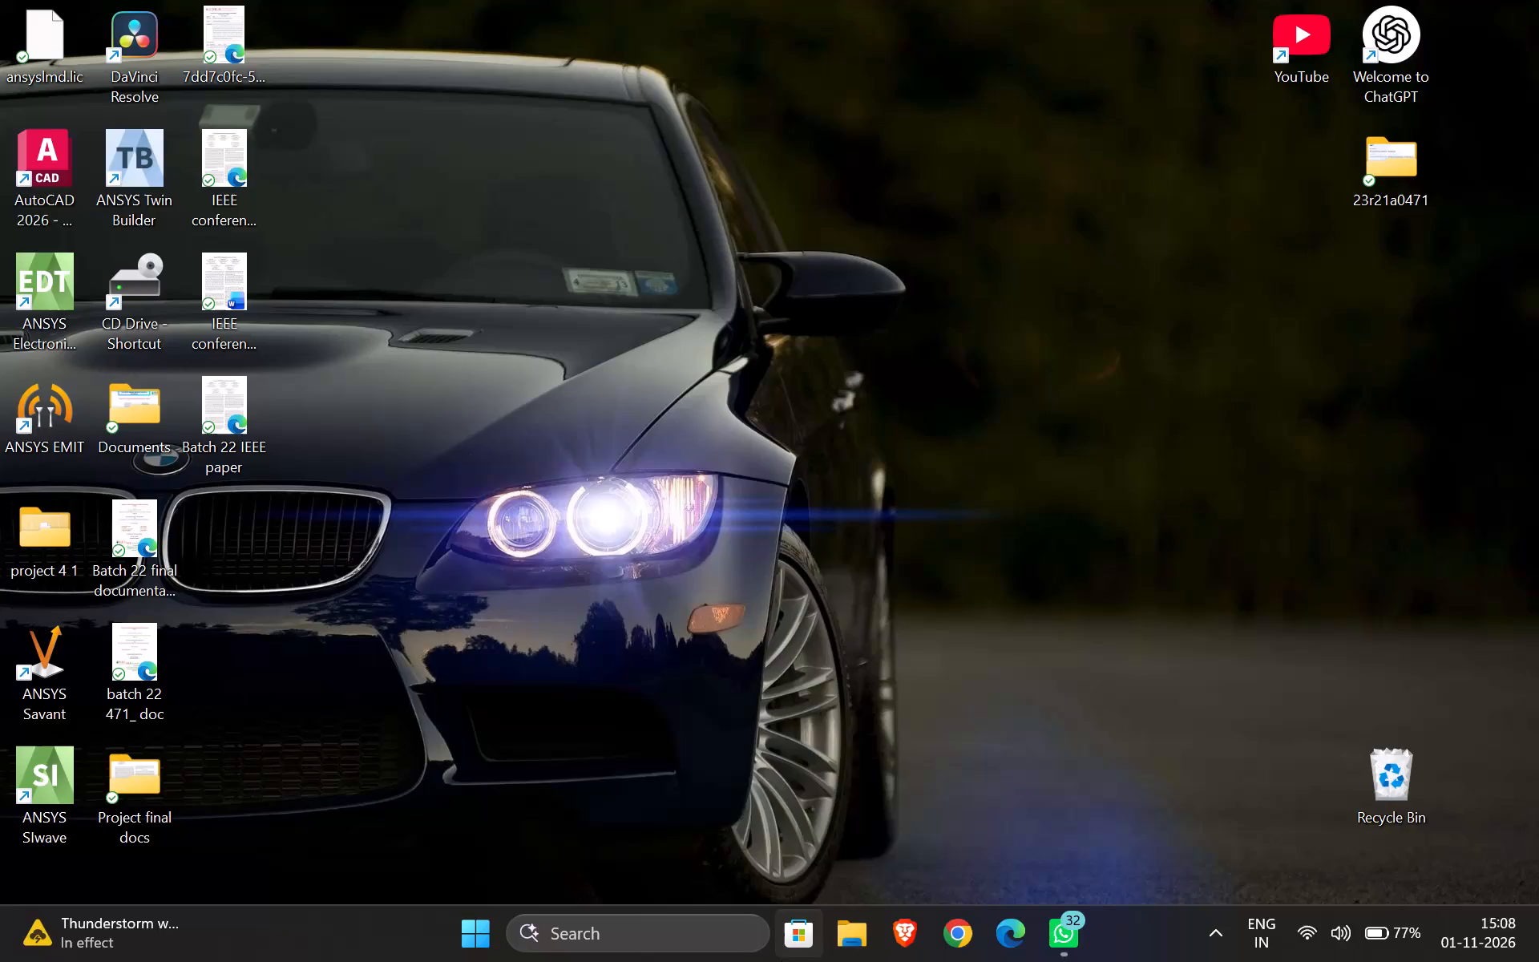
Open the PDF "batch 22 471_final doc" from the desktop folder "Project final docs".
double_click(165, 832)
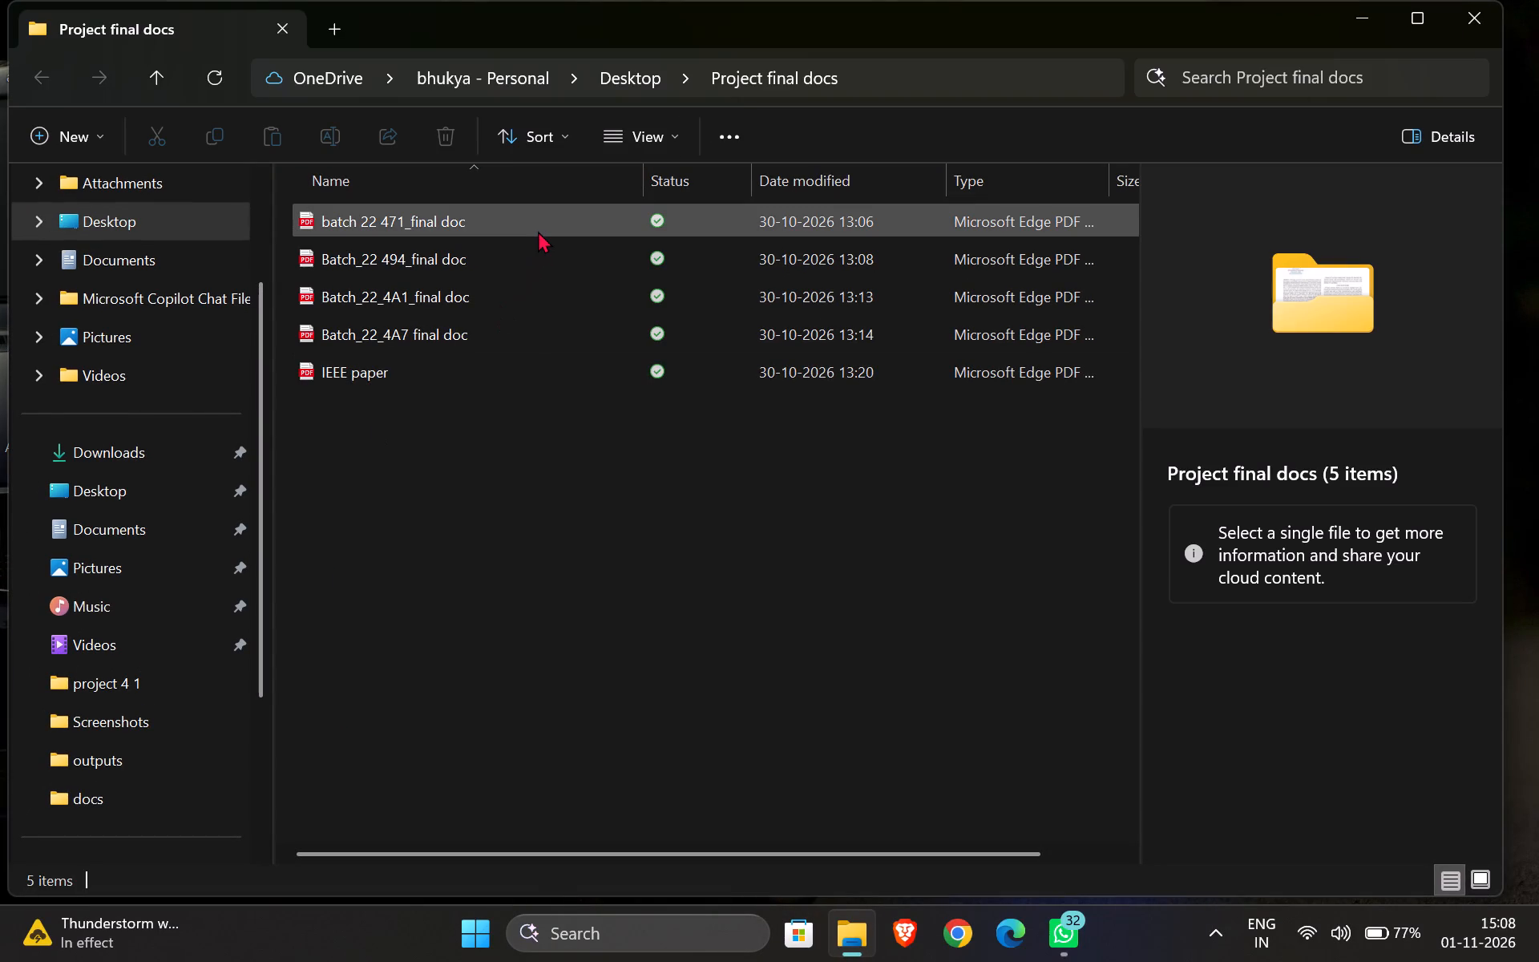
double_click(538, 231)
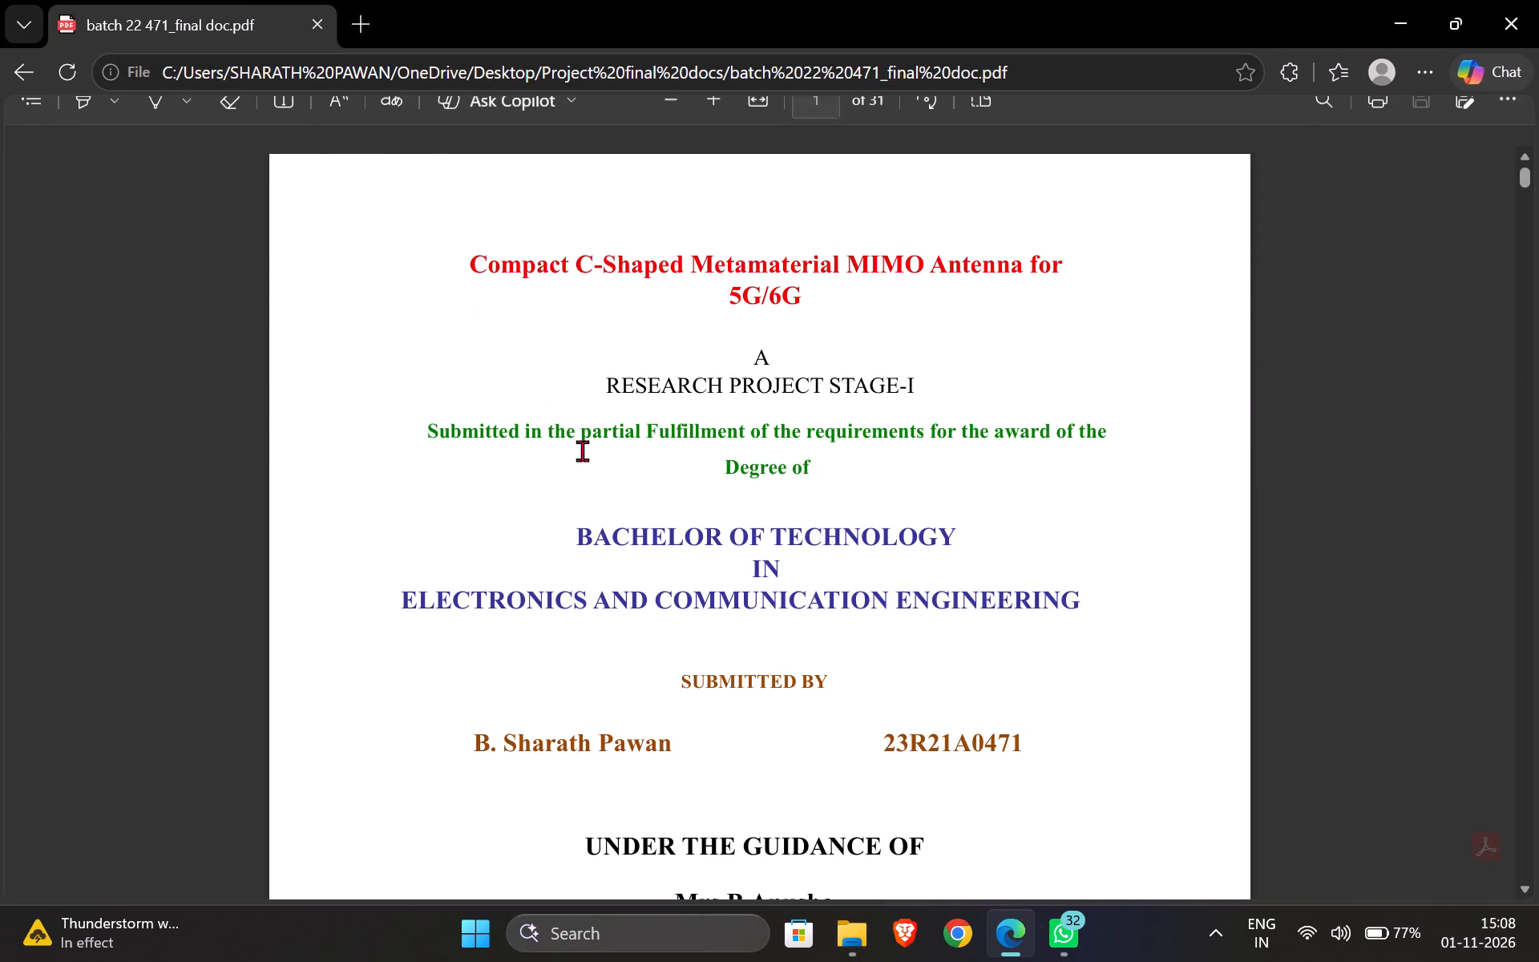
Skim the report's front matter, abstract, contents, introduction and Chapter 2 literature survey up to the Proposed System Overview.
scroll(582, 455, down, 8)
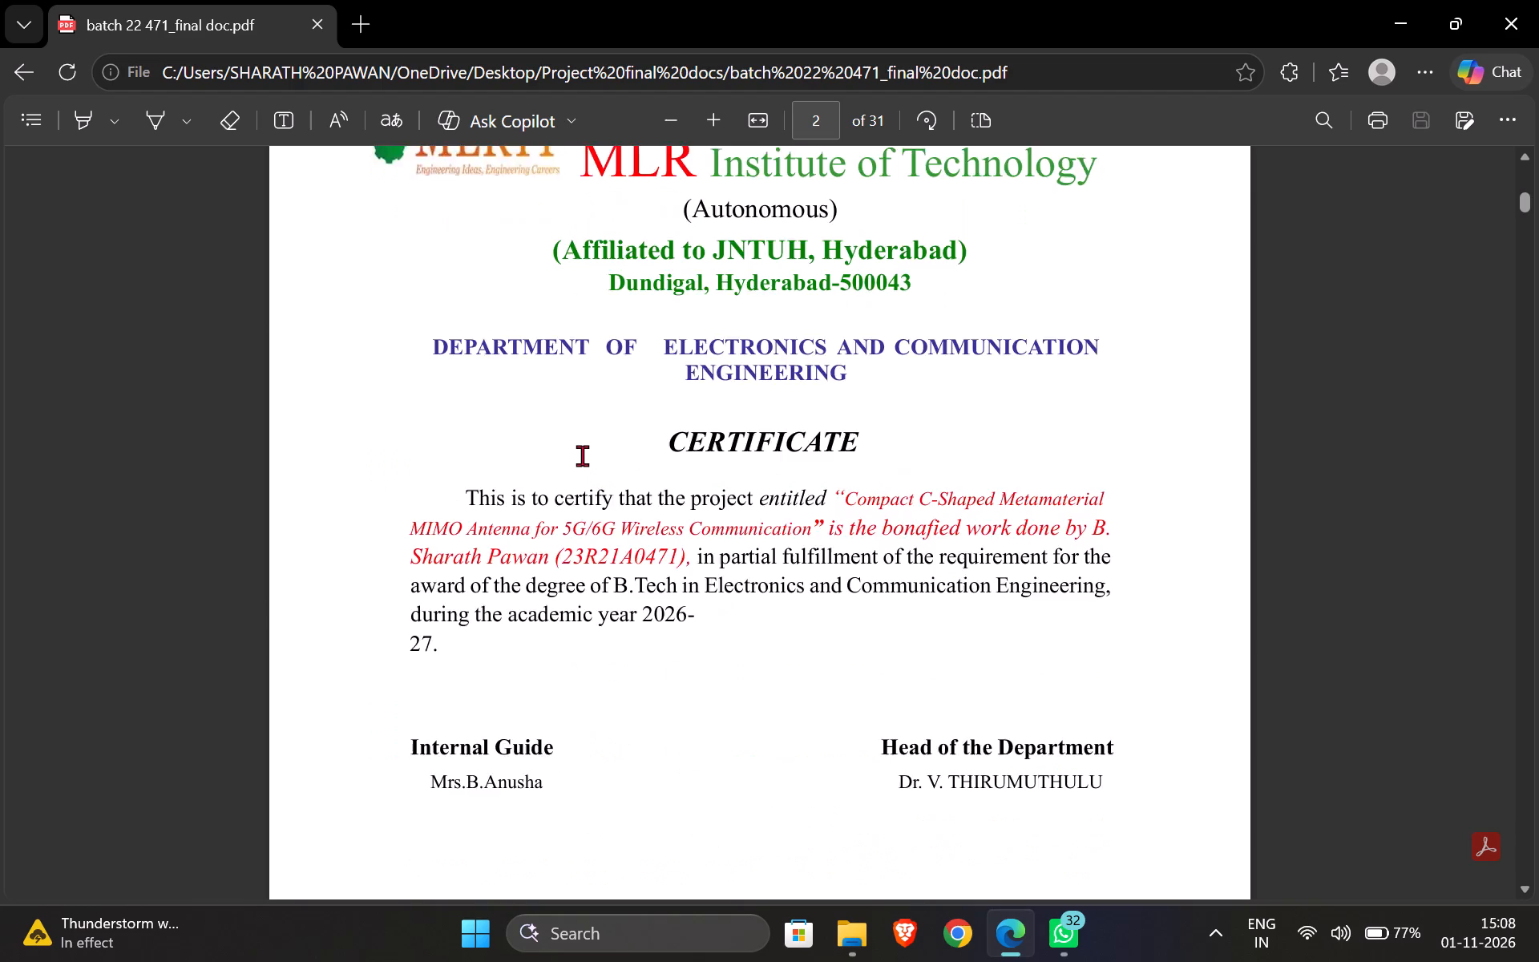
scroll(582, 455, down, 7)
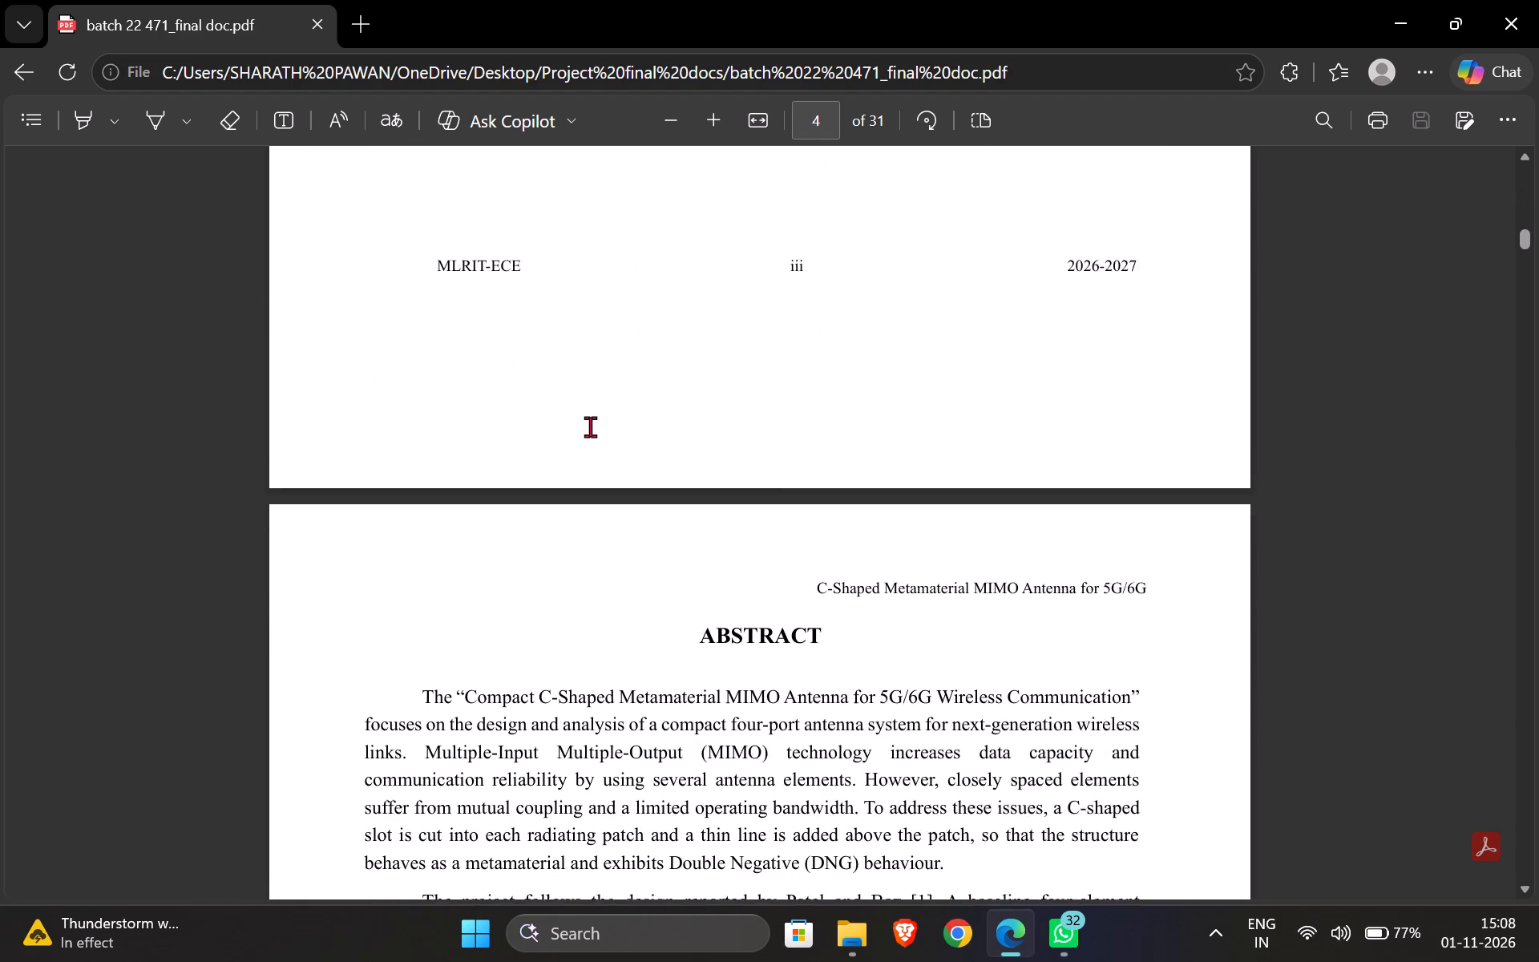
scroll(590, 426, down, 7)
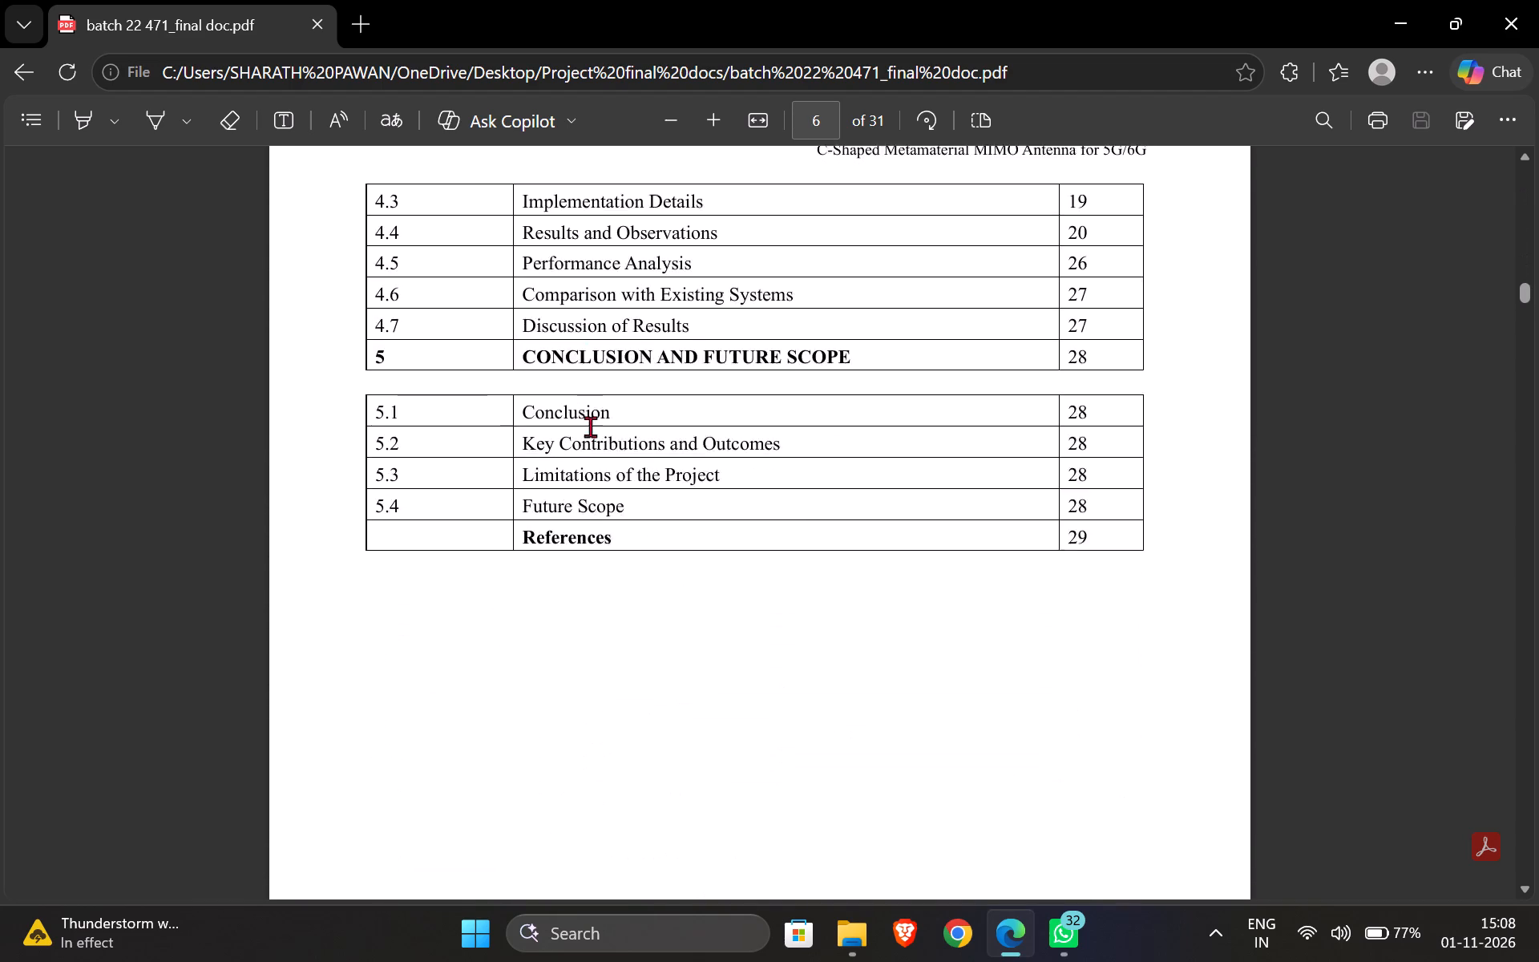
scroll(590, 426, down, 6)
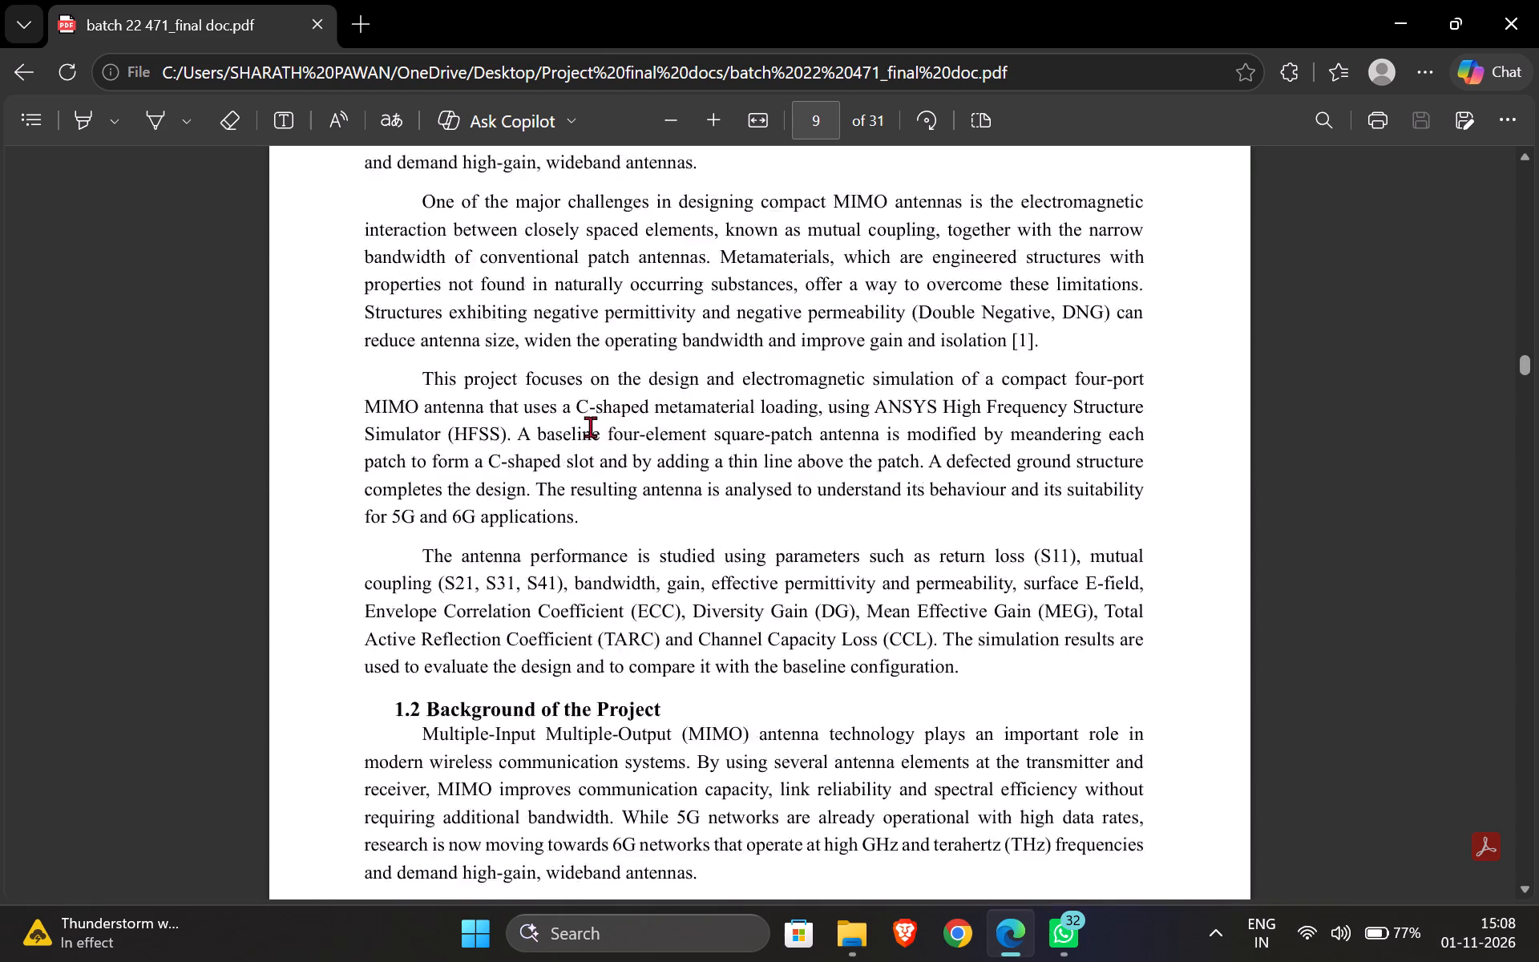
scroll(590, 426, down, 7)
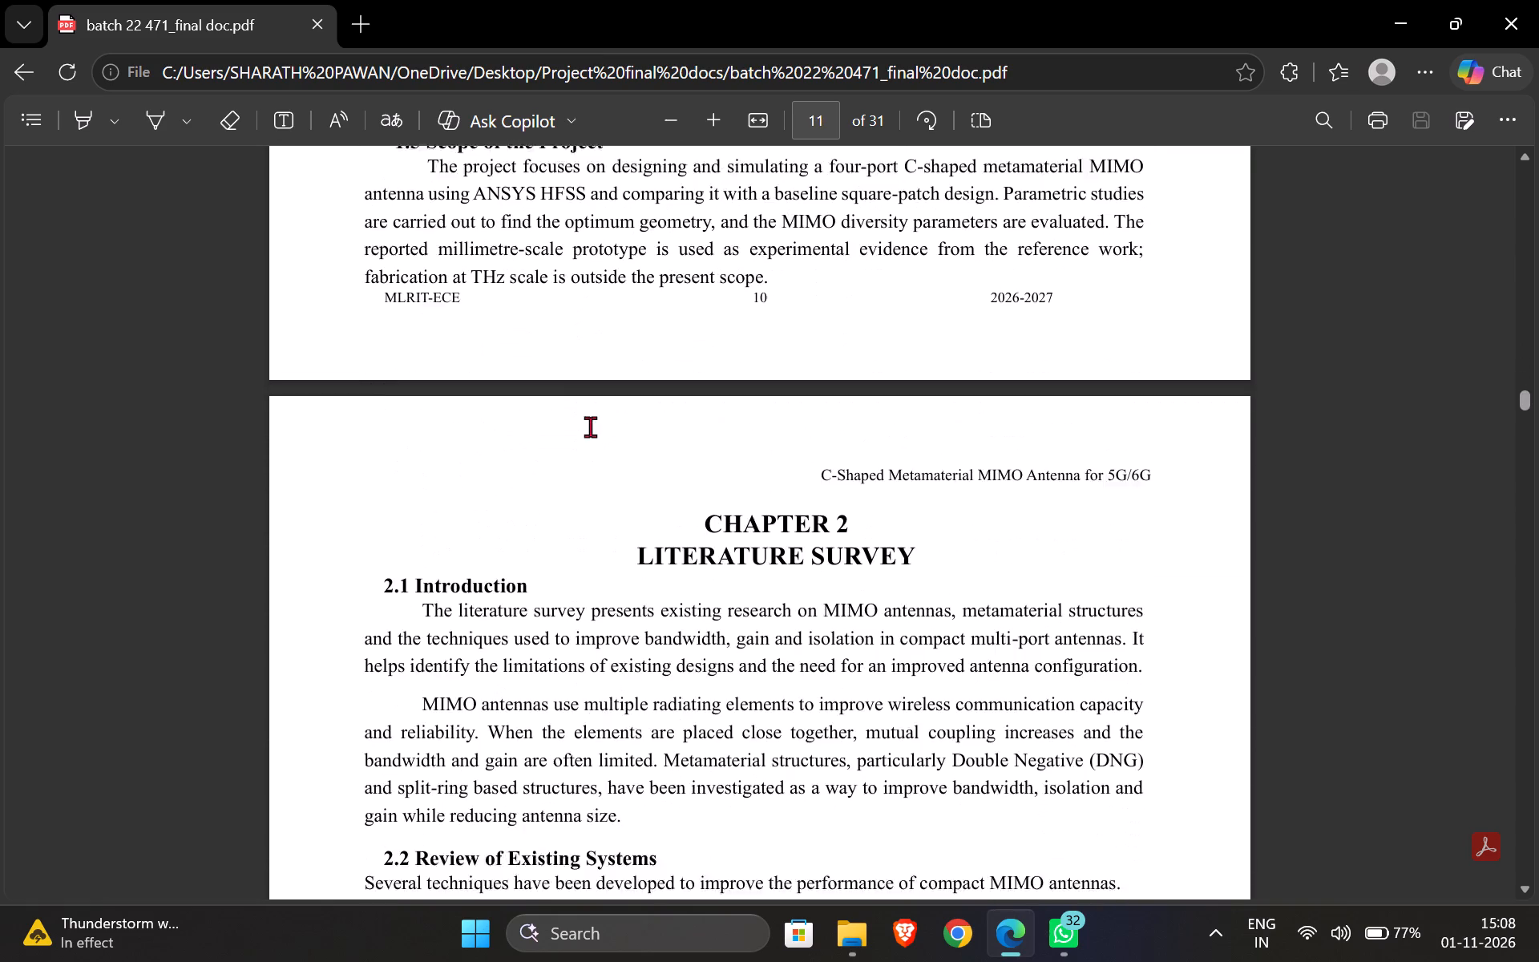
scroll(590, 426, down, 7)
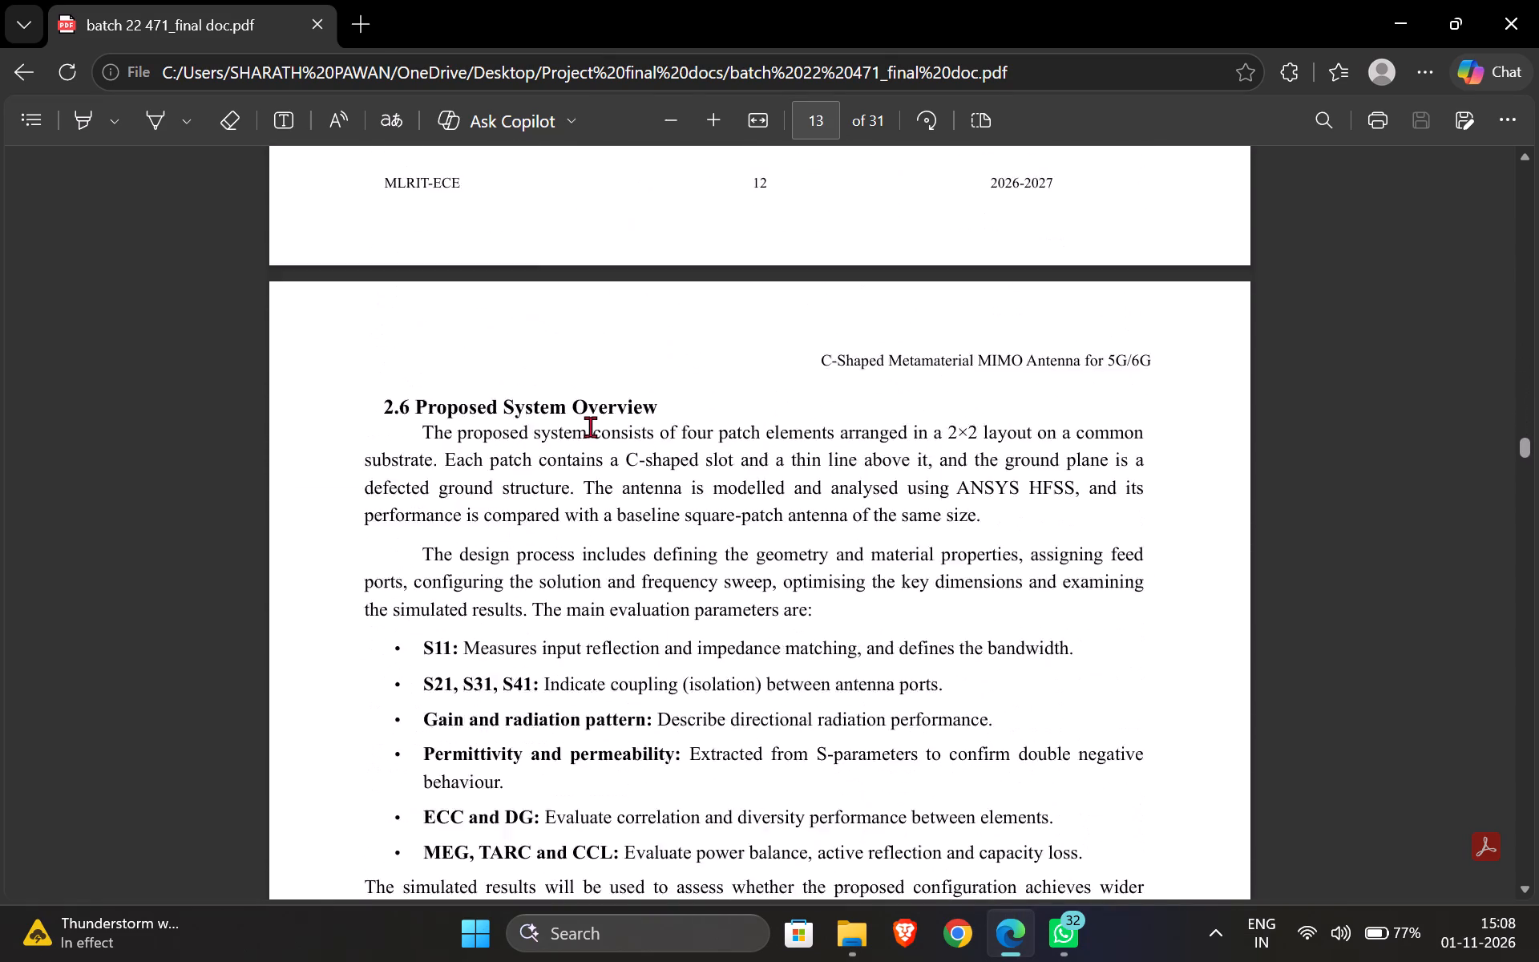
Examine the dimensioned antenna top view in Fig. 3.2 and the design parameters and simulation setup in Table 3.1.
scroll(590, 426, down, 3)
scroll(590, 426, up, 2)
scroll(590, 426, down, 1)
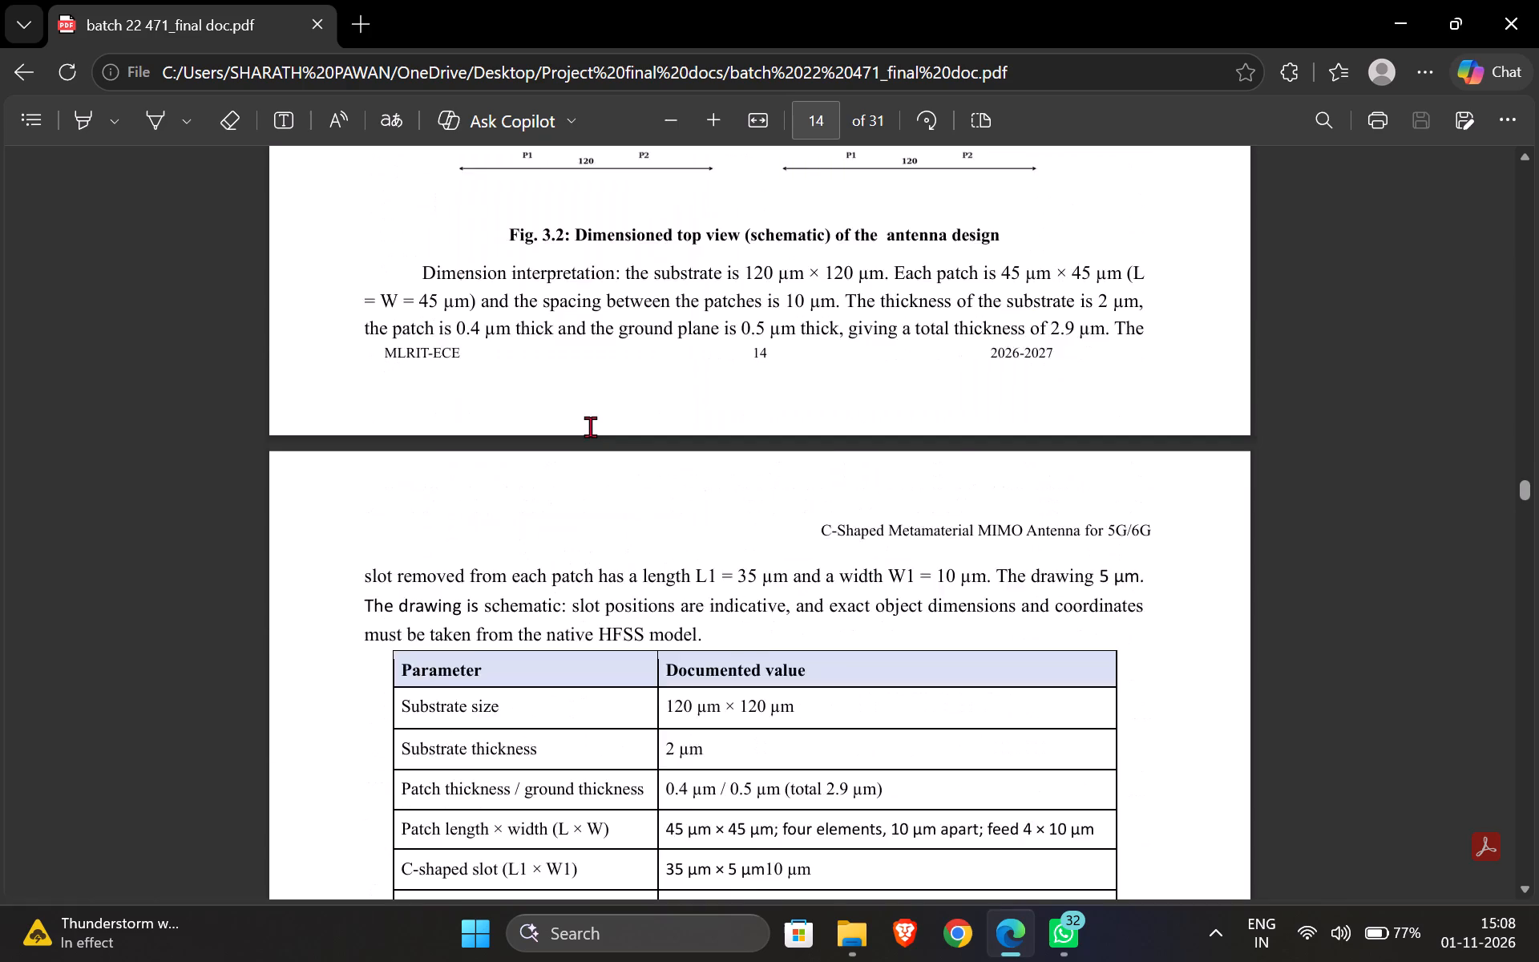
scroll(590, 426, down, 1)
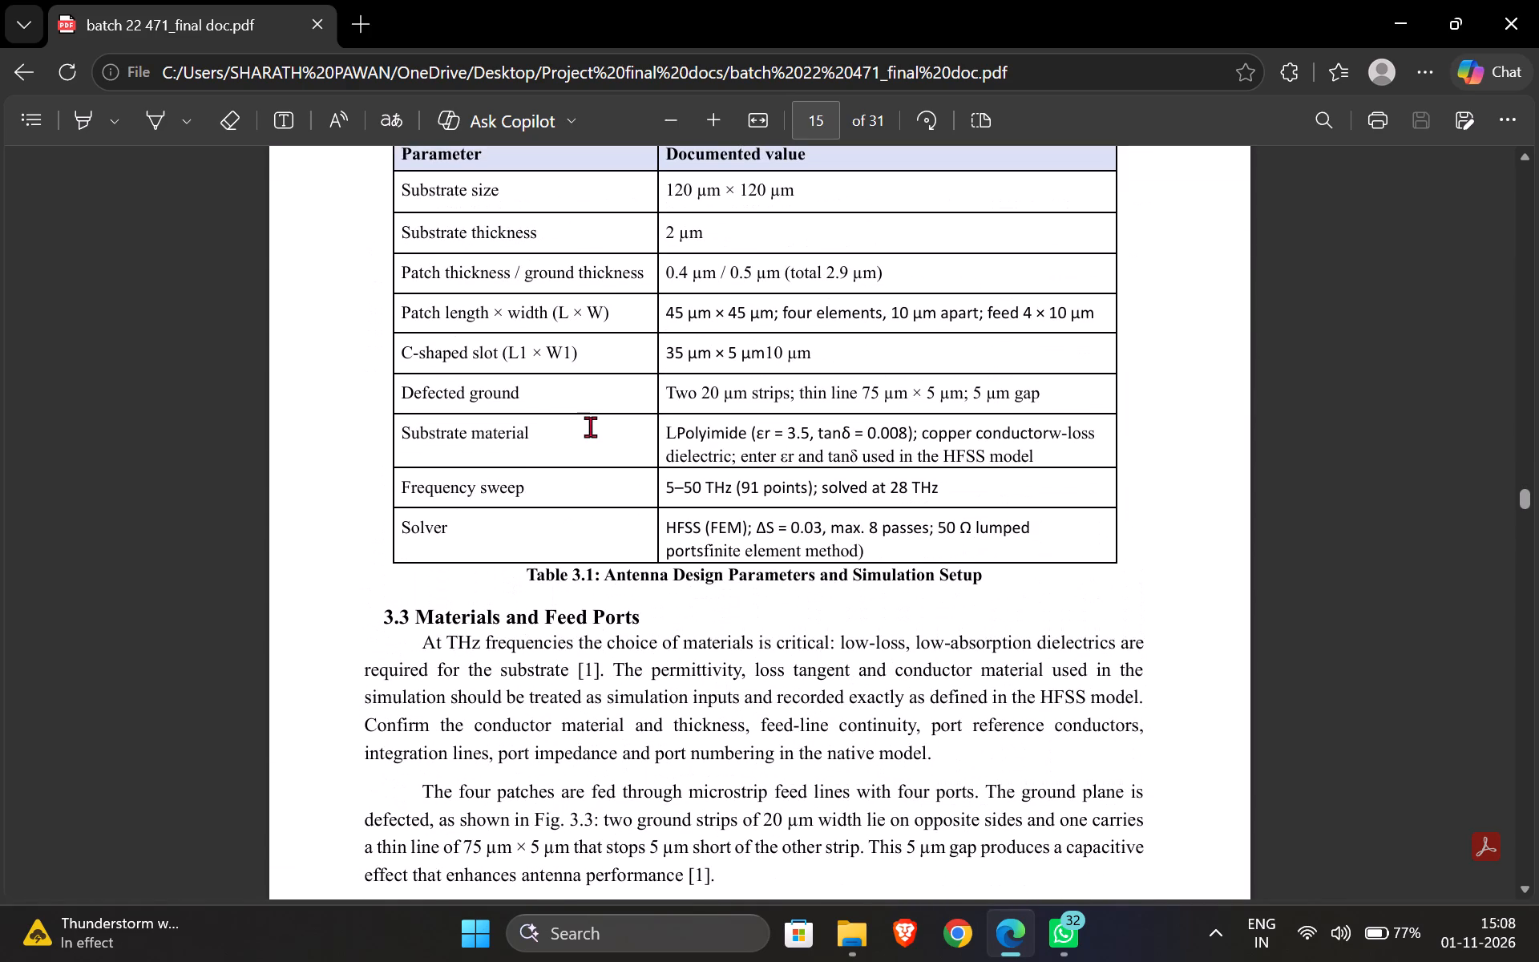
scroll(590, 426, down, 2)
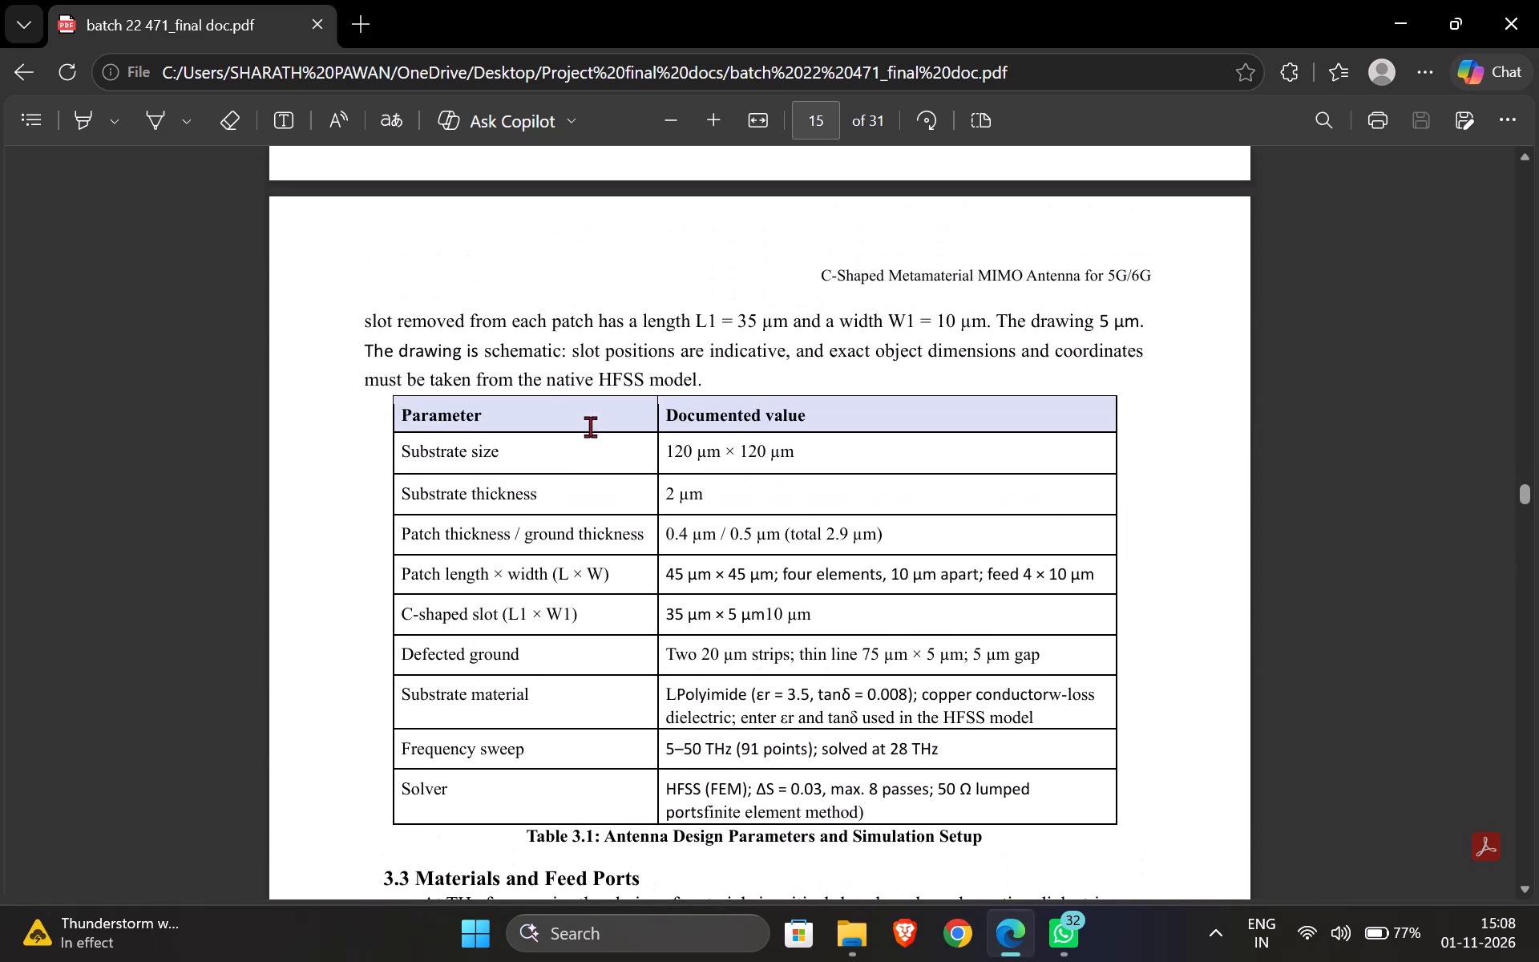
scroll(590, 426, down, 2)
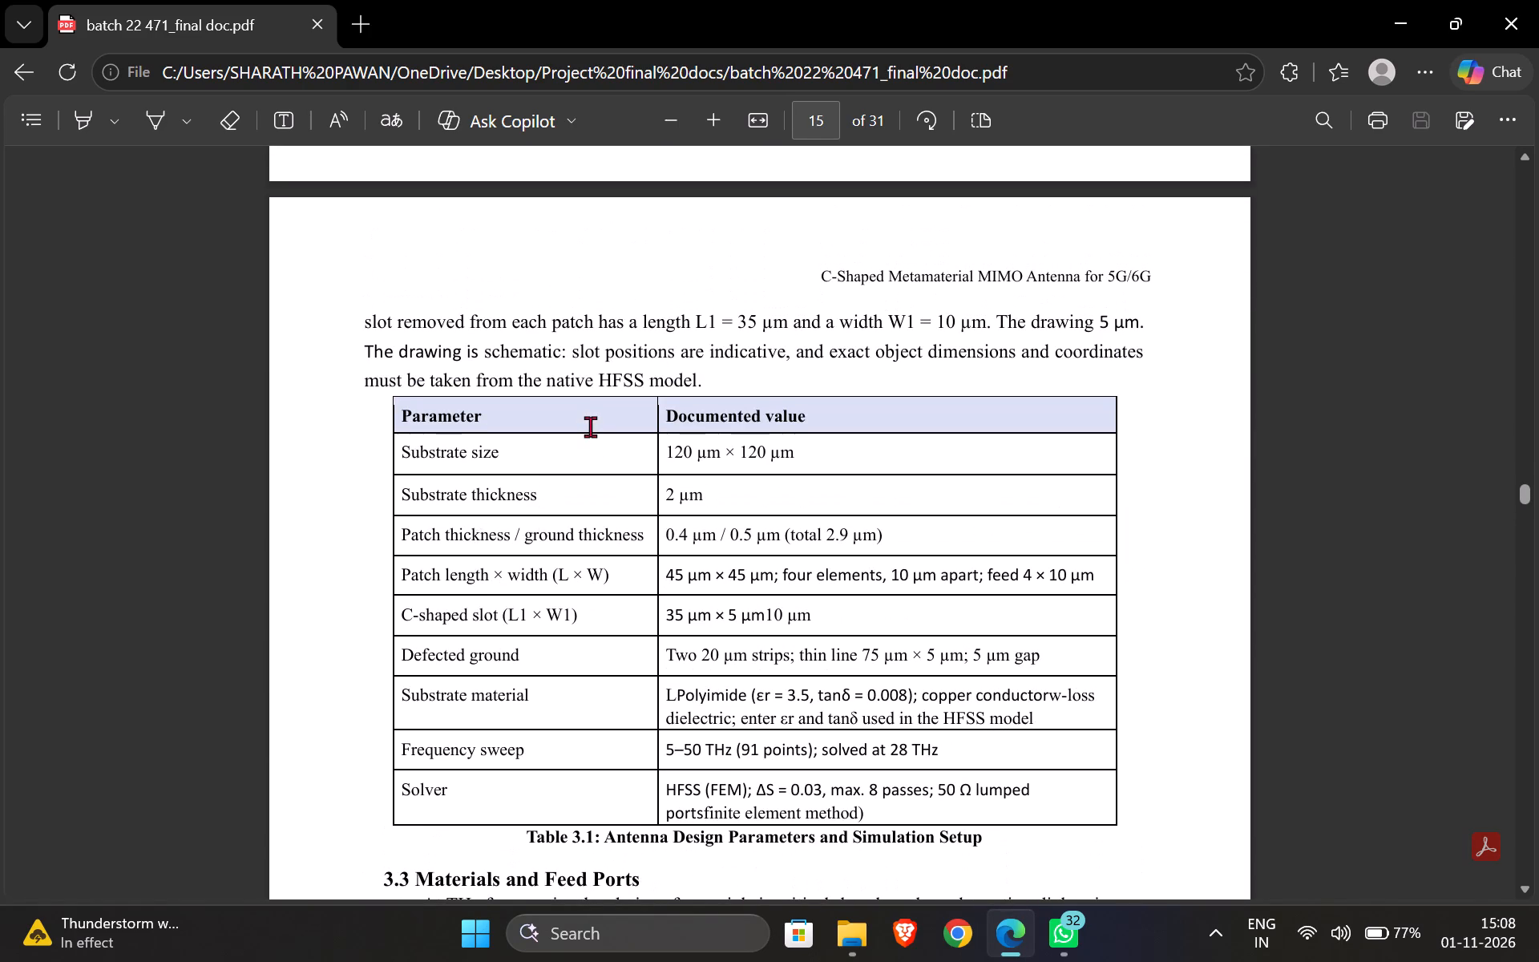
Examine the defected ground structure in Fig. 3.3, the feed location and port table, and the rest of Chapter 3.
scroll(590, 426, down, 5)
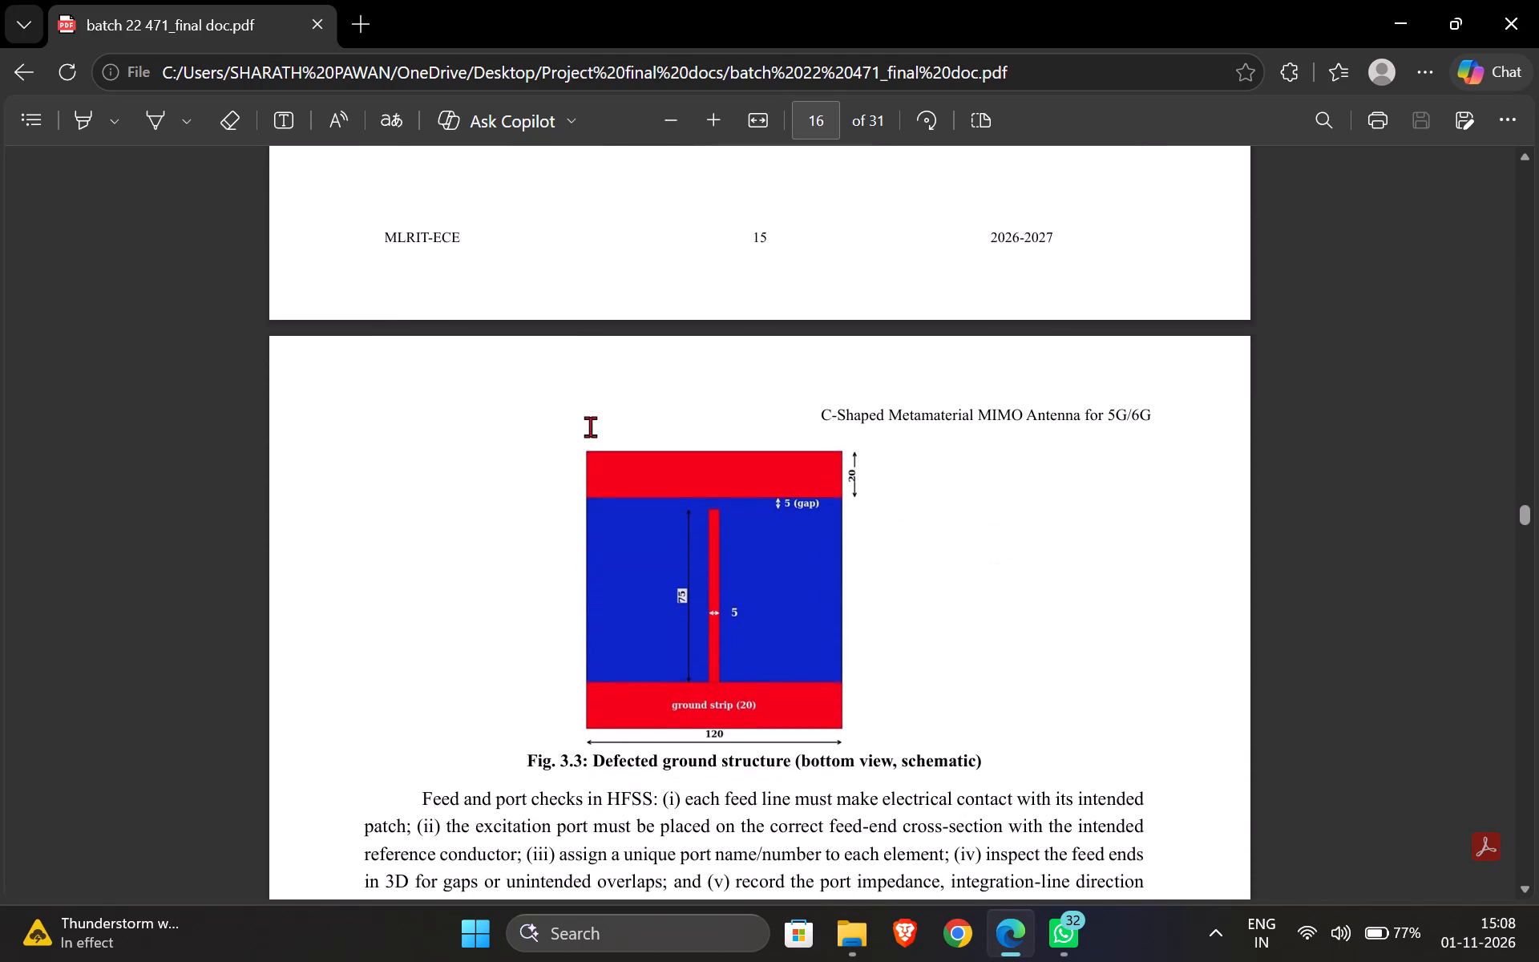
scroll(590, 426, down, 3)
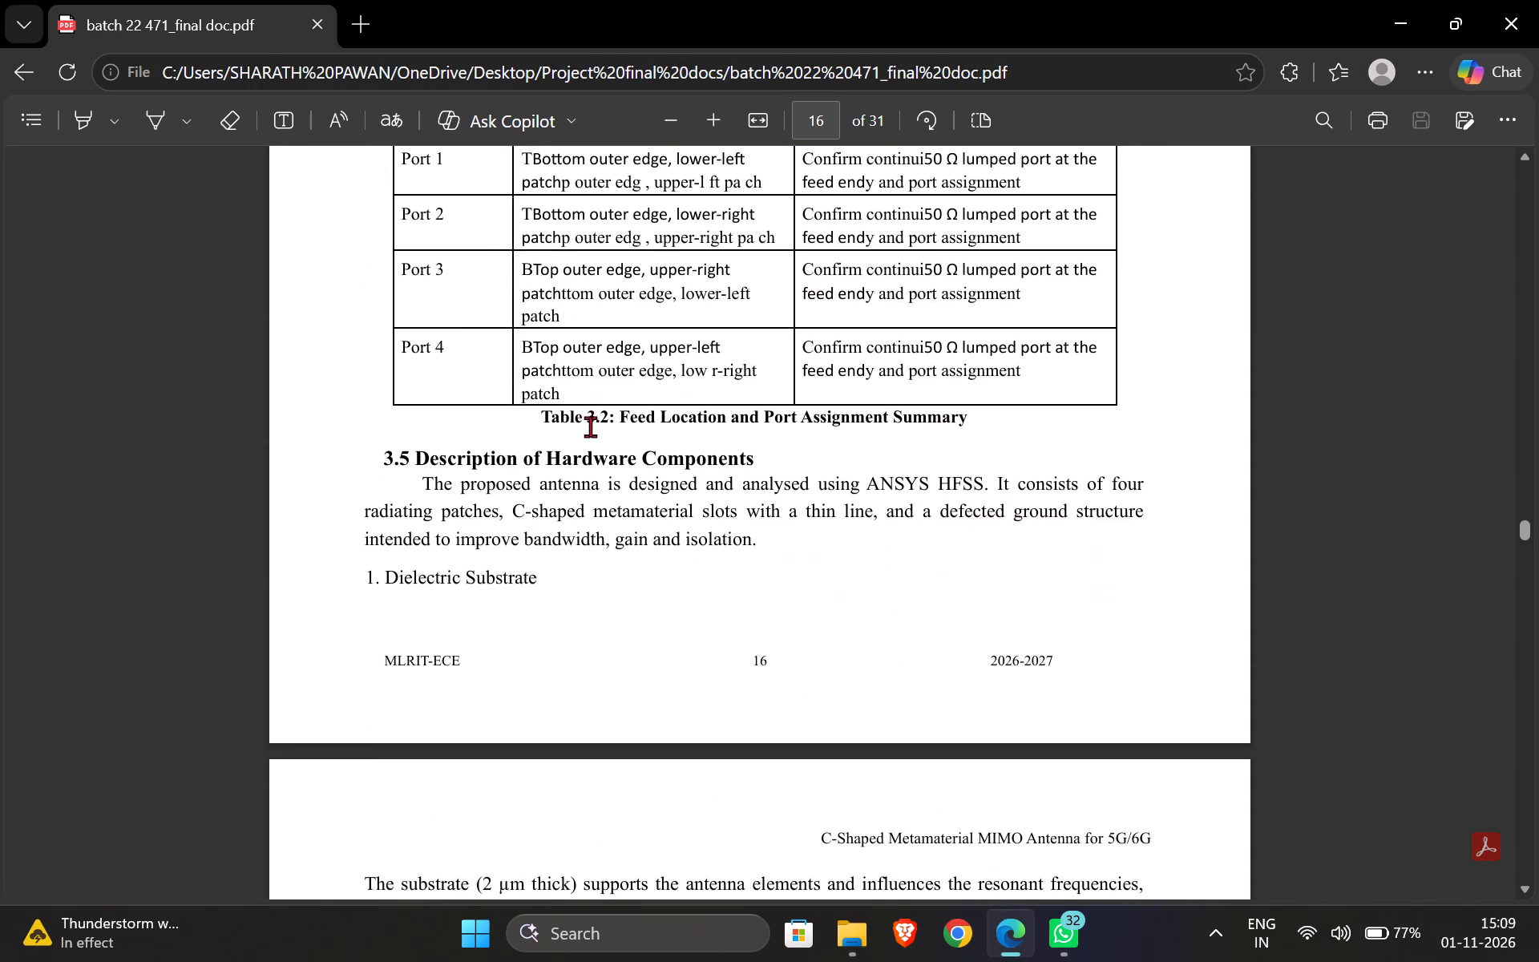
scroll(590, 426, down, 2)
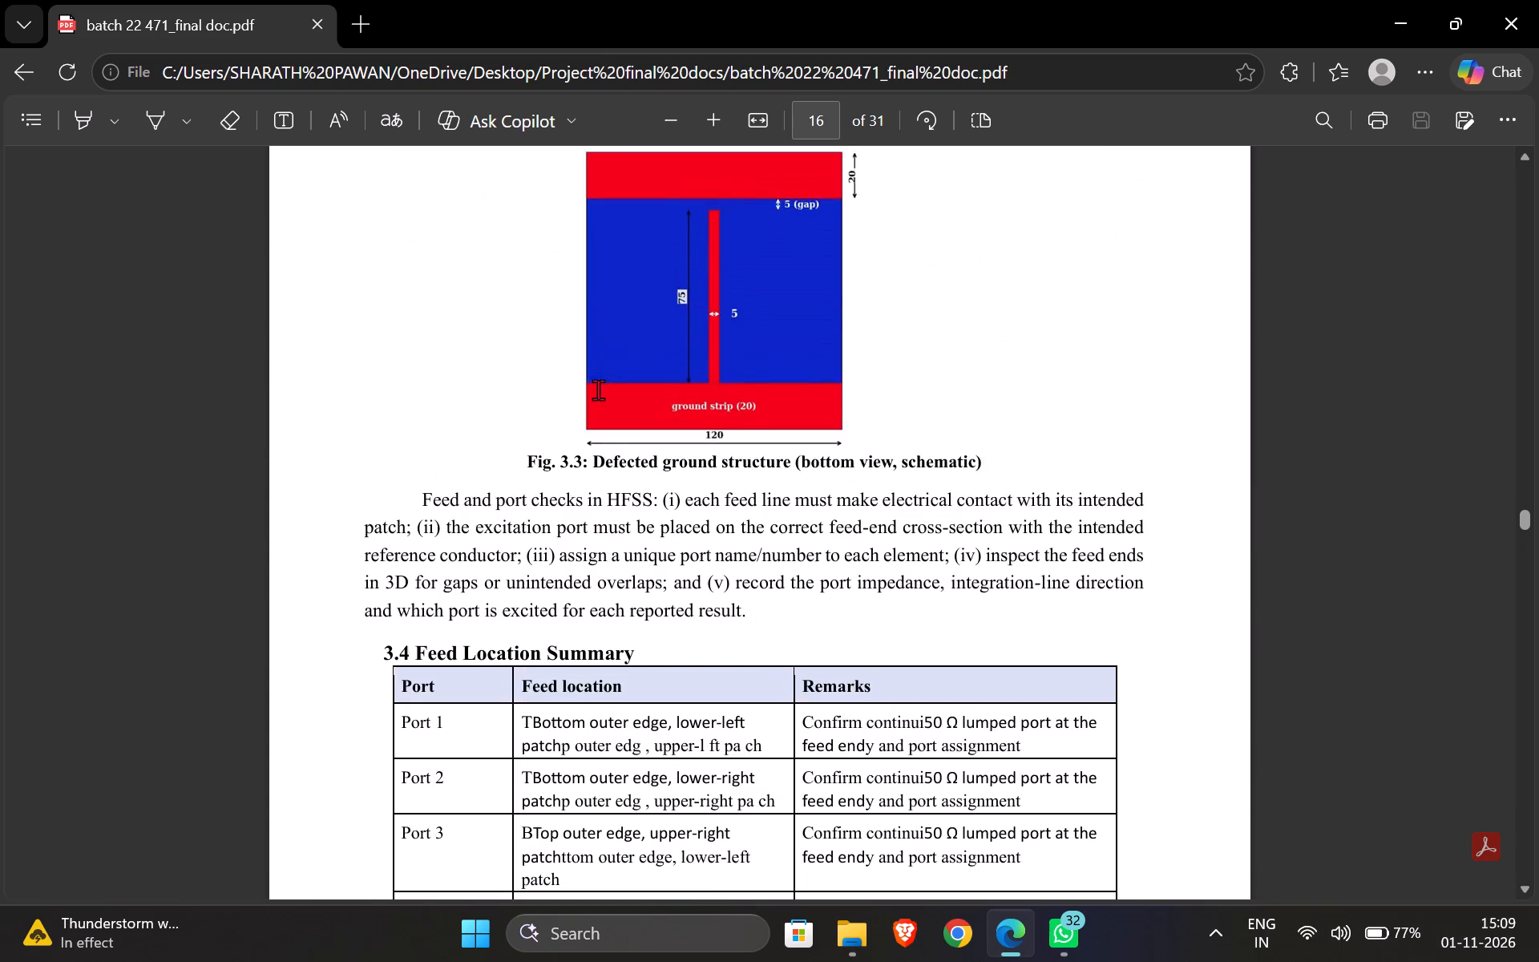
scroll(598, 390, down, 4)
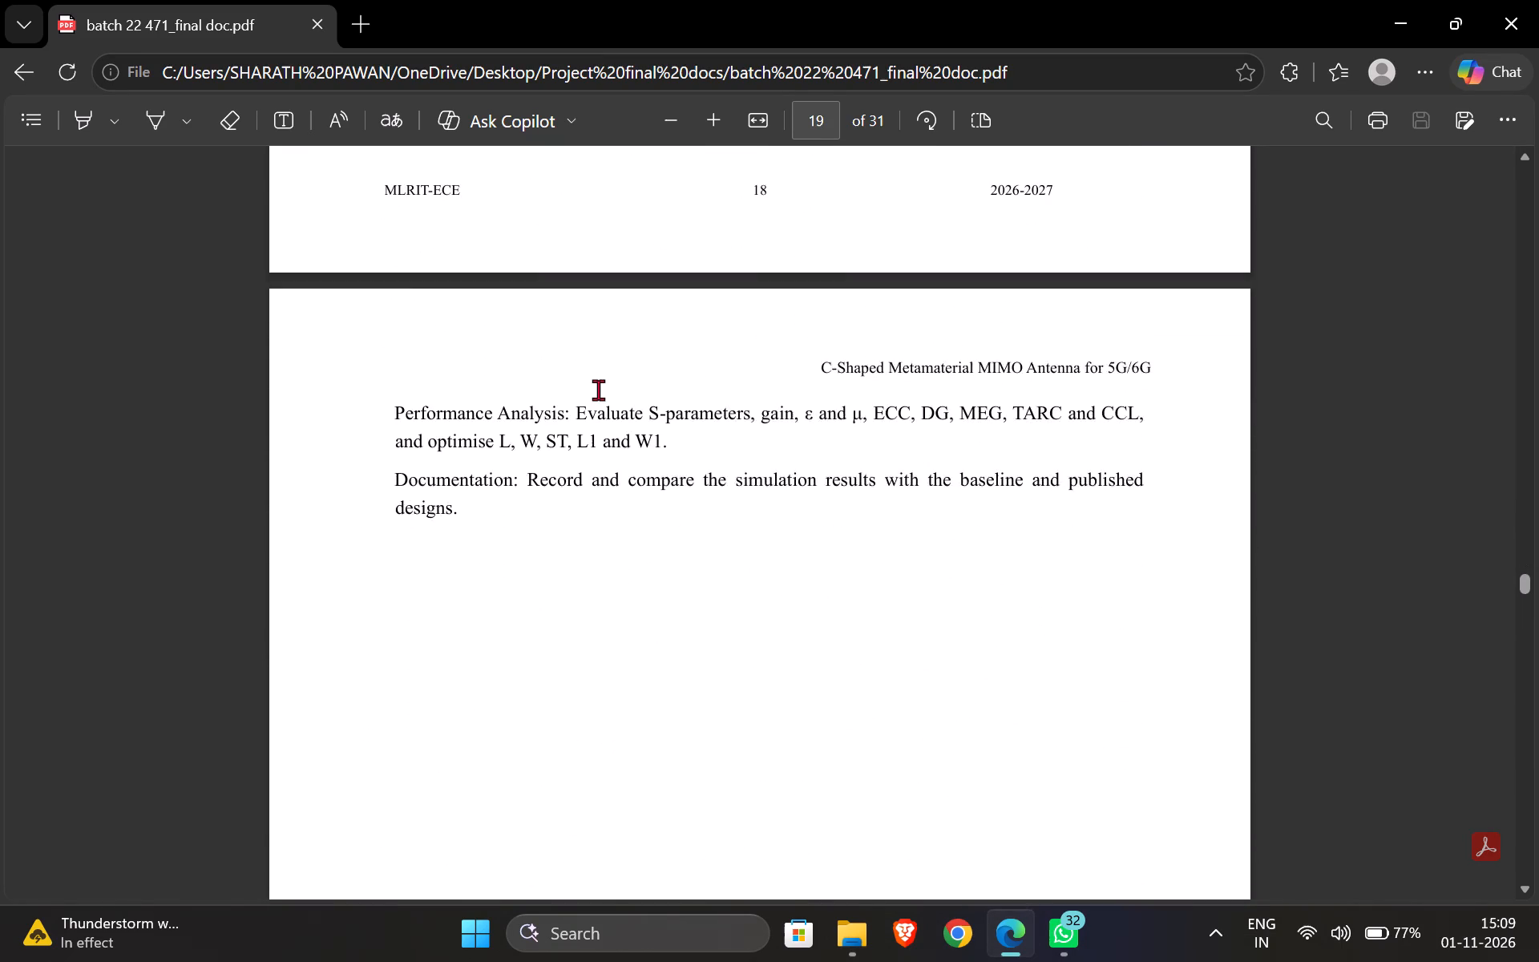
Review Chapter 4's experimental setup, S-parameter plots and the parametric S11 plots for patch size and substrate thickness.
scroll(598, 390, down, 2)
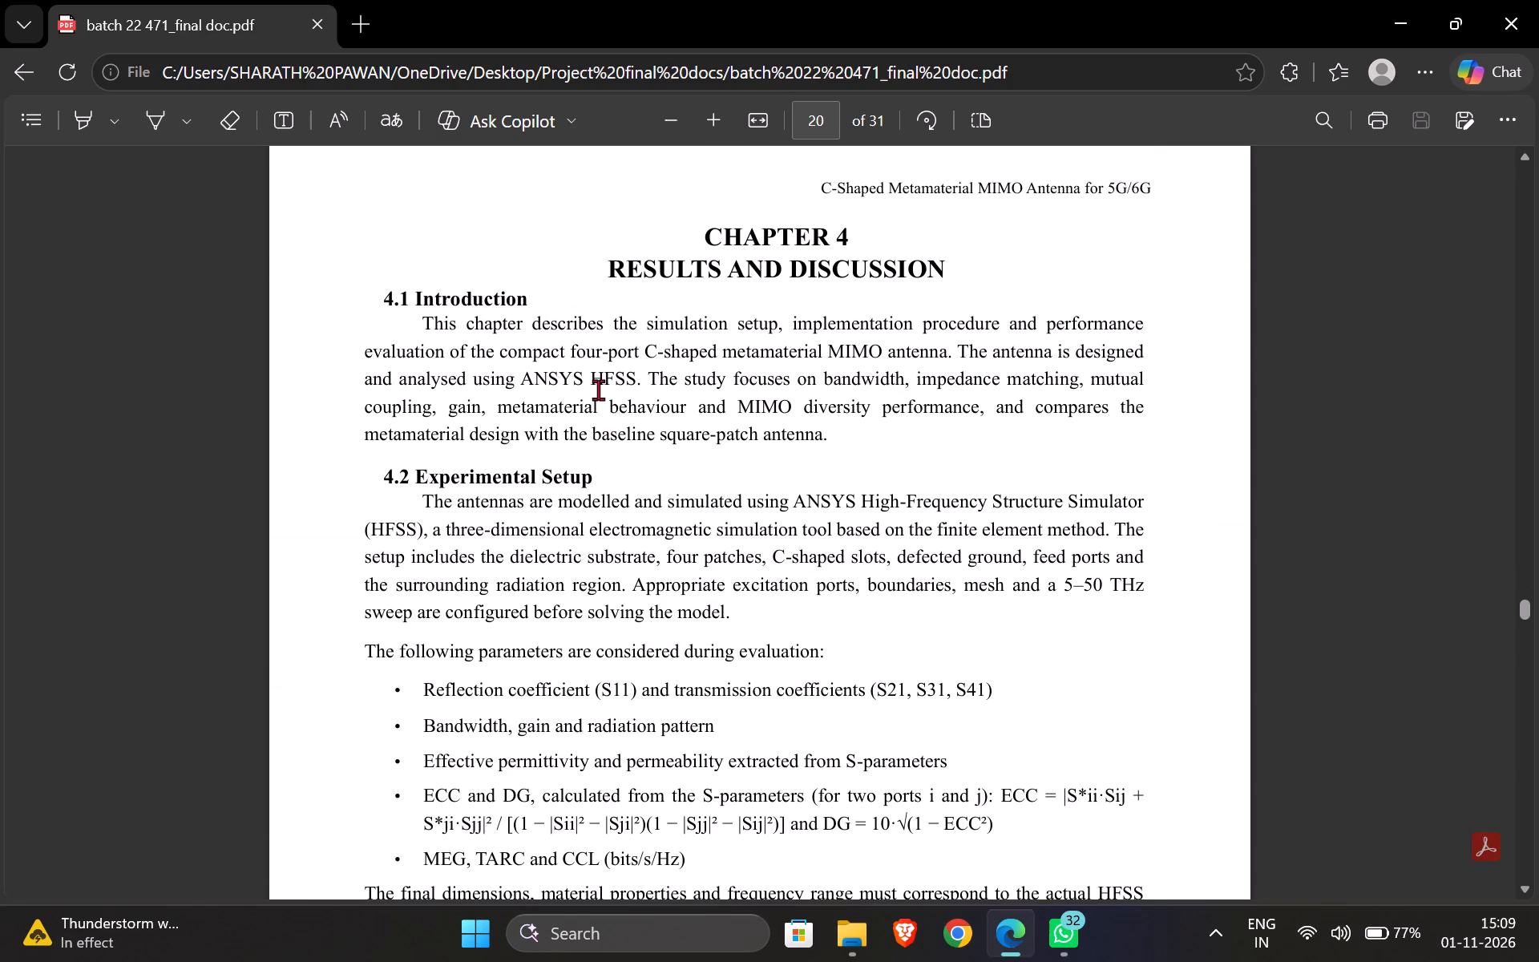
scroll(598, 390, down, 1)
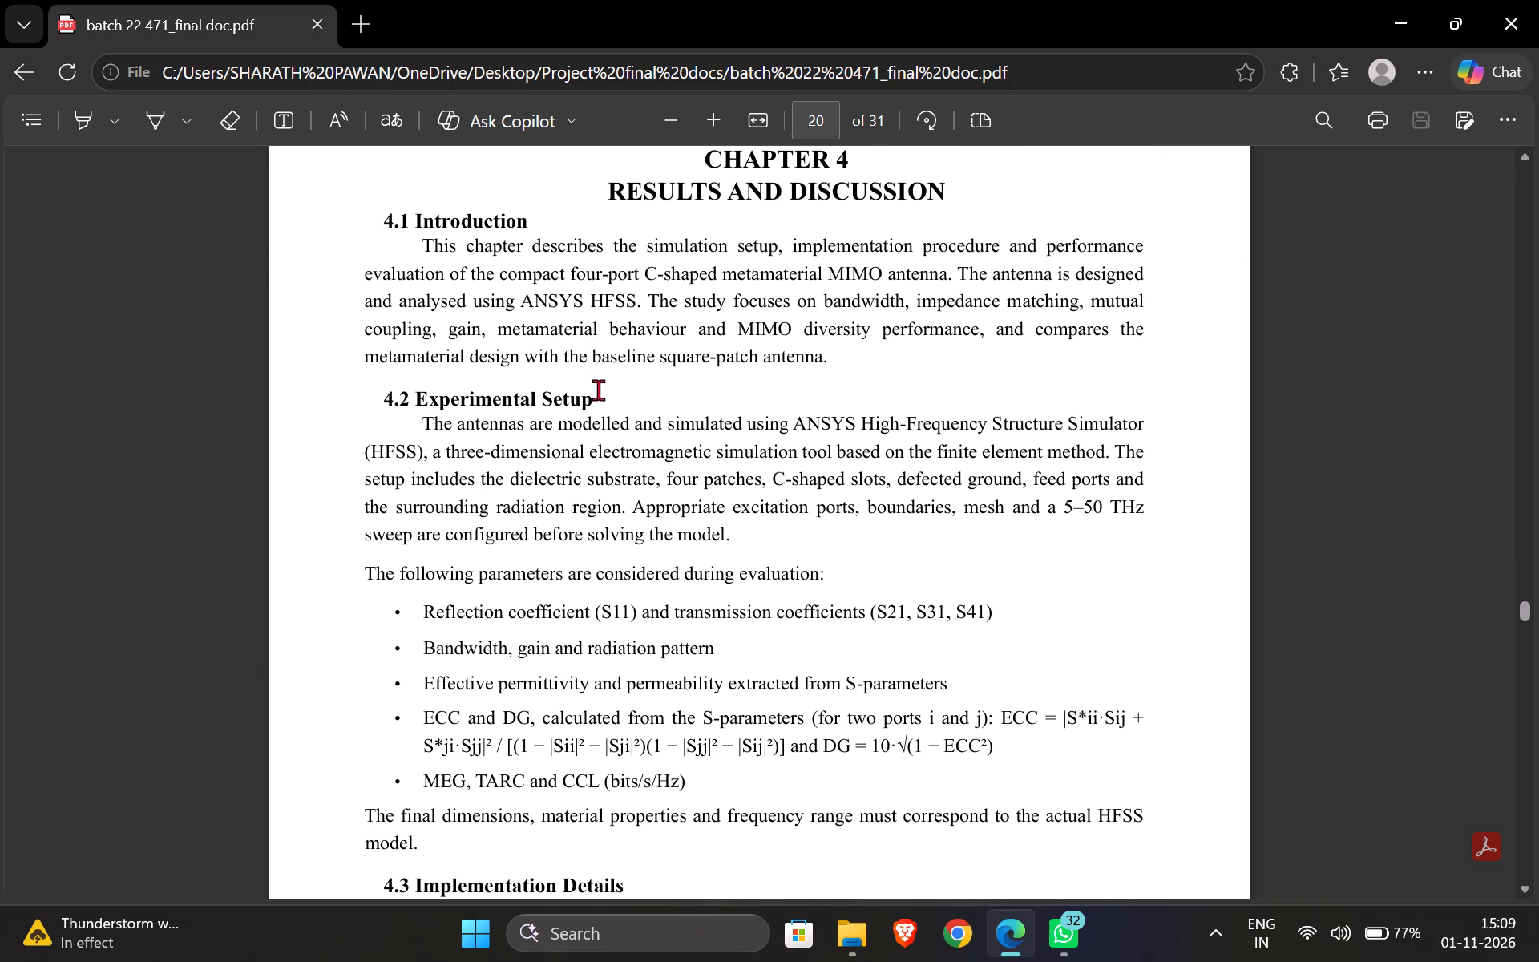
scroll(598, 390, down, 4)
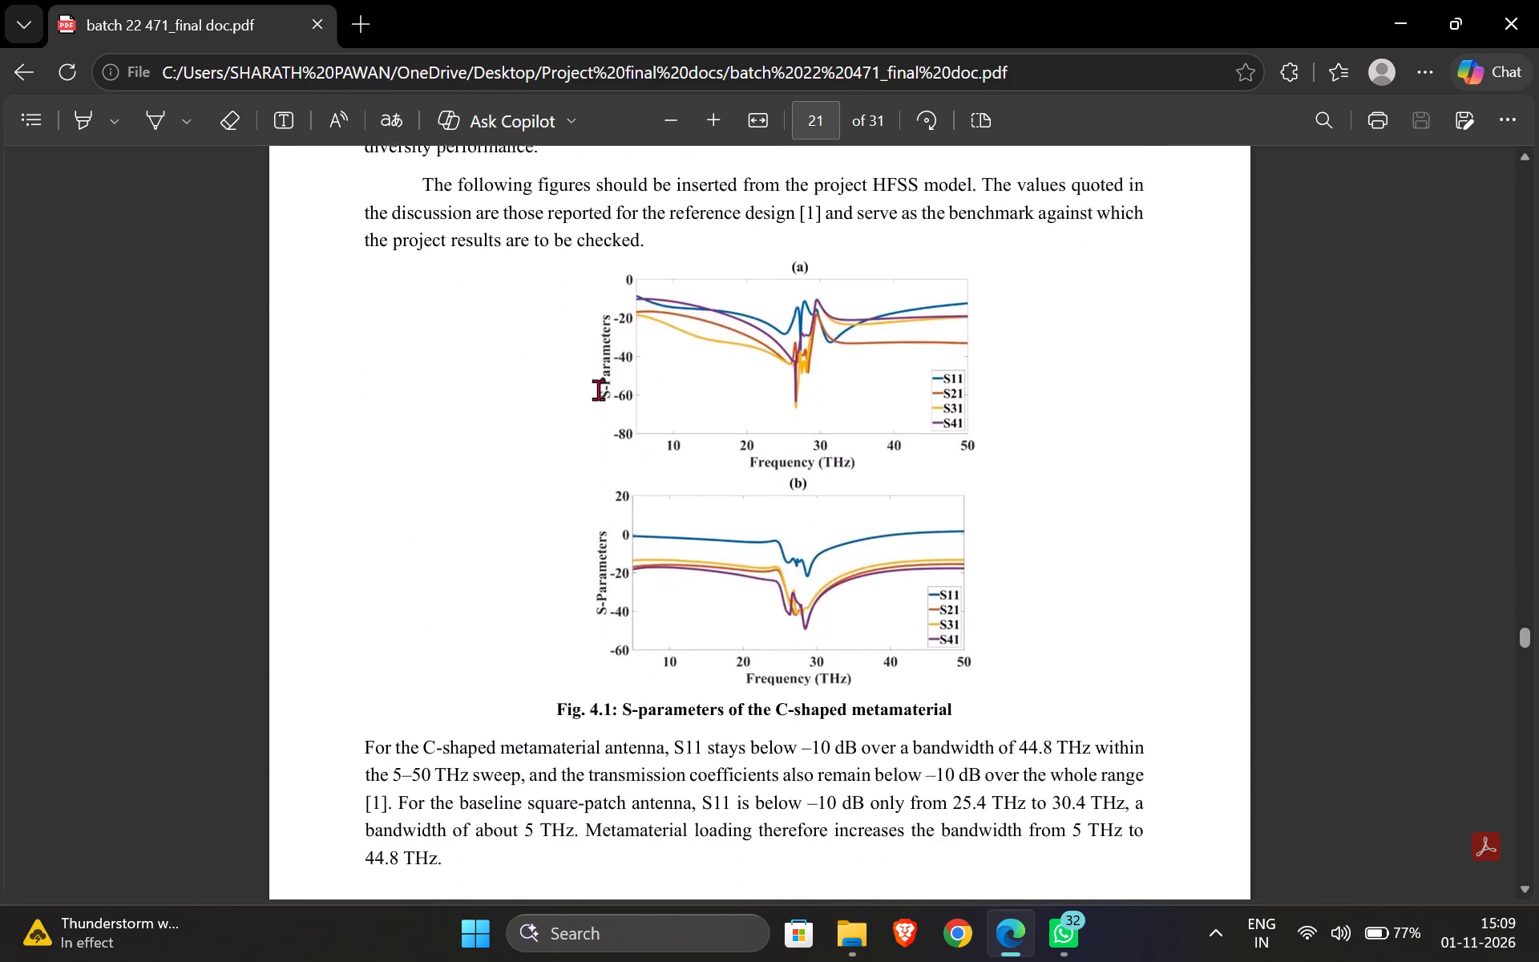
scroll(598, 390, down, 4)
scroll(598, 390, up, 1)
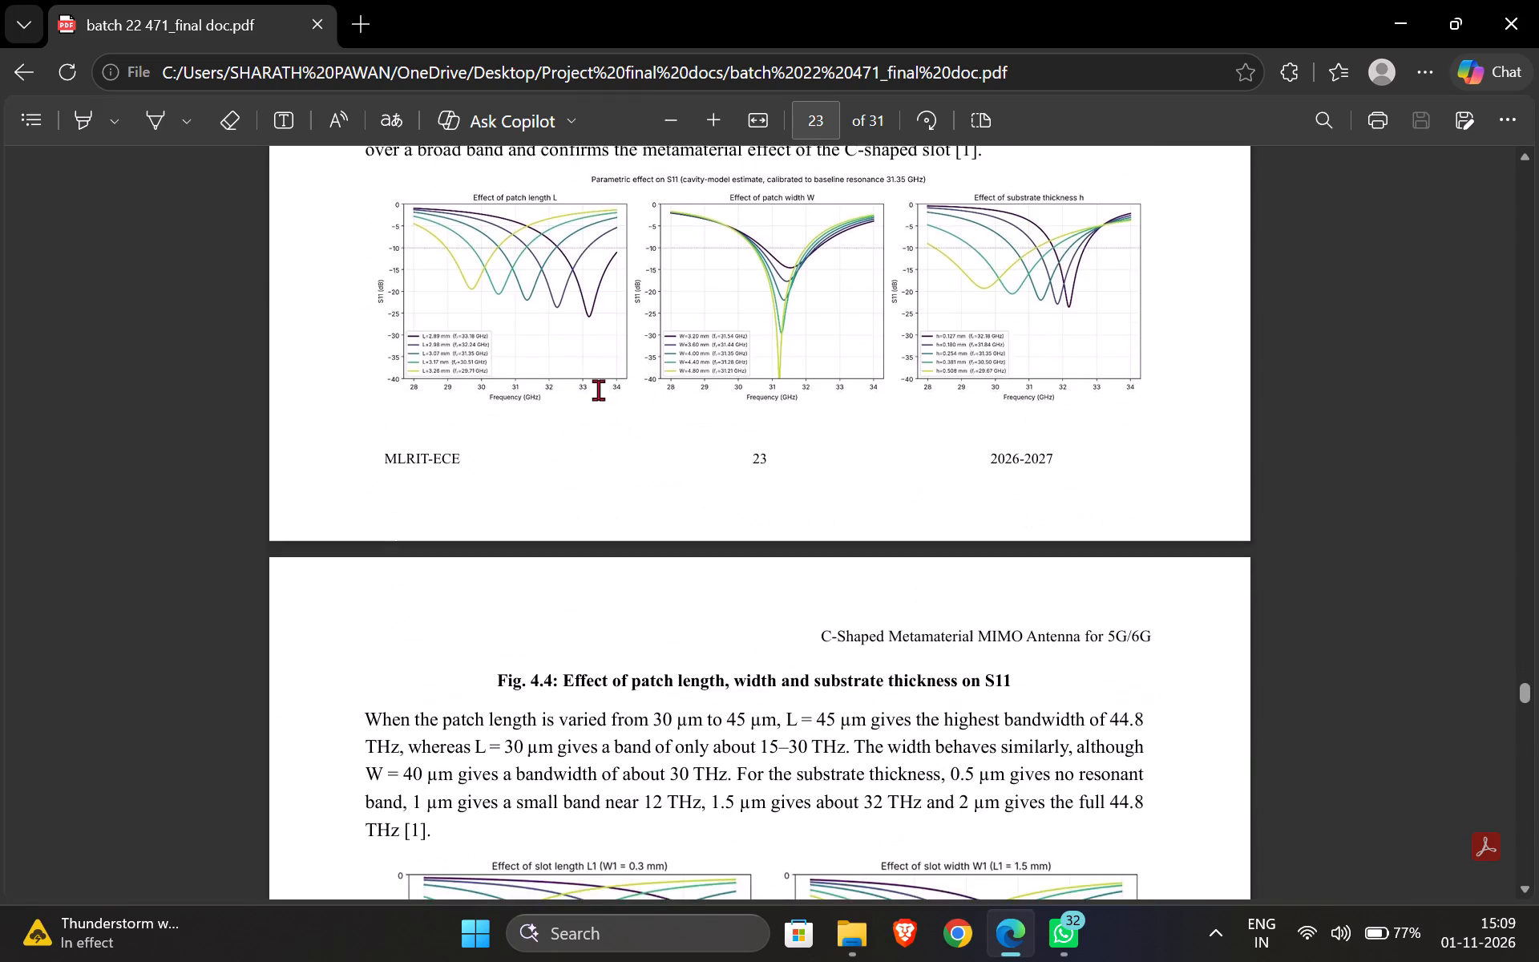
Recheck Chapter 4's S-parameter, permittivity and parametric S11 plots, then skim the MEG and TARC plots and remaining pages to the report's end.
scroll(598, 390, up, 2)
scroll(598, 390, down, 2)
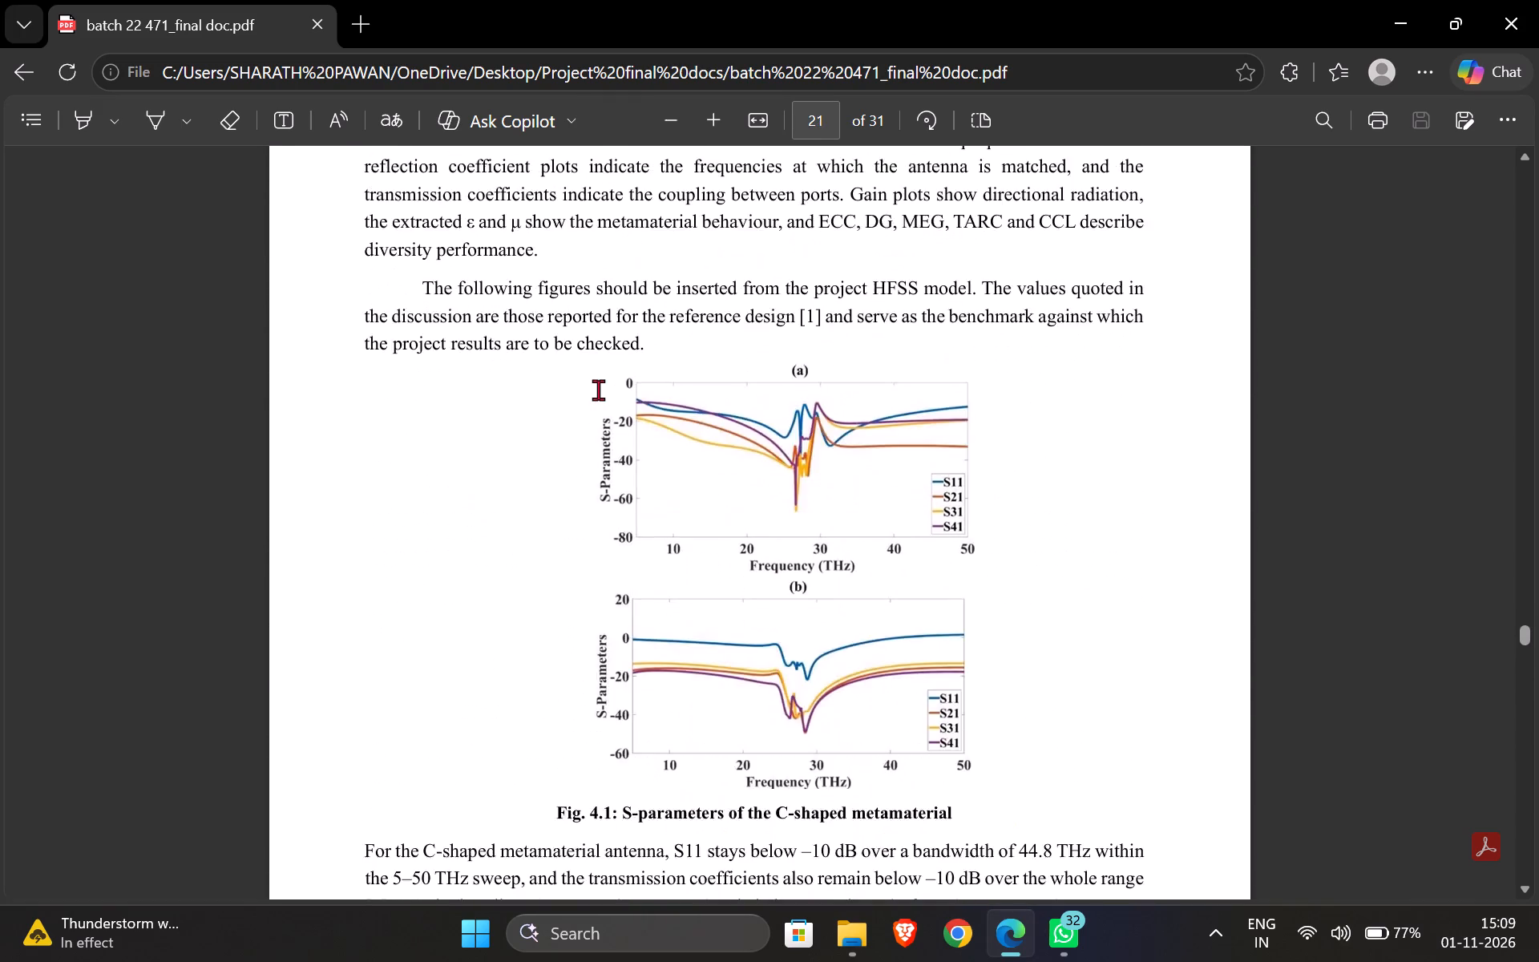
scroll(598, 390, down, 5)
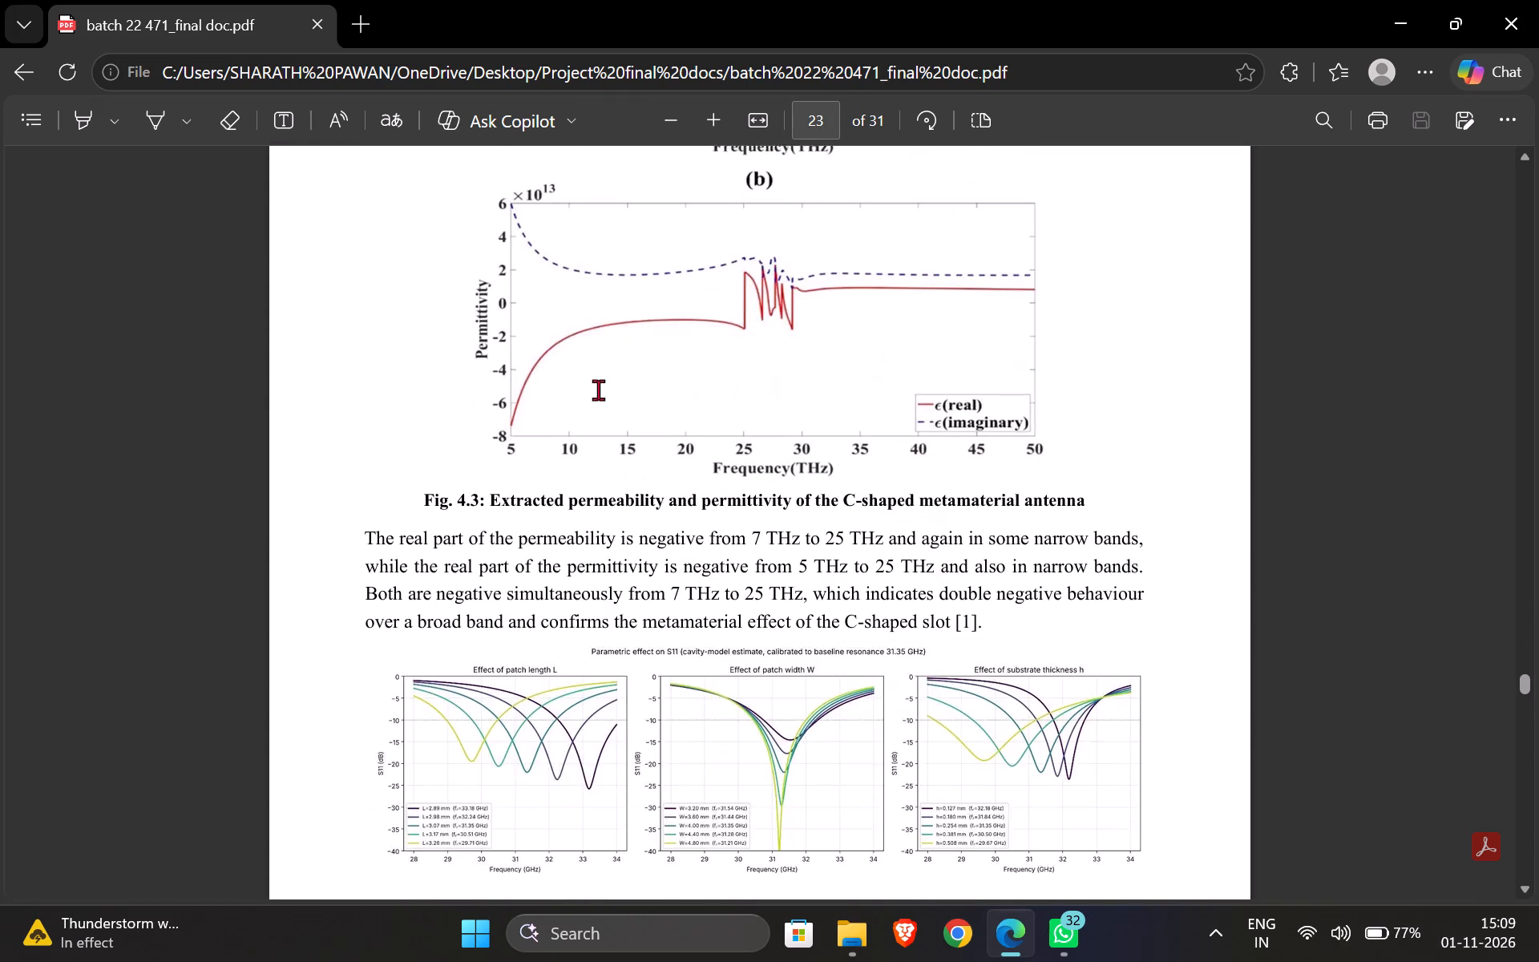
scroll(598, 390, down, 2)
scroll(948, 665, down, 2)
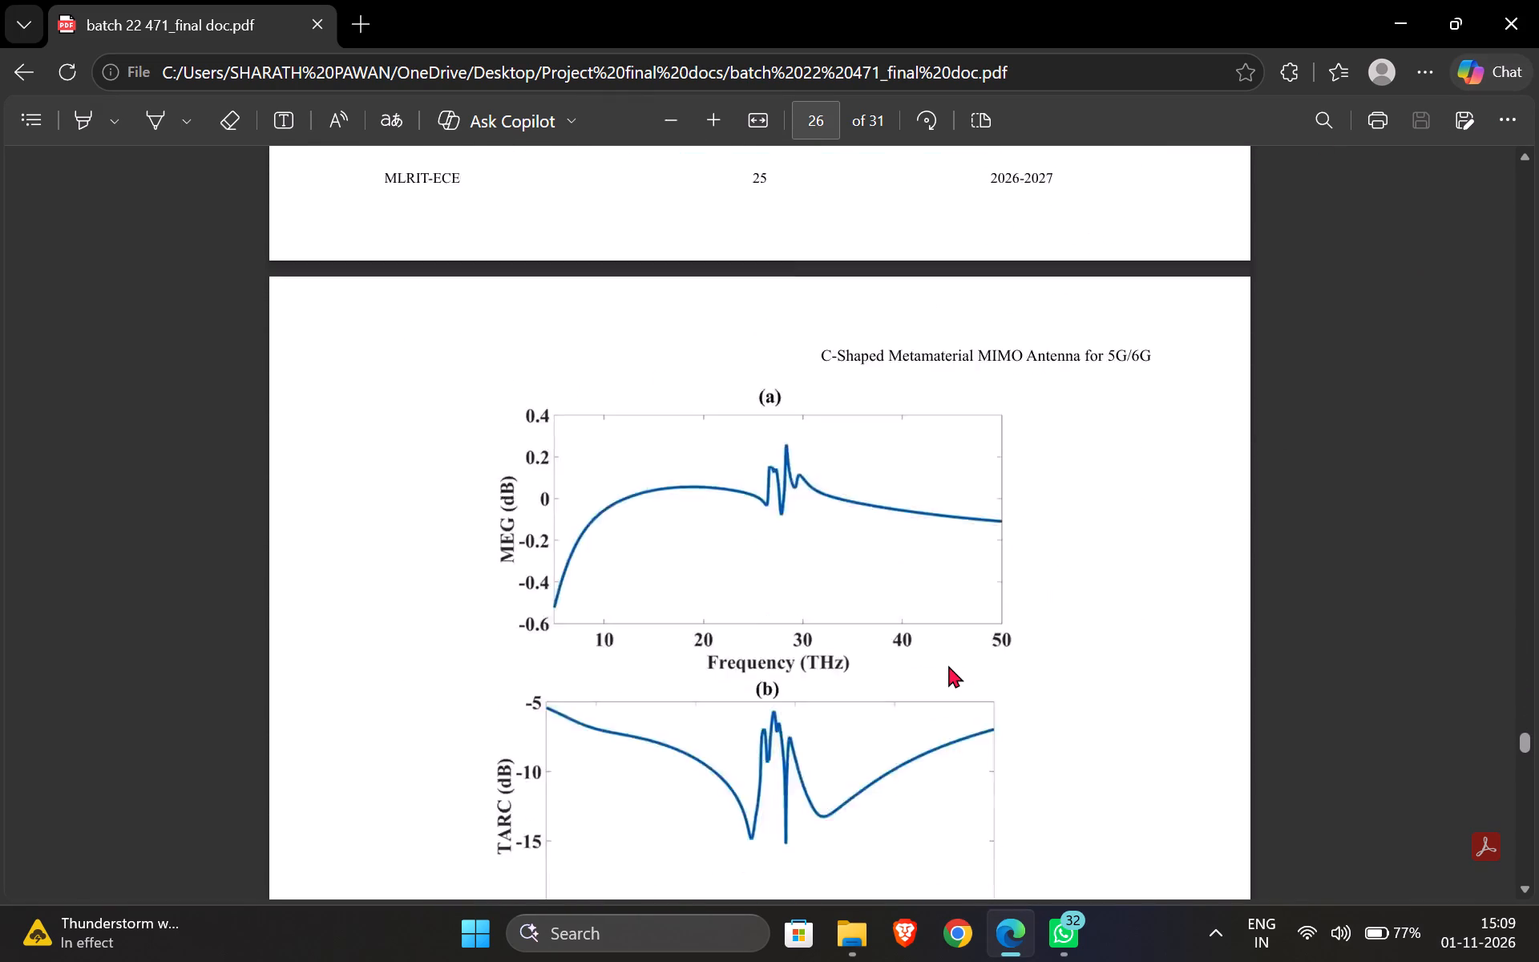
scroll(948, 665, down, 11)
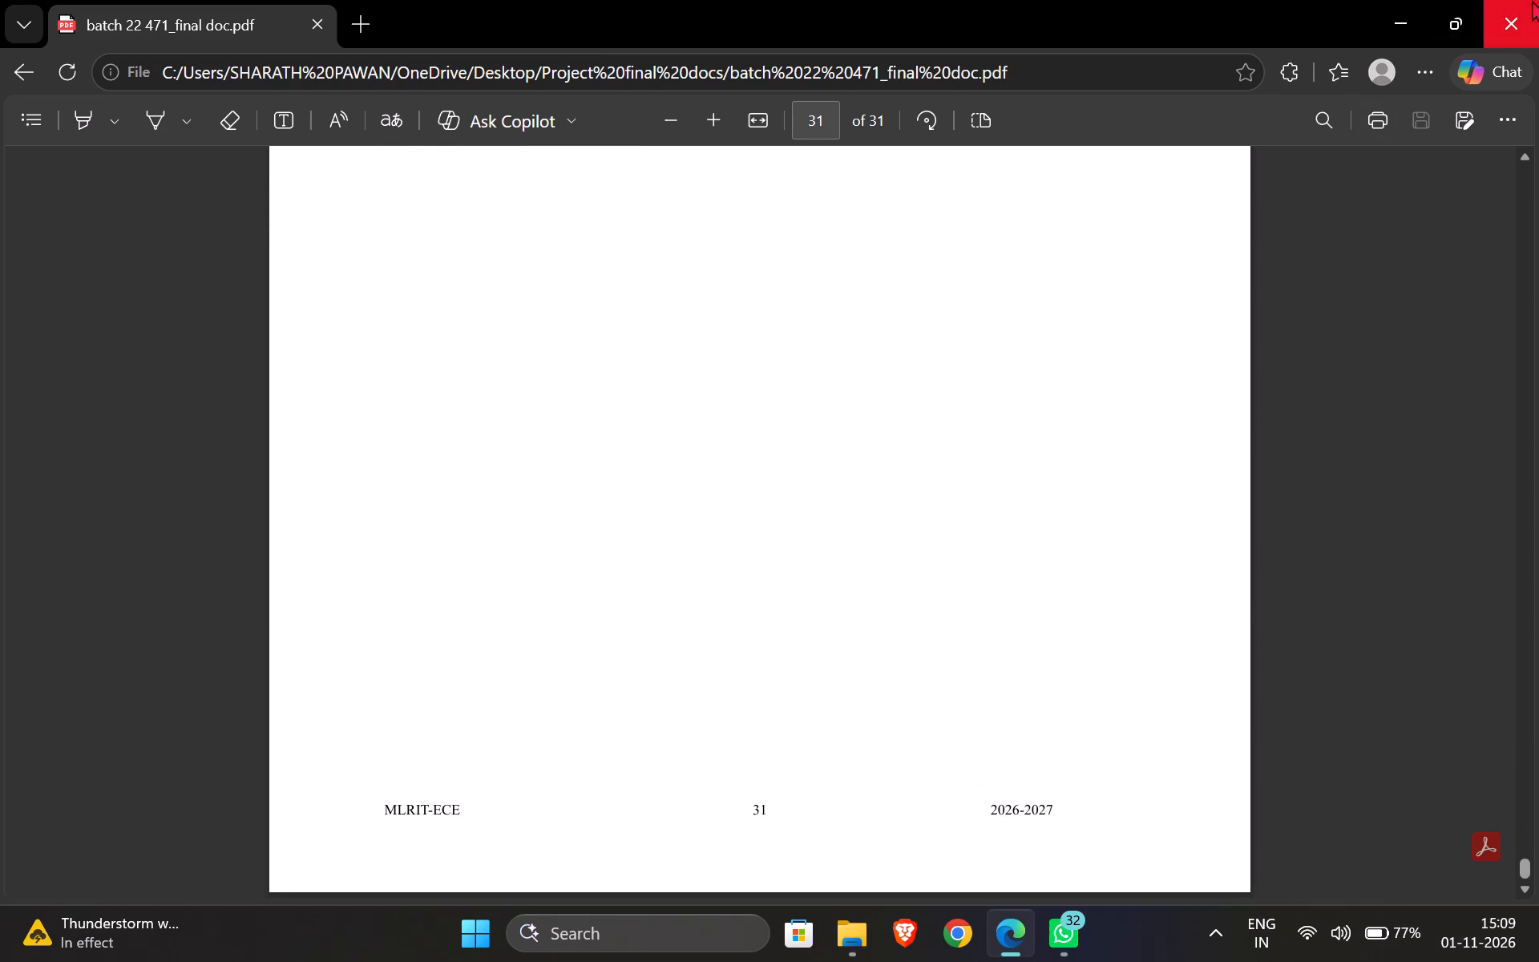
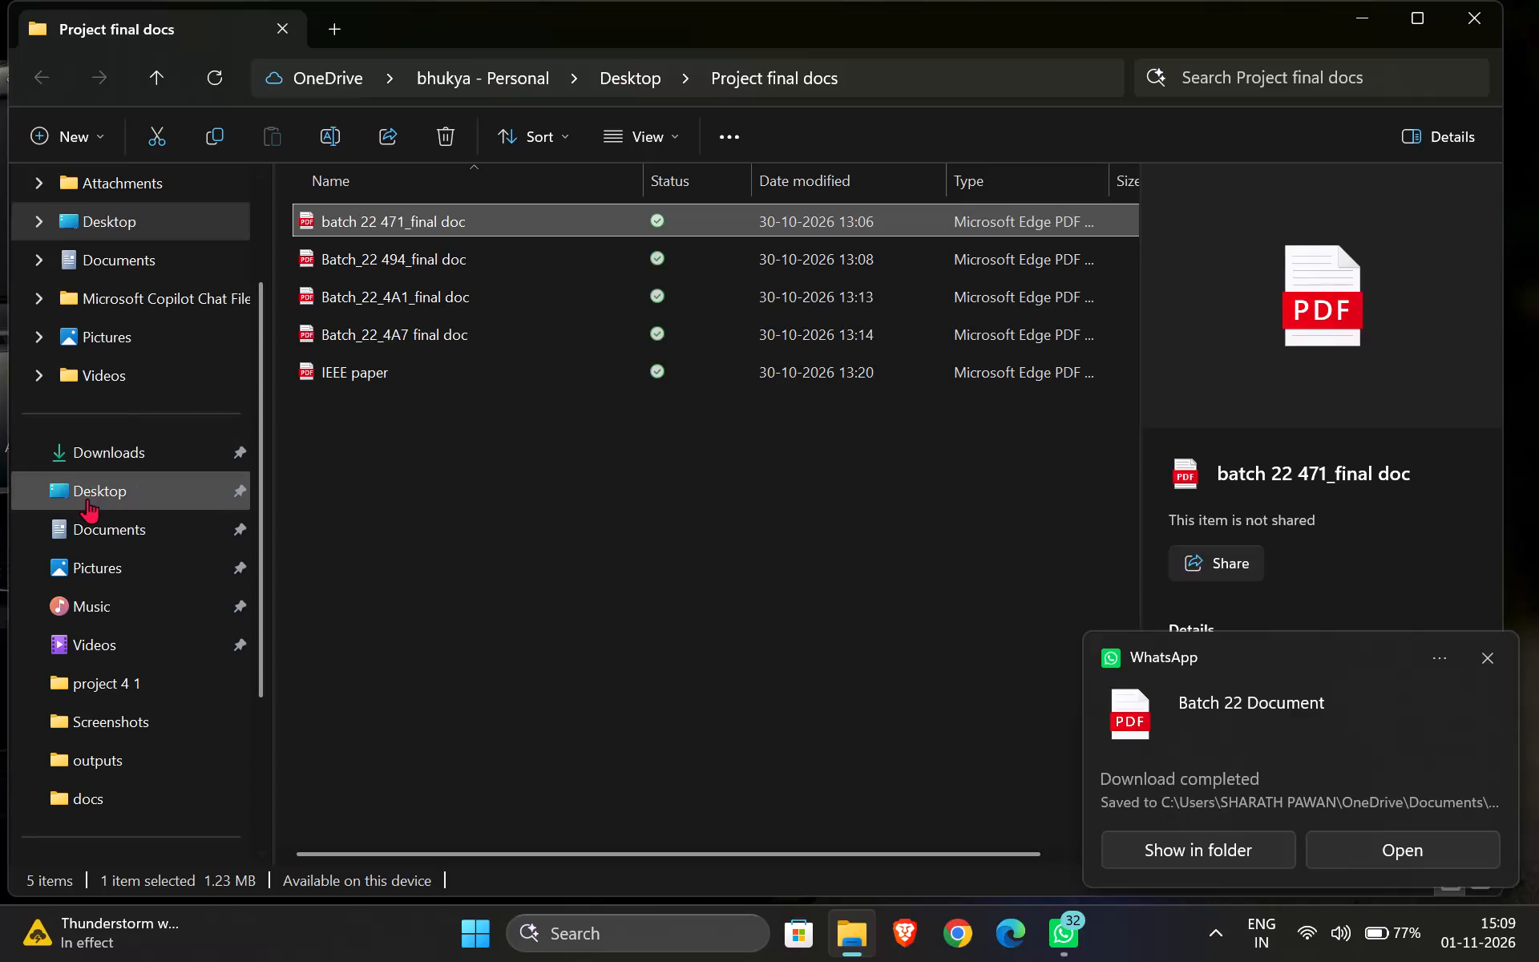
Look through the Desktop and project 4 1 folders, and open the Batch 22 Document PDF from the docs folder in Documents.
double_click(87, 499)
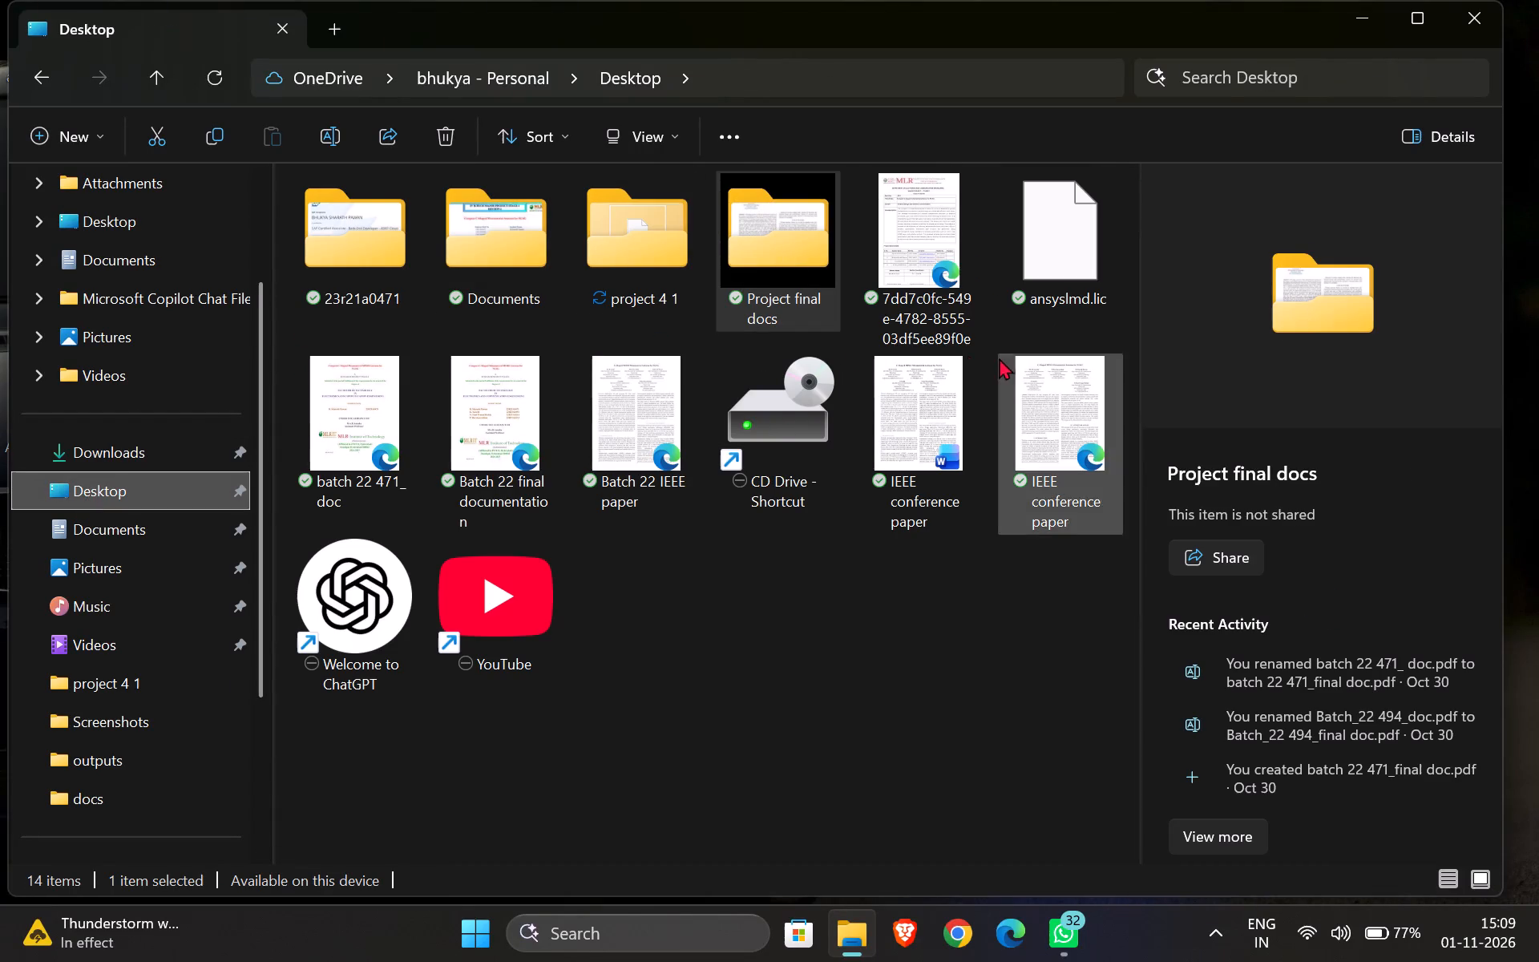
double_click(693, 294)
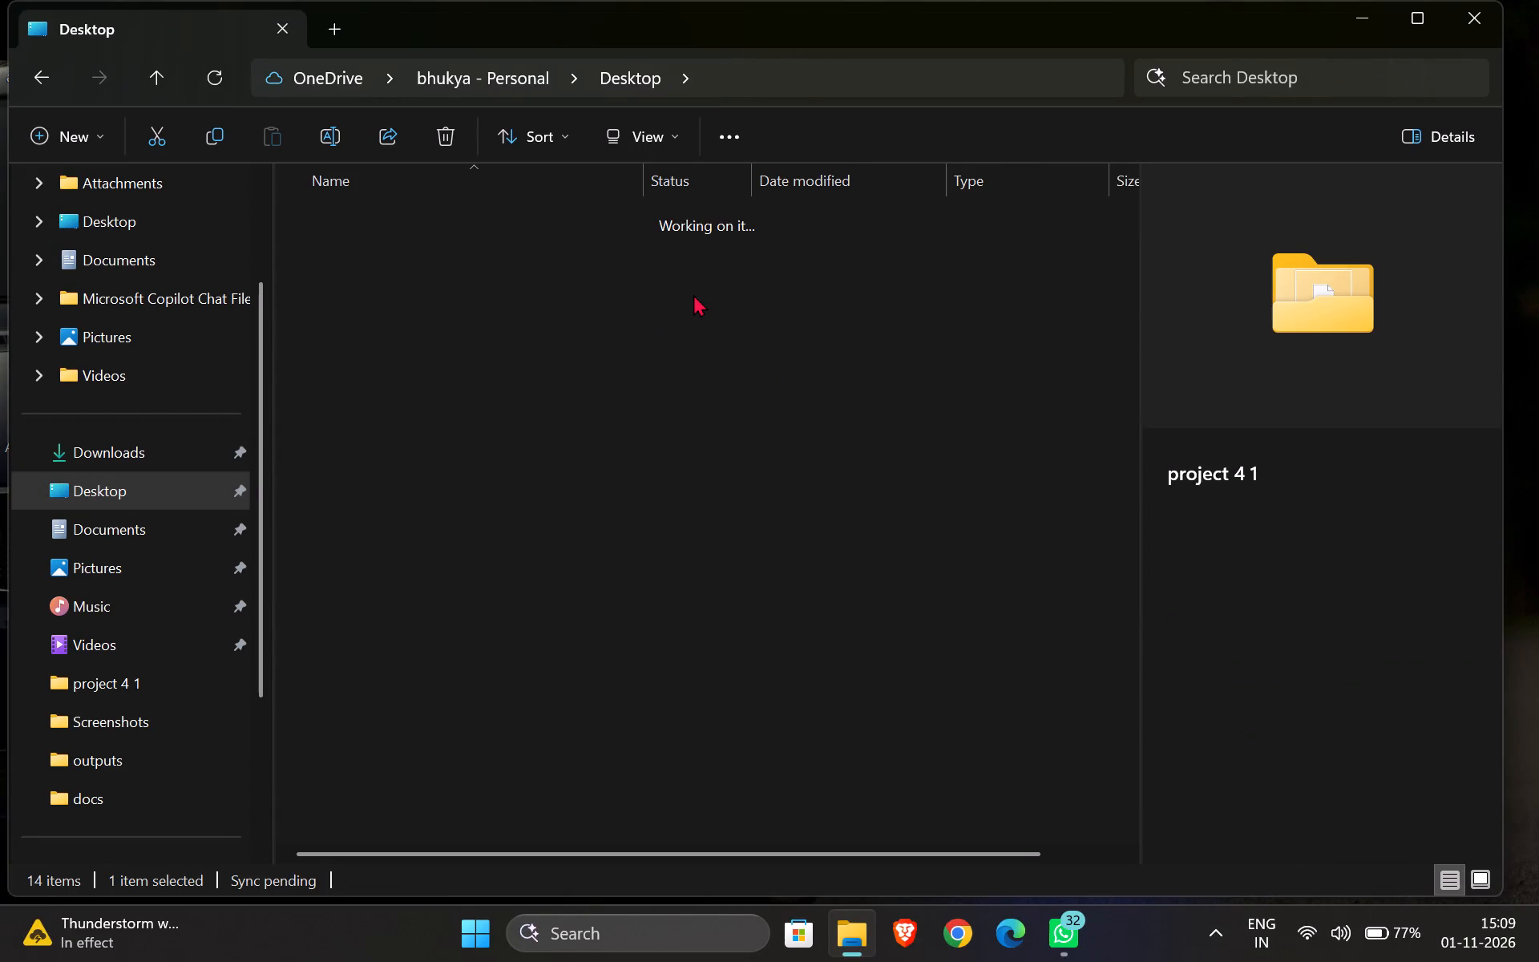
double_click(158, 466)
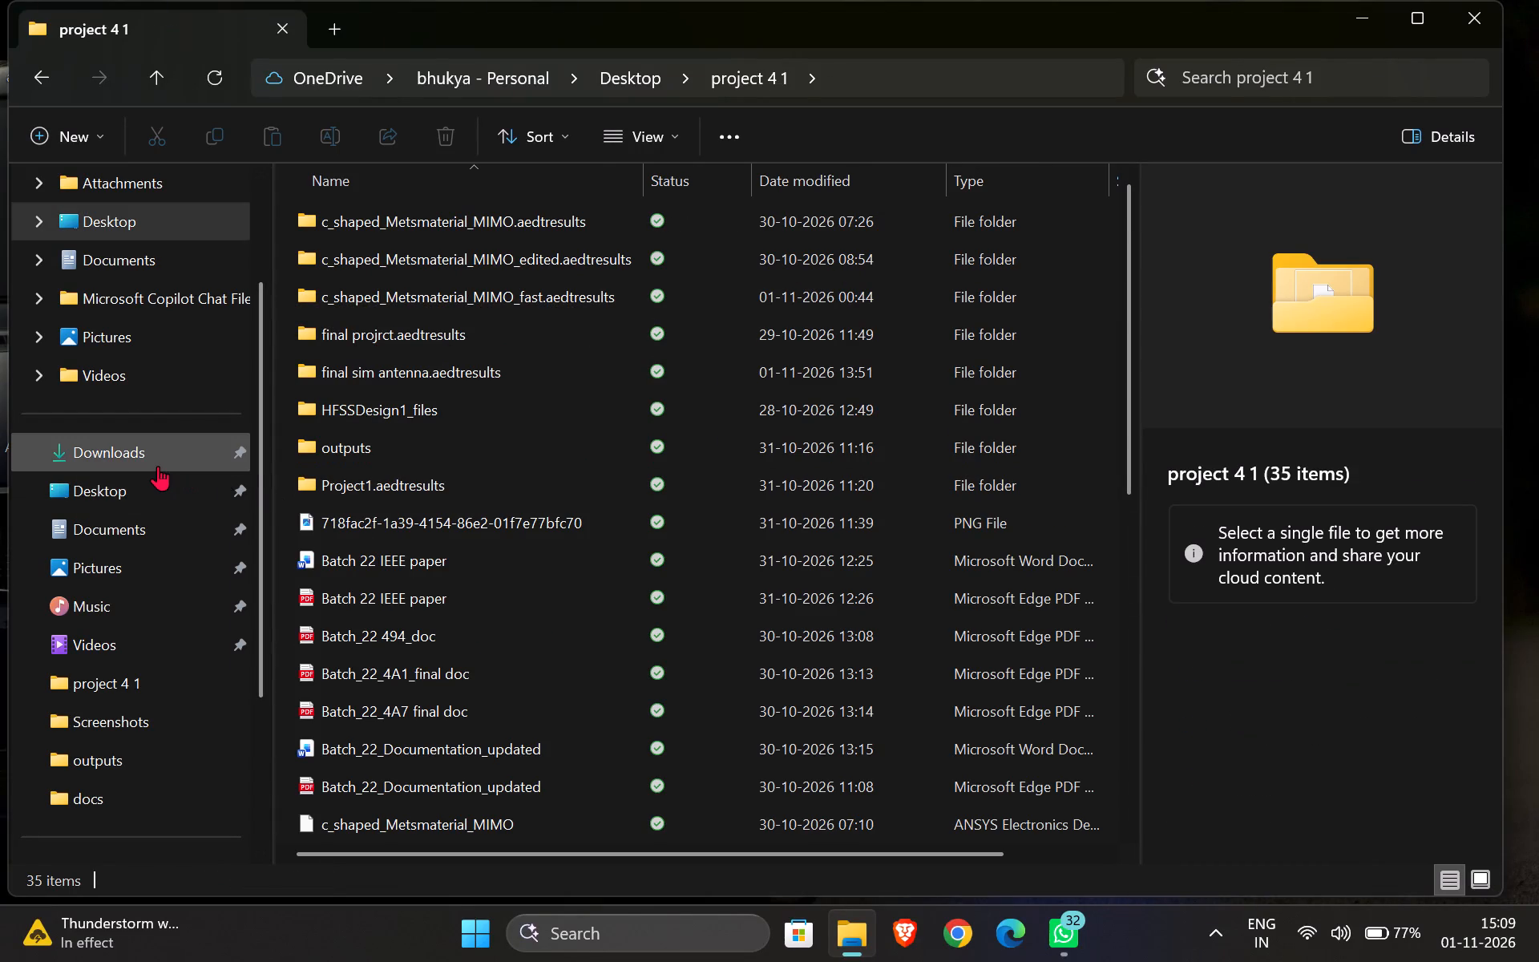
double_click(127, 522)
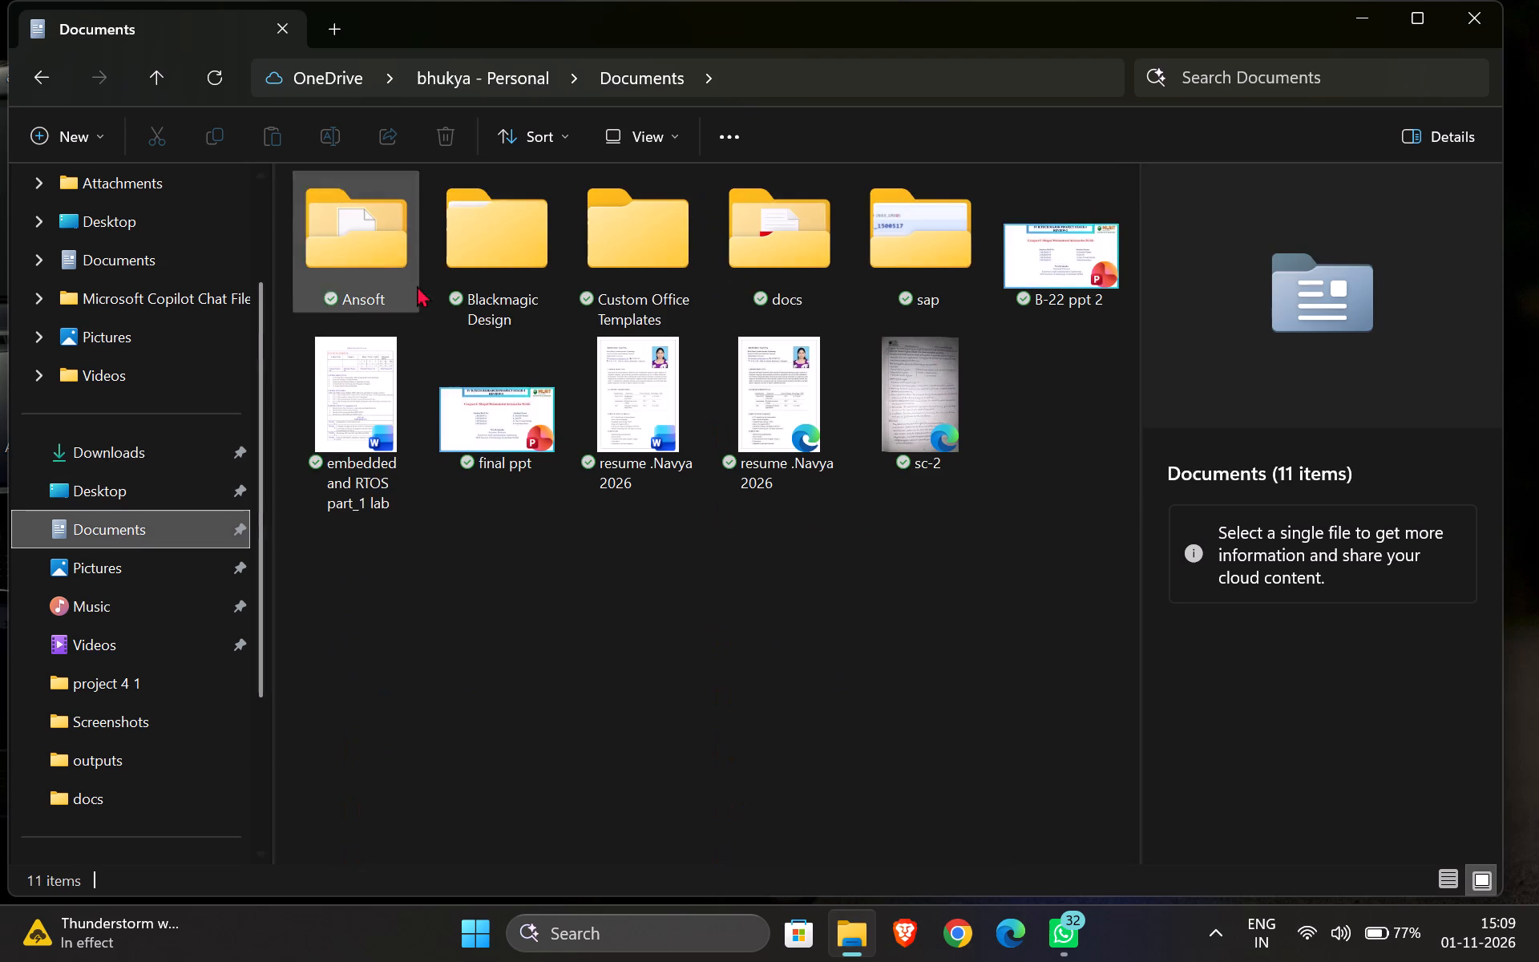
double_click(781, 192)
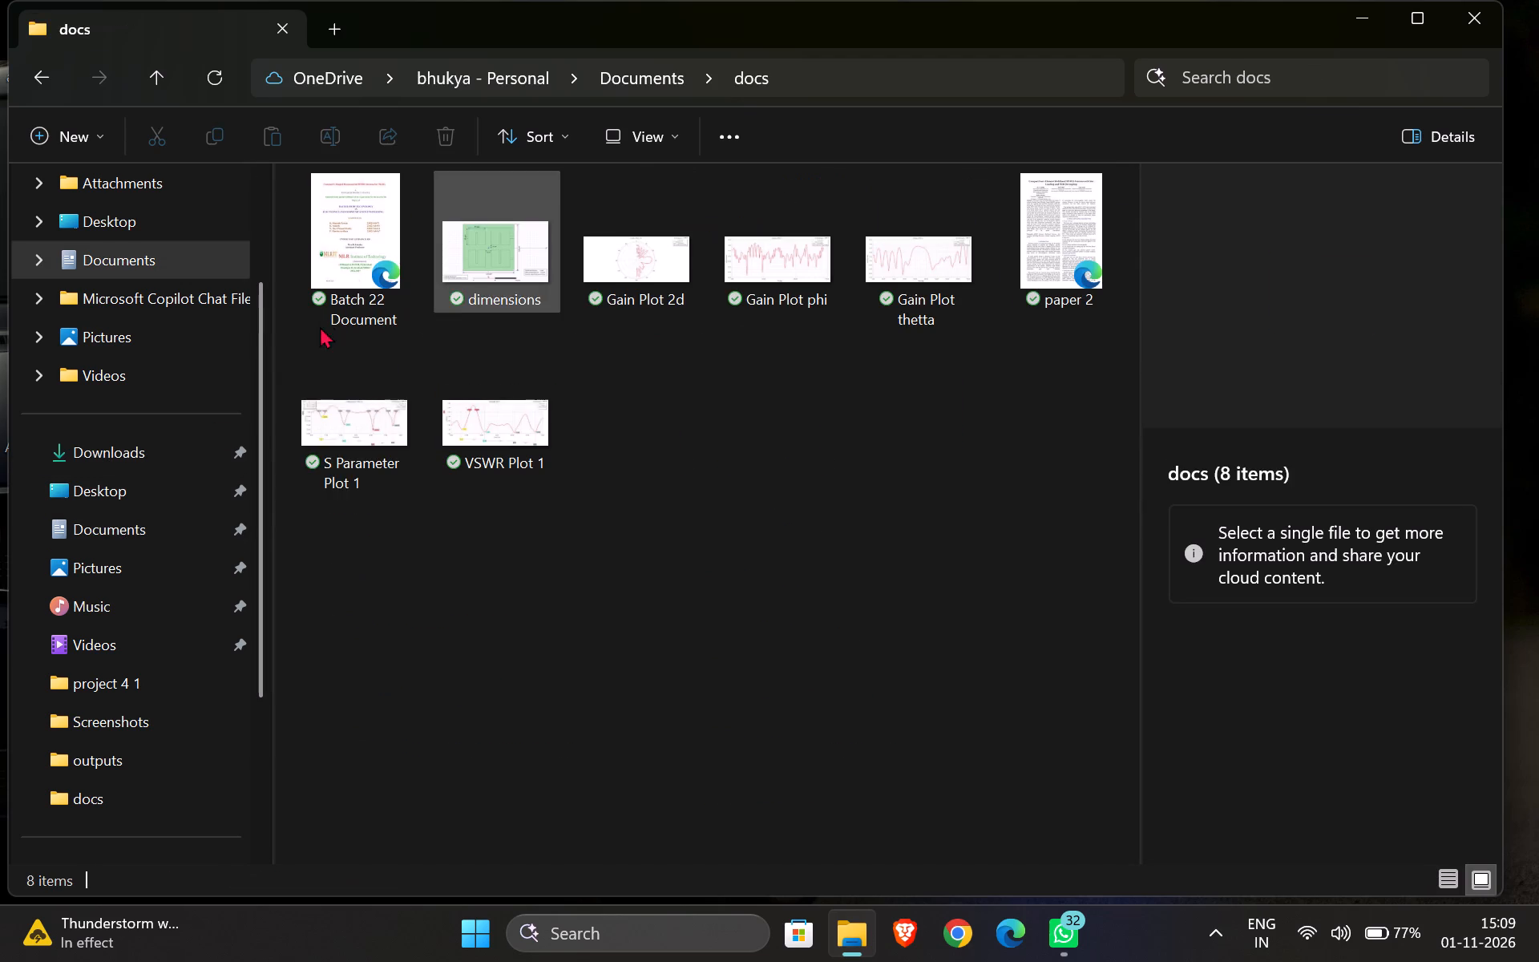
double_click(346, 282)
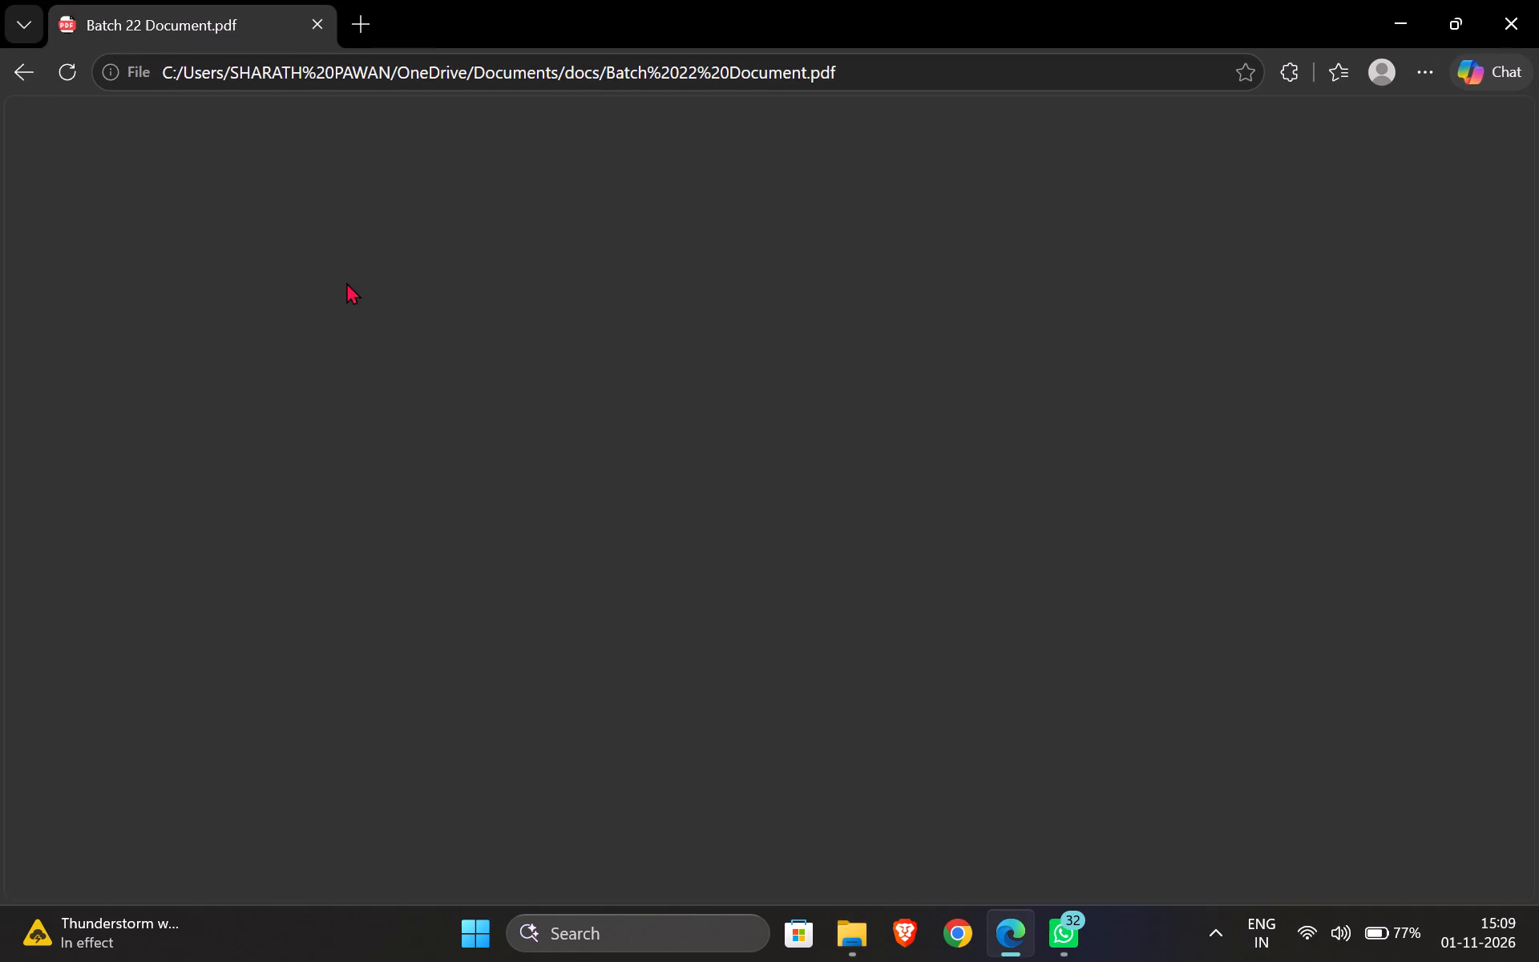
Review the literature survey and the 3D total-gain polar plots in the PDF report, then close it.
scroll(923, 463, down, 20)
scroll(923, 463, down, 3)
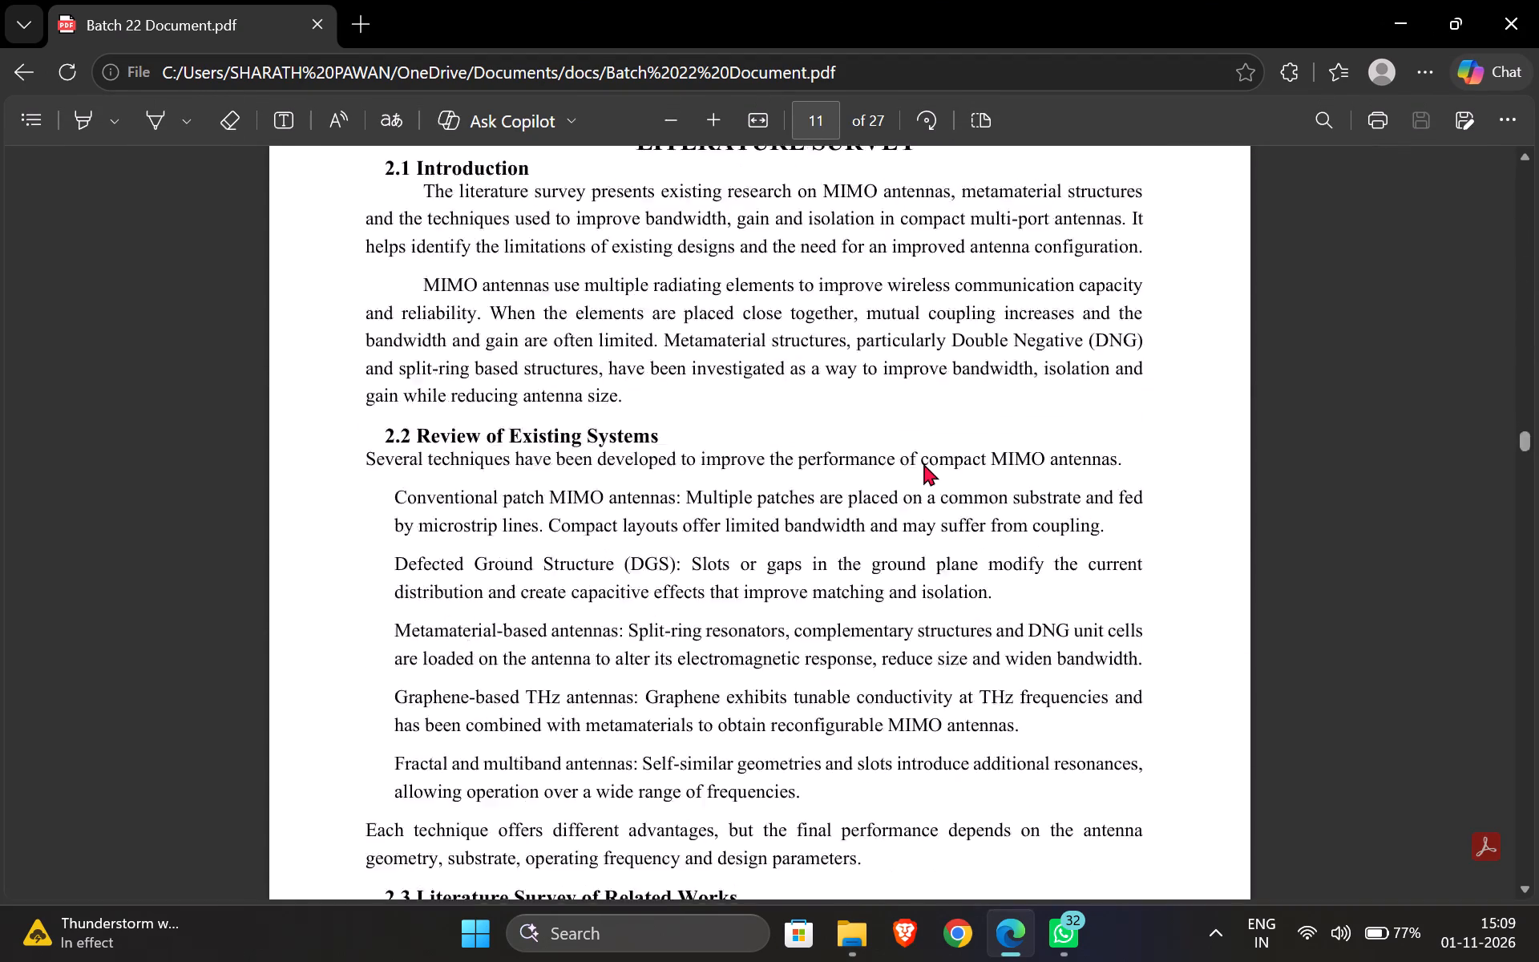
scroll(923, 463, down, 20)
scroll(923, 463, down, 16)
scroll(839, 456, up, 3)
scroll(839, 456, down, 4)
scroll(839, 456, up, 17)
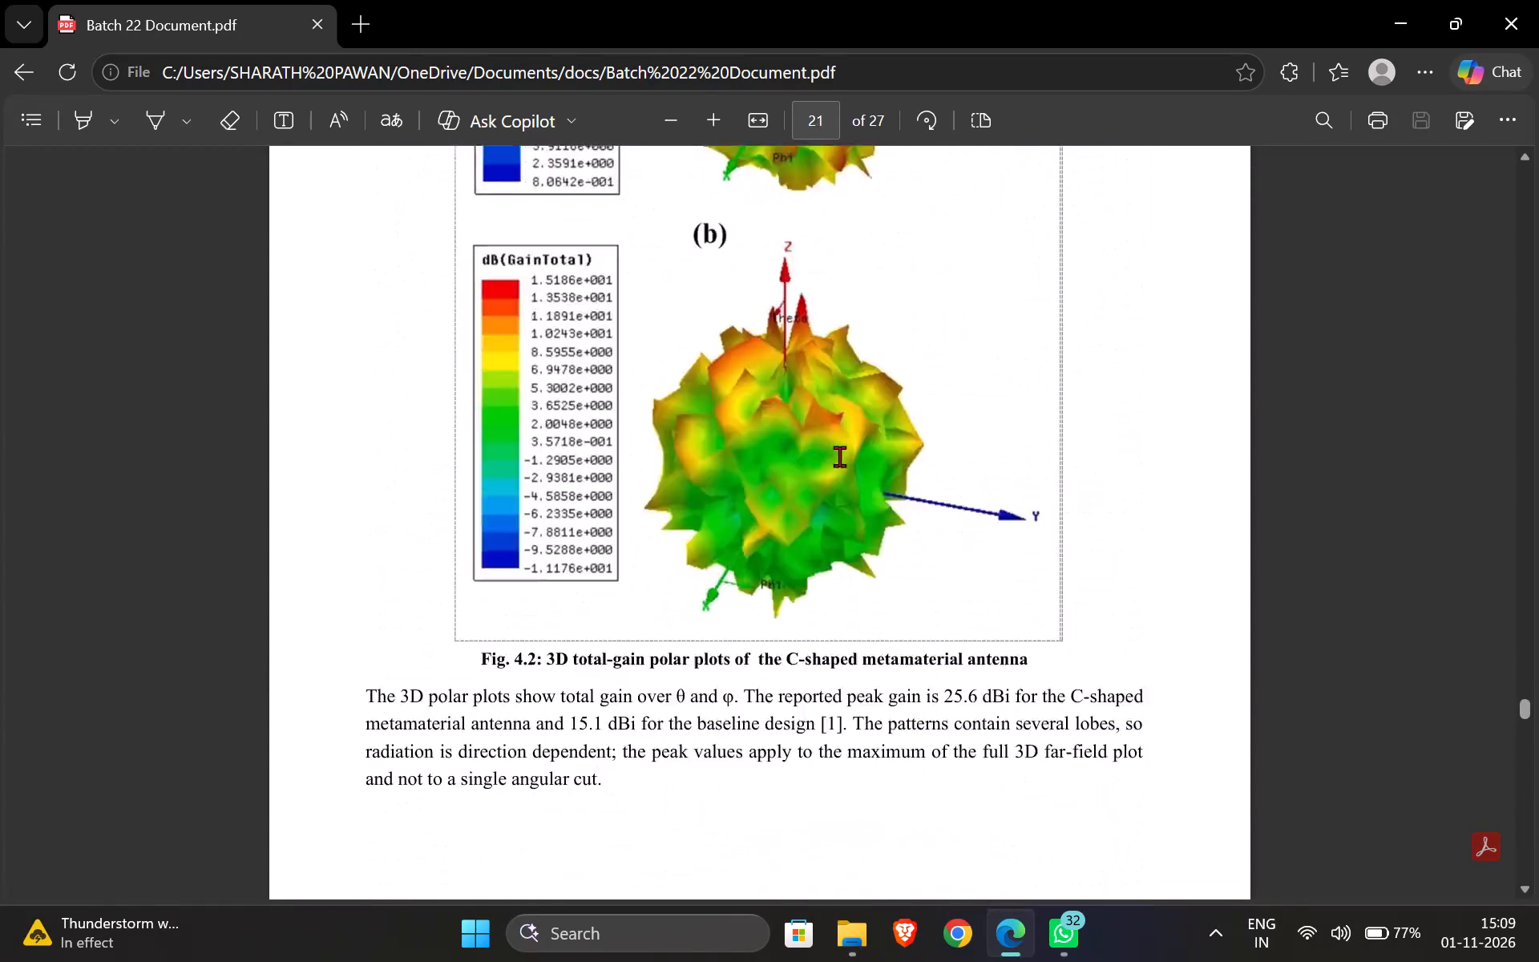
scroll(839, 456, up, 7)
click(1487, 0)
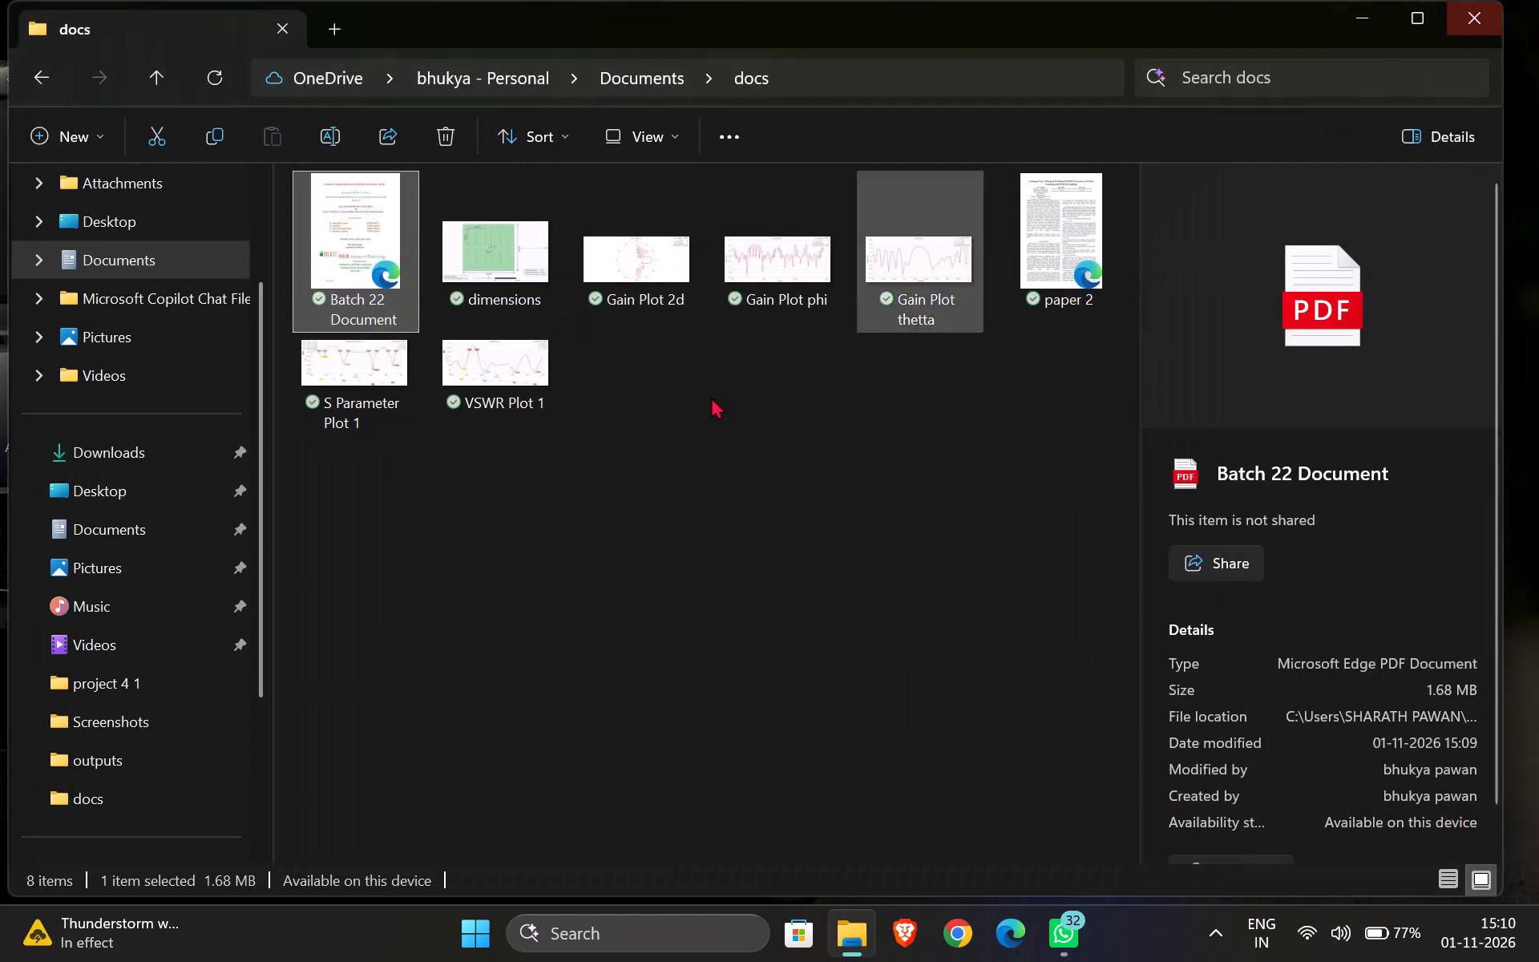
Open the Batch 22 Document PDF from the docs folder in Word, just this once, and maximize the window.
right_click(372, 289)
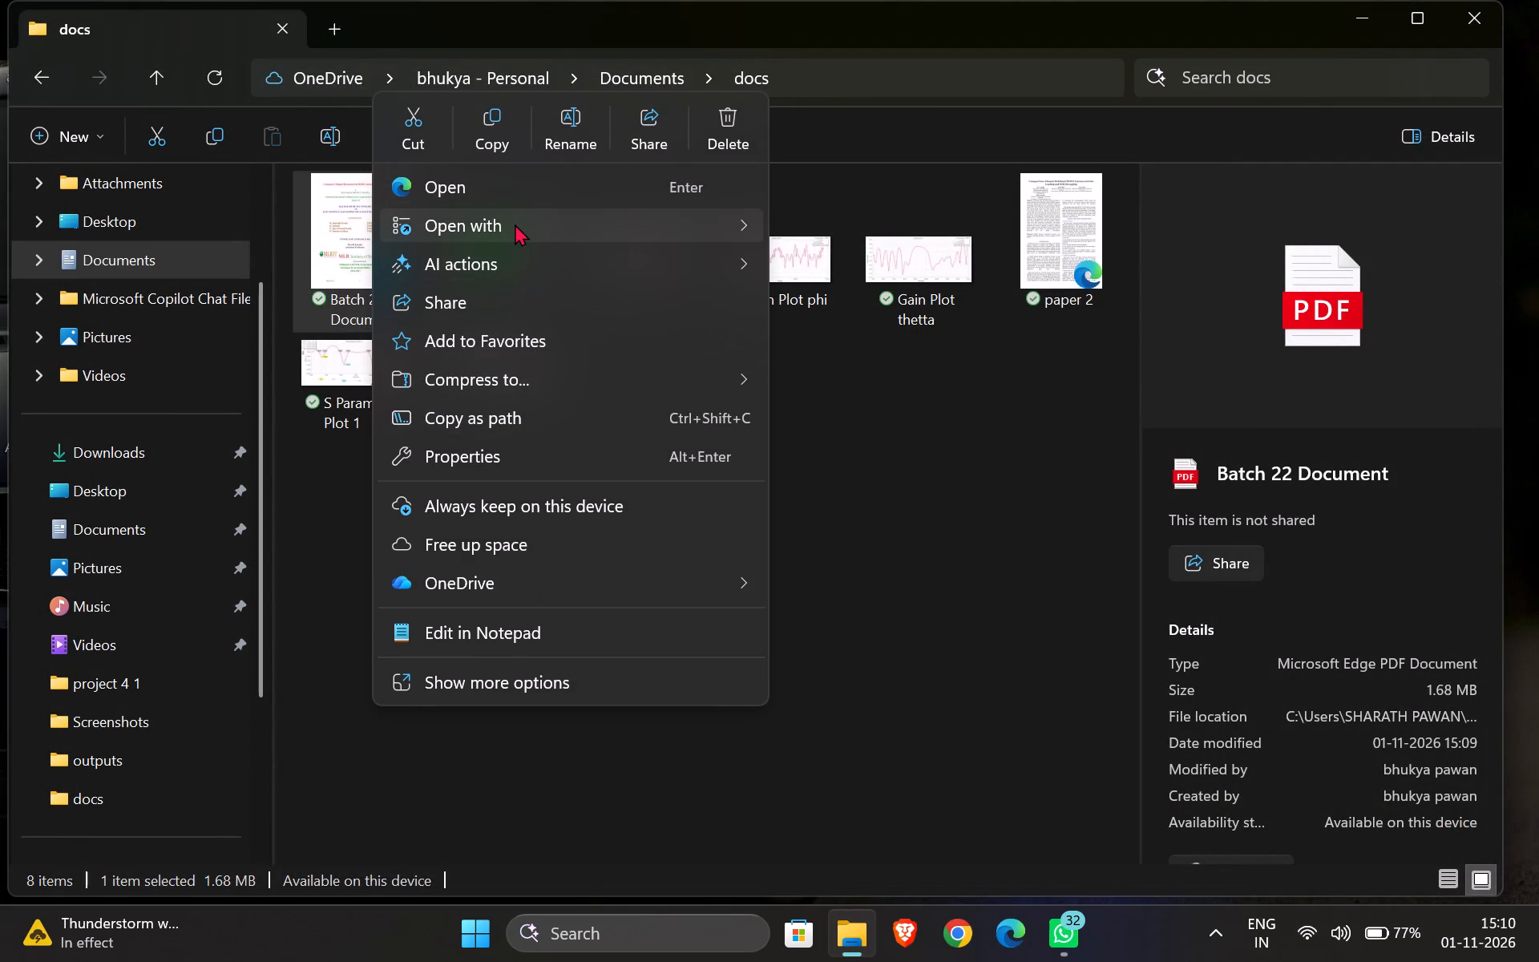
click(515, 224)
click(885, 420)
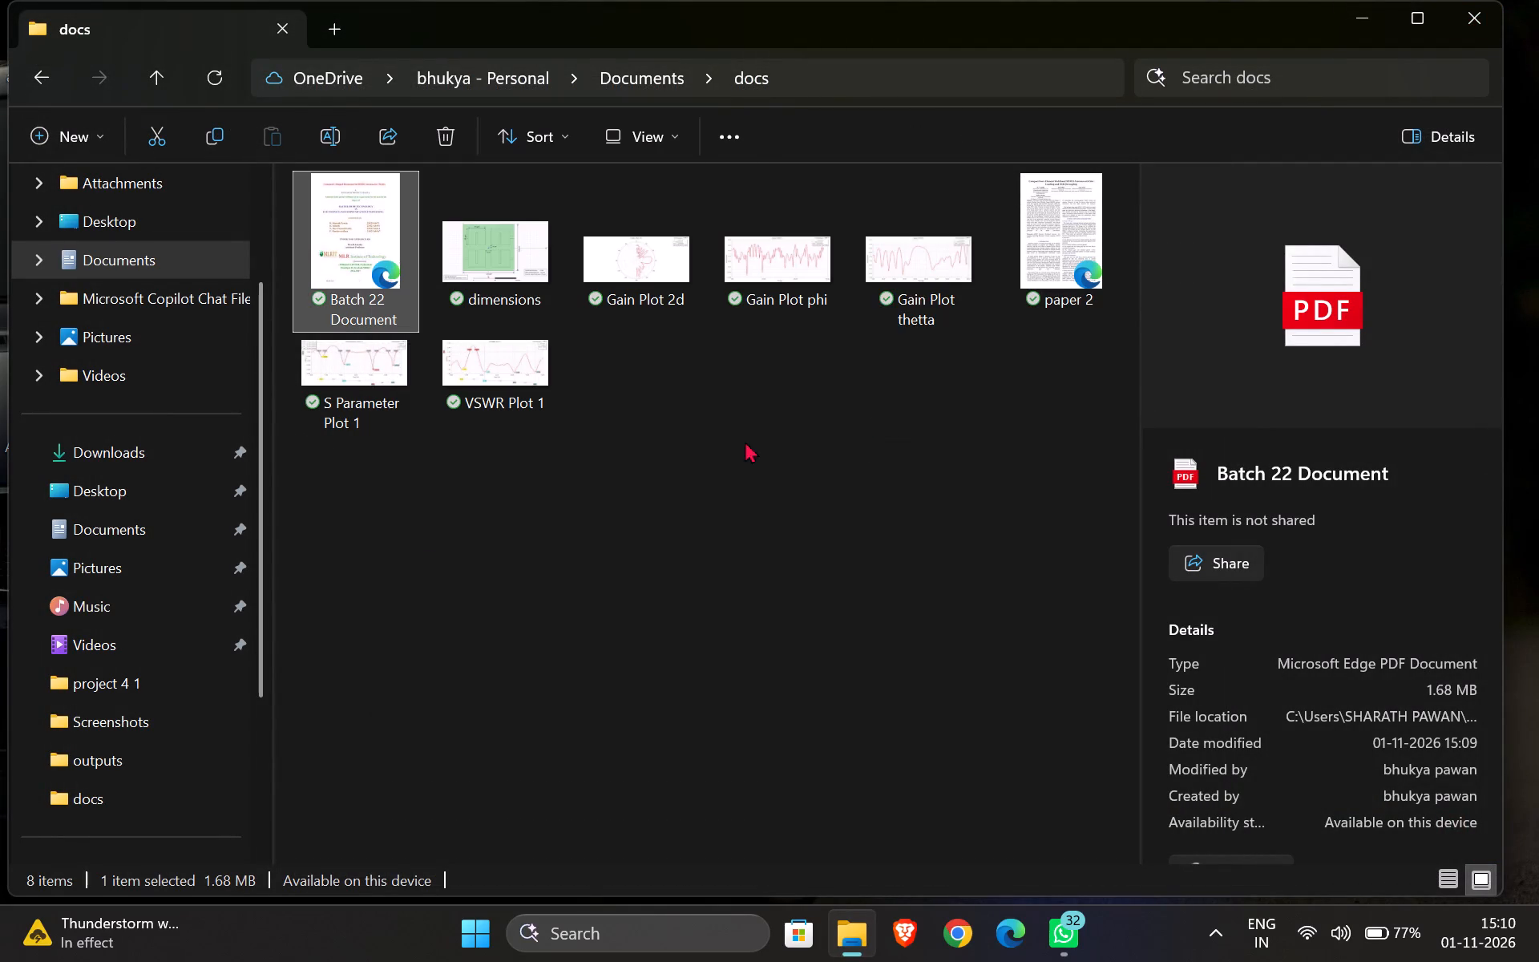
scroll(717, 502, down, 6)
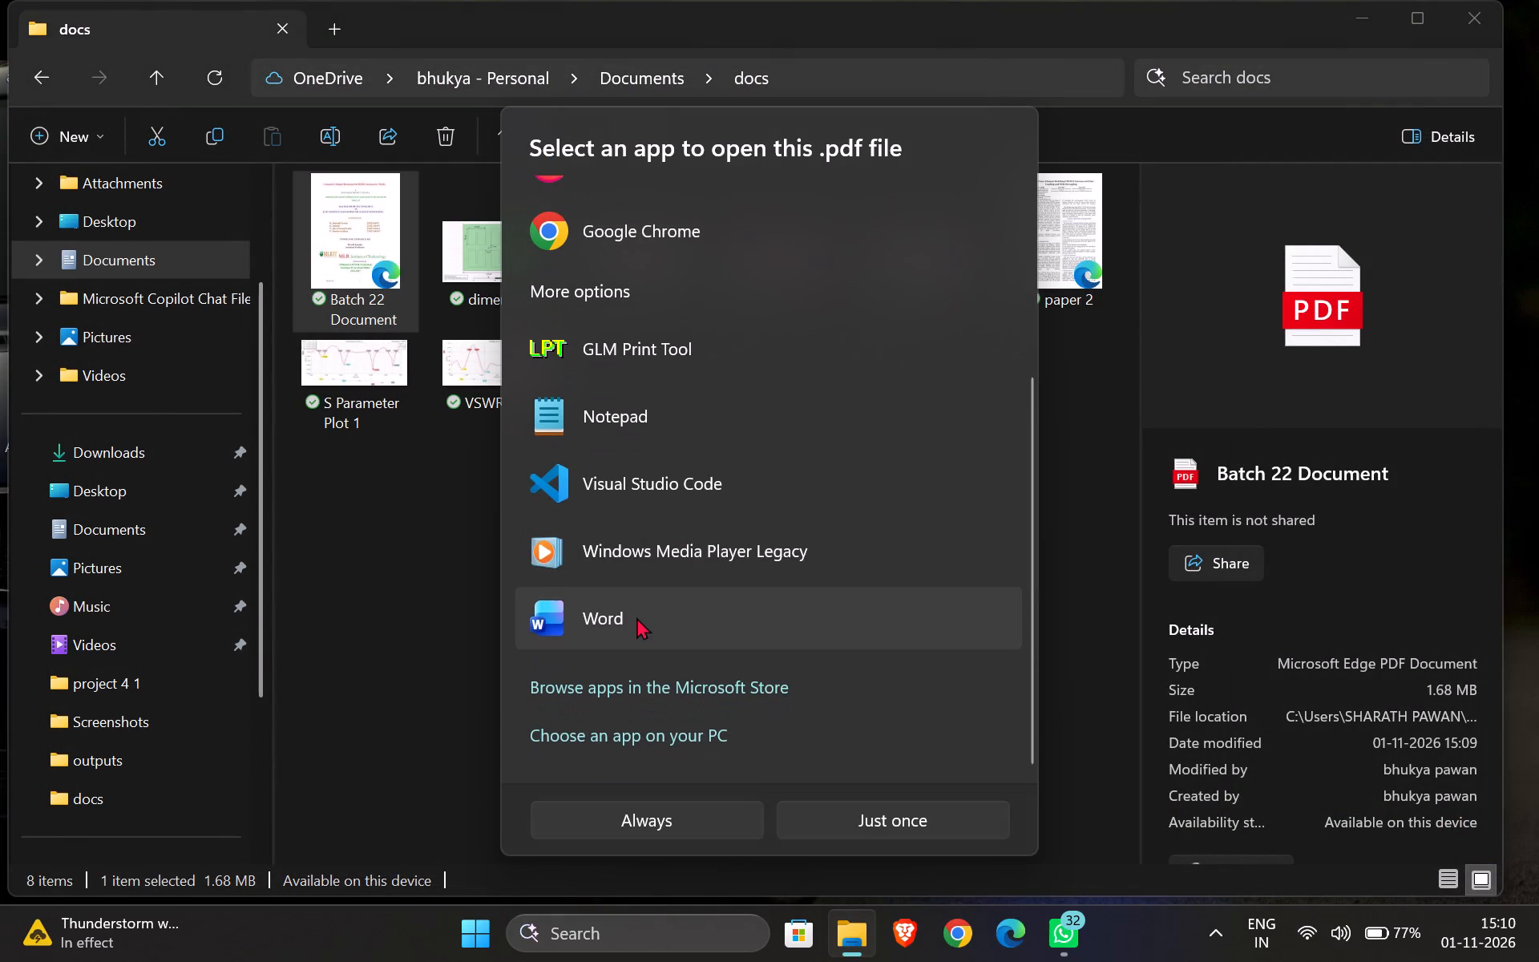
click(636, 617)
click(891, 811)
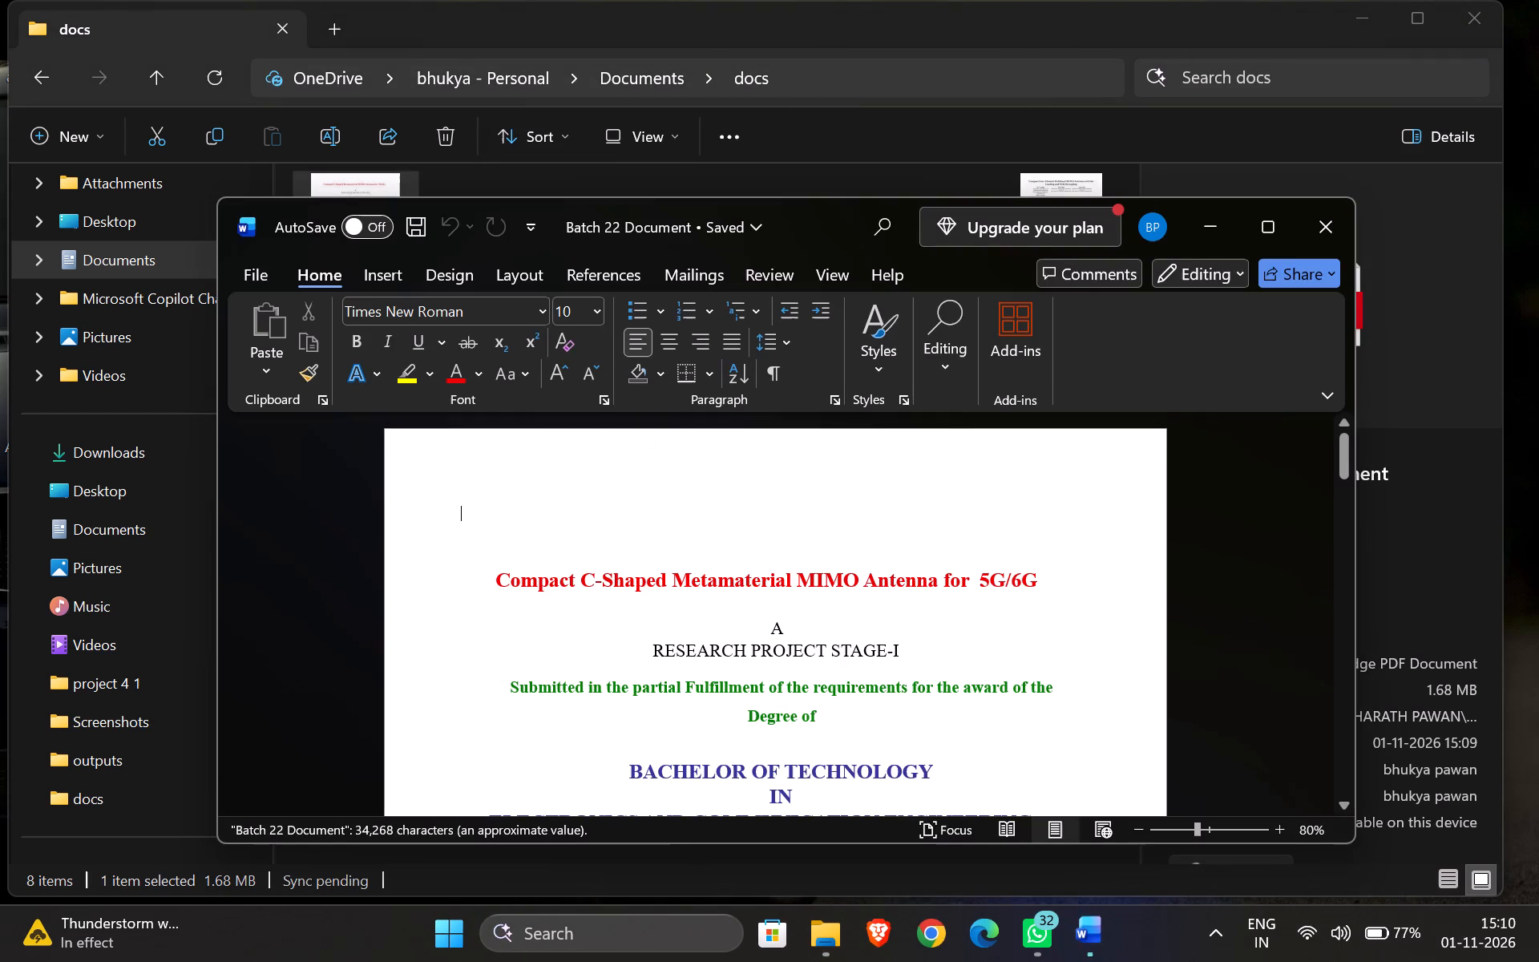
click(1274, 220)
Skim the converted report from the cover page through the front matter and Chapters 1 and 2 to Section 3.2, Dimensioned Geometry.
scroll(782, 430, down, 2)
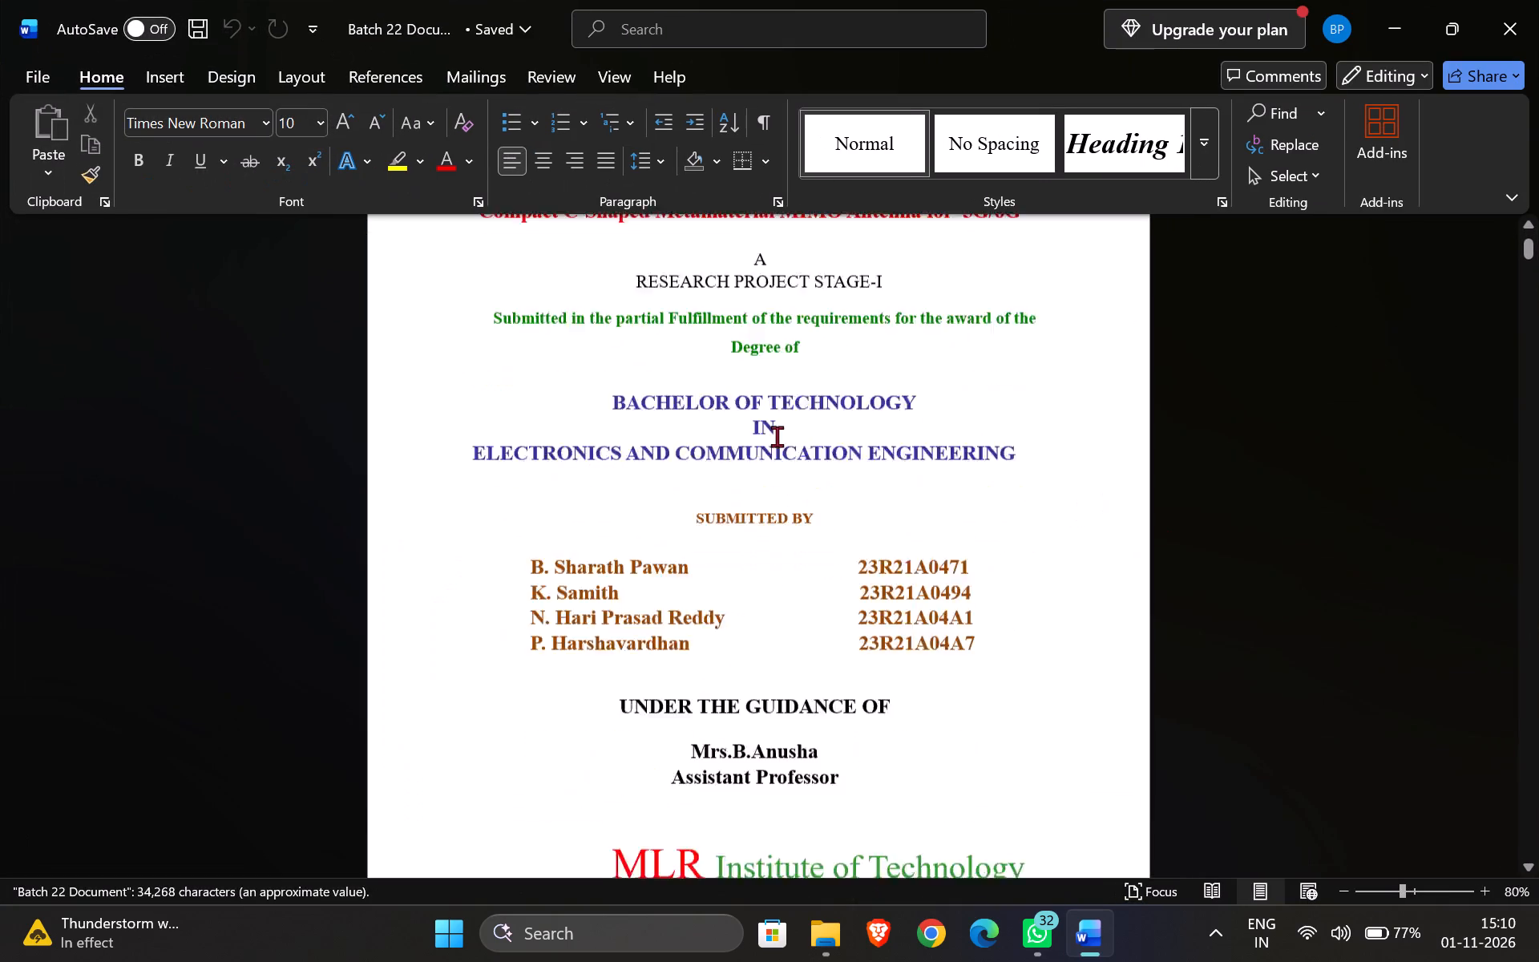
scroll(777, 436, down, 9)
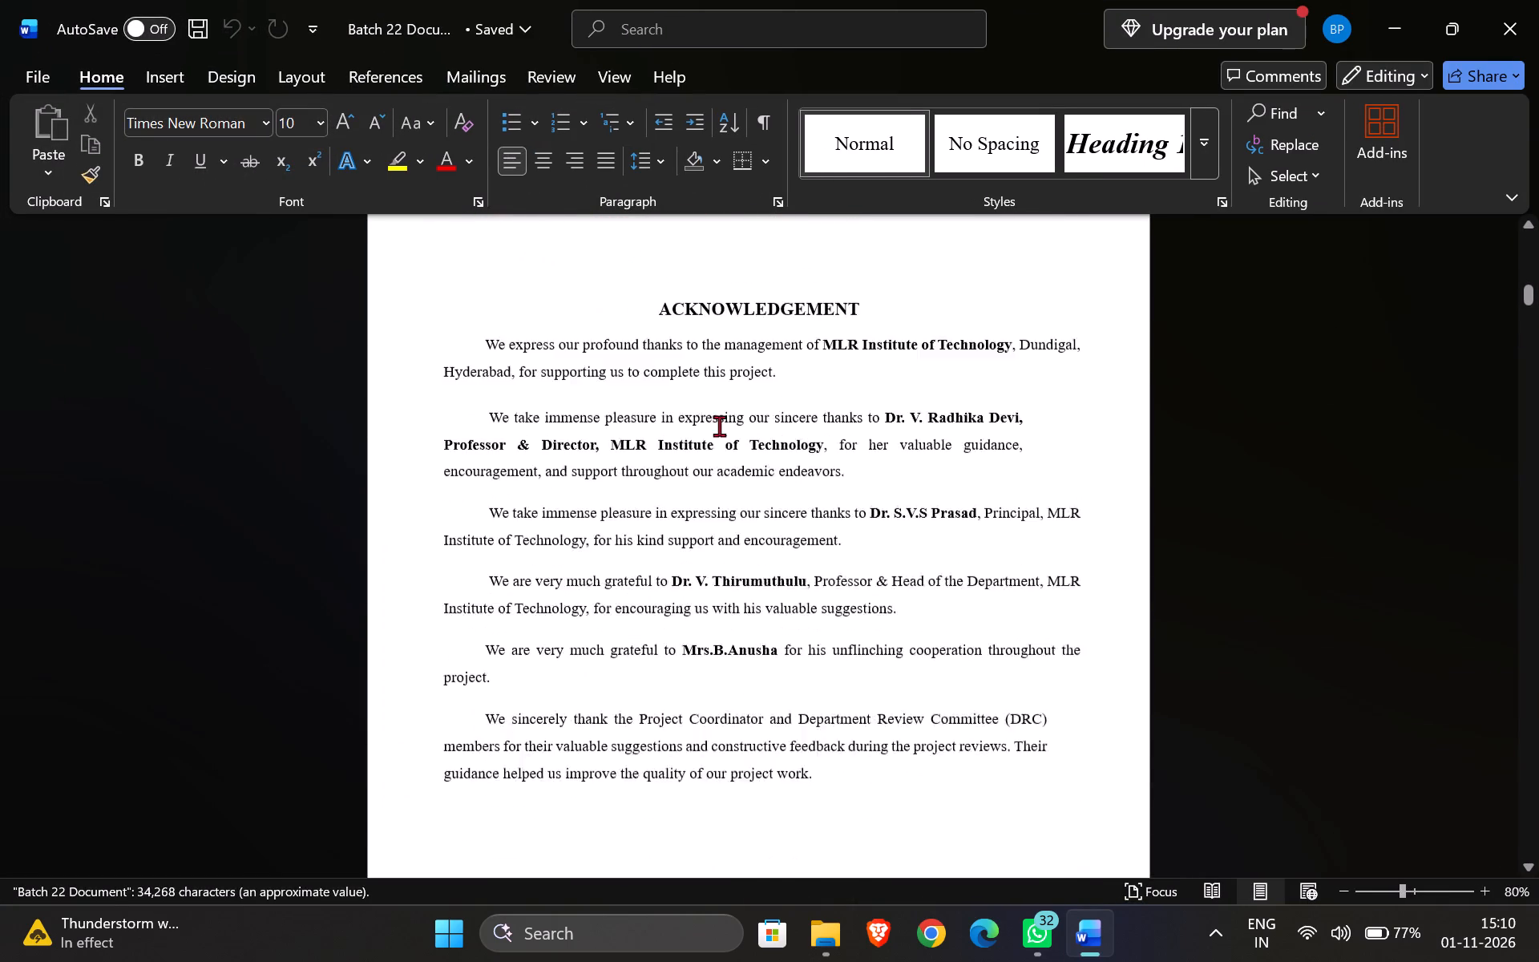
scroll(719, 426, down, 8)
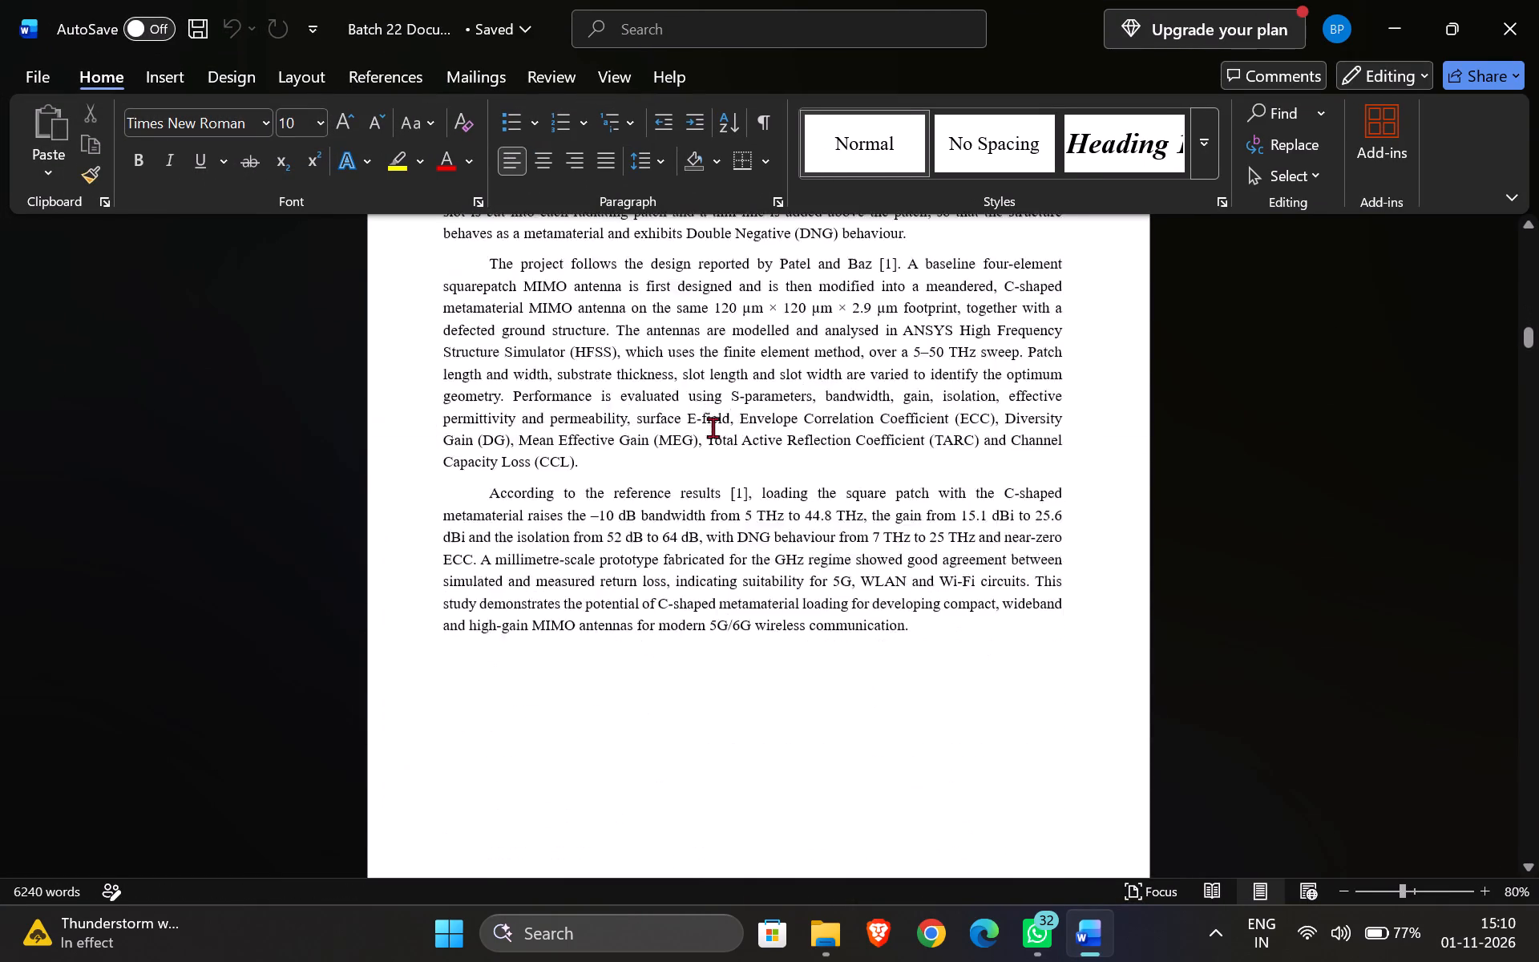
scroll(713, 427, down, 4)
scroll(701, 430, up, 2)
scroll(701, 432, down, 5)
scroll(703, 433, up, 1)
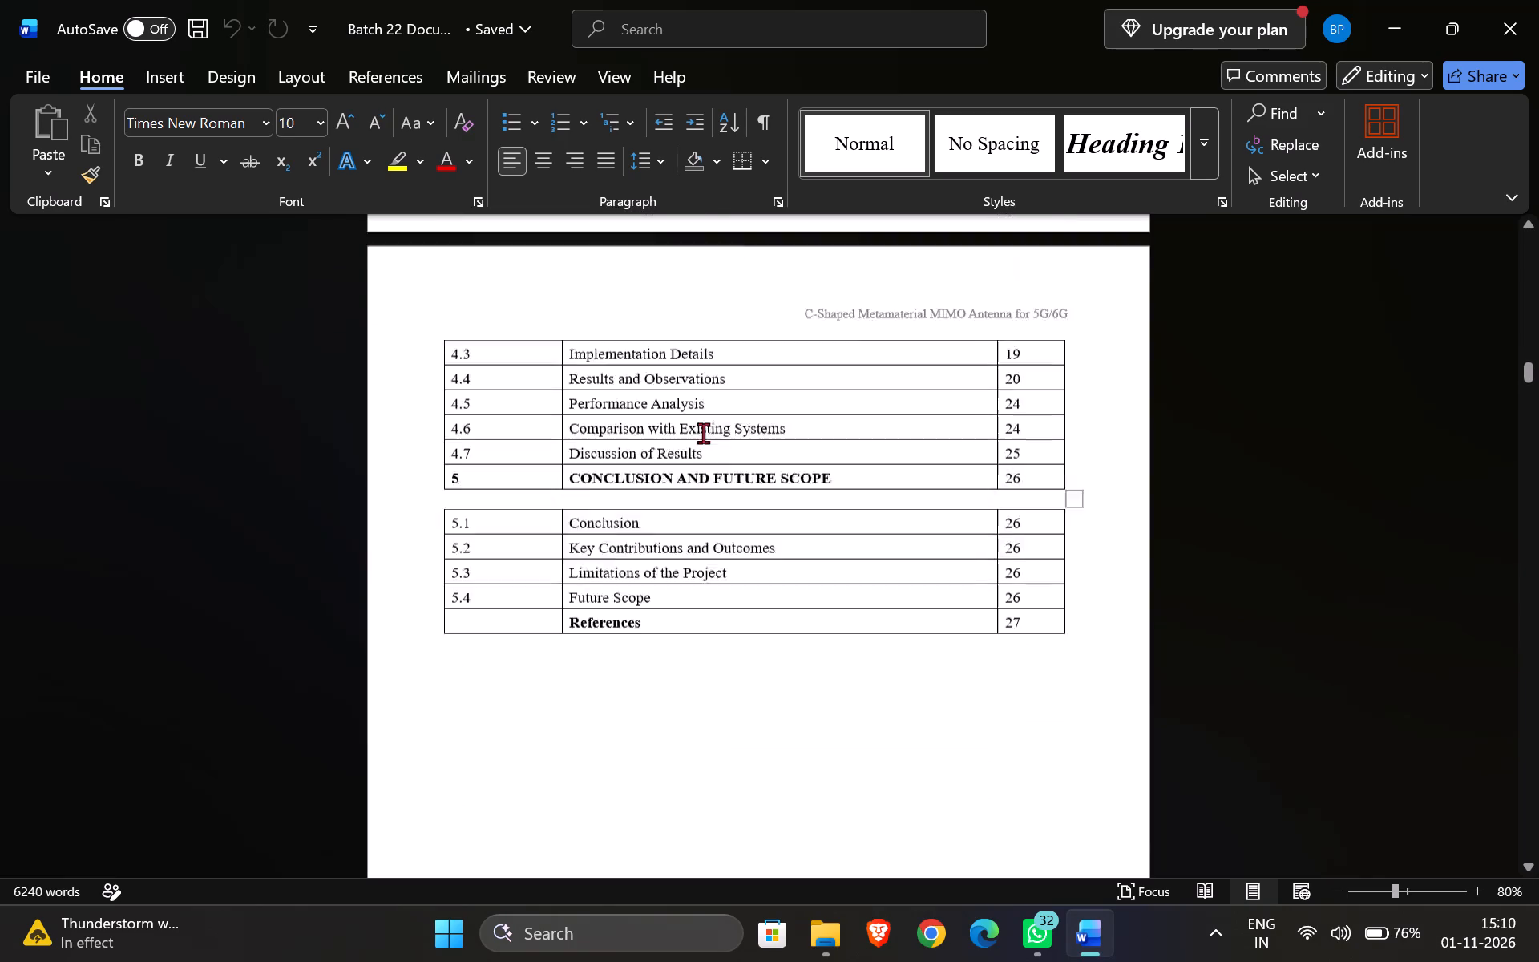
scroll(703, 433, up, 1)
scroll(700, 451, down, 6)
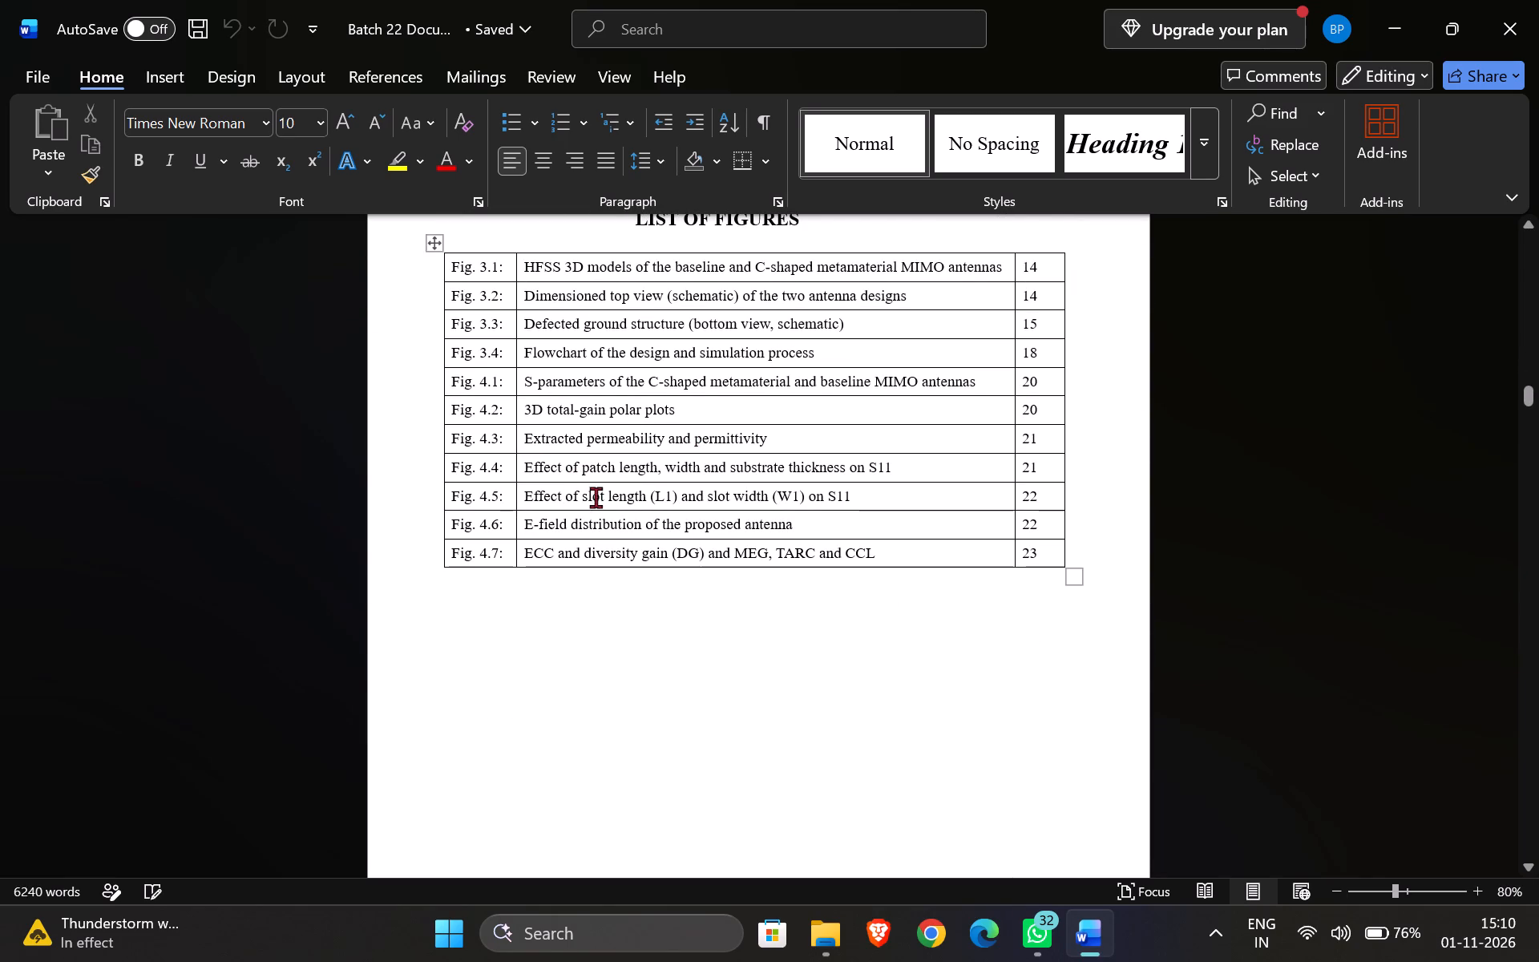
scroll(643, 642, down, 1)
scroll(644, 644, up, 1)
scroll(644, 643, down, 1)
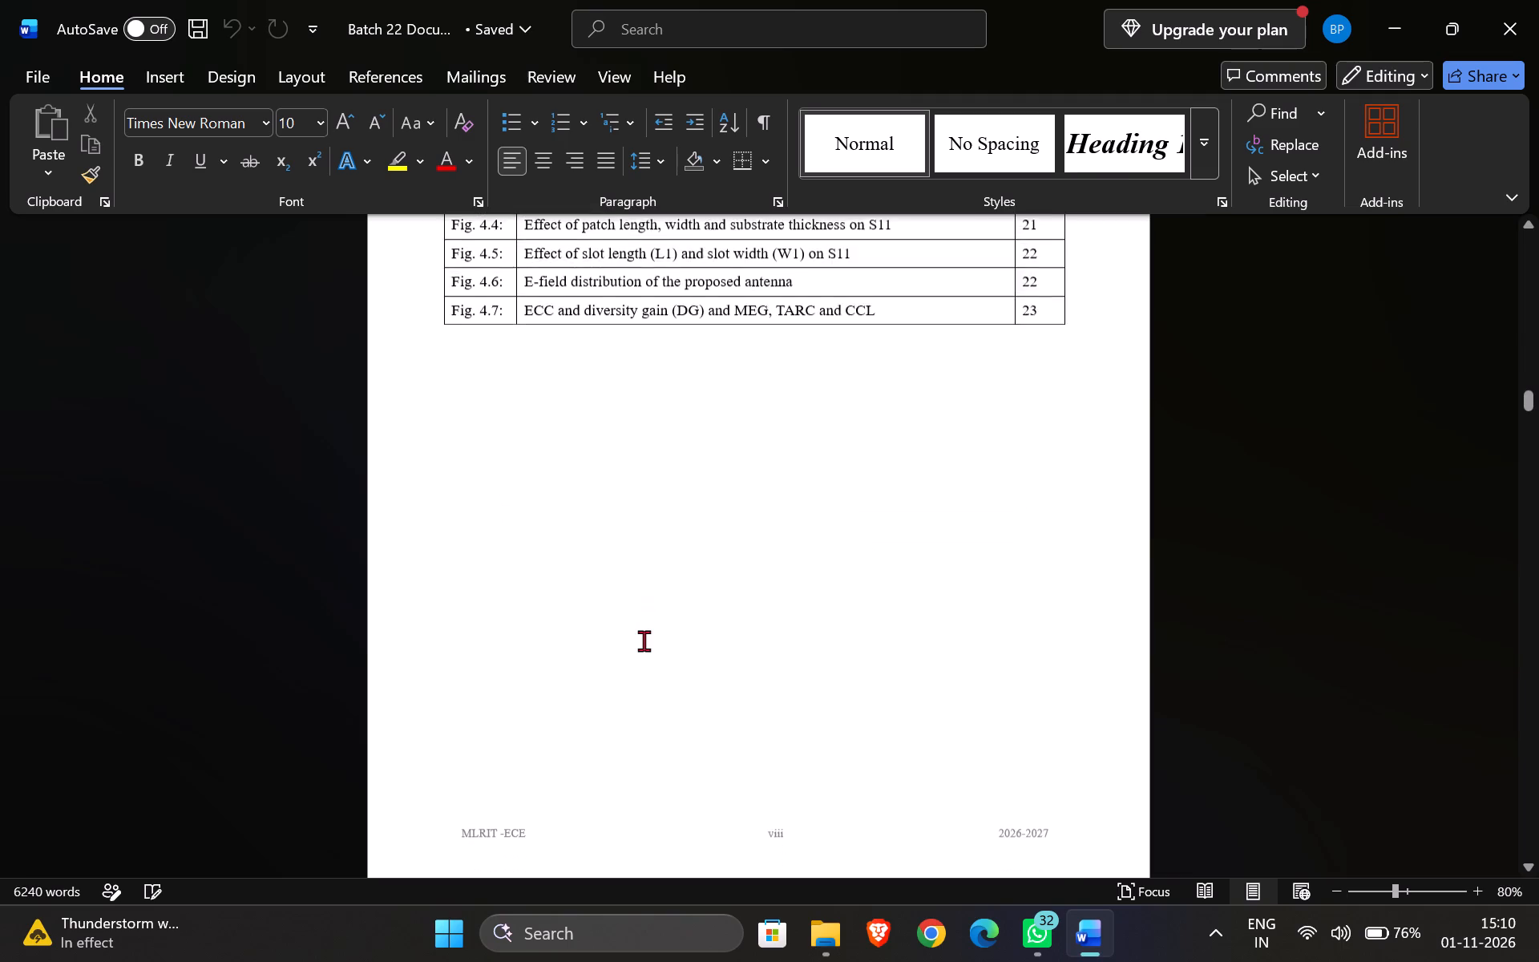
scroll(644, 641, down, 10)
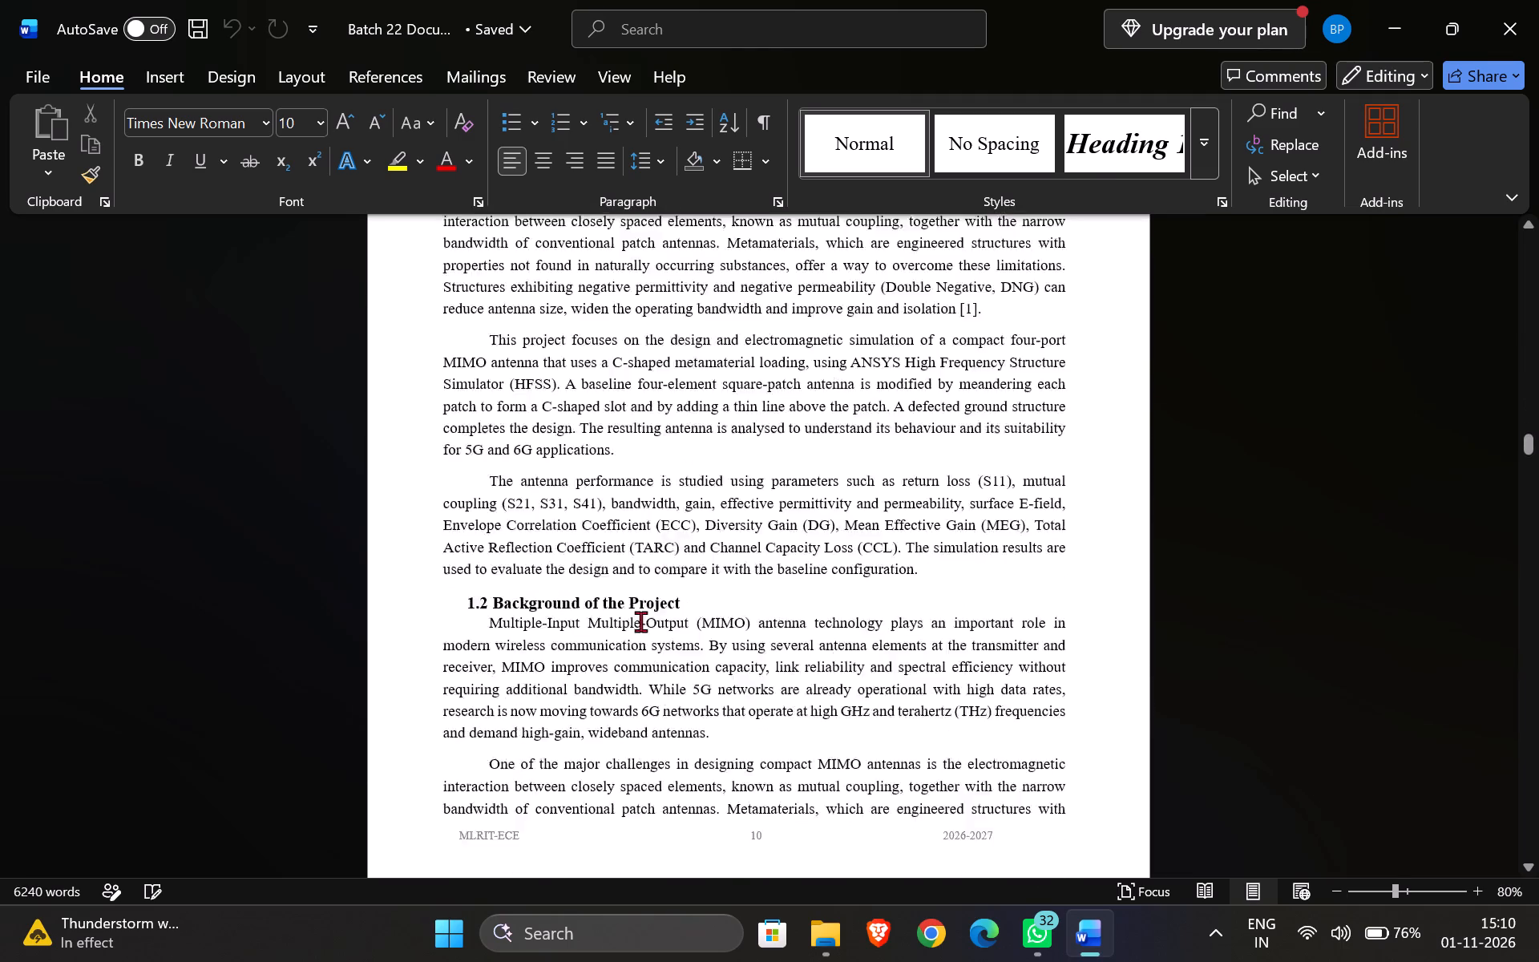
scroll(640, 621, down, 14)
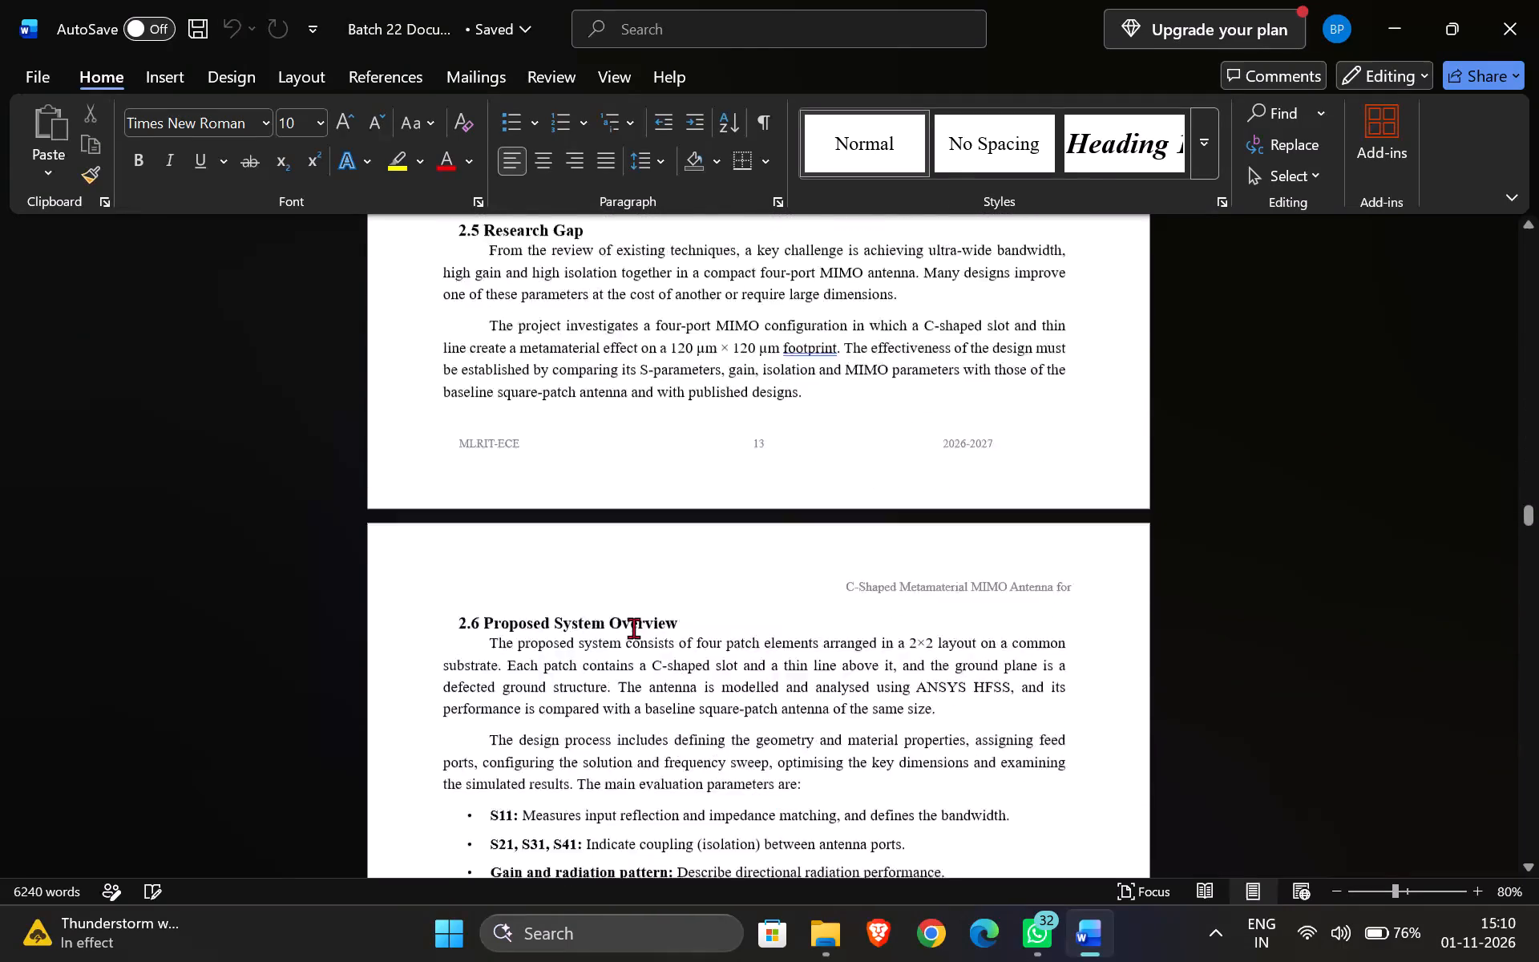
scroll(633, 628, down, 5)
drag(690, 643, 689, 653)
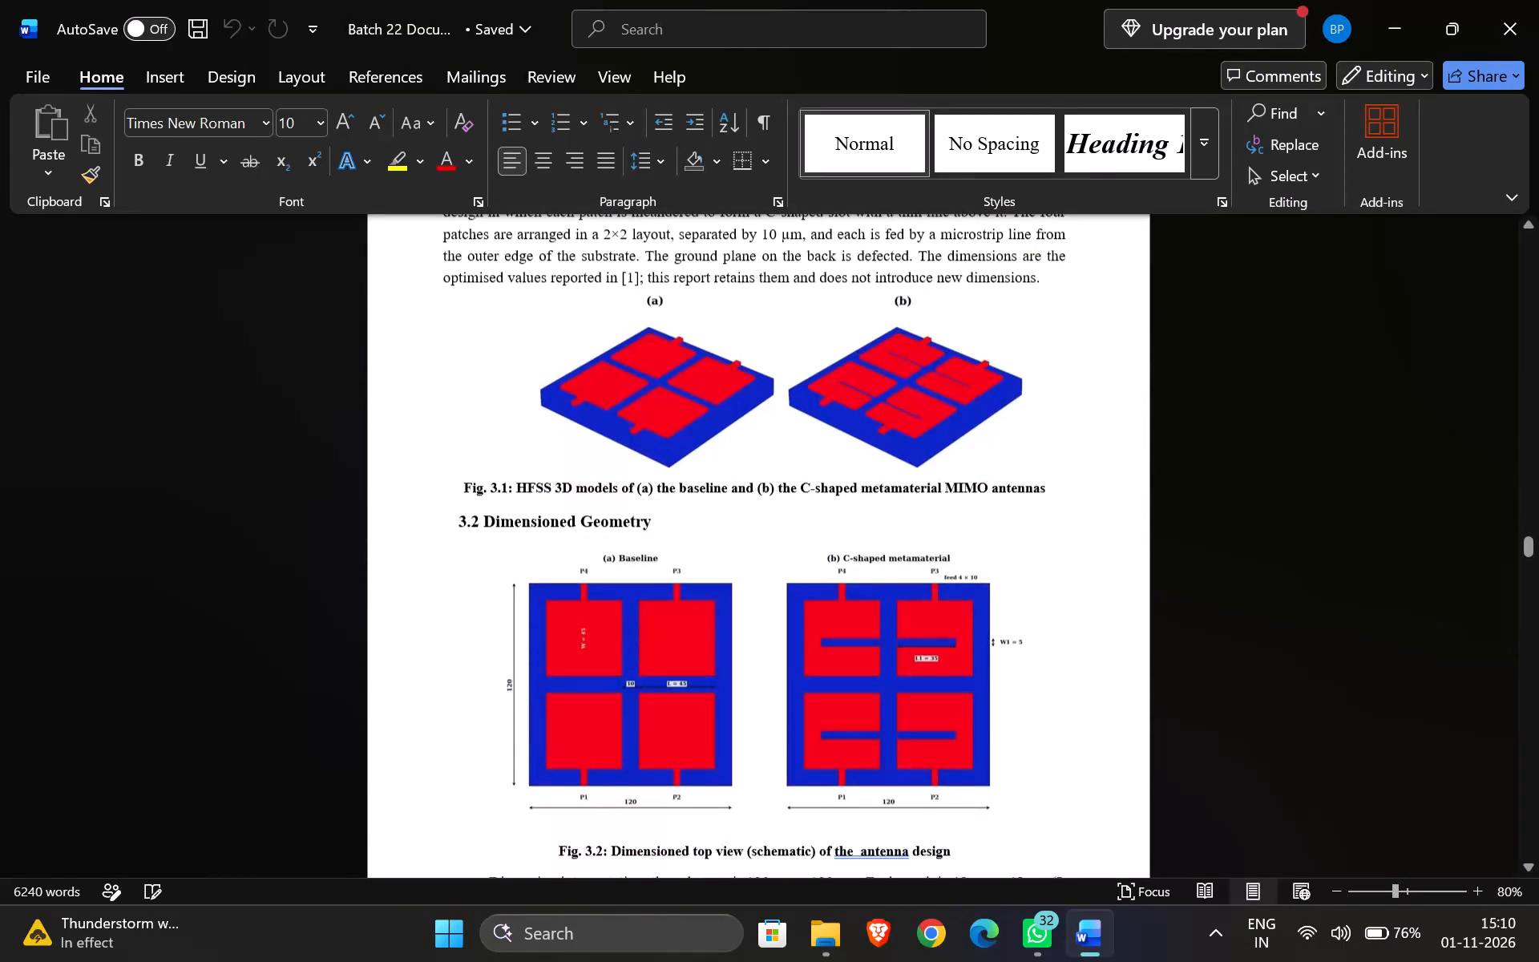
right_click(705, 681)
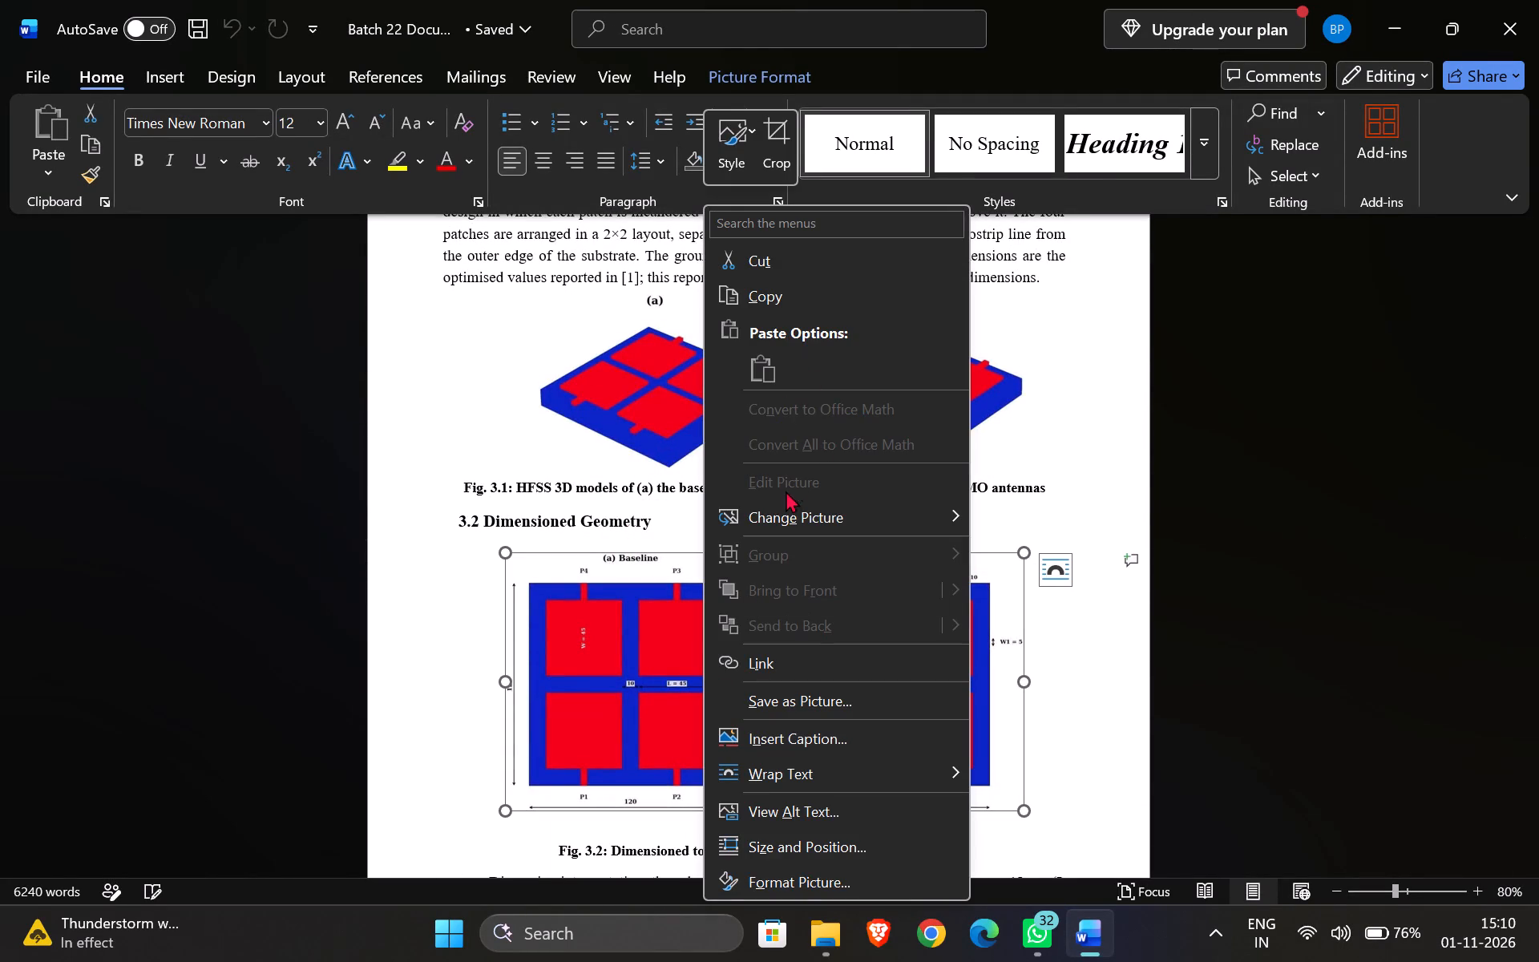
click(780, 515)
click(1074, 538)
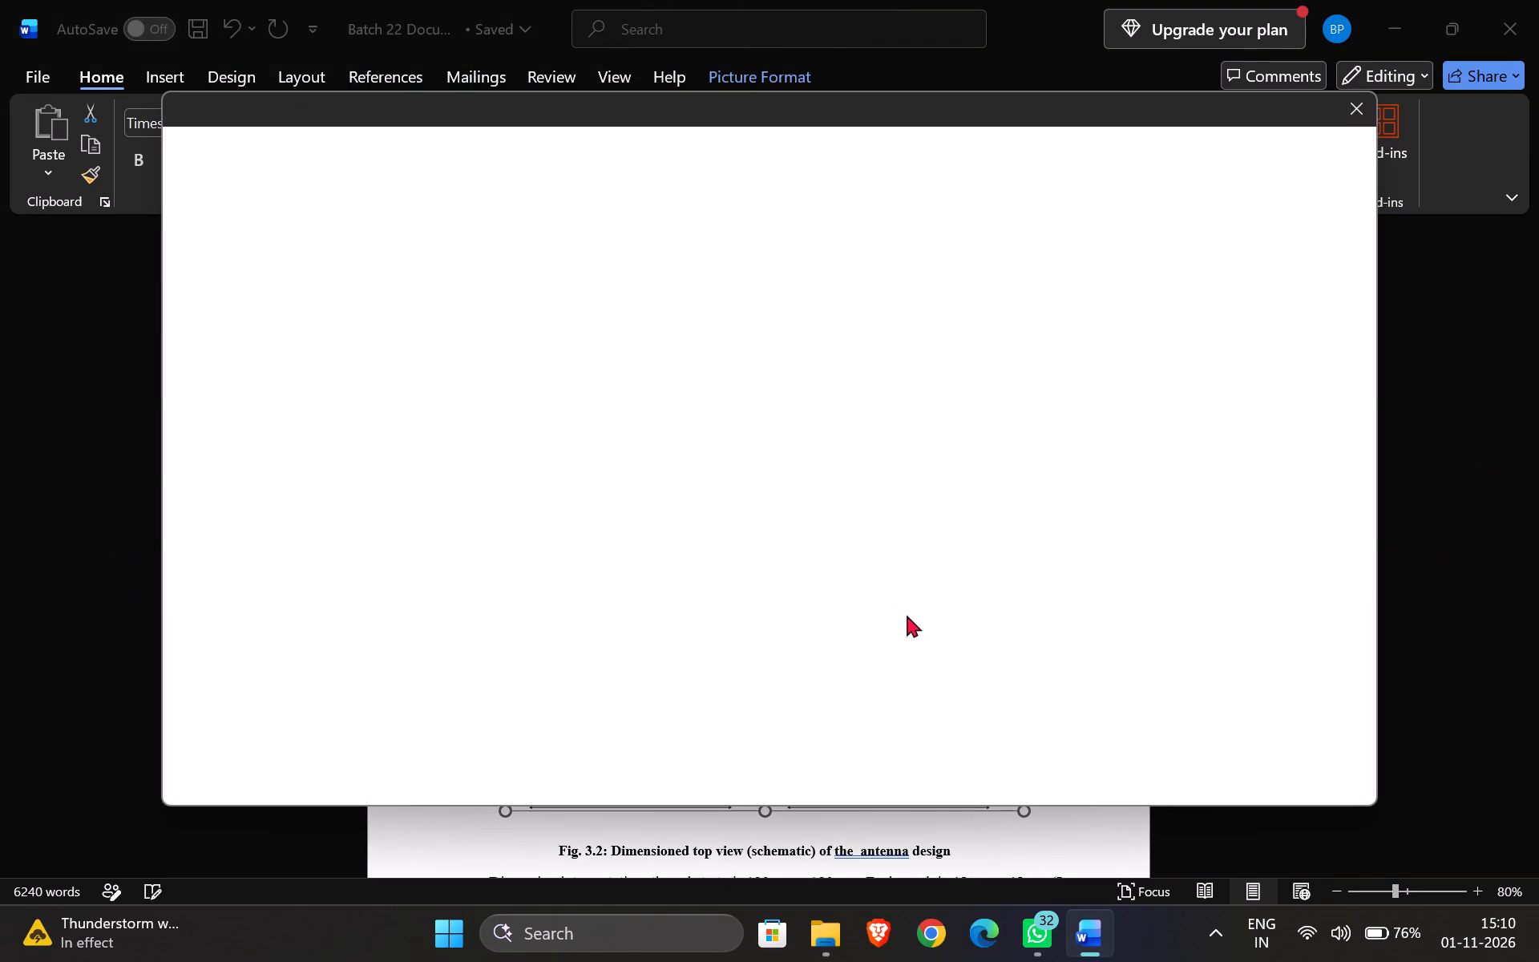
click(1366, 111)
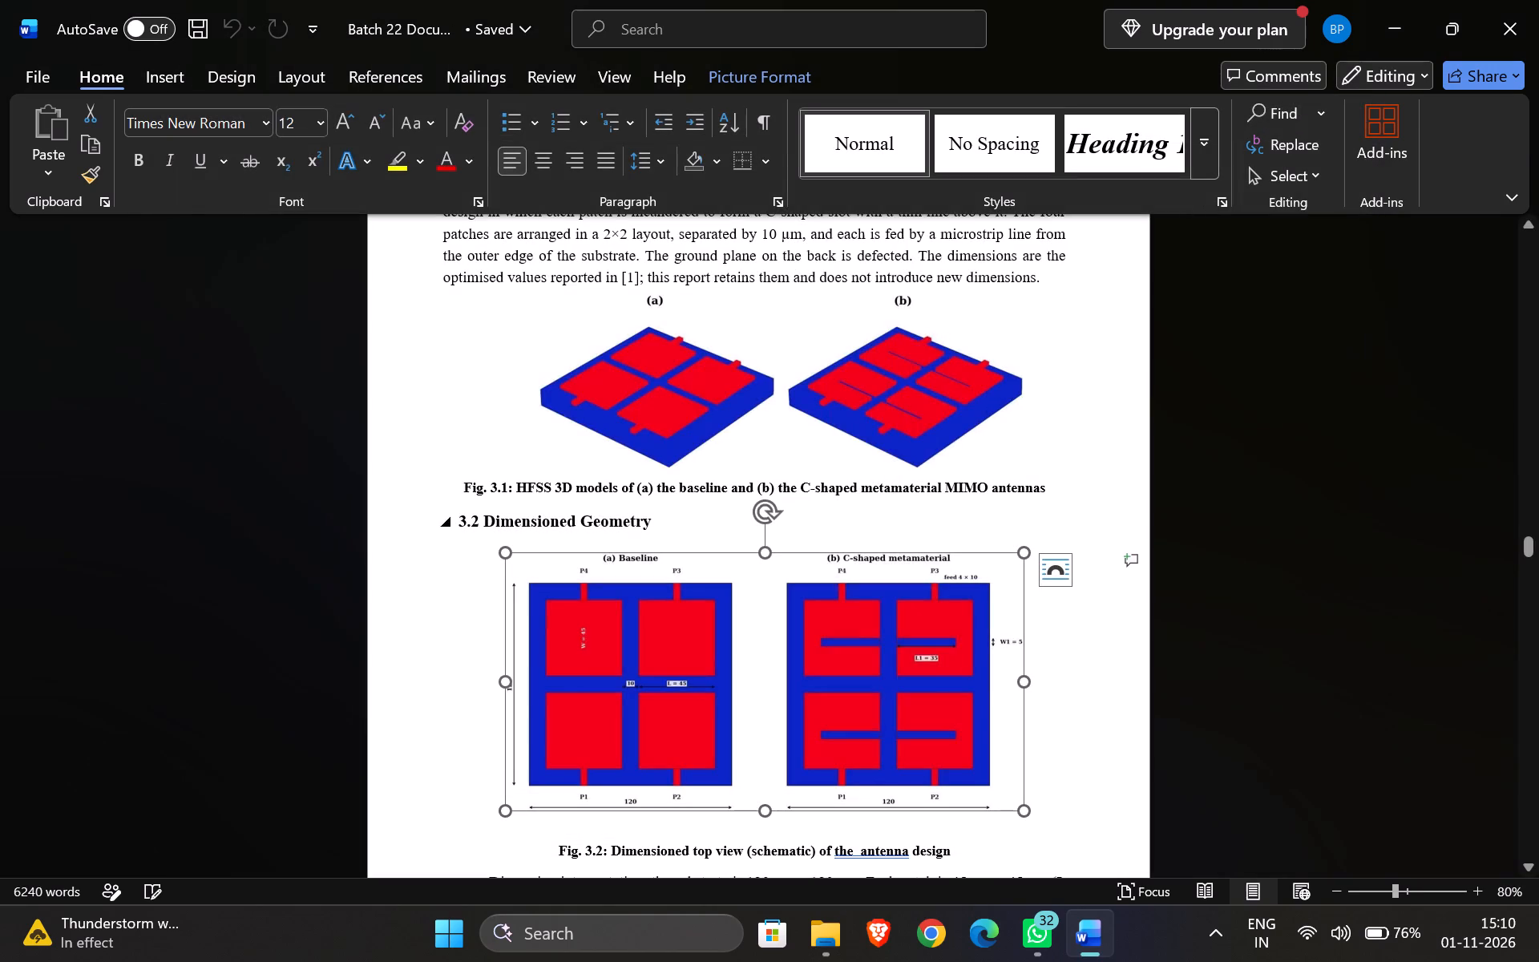
Replace the Fig. 3.2 dimensioned top-view picture with the "dimensions" image from the docs folder on this device.
click(689, 644)
right_click(697, 635)
right_click(696, 636)
click(814, 511)
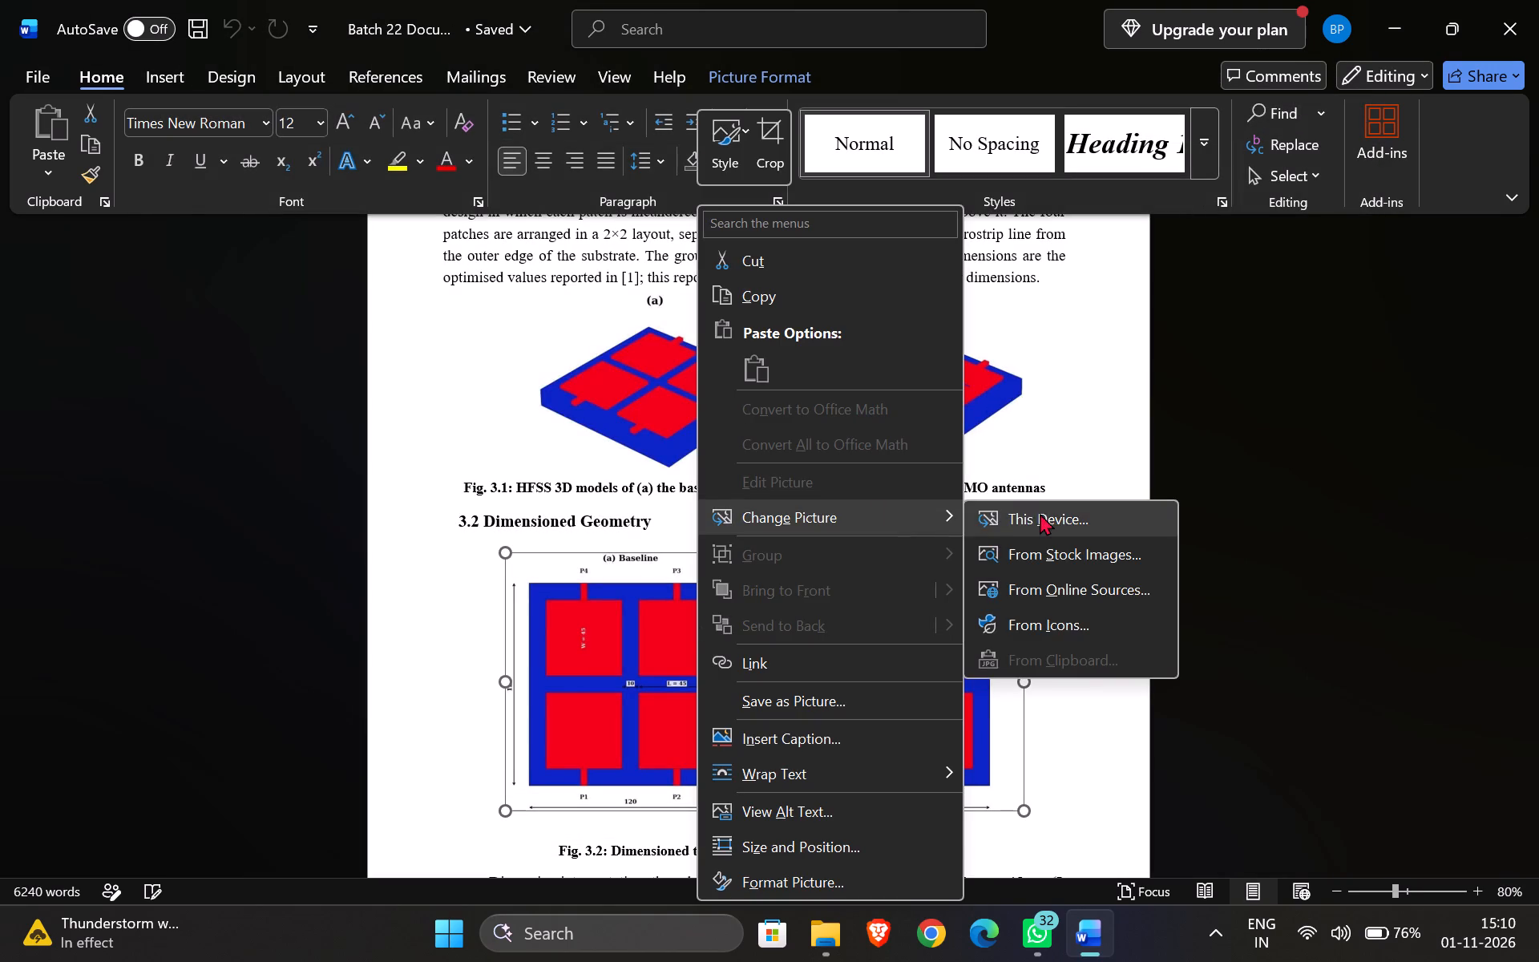
click(1040, 513)
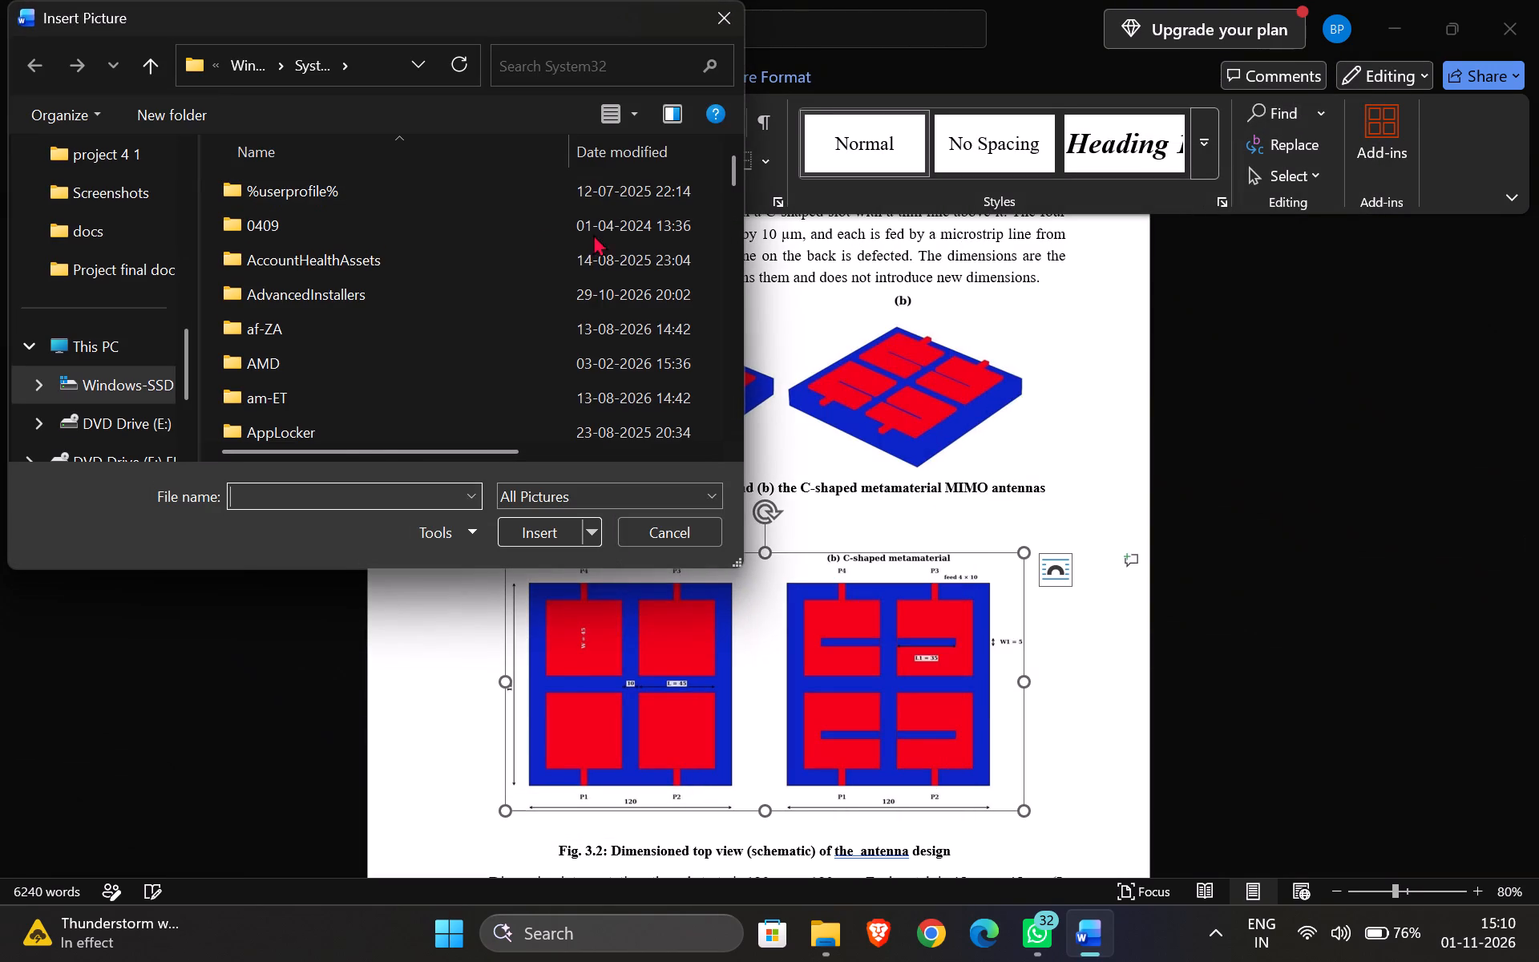
click(91, 226)
click(90, 226)
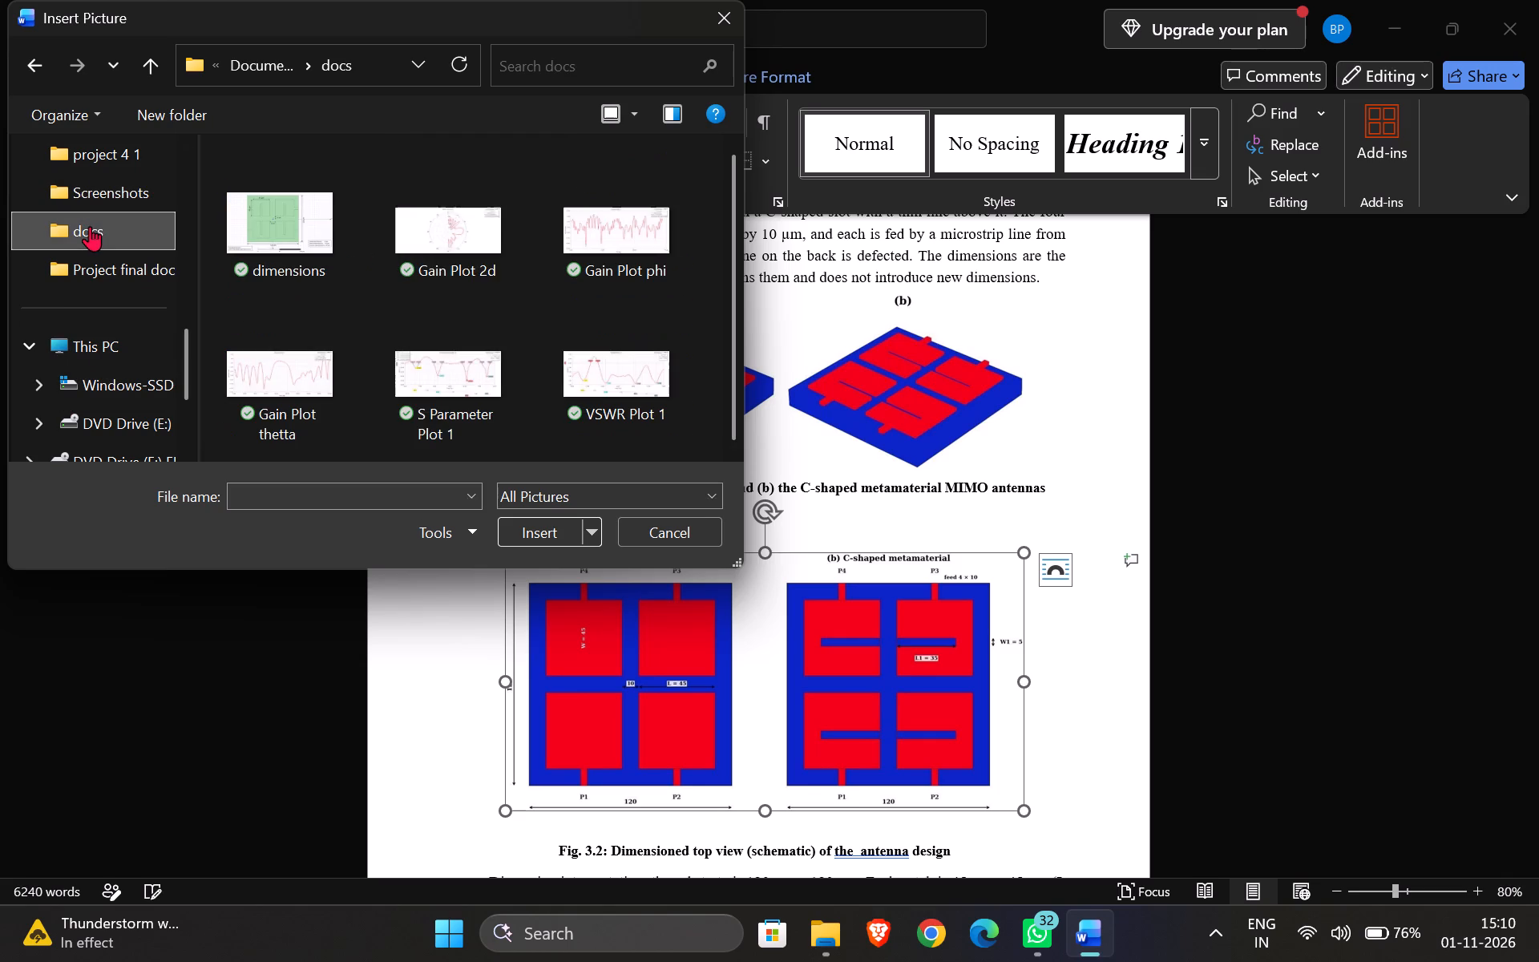
click(337, 281)
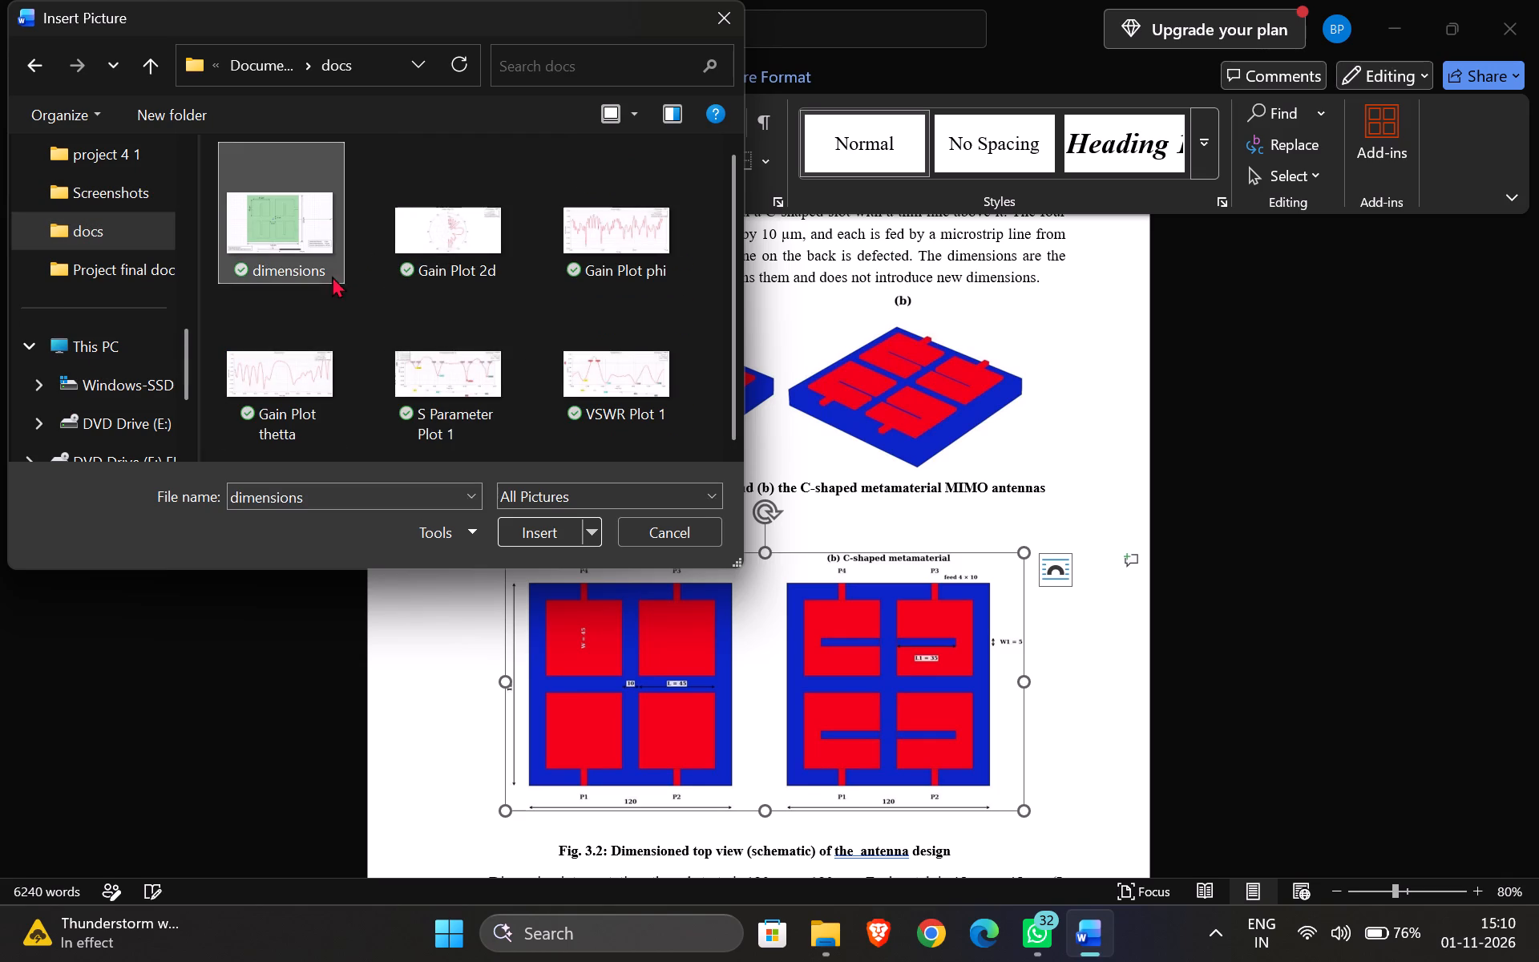
click(559, 531)
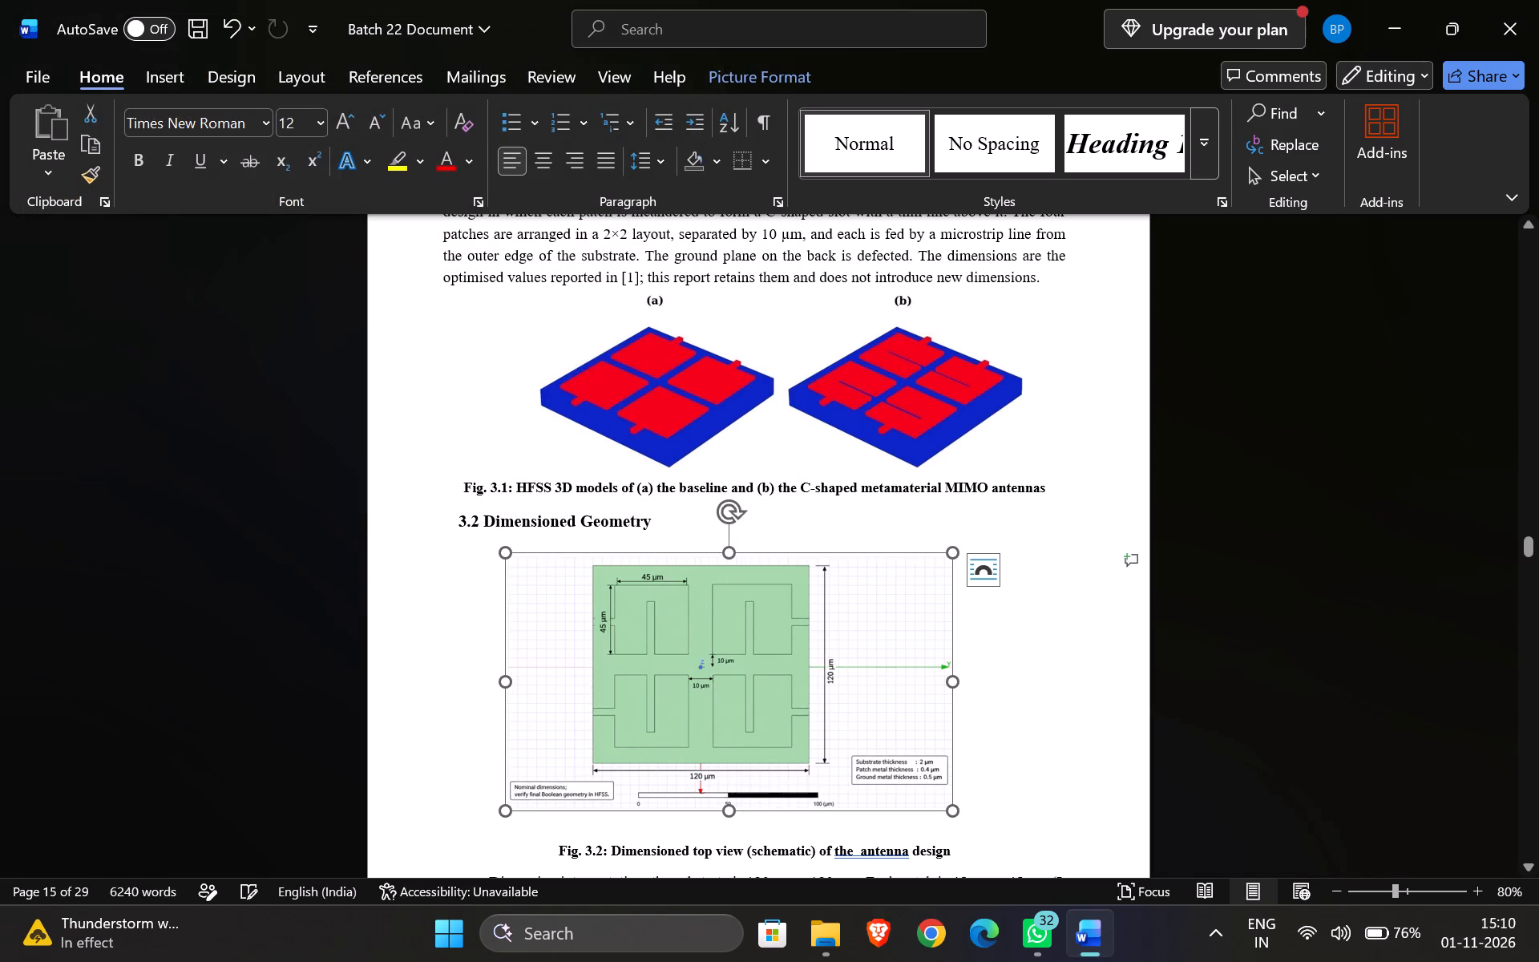
Center the new antenna dimensions picture above the Fig. 3.2 caption.
scroll(891, 527, down, 1)
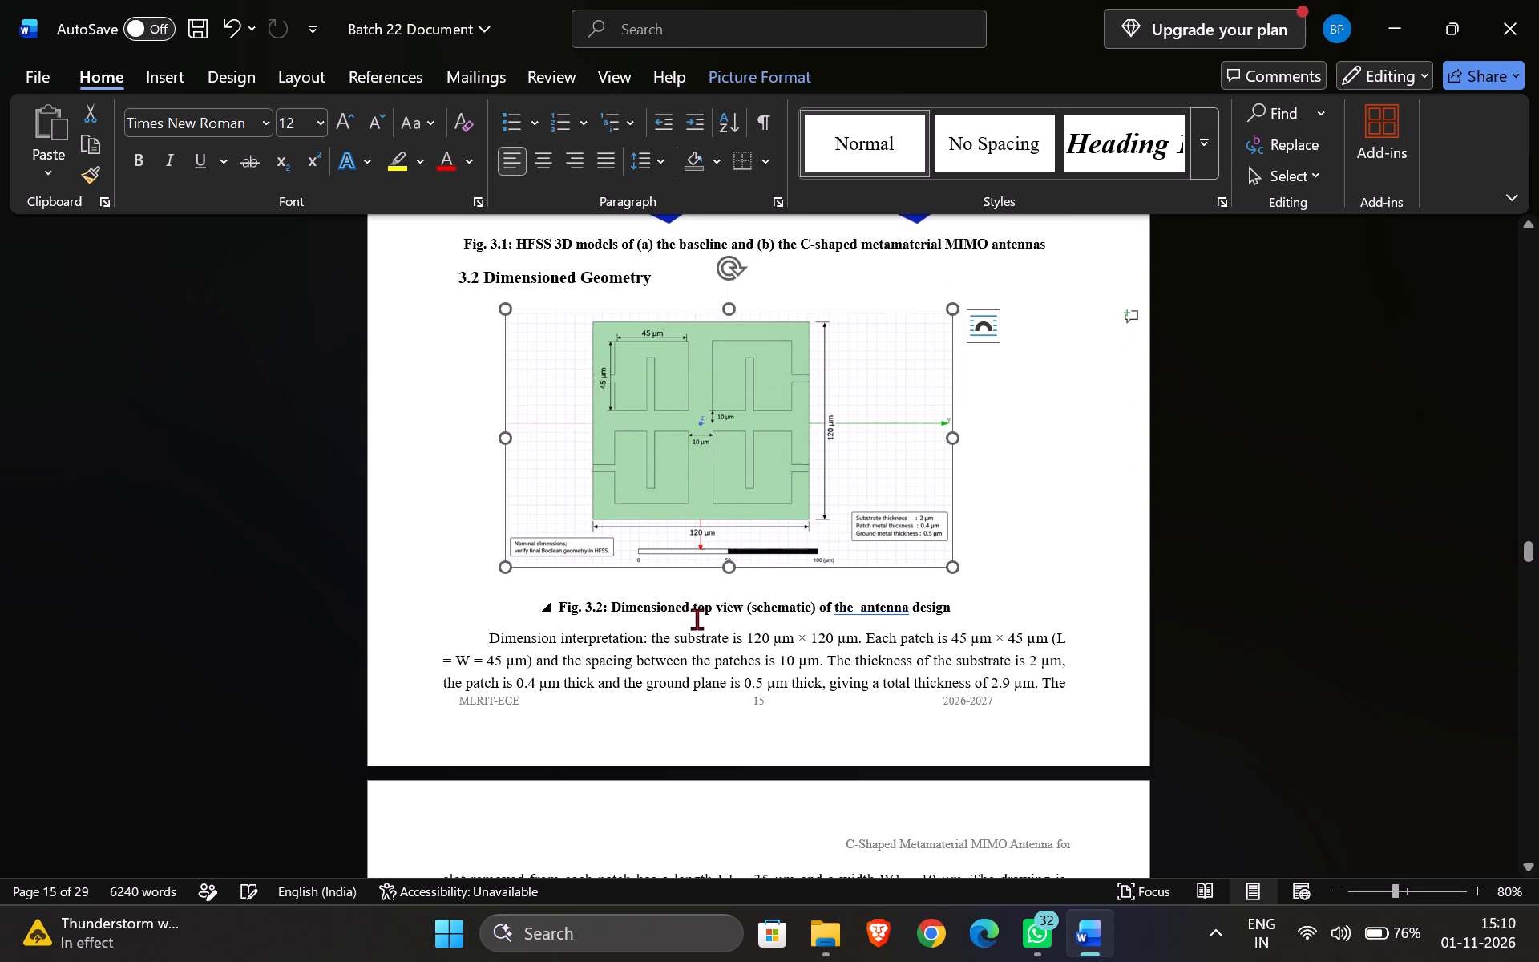
scroll(763, 627, down, 1)
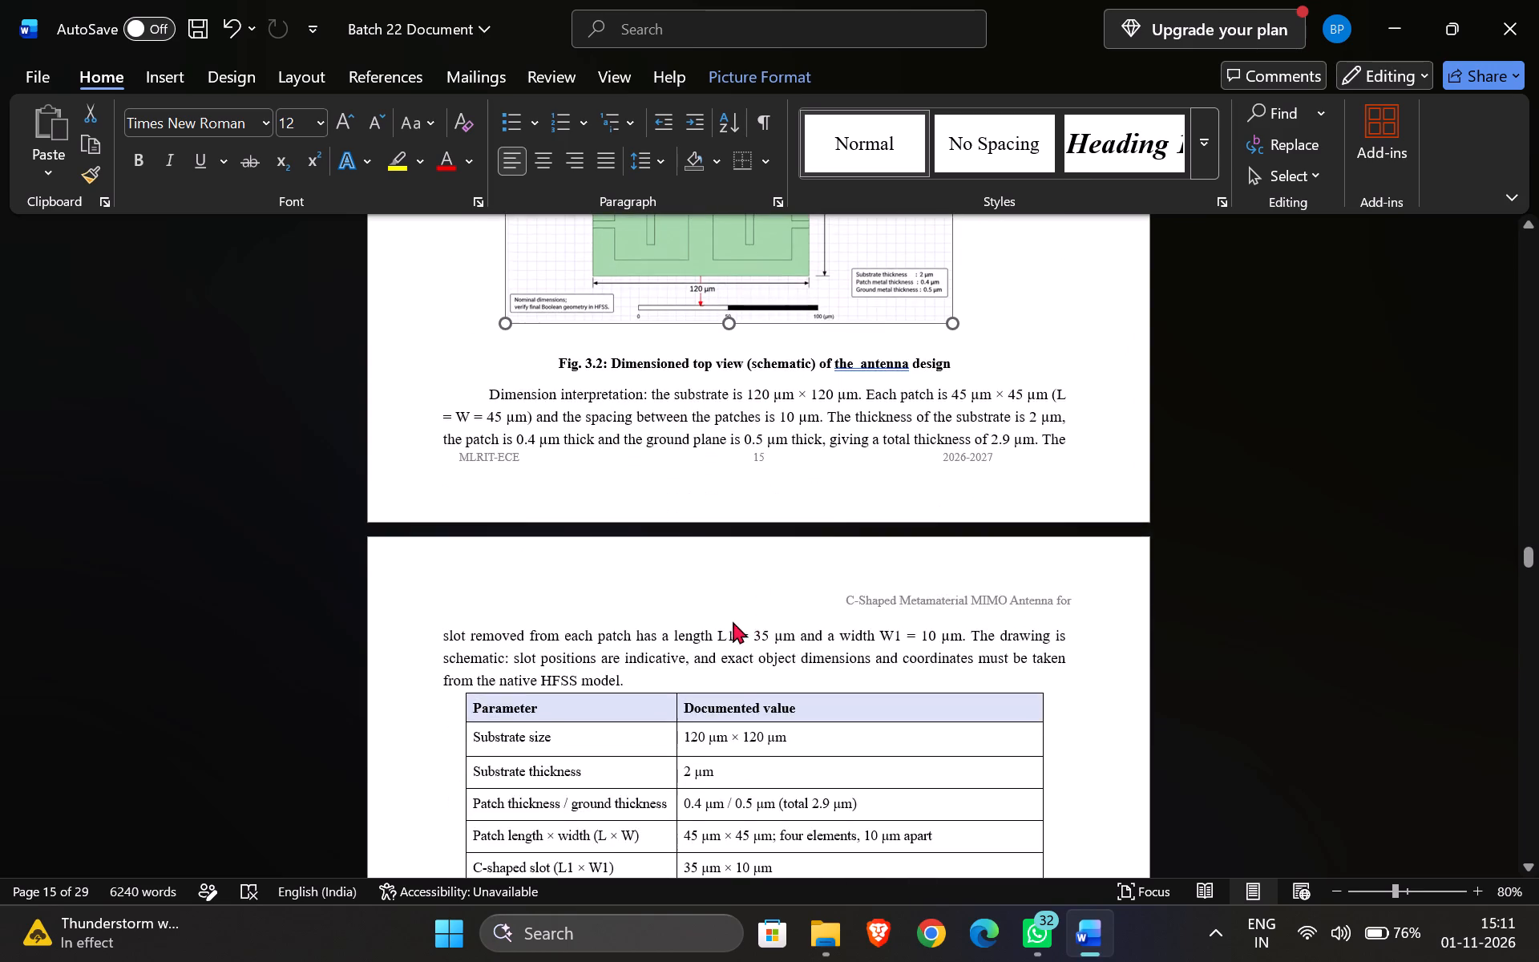
scroll(733, 619, down, 1)
scroll(732, 600, up, 2)
click(814, 447)
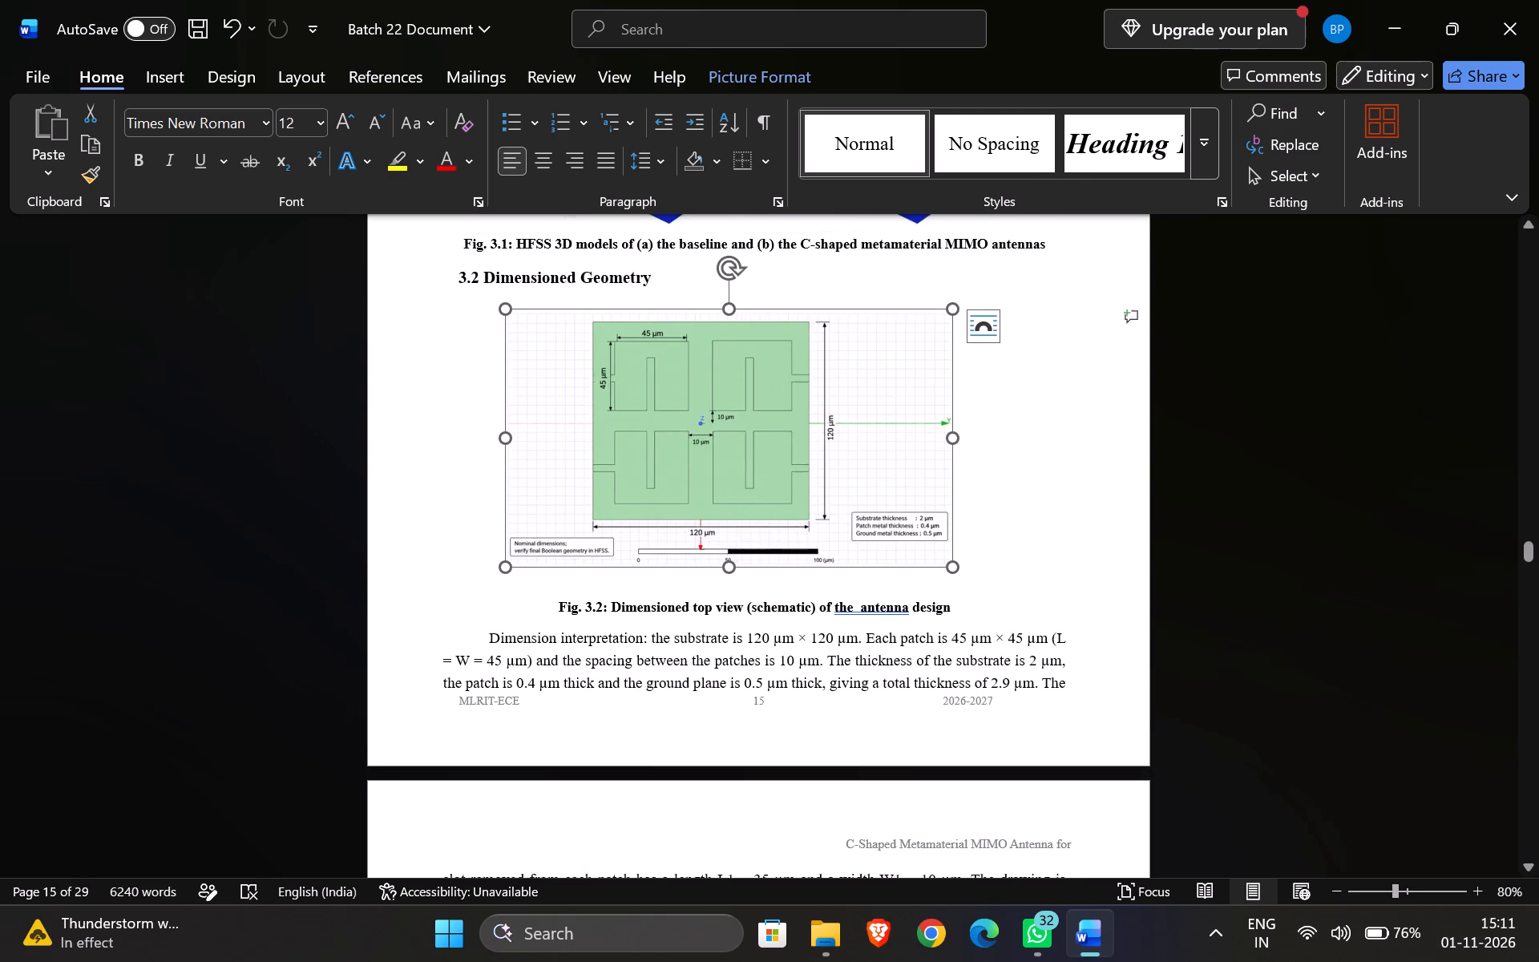
click(540, 172)
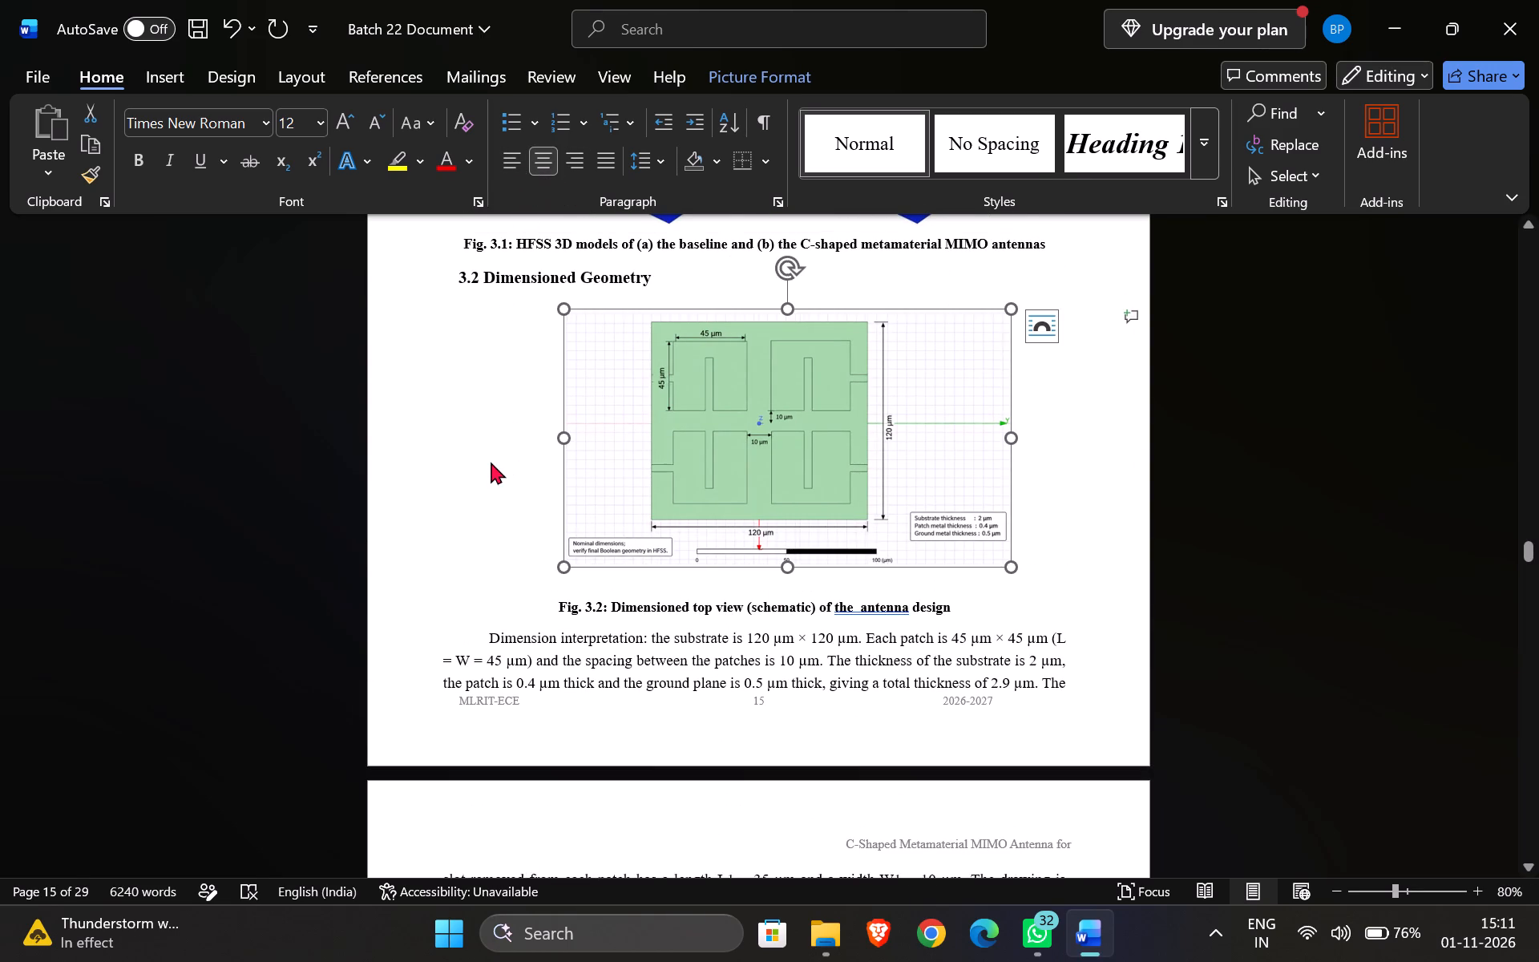
click(491, 462)
Review Table 3.1, the materials and feed ports section, the defected ground structure in Fig. 3.3 and the feed location table.
scroll(831, 548, down, 3)
scroll(753, 534, down, 1)
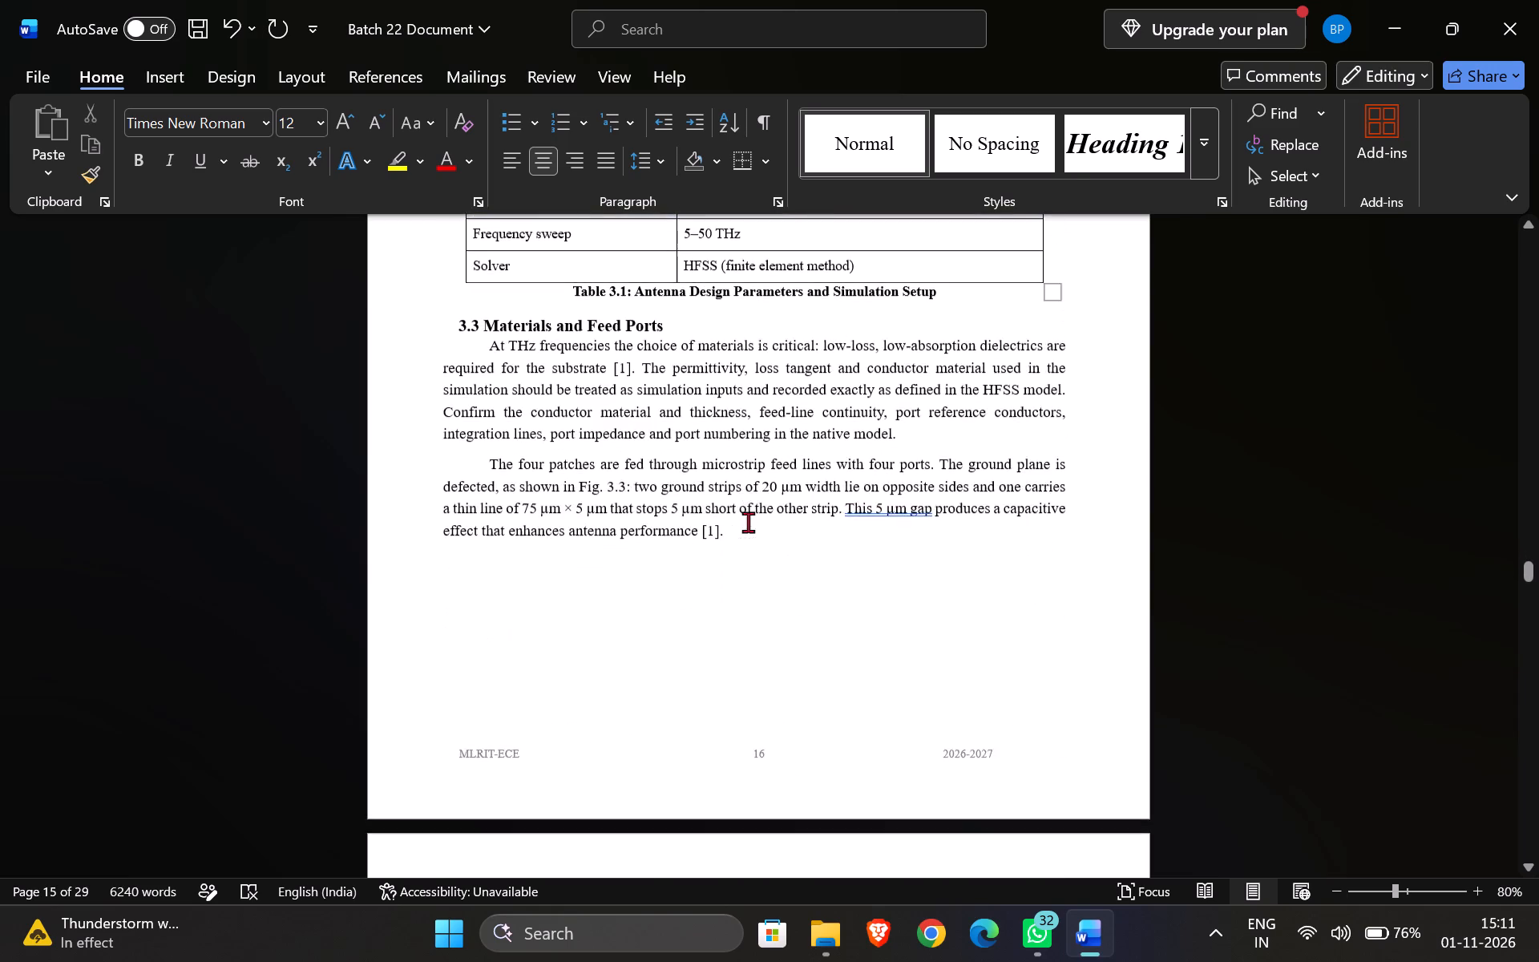
scroll(741, 530, down, 2)
click(735, 523)
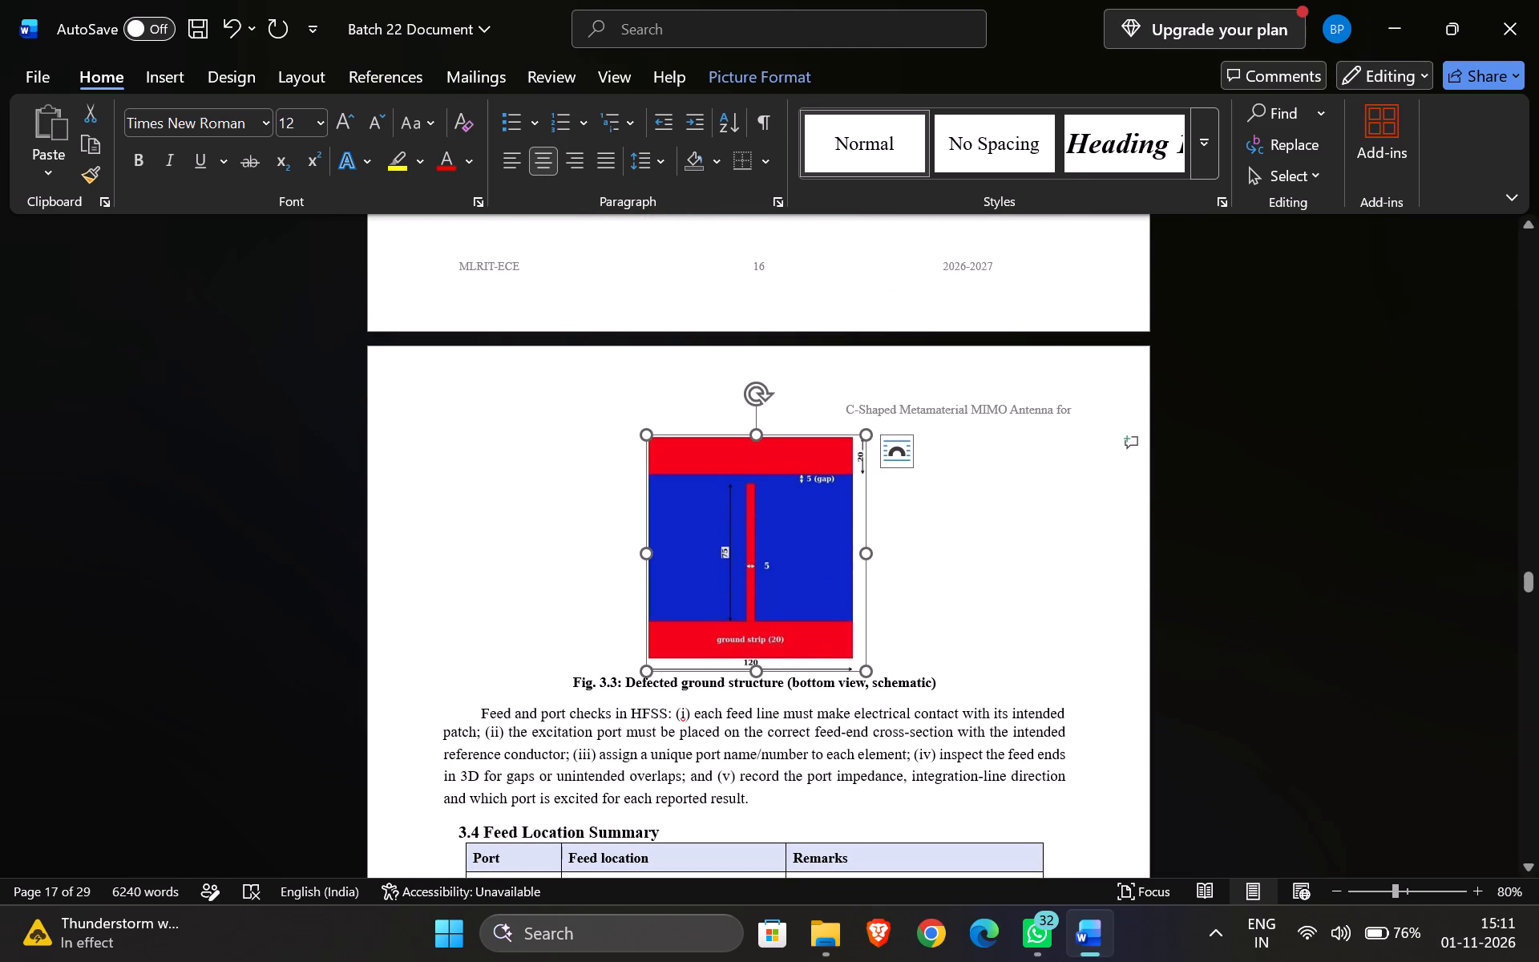
click(918, 524)
scroll(933, 537, down, 1)
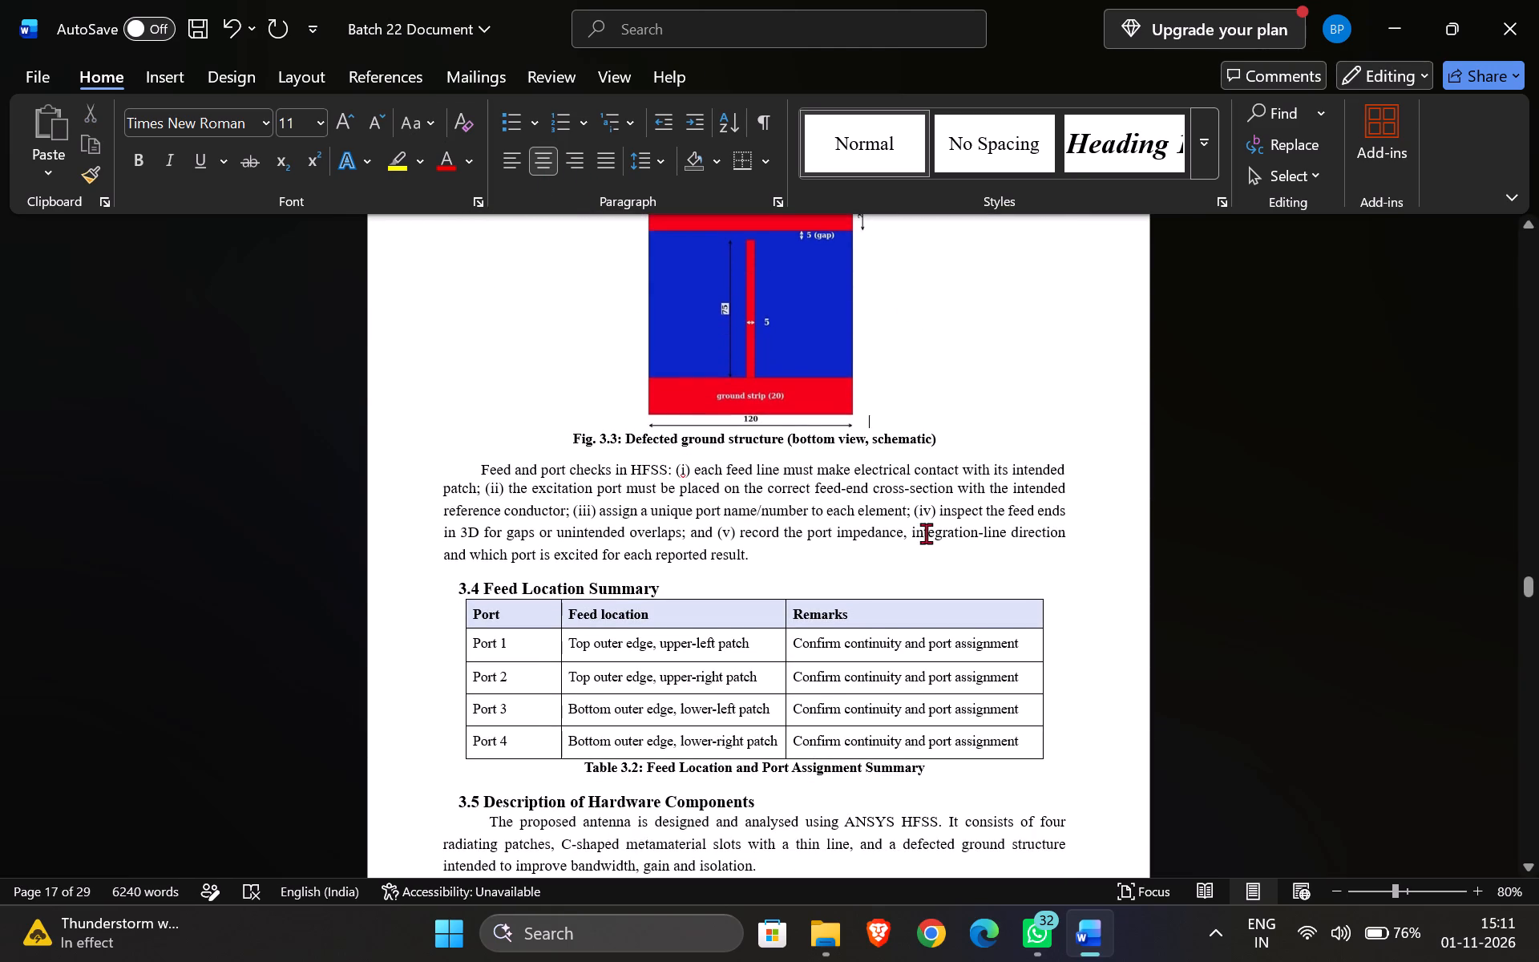
scroll(903, 507, down, 2)
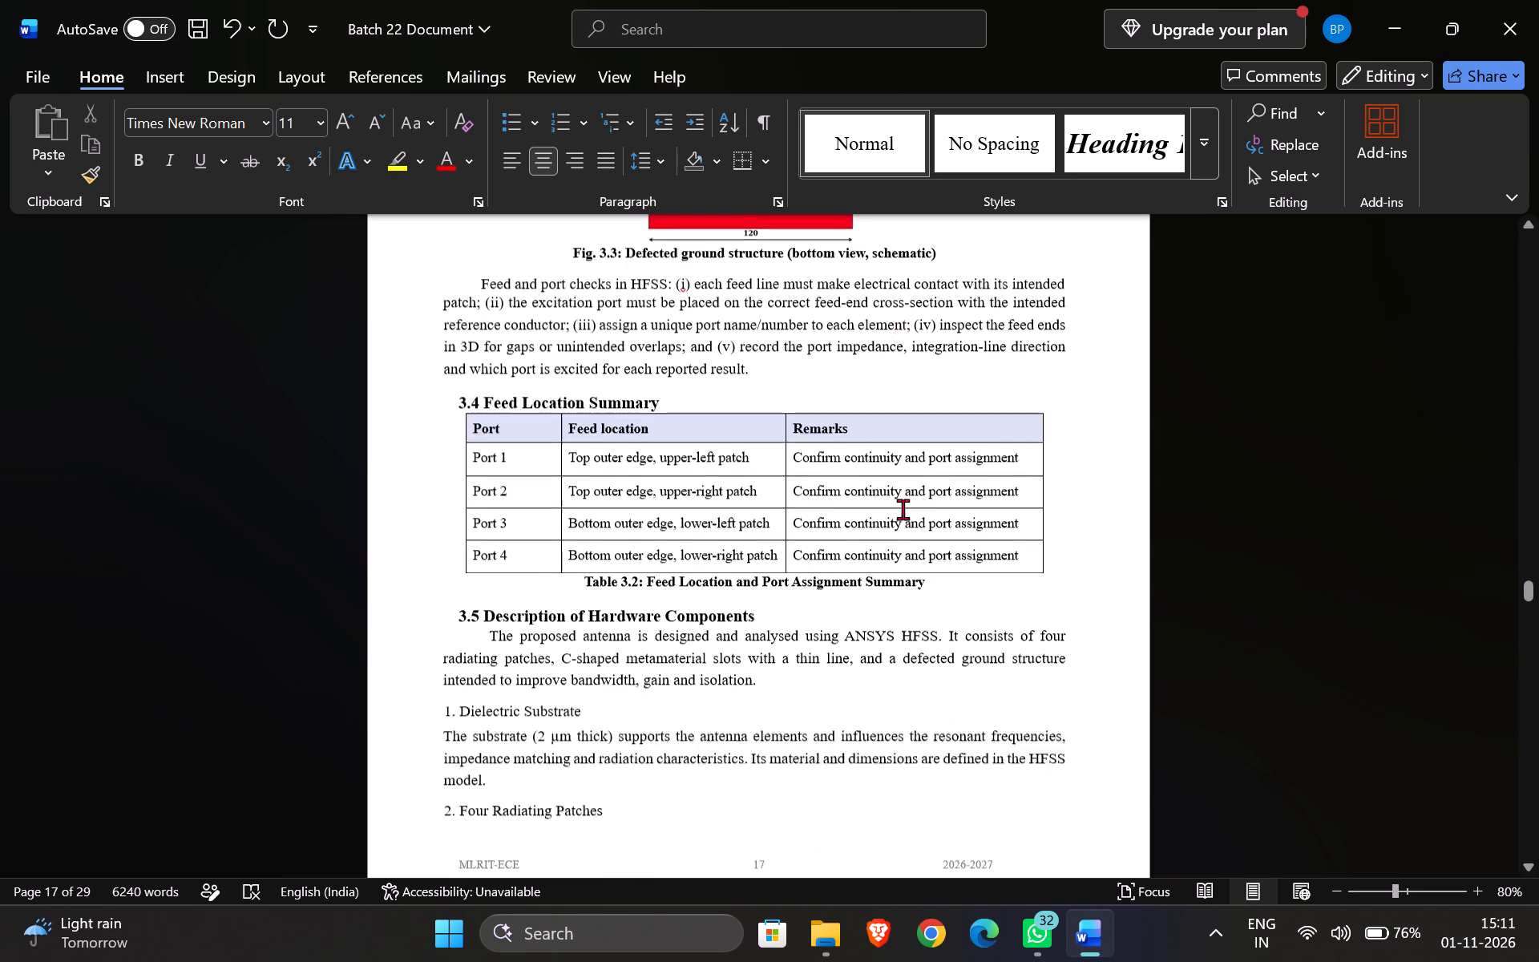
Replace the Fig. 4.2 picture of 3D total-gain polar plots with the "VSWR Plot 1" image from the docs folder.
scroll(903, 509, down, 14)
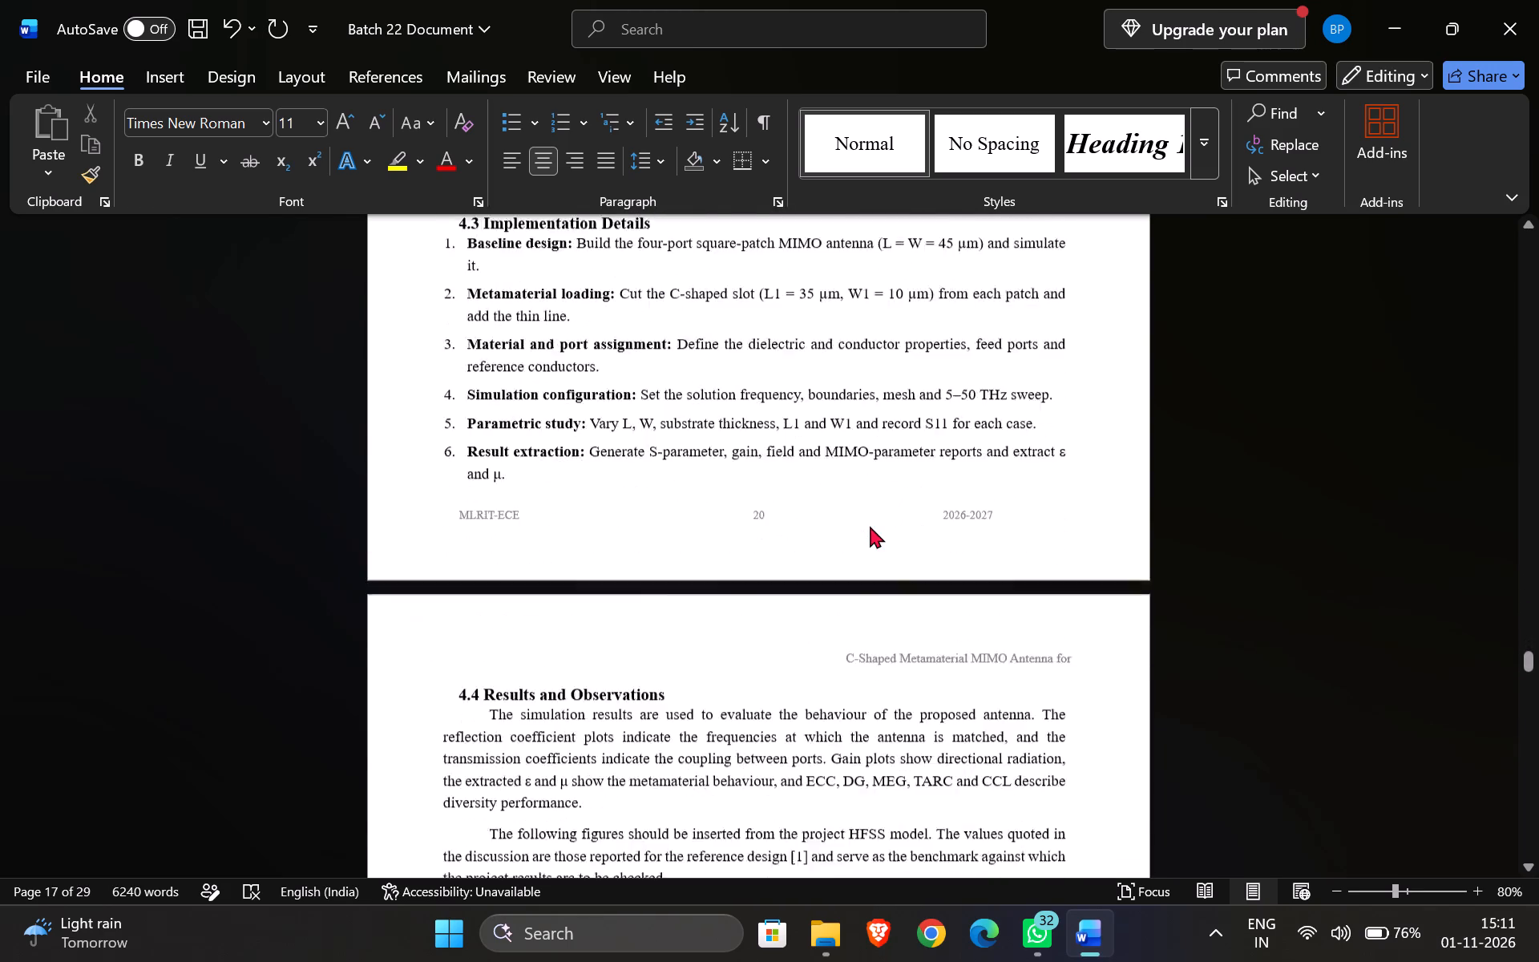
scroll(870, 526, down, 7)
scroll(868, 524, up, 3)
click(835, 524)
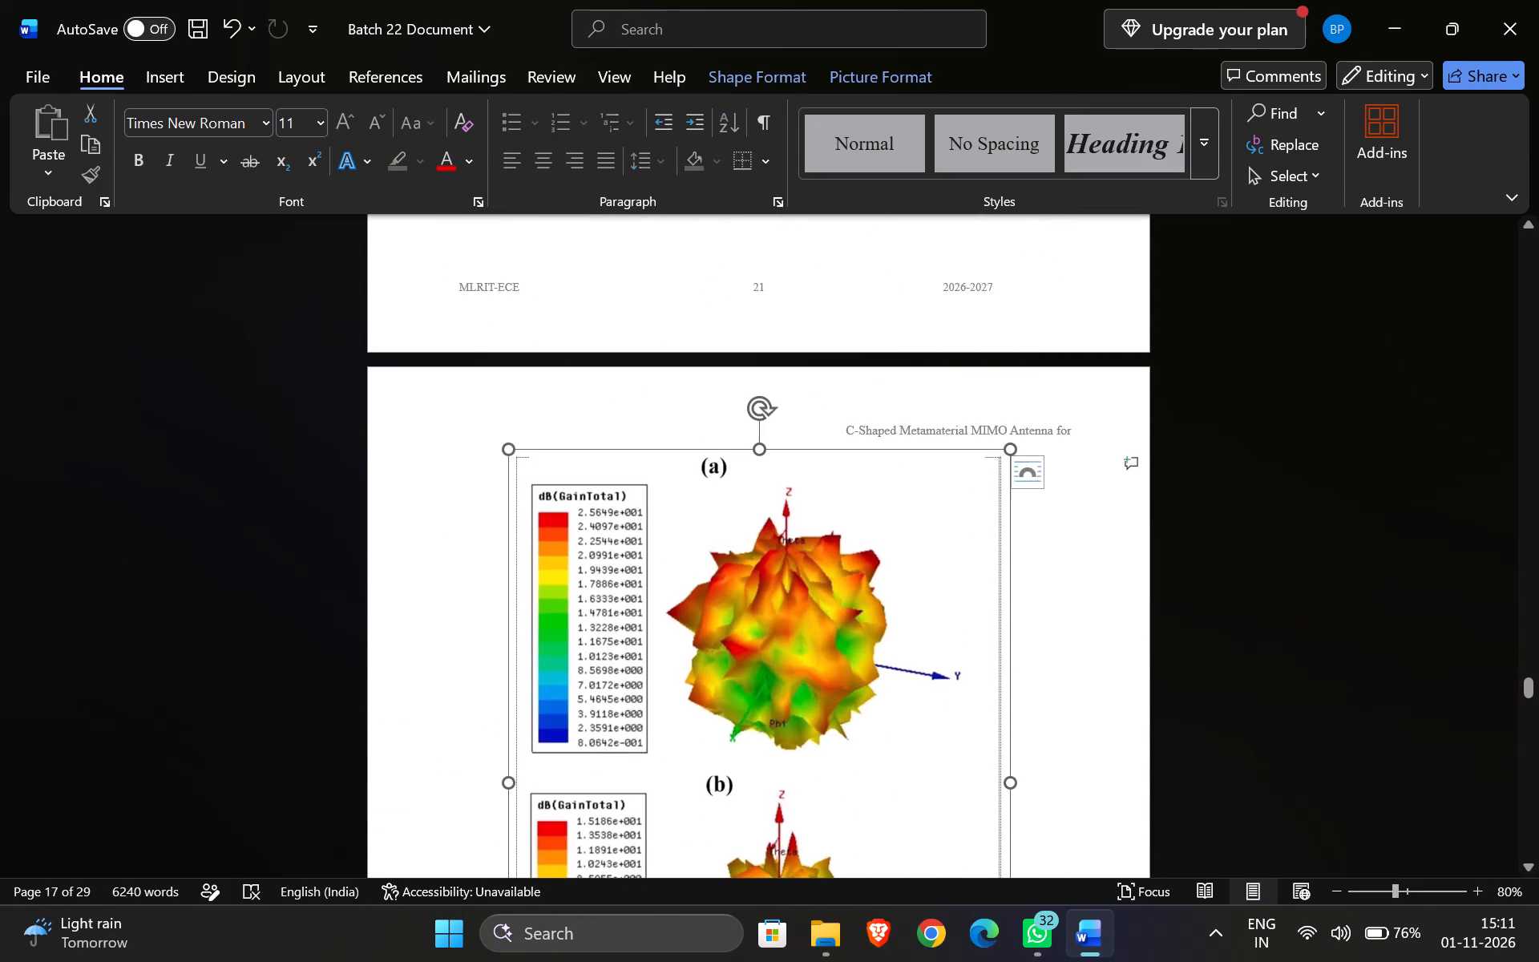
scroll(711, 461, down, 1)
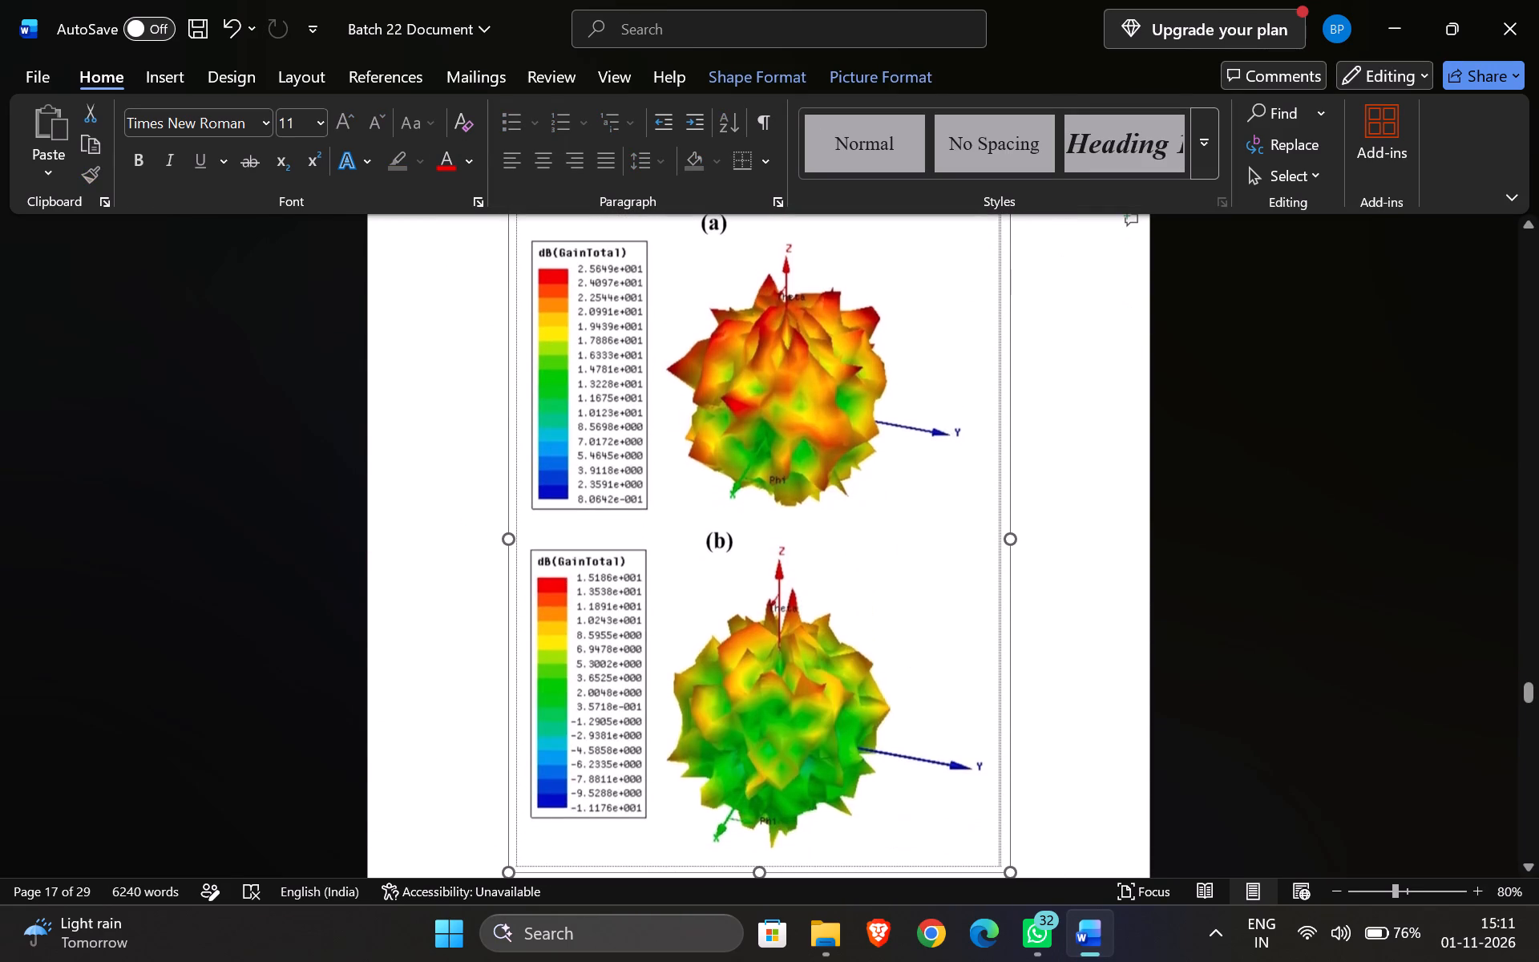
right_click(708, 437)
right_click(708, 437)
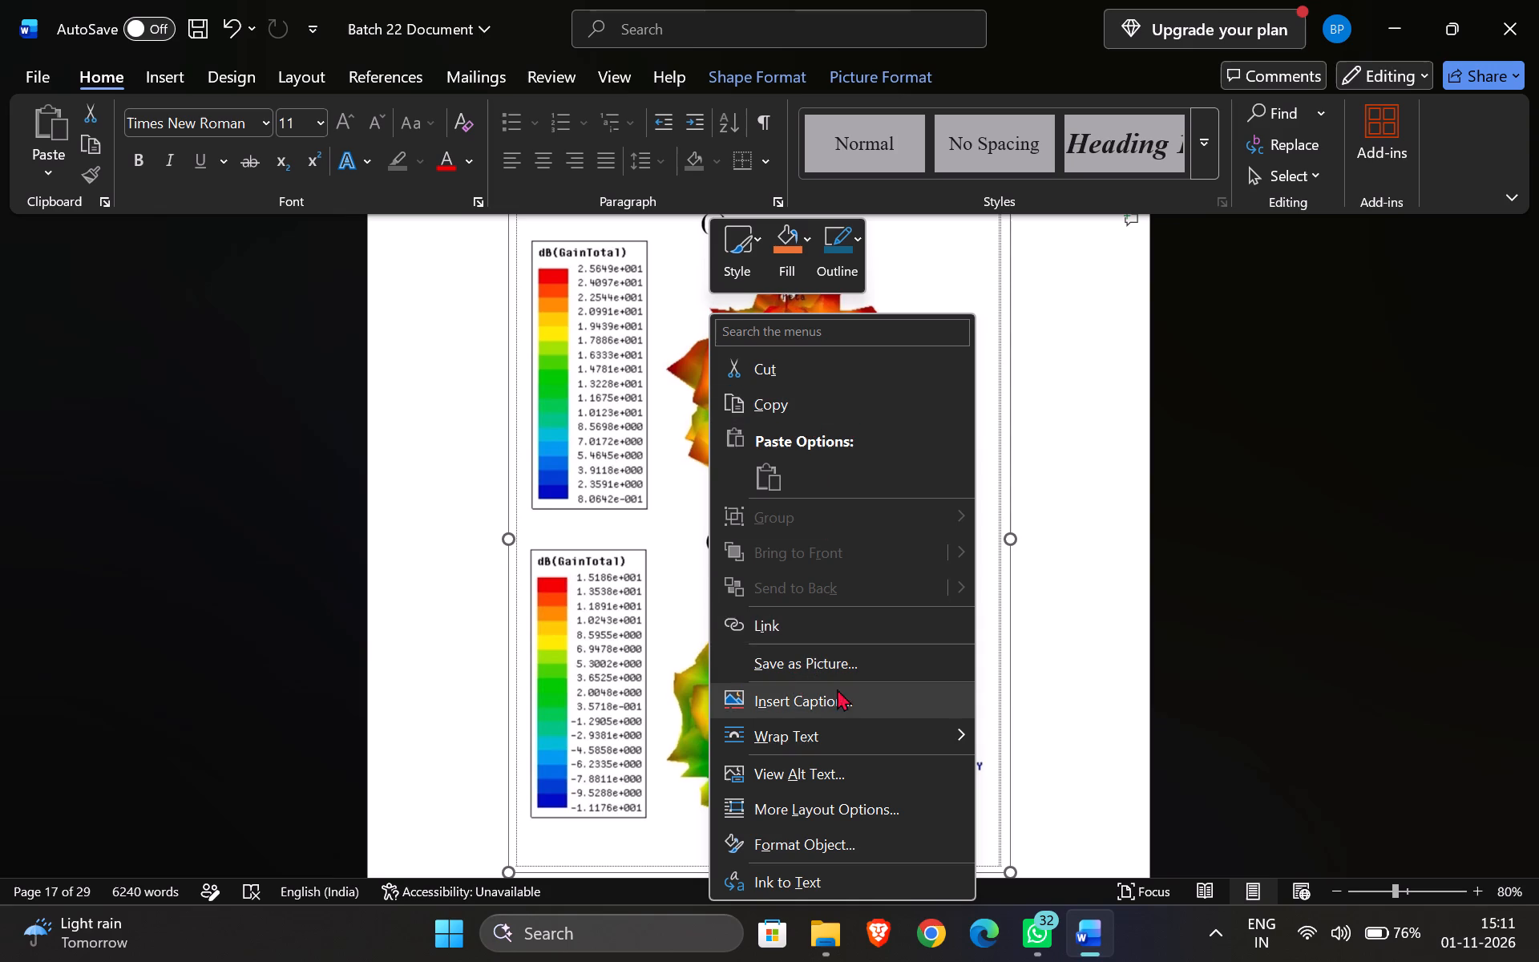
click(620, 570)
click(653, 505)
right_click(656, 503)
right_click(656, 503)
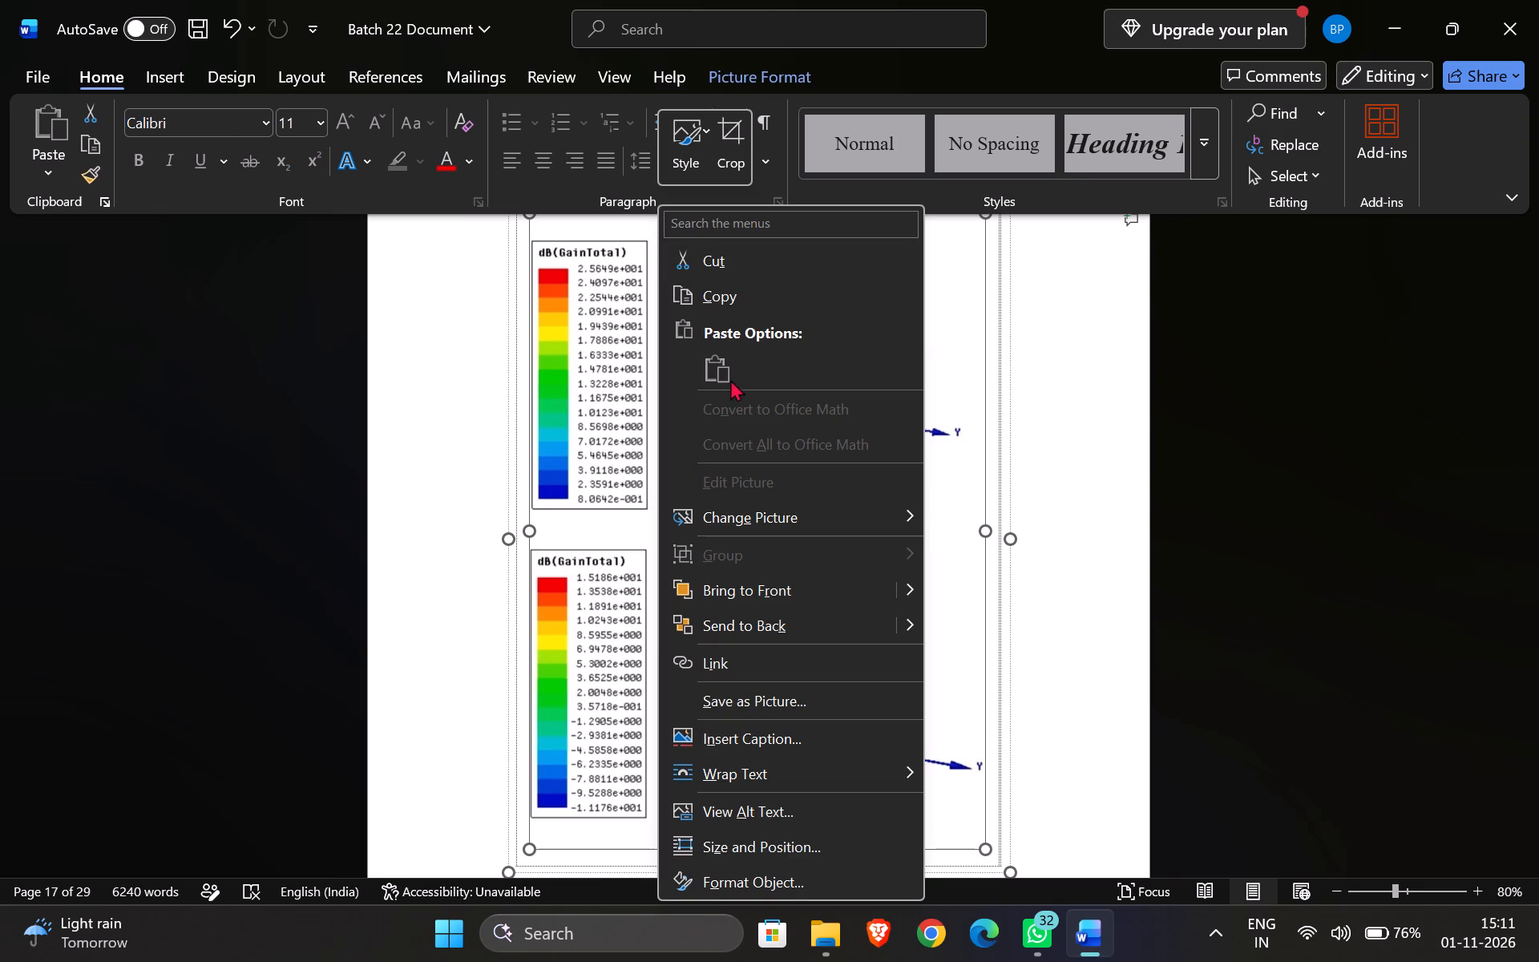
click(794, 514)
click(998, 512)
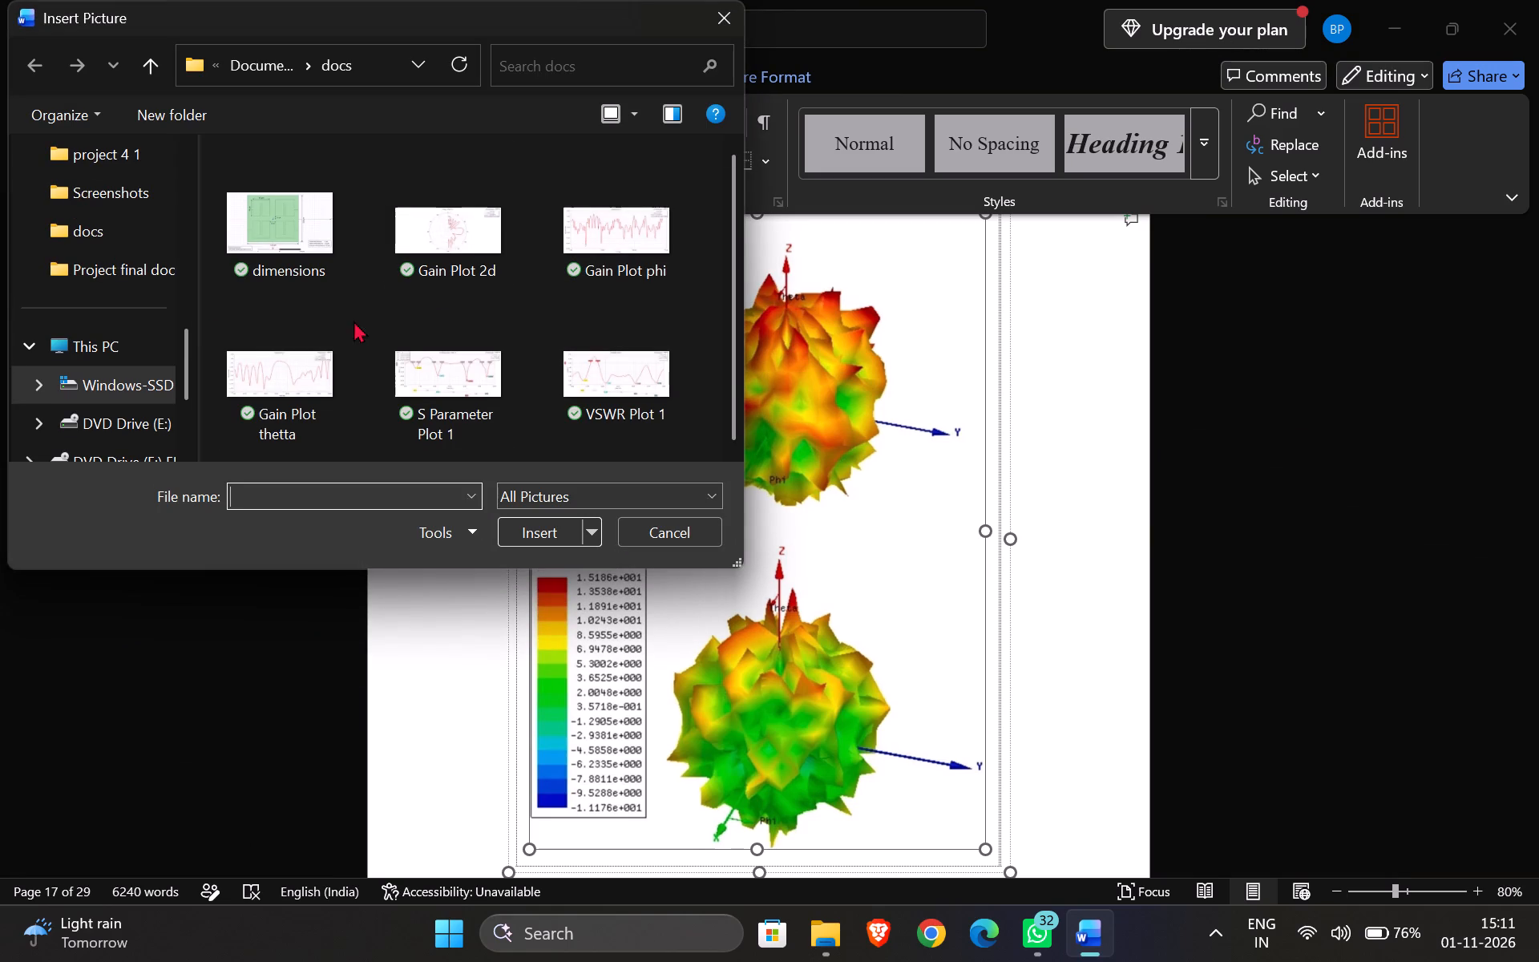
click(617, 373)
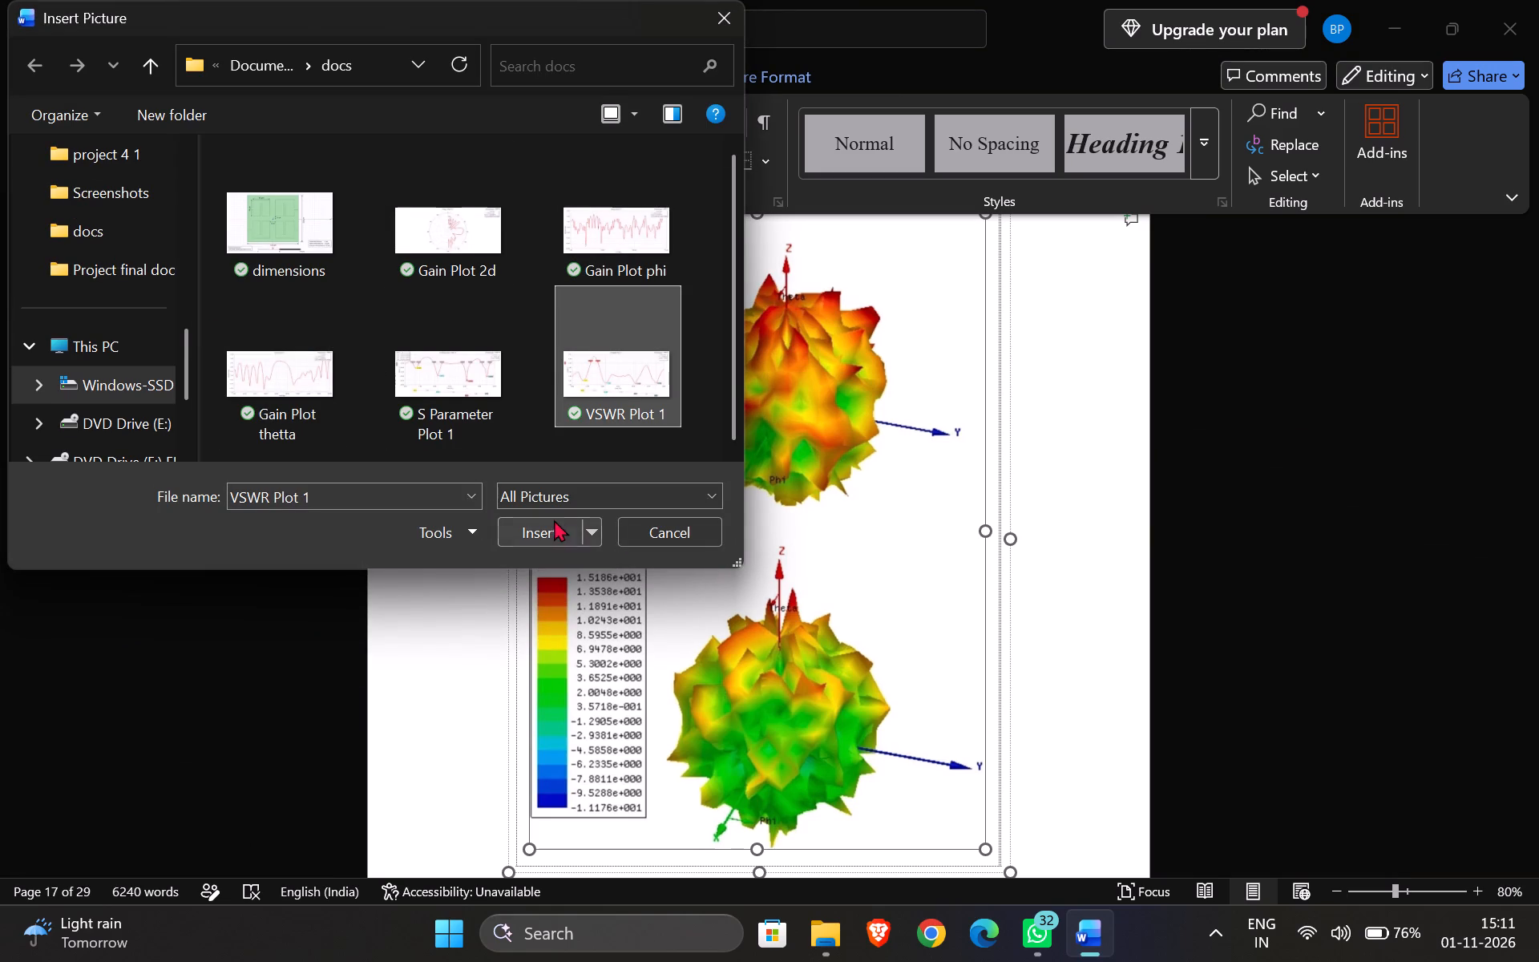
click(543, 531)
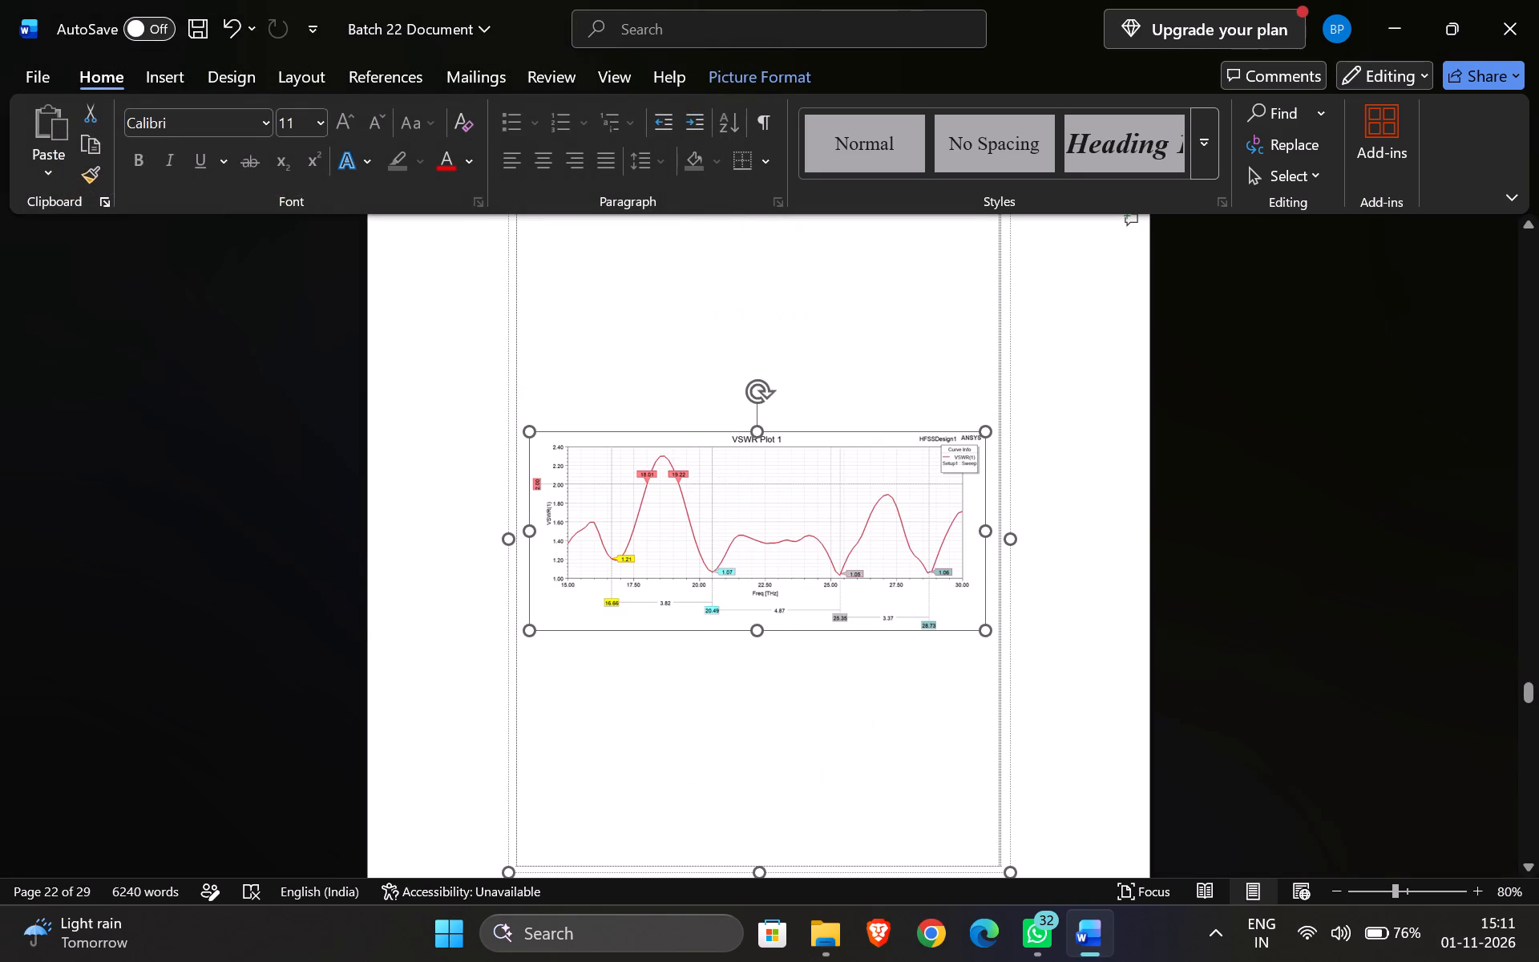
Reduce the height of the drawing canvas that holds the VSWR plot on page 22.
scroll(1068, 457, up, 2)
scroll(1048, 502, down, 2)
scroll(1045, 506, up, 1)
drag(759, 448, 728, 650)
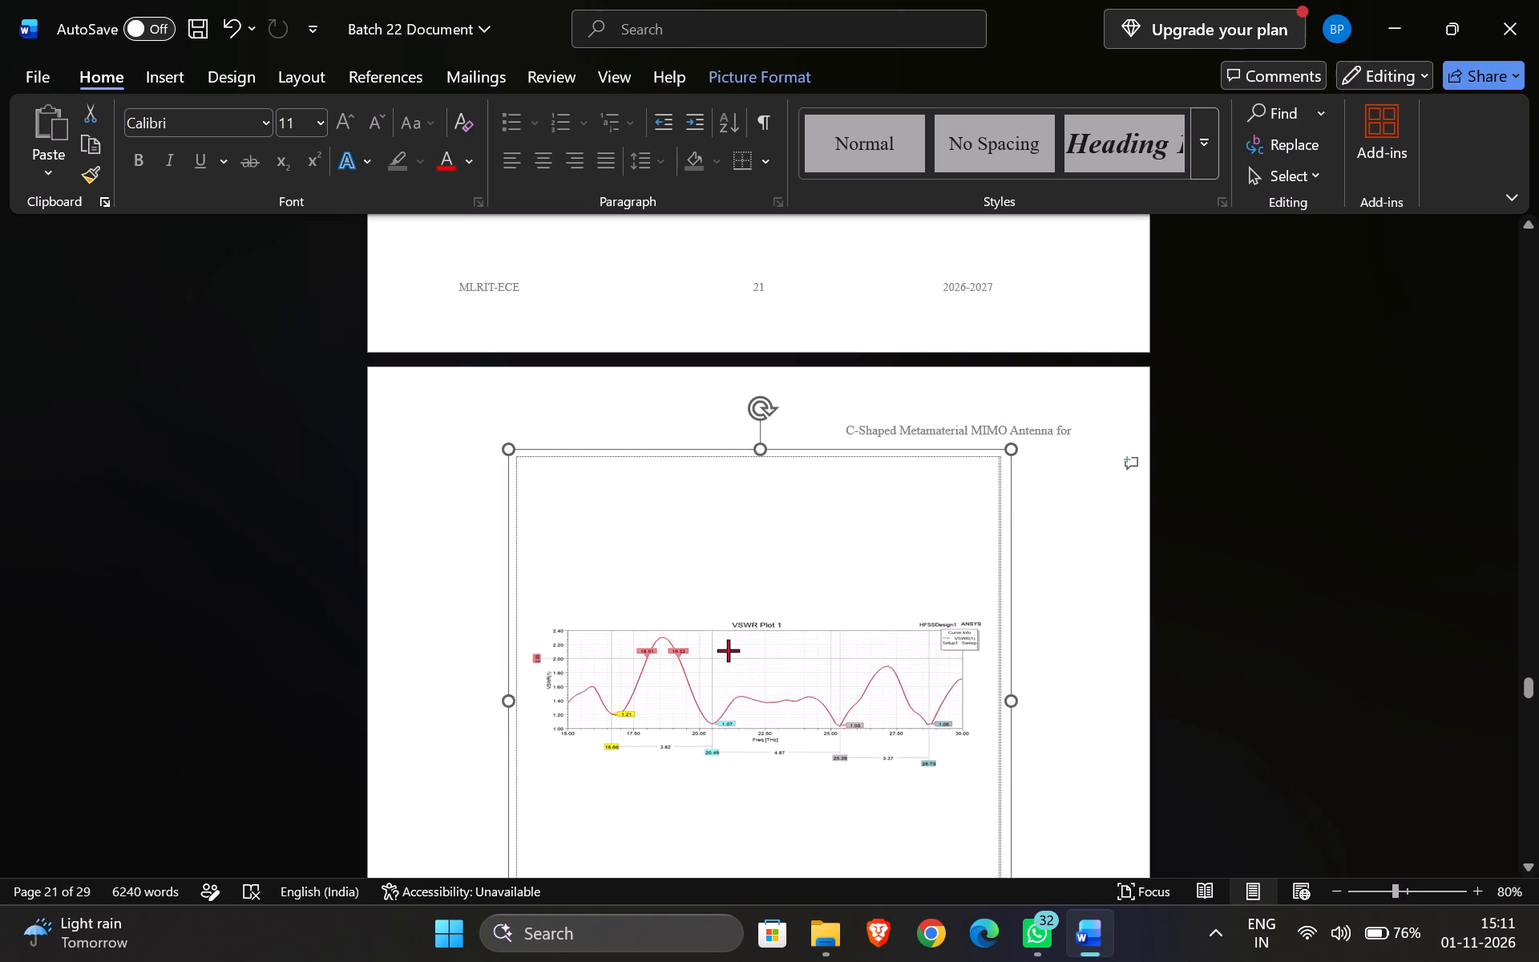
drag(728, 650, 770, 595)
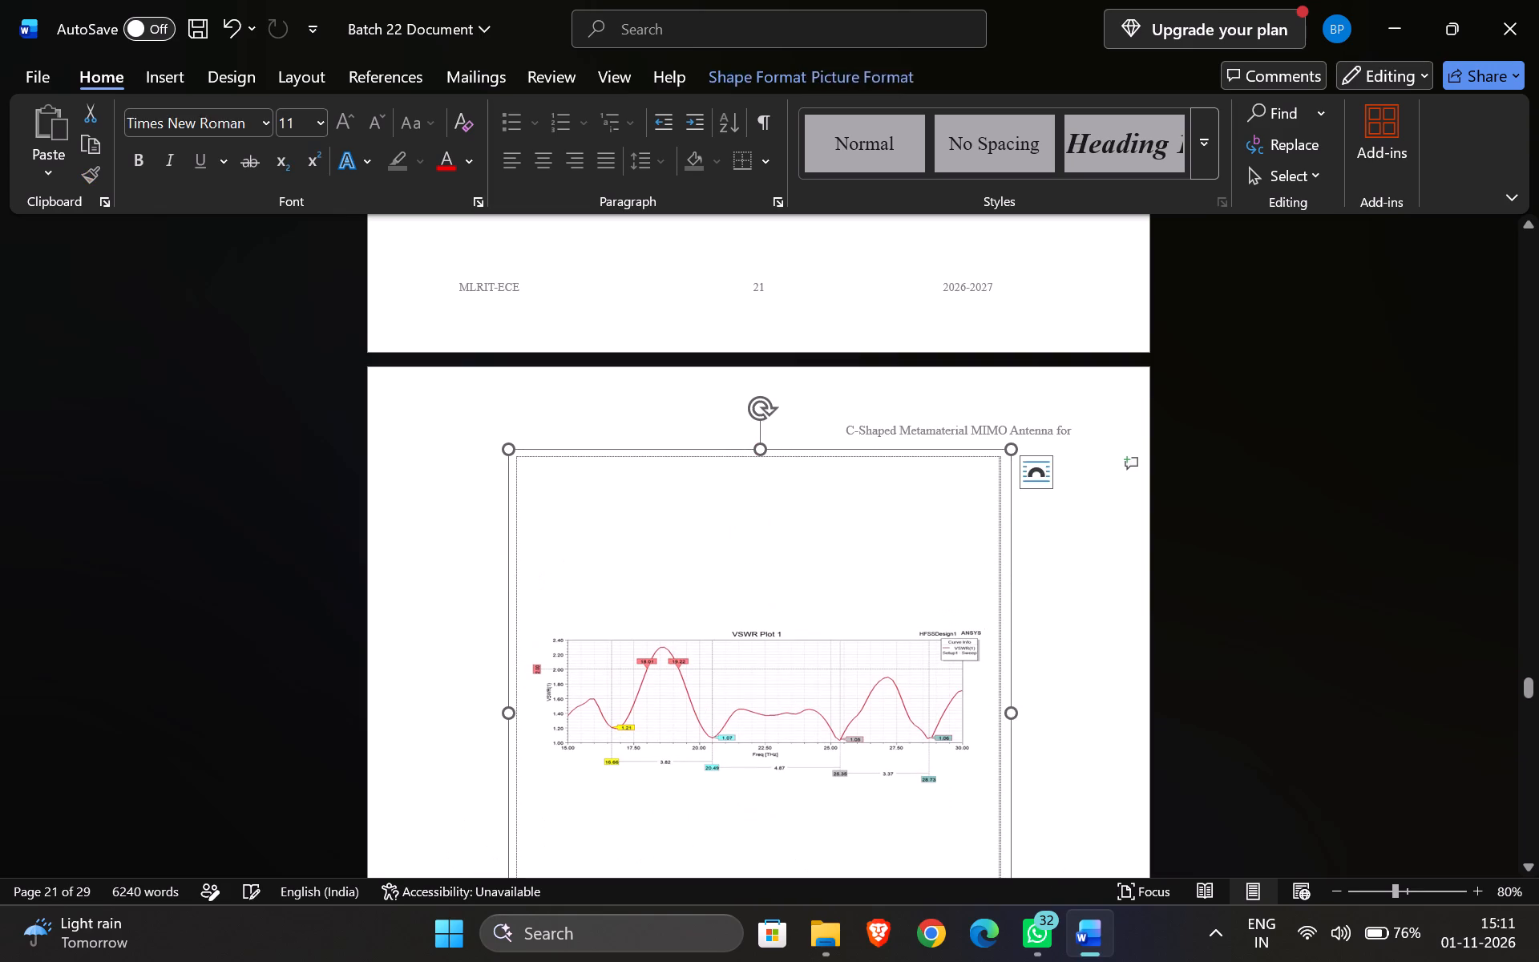
Delete the VSWR plot picture and the empty drawing canvas that held it on page 22.
click(709, 689)
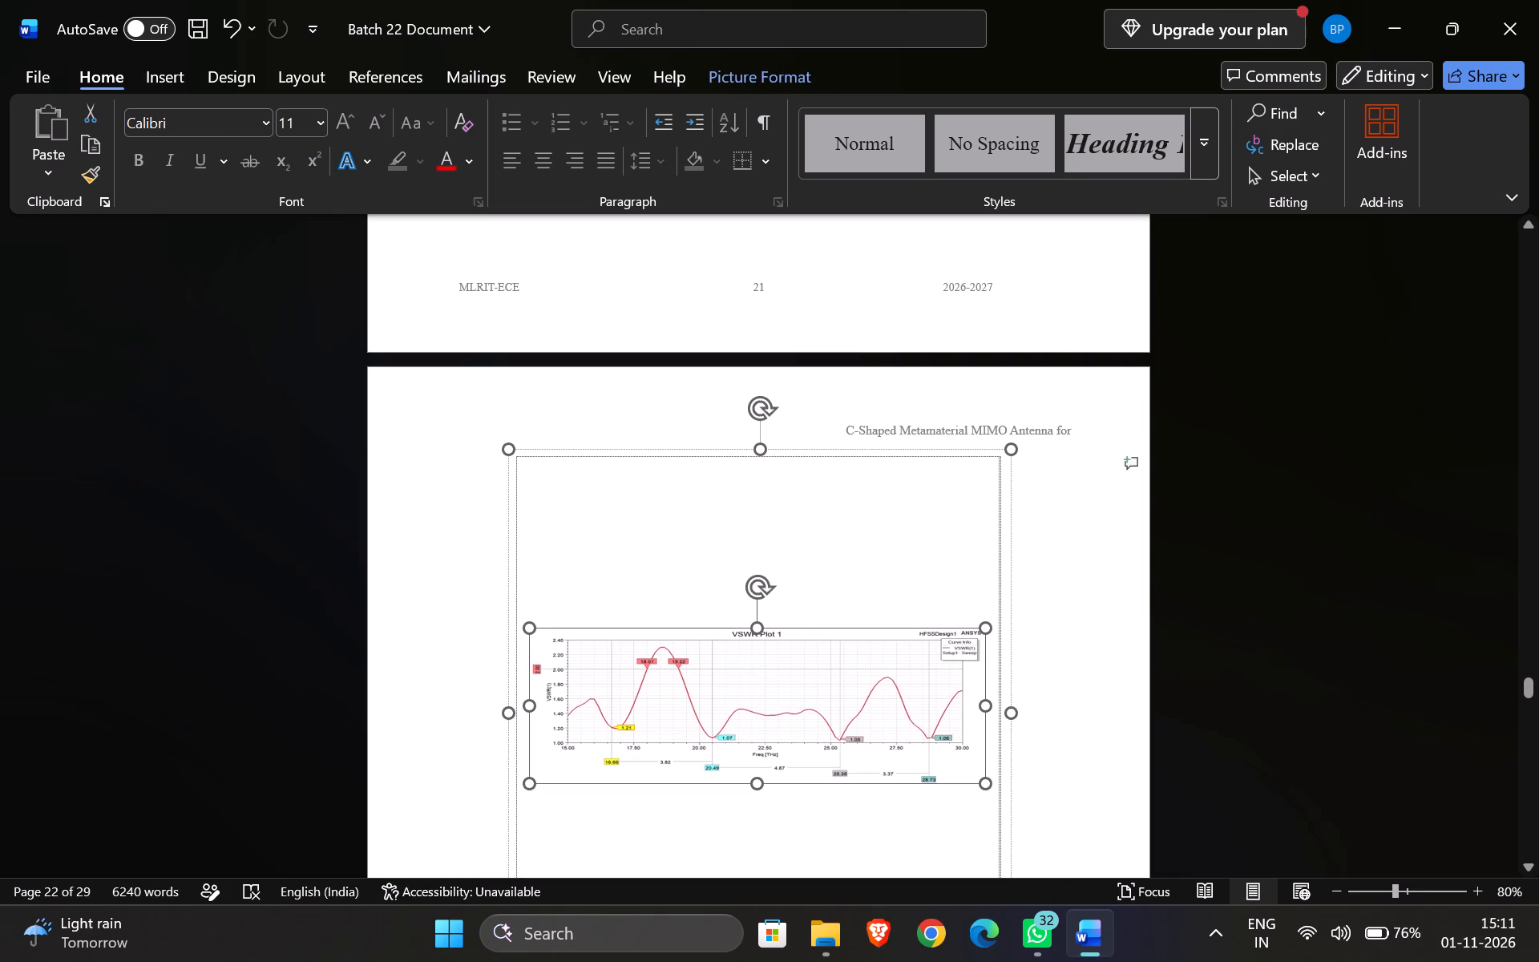
key(Delete)
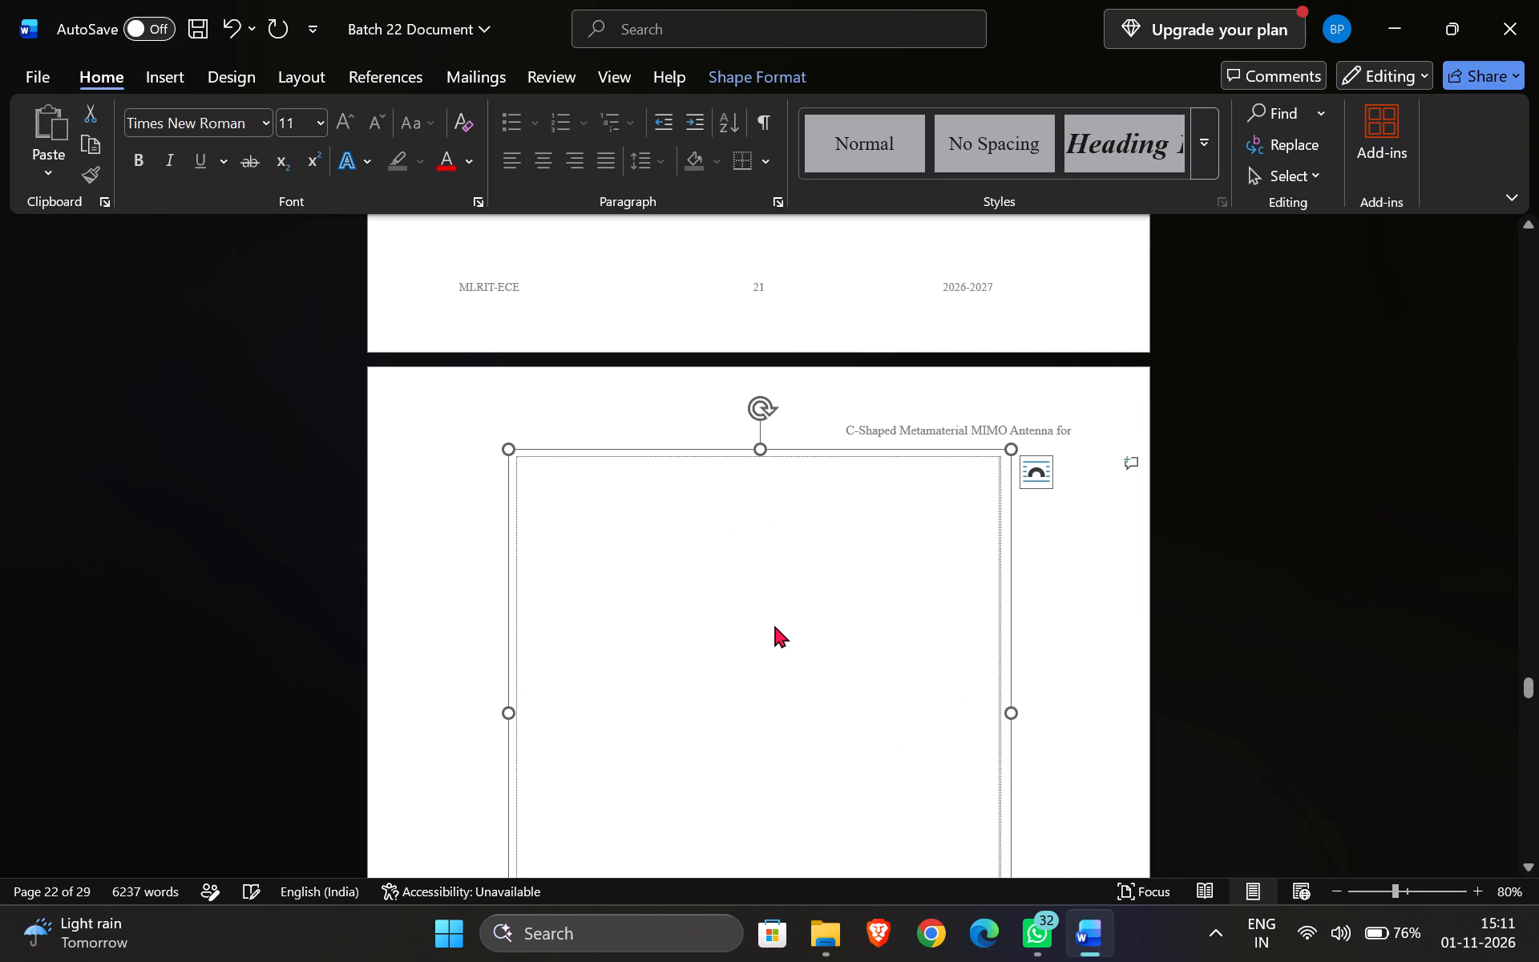
click(771, 445)
right_click(771, 446)
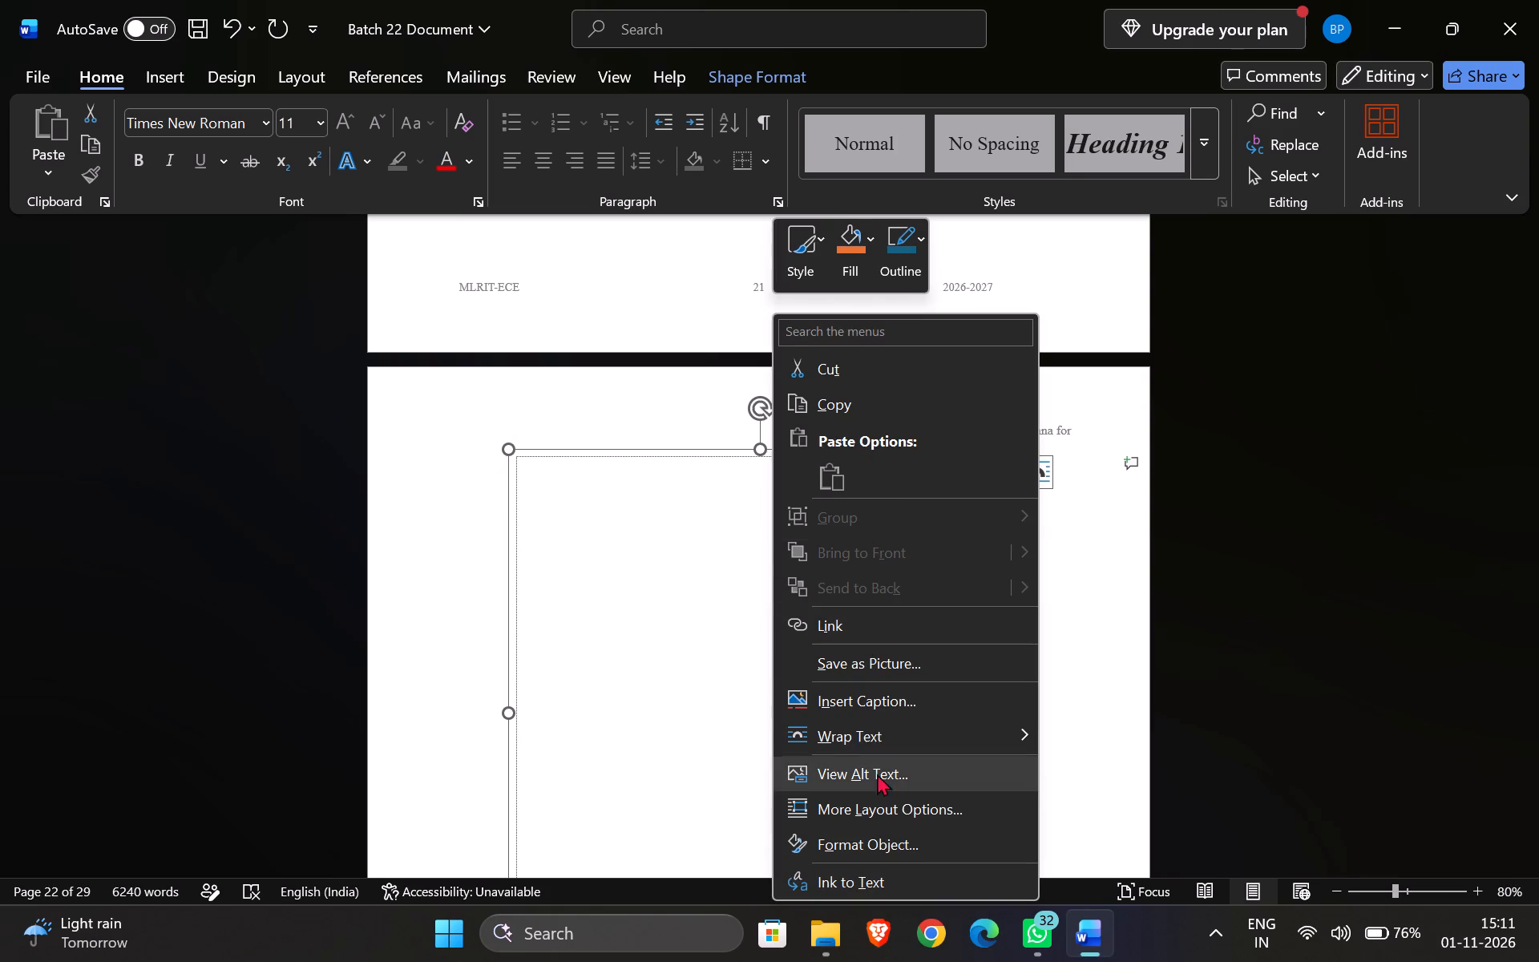
click(597, 416)
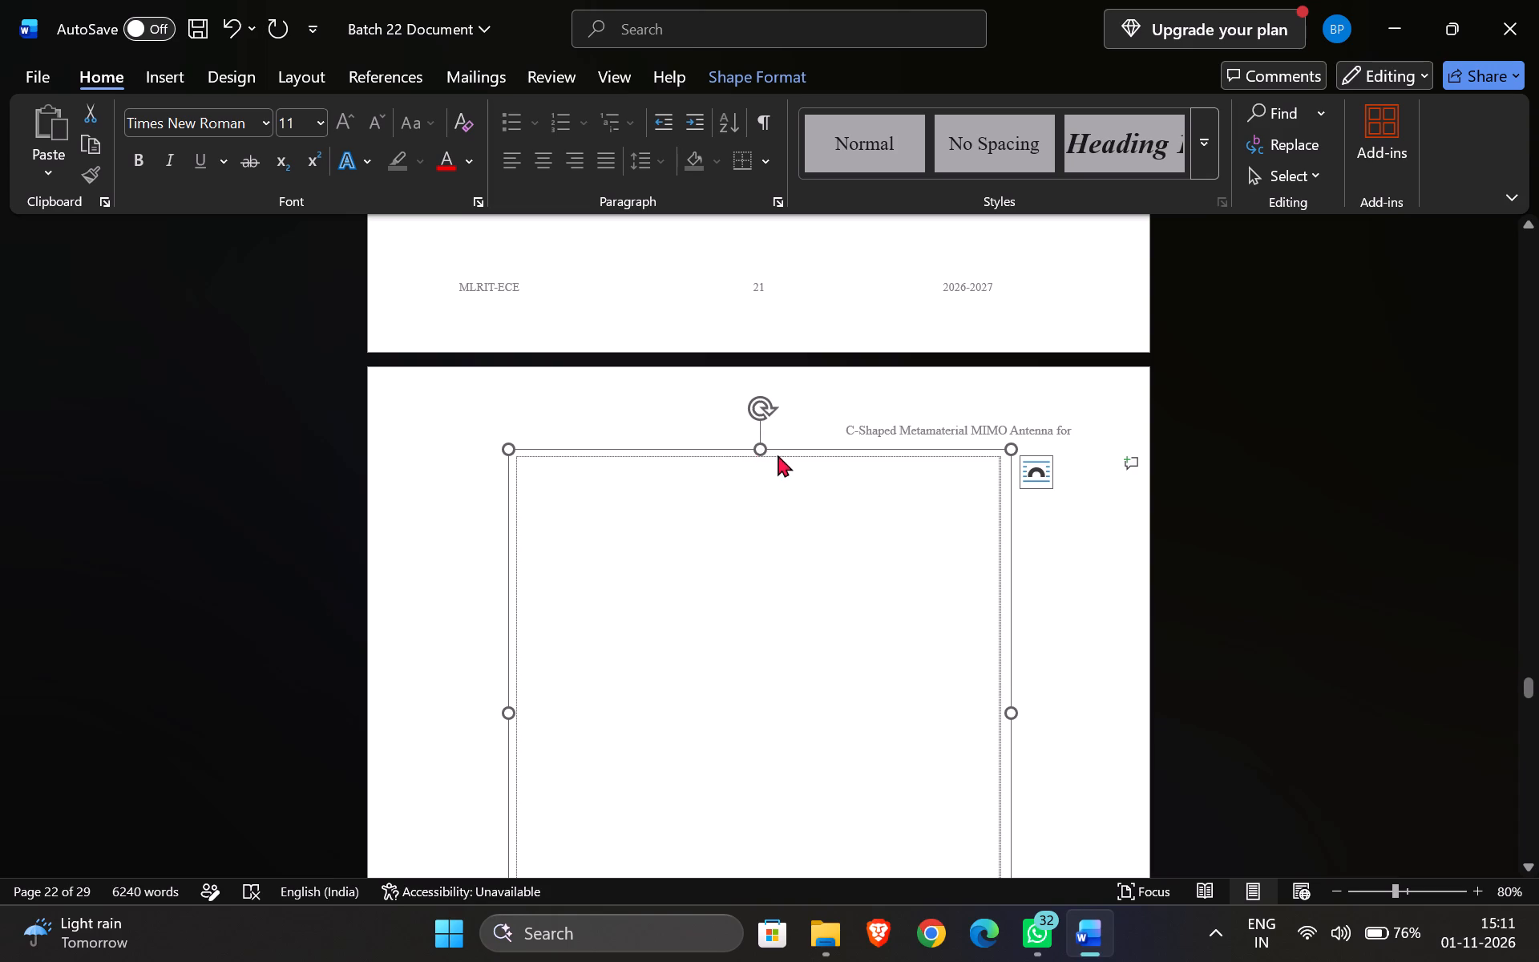
click(782, 451)
right_click(783, 449)
click(612, 436)
right_click(697, 451)
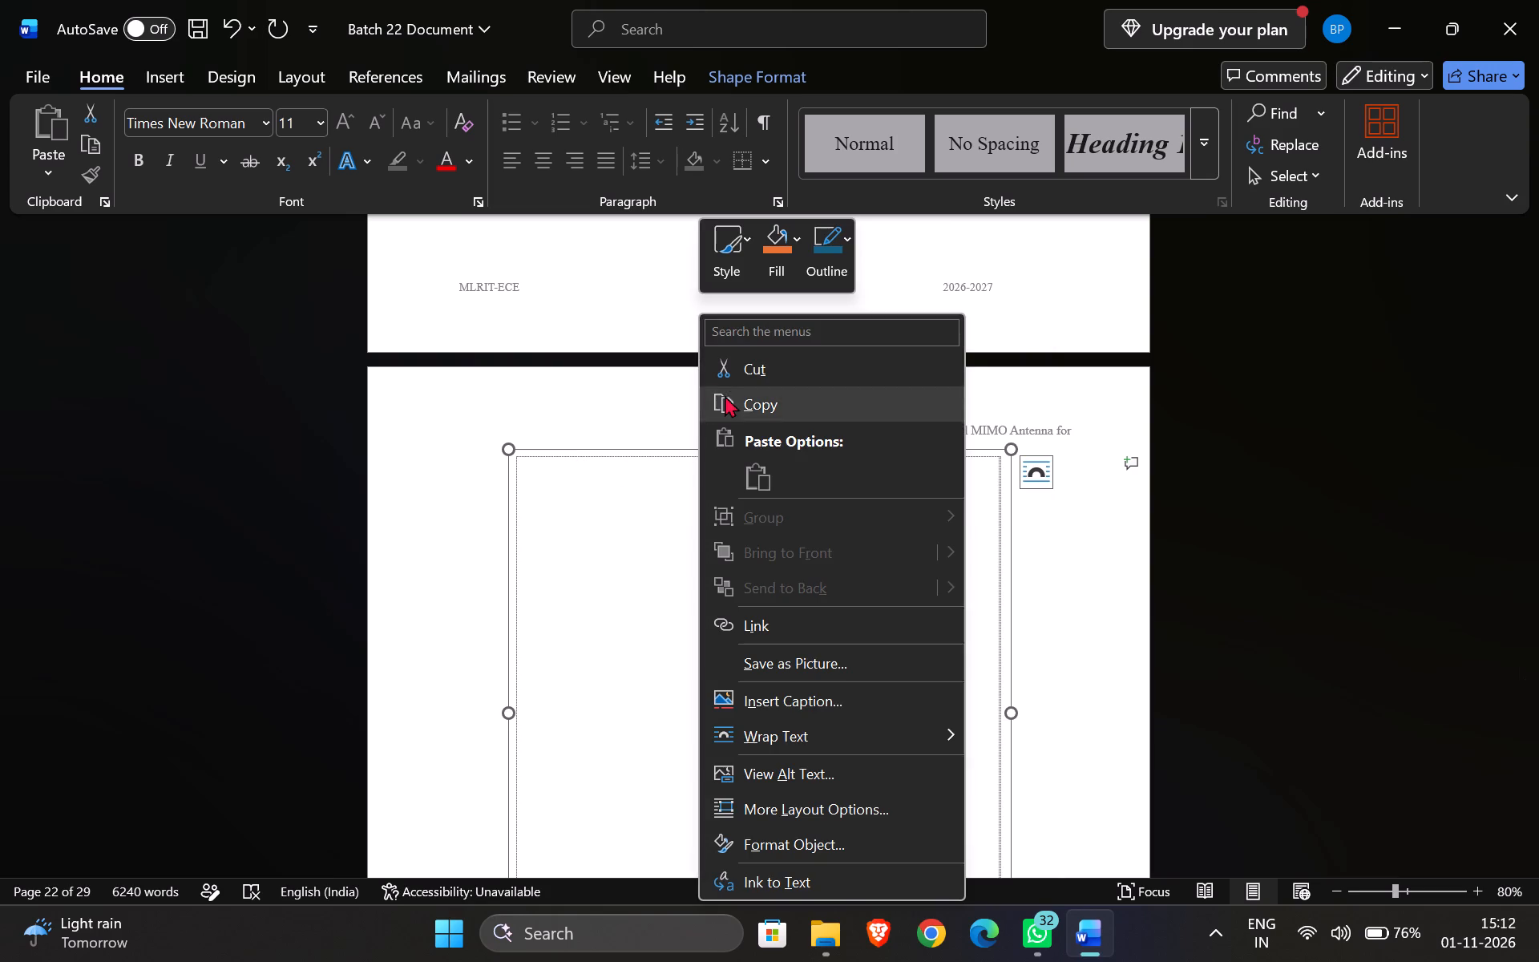
click(569, 431)
key(Delete)
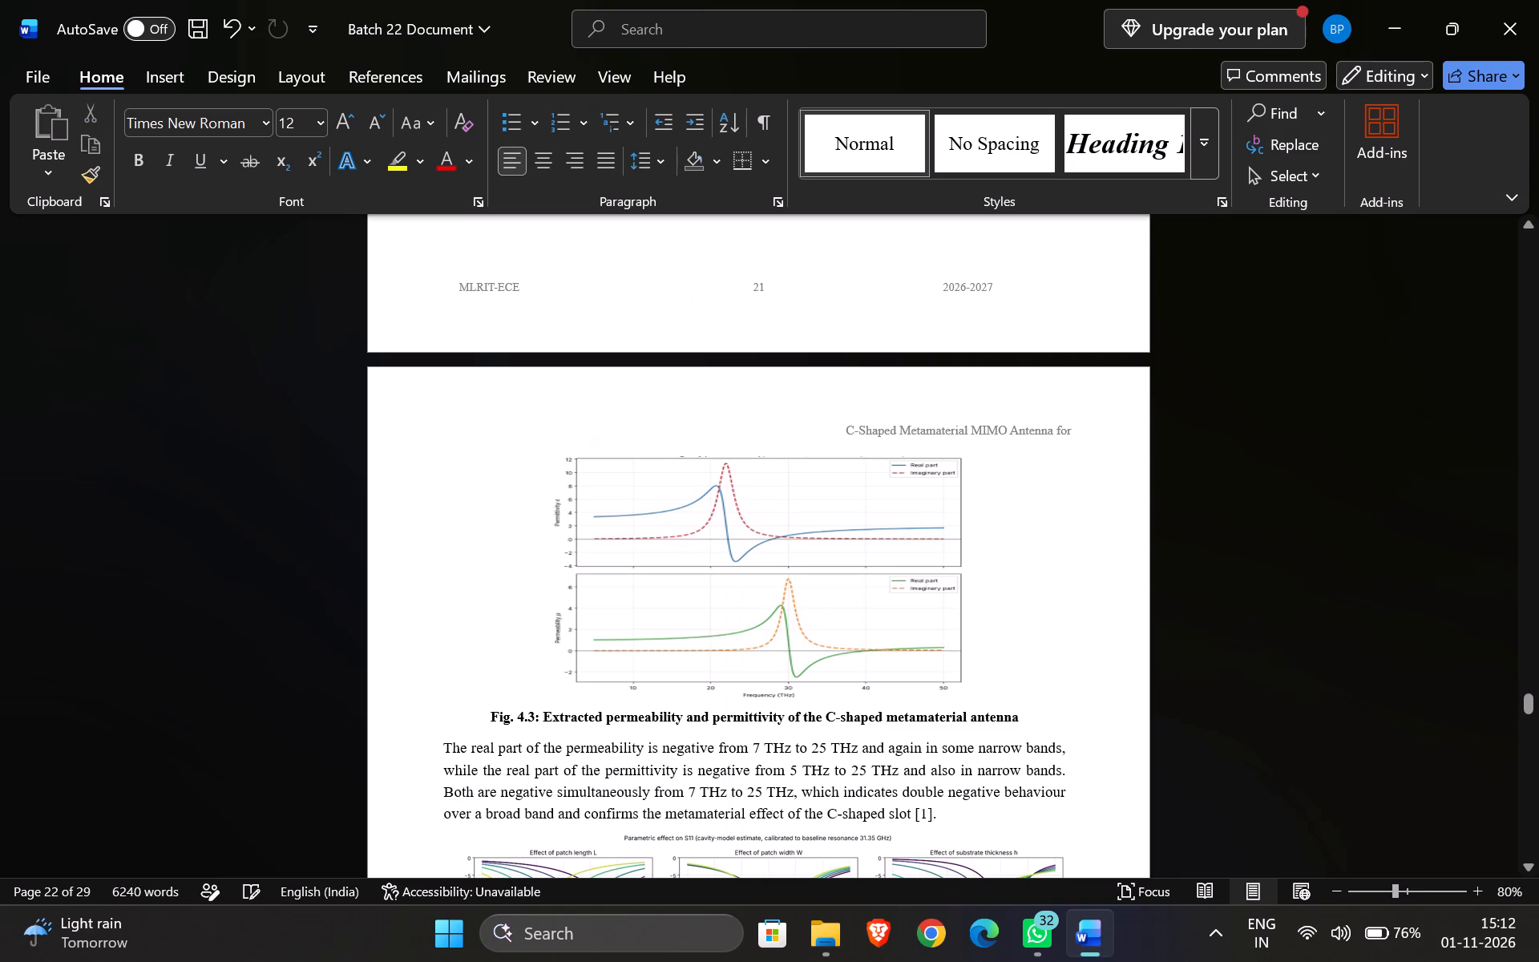
Insert the "VSWR Plot 1" image from the docs folder after the paragraph ending "44.8 THz.", above the Fig. 4.2 caption.
scroll(747, 479, up, 2)
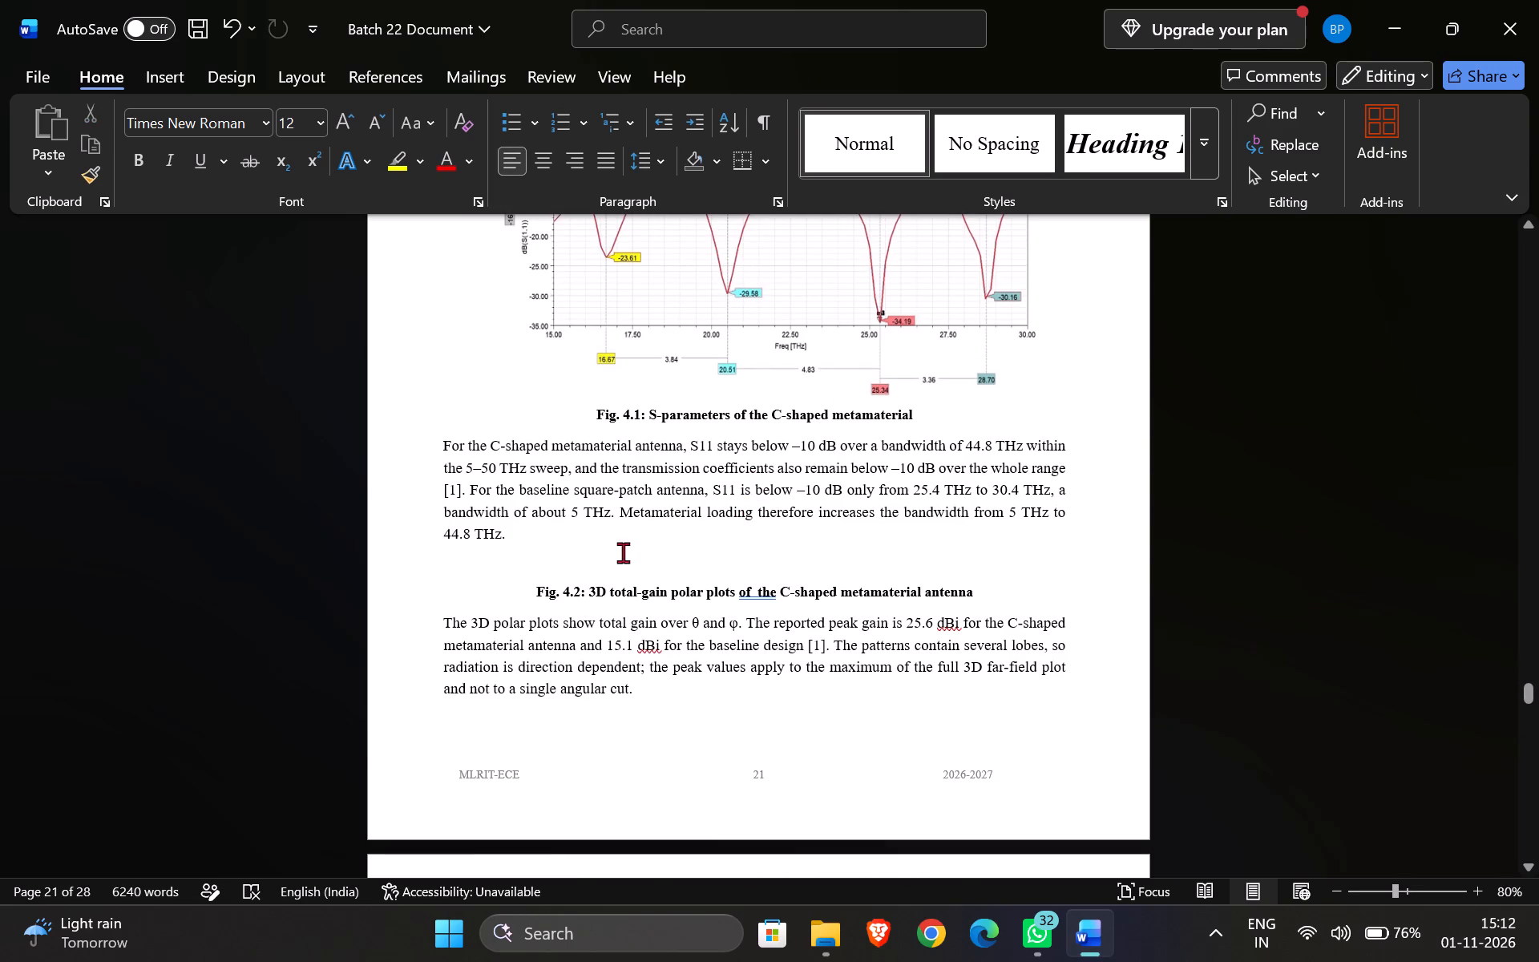
right_click(578, 549)
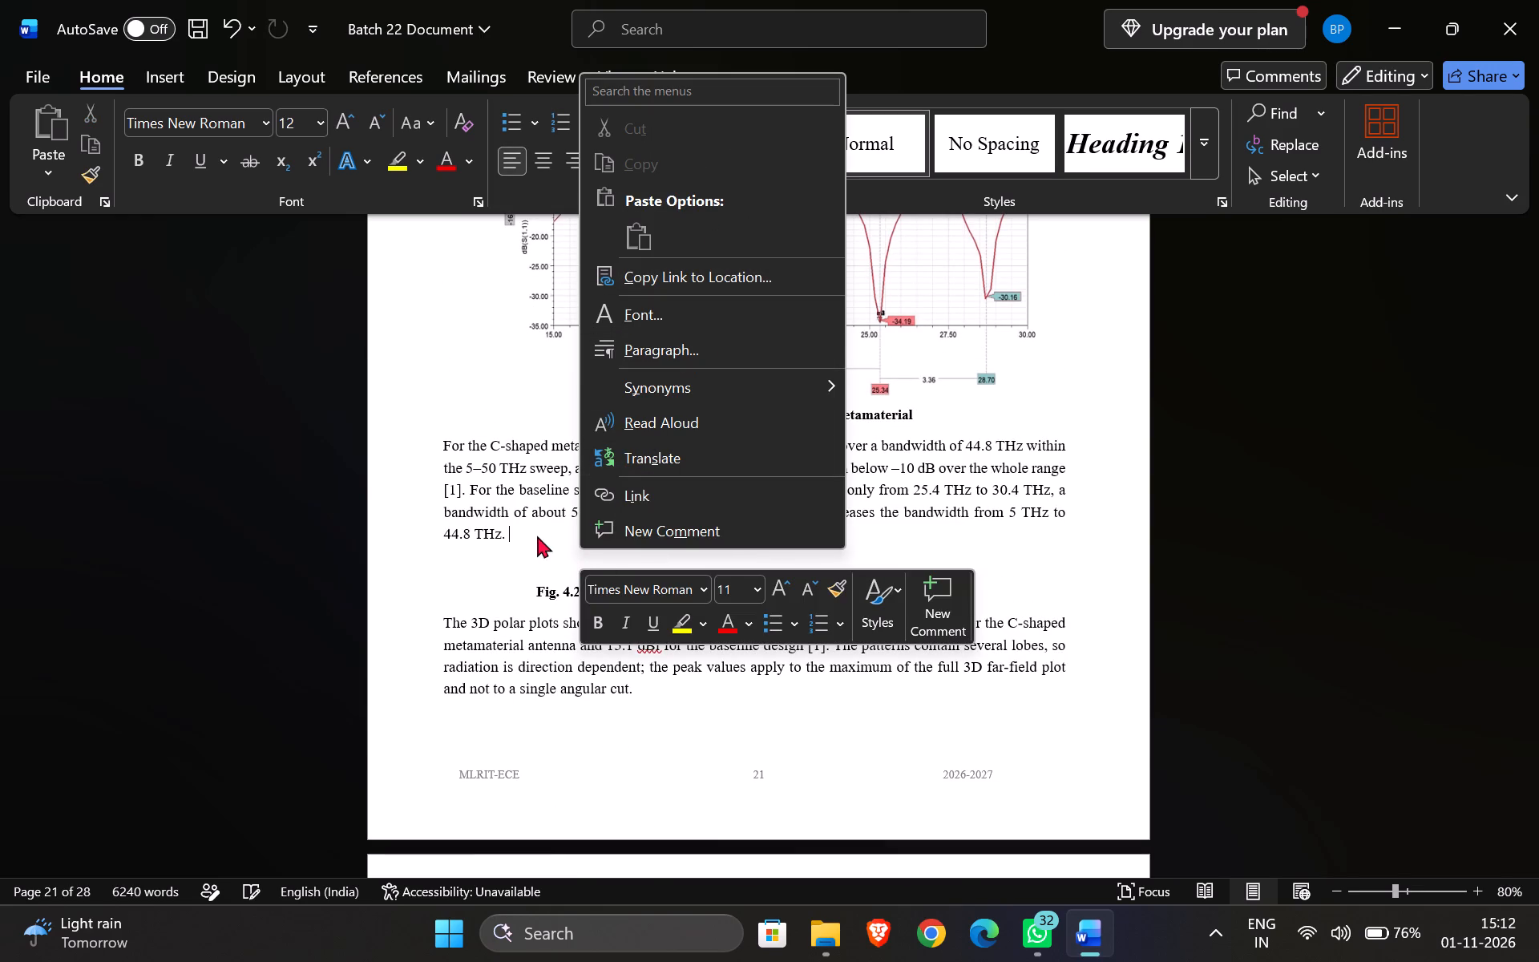
click(175, 71)
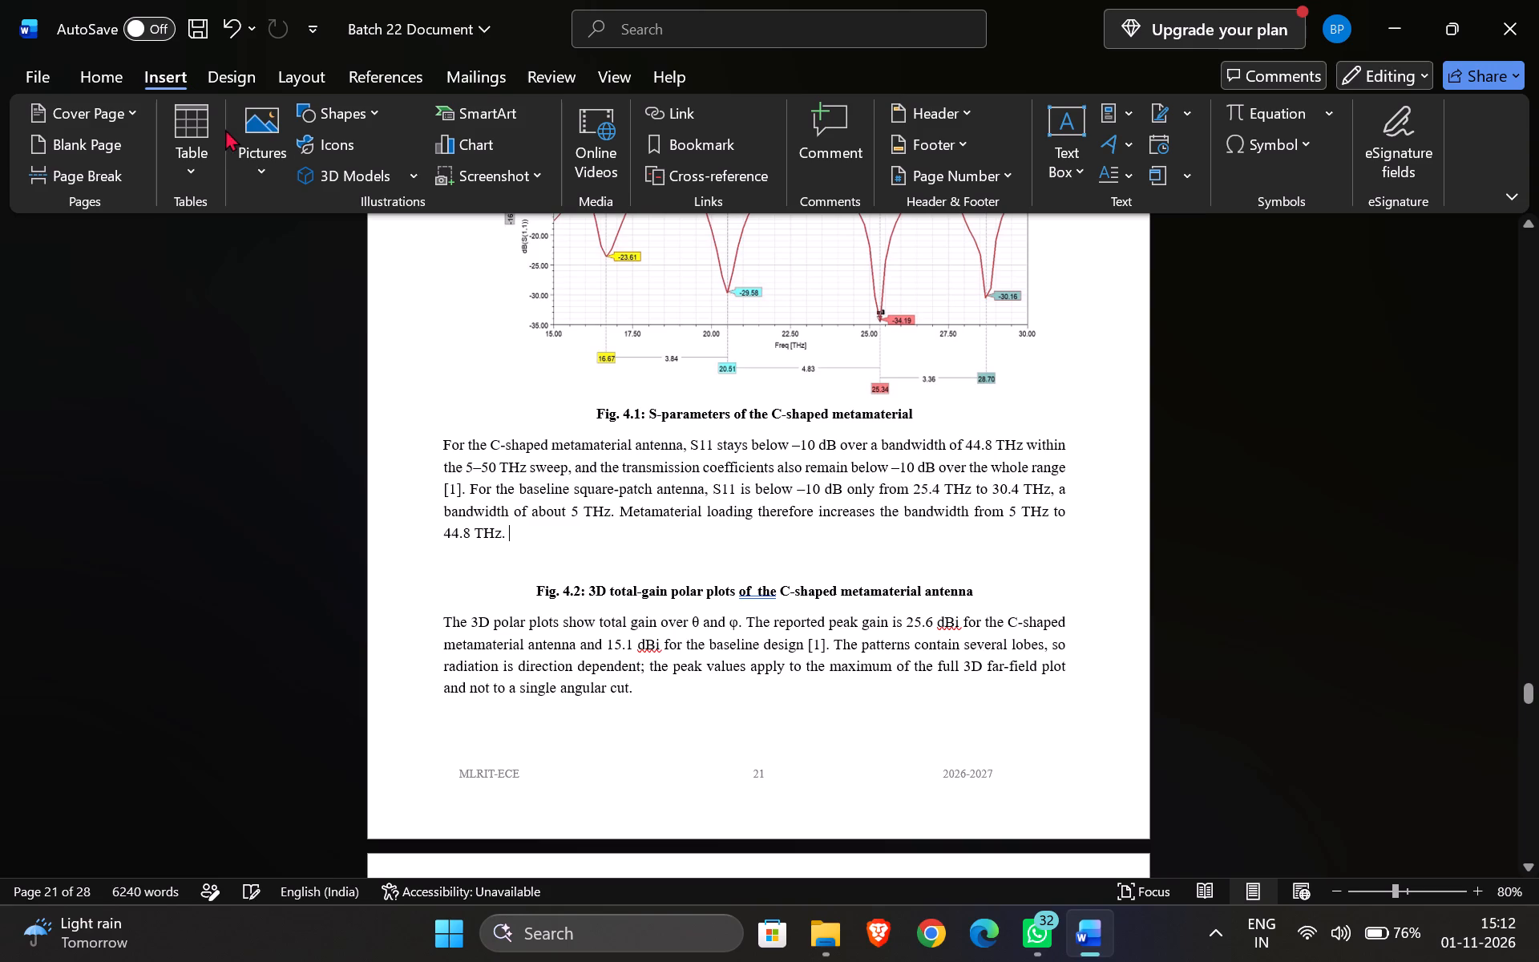
click(259, 131)
click(342, 252)
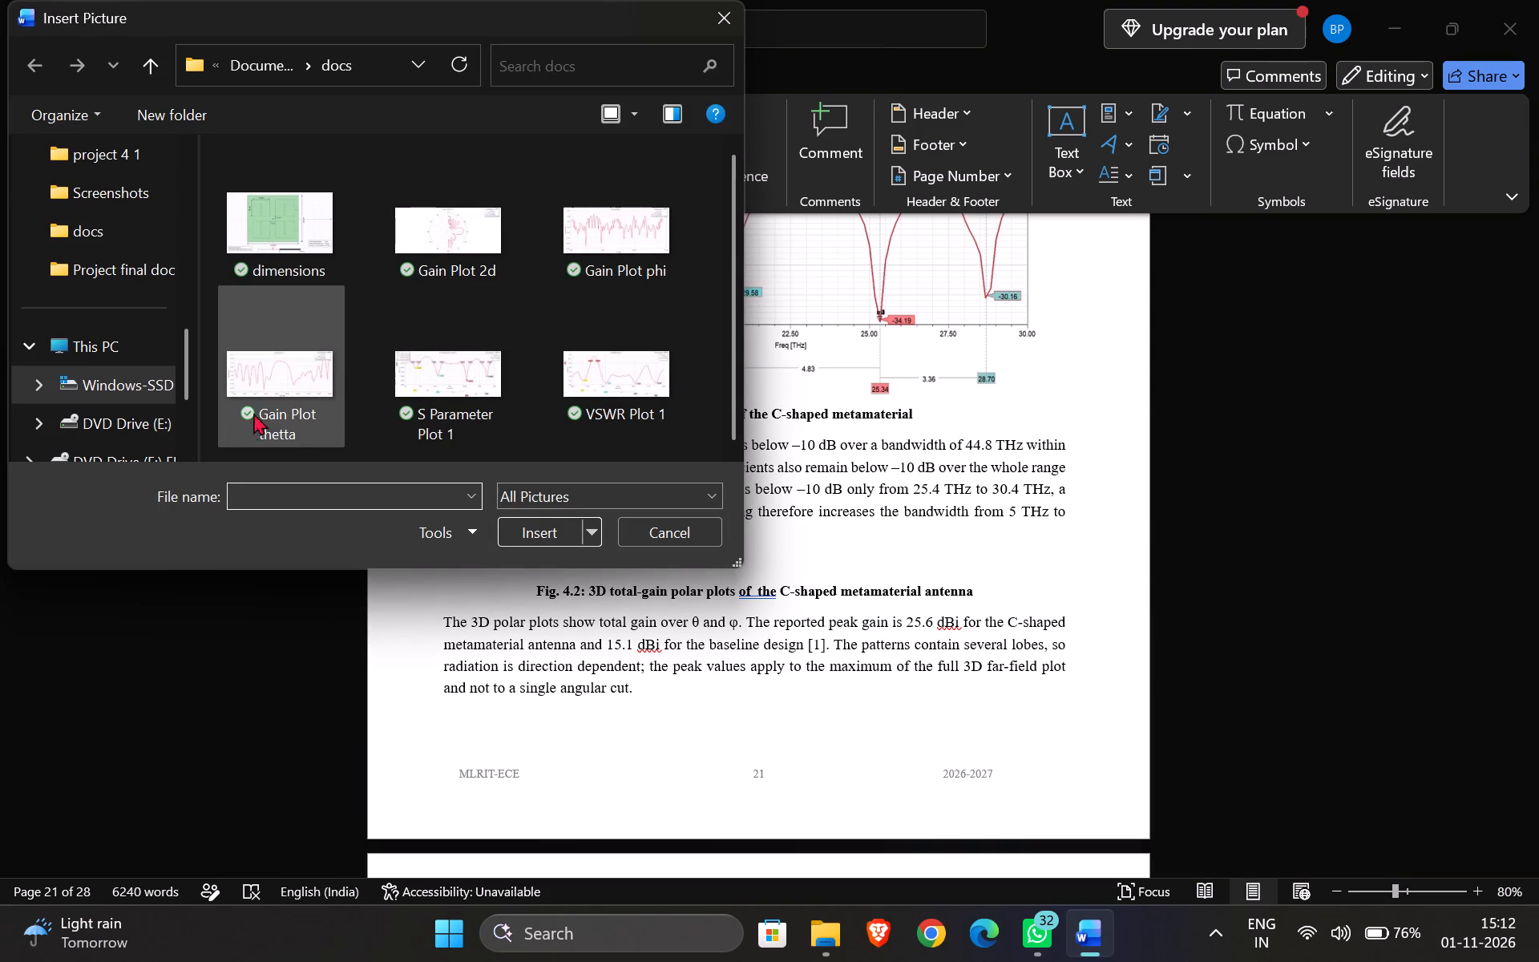
click(648, 410)
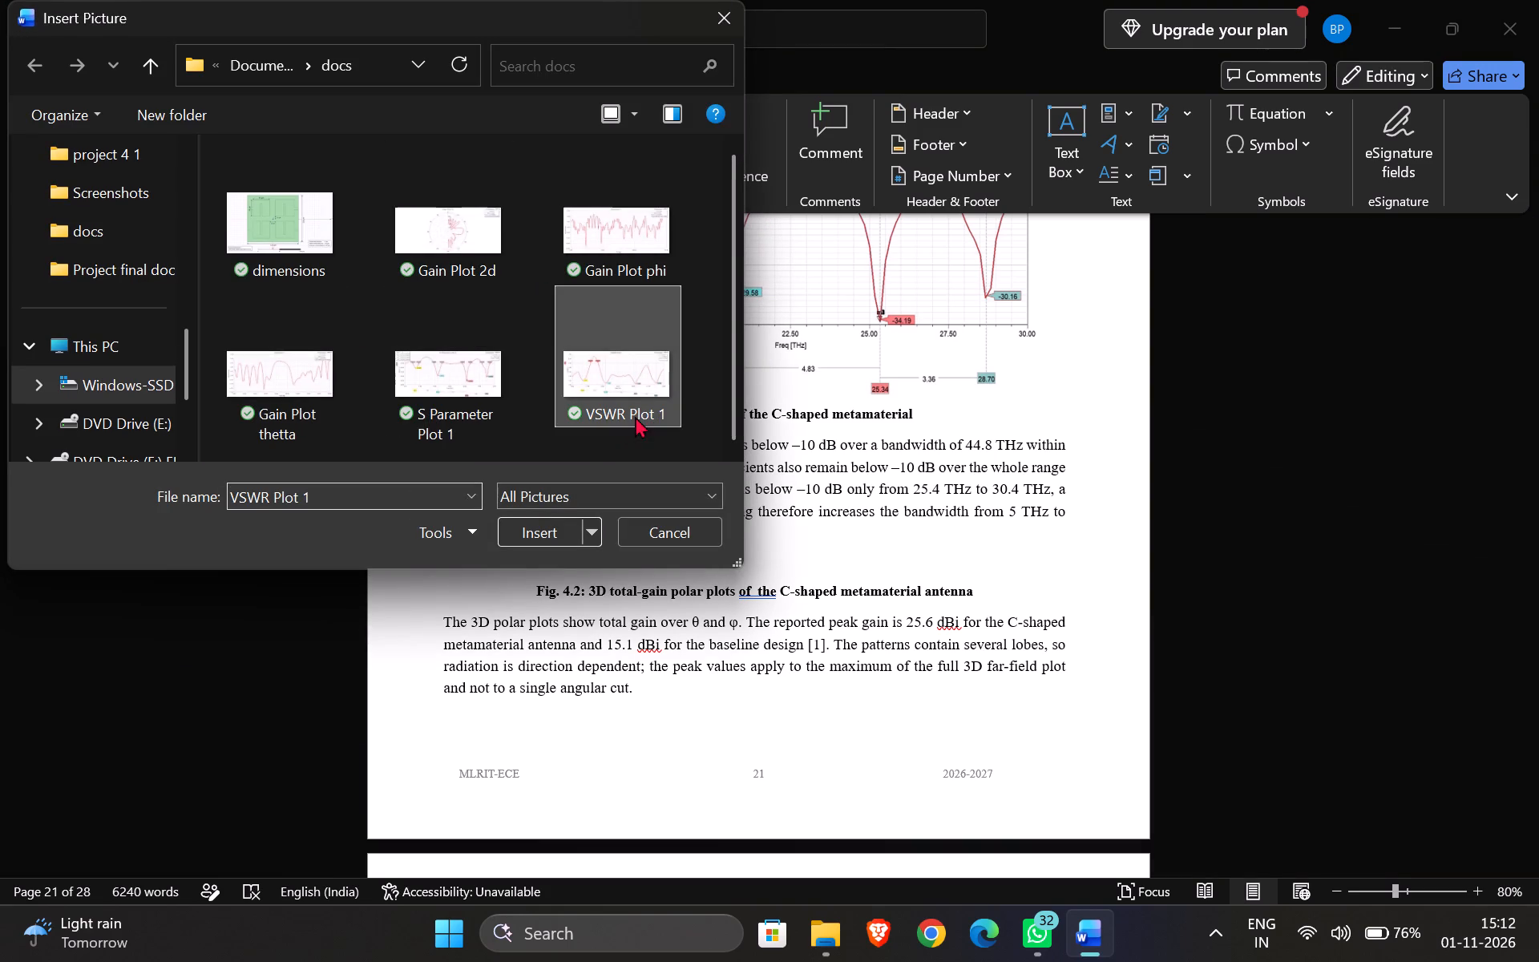
drag(535, 532, 539, 515)
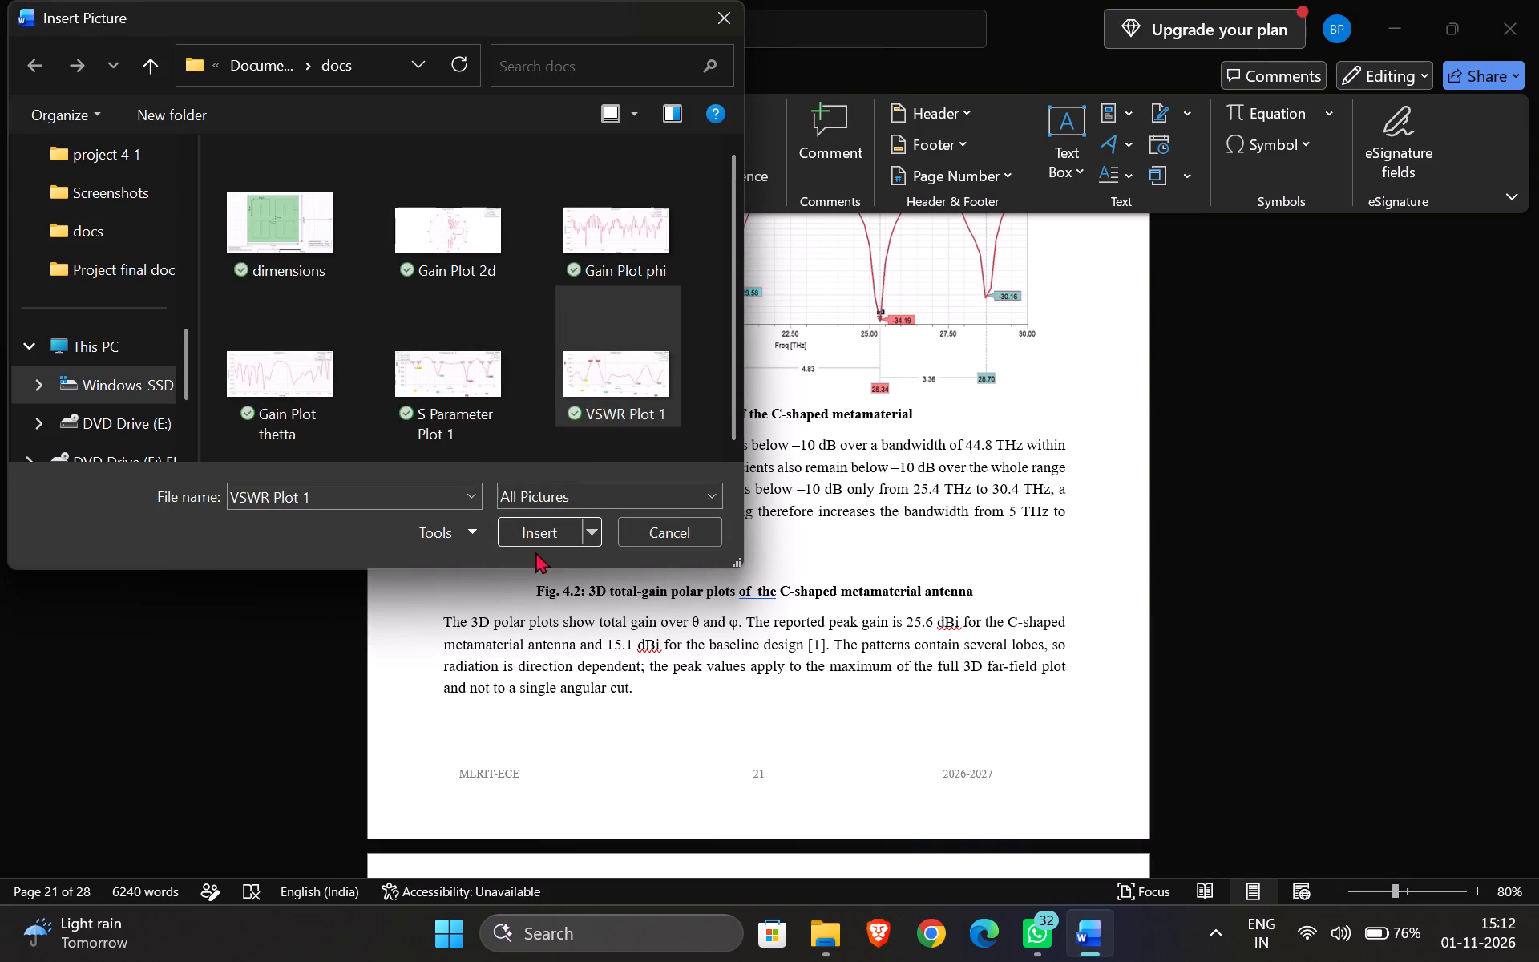
click(556, 527)
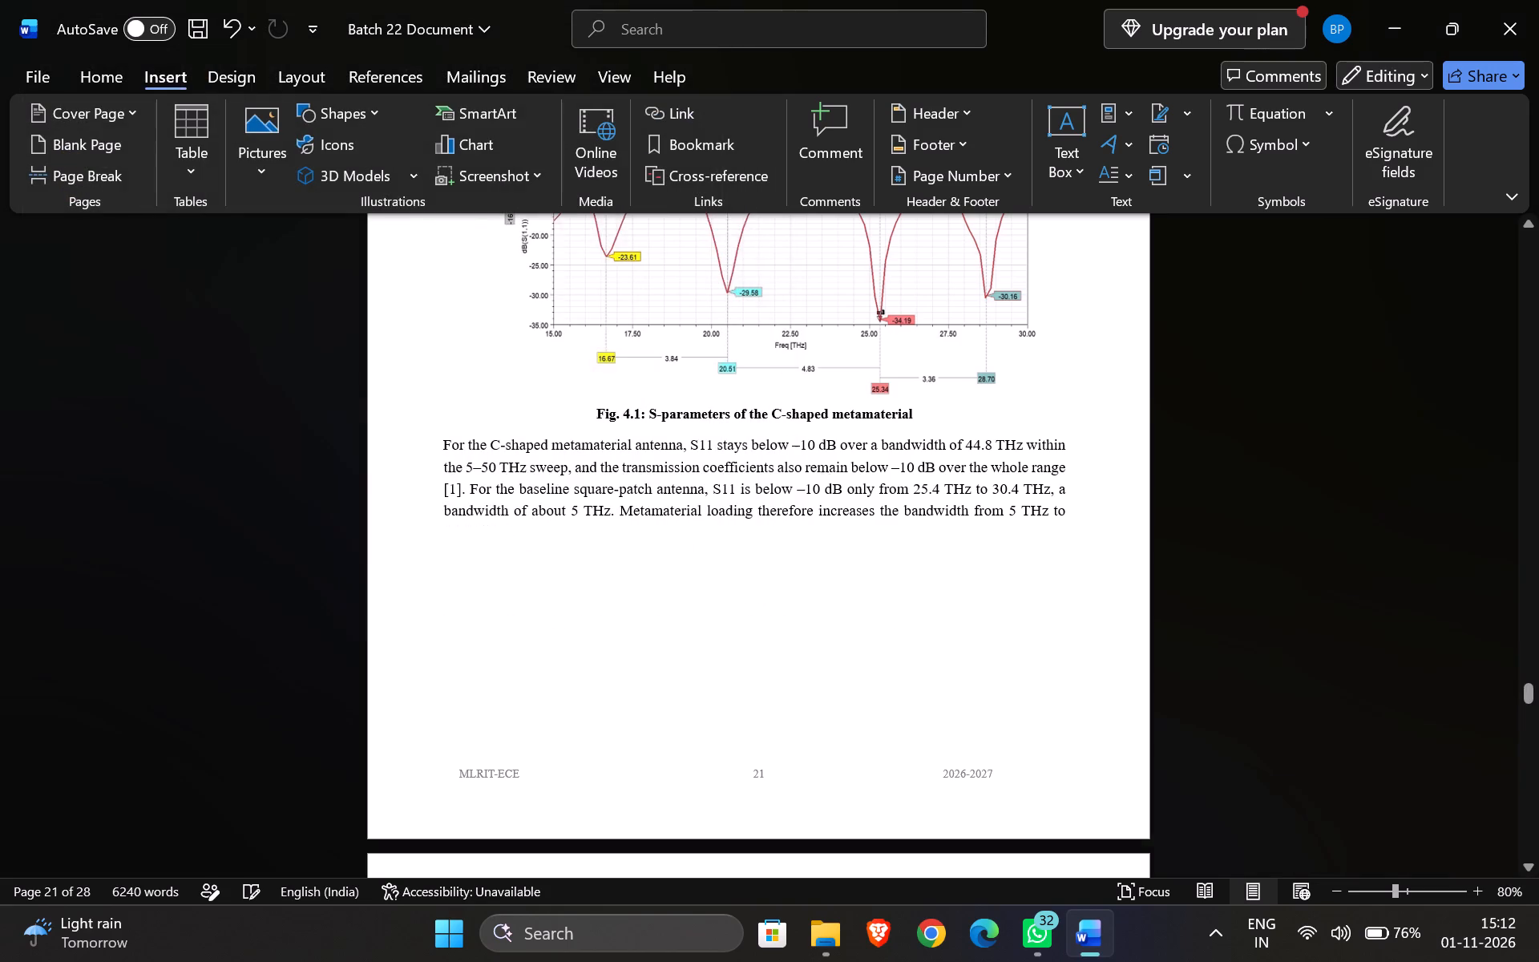
Widen the S Parameter Plot 1 picture above the Fig. 4.1 caption to about 17.5 cm.
scroll(683, 569, up, 4)
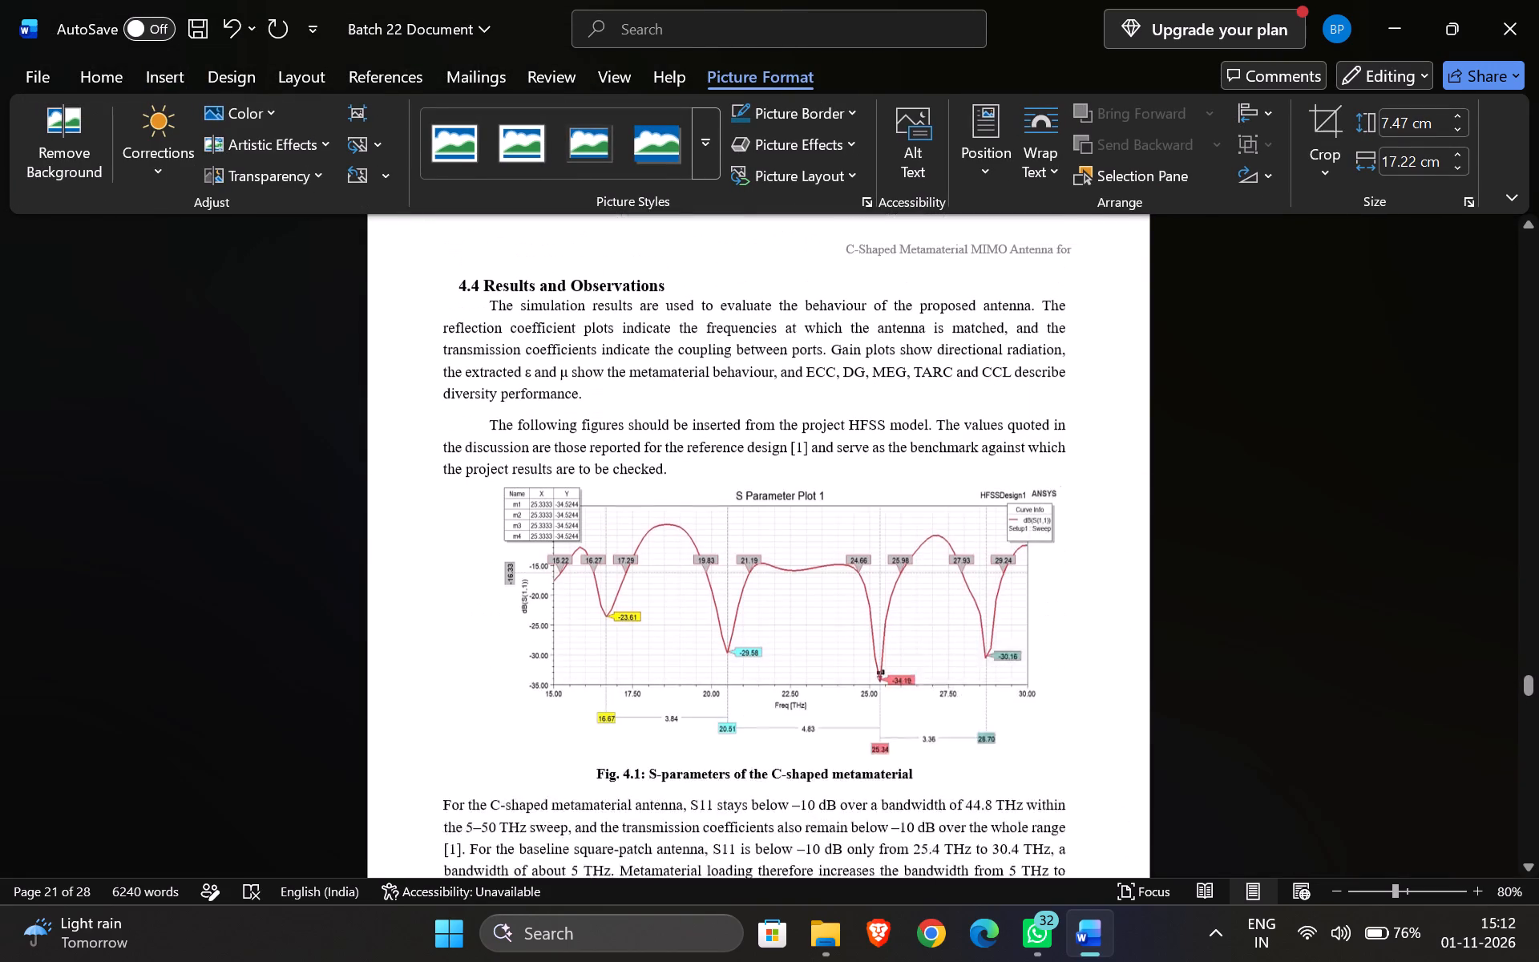
click(668, 613)
drag(491, 657, 432, 657)
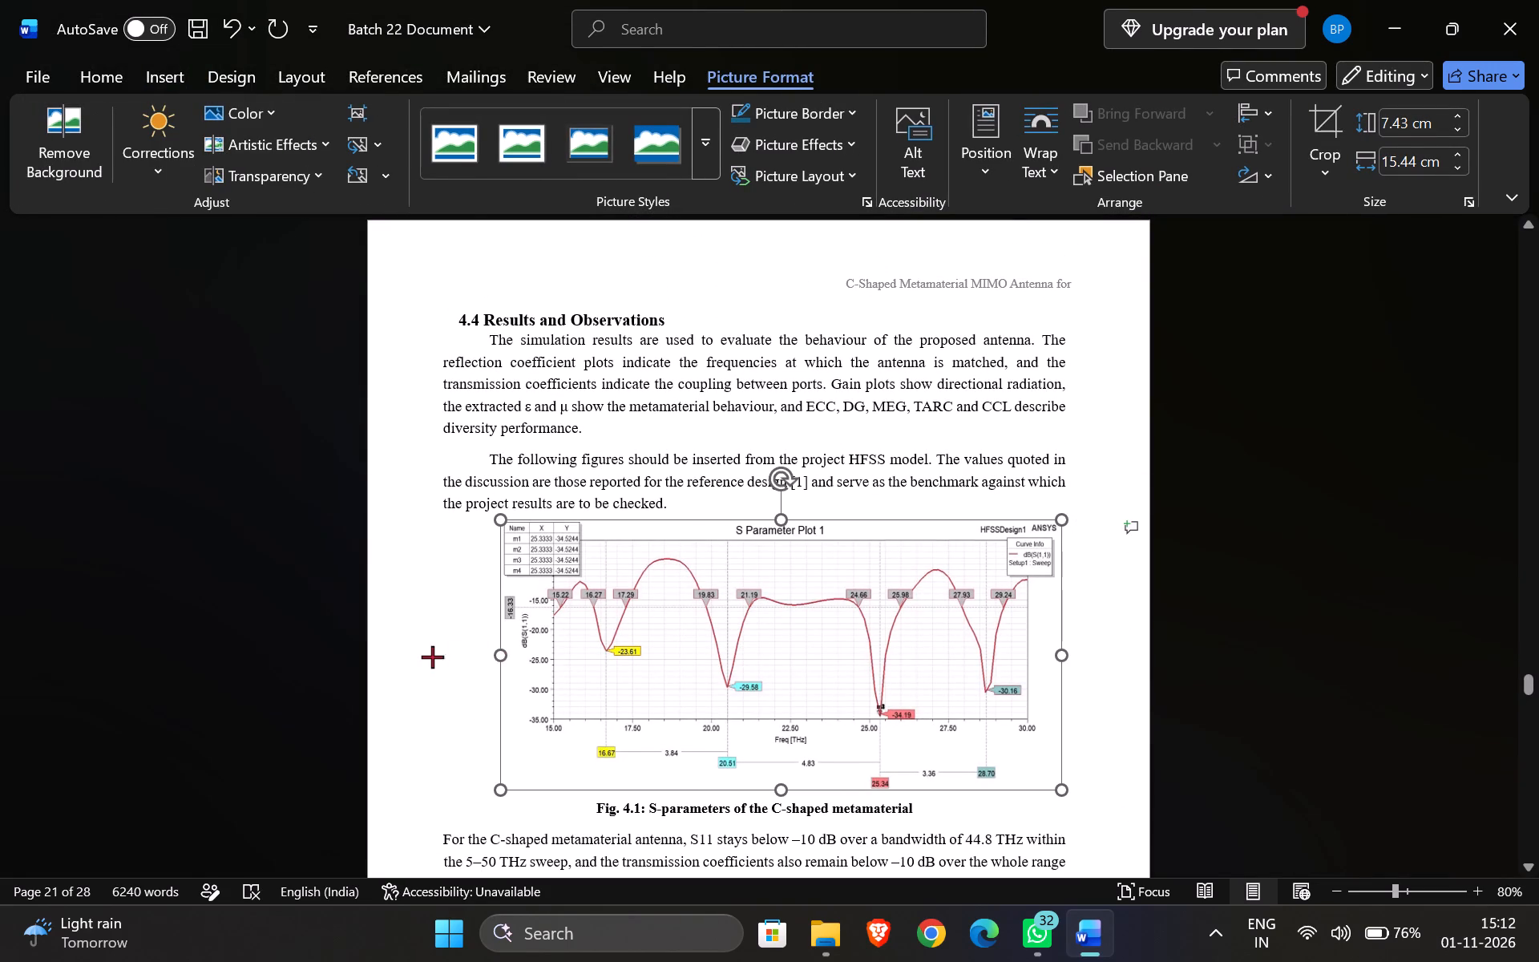
drag(432, 657, 422, 658)
Resize the VSWR plot picture above the Fig. 4.2 caption to a width of about 16.9 cm.
scroll(762, 665, down, 1)
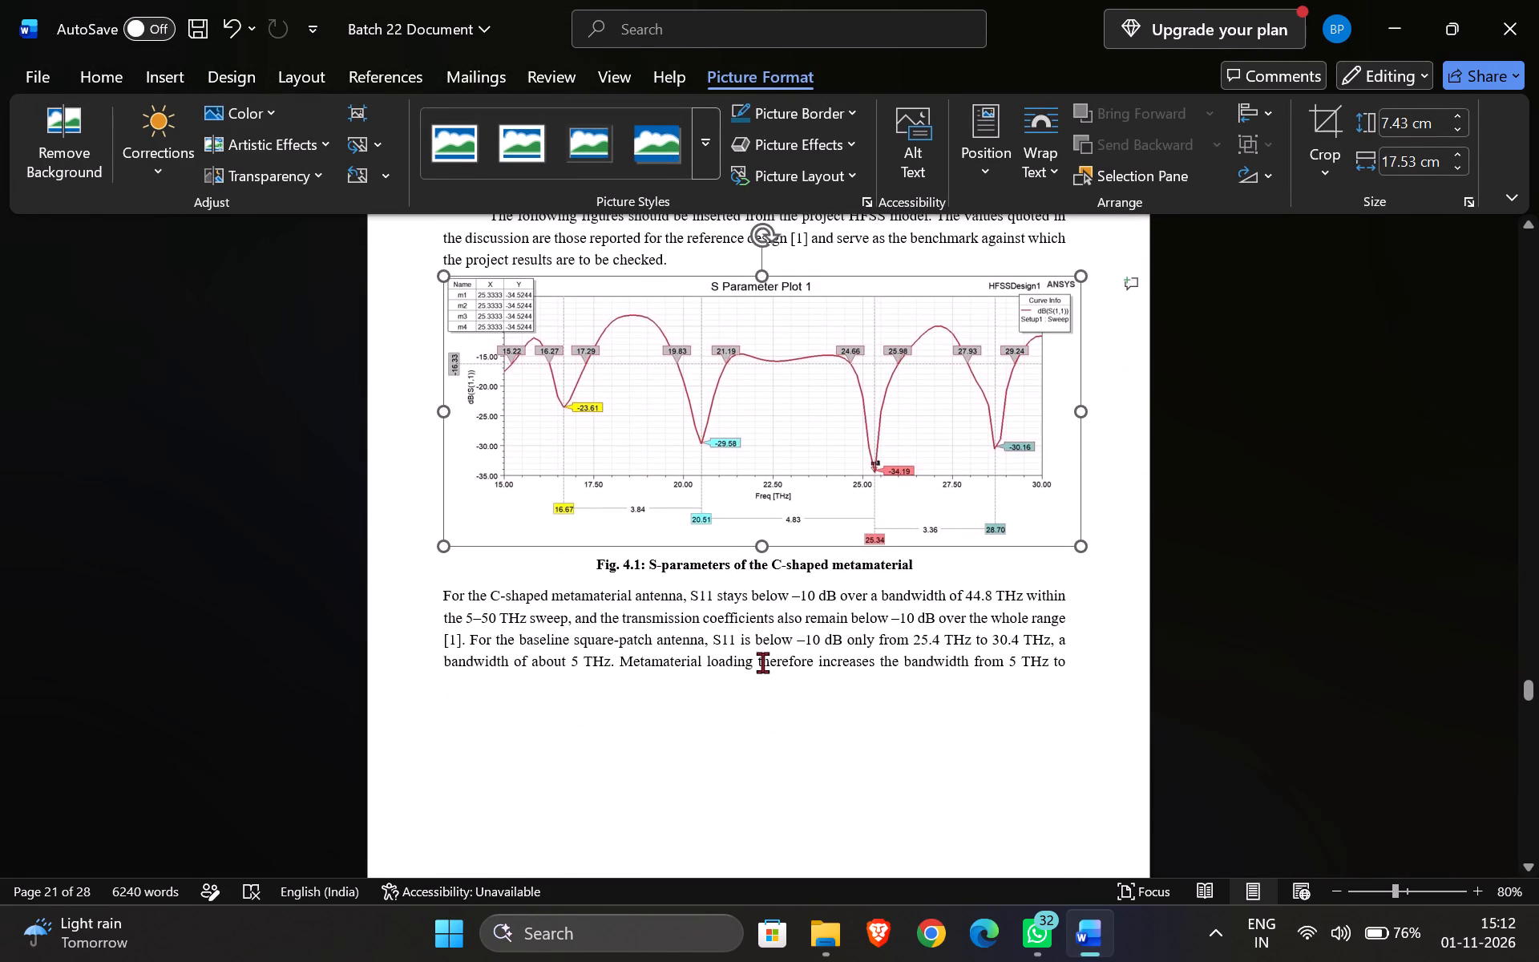
scroll(764, 669, down, 3)
click(743, 512)
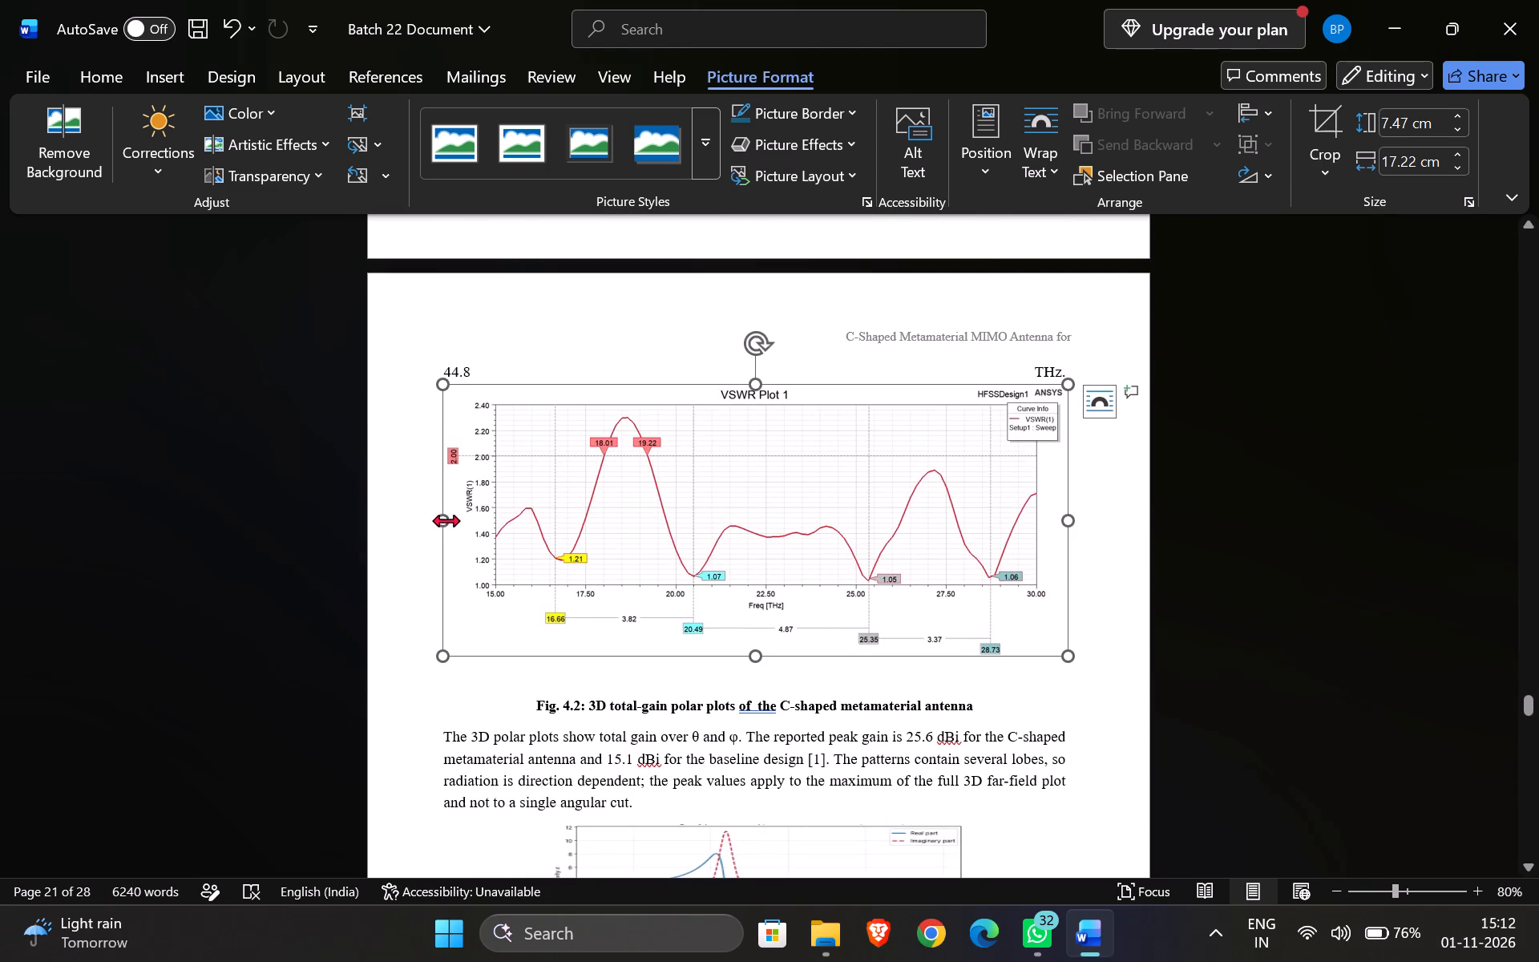
drag(446, 515, 392, 520)
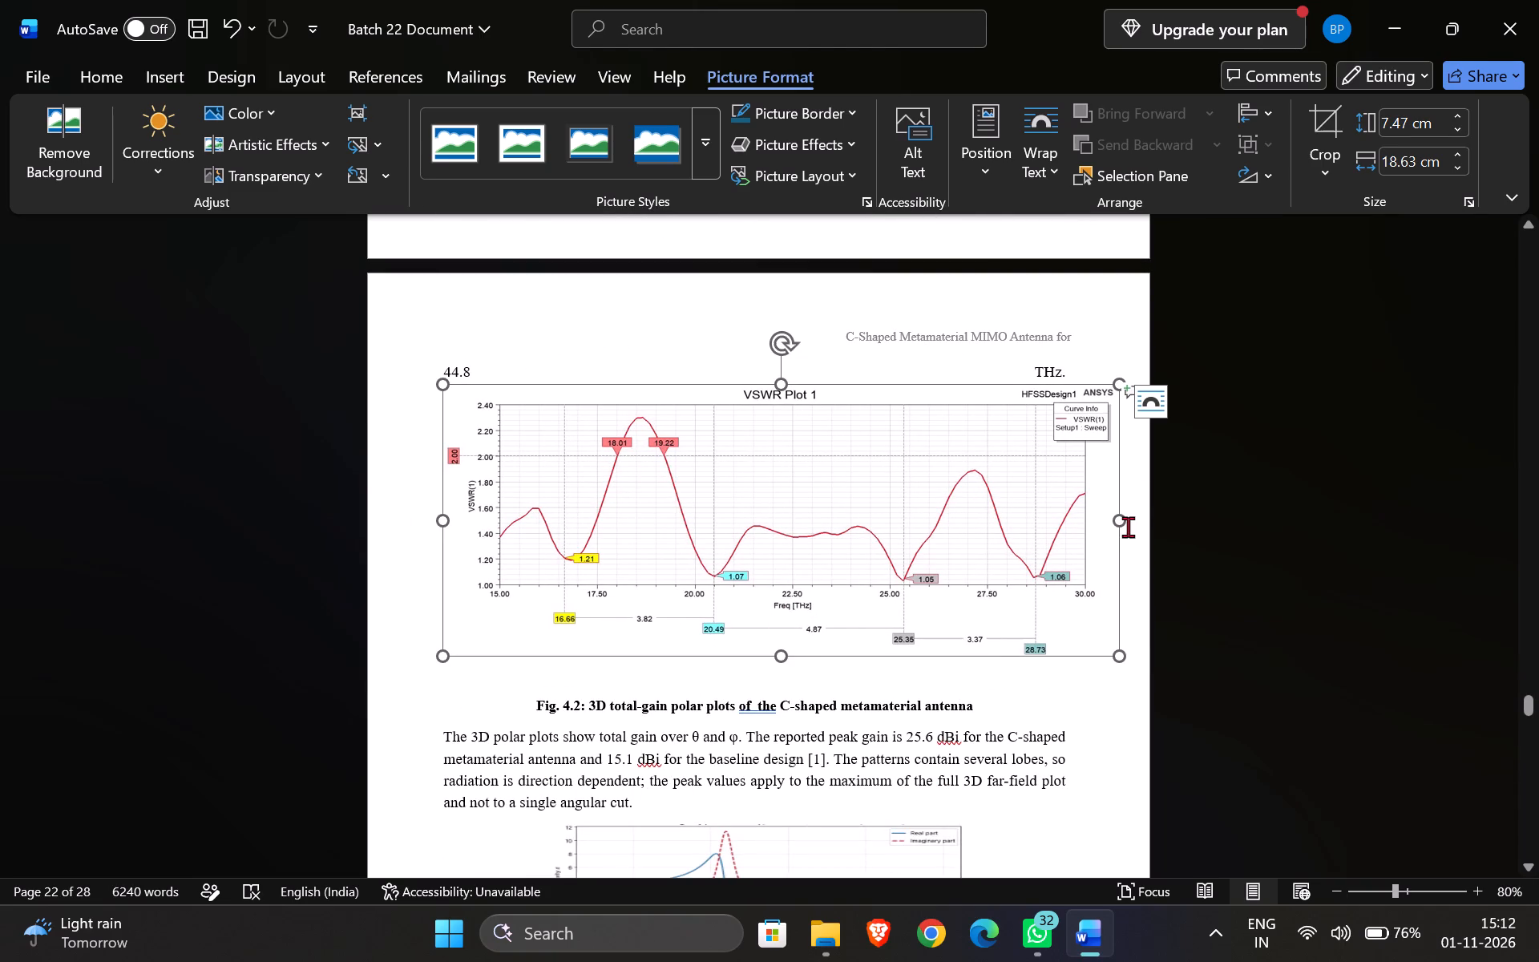
drag(1113, 519, 1040, 540)
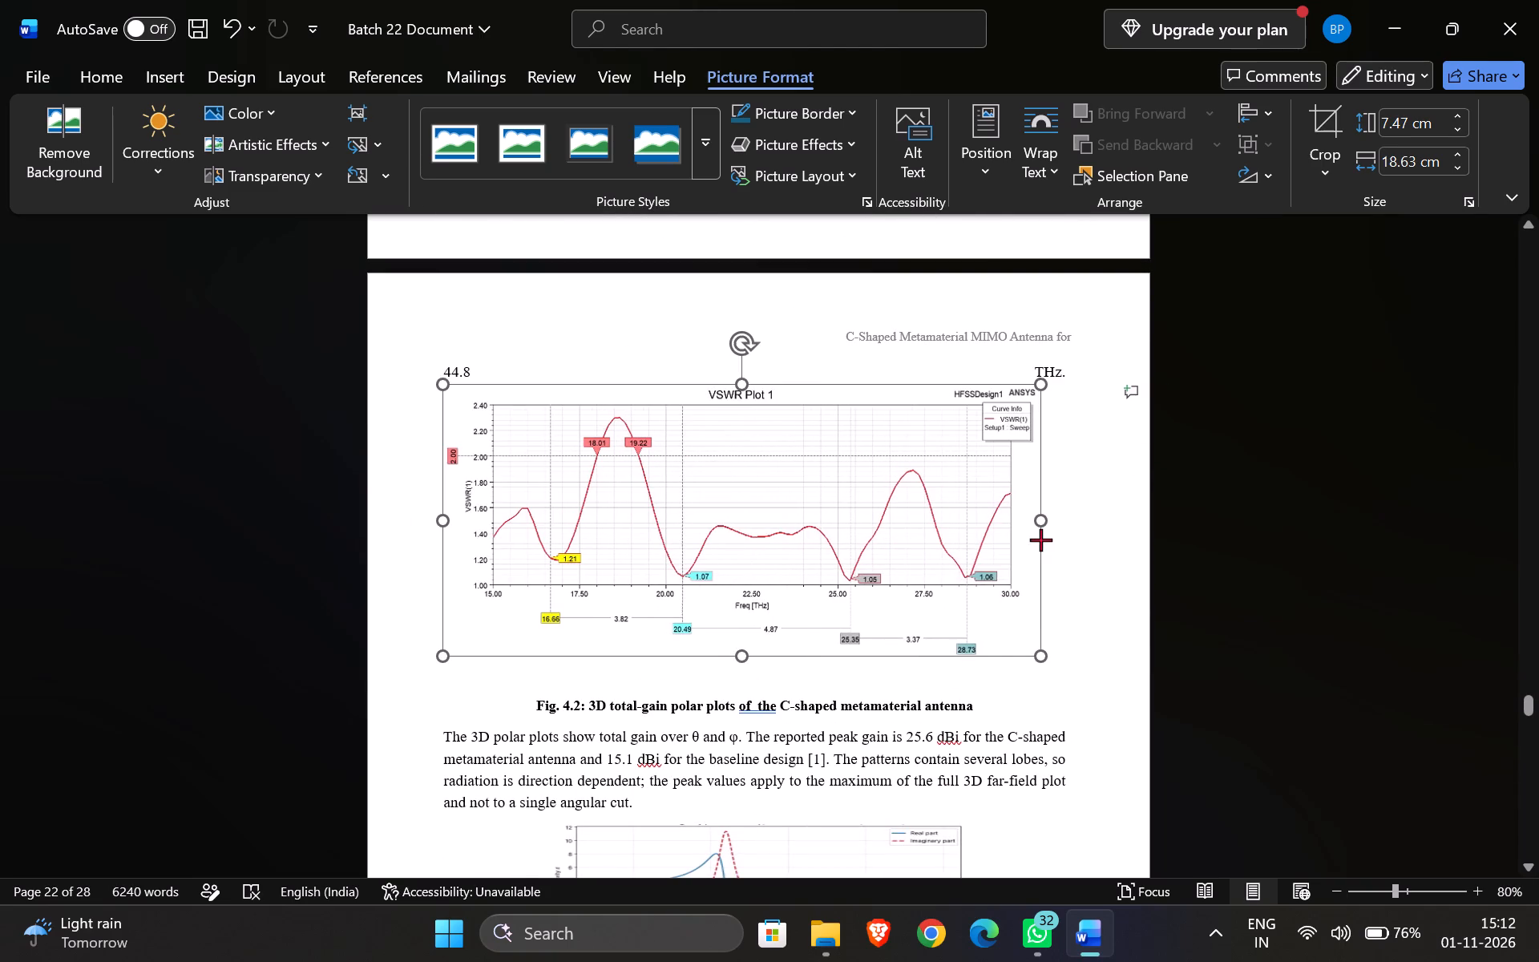
drag(1040, 540, 1060, 539)
Narrow the S Parameter Plot 1 picture above the Fig. 4.1 caption to a width of about 16.9 cm.
scroll(941, 539, up, 4)
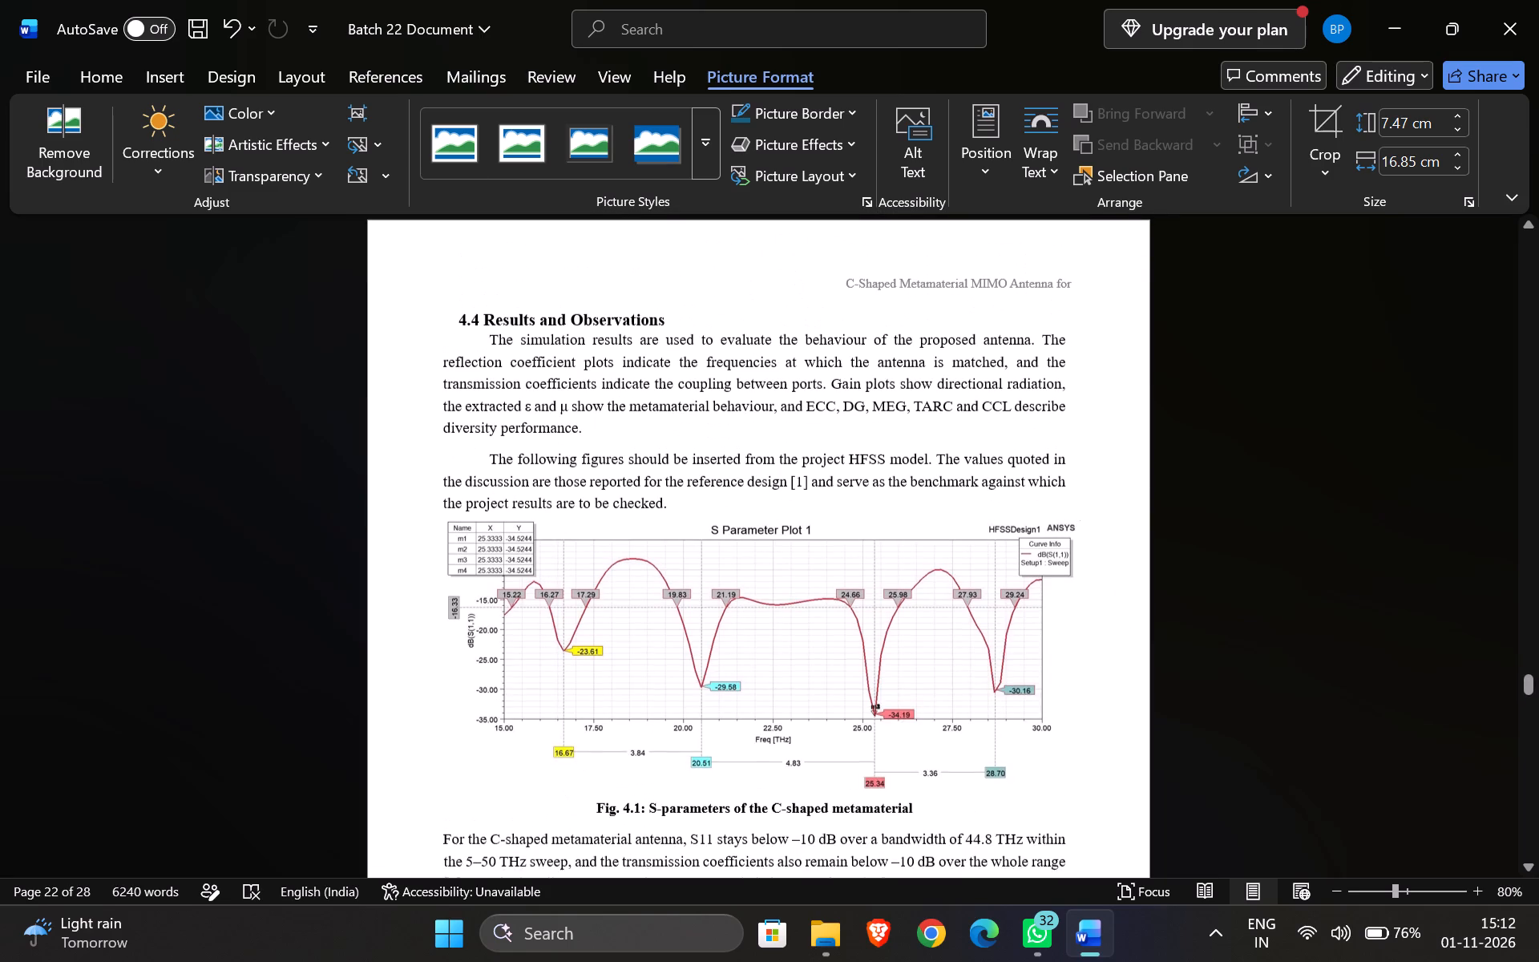
click(943, 661)
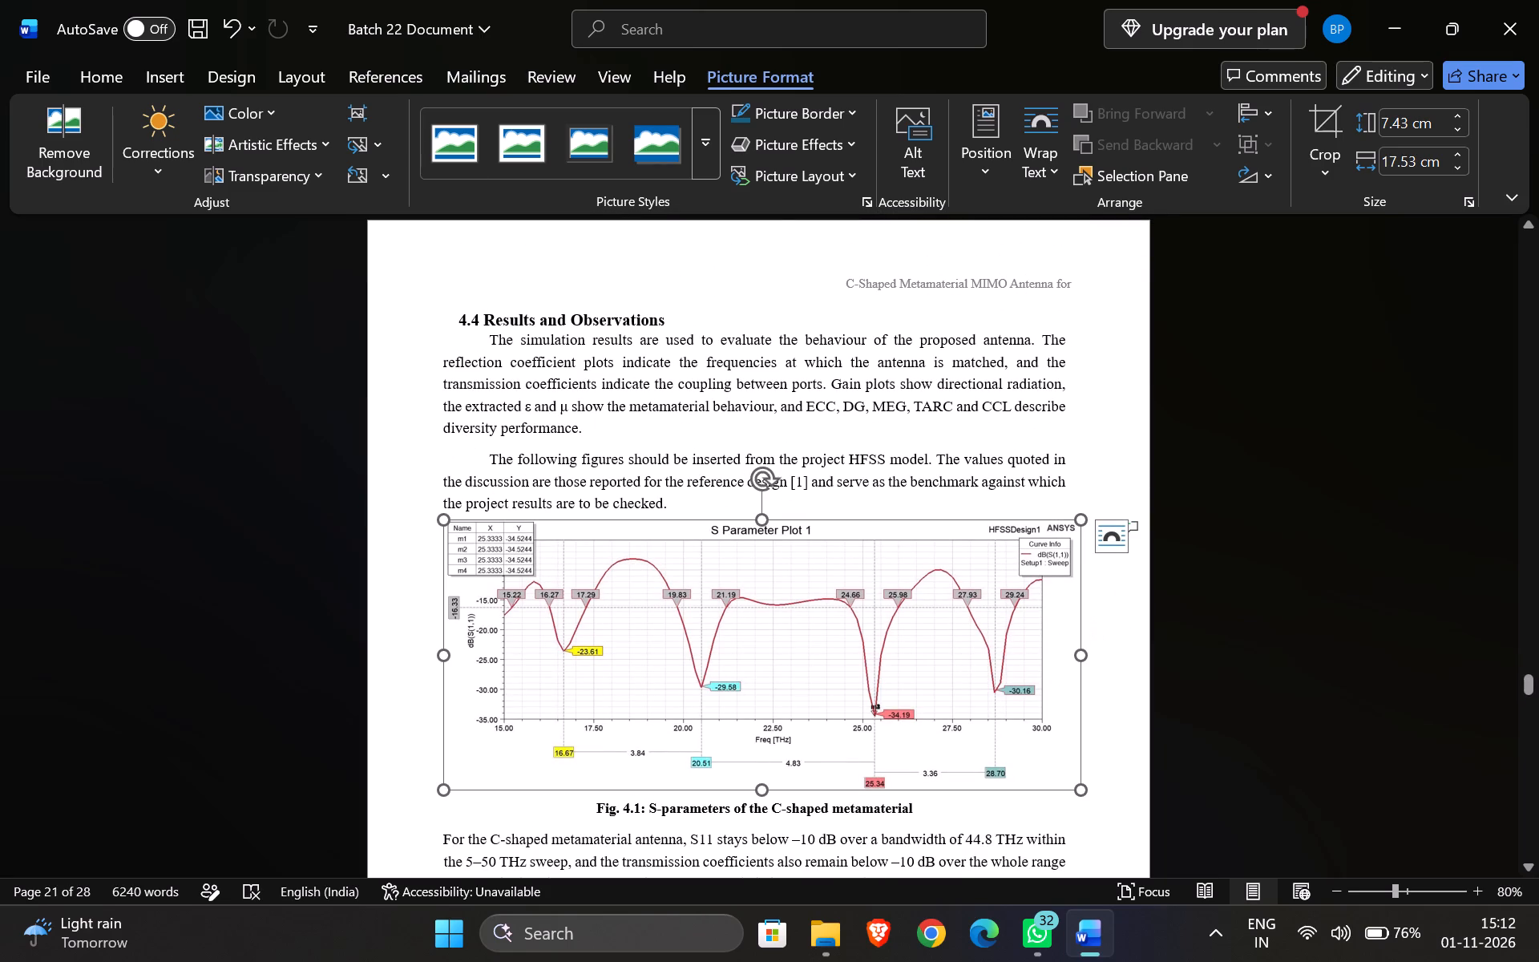
drag(1082, 655, 1047, 651)
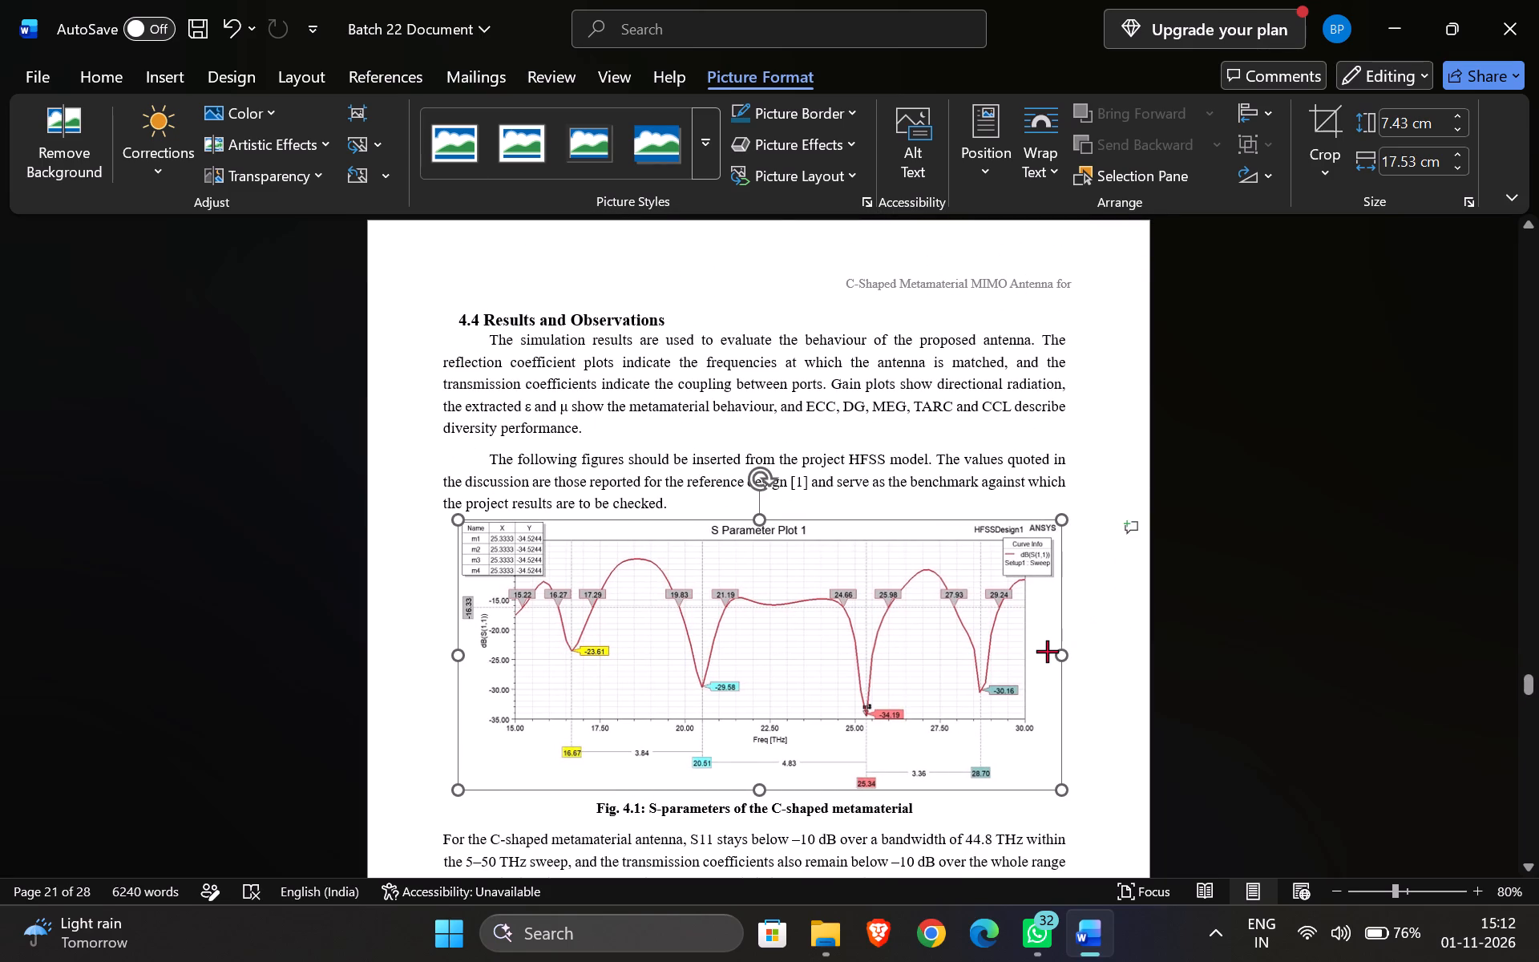
drag(1047, 651, 1056, 656)
Open the "Batch 22 IEEE paper" PDF stored on the Desktop from File Explorer's recent files.
scroll(781, 607, down, 3)
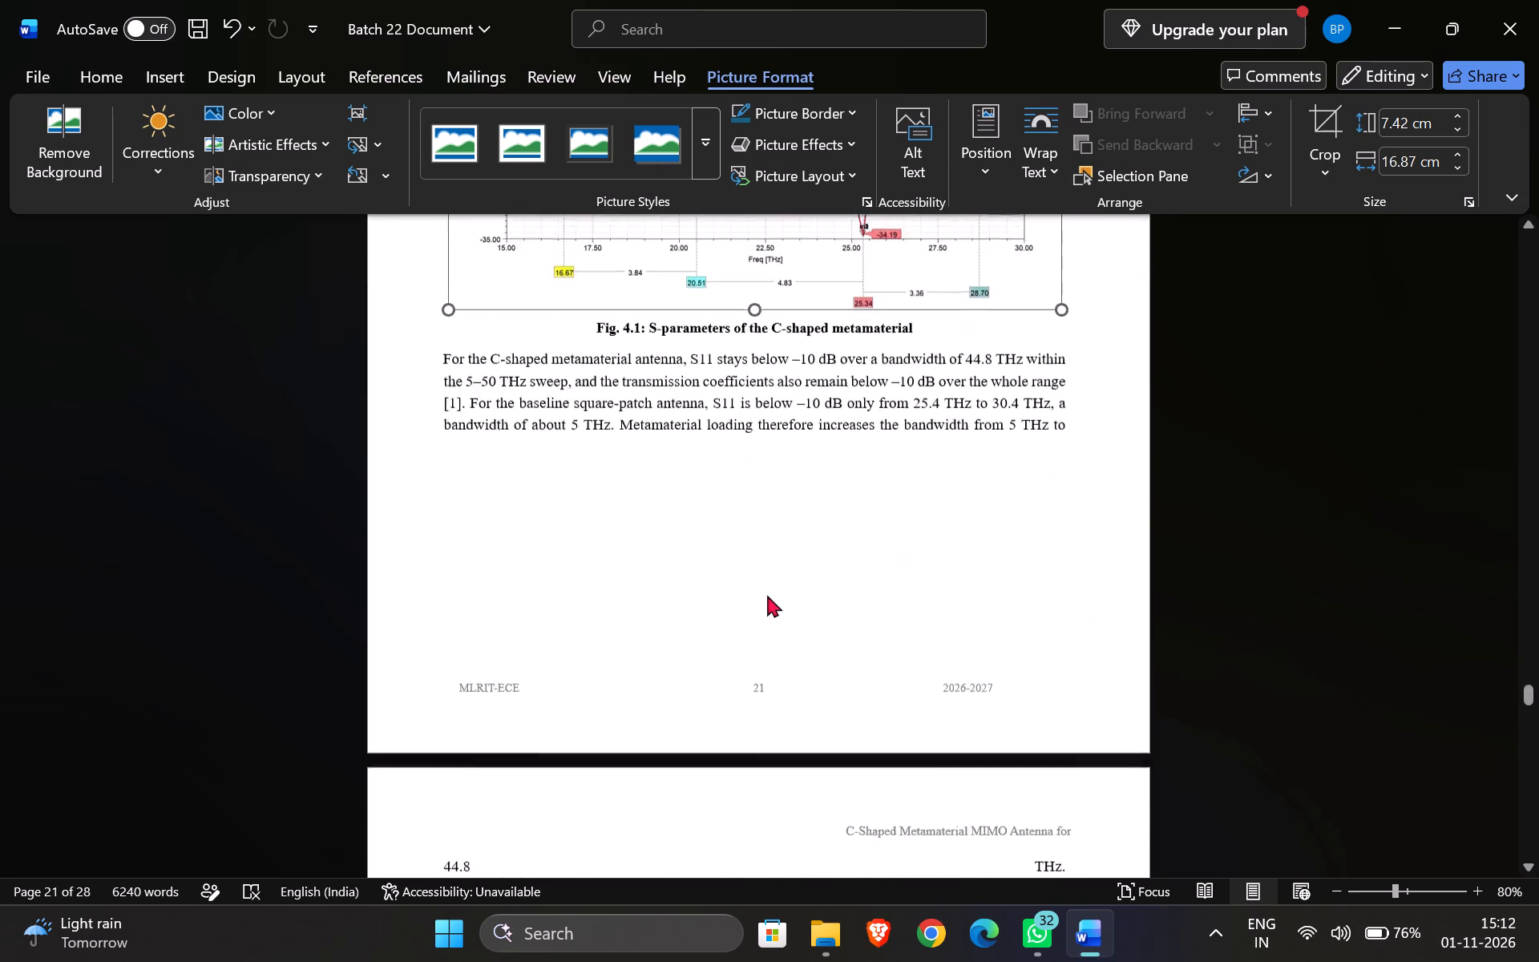
scroll(765, 594, down, 1)
drag(1004, 705, 858, 699)
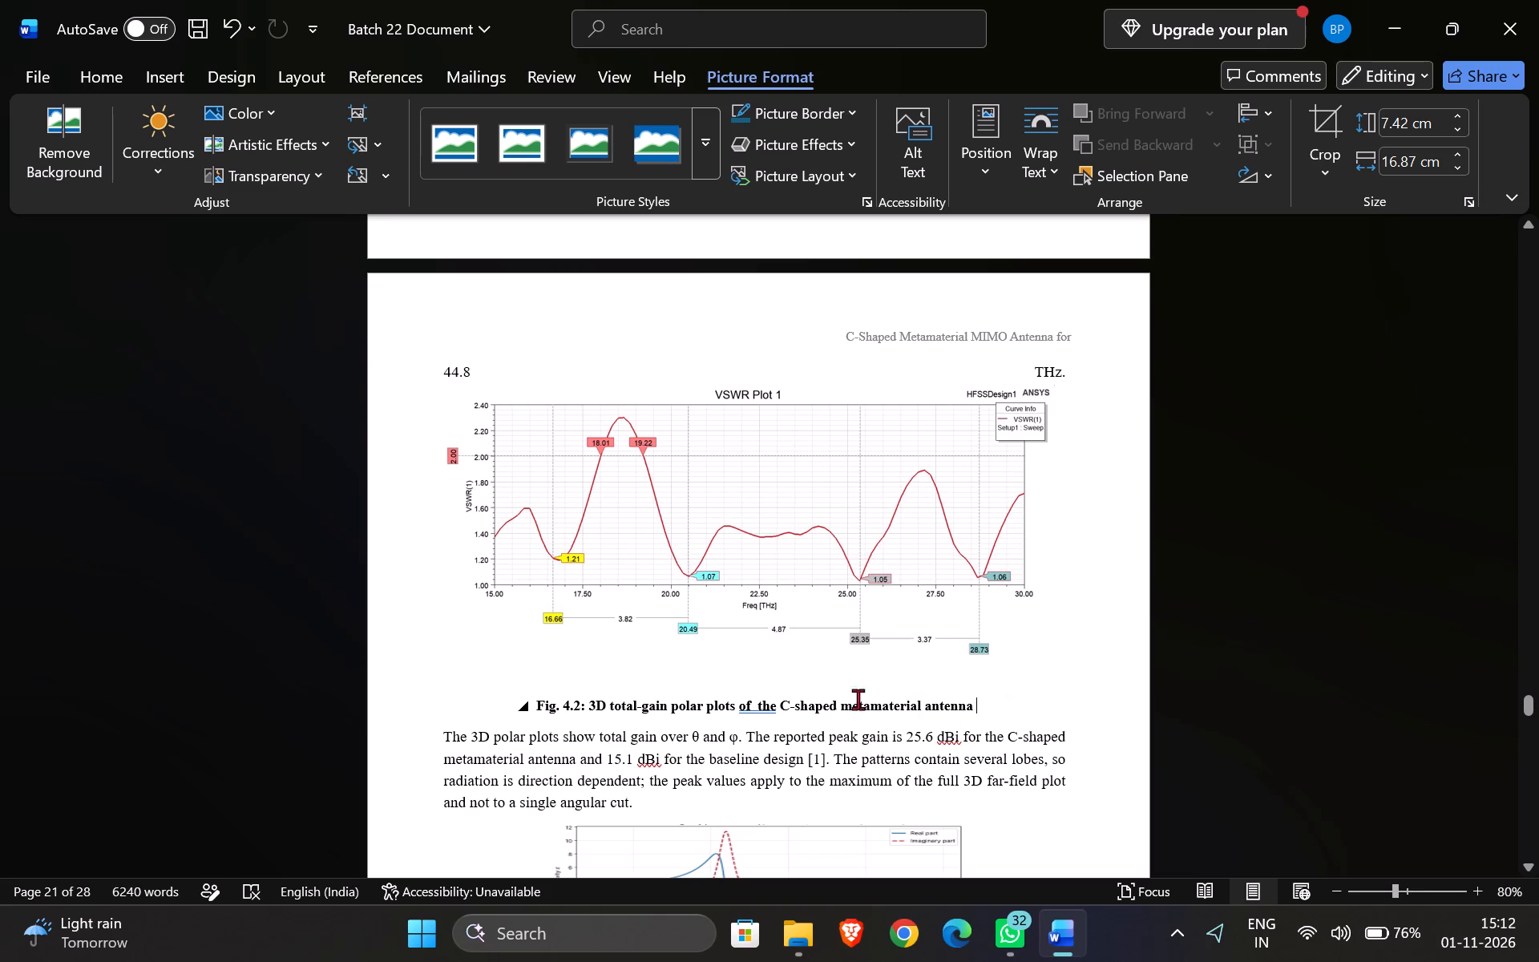
drag(858, 699, 486, 665)
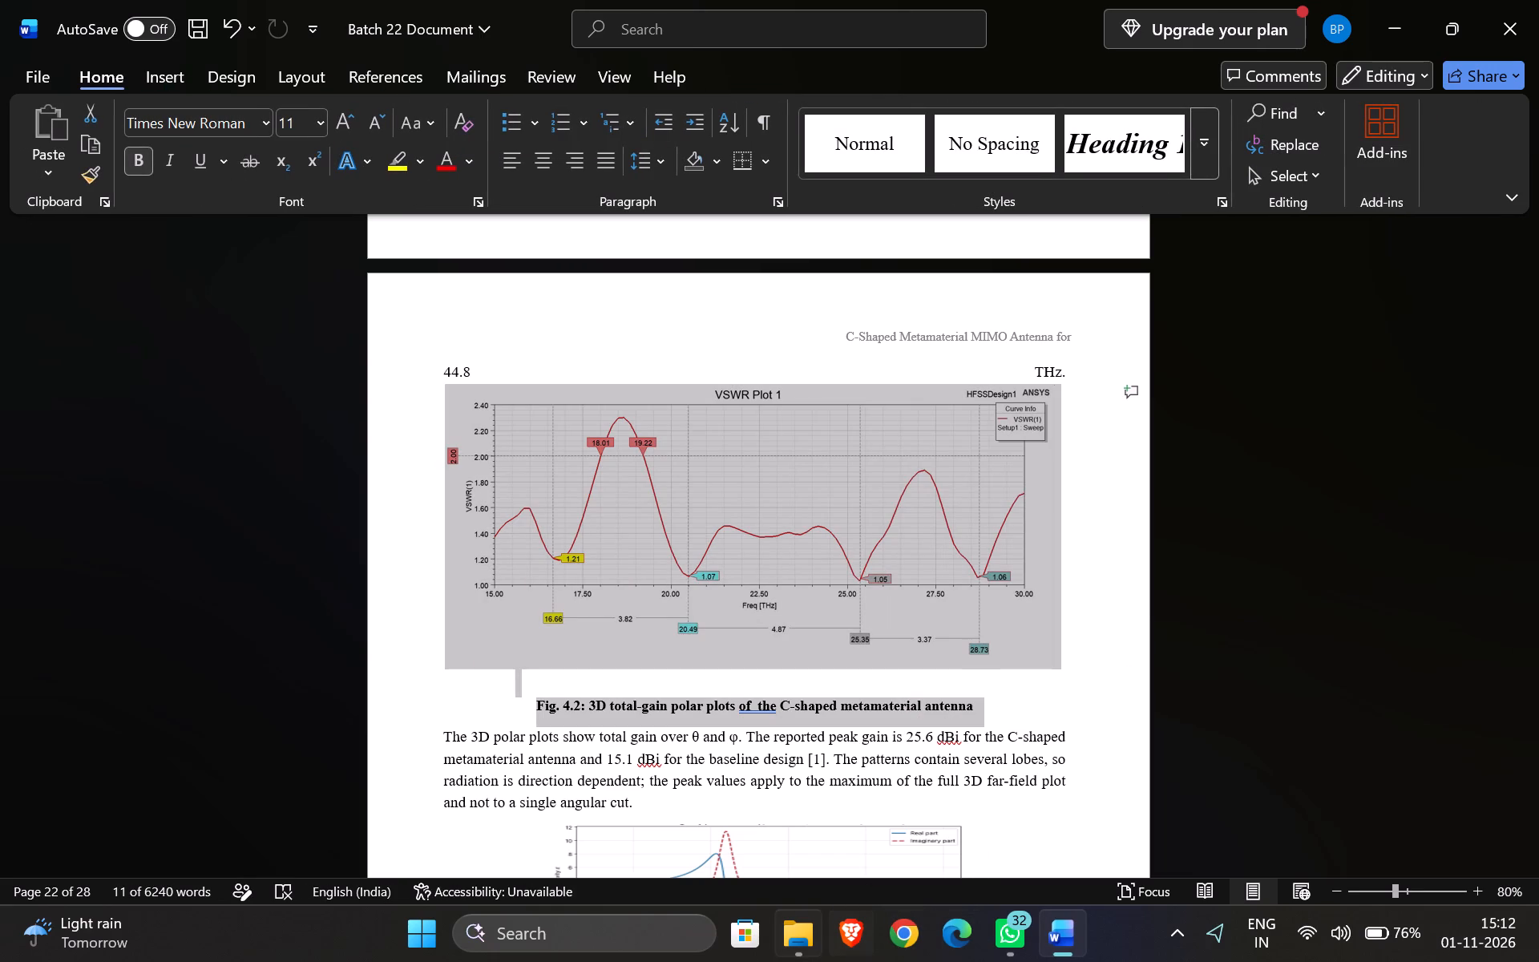
click(794, 947)
scroll(80, 261, up, 1)
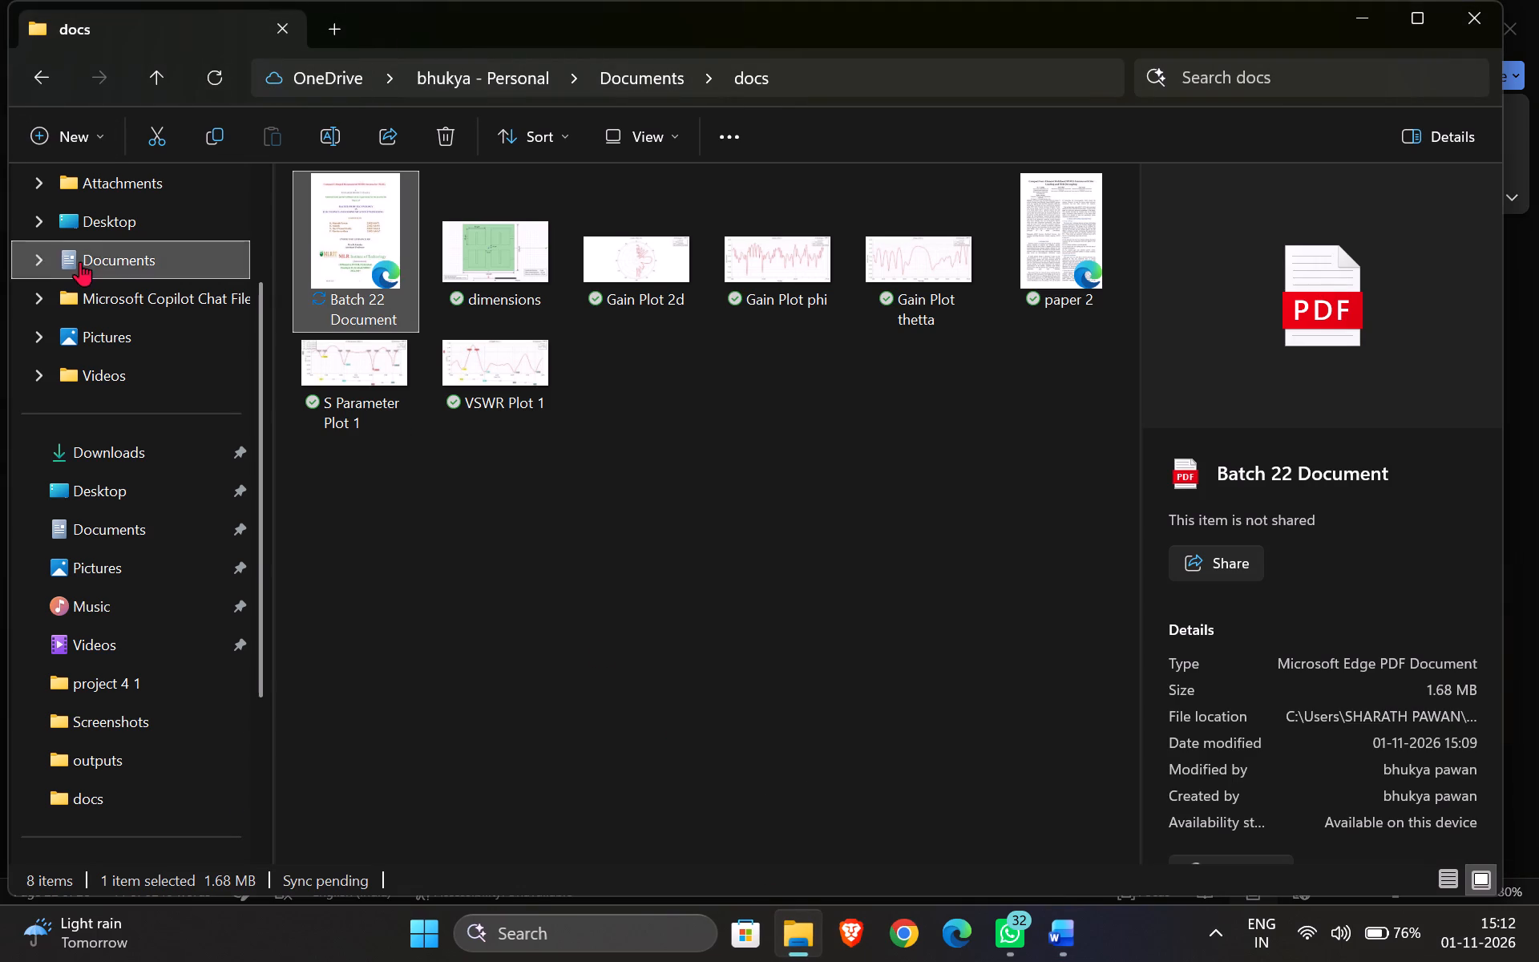
scroll(80, 261, up, 2)
double_click(91, 187)
scroll(467, 657, down, 3)
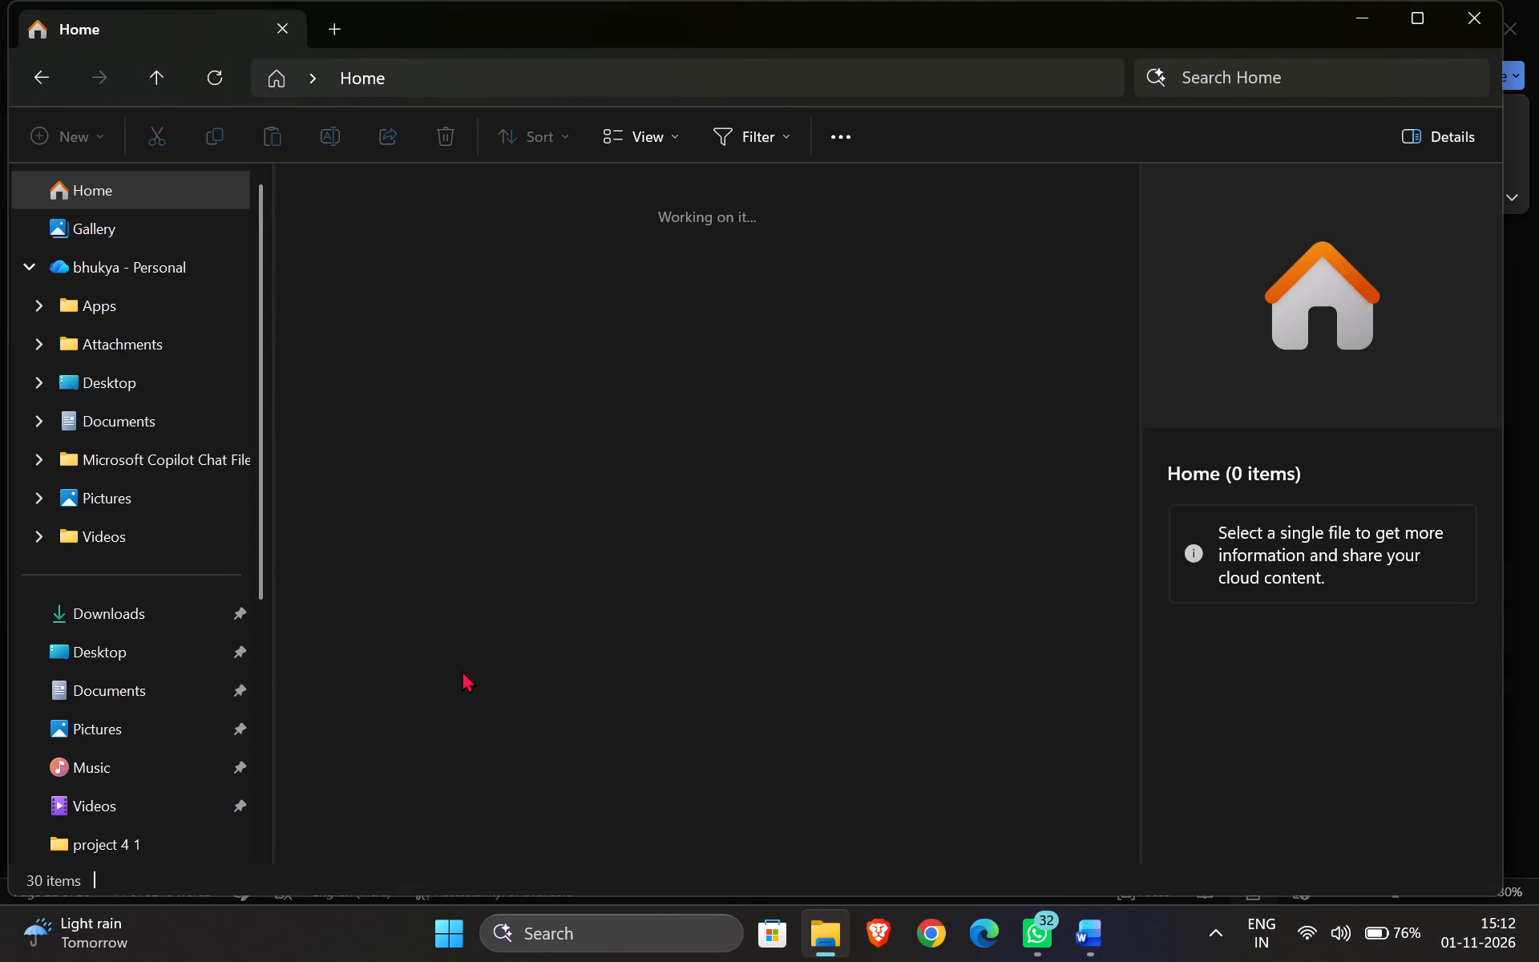
scroll(462, 670, down, 1)
scroll(463, 654, up, 7)
scroll(409, 825, down, 2)
scroll(447, 705, up, 2)
scroll(494, 839, down, 1)
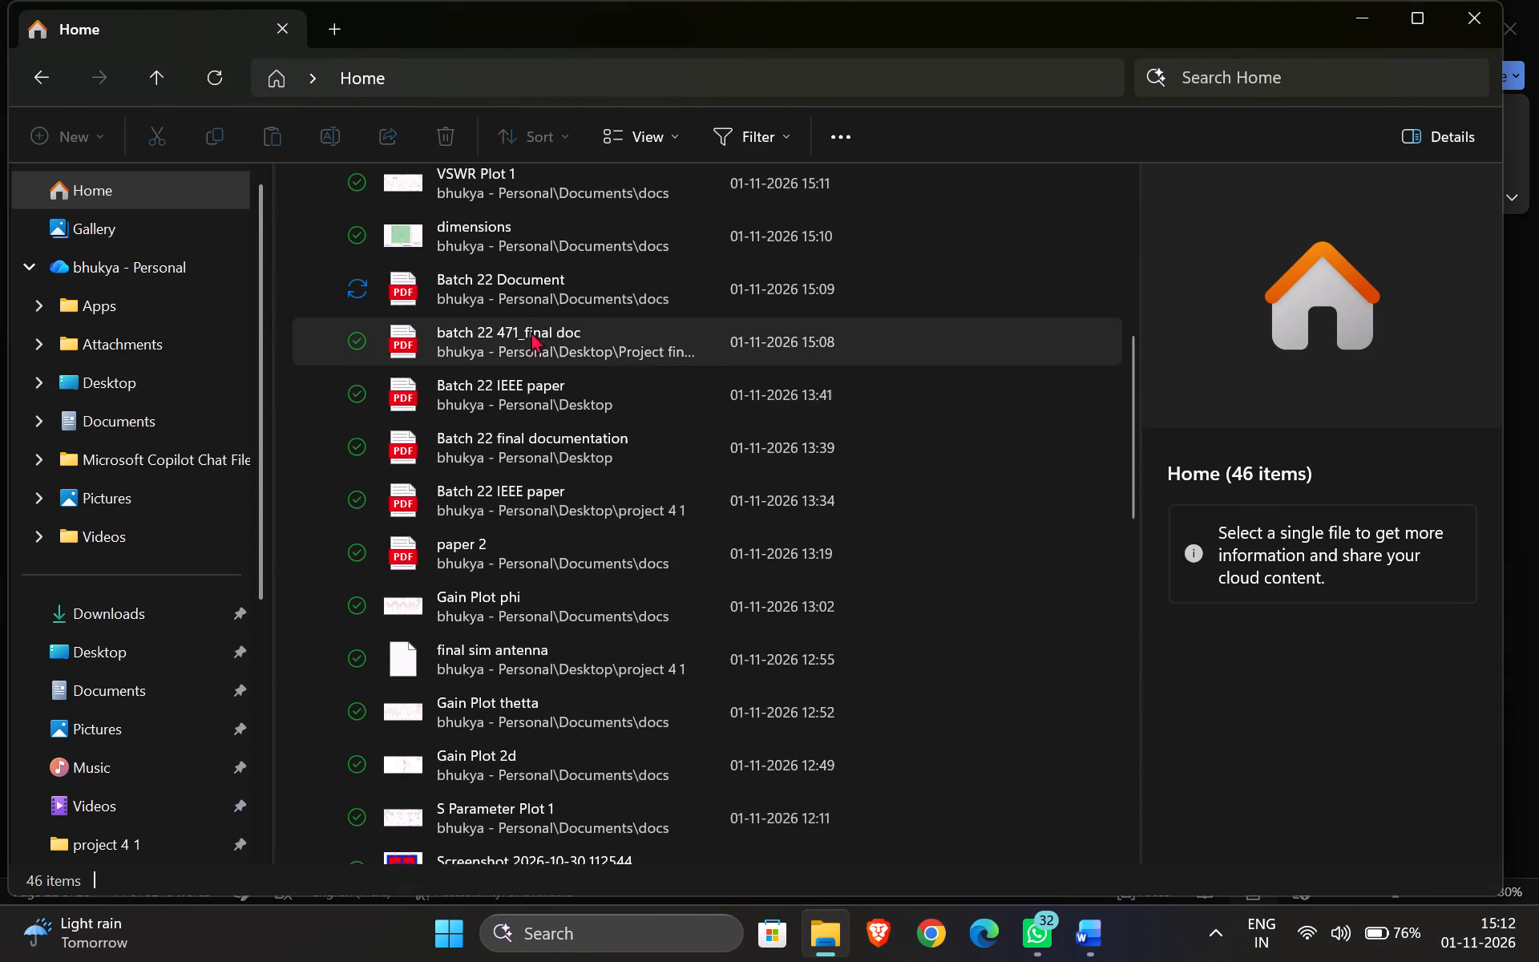
double_click(556, 396)
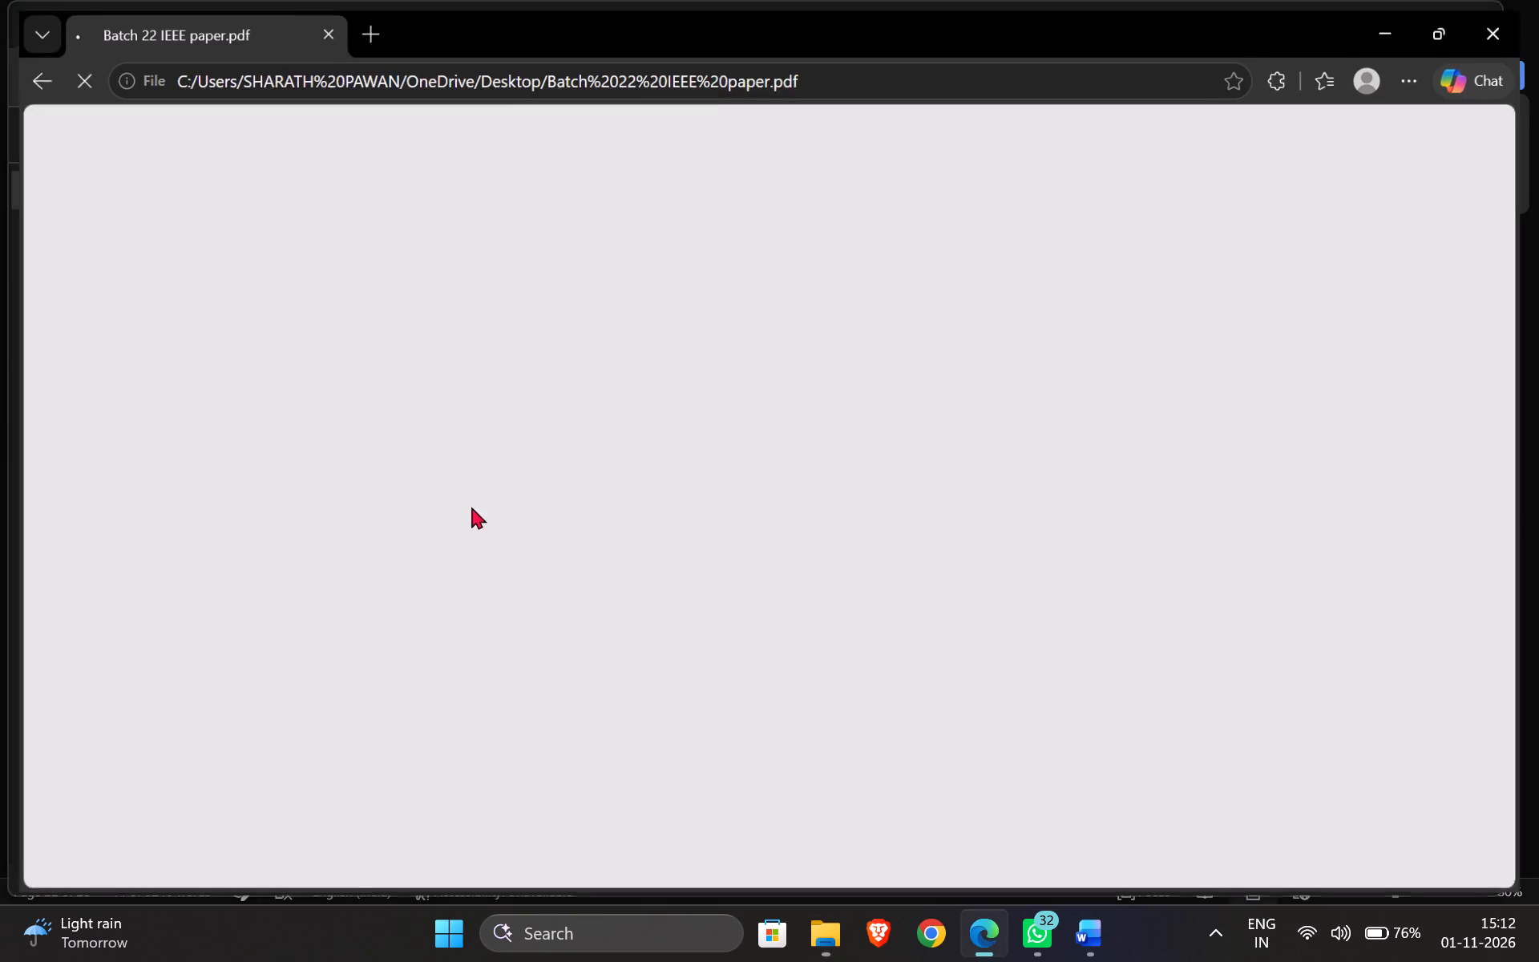
Copy the Fig. 4 caption text "VSWR Characteristics of the Proposed C-Shaped Metamaterial MIMO Antenna." from page 4 of the IEEE paper.
scroll(741, 576, down, 9)
scroll(721, 594, up, 3)
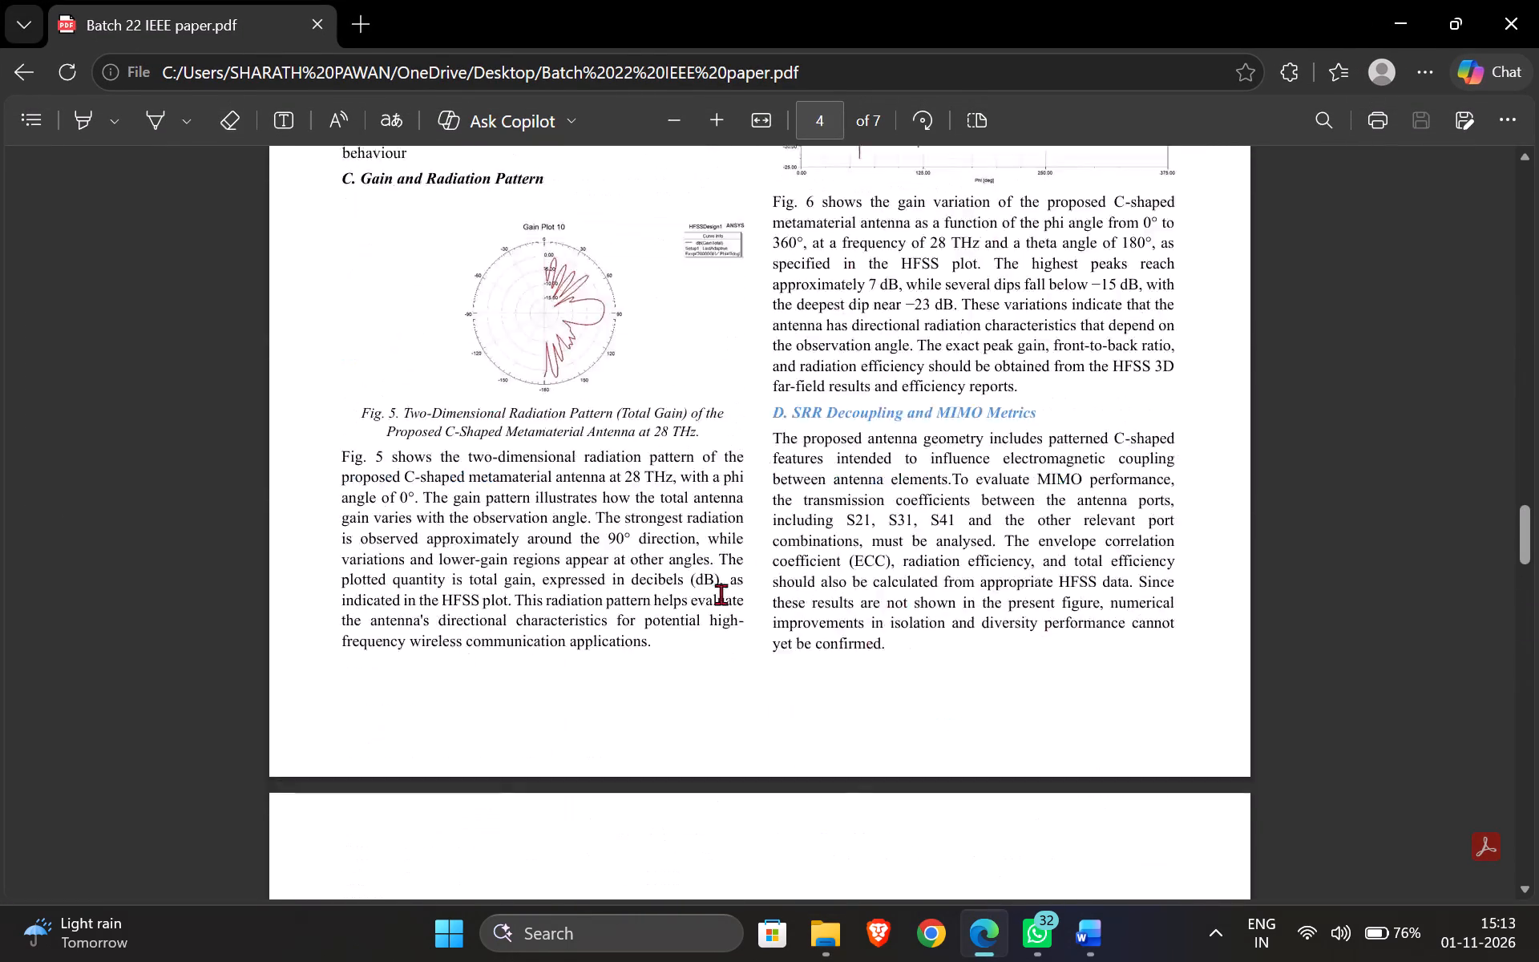
scroll(721, 593, up, 2)
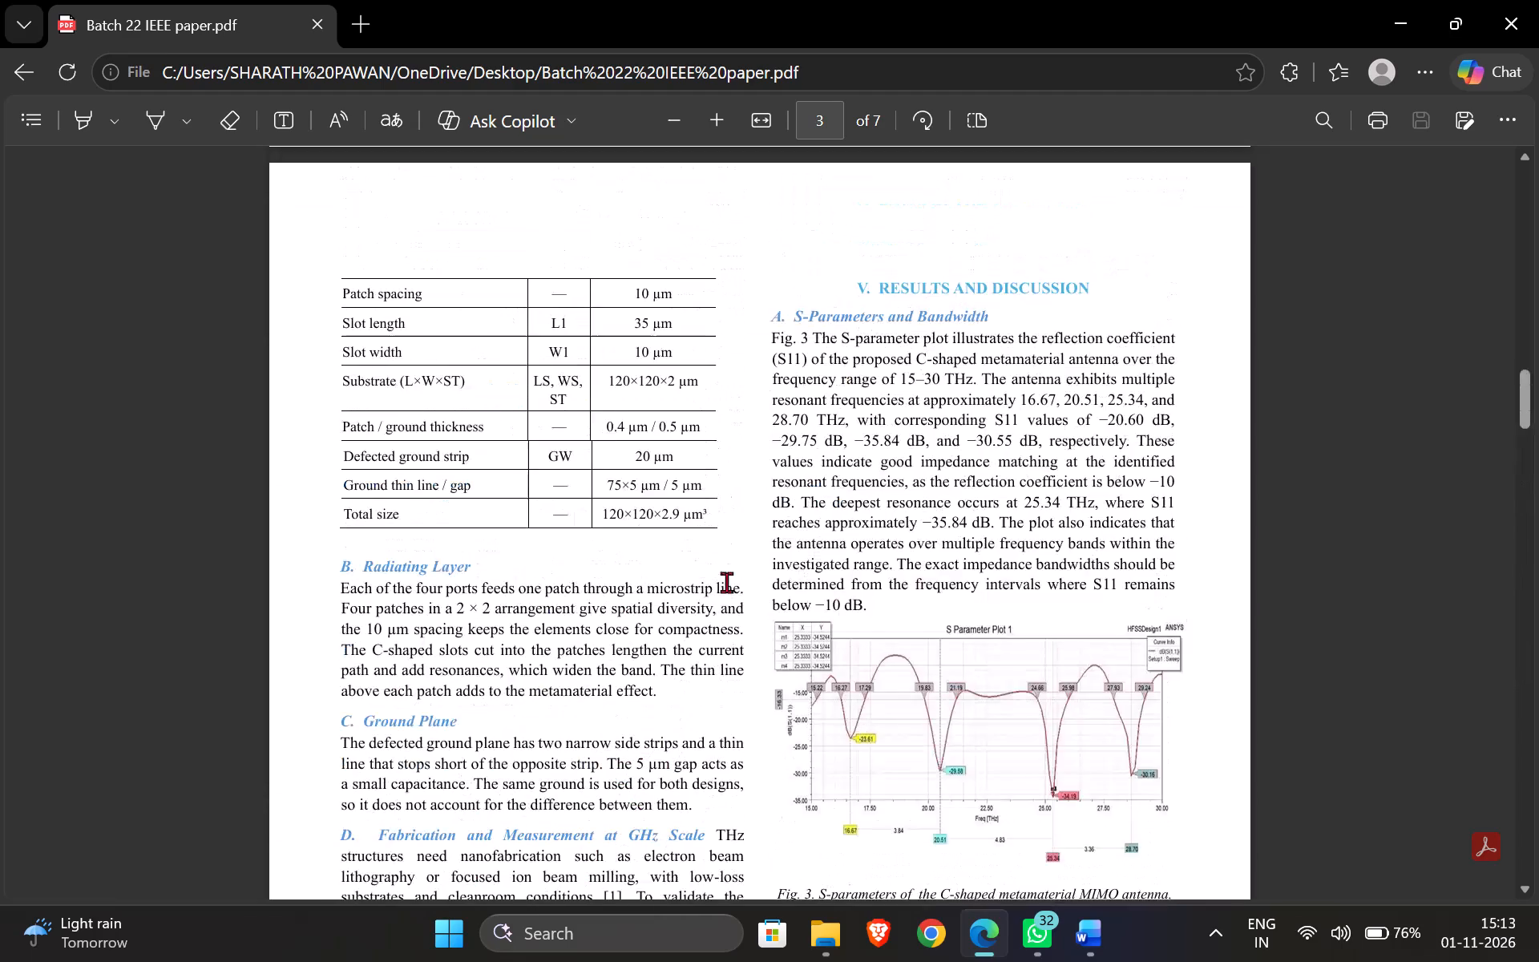
scroll(911, 558, up, 1)
scroll(517, 443, down, 2)
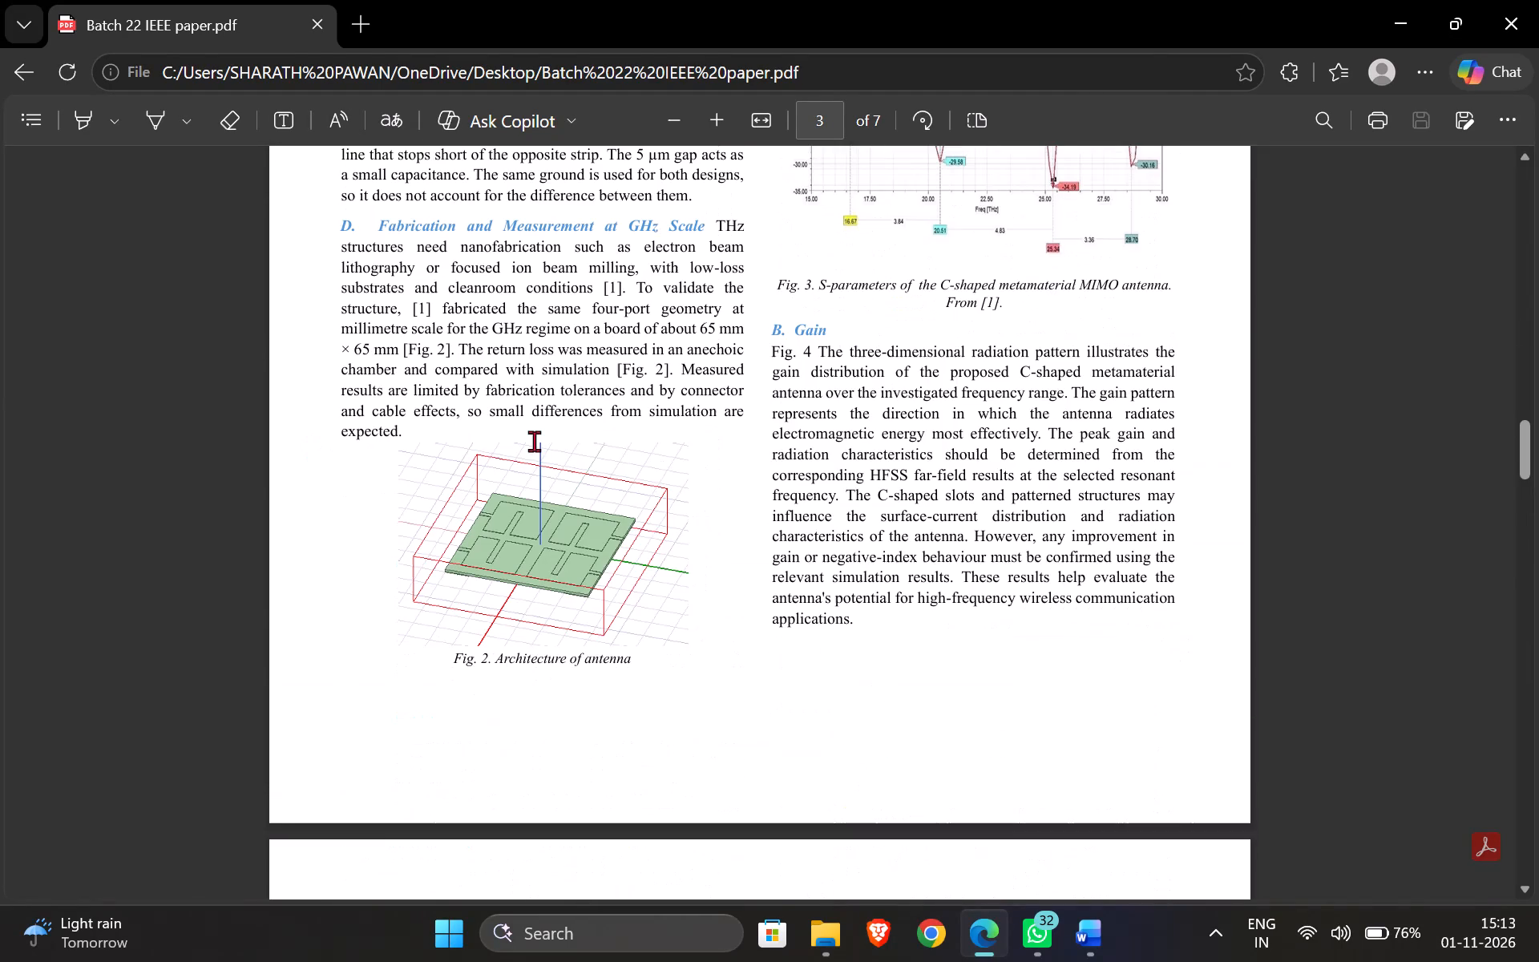
scroll(1096, 392, up, 1)
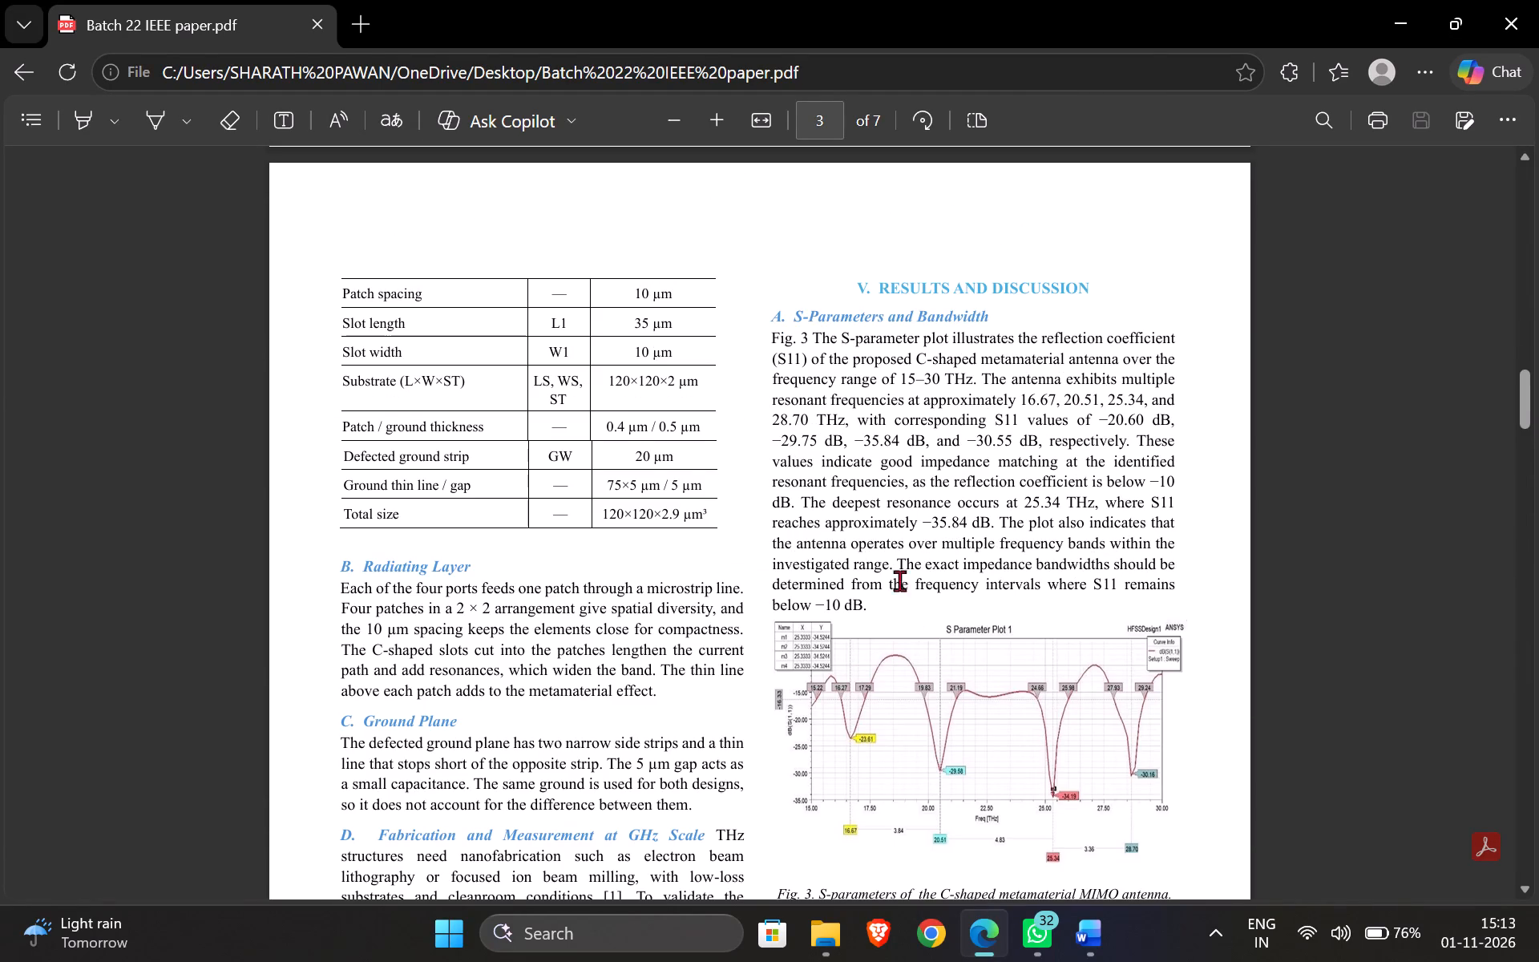
scroll(965, 690, down, 1)
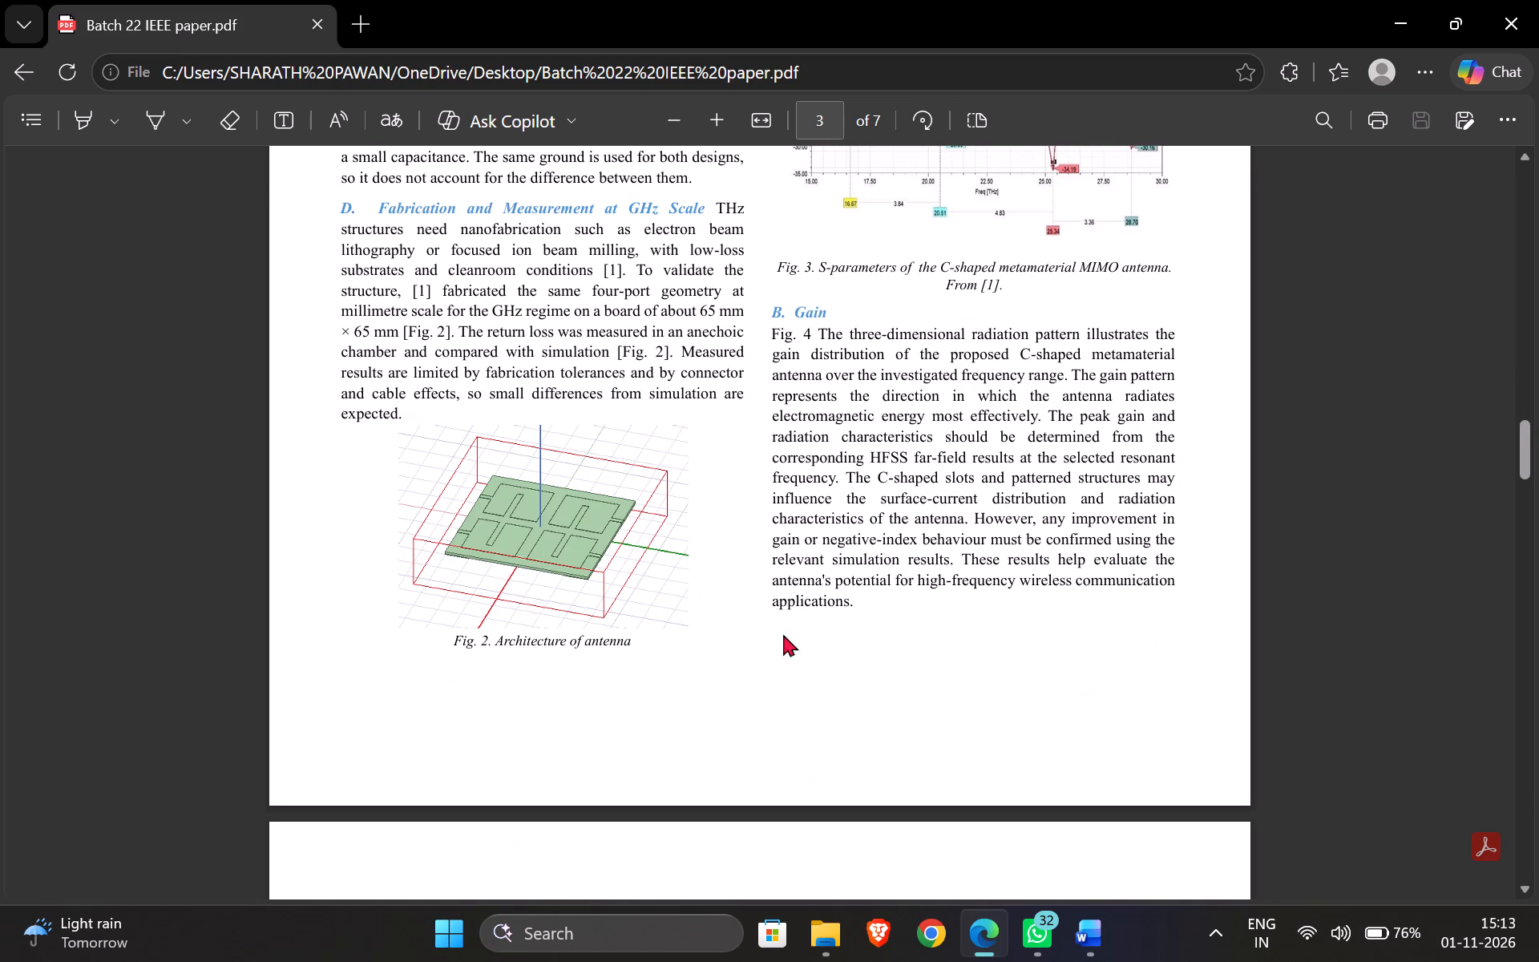
scroll(537, 598, down, 1)
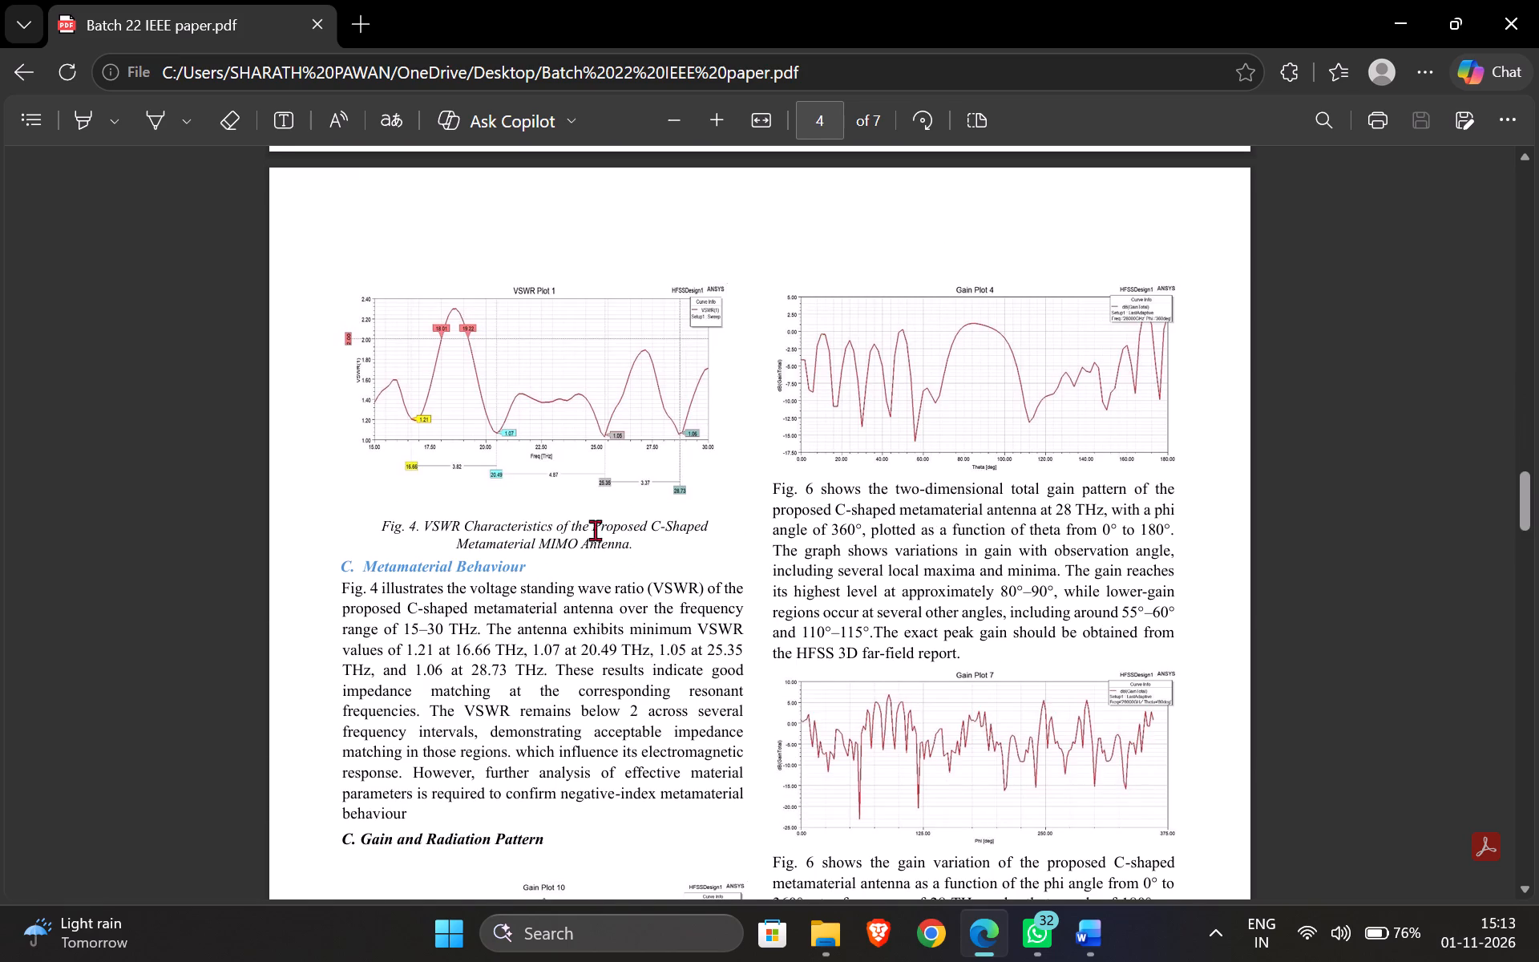
drag(634, 550, 374, 532)
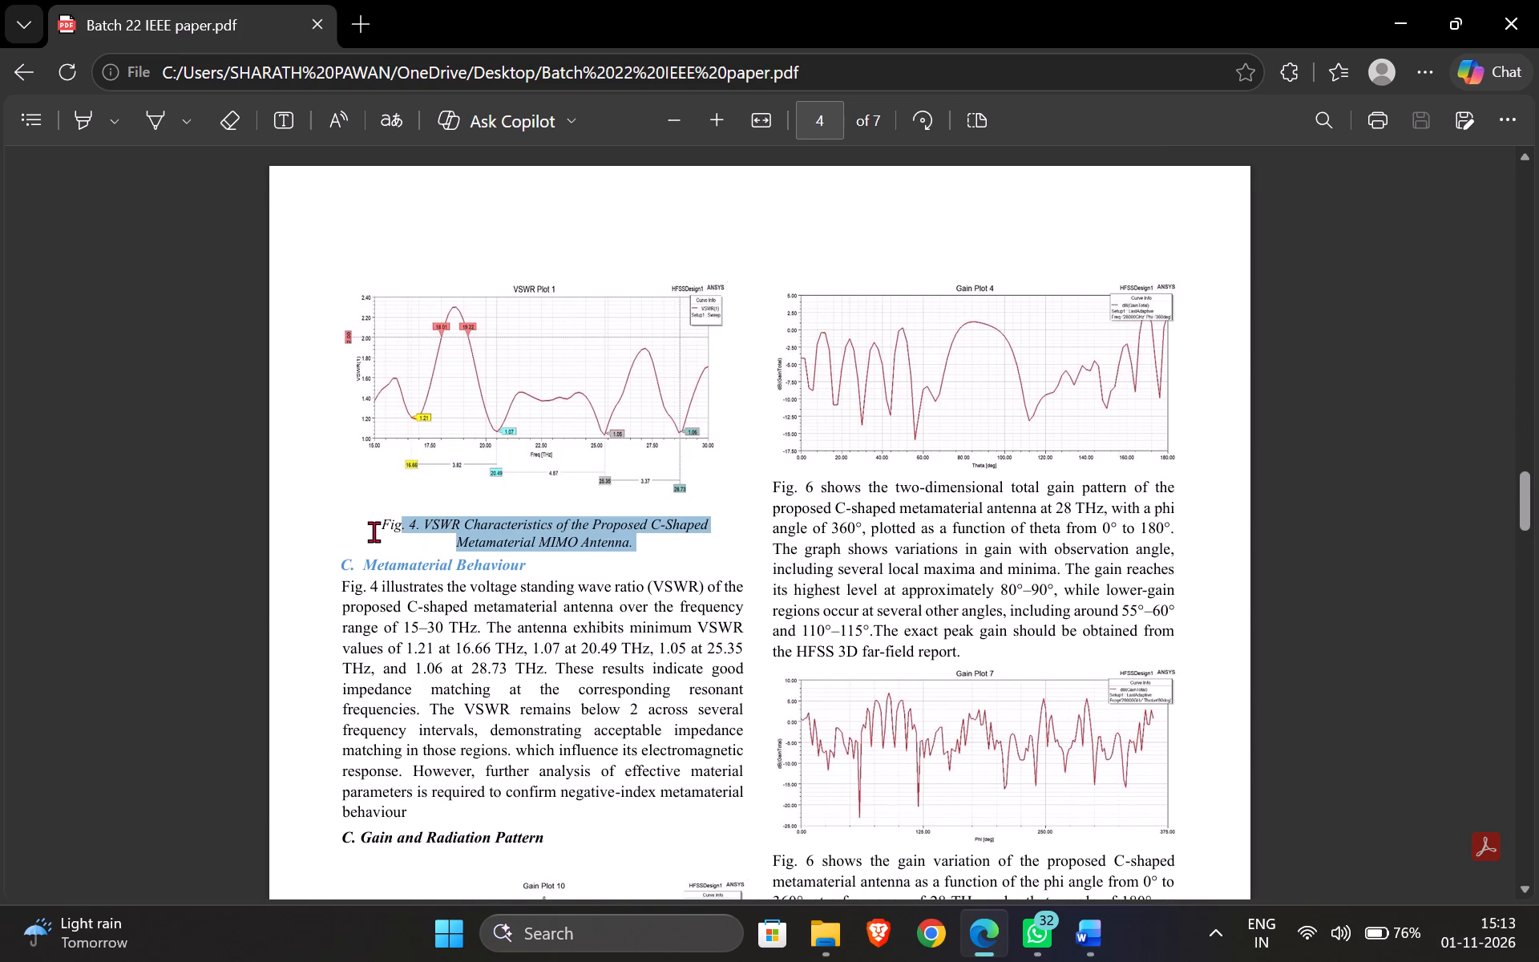
drag(374, 532, 422, 519)
key(ctrl+c)
In the Word report, replace the caption text after "Fig. 4.2:" with the copied VSWR characteristics caption.
click(1059, 805)
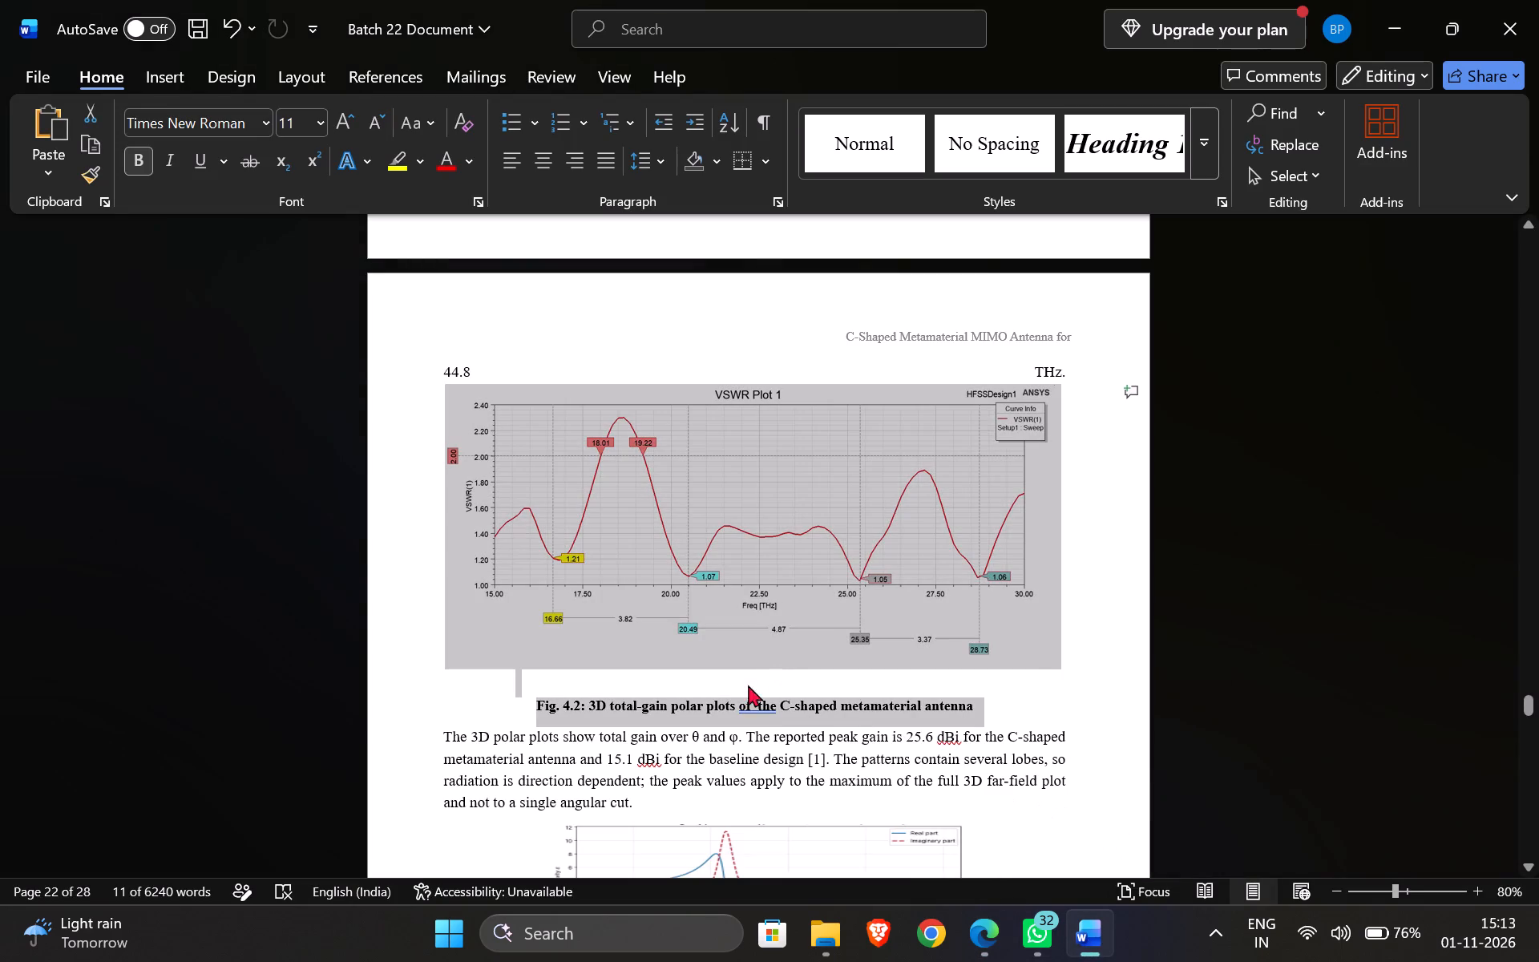
click(770, 700)
drag(988, 706, 575, 703)
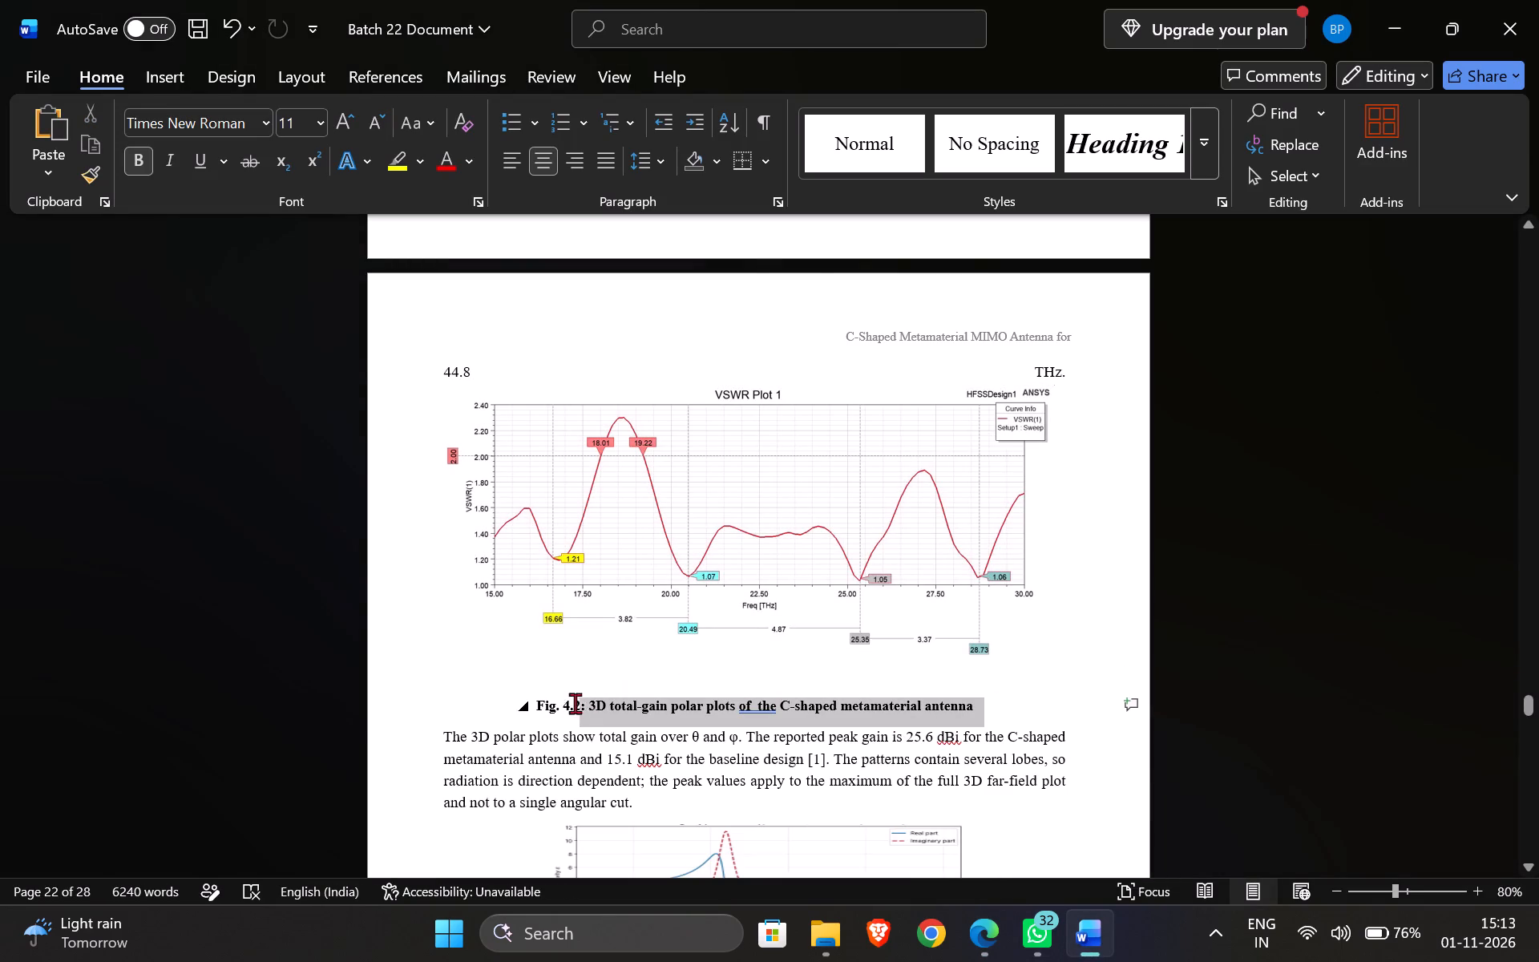
drag(575, 703, 587, 699)
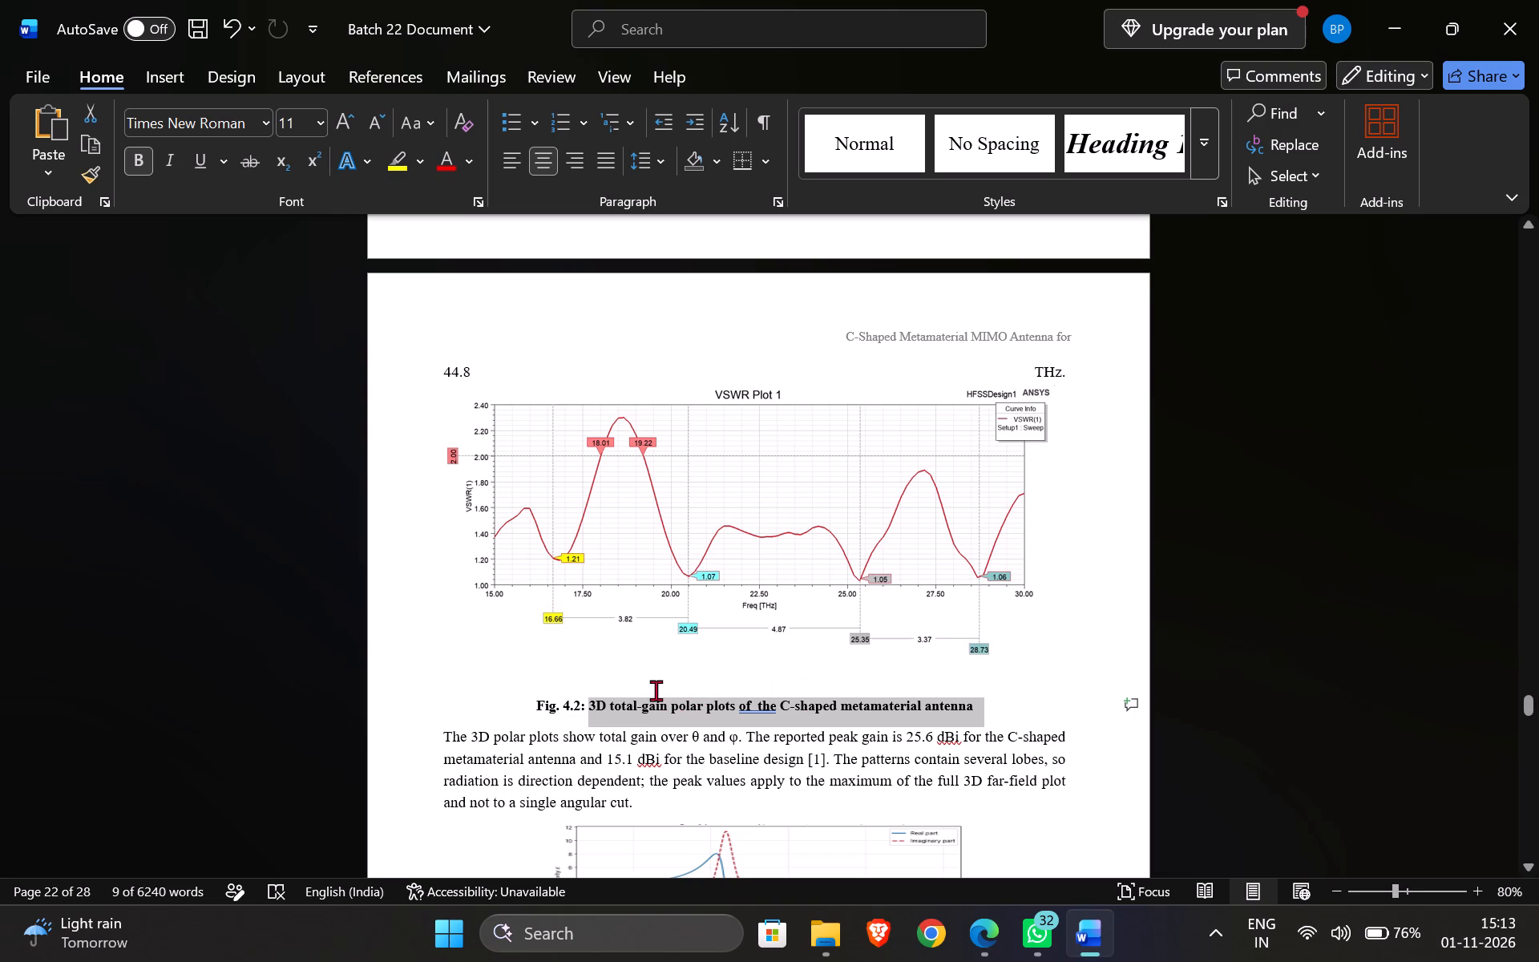
key(ctrl+v)
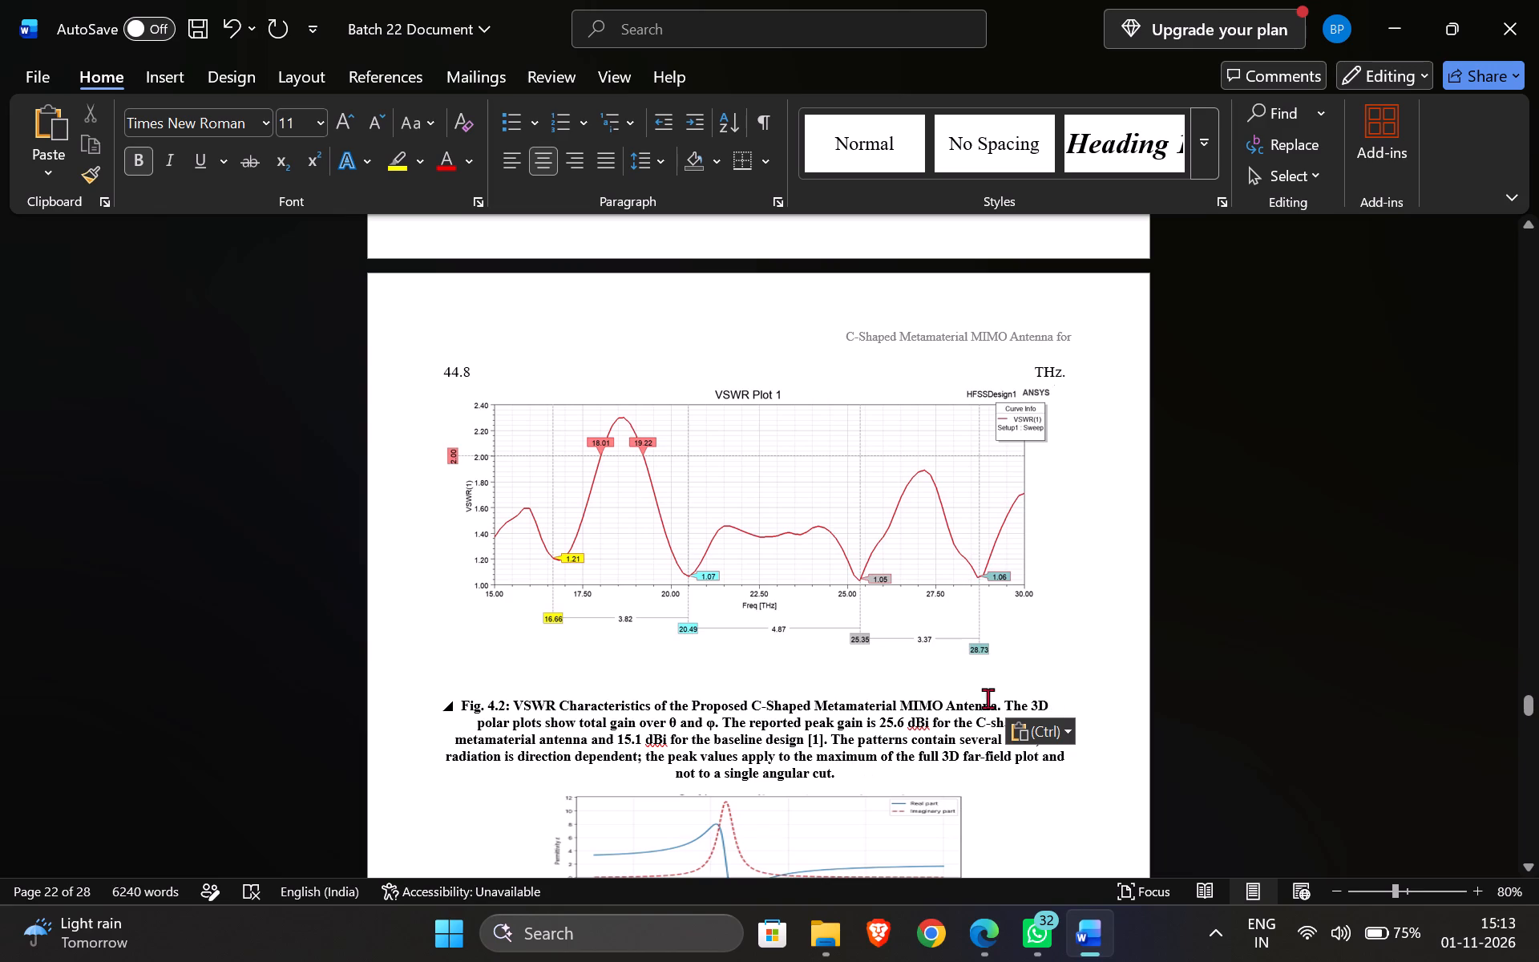
Delete the 3D polar plots discussion text that follows the Fig. 4.2 caption.
ctrl+drag(1006, 699, 883, 767)
key(BackSpace)
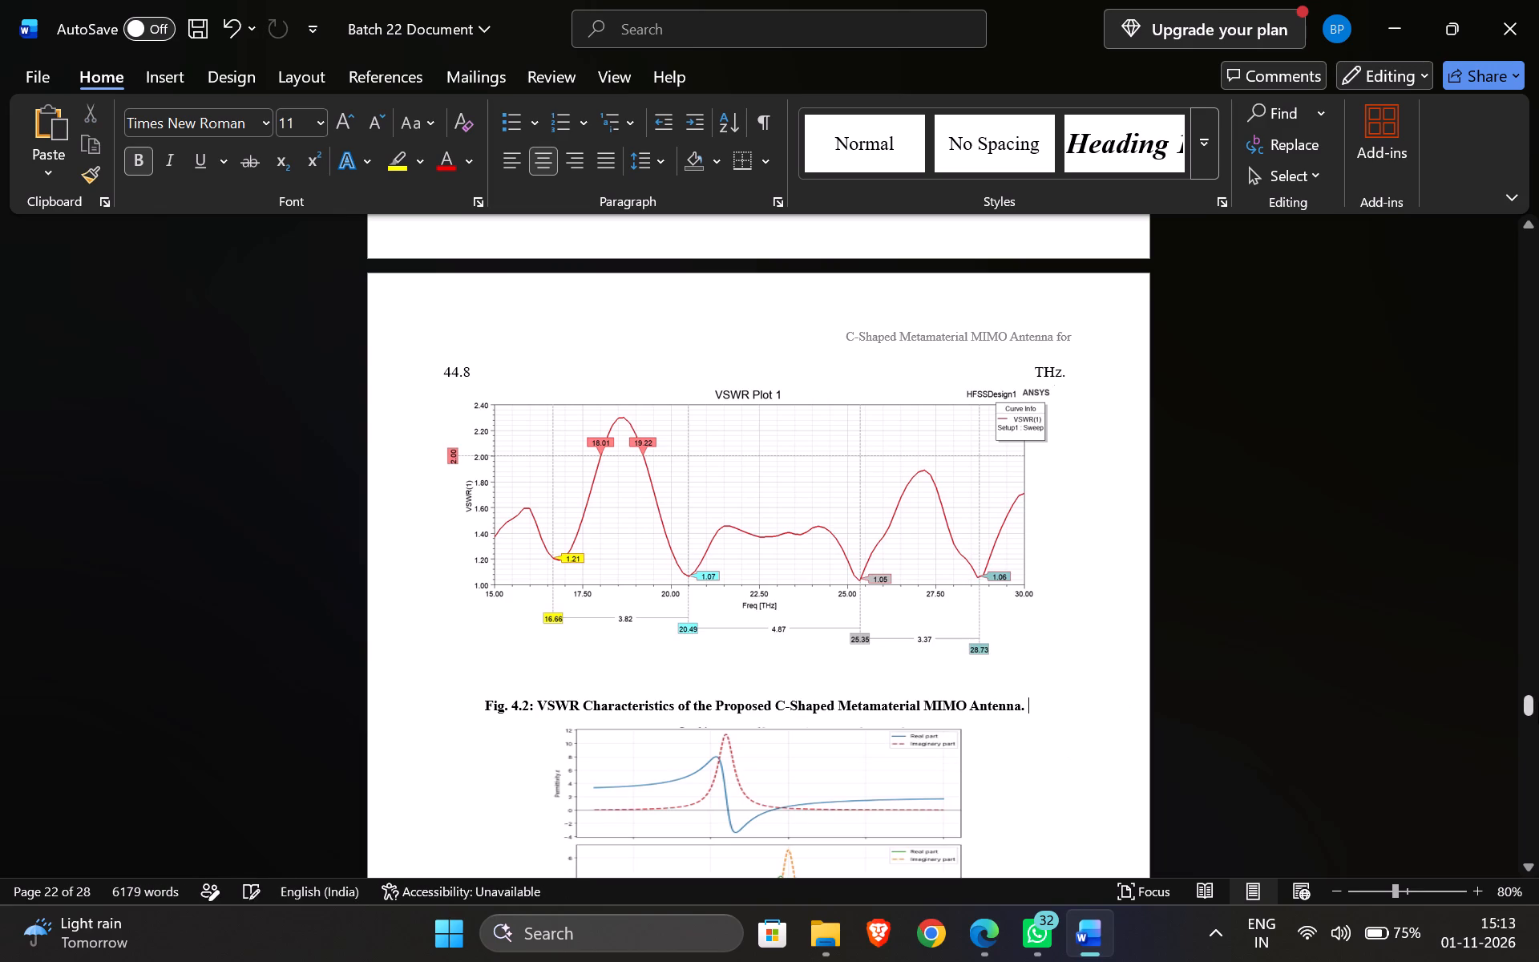
Review the figures, captions and discussion text on pages 19 to 22, from Fig. 3.4 to Fig. 4.3.
scroll(568, 603, down, 3)
scroll(565, 605, up, 1)
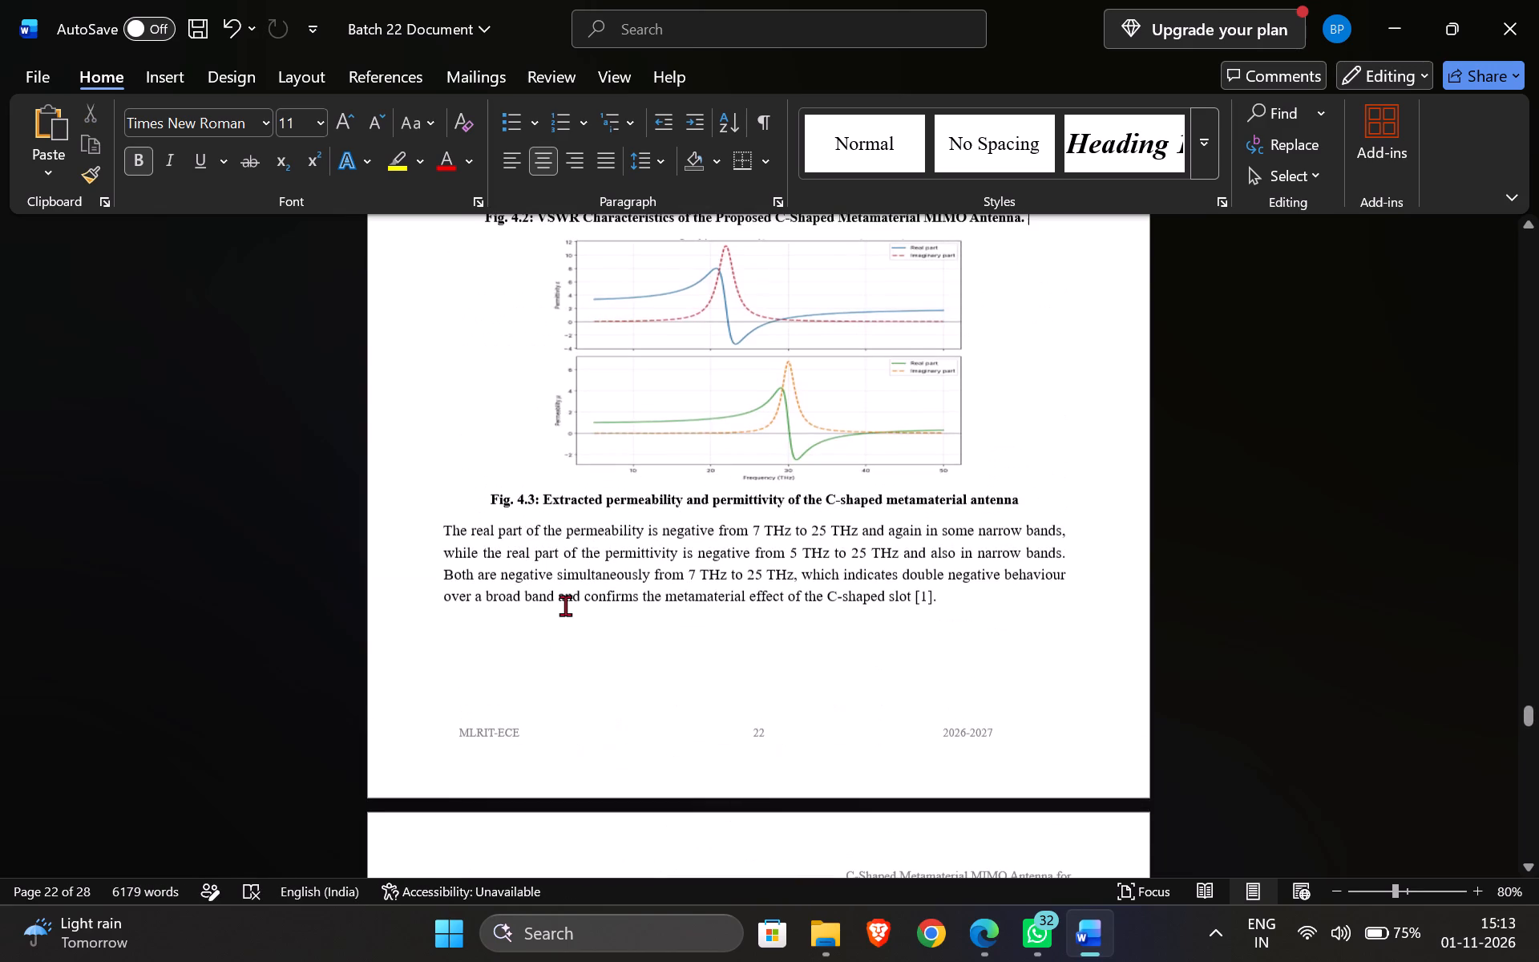
scroll(577, 588, up, 2)
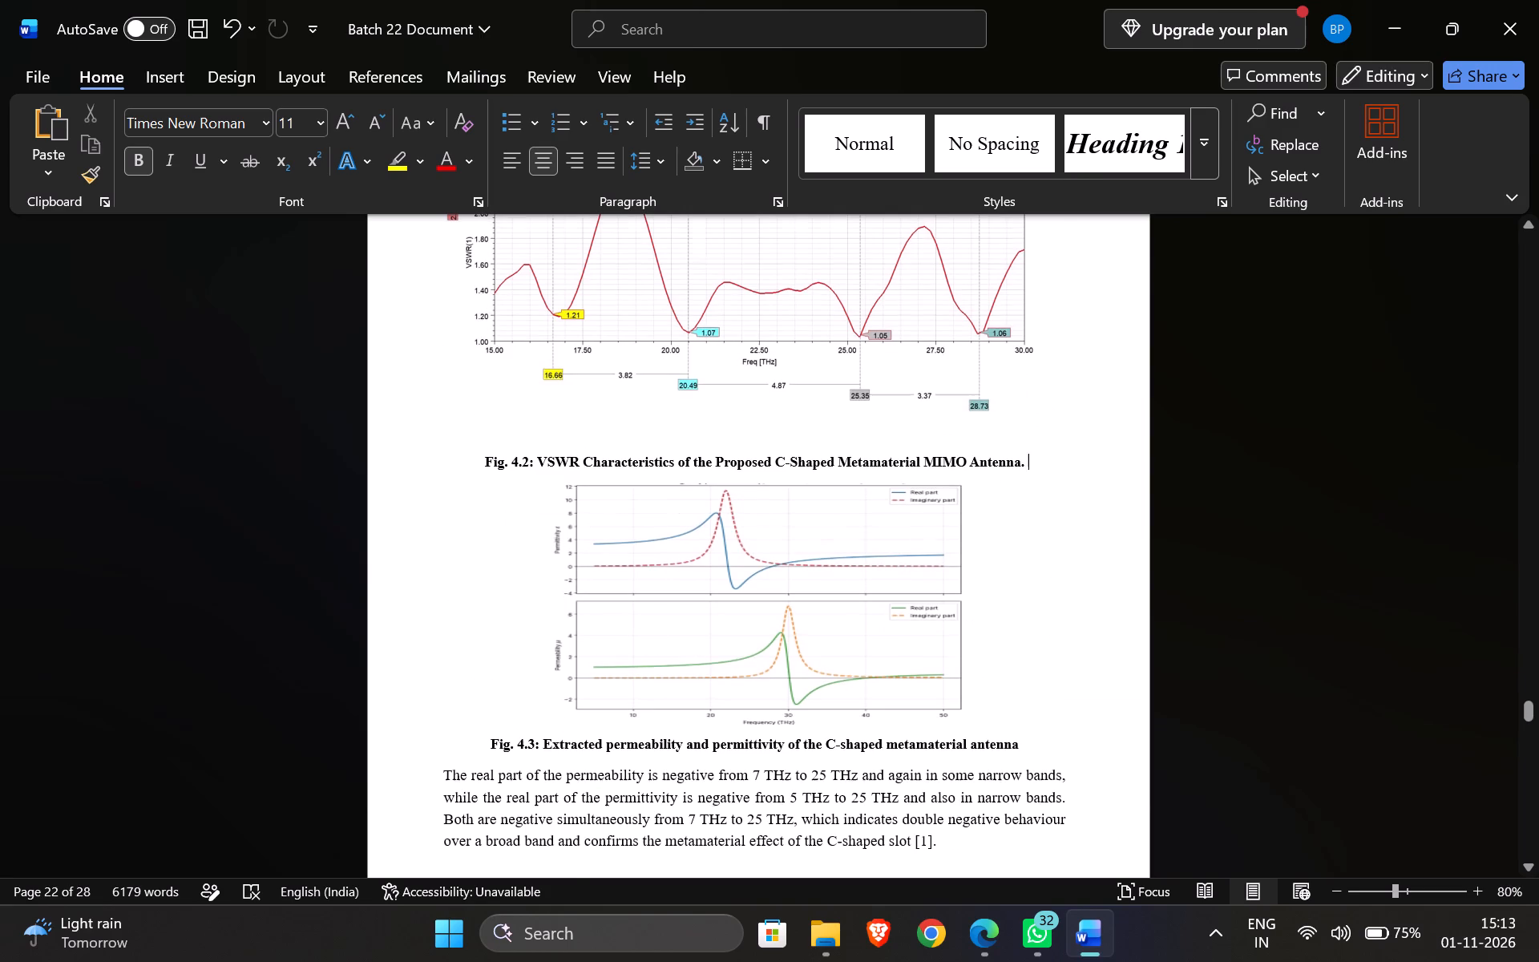
click(638, 533)
scroll(679, 641, down, 1)
scroll(679, 641, up, 2)
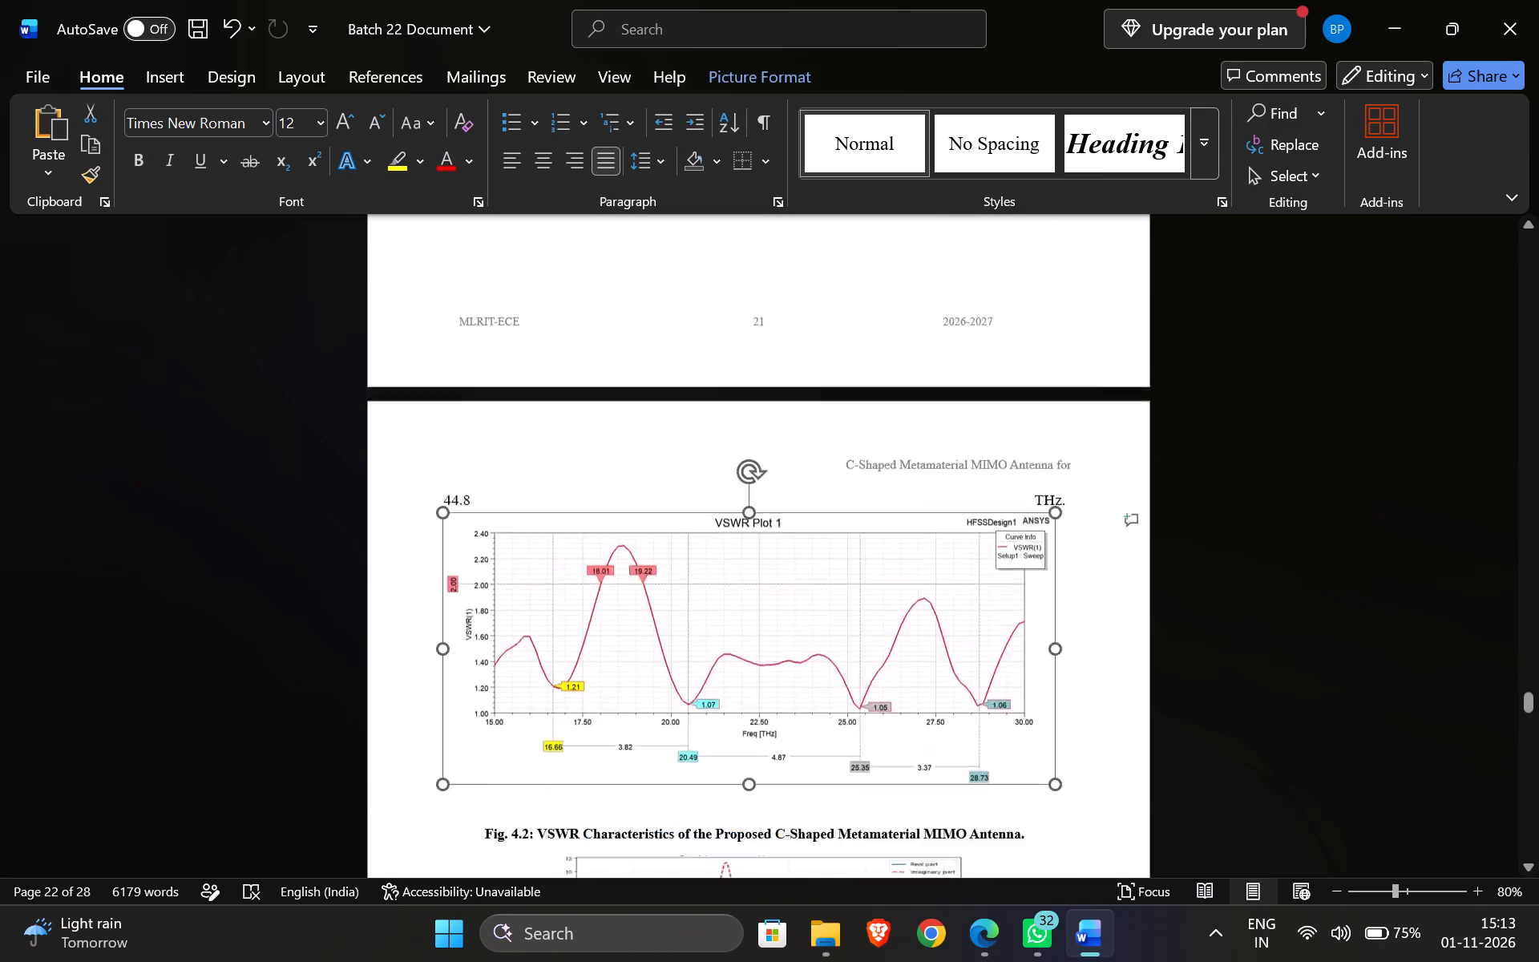
scroll(679, 641, up, 3)
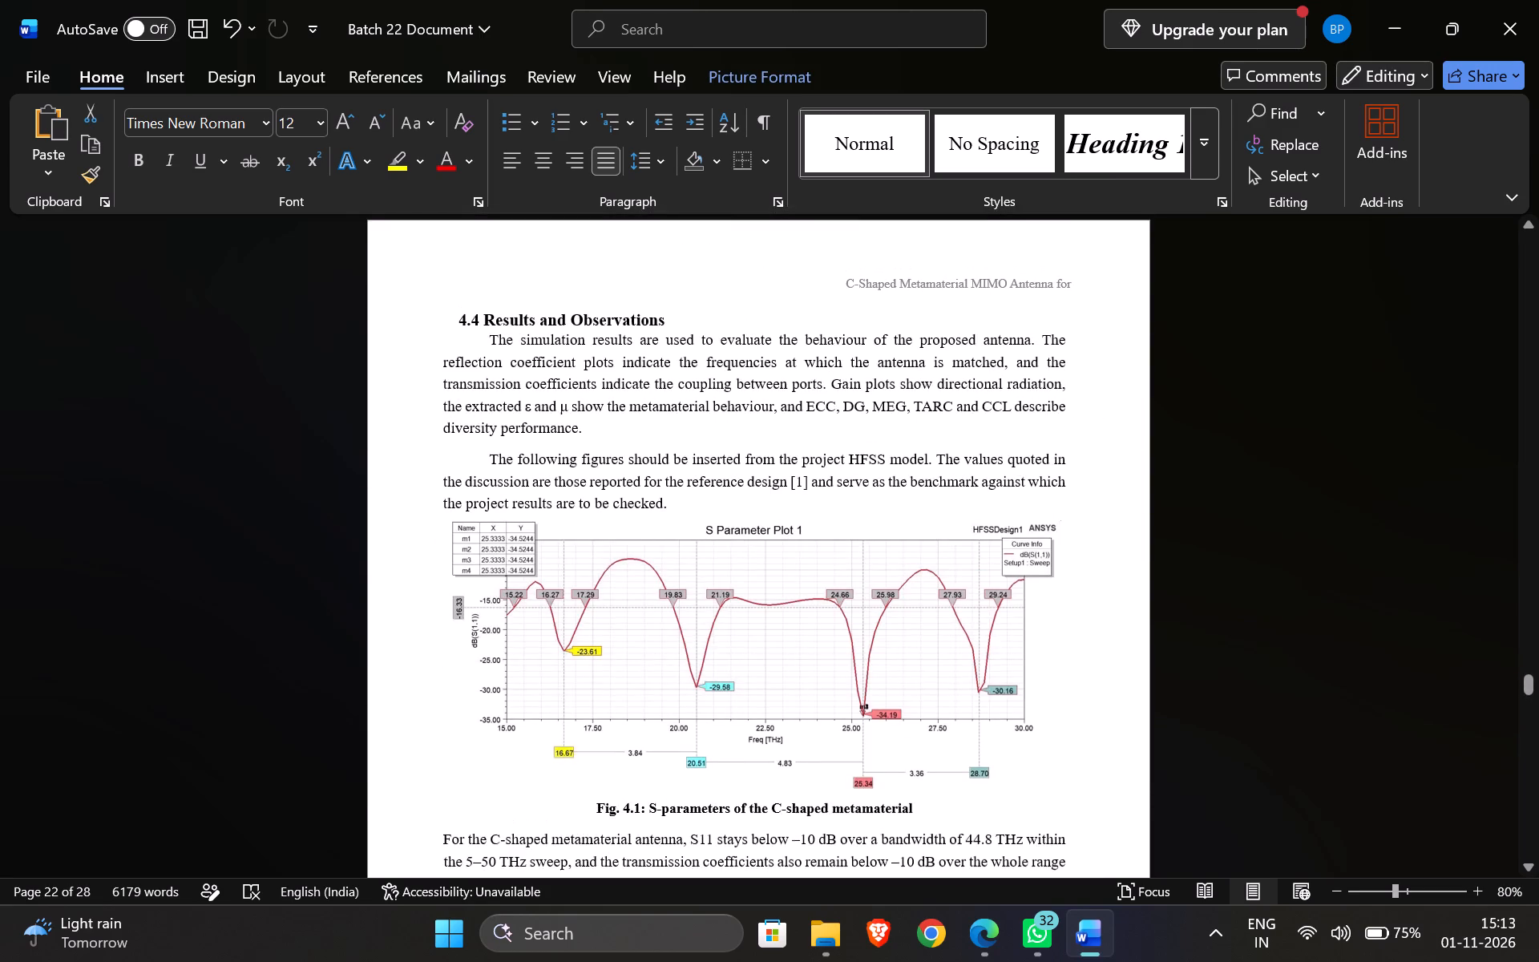
scroll(677, 641, down, 2)
scroll(677, 641, up, 3)
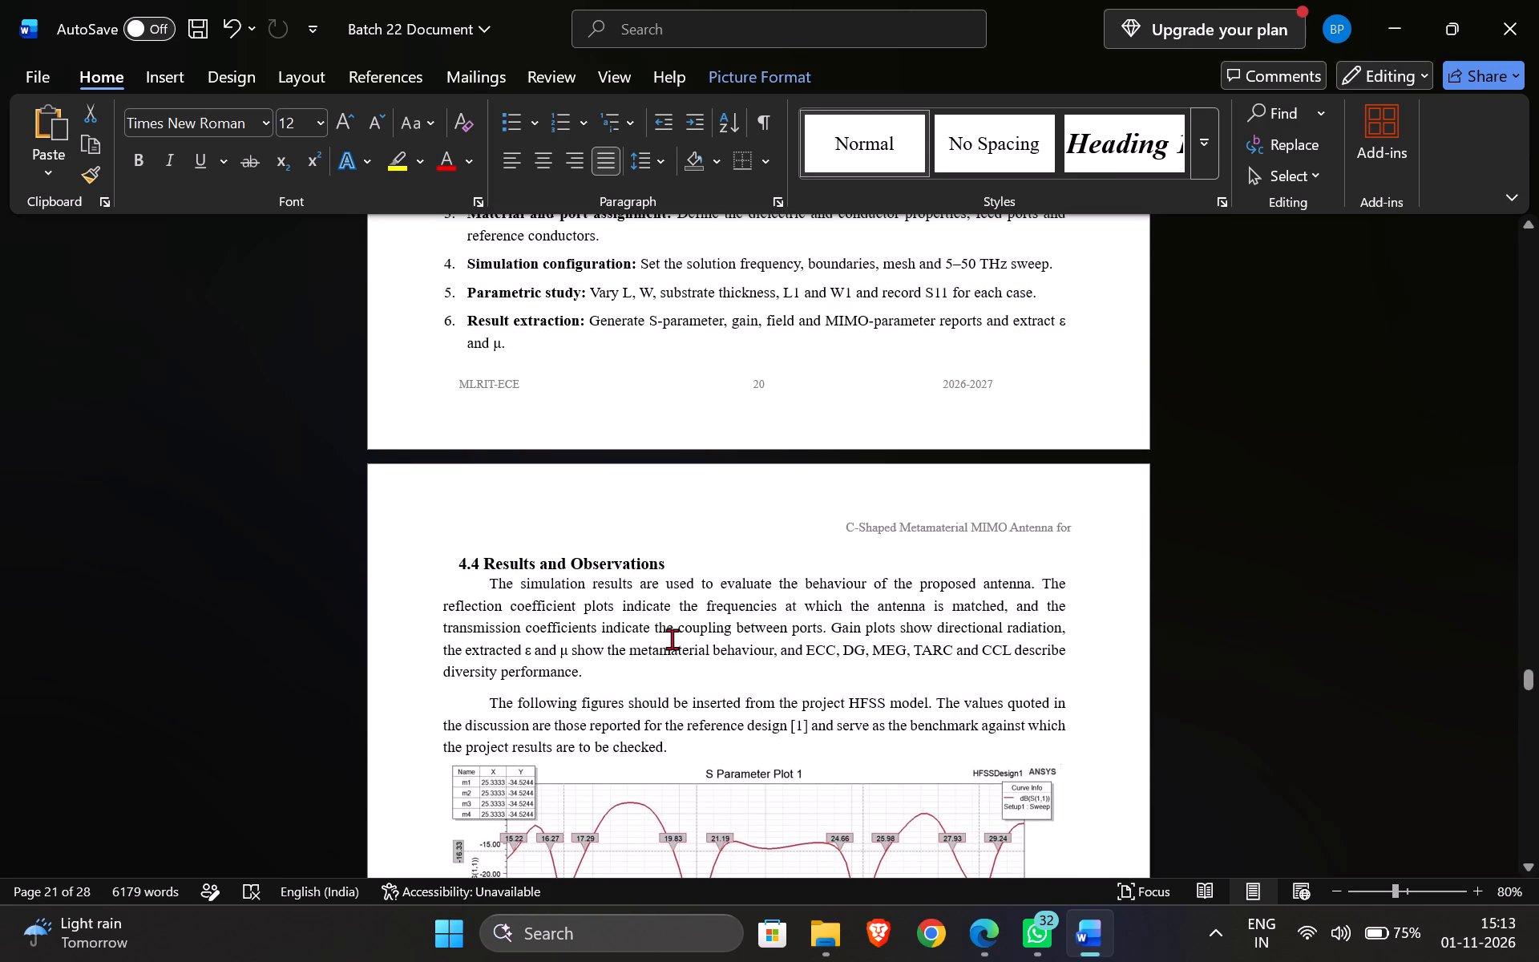
scroll(672, 639, down, 2)
scroll(640, 732, down, 1)
scroll(642, 726, up, 1)
scroll(691, 491, up, 1)
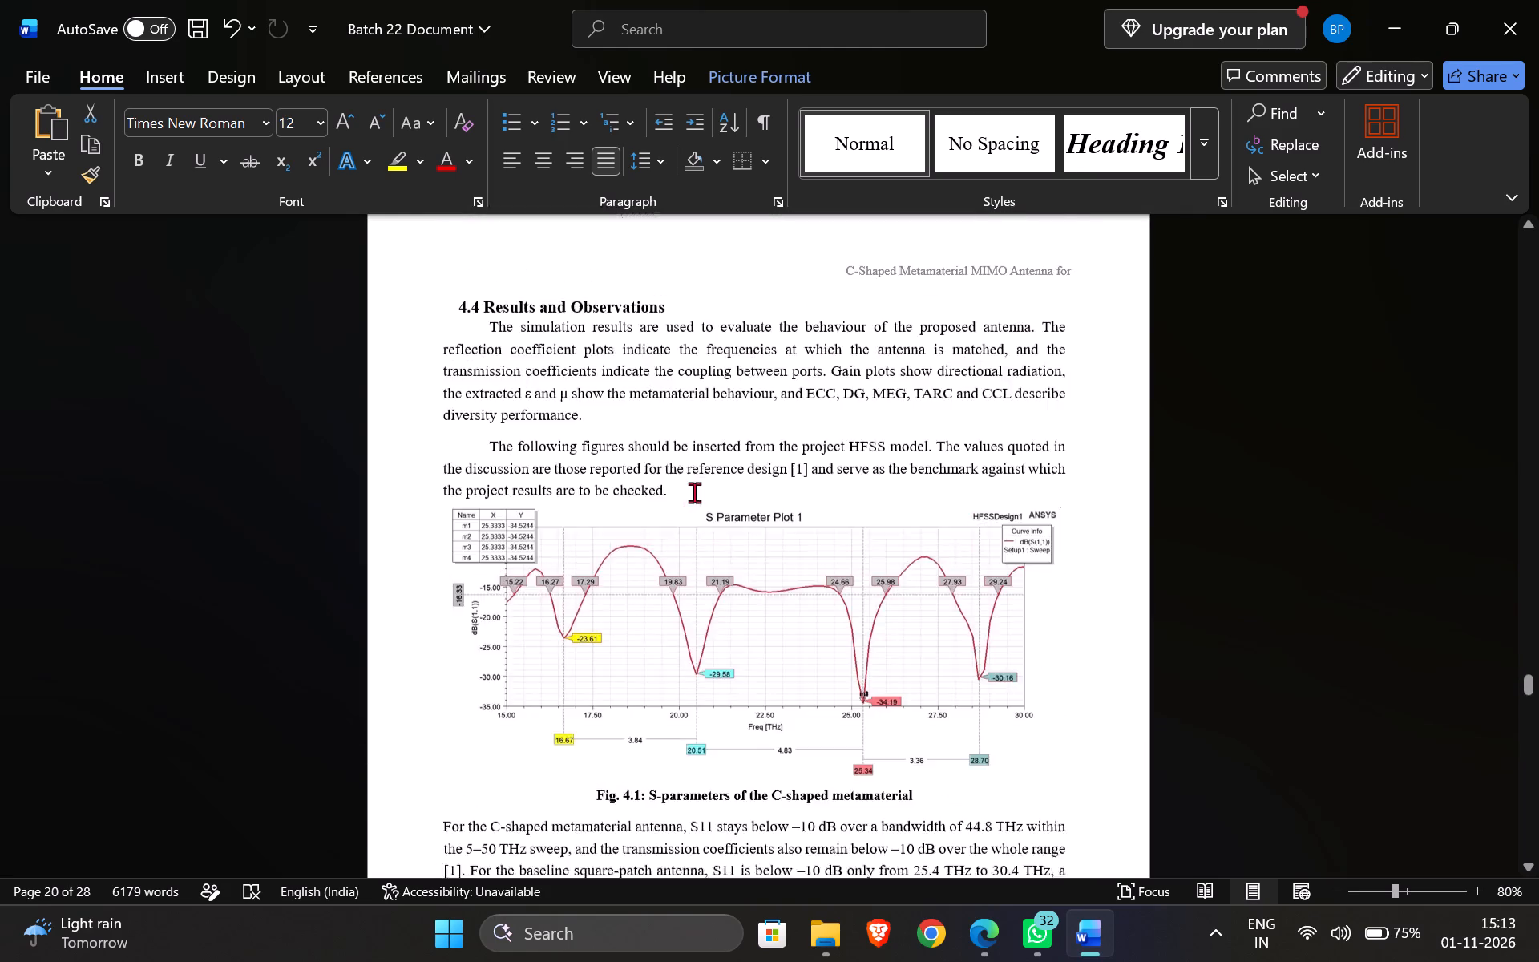
scroll(698, 491, up, 7)
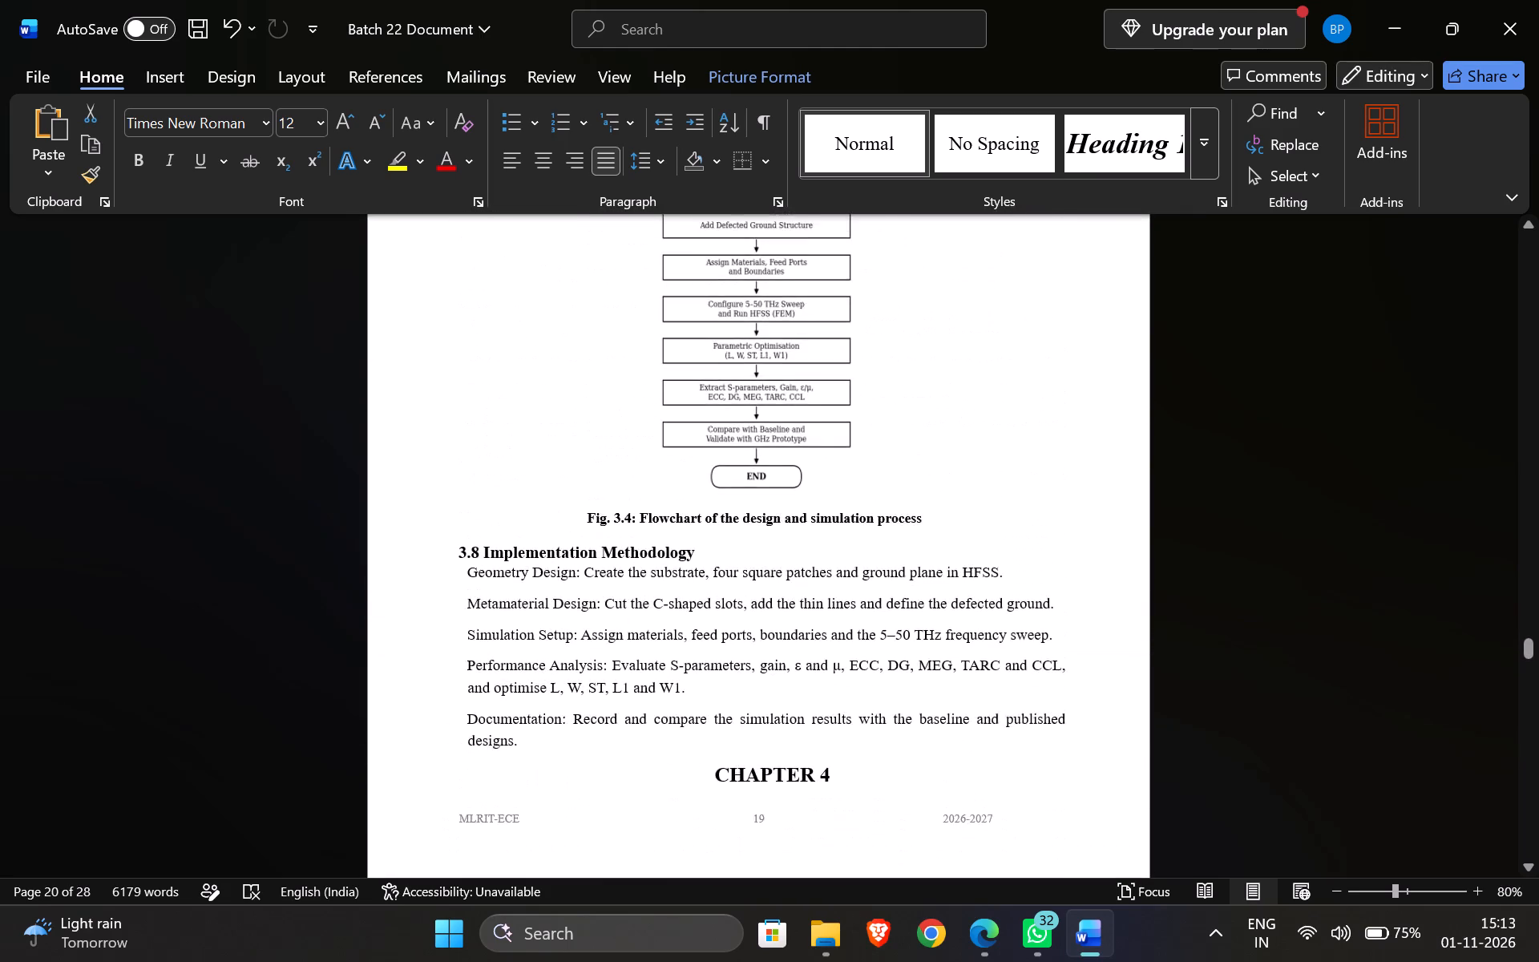
scroll(697, 495, down, 5)
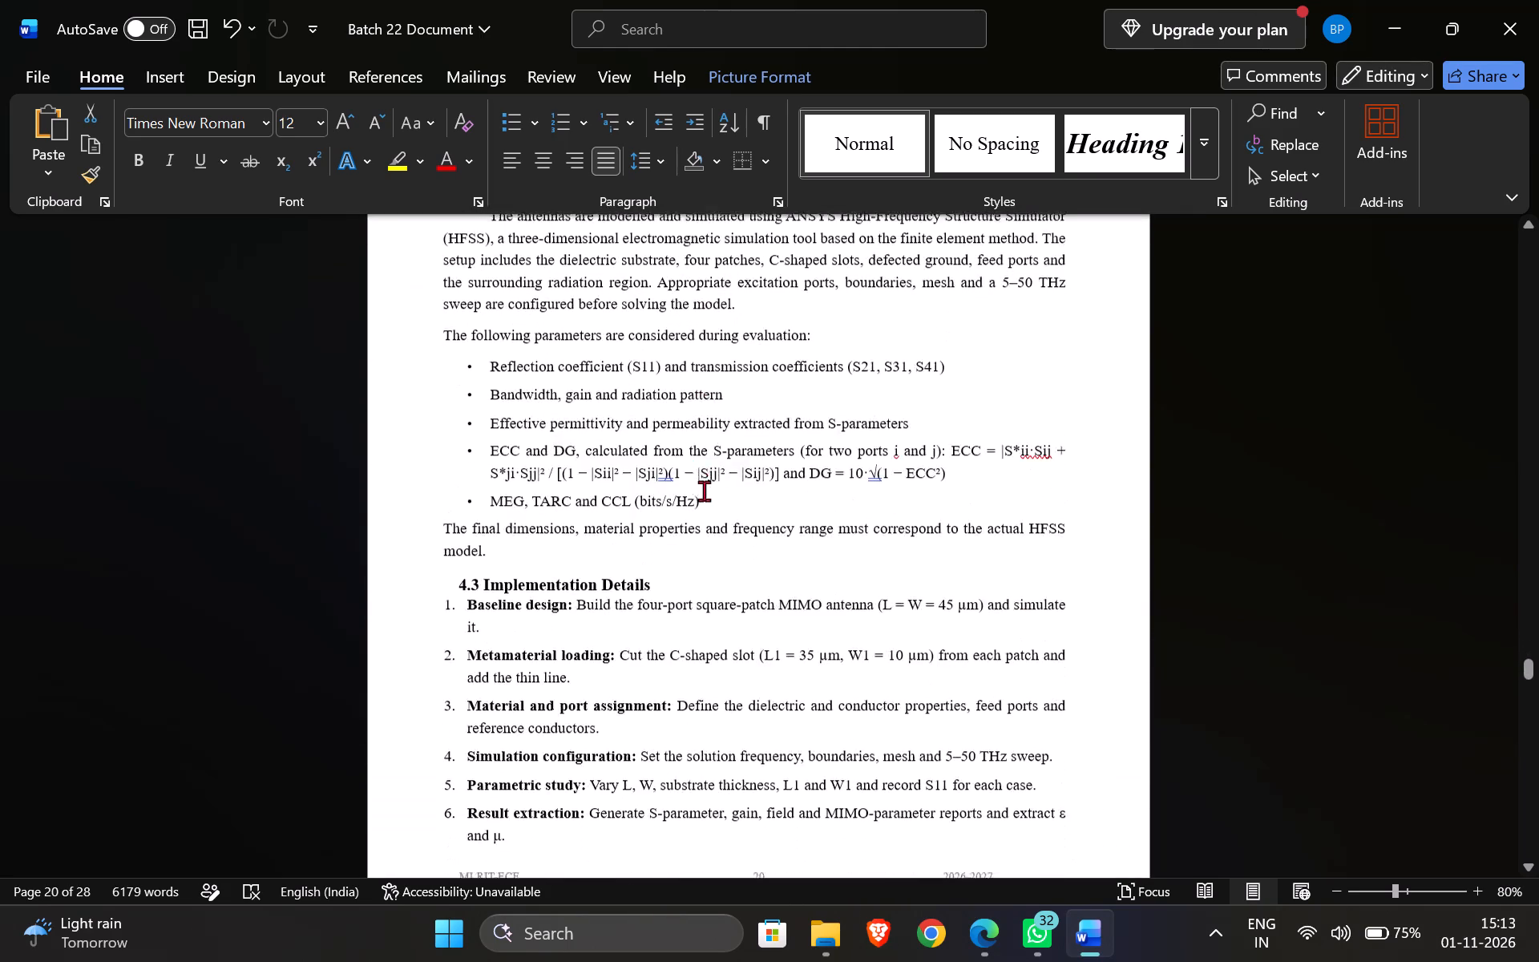
scroll(704, 491, down, 2)
scroll(775, 406, down, 1)
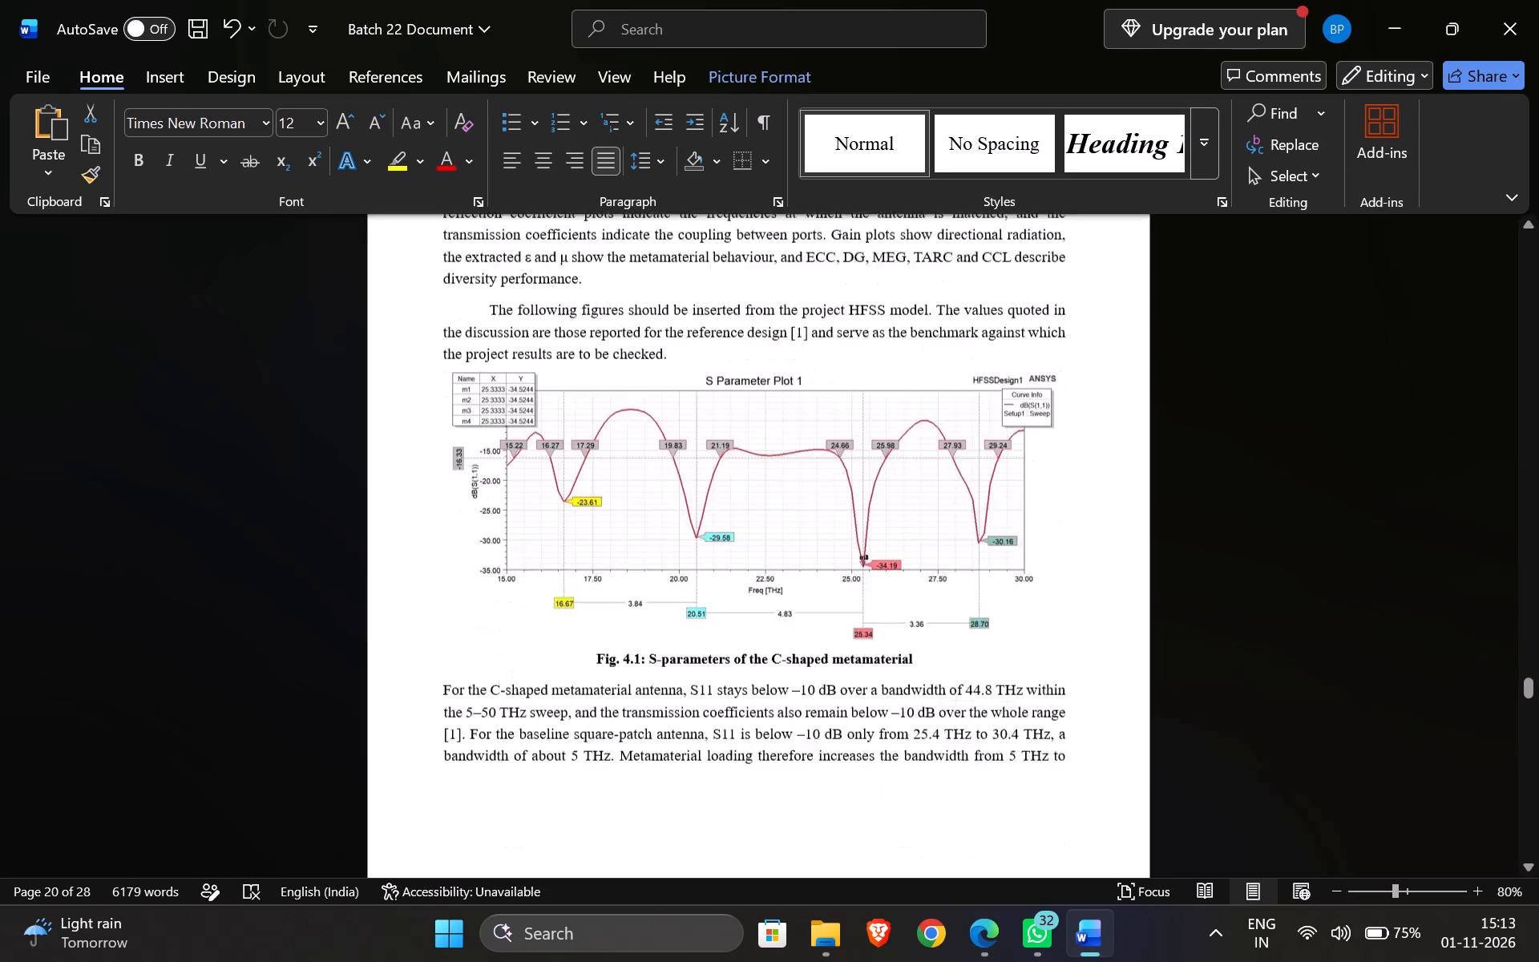
scroll(778, 406, down, 2)
scroll(785, 398, up, 1)
click(754, 495)
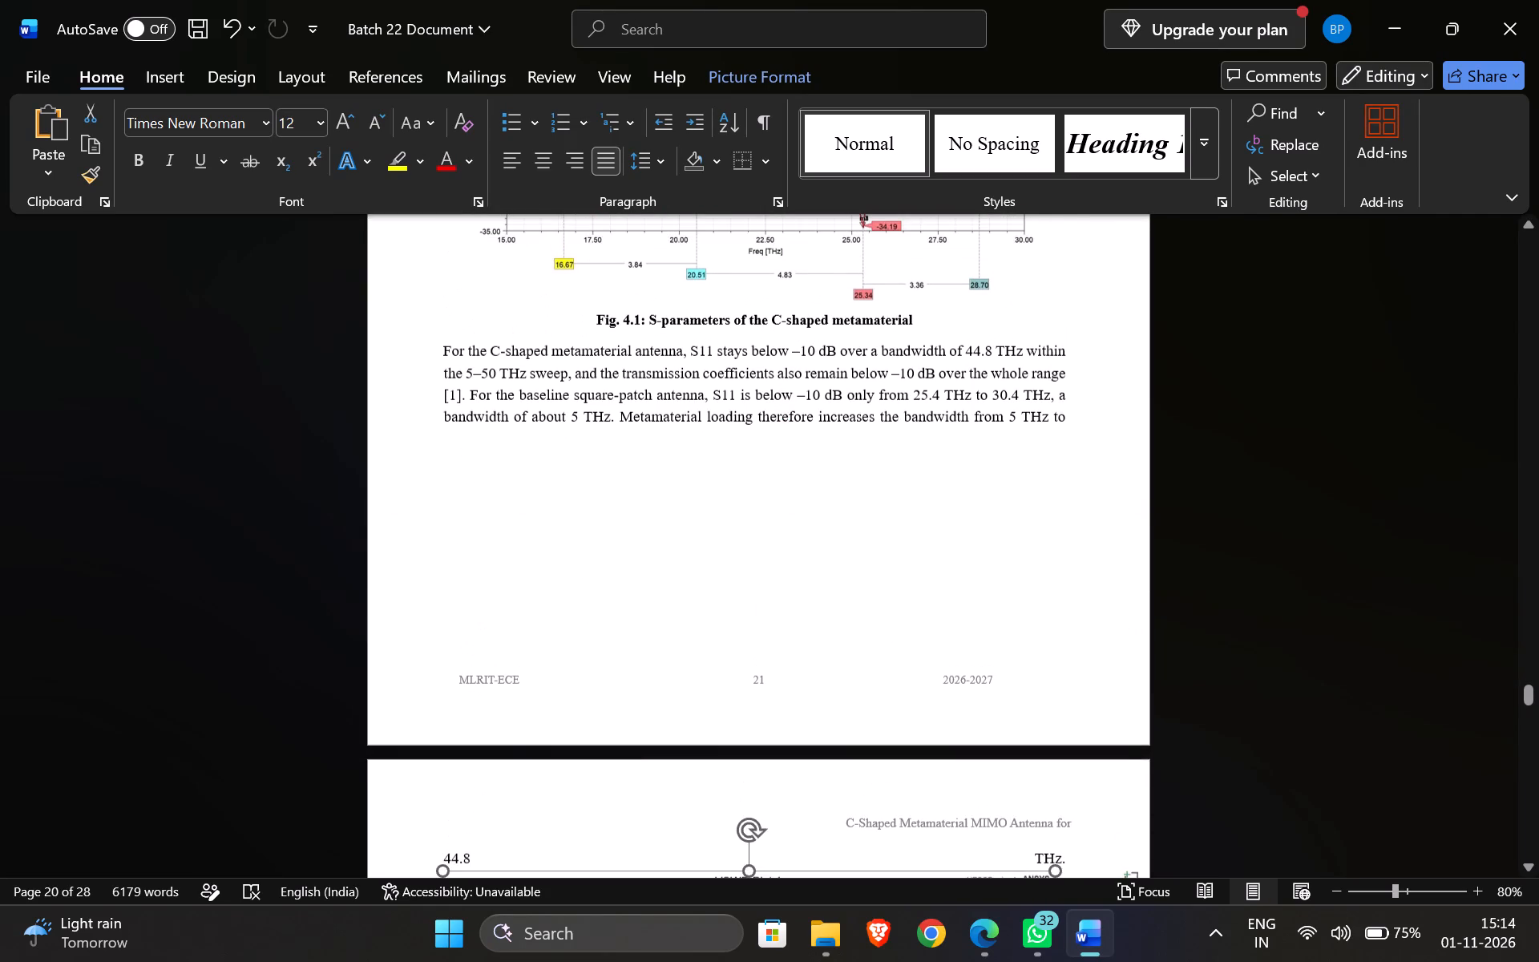
click(577, 559)
scroll(706, 595, down, 1)
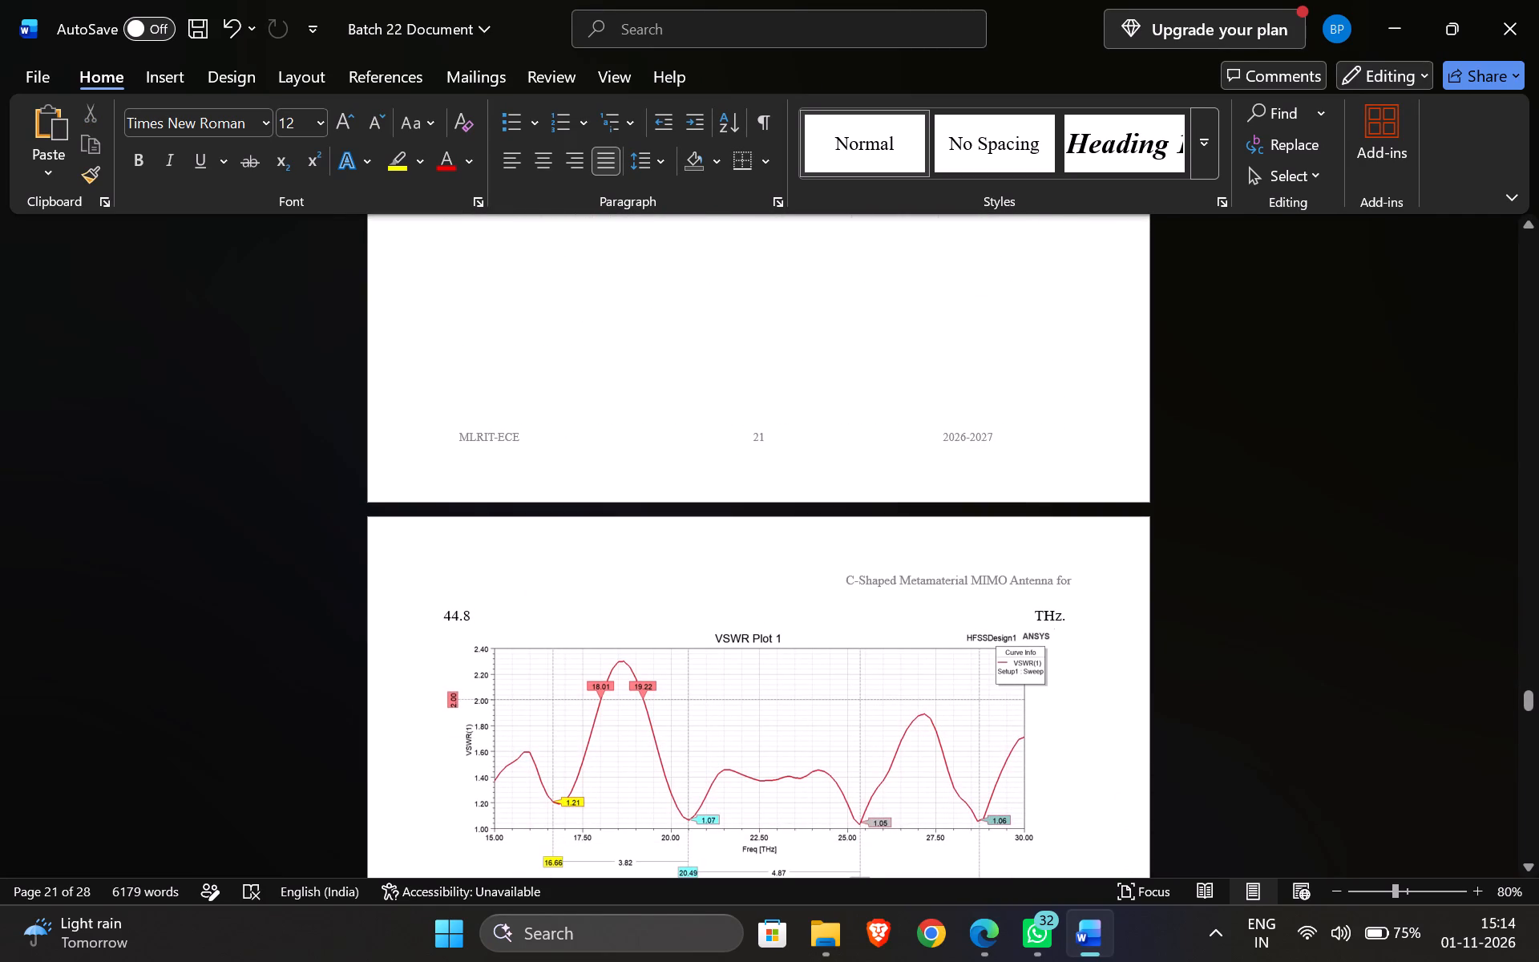
Delete the permittivity and permeability plot above the Fig. 4.3 caption.
click(755, 758)
scroll(762, 761, down, 1)
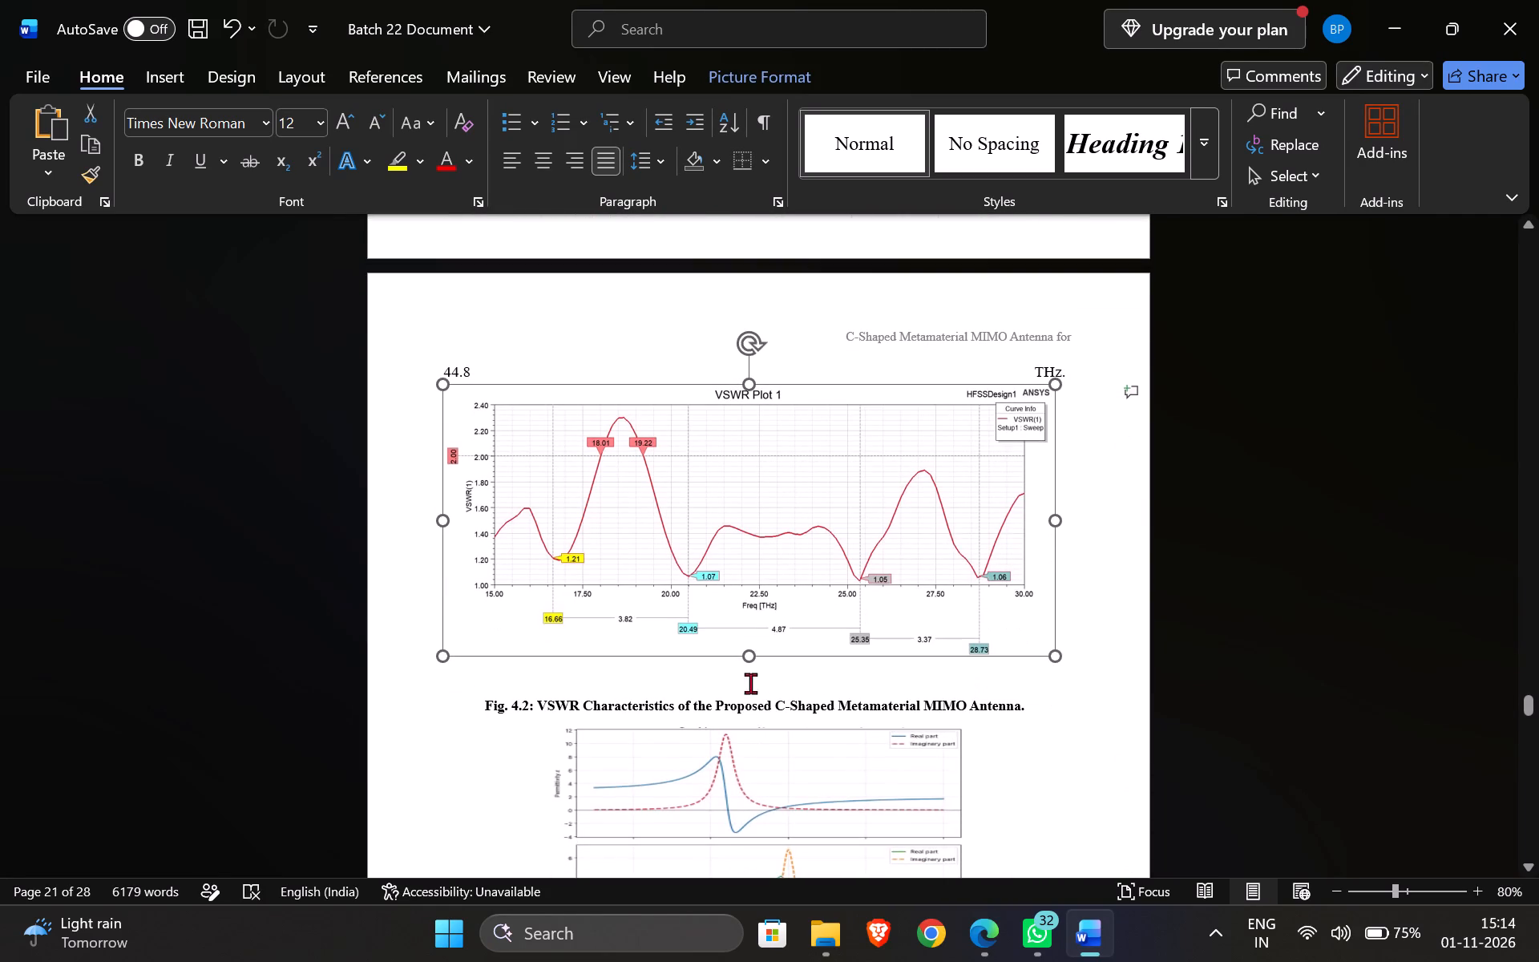
scroll(774, 699, down, 1)
click(778, 634)
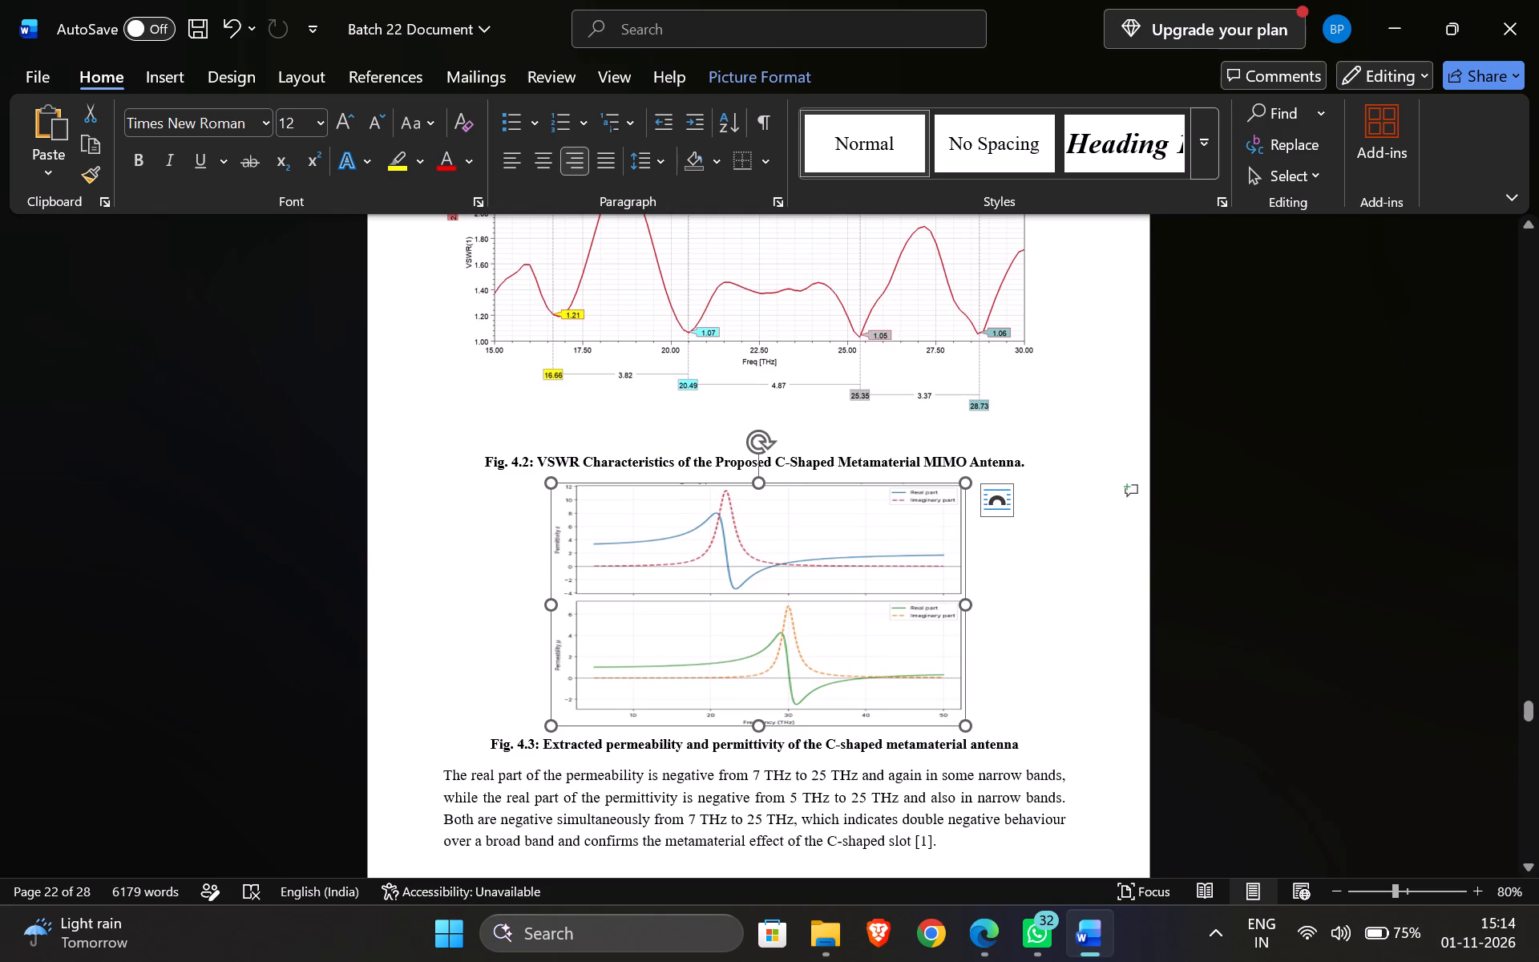
key(Delete)
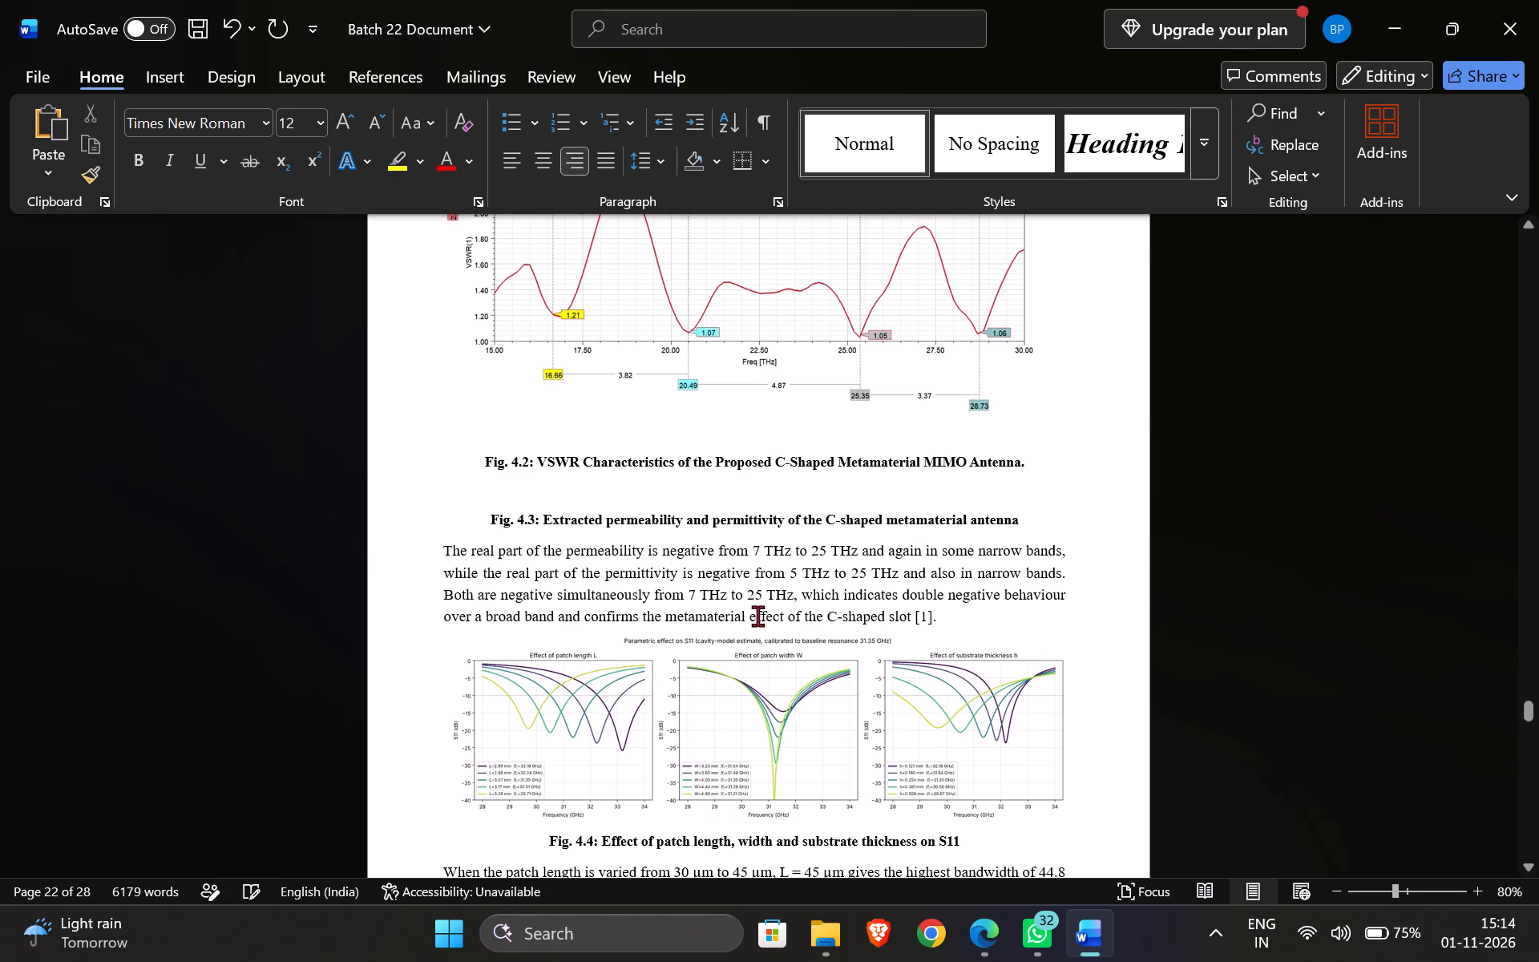
drag(1037, 526, 434, 495)
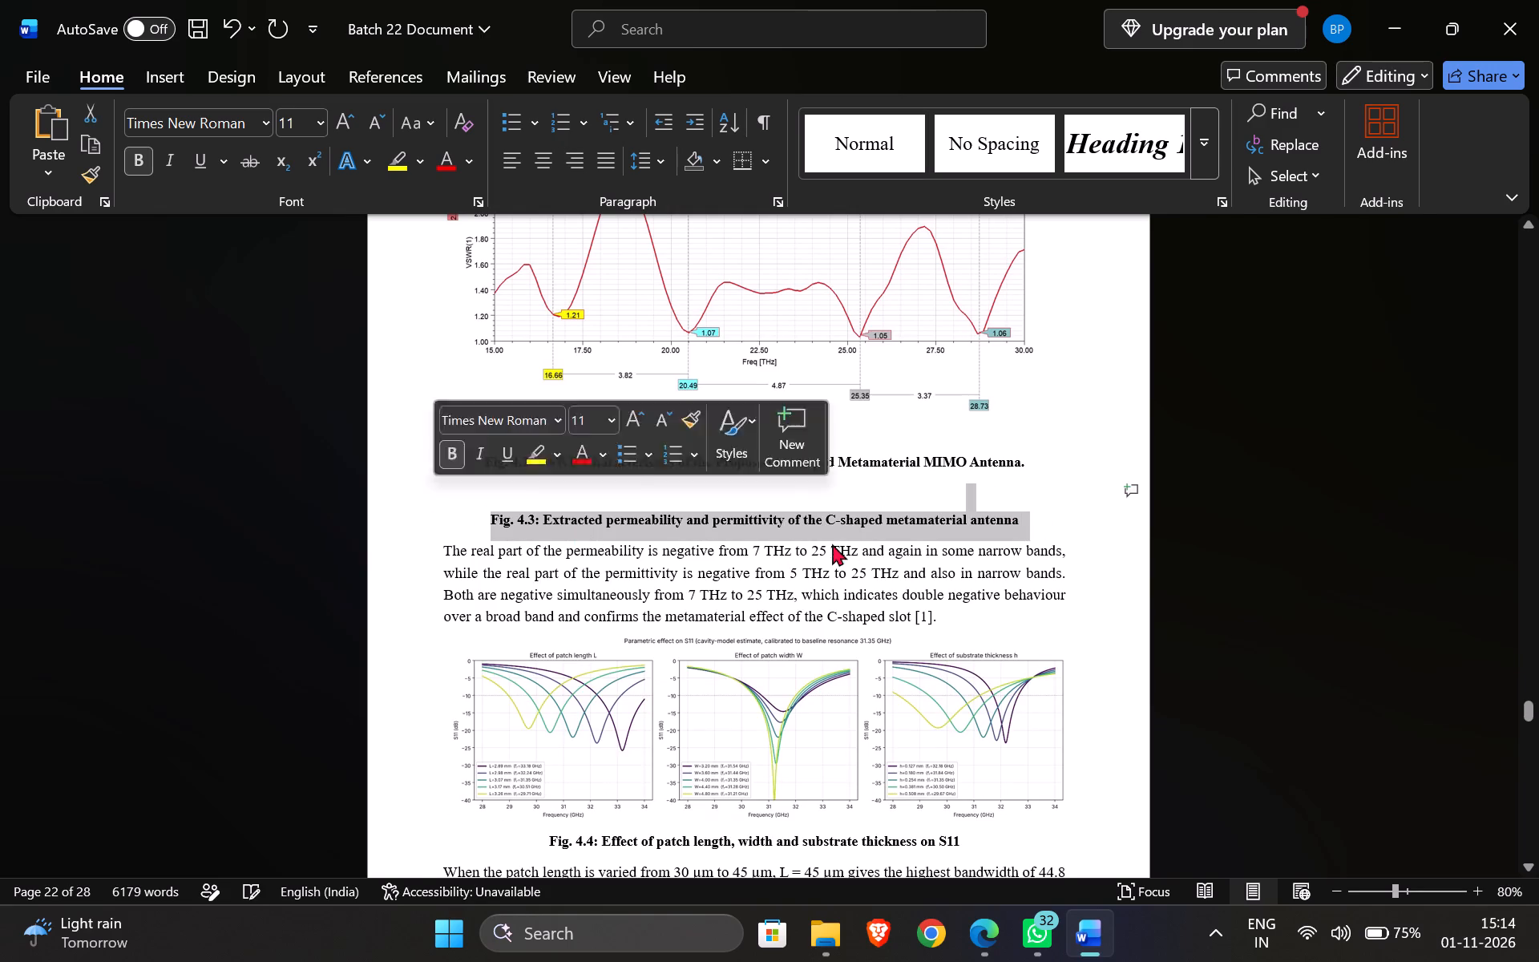
click(806, 586)
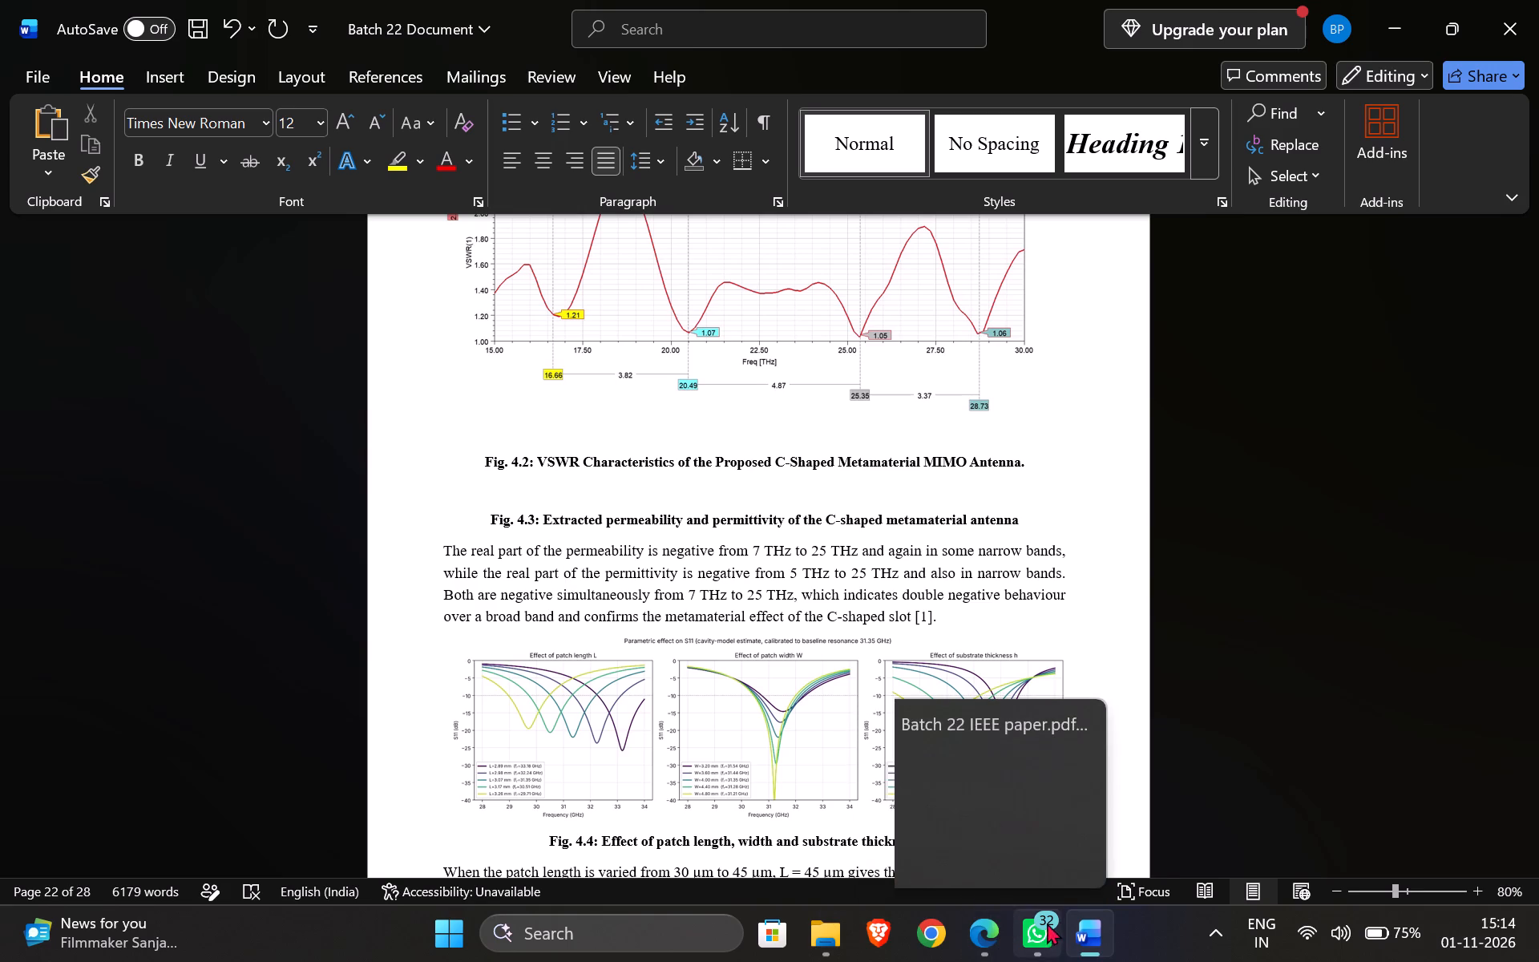
In the IEEE paper, copy the Fig. 5 caption text "Two-Dimensional Radiation Pattern (Total Gain) of the Proposed C-Shaped Metamaterial Antenna at 28 THz.".
click(988, 812)
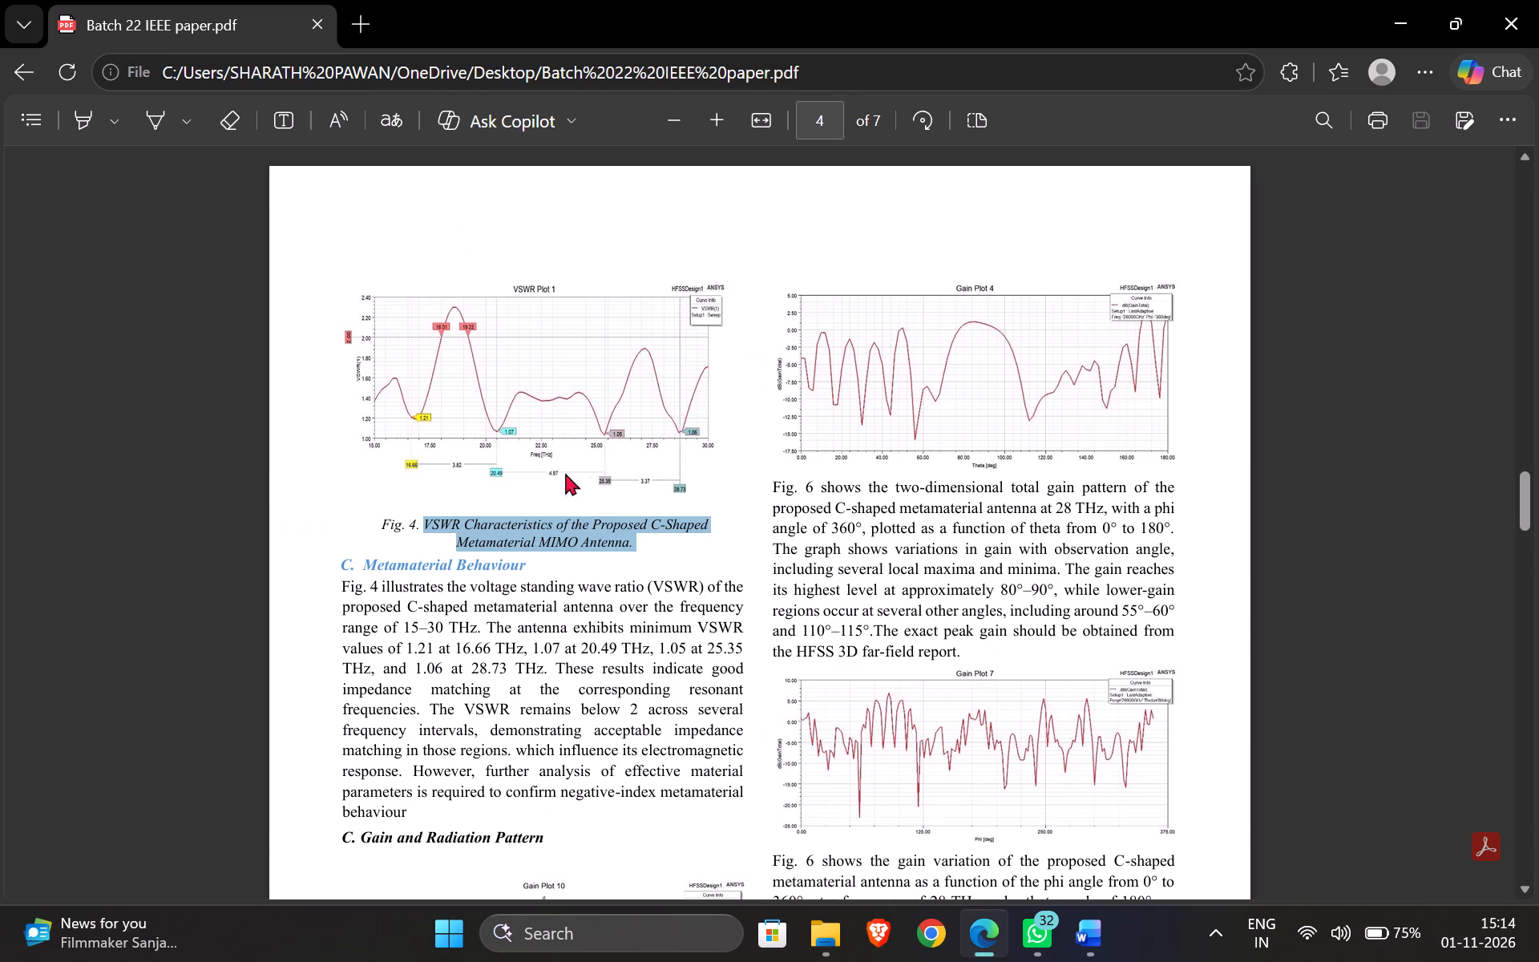
scroll(765, 514, down, 1)
click(580, 373)
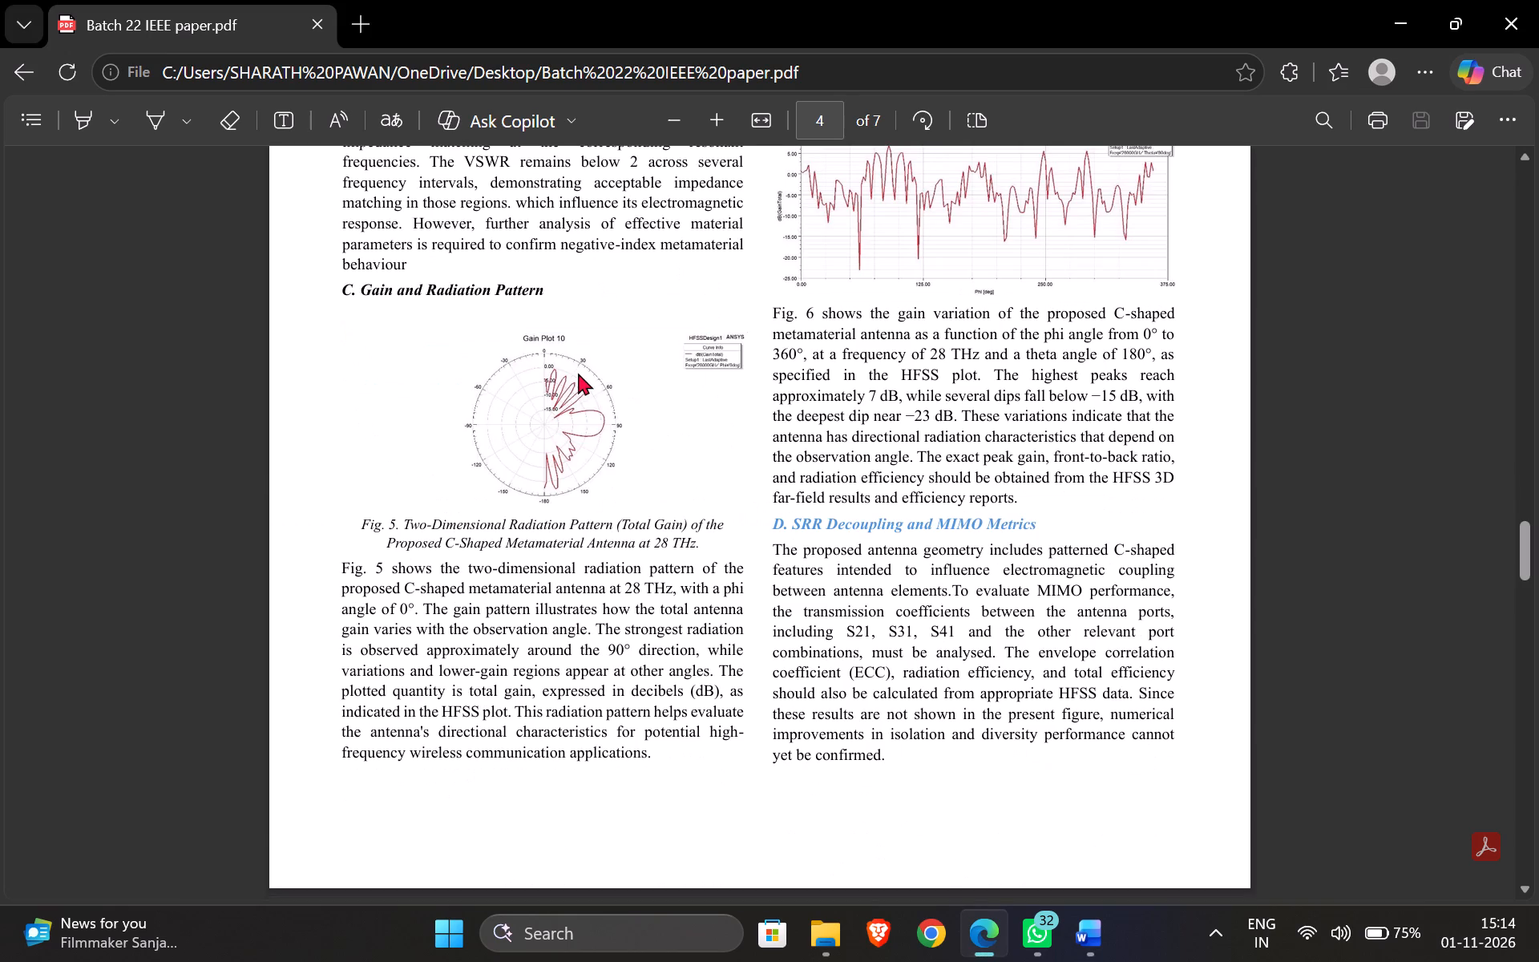
click(563, 348)
drag(400, 430, 719, 452)
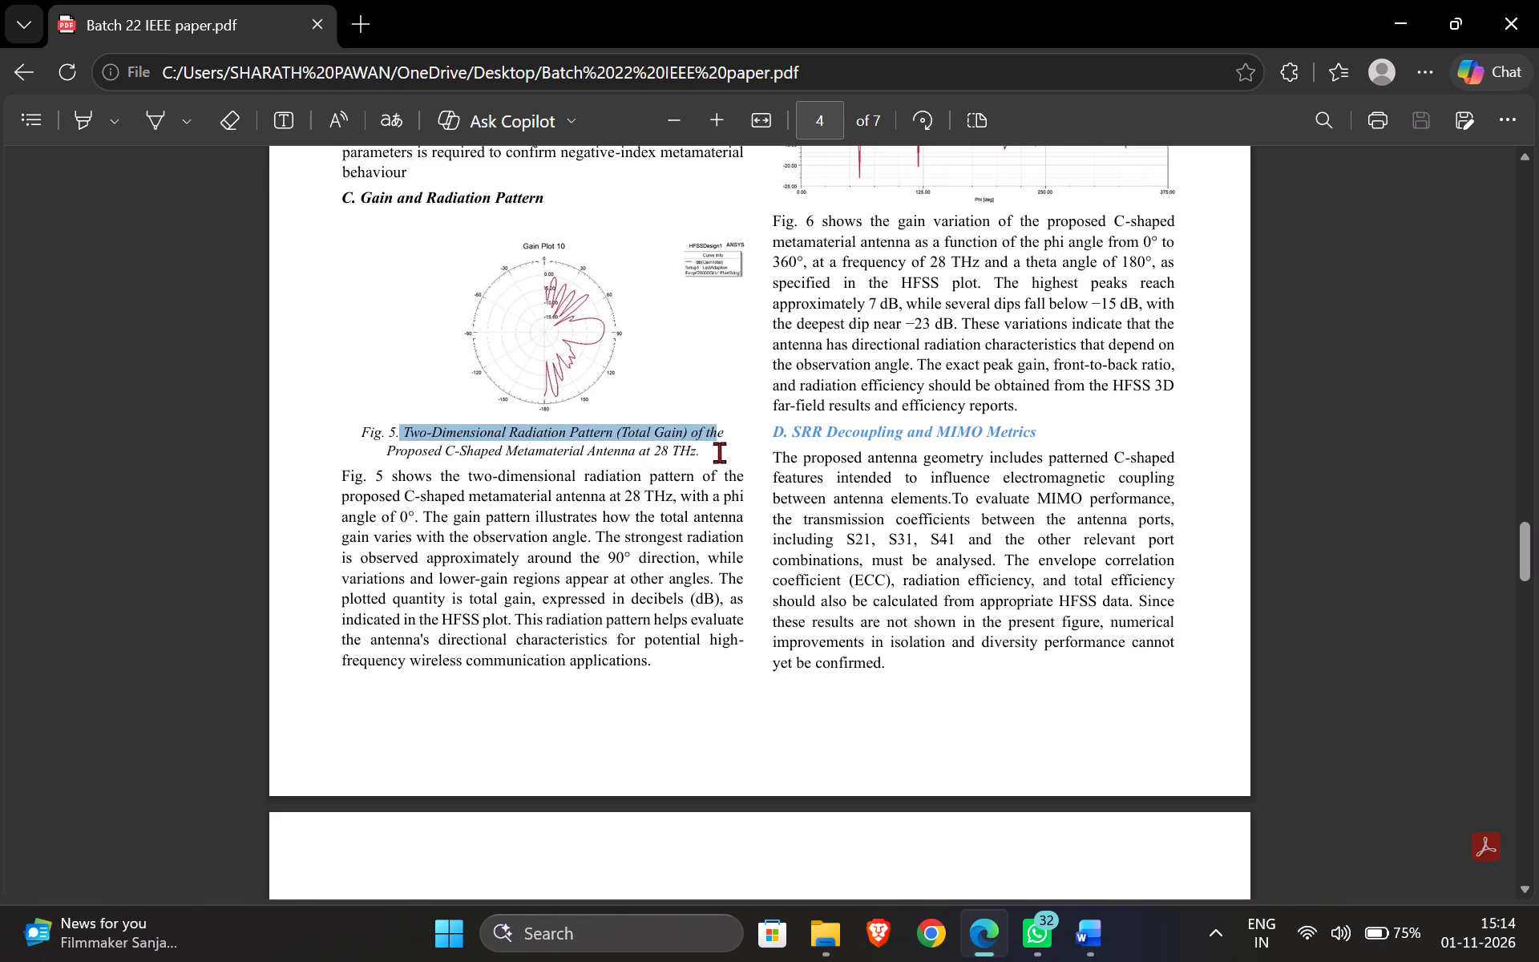
drag(719, 452, 709, 456)
key(ctrl+c)
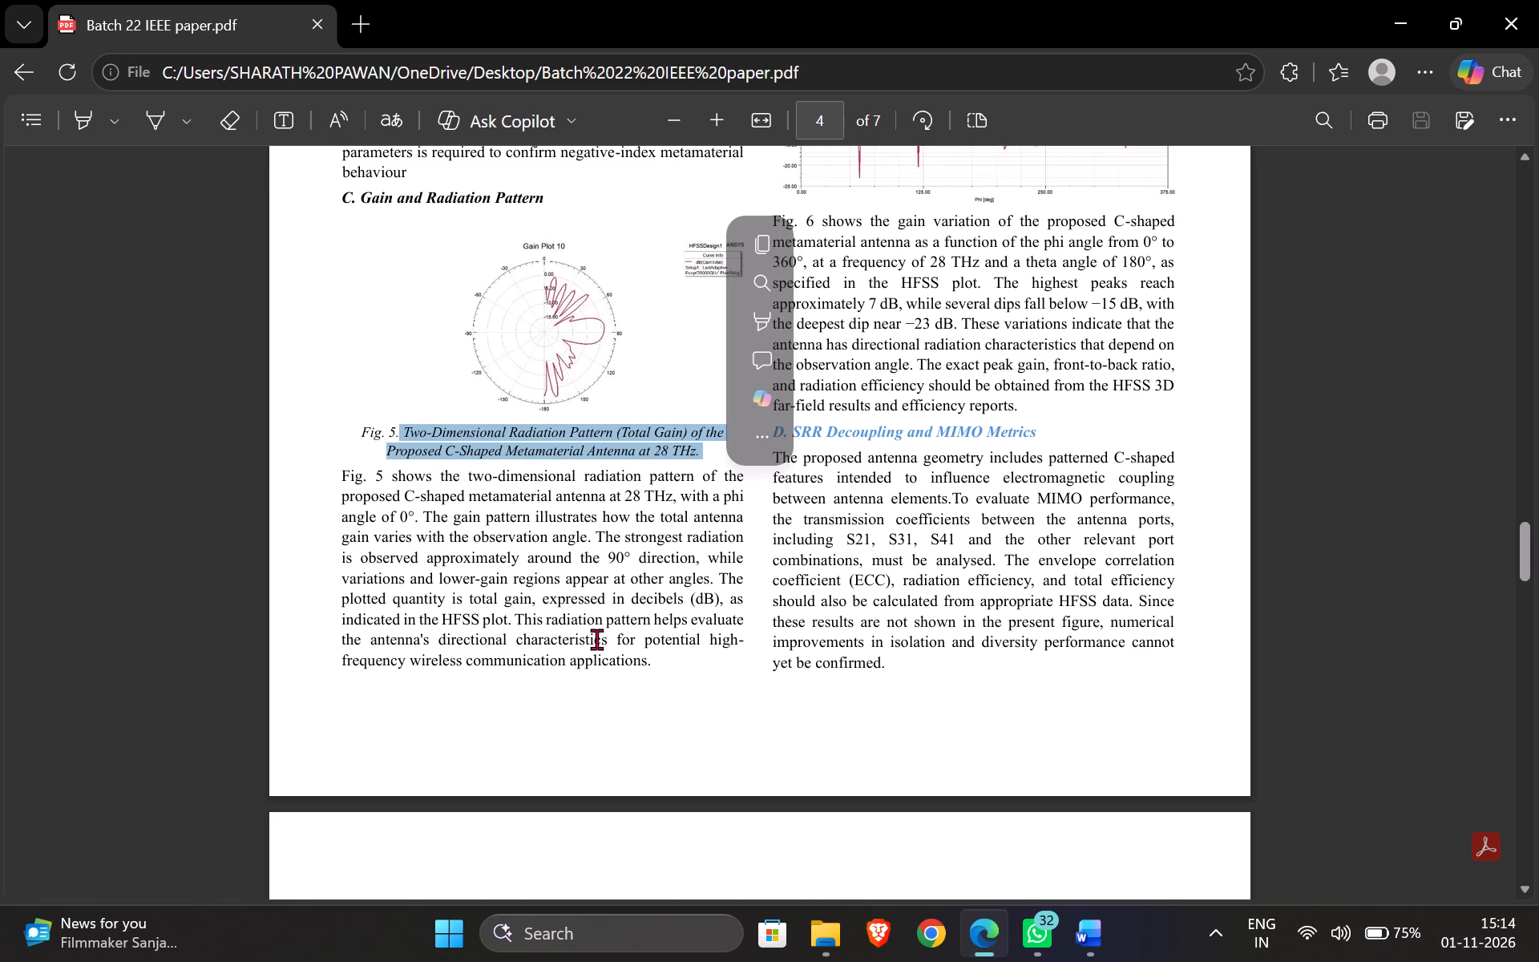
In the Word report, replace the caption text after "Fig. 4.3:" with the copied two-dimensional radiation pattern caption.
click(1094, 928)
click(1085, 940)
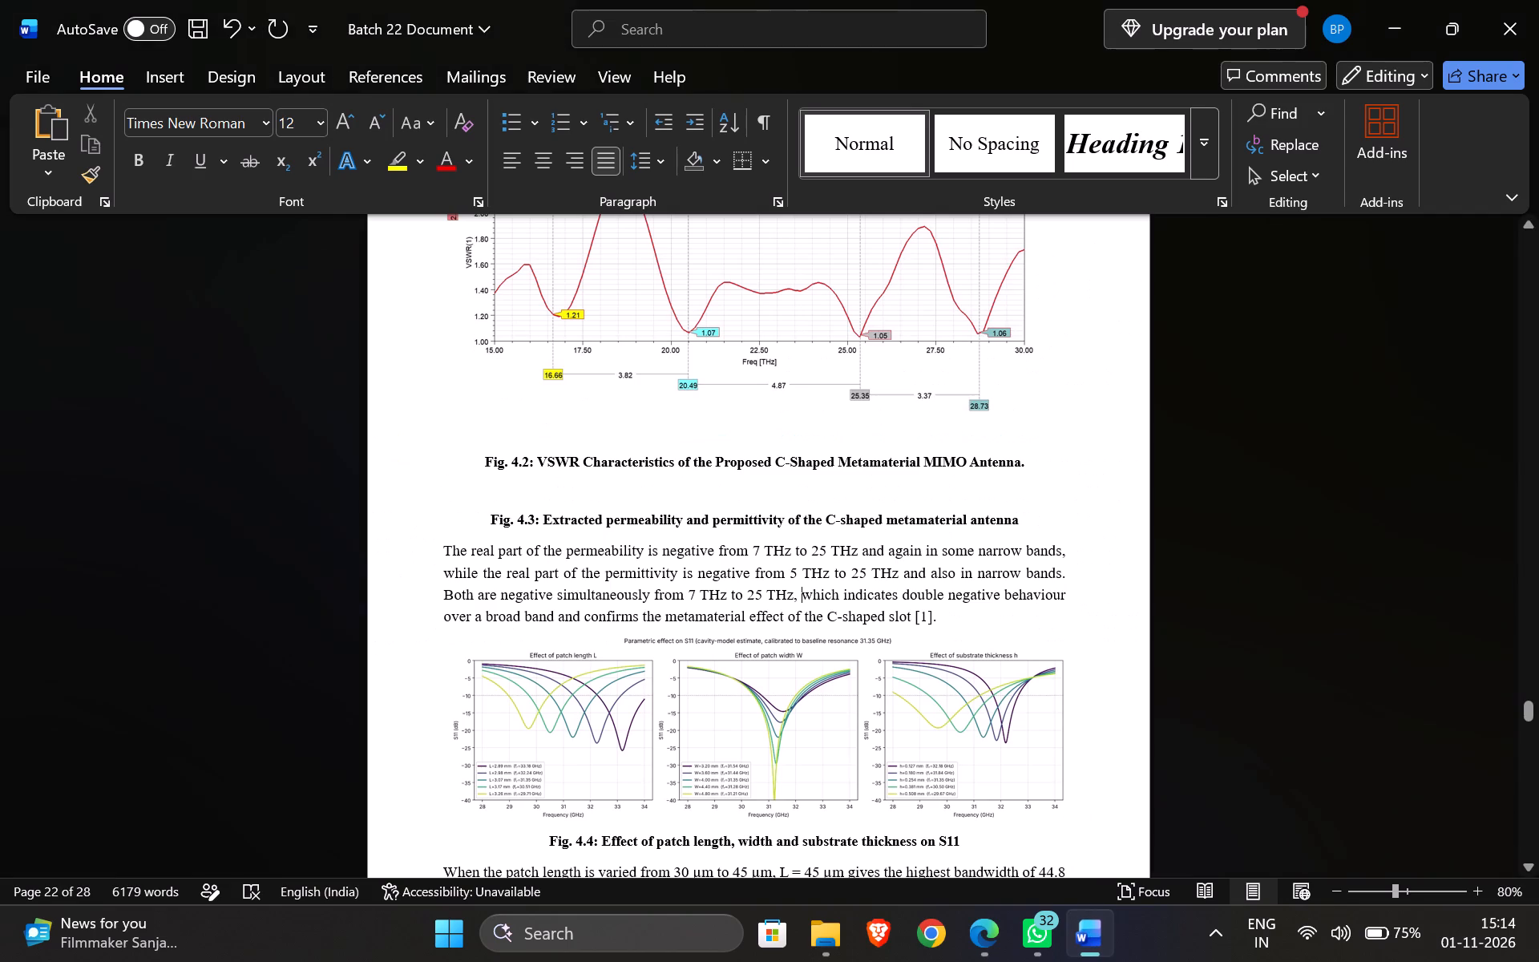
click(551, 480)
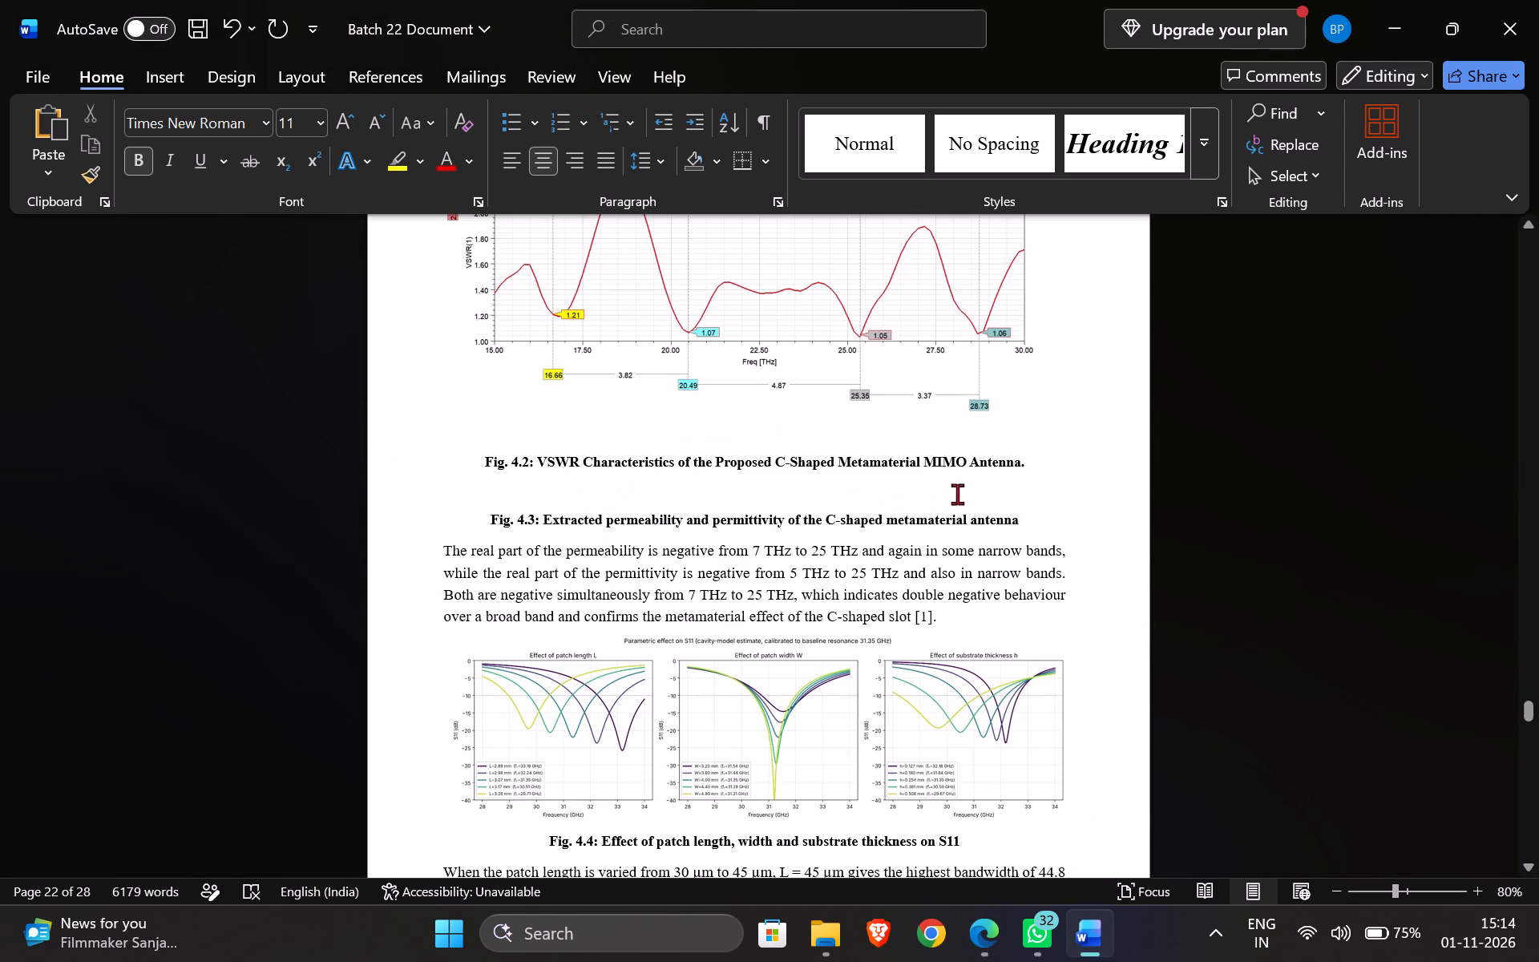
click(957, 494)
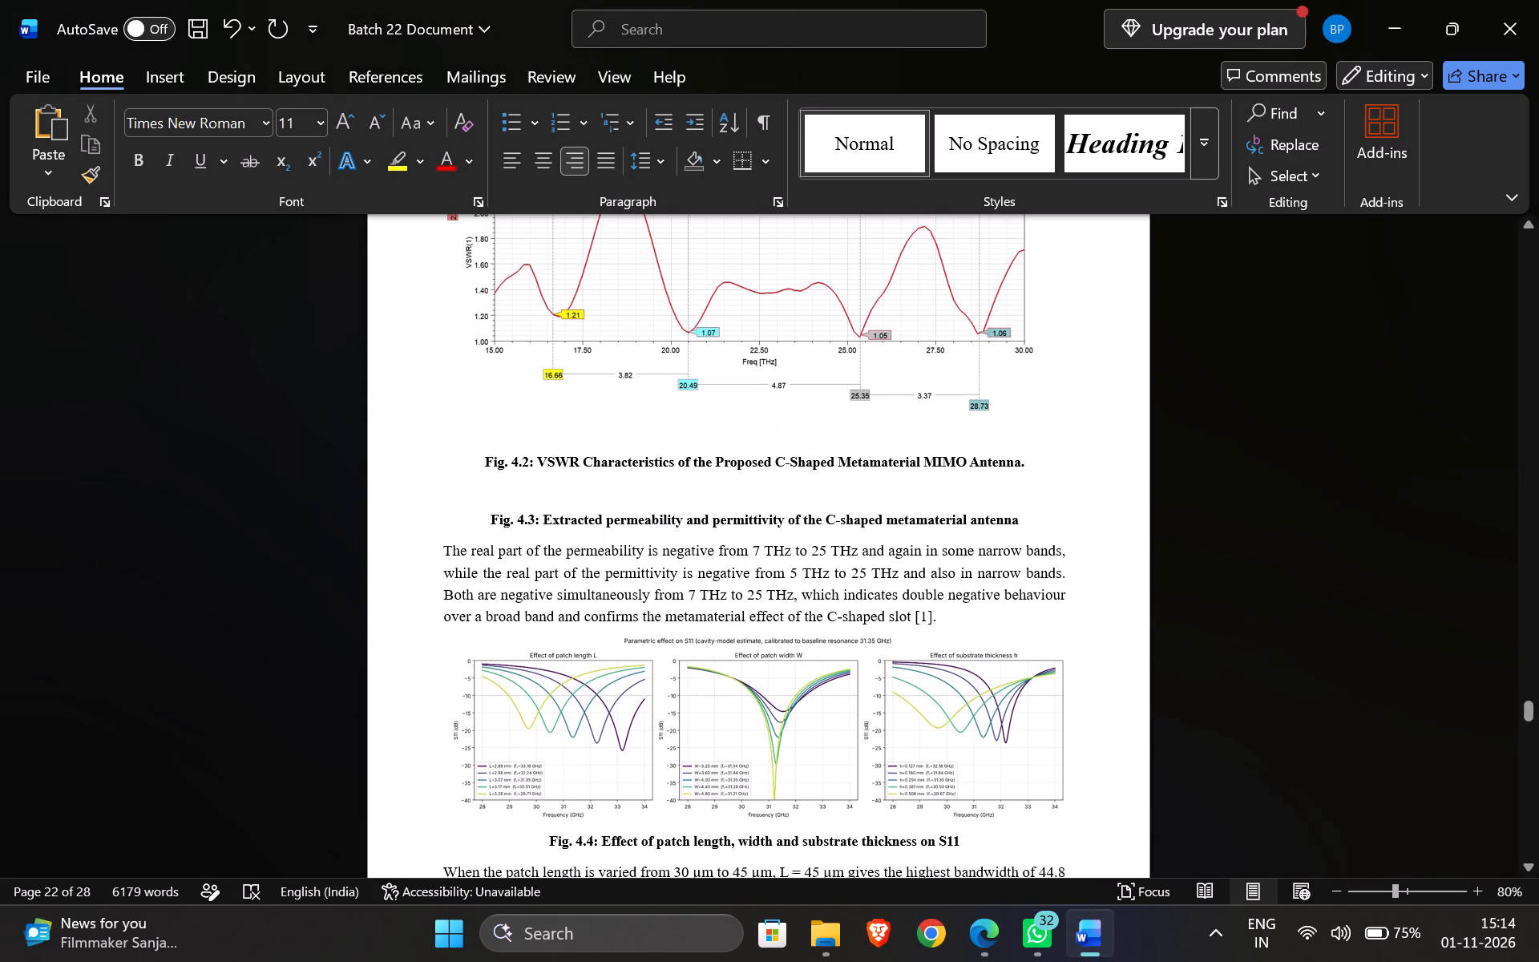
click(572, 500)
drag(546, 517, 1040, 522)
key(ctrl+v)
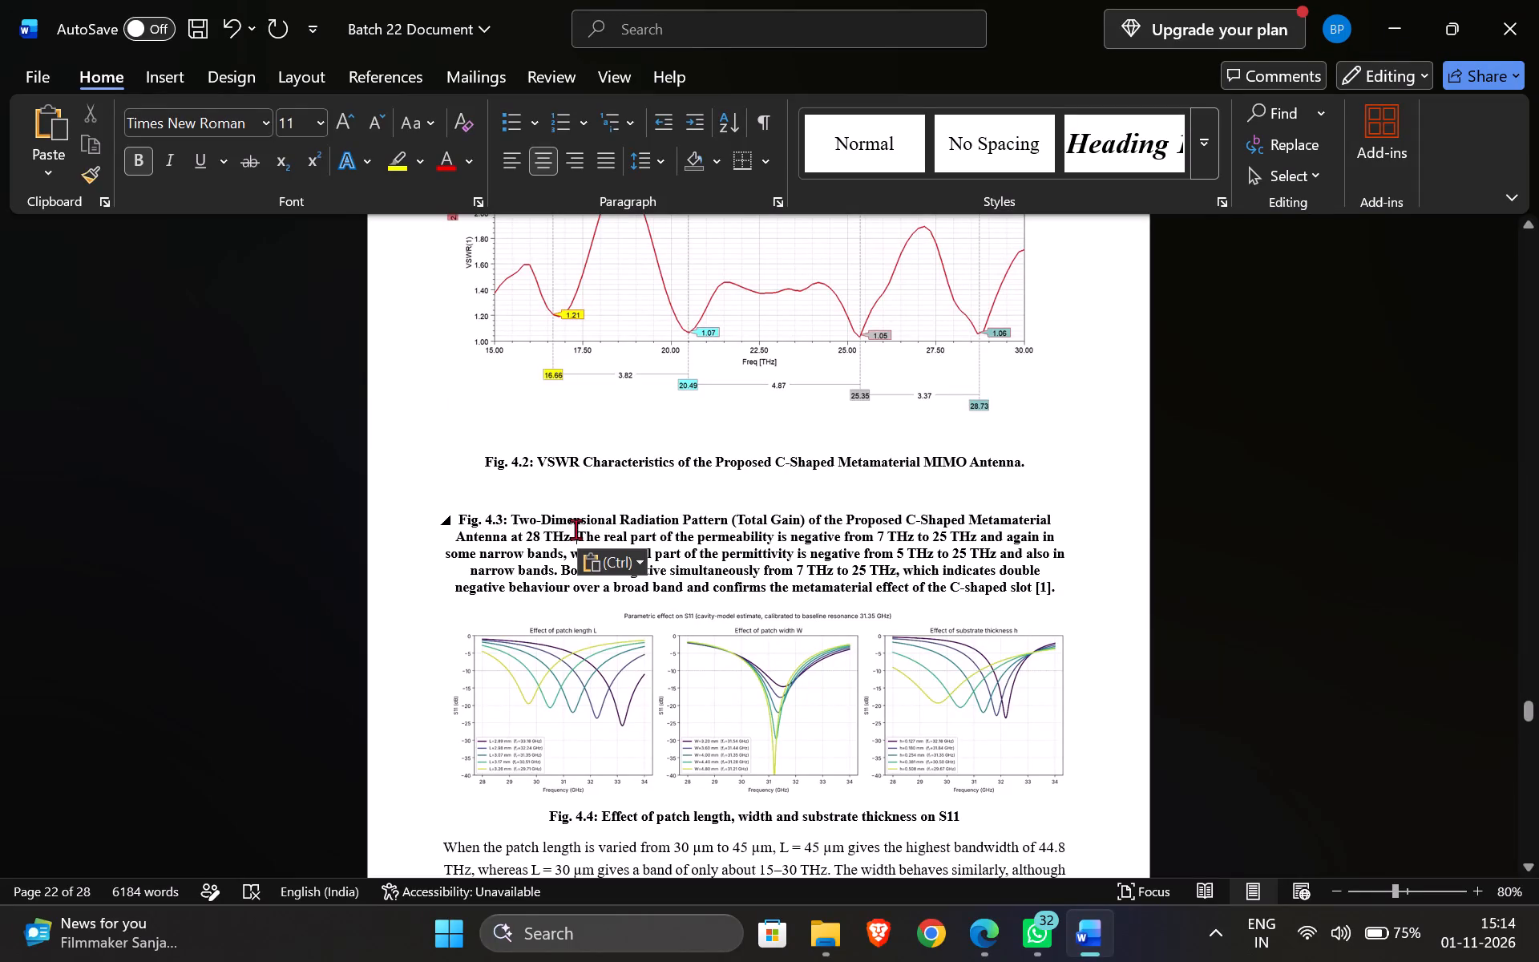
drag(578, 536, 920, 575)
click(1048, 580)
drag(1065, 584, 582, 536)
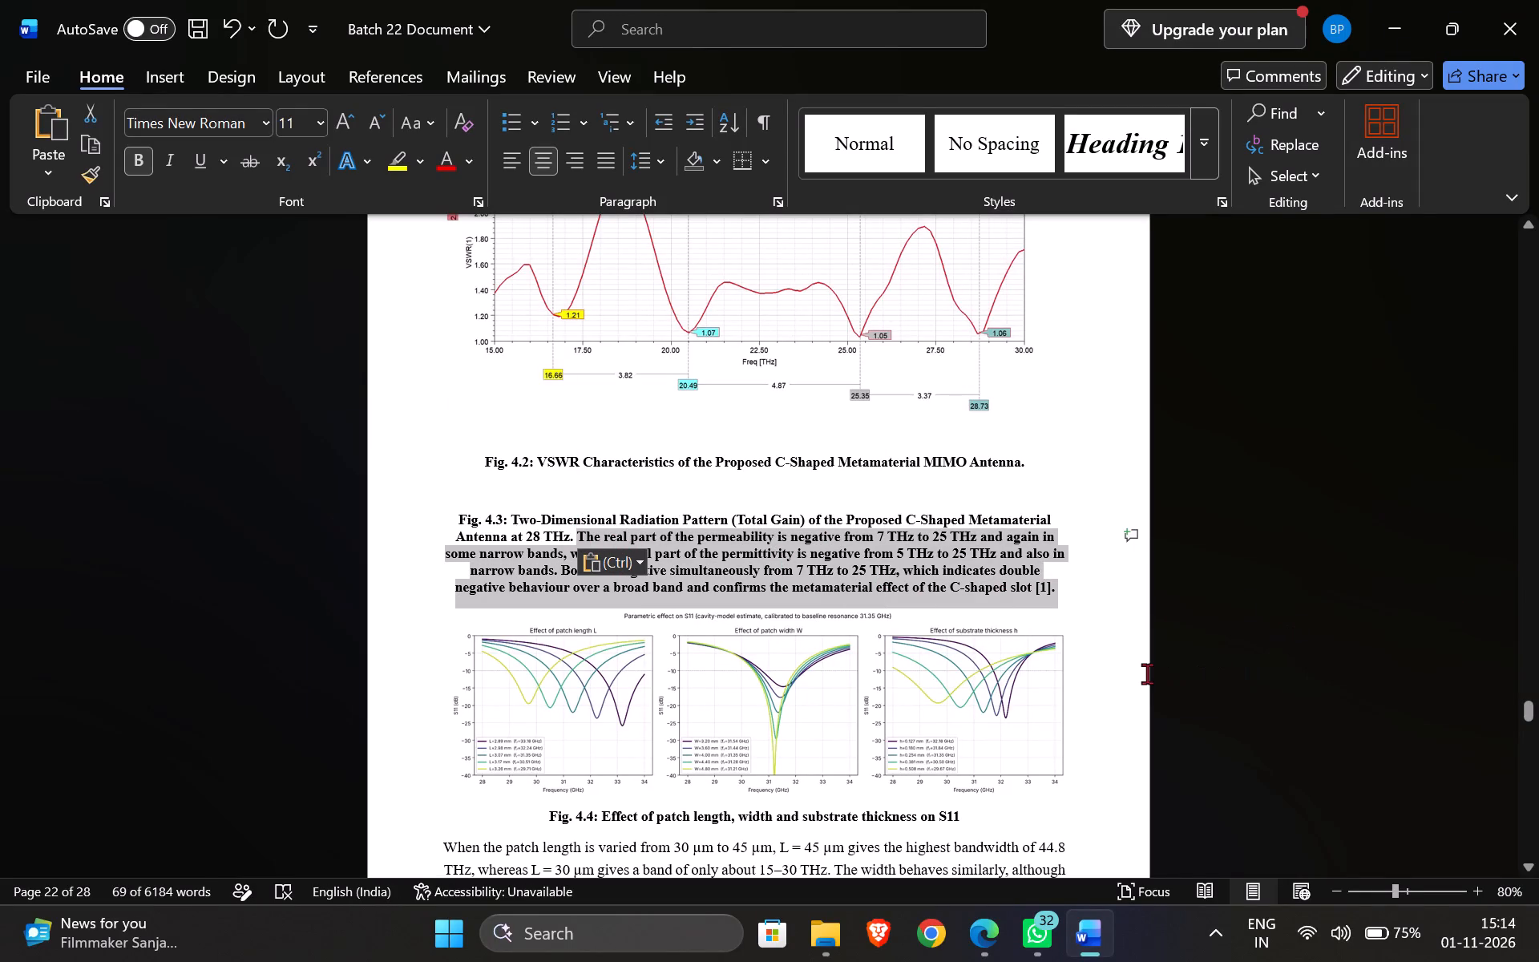
Insert the "Gain Plot 2d" picture from the docs folder on the empty line between the Fig. 4.2 and Fig. 4.3 captions.
click(956, 485)
click(552, 515)
click(569, 497)
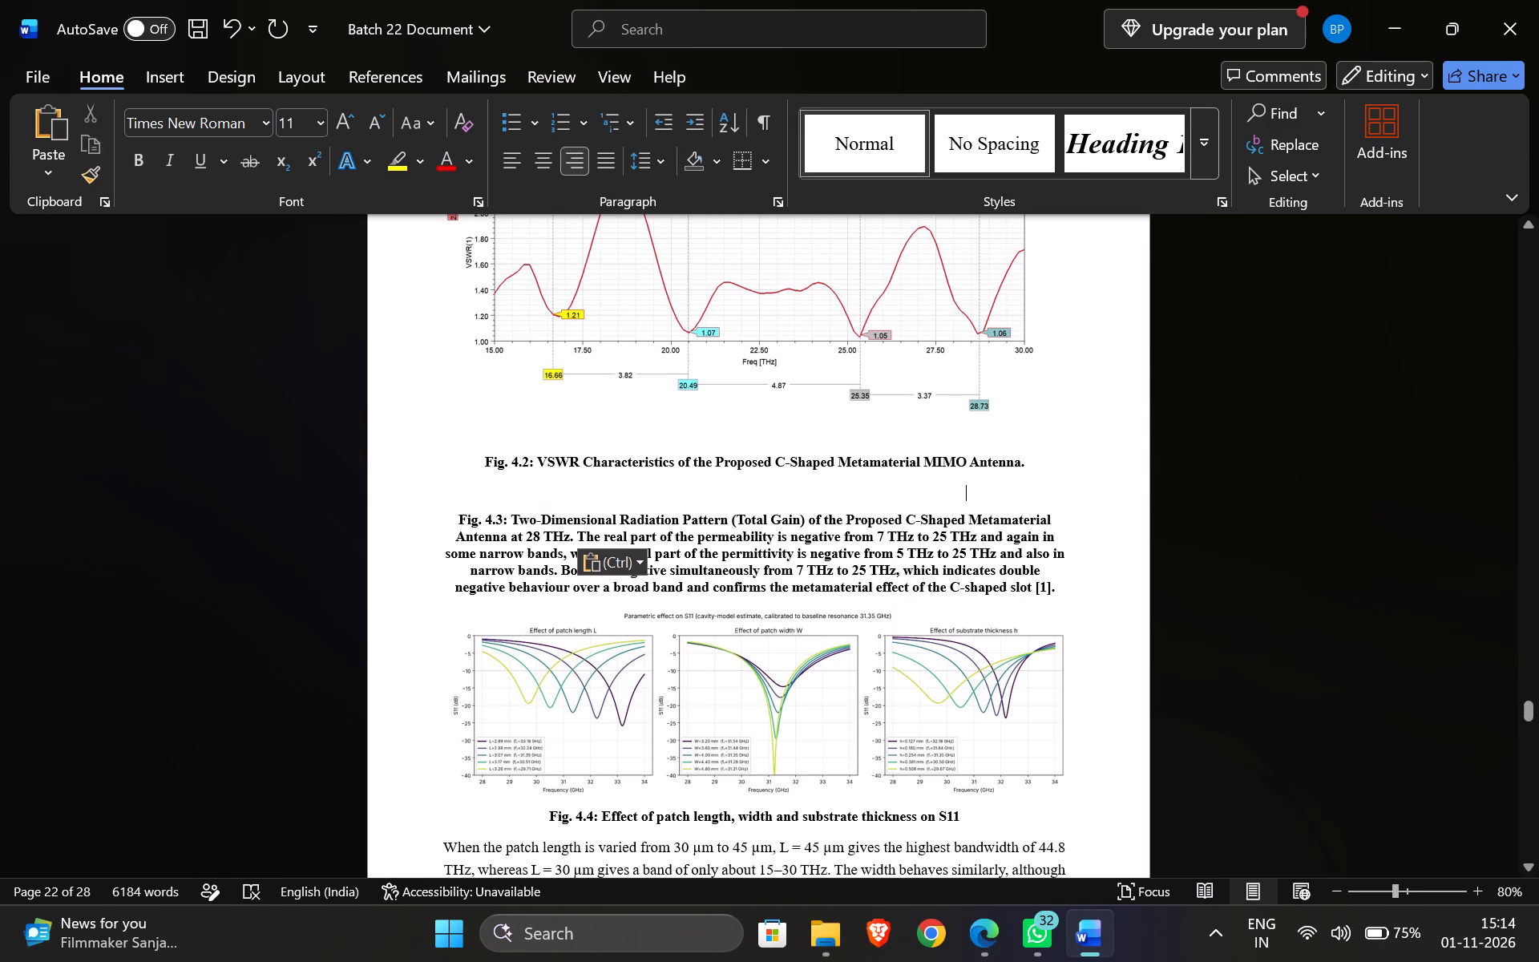
right_click(577, 491)
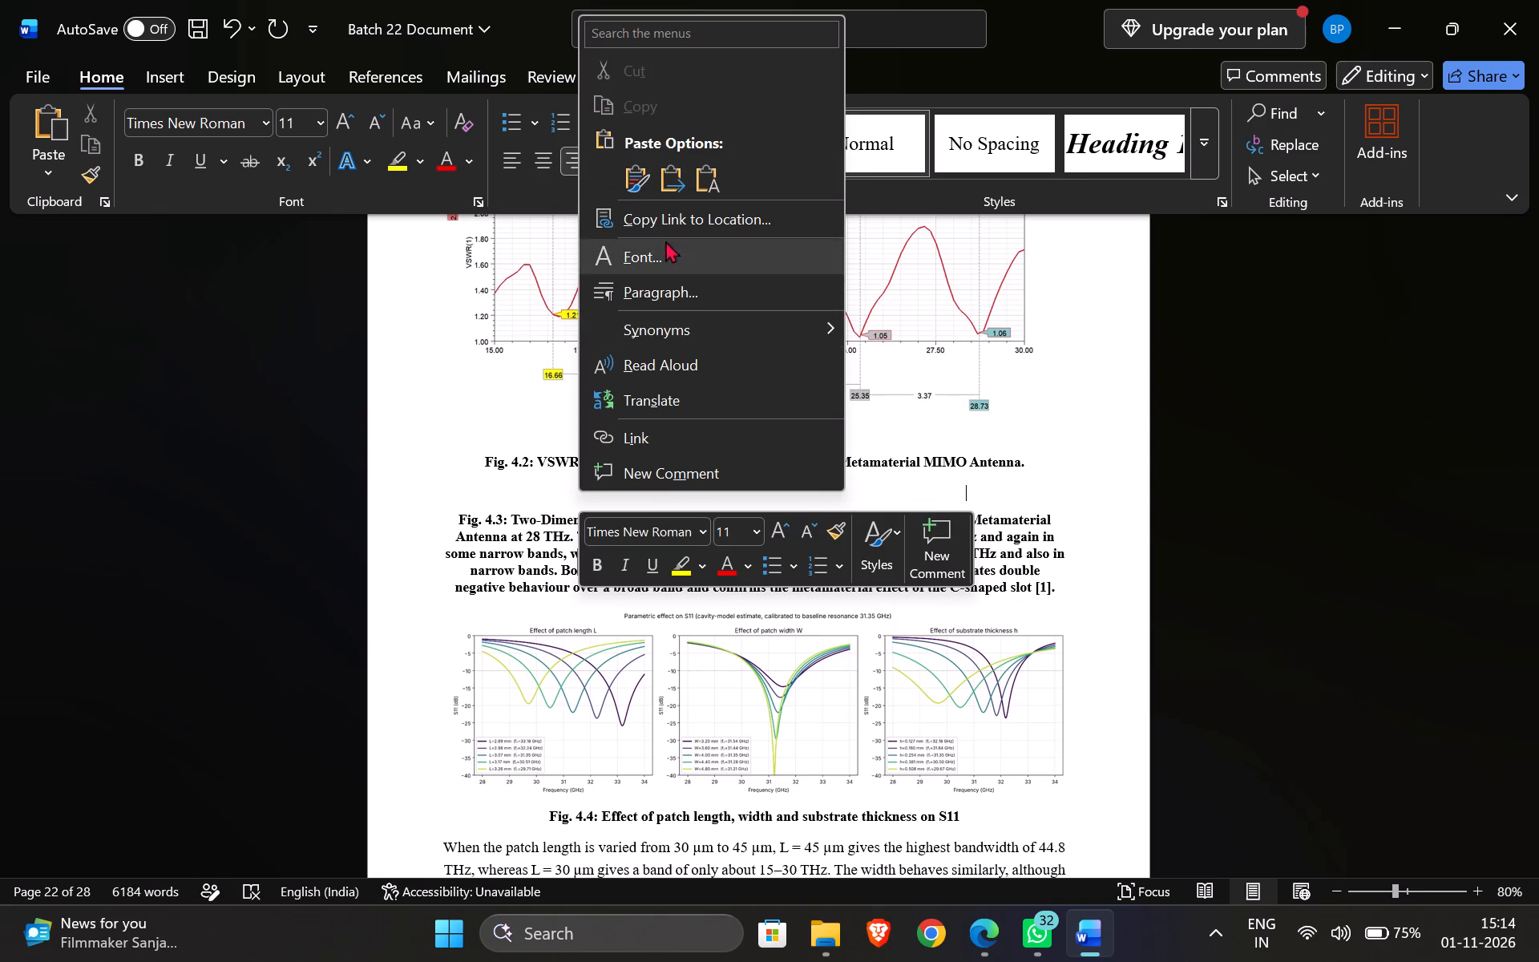
click(482, 471)
click(163, 79)
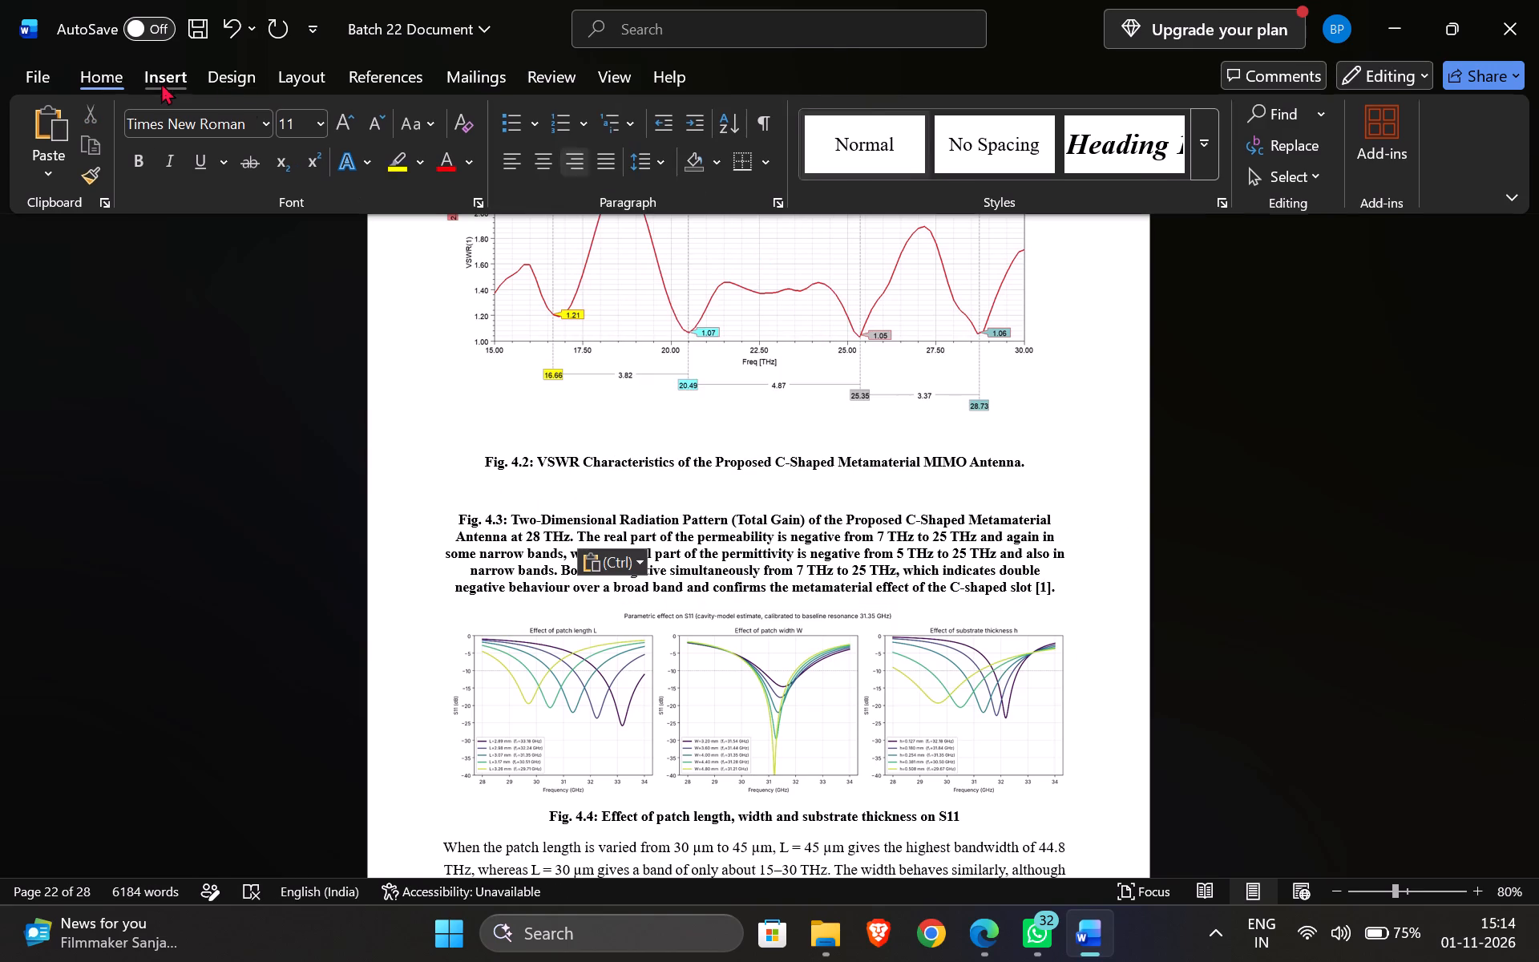
click(278, 136)
click(268, 245)
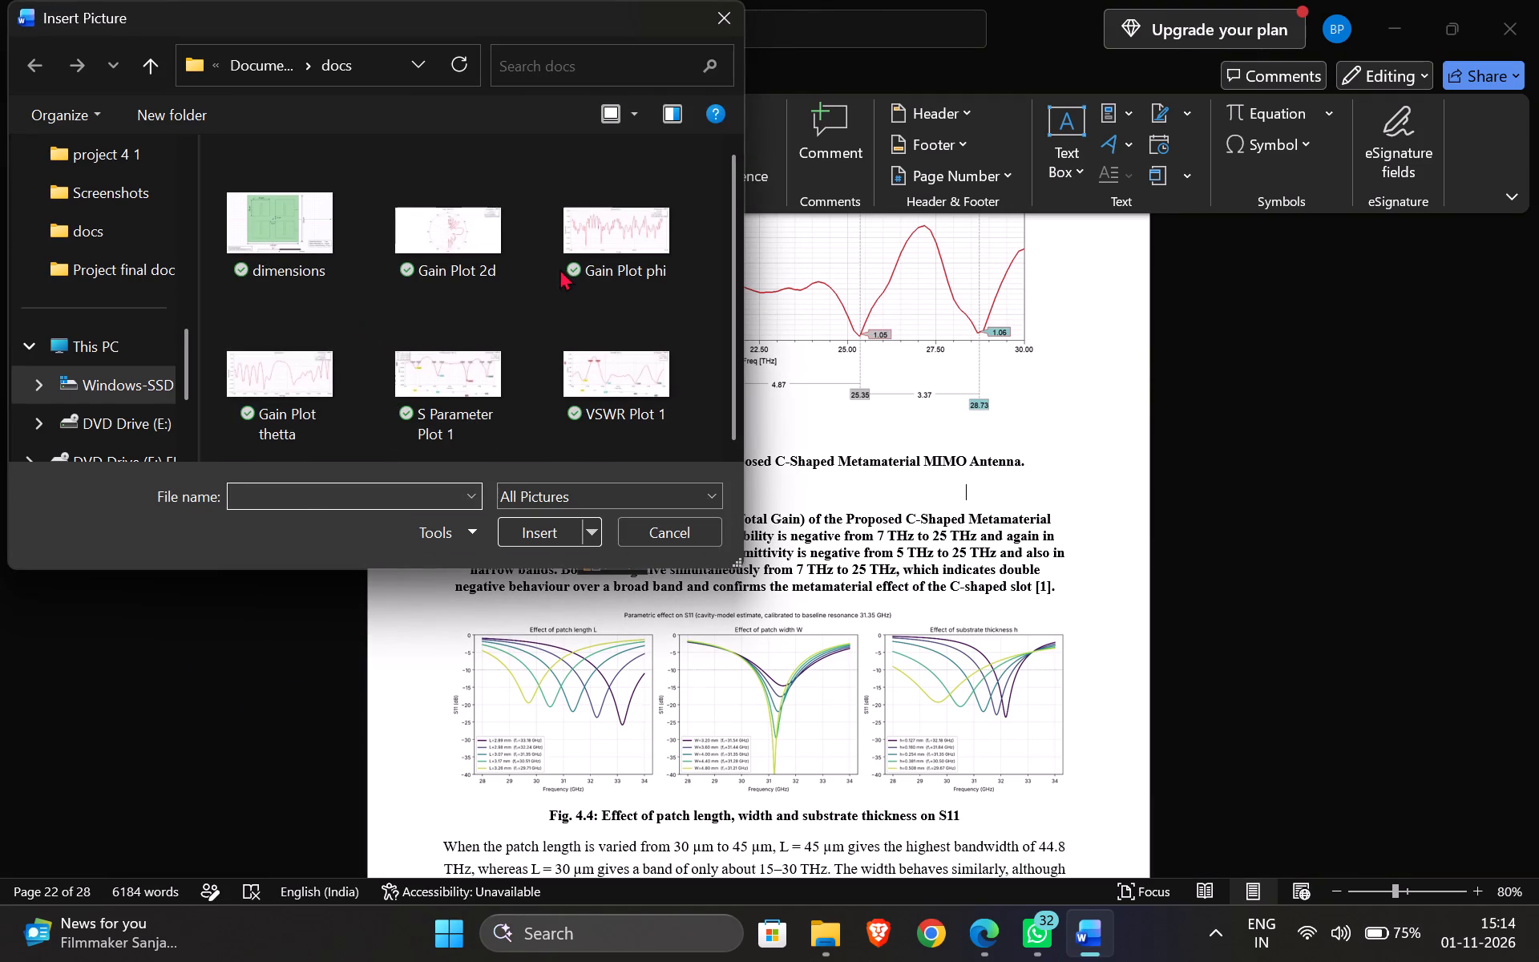
click(462, 268)
click(559, 536)
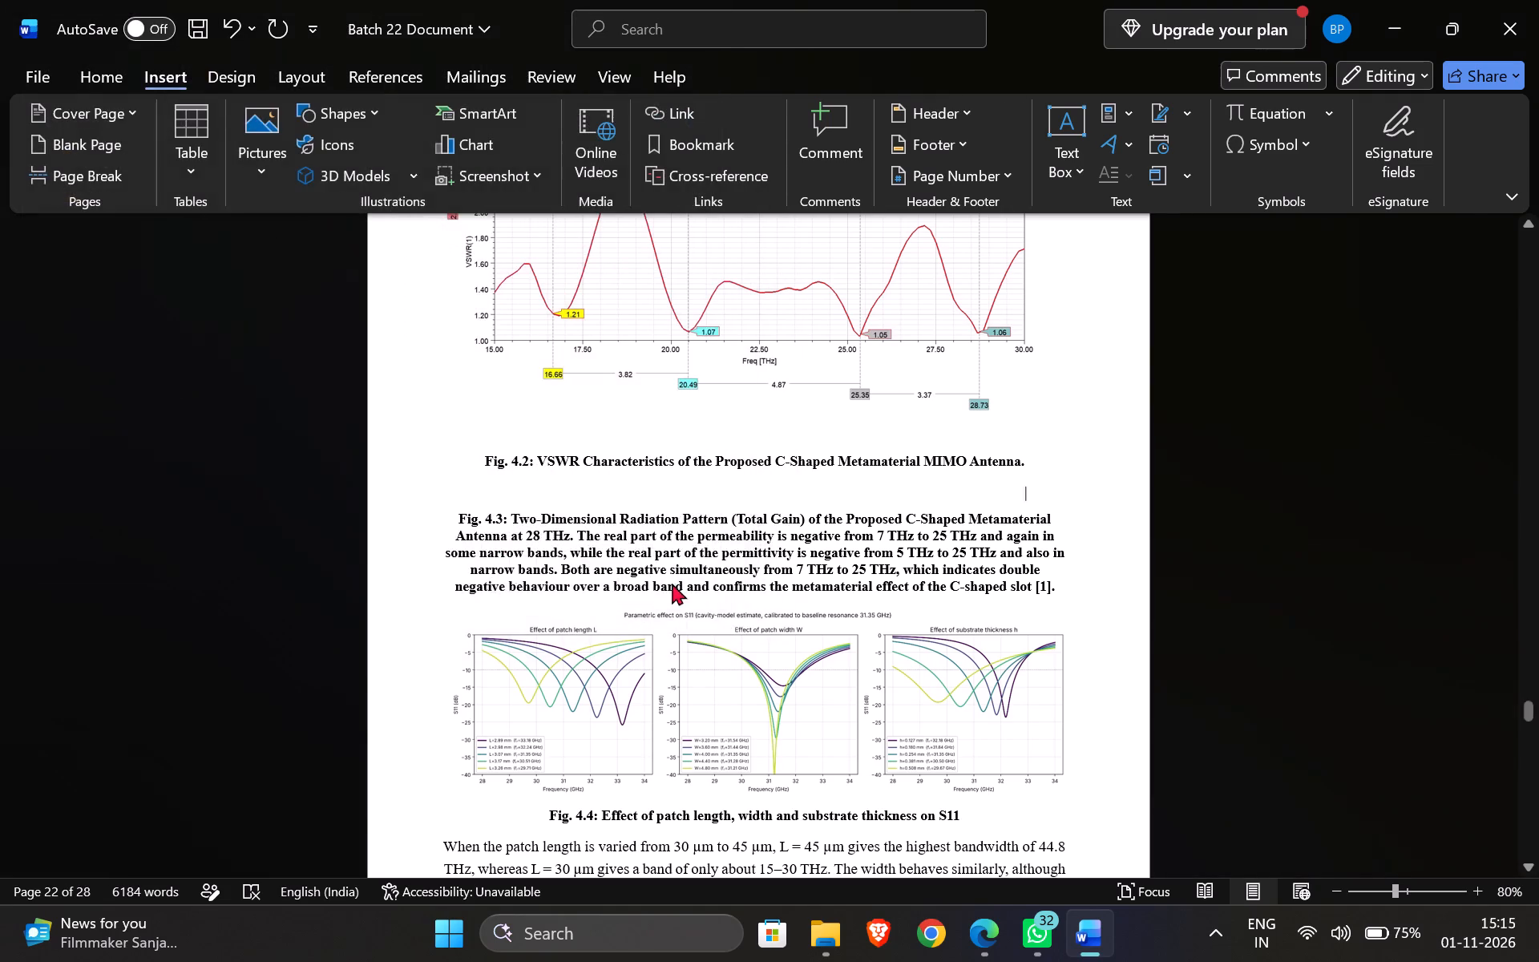
scroll(784, 601, down, 2)
scroll(782, 594, up, 1)
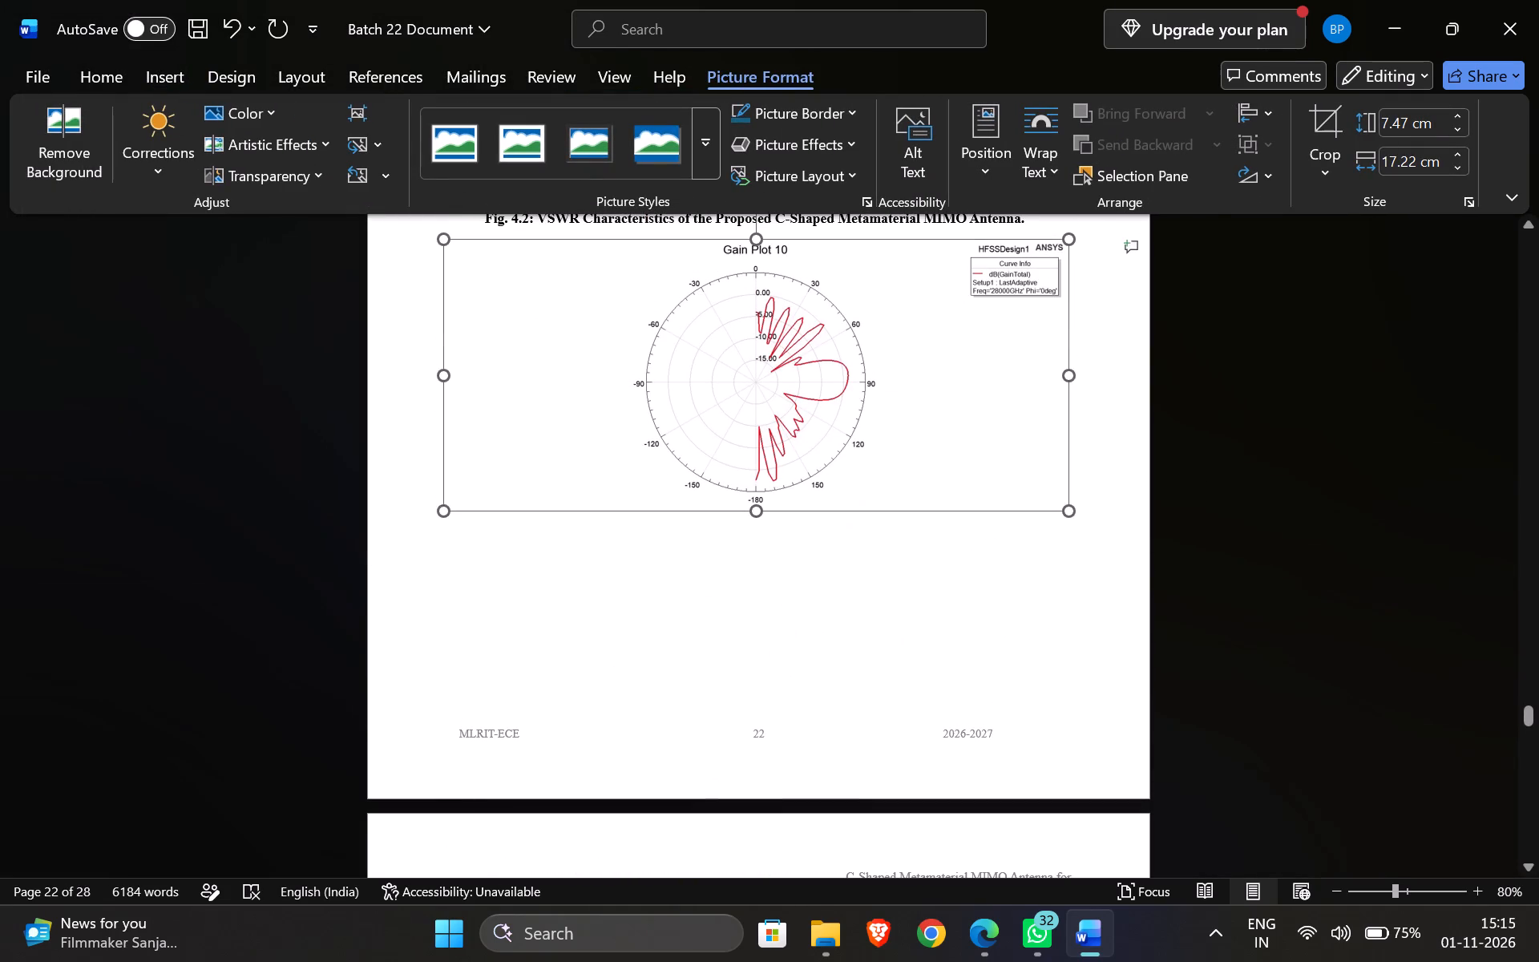
Collapse the content under the Fig. 4.3 caption heading.
click(721, 580)
click(583, 624)
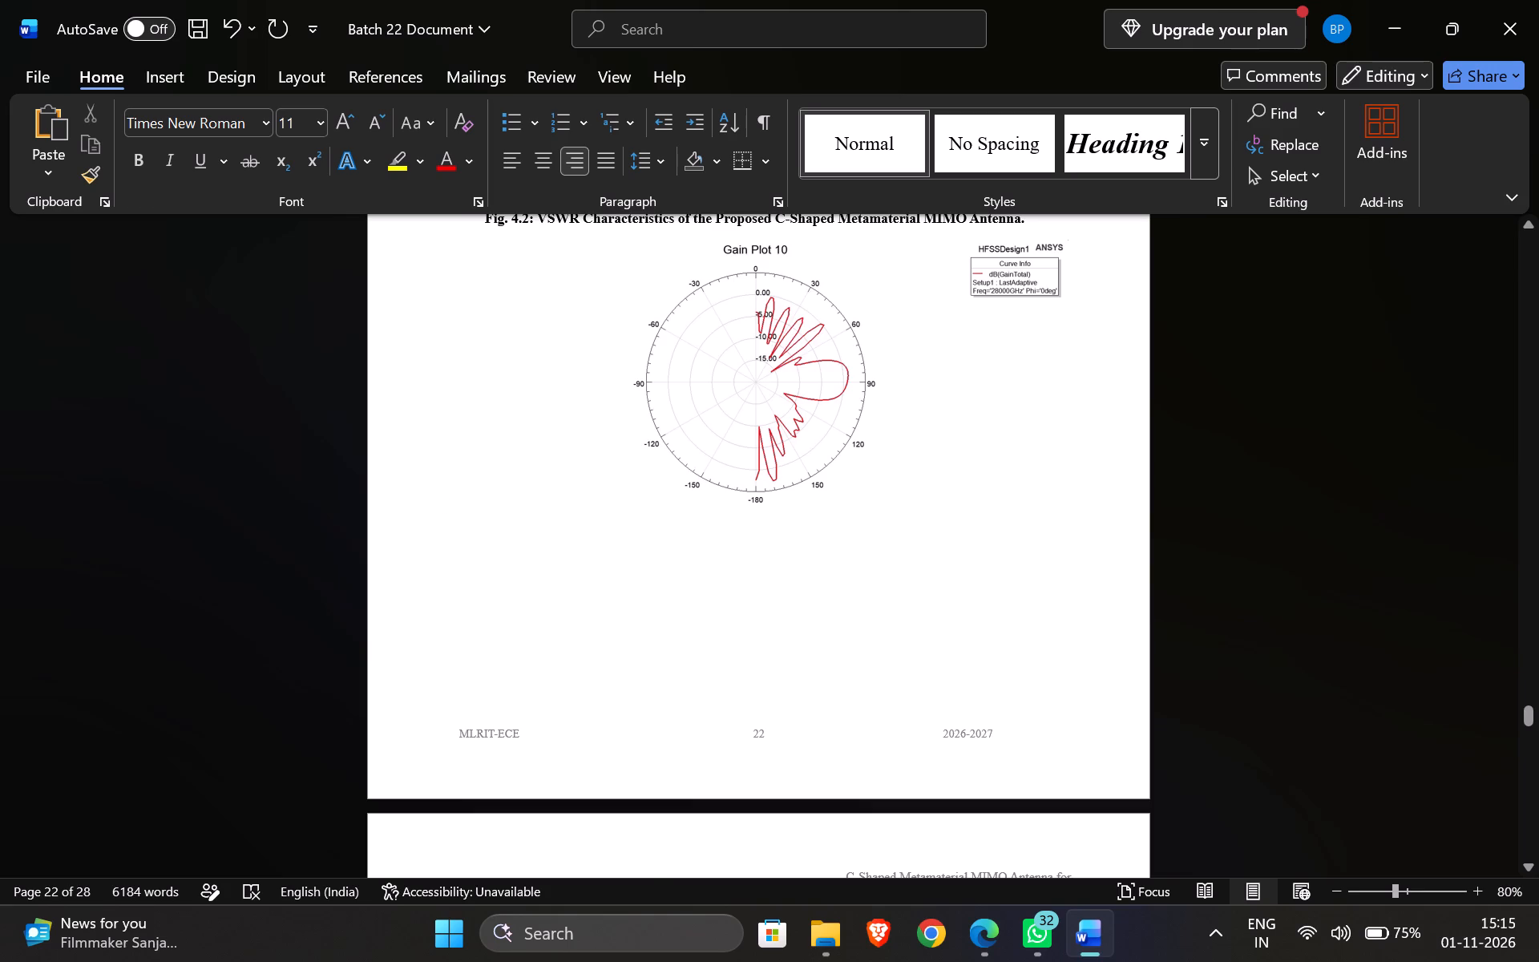
click(482, 624)
scroll(559, 610, down, 1)
drag(422, 649, 425, 657)
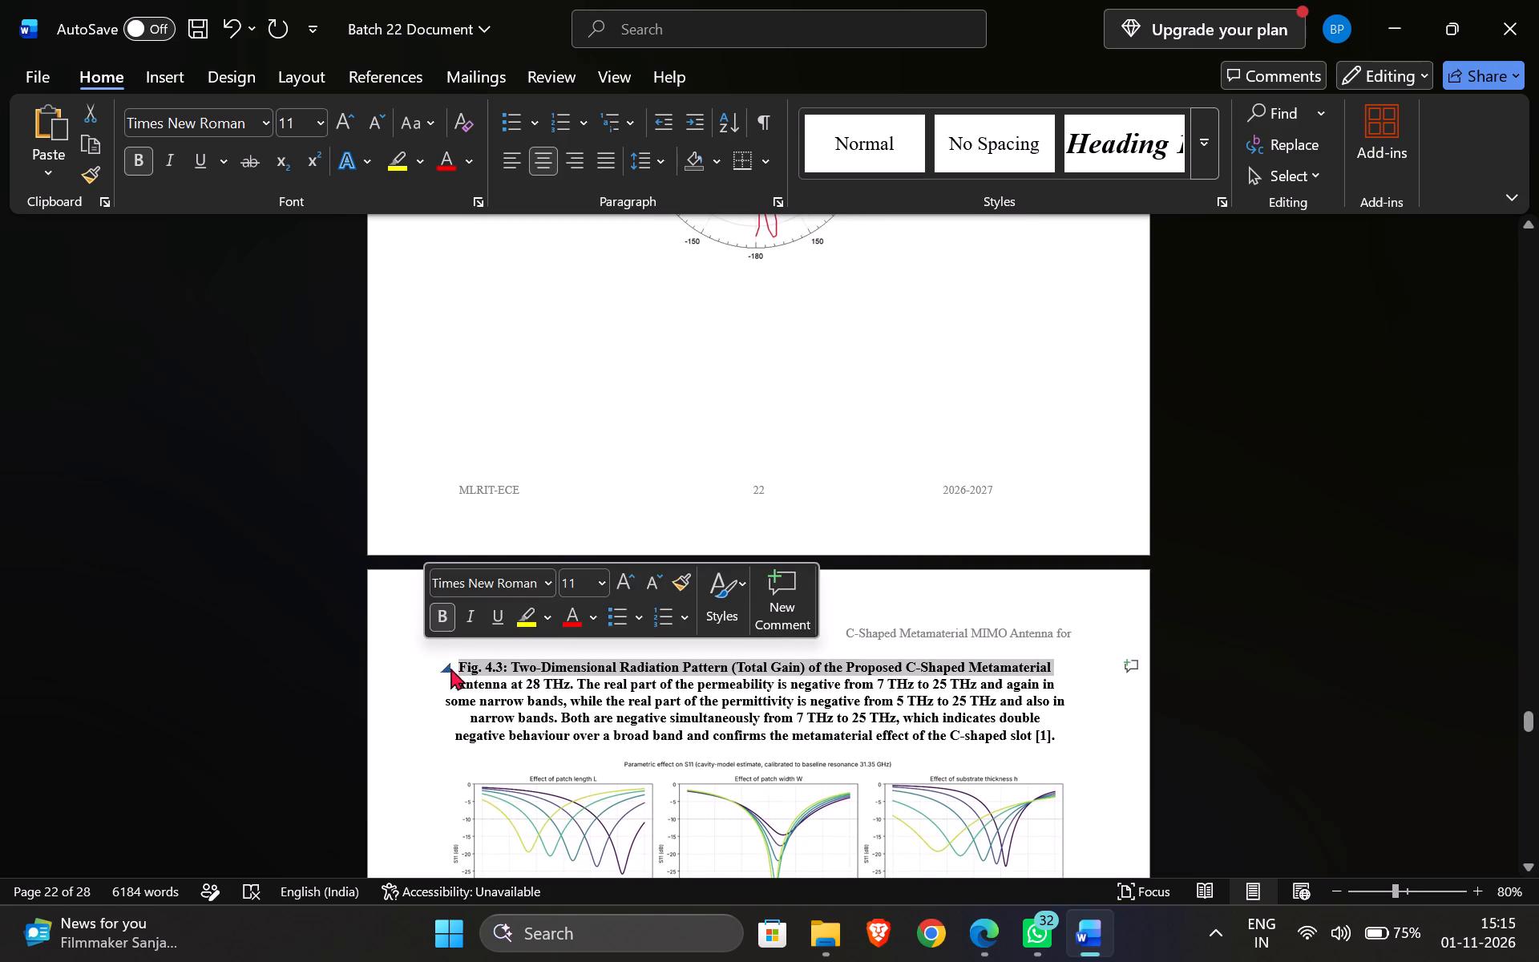
click(450, 668)
scroll(507, 629, up, 1)
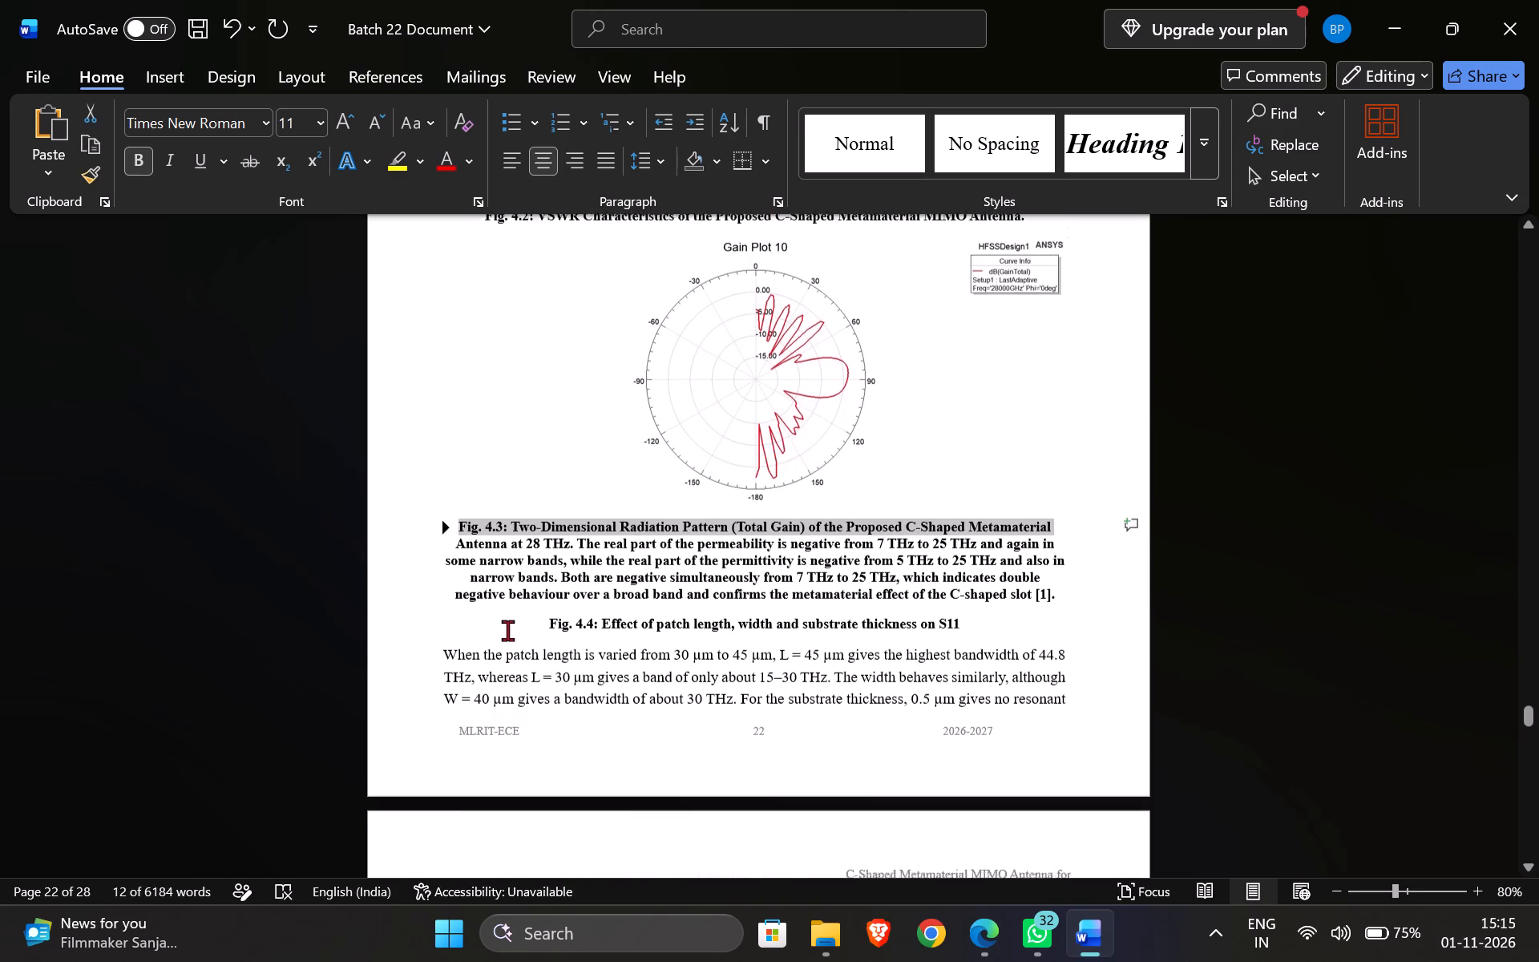
Replace the caption text after "Fig. 4.4:" with the copied two-dimensional radiation pattern caption.
scroll(507, 632, up, 1)
click(511, 633)
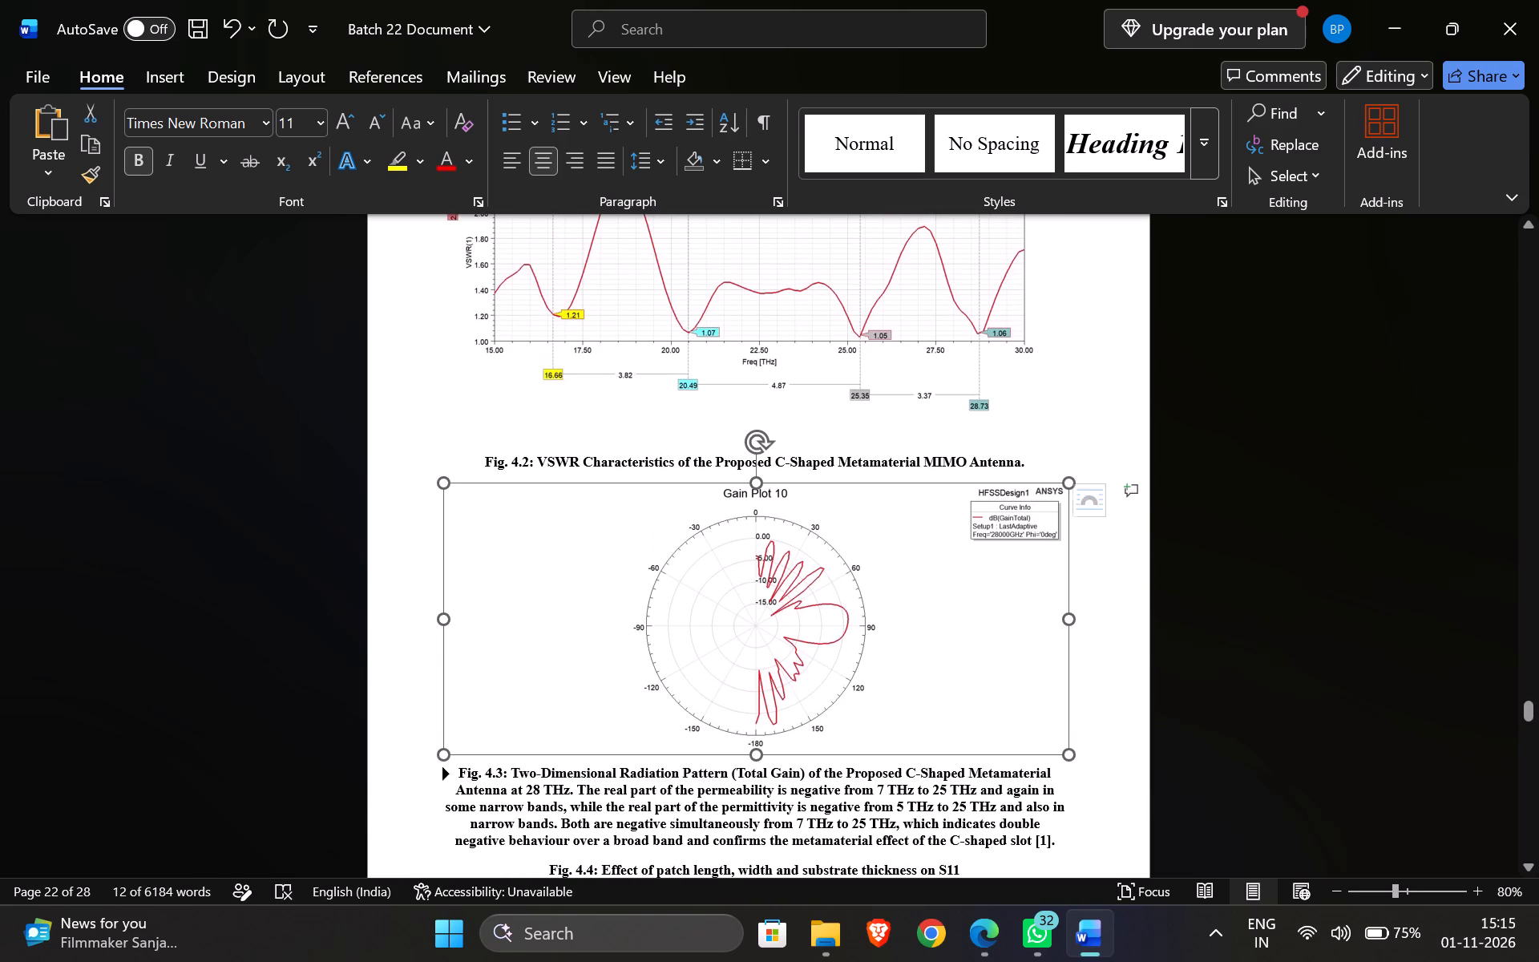
scroll(677, 819, down, 1)
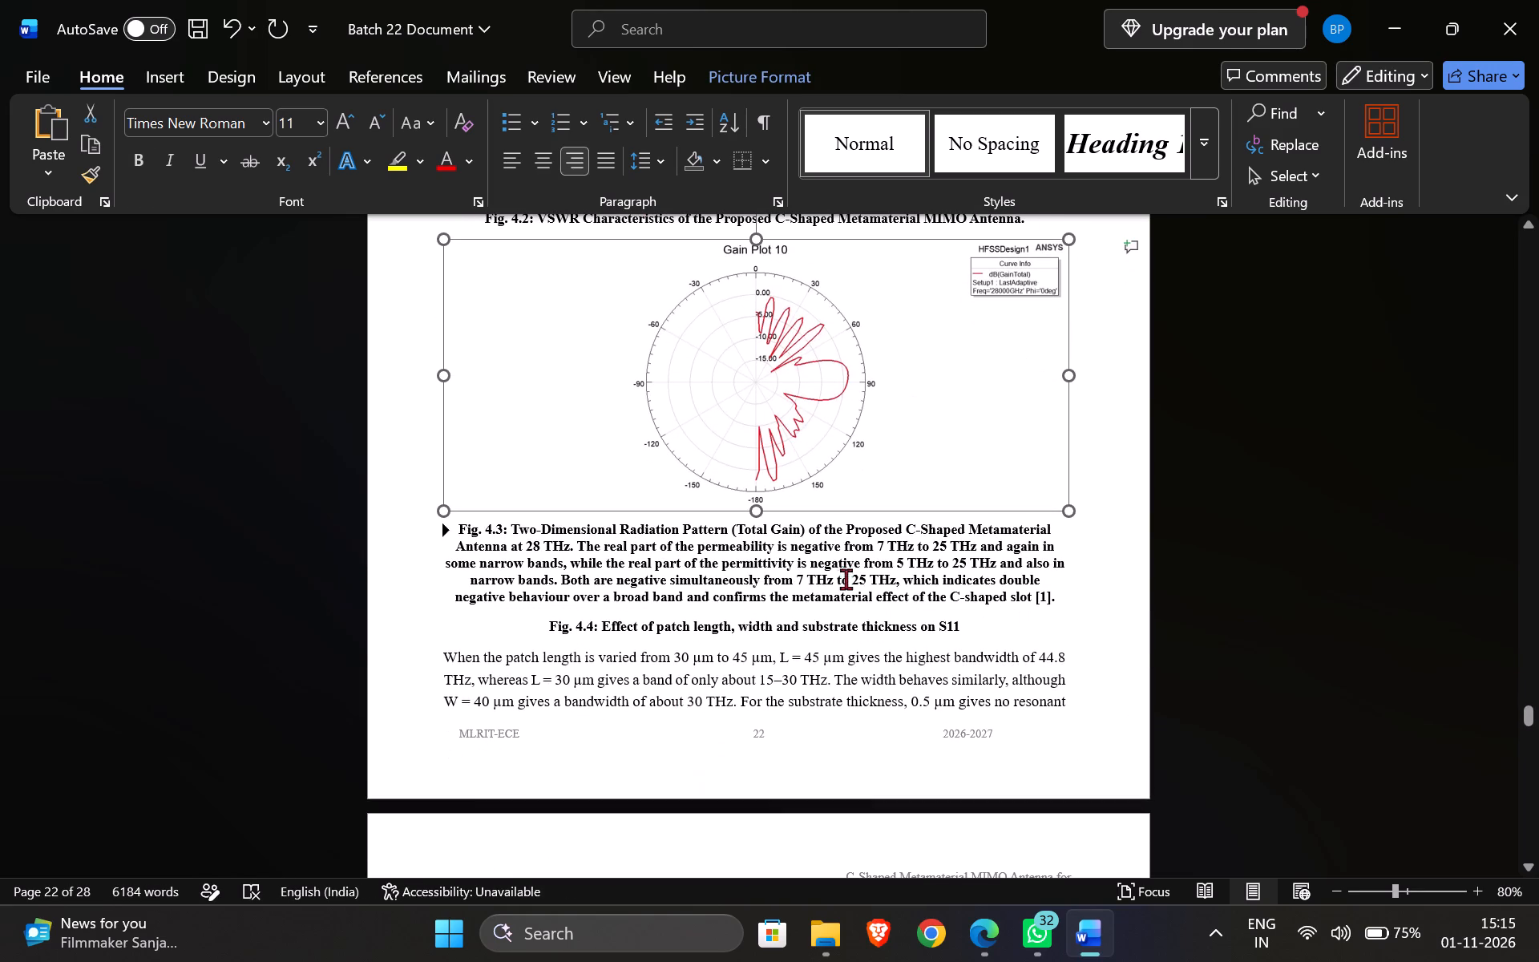
click(579, 543)
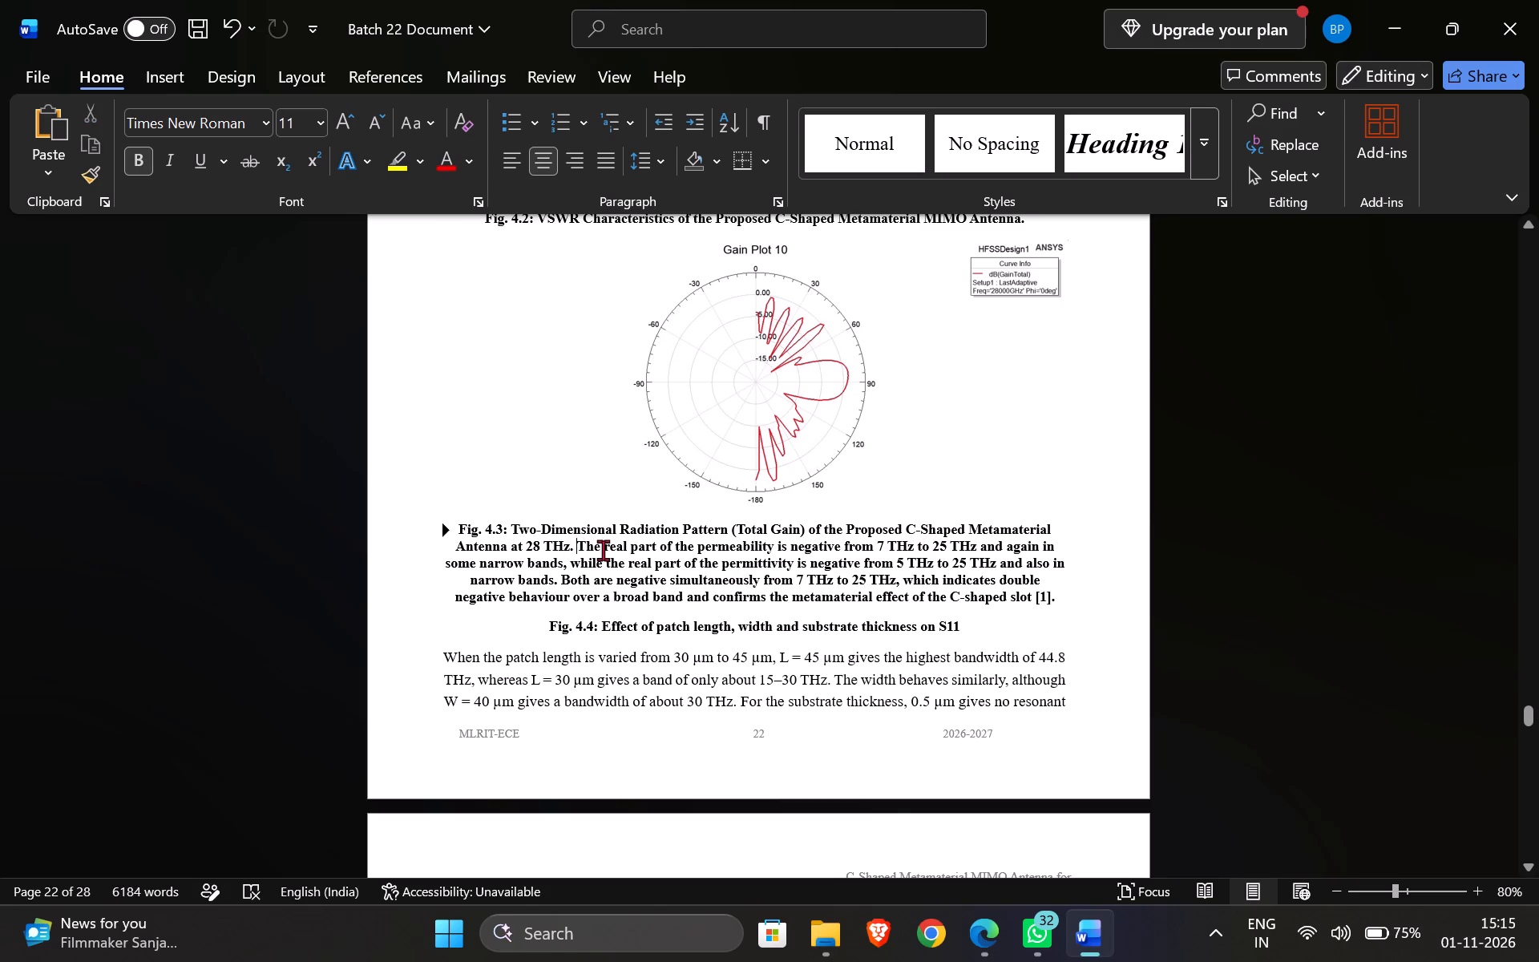
scroll(602, 552, up, 2)
scroll(578, 586, down, 2)
drag(972, 635, 637, 629)
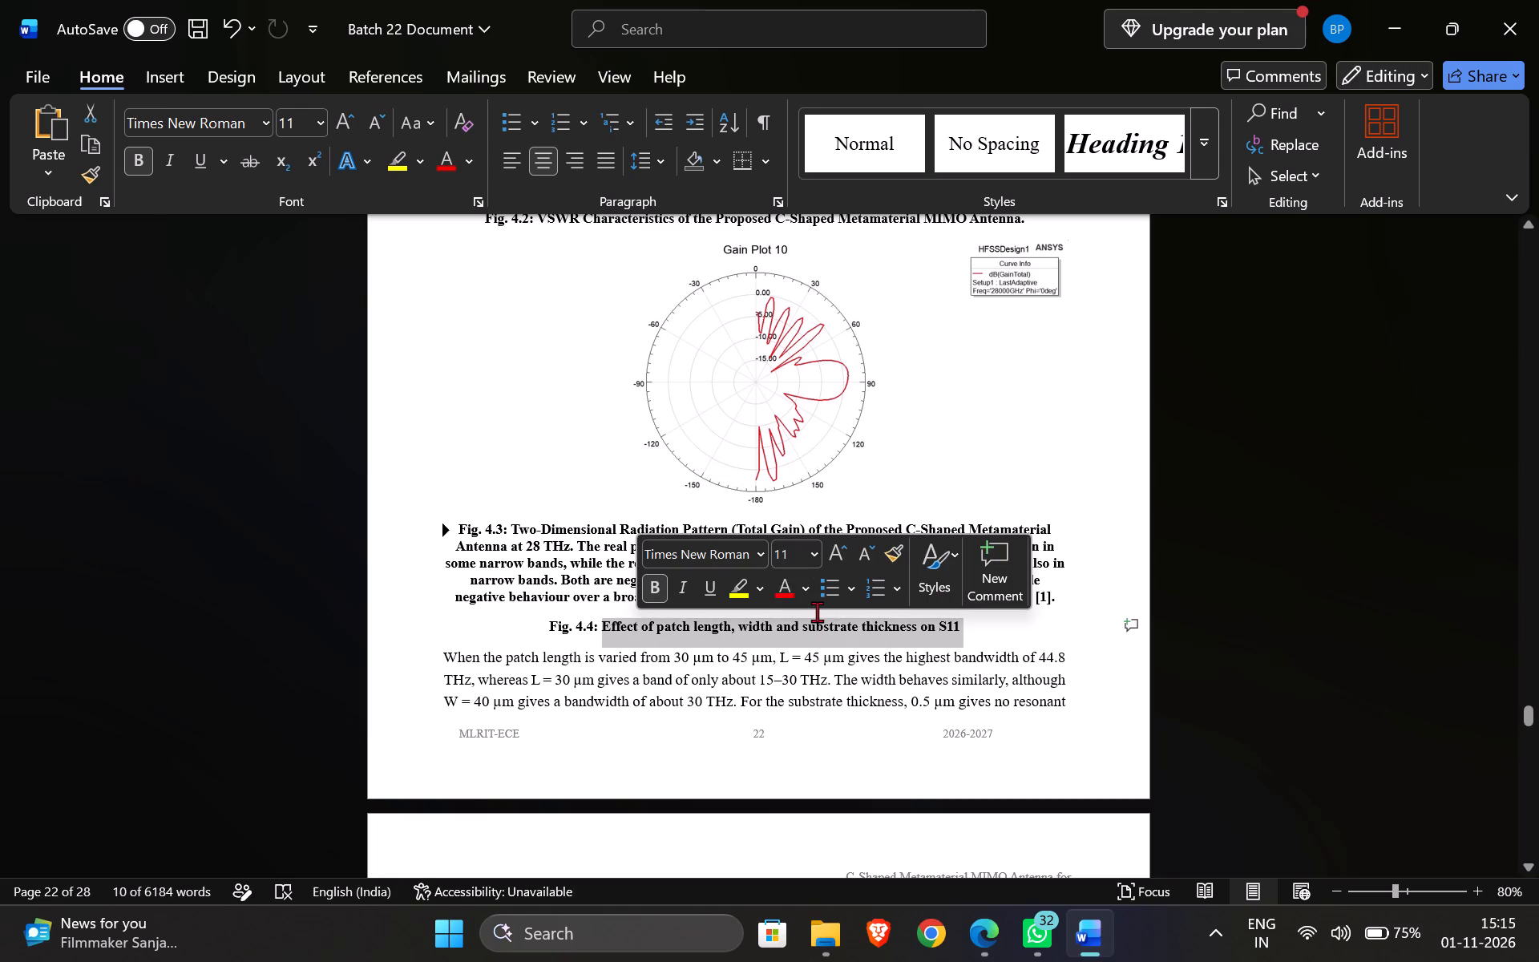
key(BackSpace)
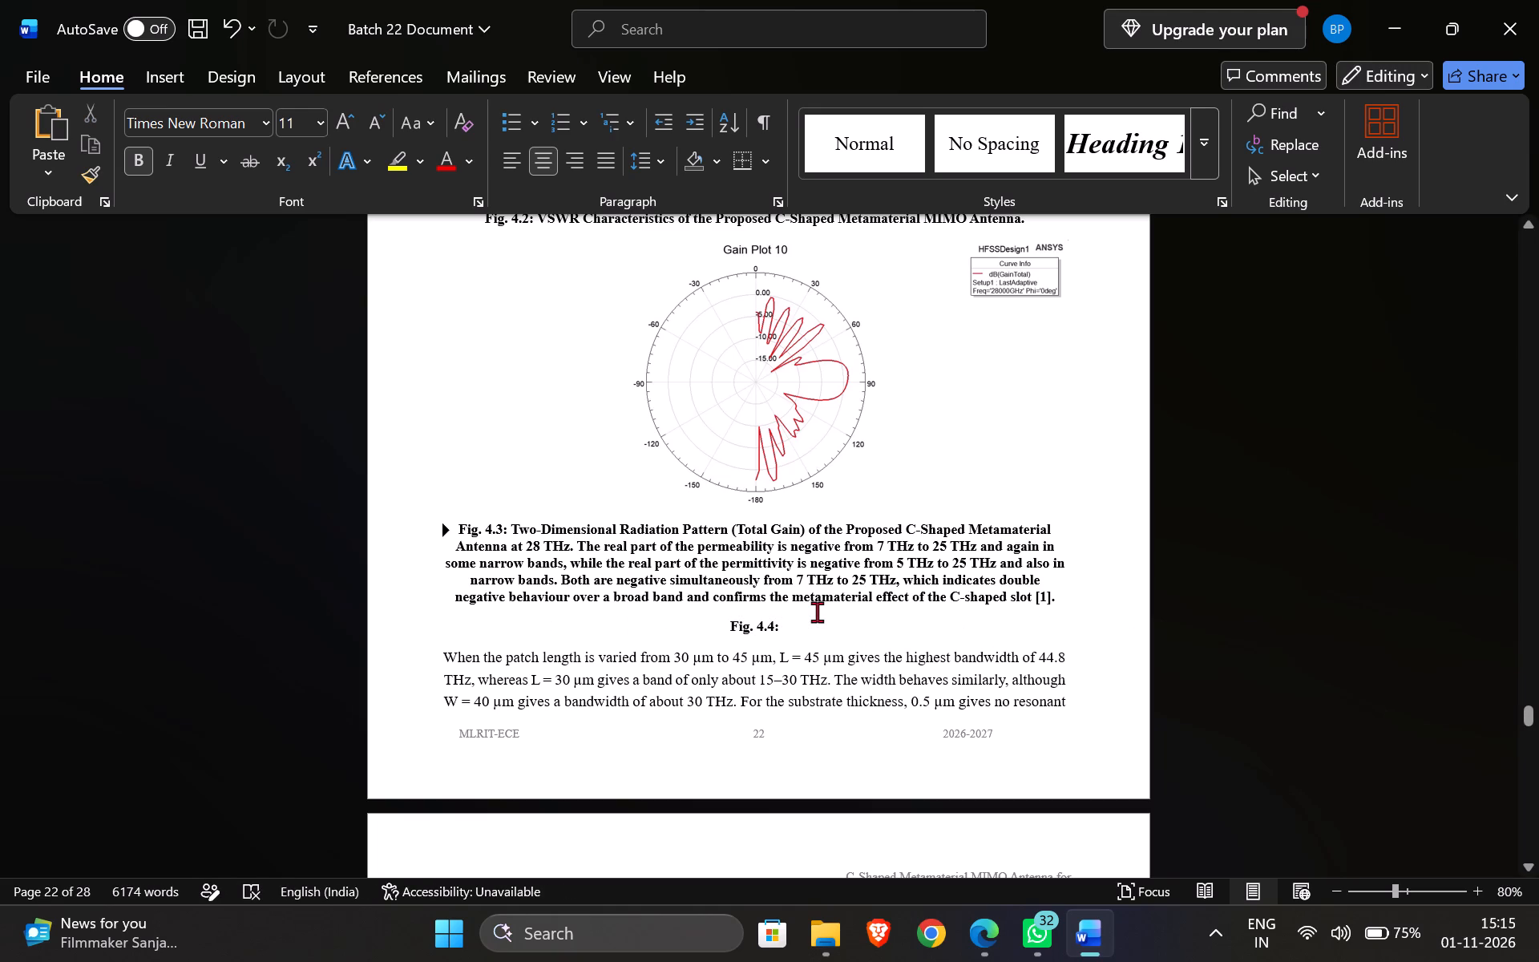
key(ctrl+v)
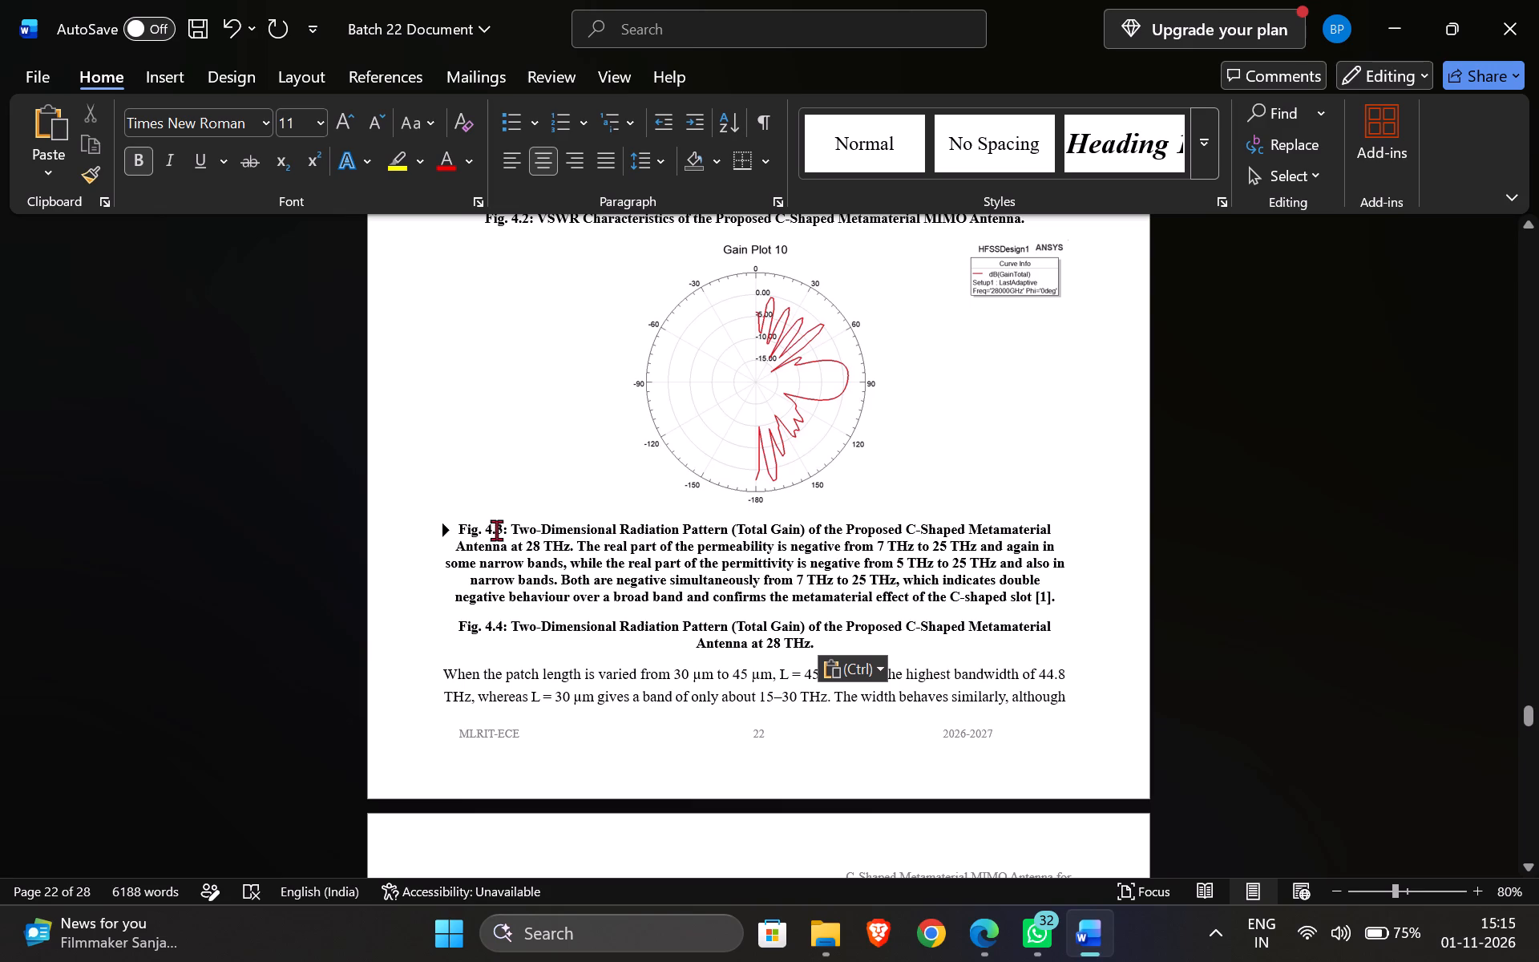
Delete the Fig. 4.3 caption paragraph, including the permeability discussion merged into it and its collapsed content.
drag(436, 532, 1113, 601)
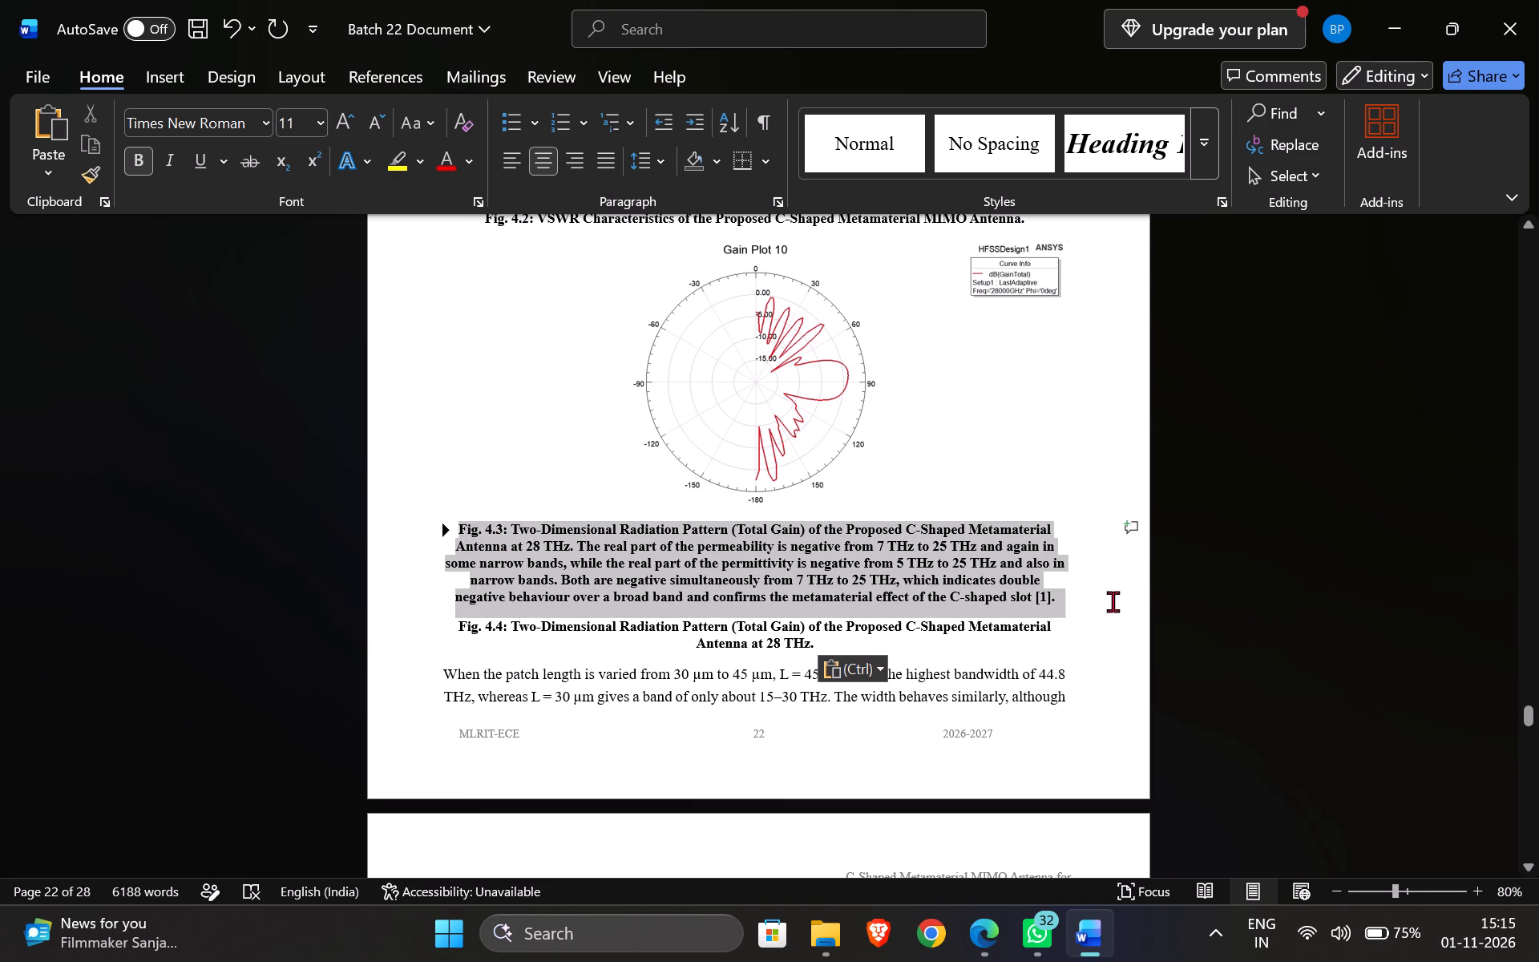
drag(1113, 601, 1129, 596)
key(Delete)
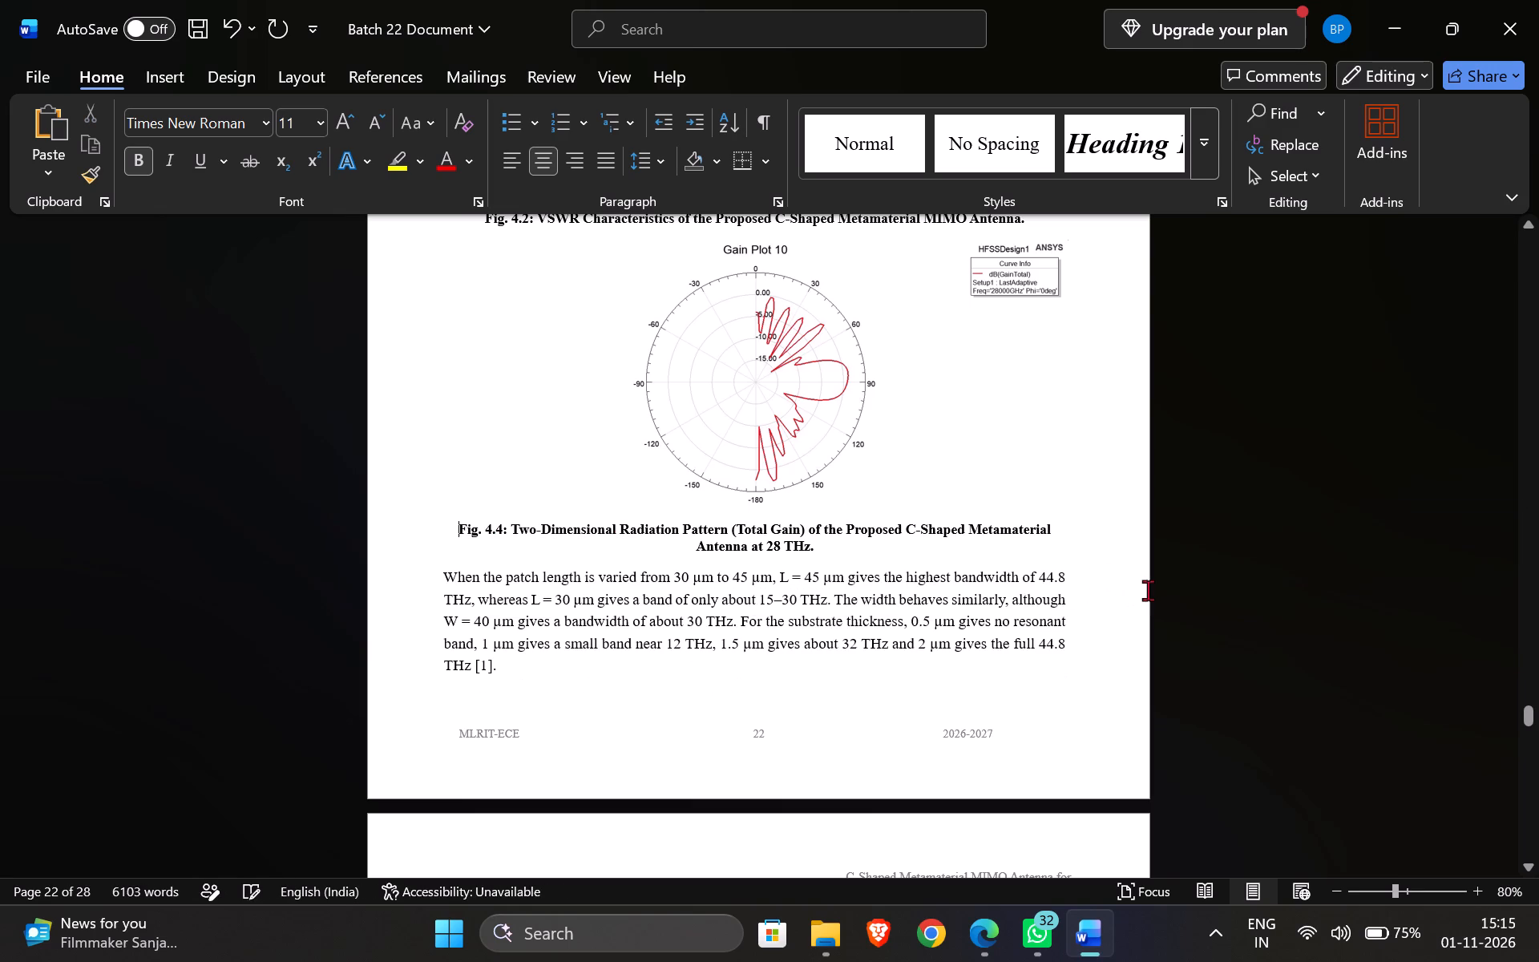
scroll(670, 618, down, 1)
scroll(670, 615, up, 1)
Copy the VSWR caption text that follows "Fig. 4.2:".
scroll(805, 559, up, 3)
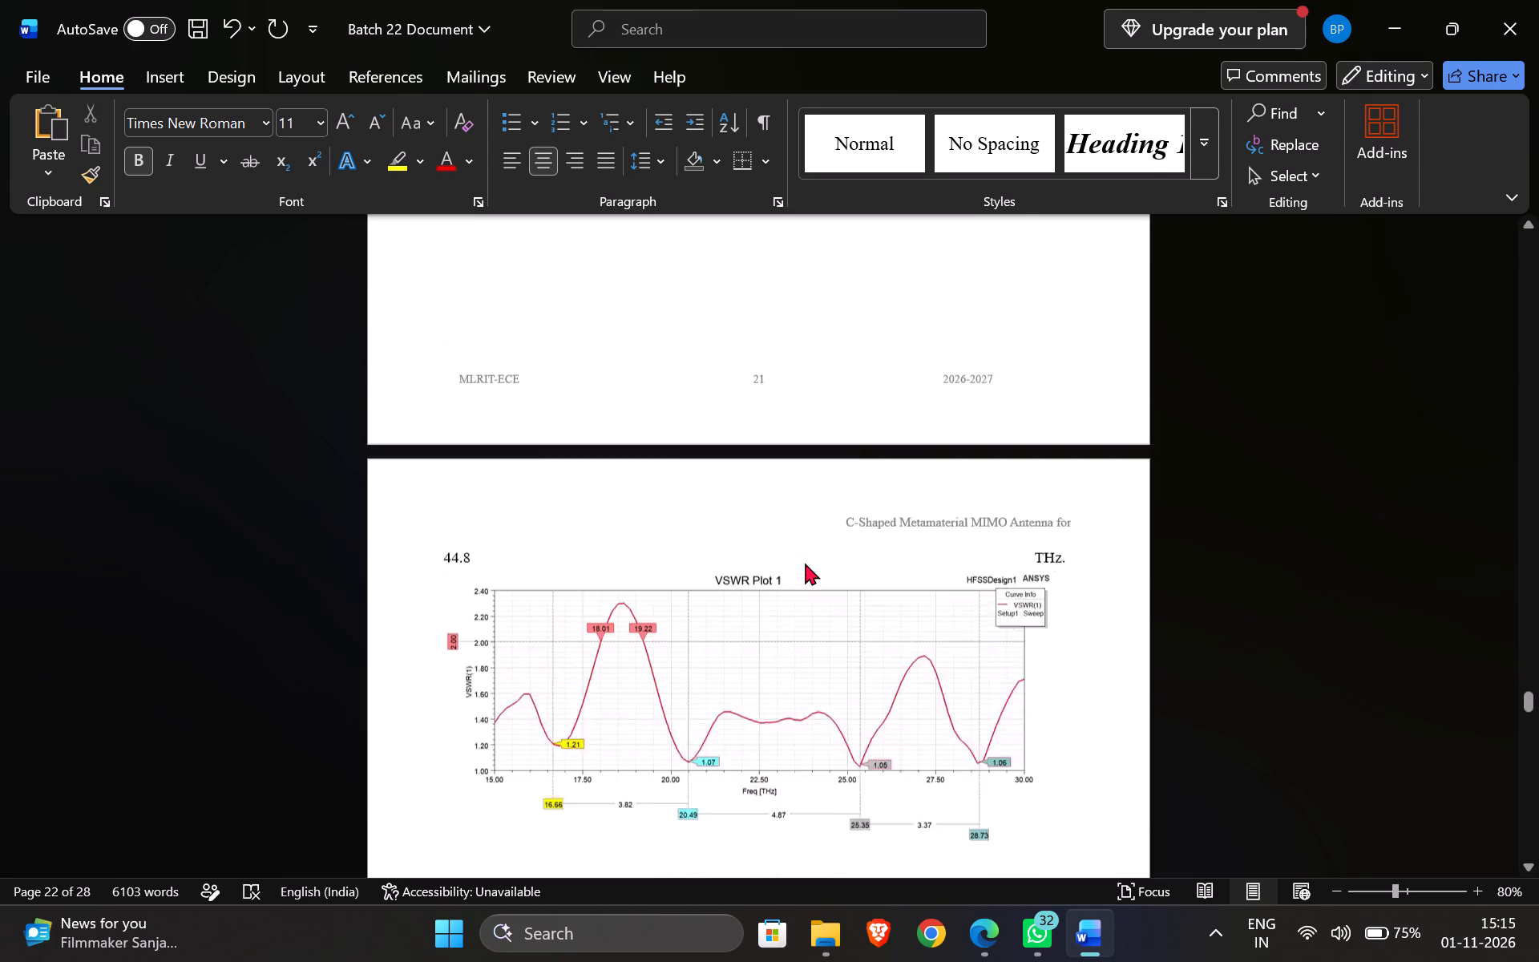
scroll(805, 563, up, 5)
scroll(805, 564, down, 5)
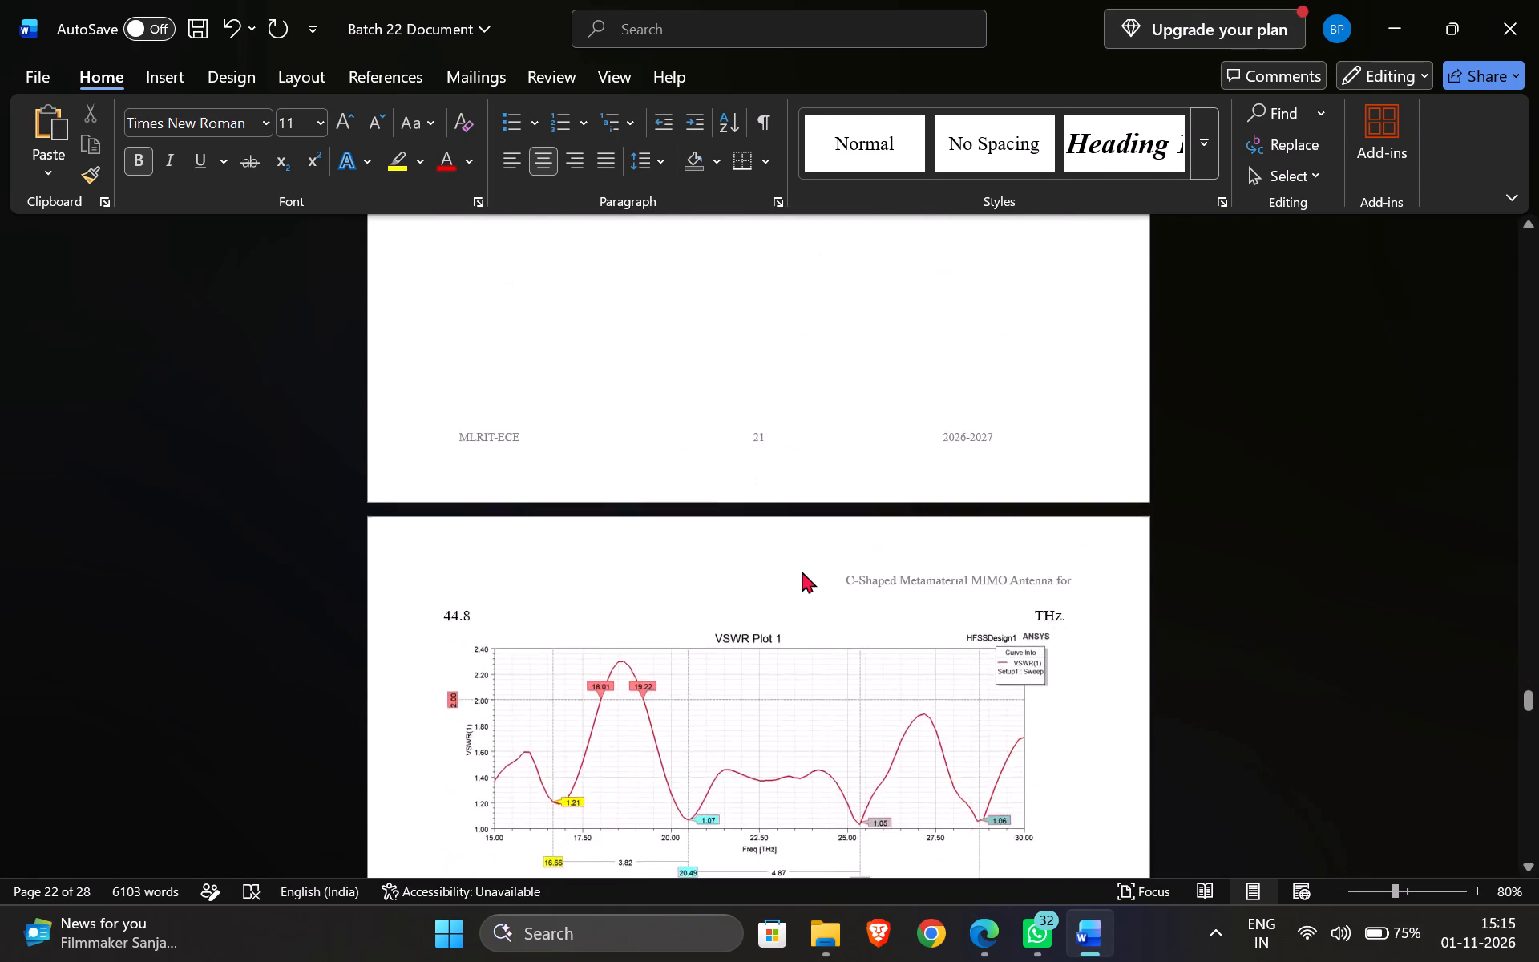
scroll(802, 571, down, 2)
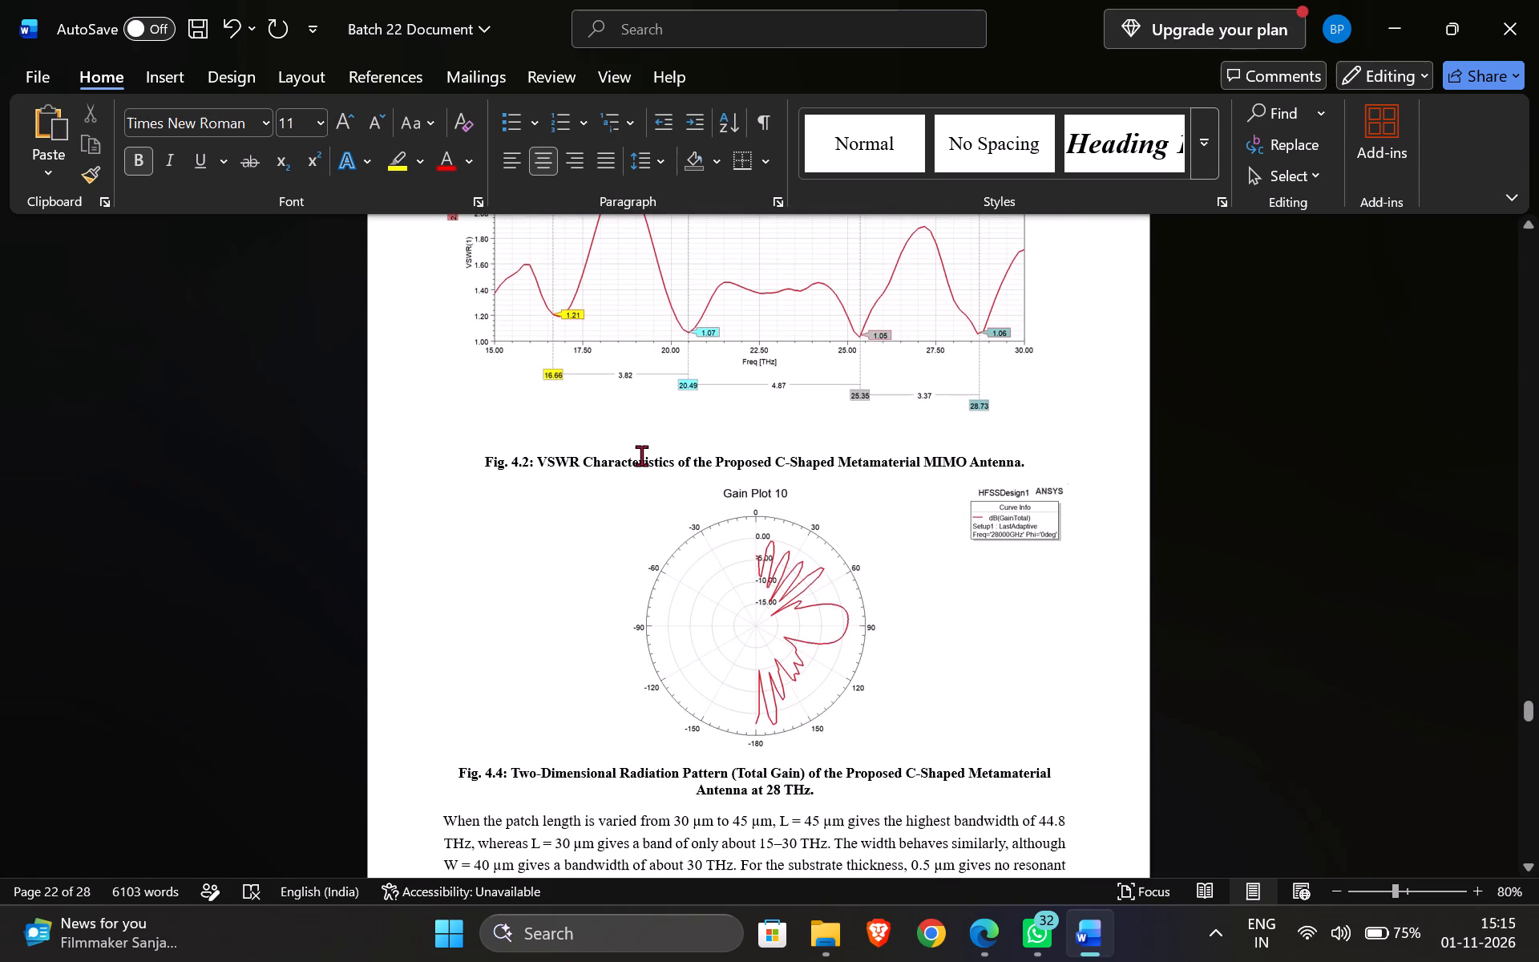
drag(541, 463, 1042, 466)
key(ctrl+c)
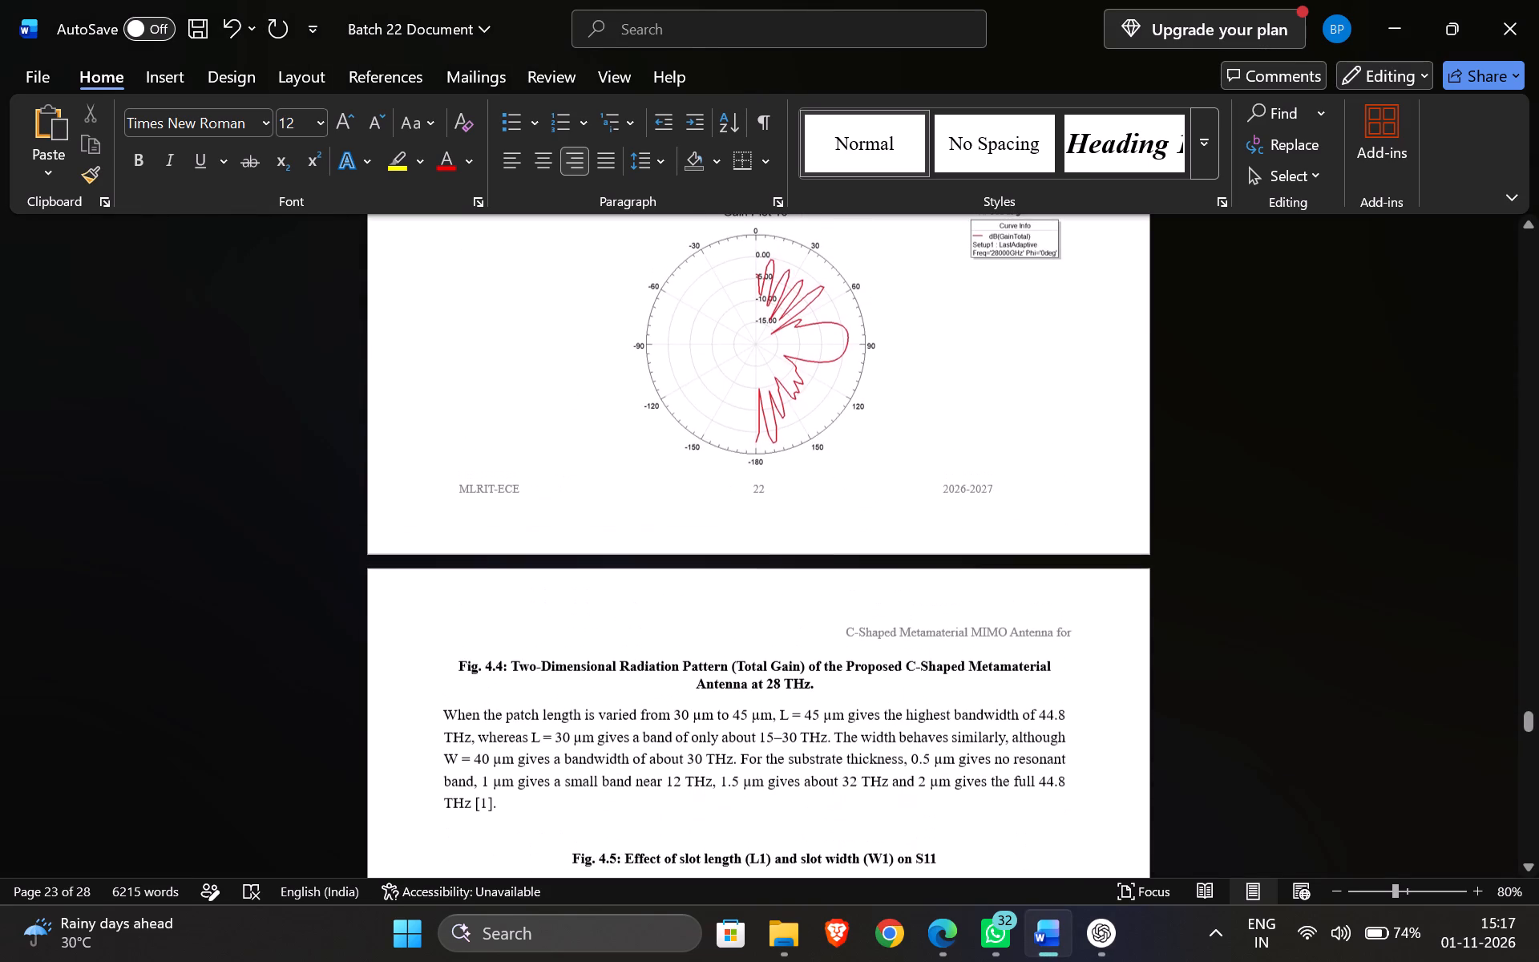
scroll(624, 560, down, 1)
drag(625, 618, 946, 620)
key(ctrl+v)
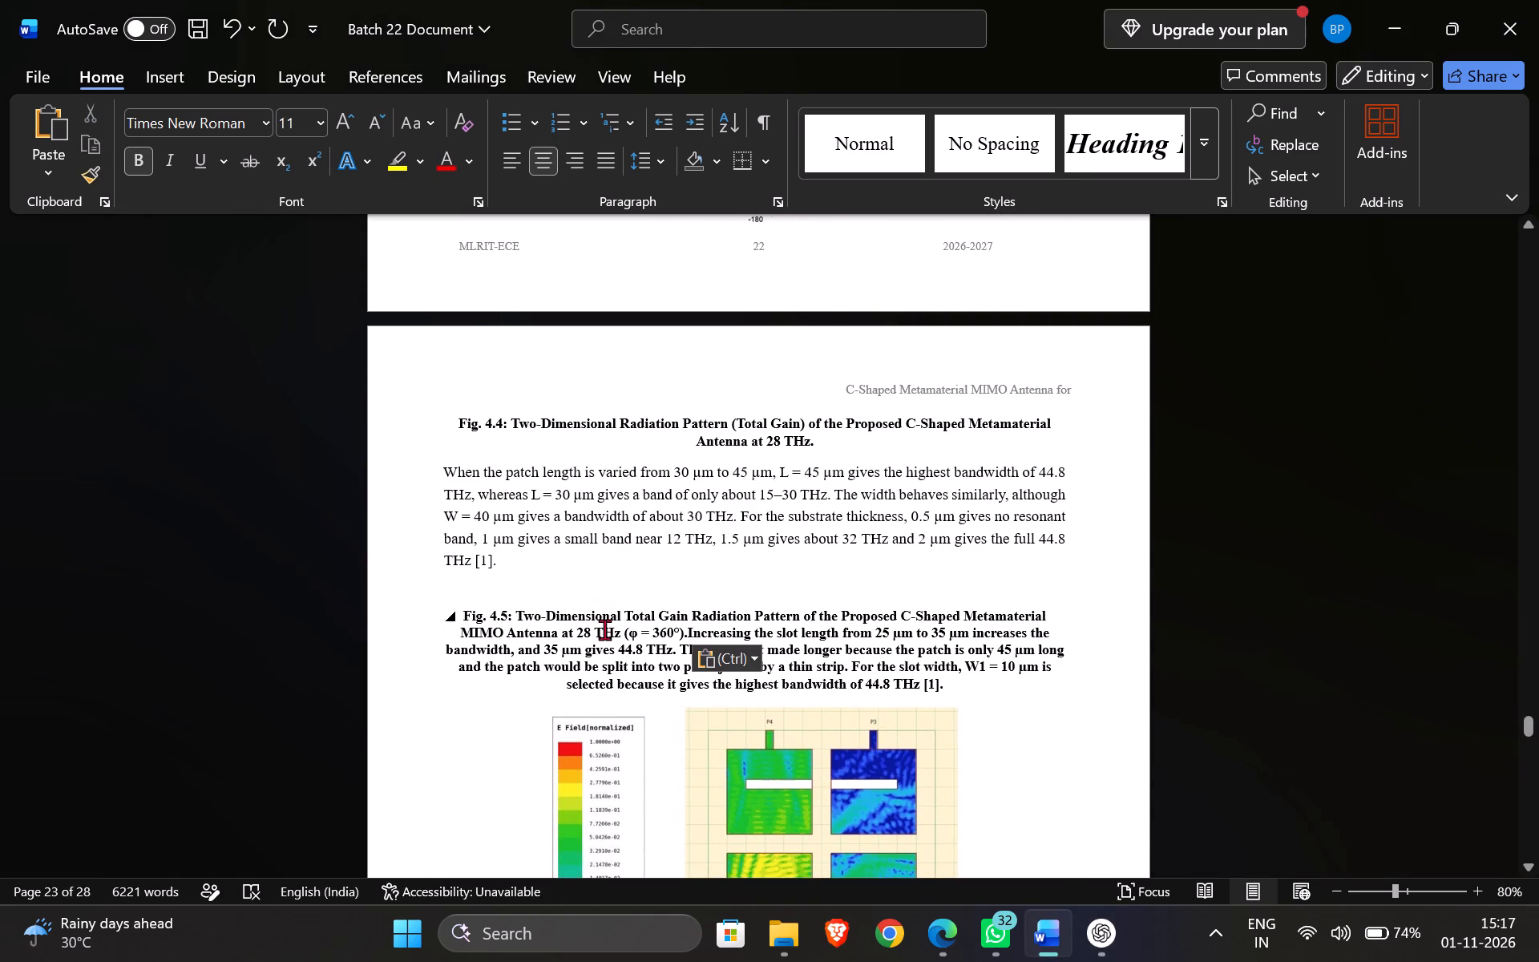
key(ctrl+z)
click(632, 610)
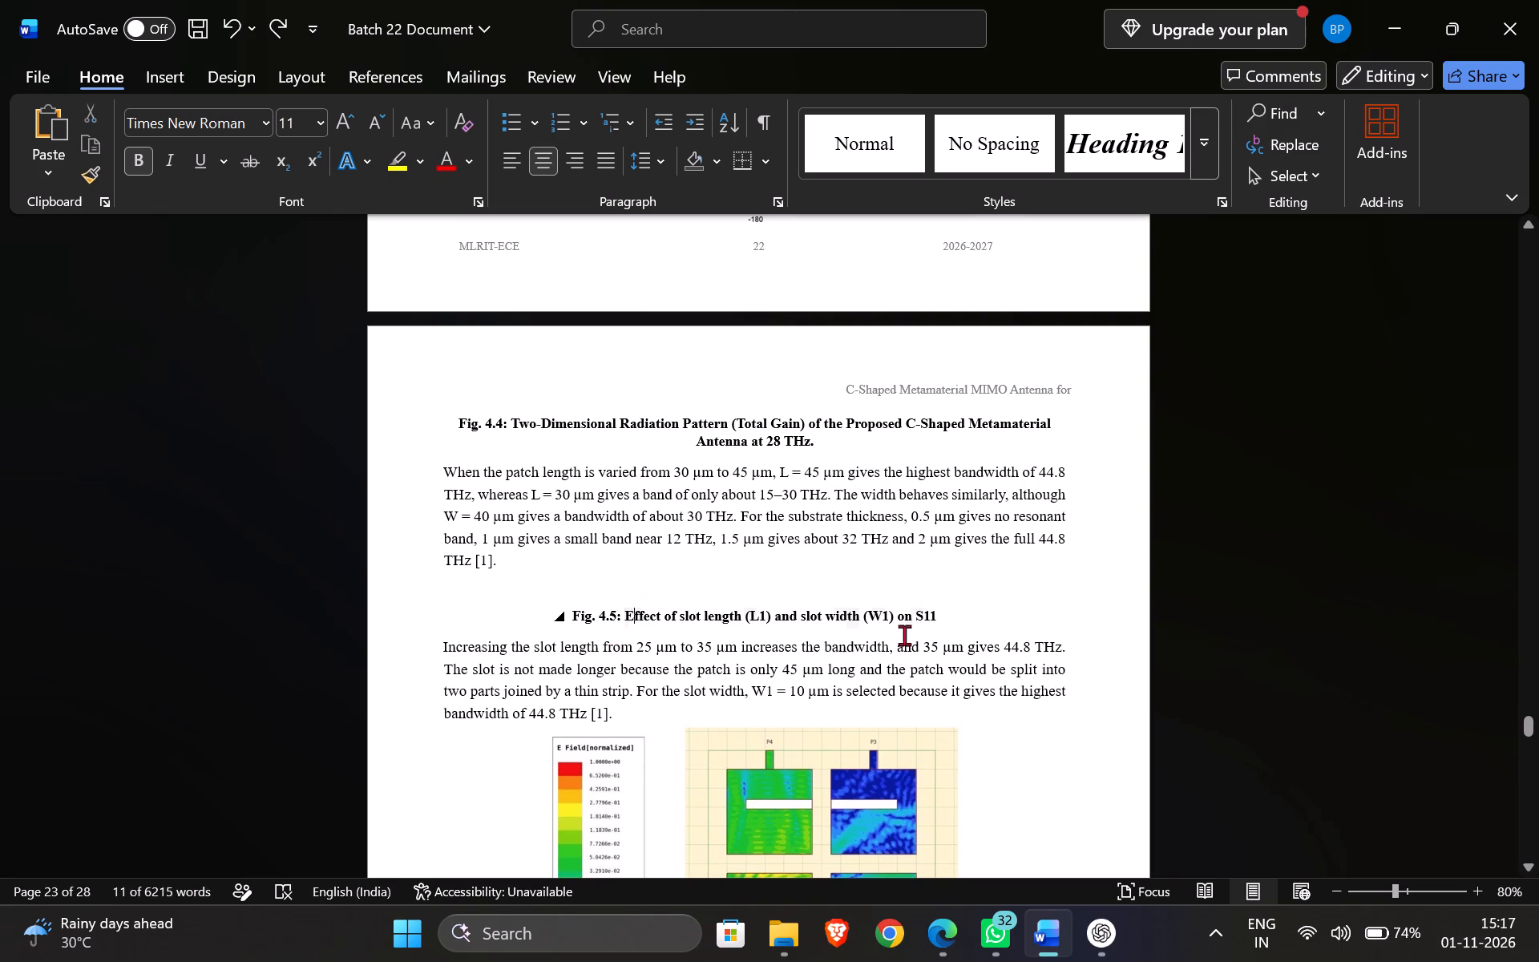
drag(945, 622, 632, 621)
key(ctrl+v)
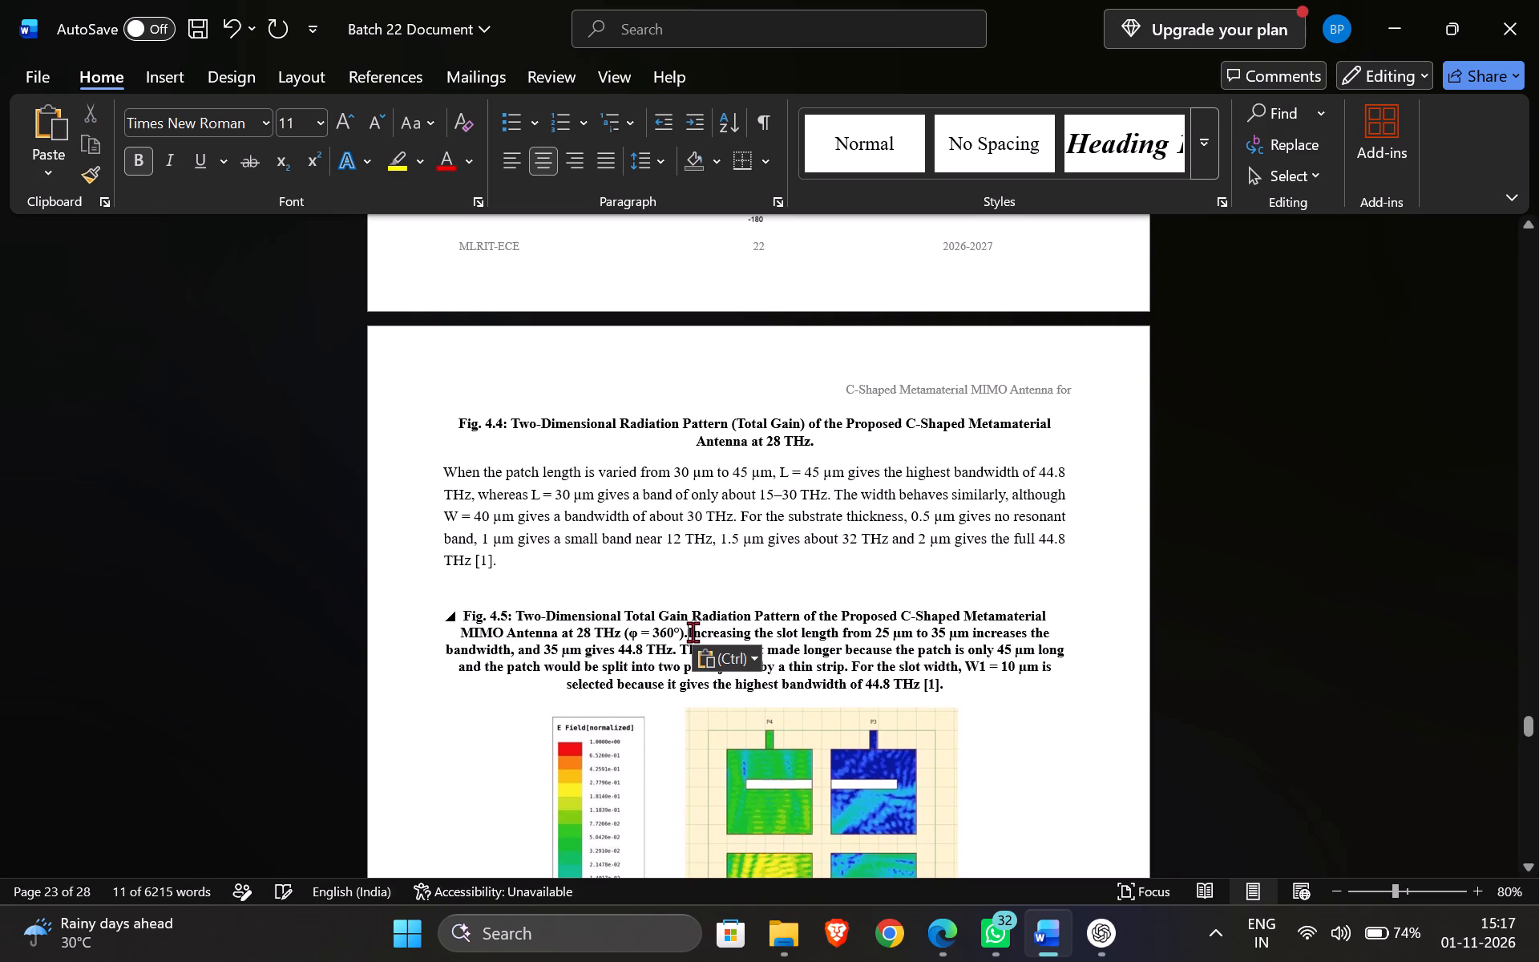
Delete the slot length and width paragraph joined to the Fig. 4.5 caption, and end the caption with "(φ = 360).".
double_click(695, 633)
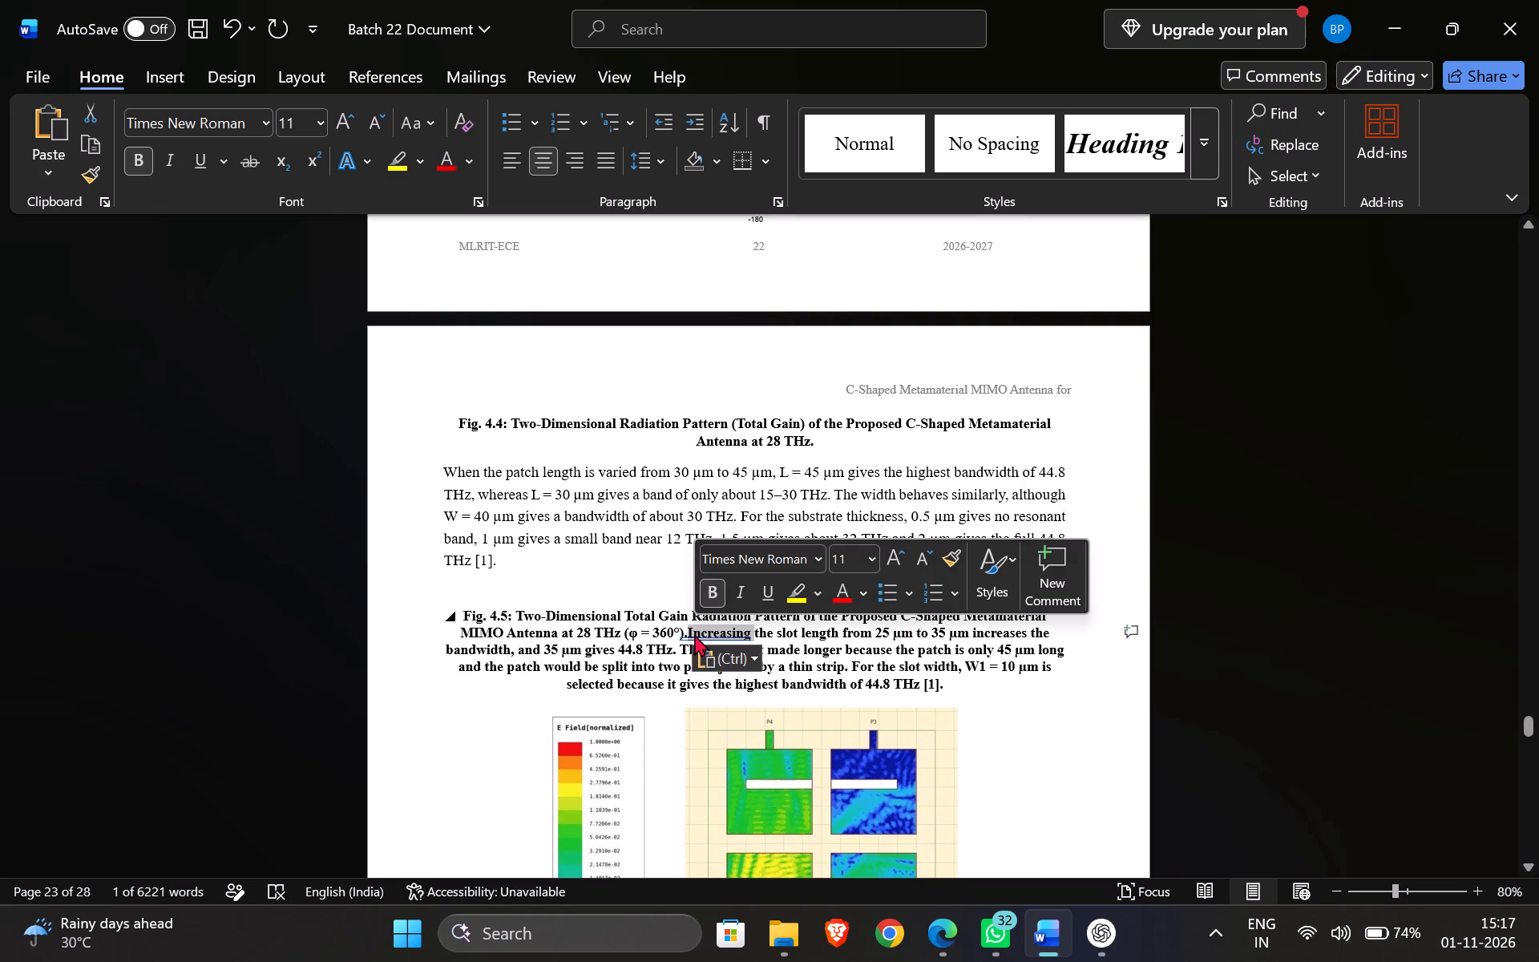
click(694, 634)
drag(684, 635, 768, 655)
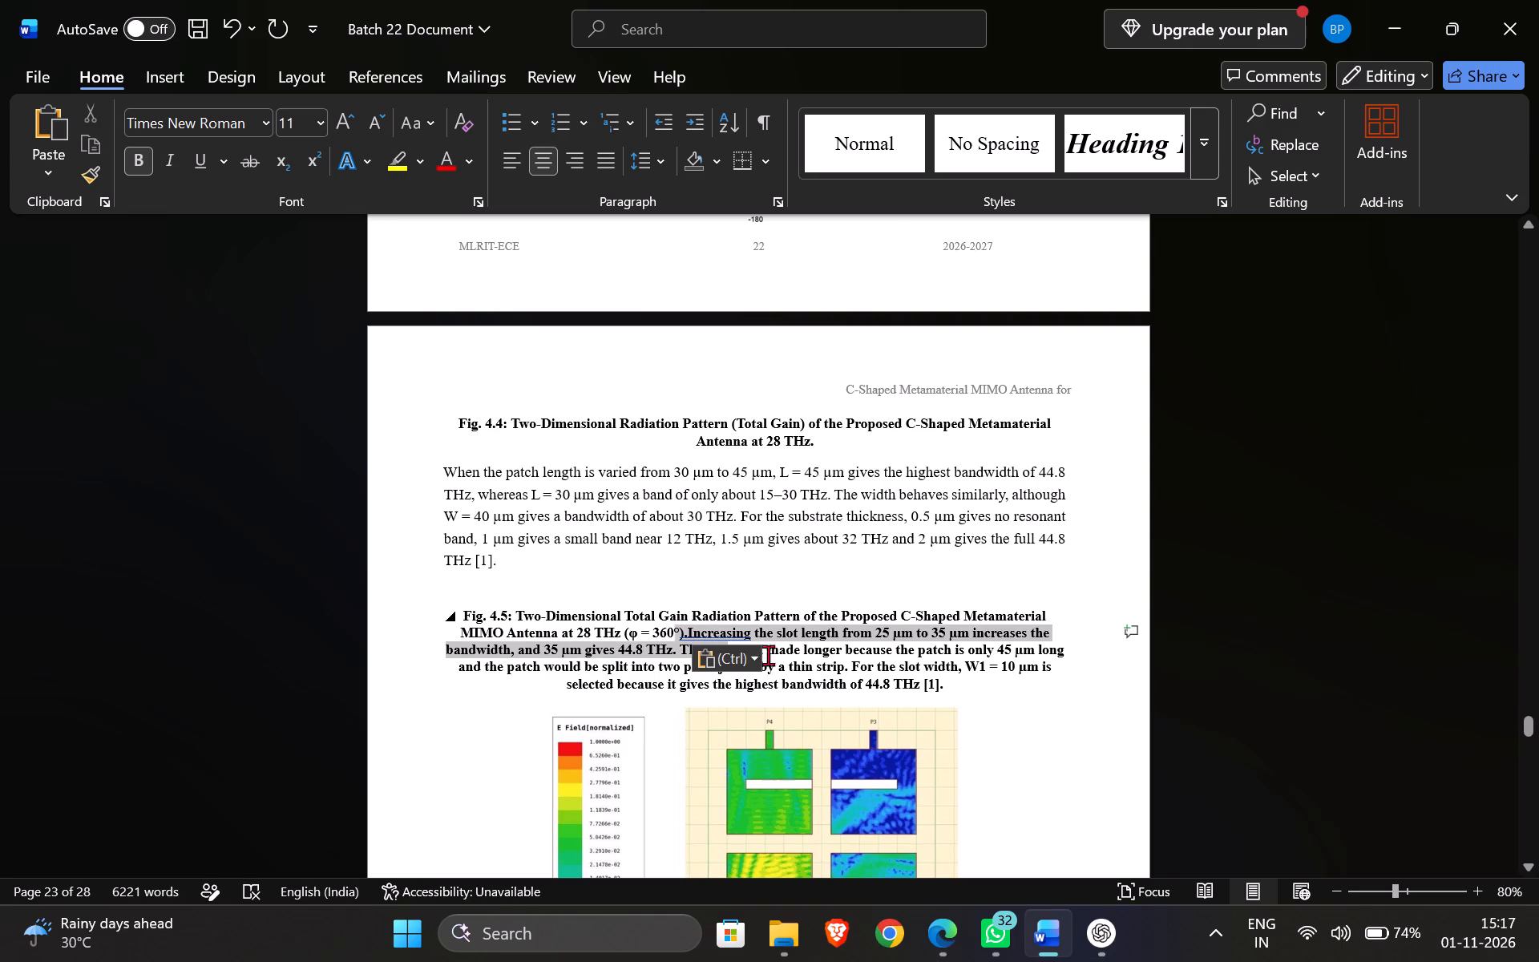
drag(768, 655, 968, 693)
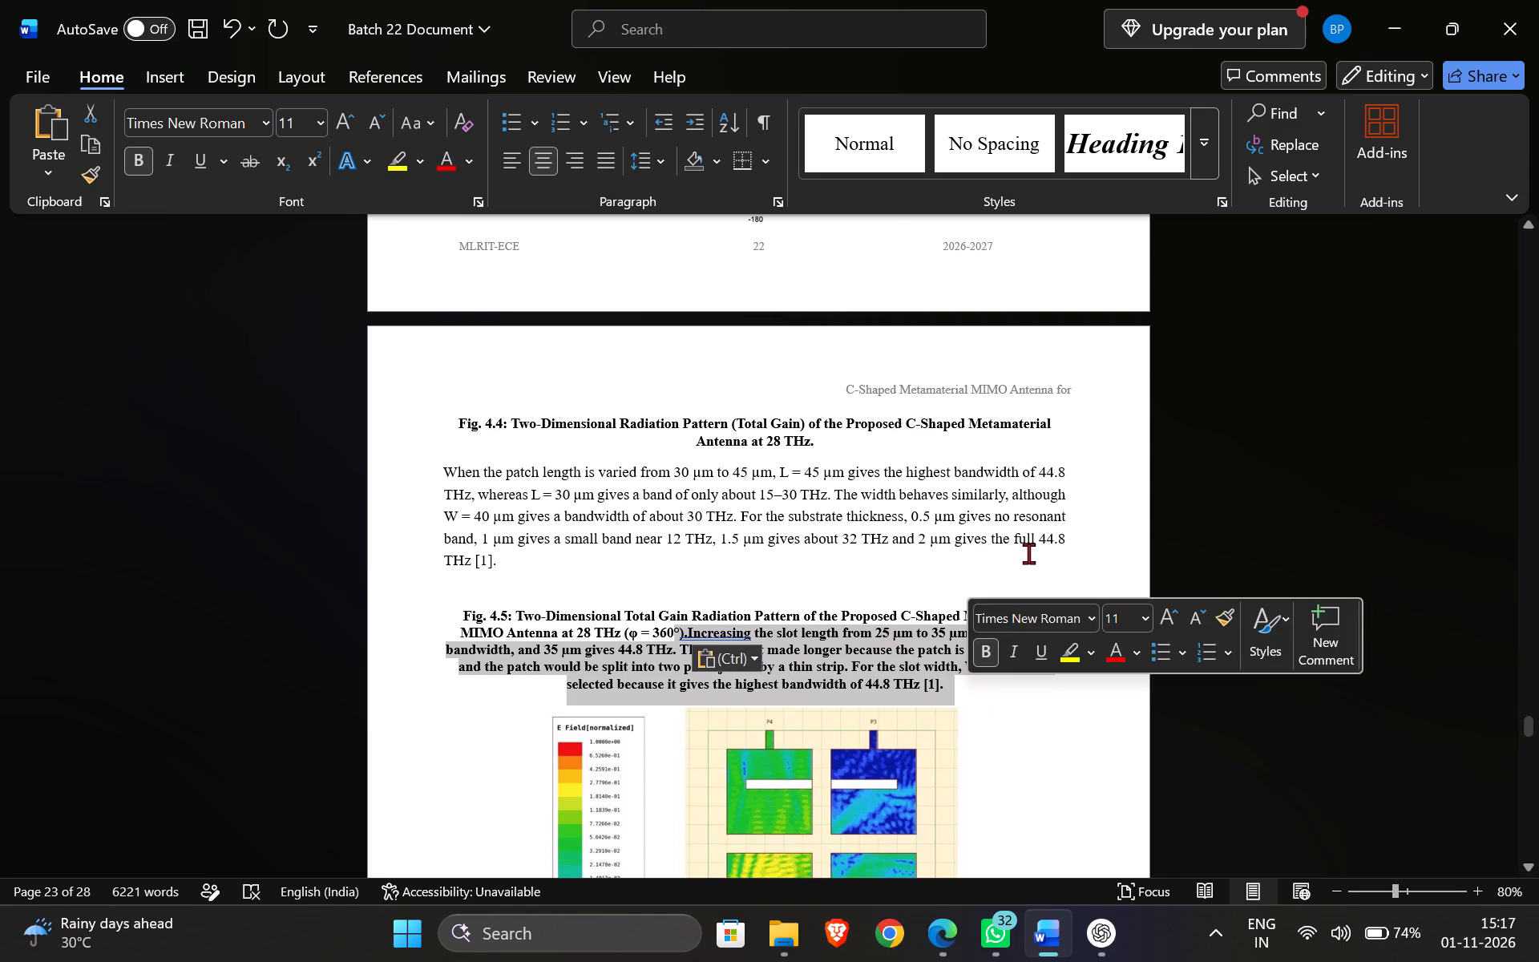
key(BackSpace)
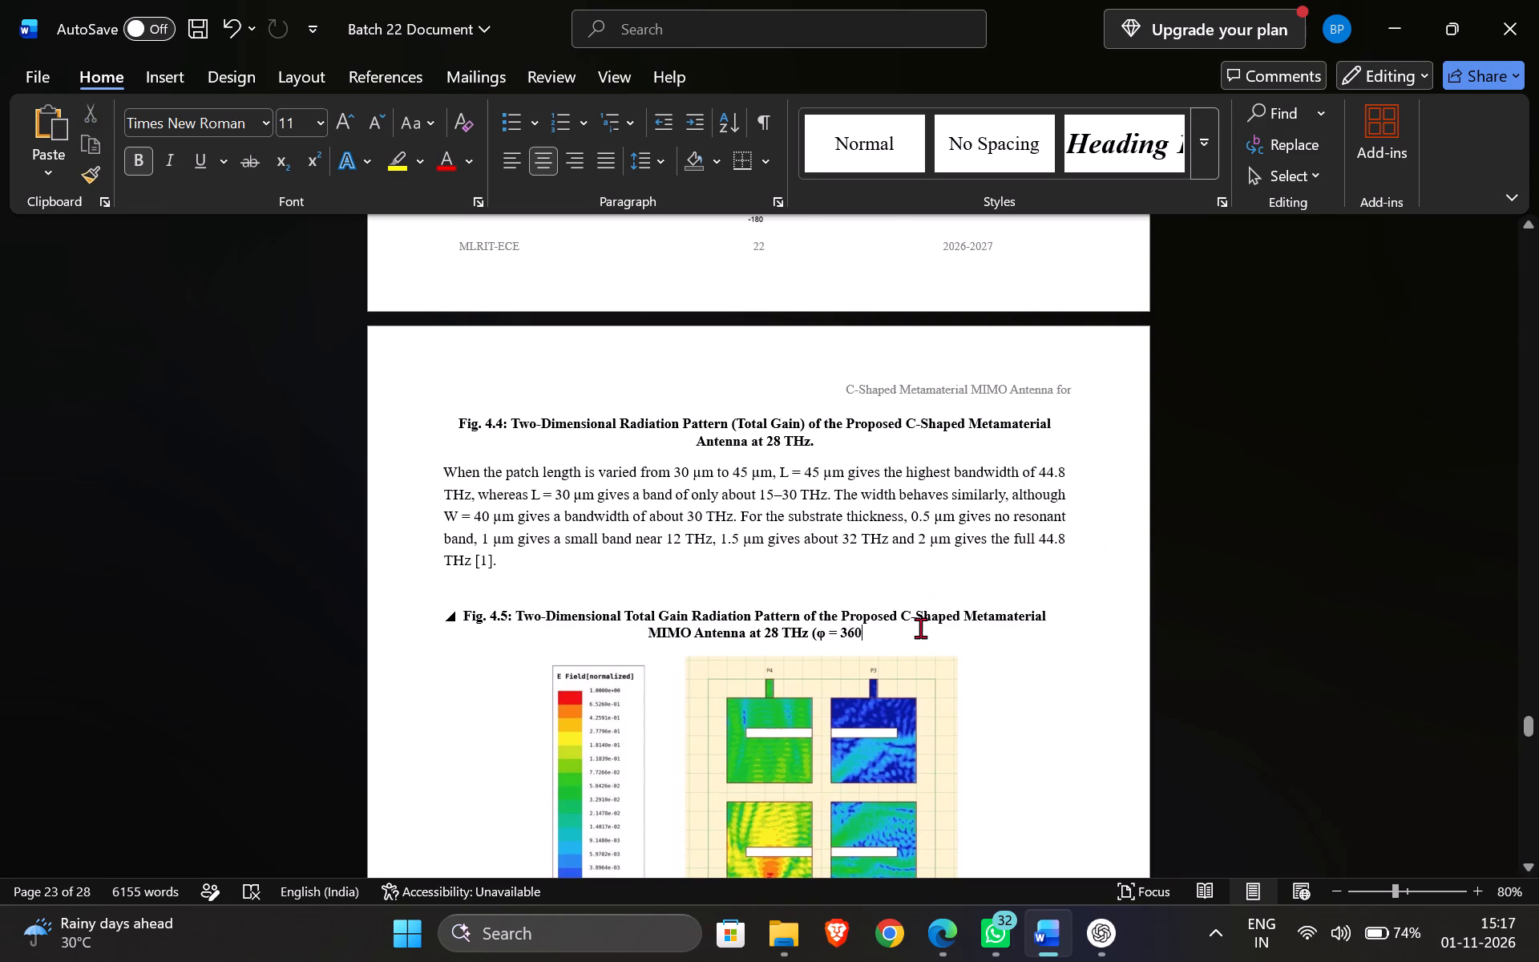
text().)
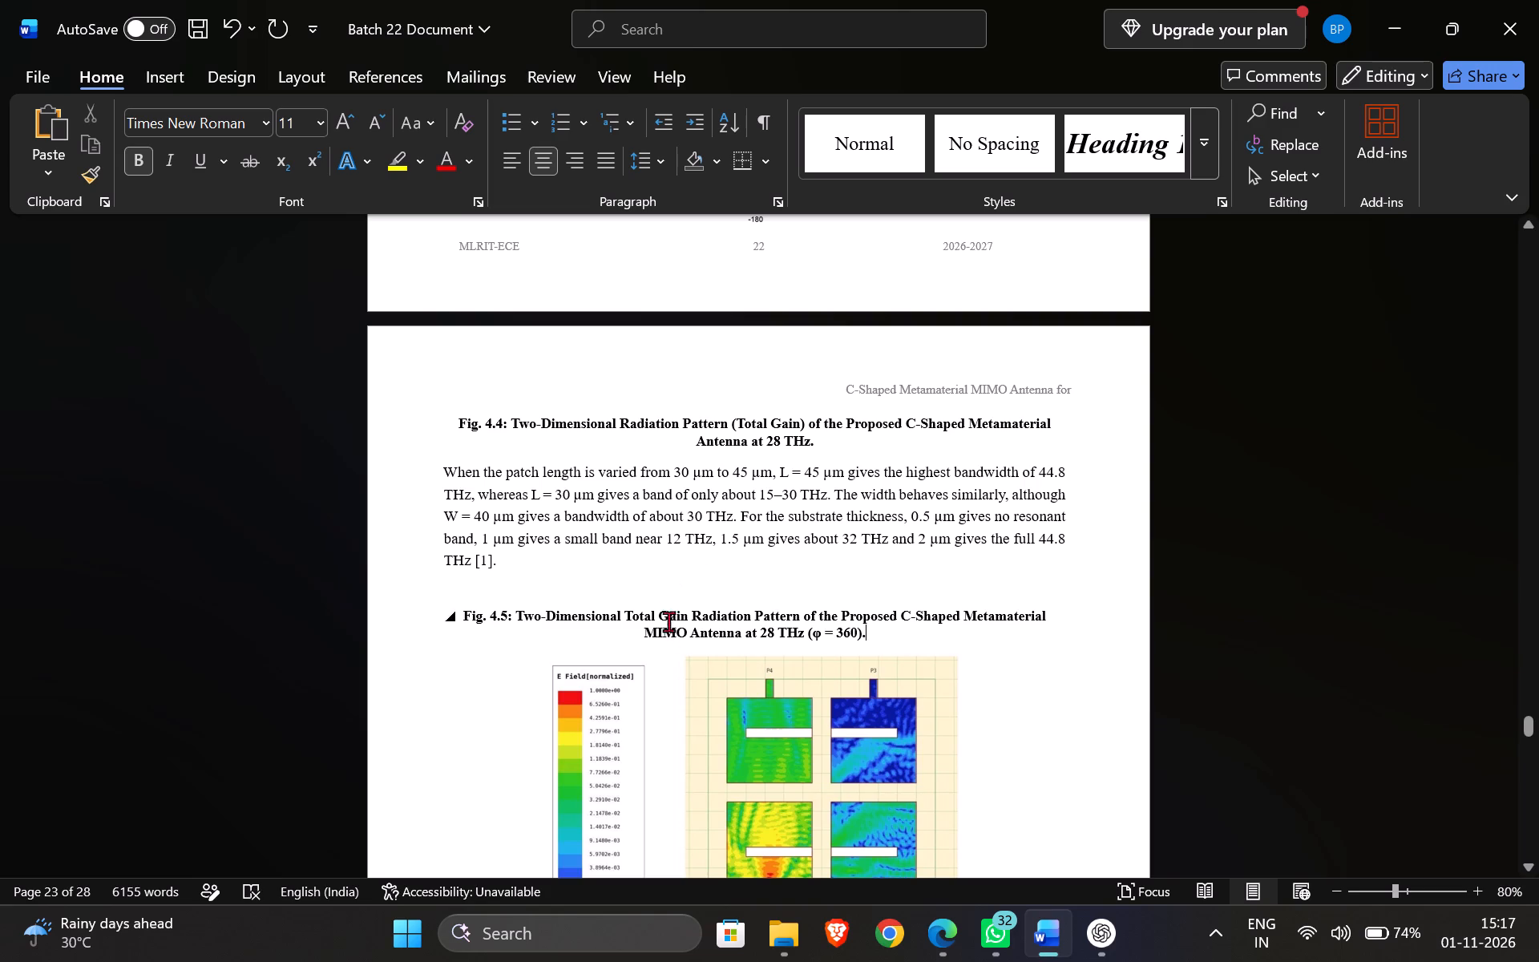
Insert the "Gain Plot thetta" picture from the docs folder on a new line above the Fig. 4.5 caption.
click(666, 596)
click(670, 572)
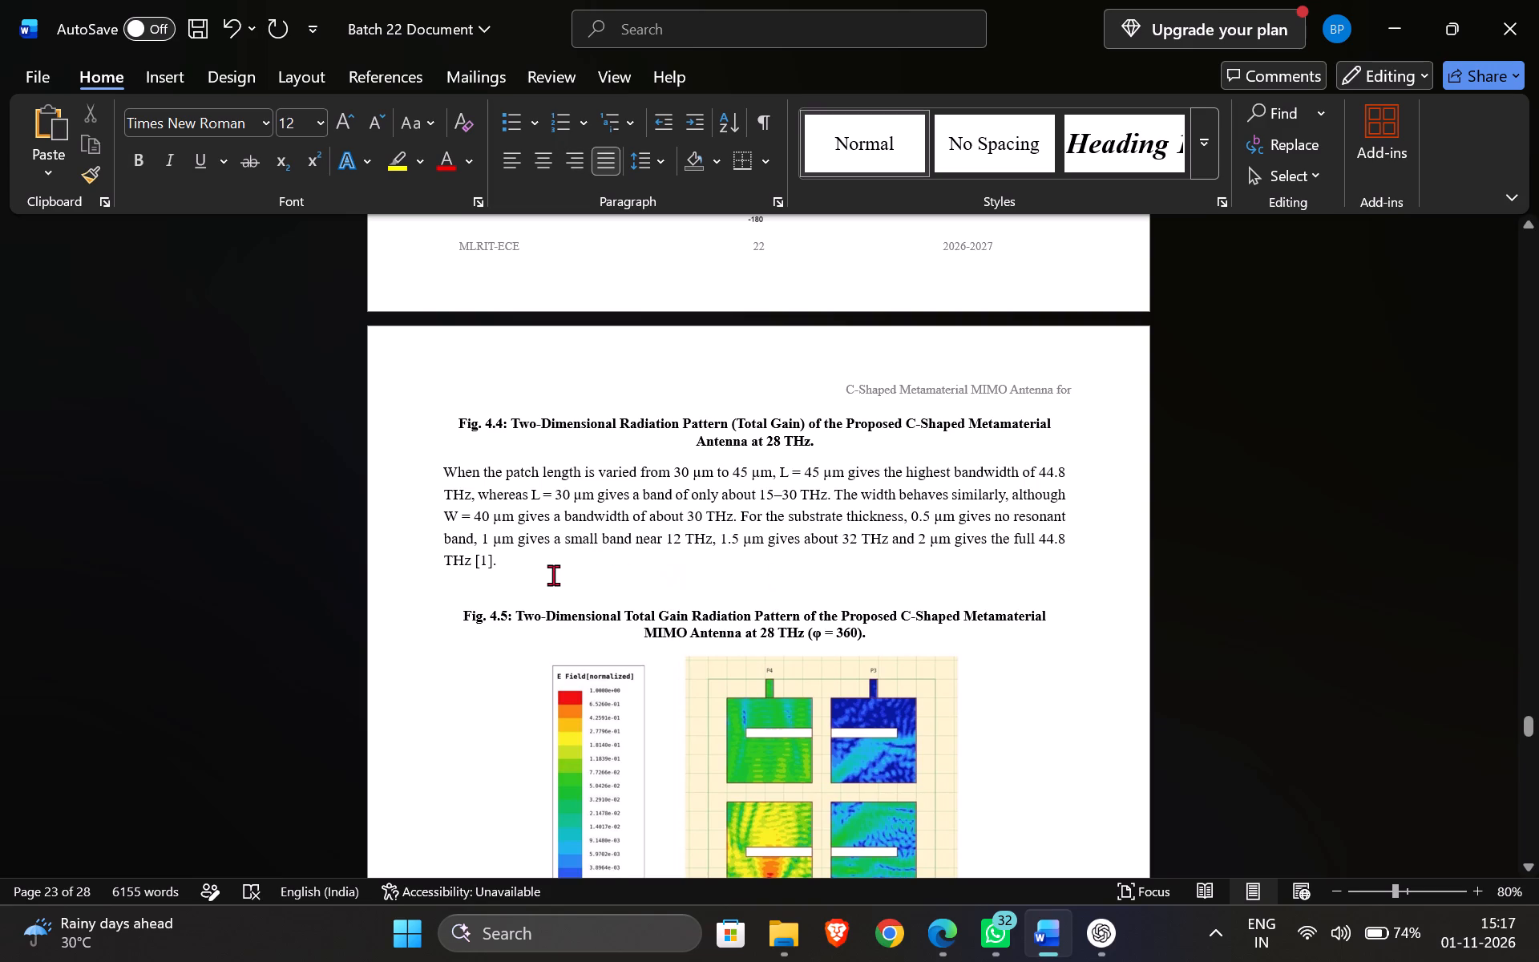
key(Return)
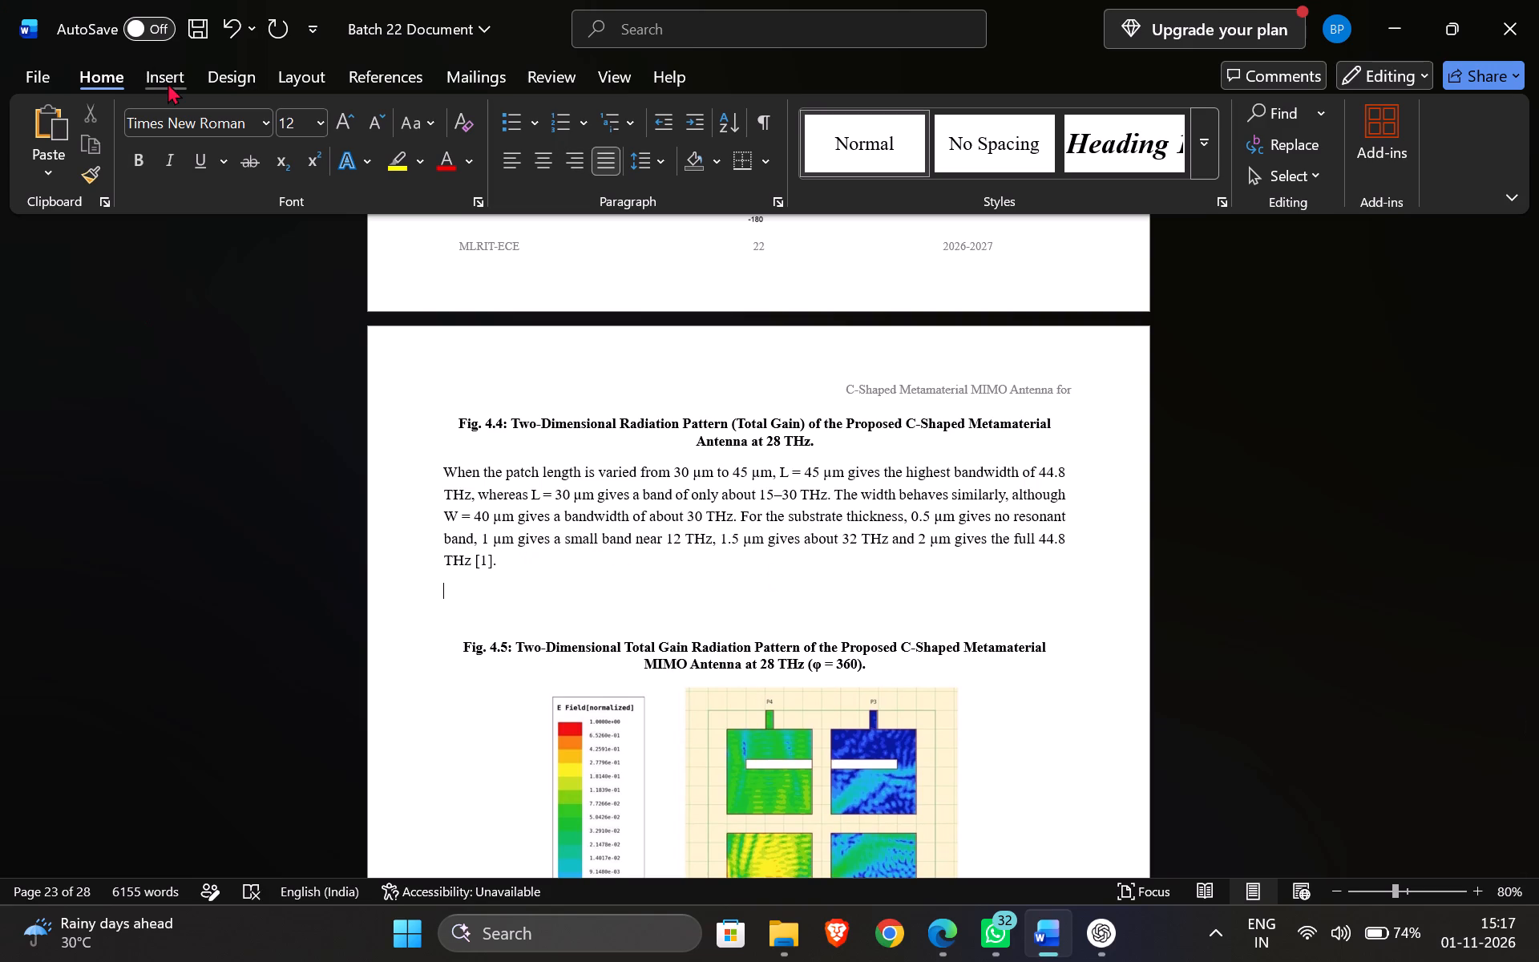
click(168, 83)
click(254, 139)
click(357, 247)
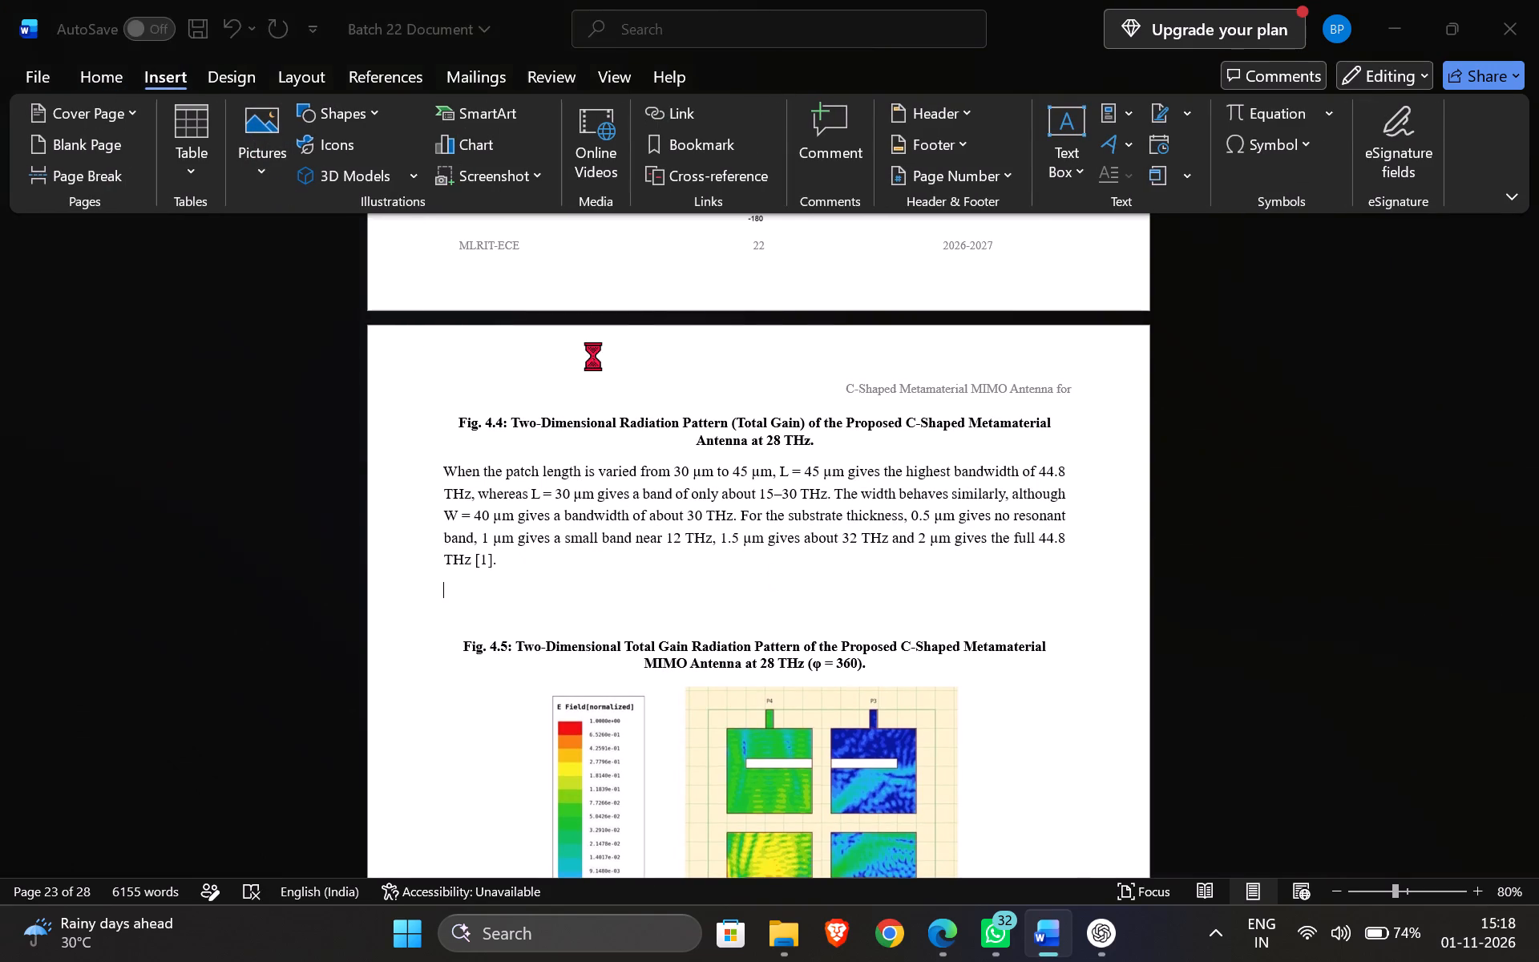
click(259, 418)
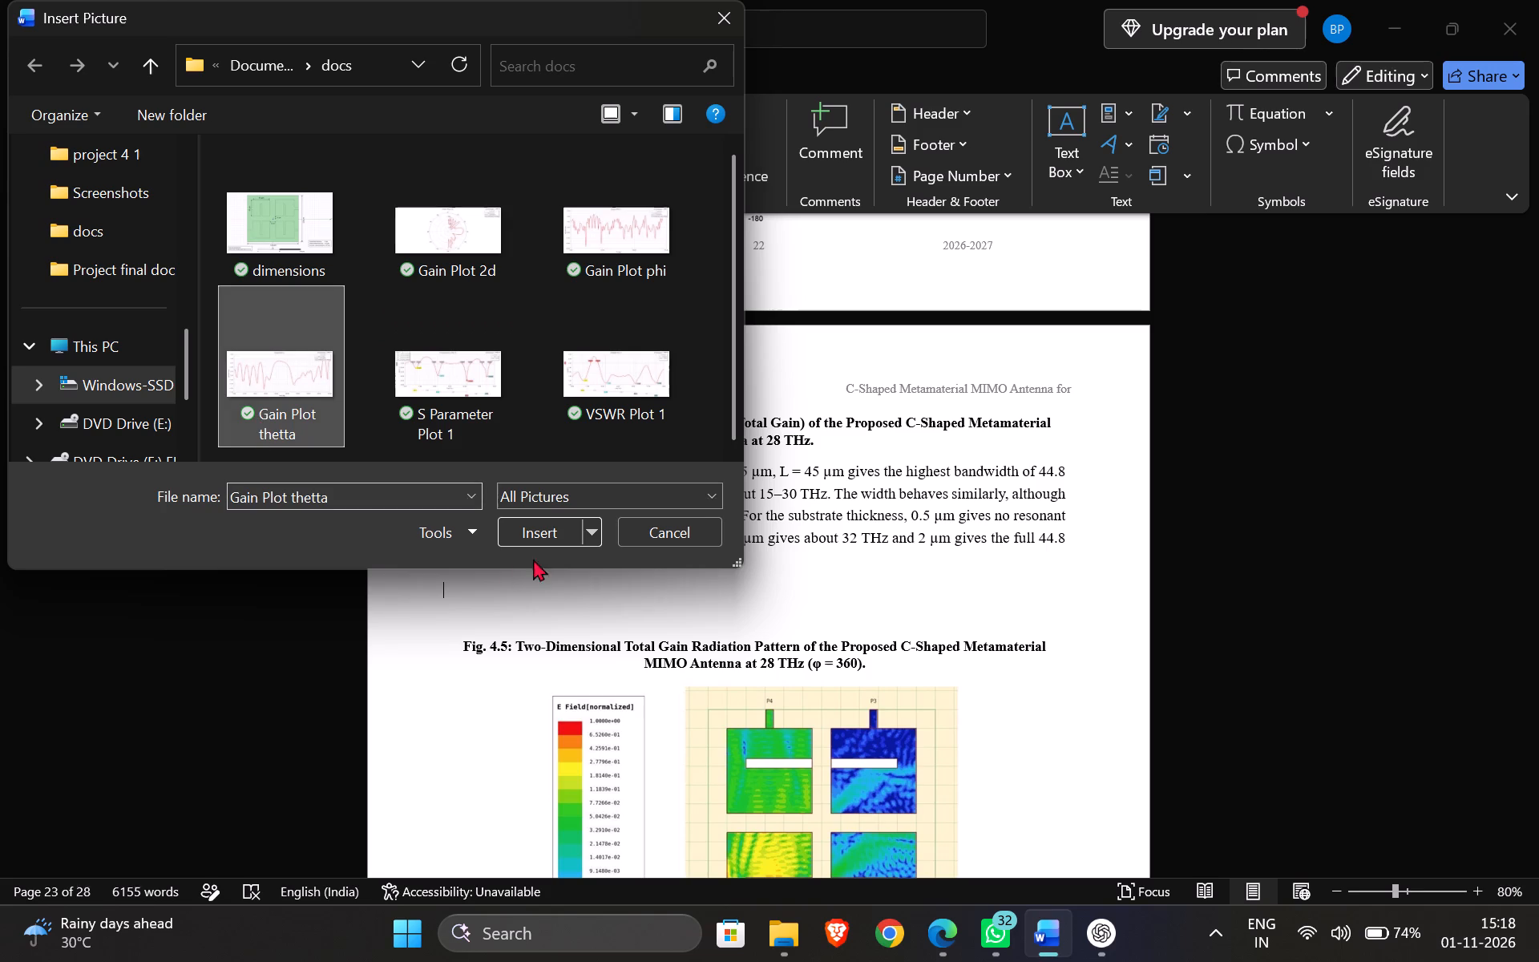
click(546, 529)
Review the report's results figures, captions and descriptions from Fig. 4.1 to Fig. 4.7, including the newly inserted gain plot.
scroll(852, 631, down, 1)
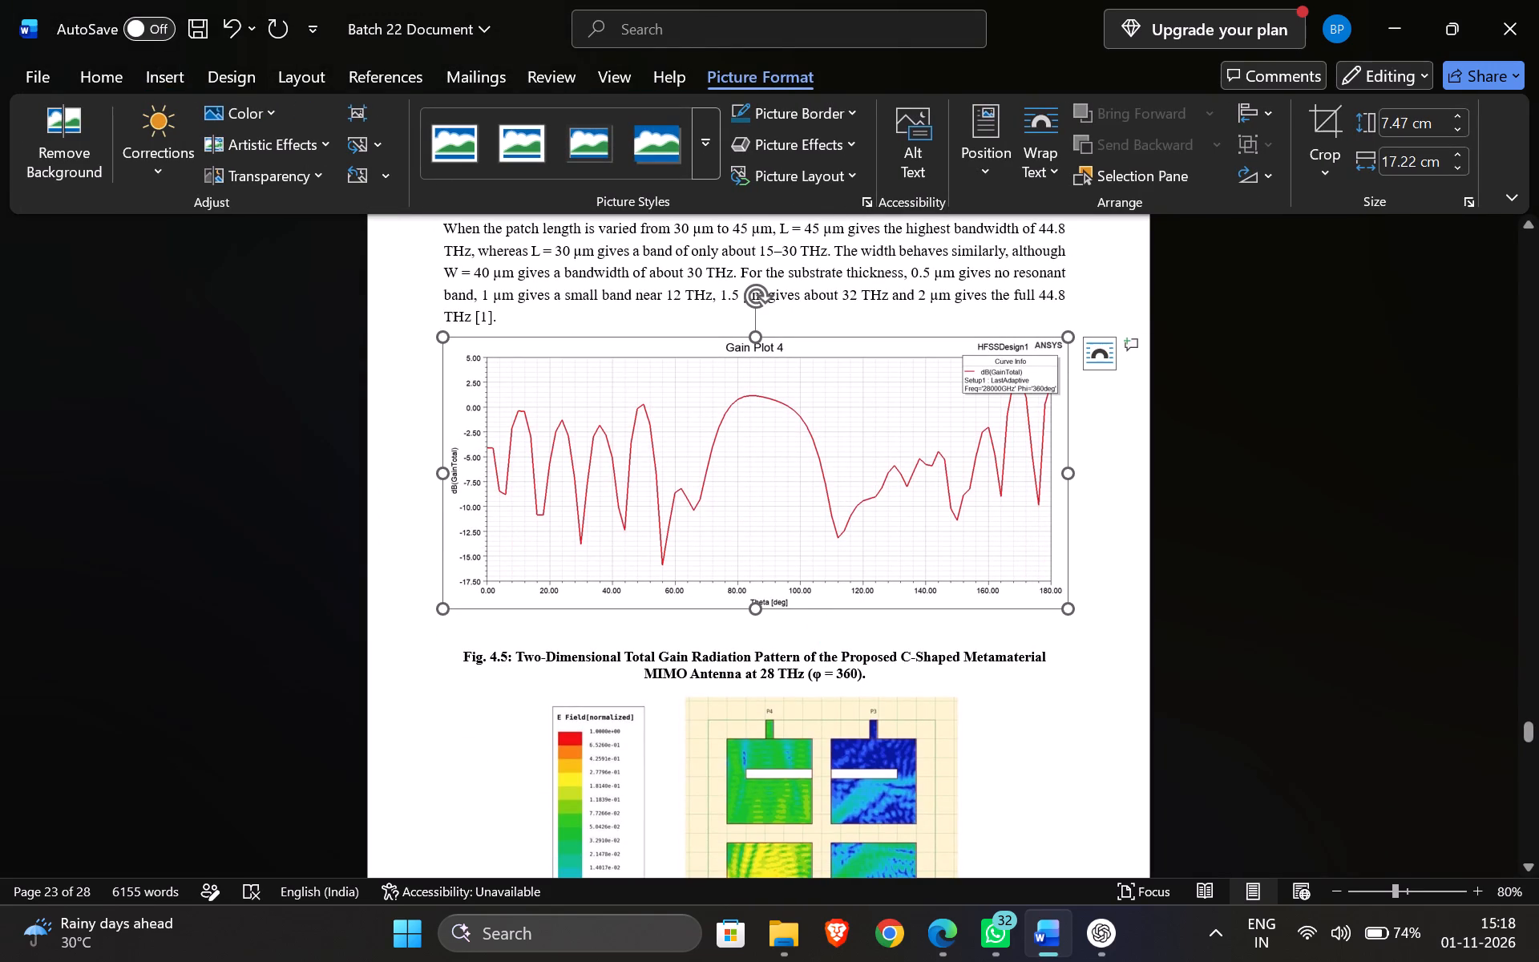
scroll(948, 789, down, 3)
scroll(915, 754, up, 2)
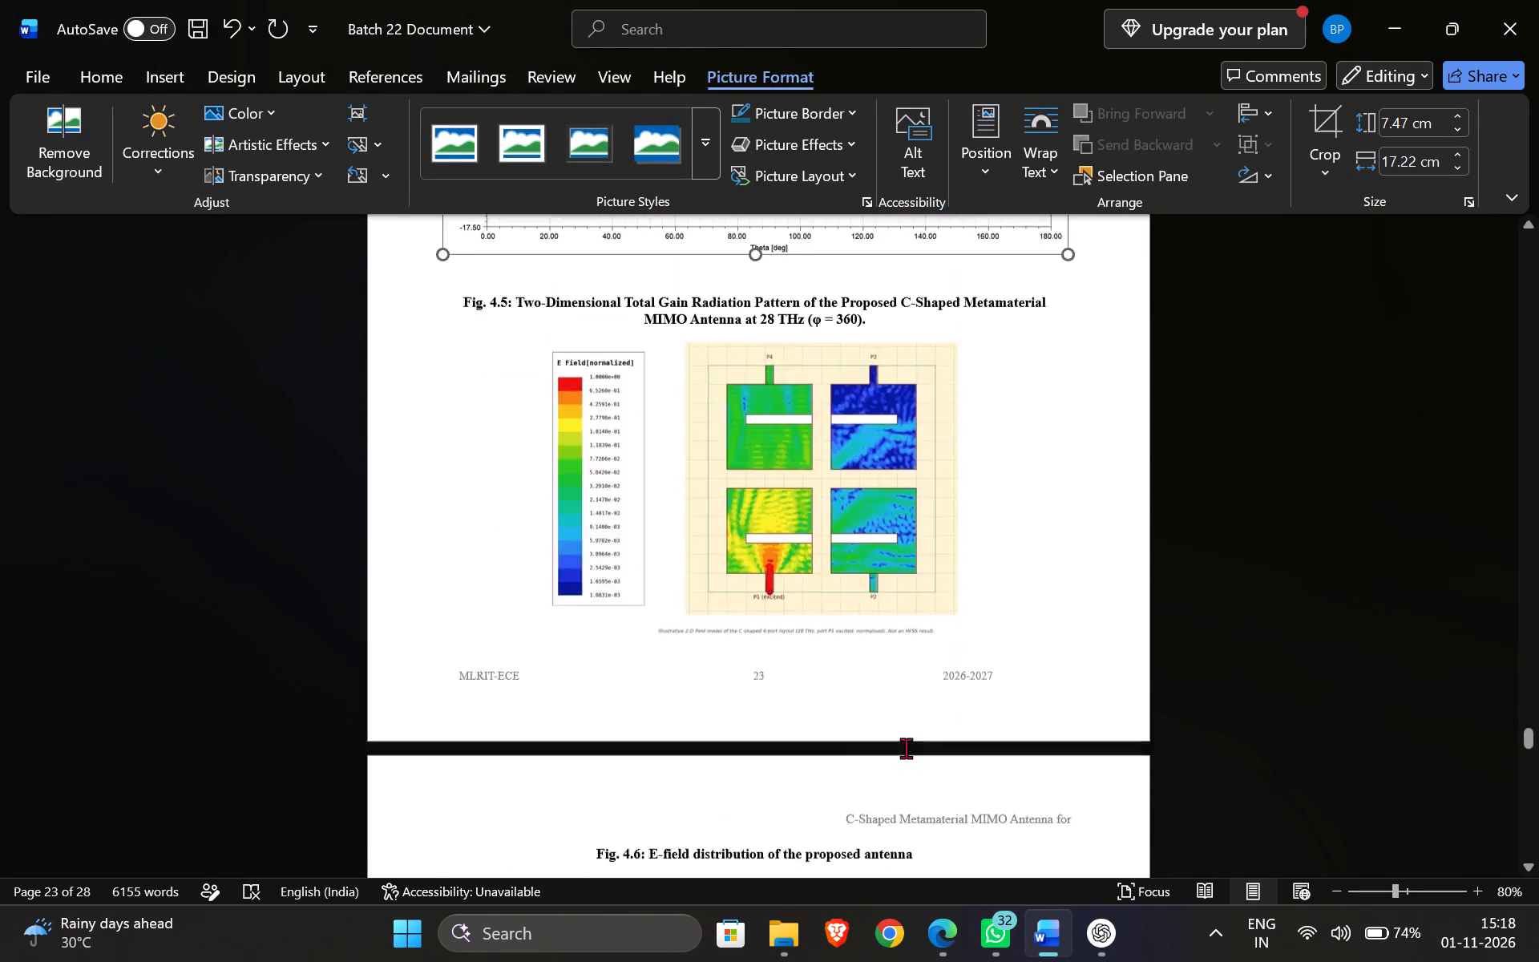
scroll(906, 748, up, 13)
scroll(901, 711, down, 11)
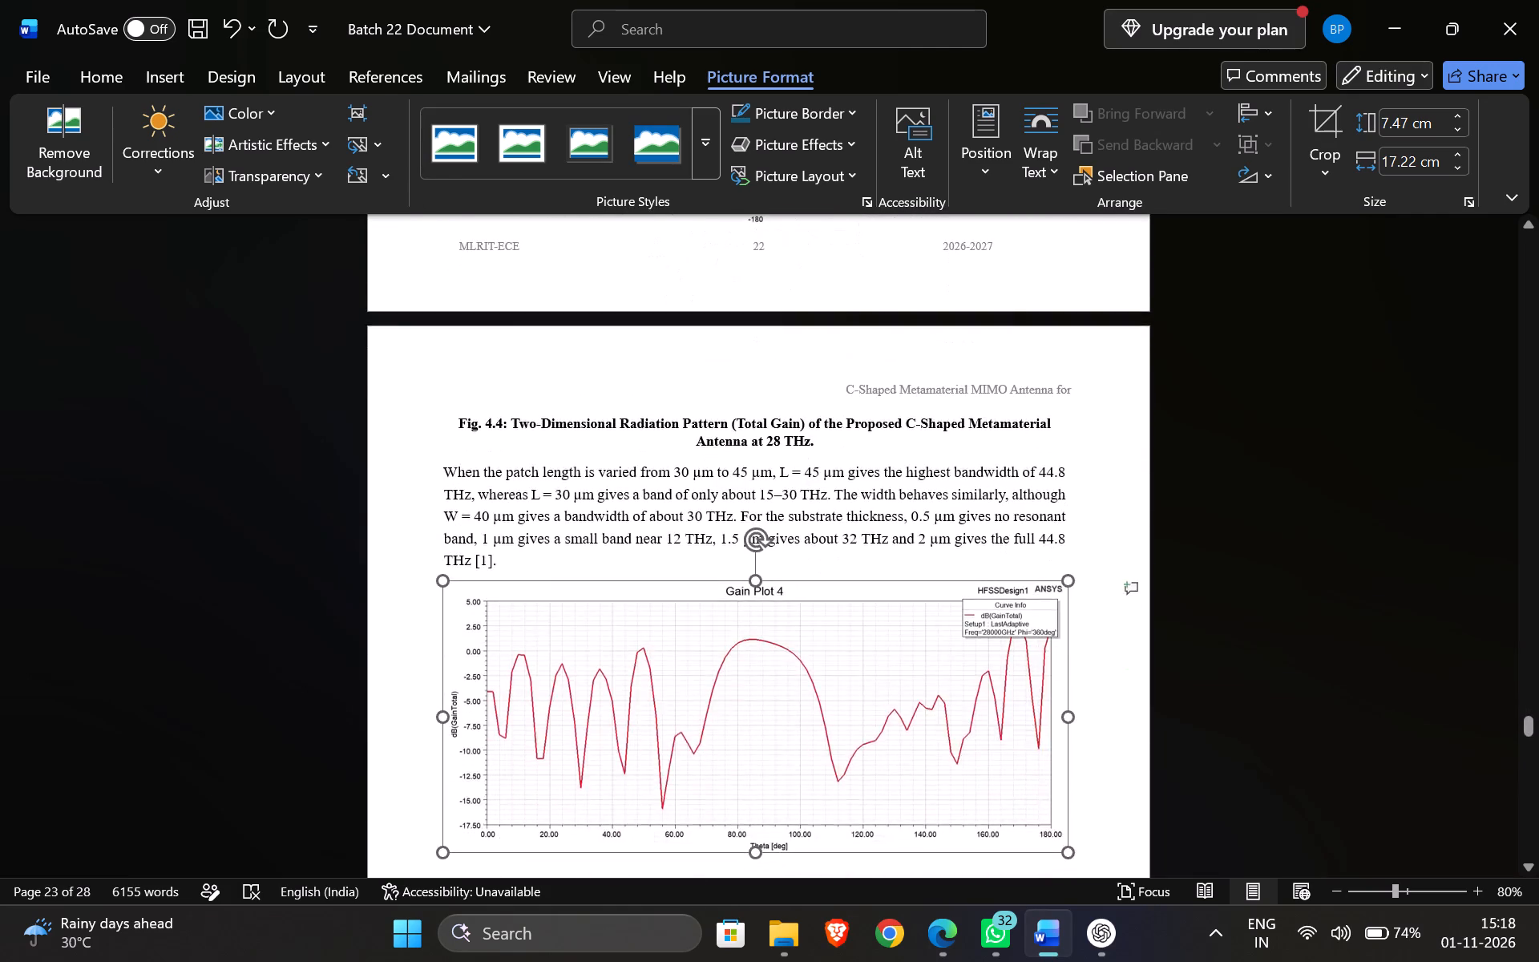
scroll(891, 711, down, 2)
scroll(826, 632, down, 2)
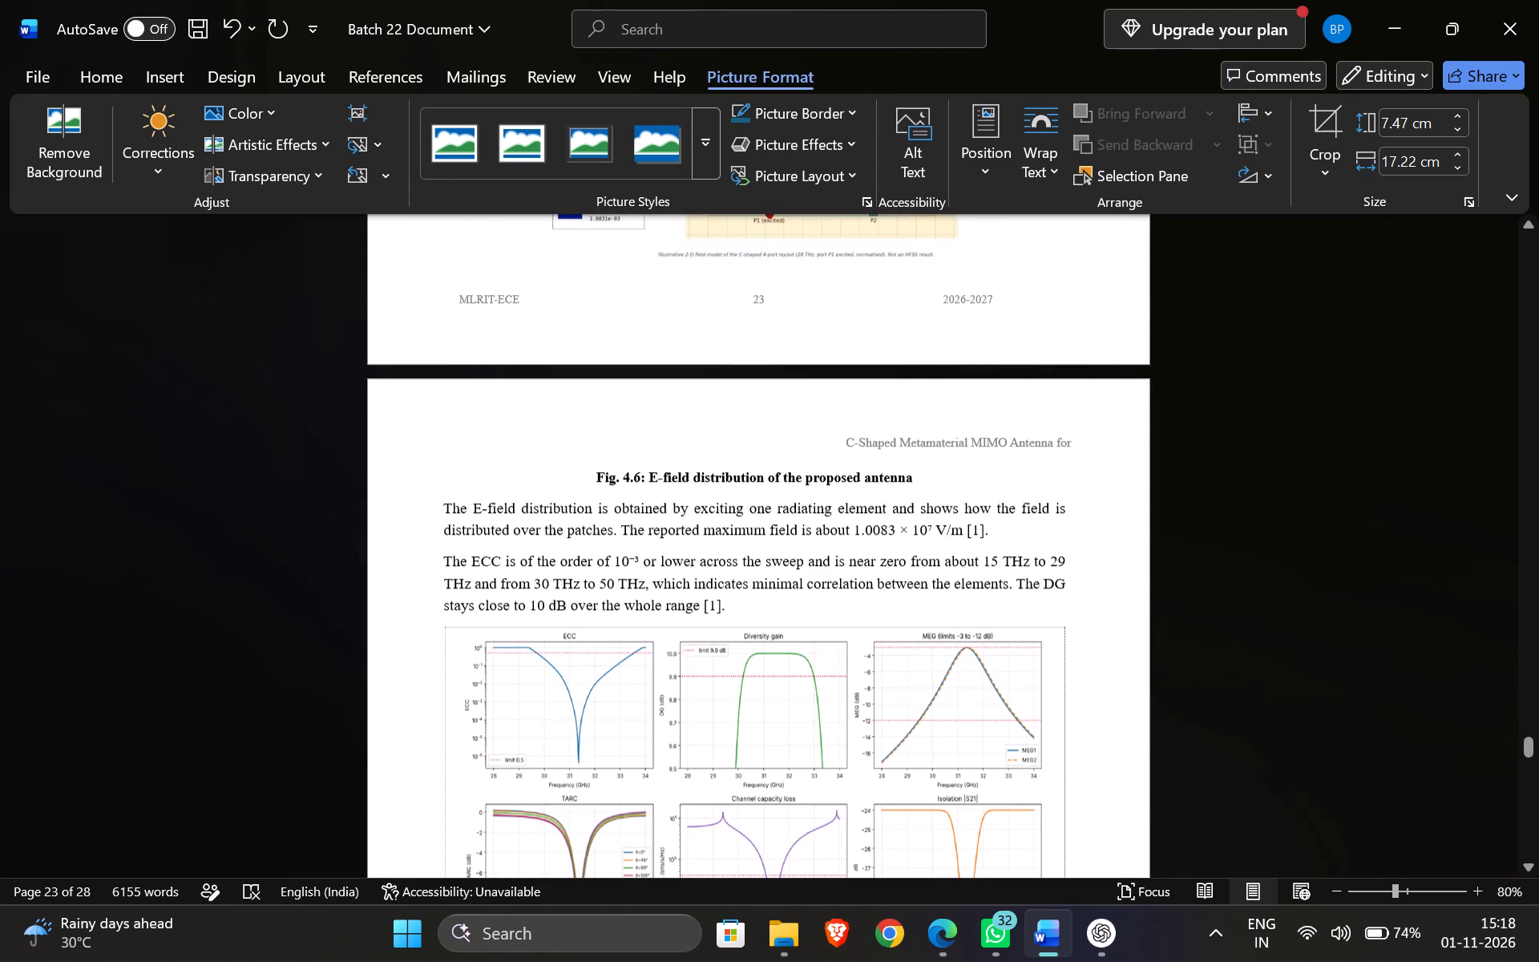
scroll(773, 573, down, 1)
click(737, 541)
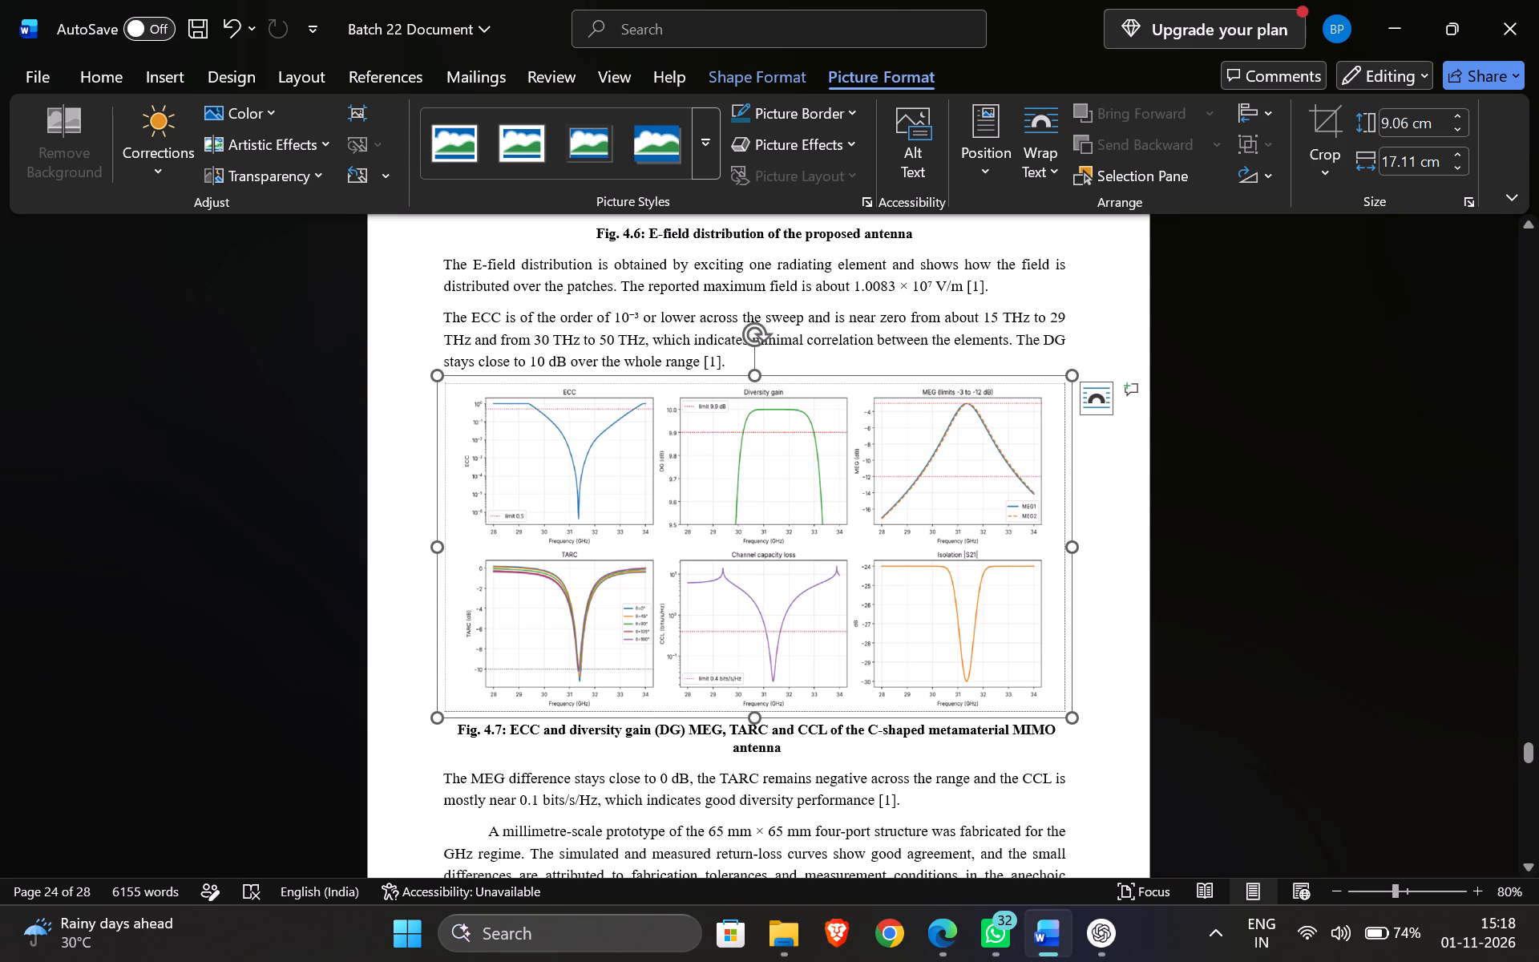
scroll(717, 423, up, 8)
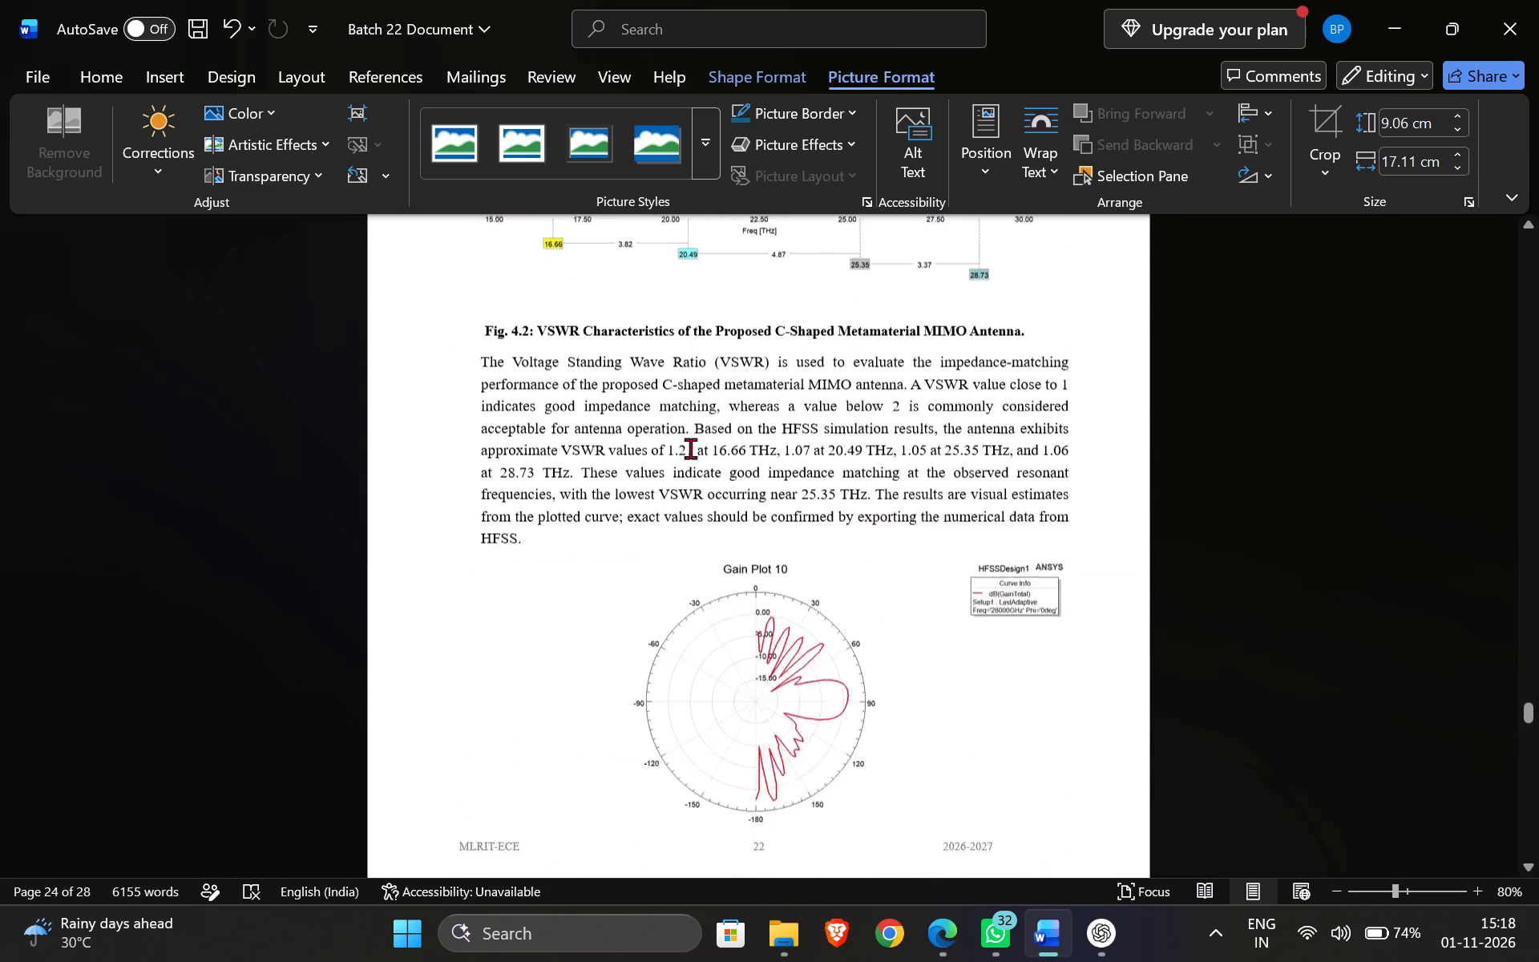
scroll(688, 451, up, 6)
scroll(683, 452, down, 3)
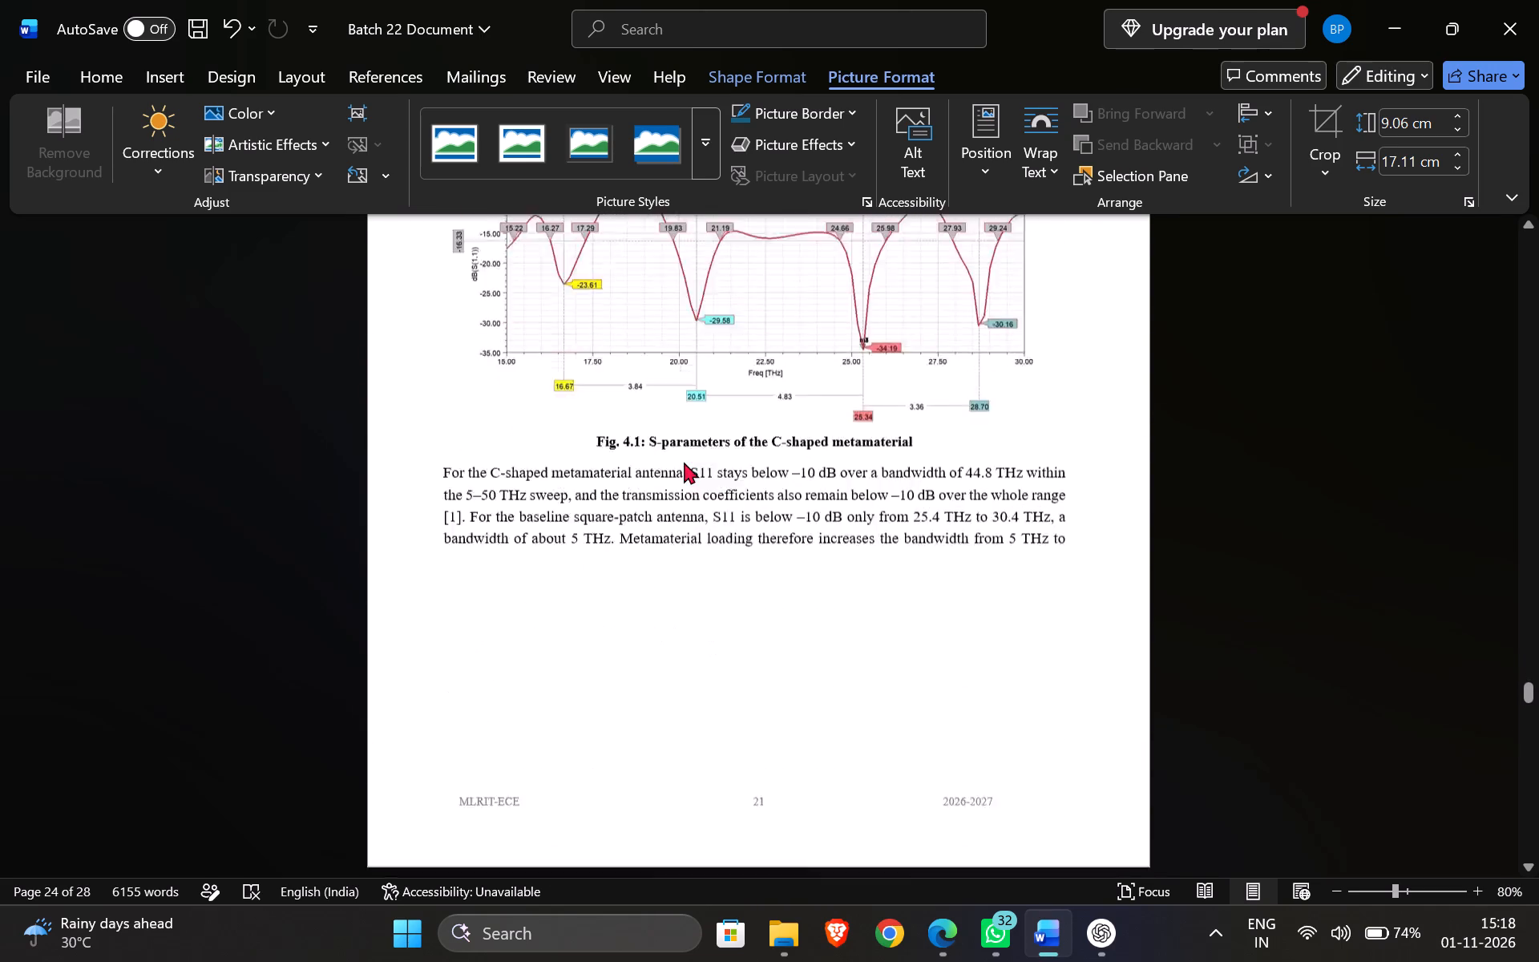
scroll(684, 462, down, 4)
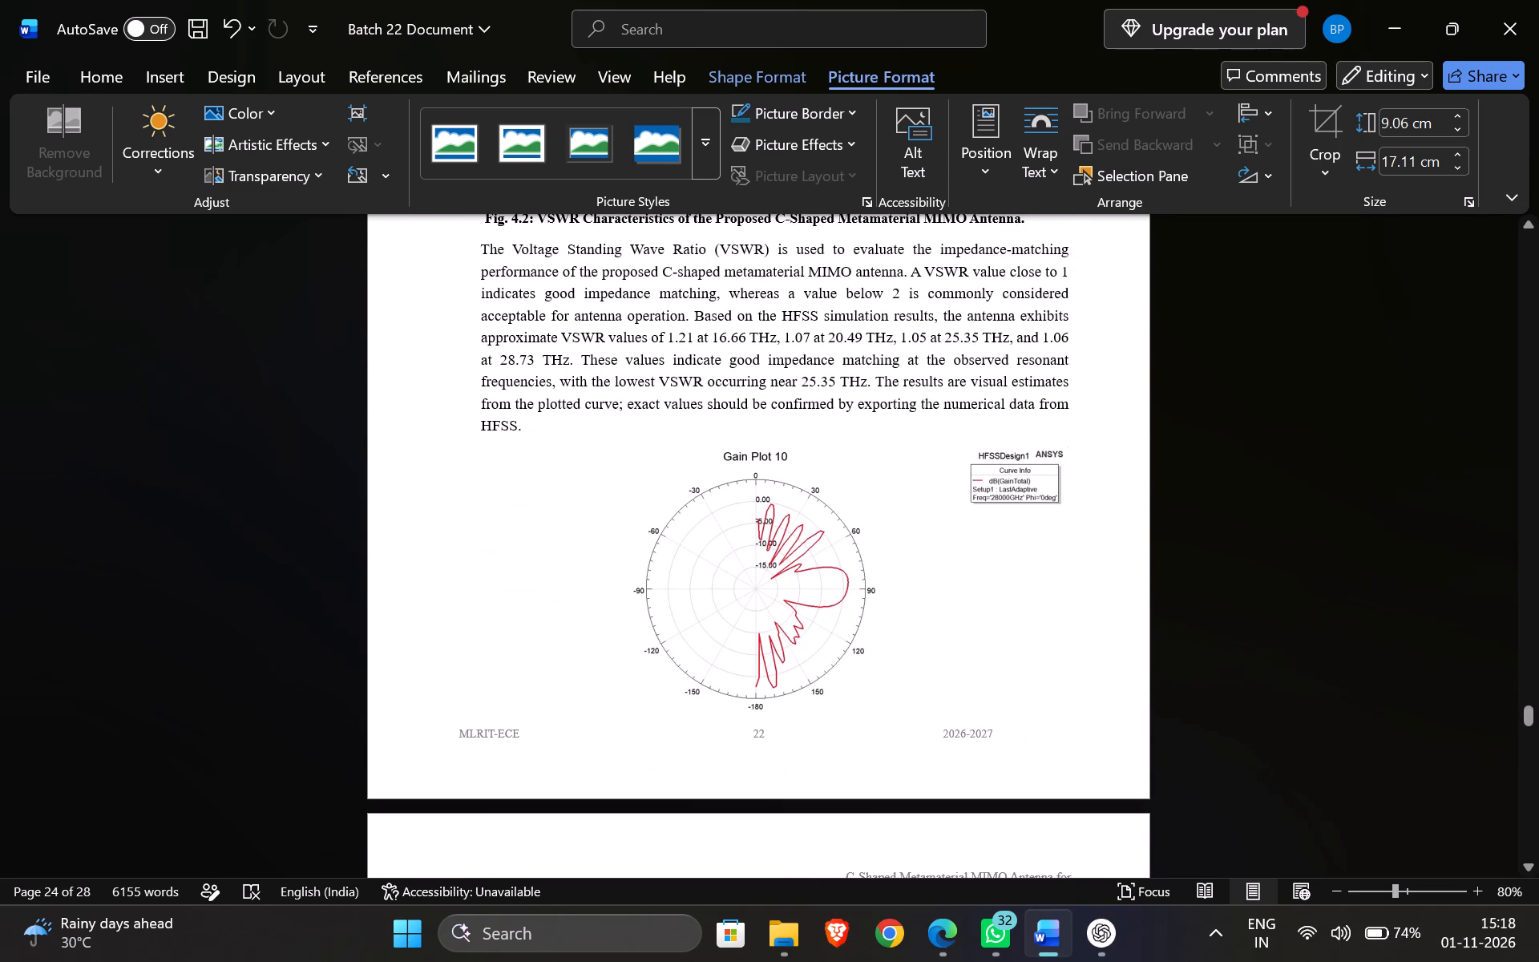
scroll(681, 463, down, 2)
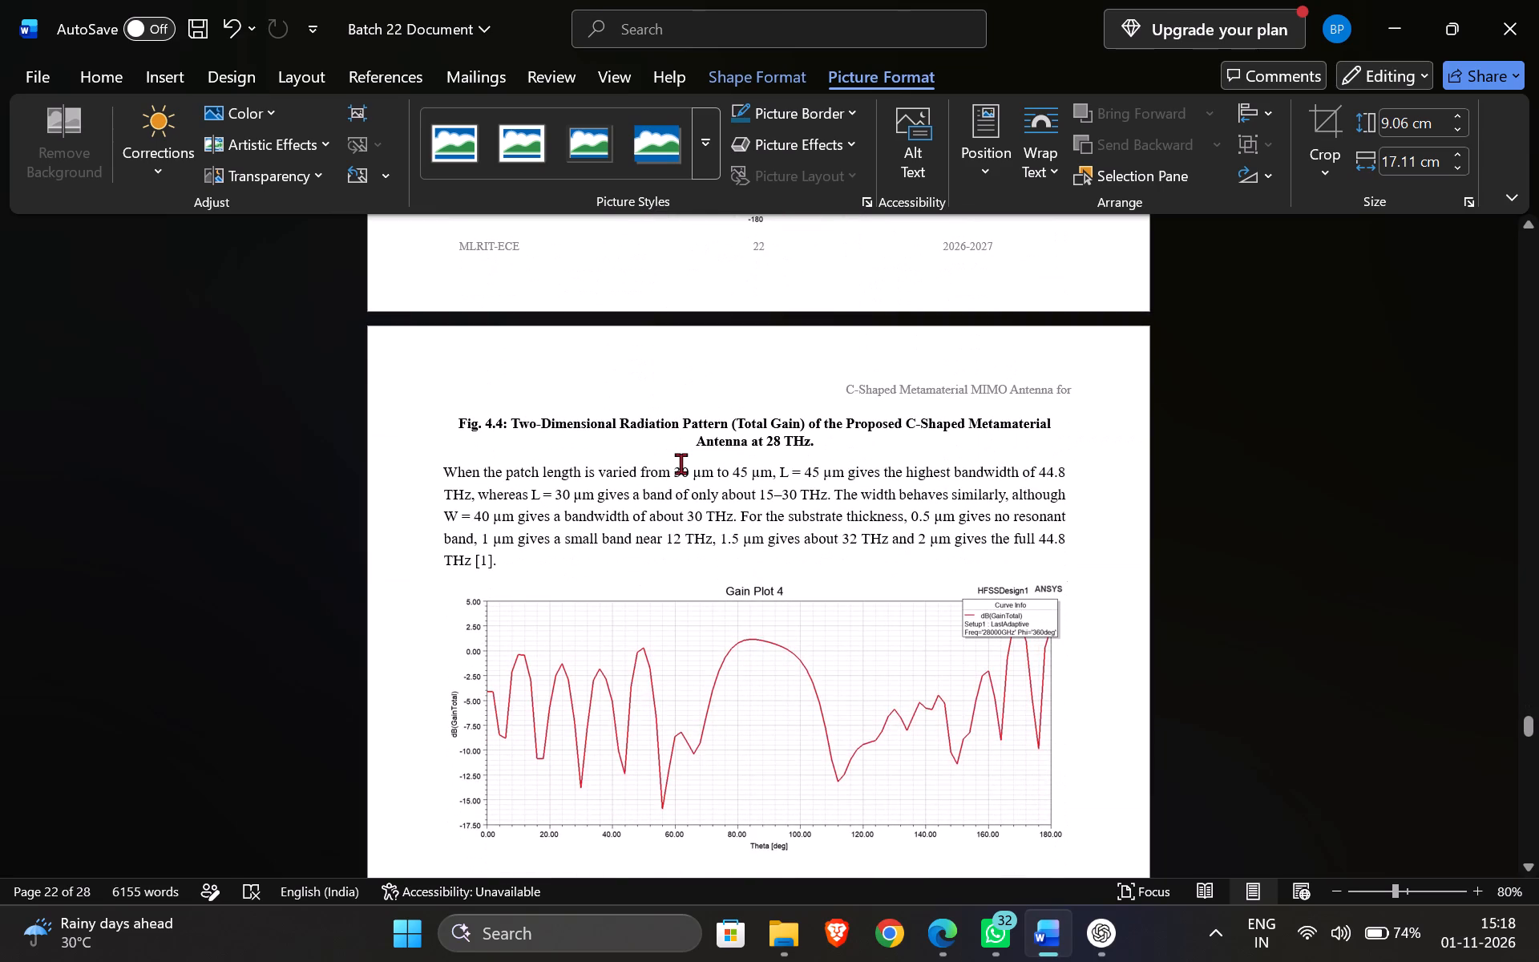
scroll(681, 463, up, 3)
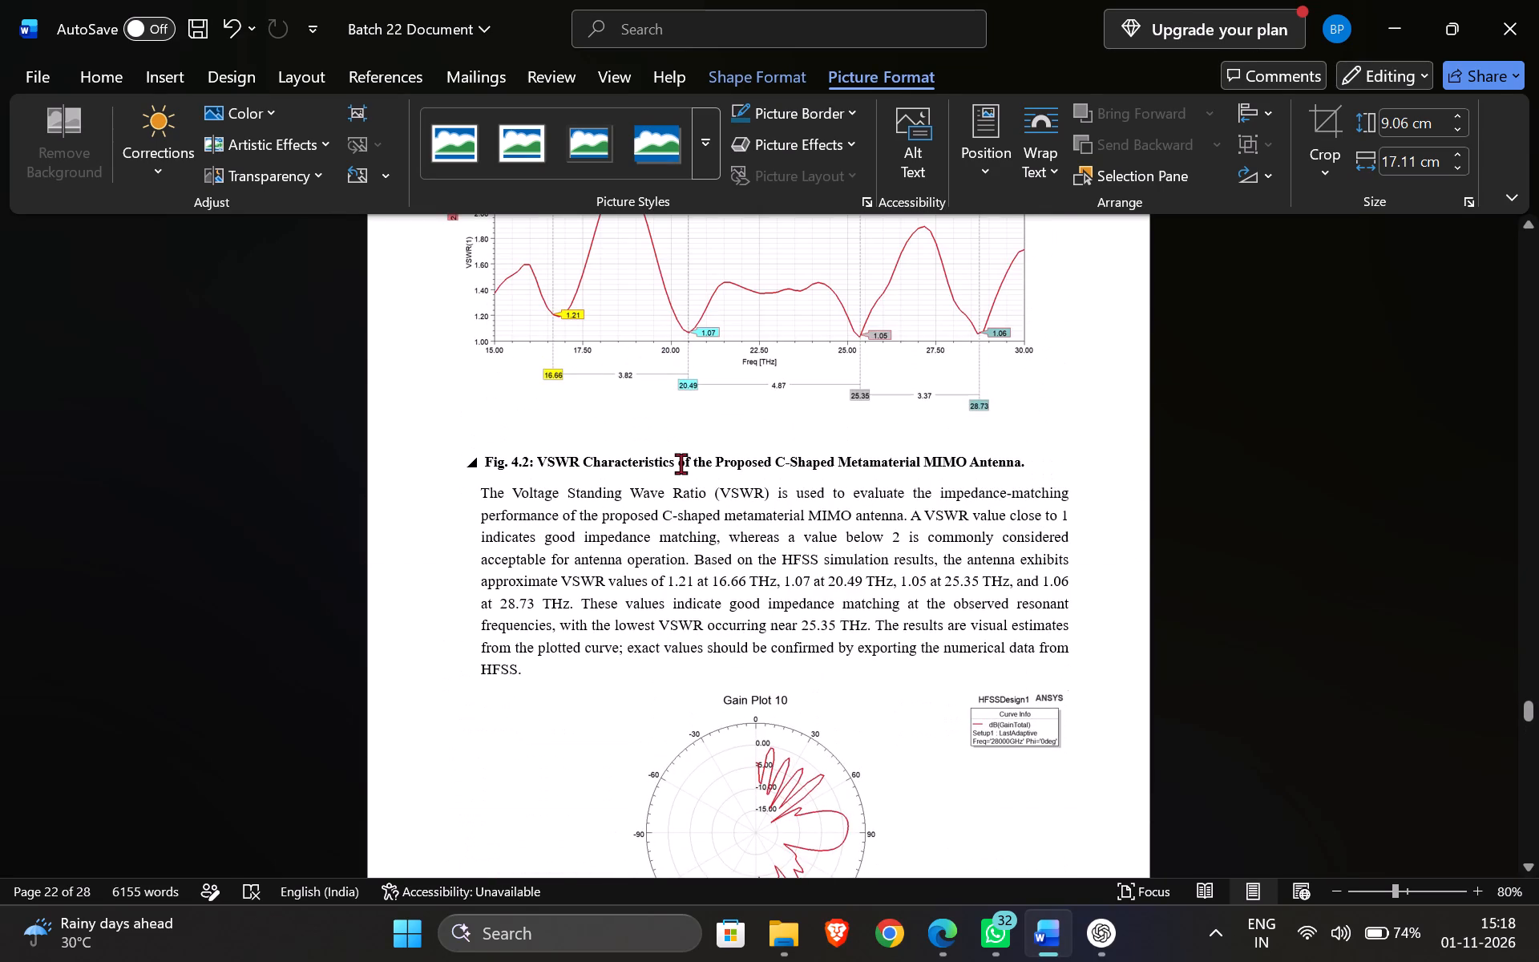
scroll(681, 472, down, 4)
scroll(685, 476, up, 1)
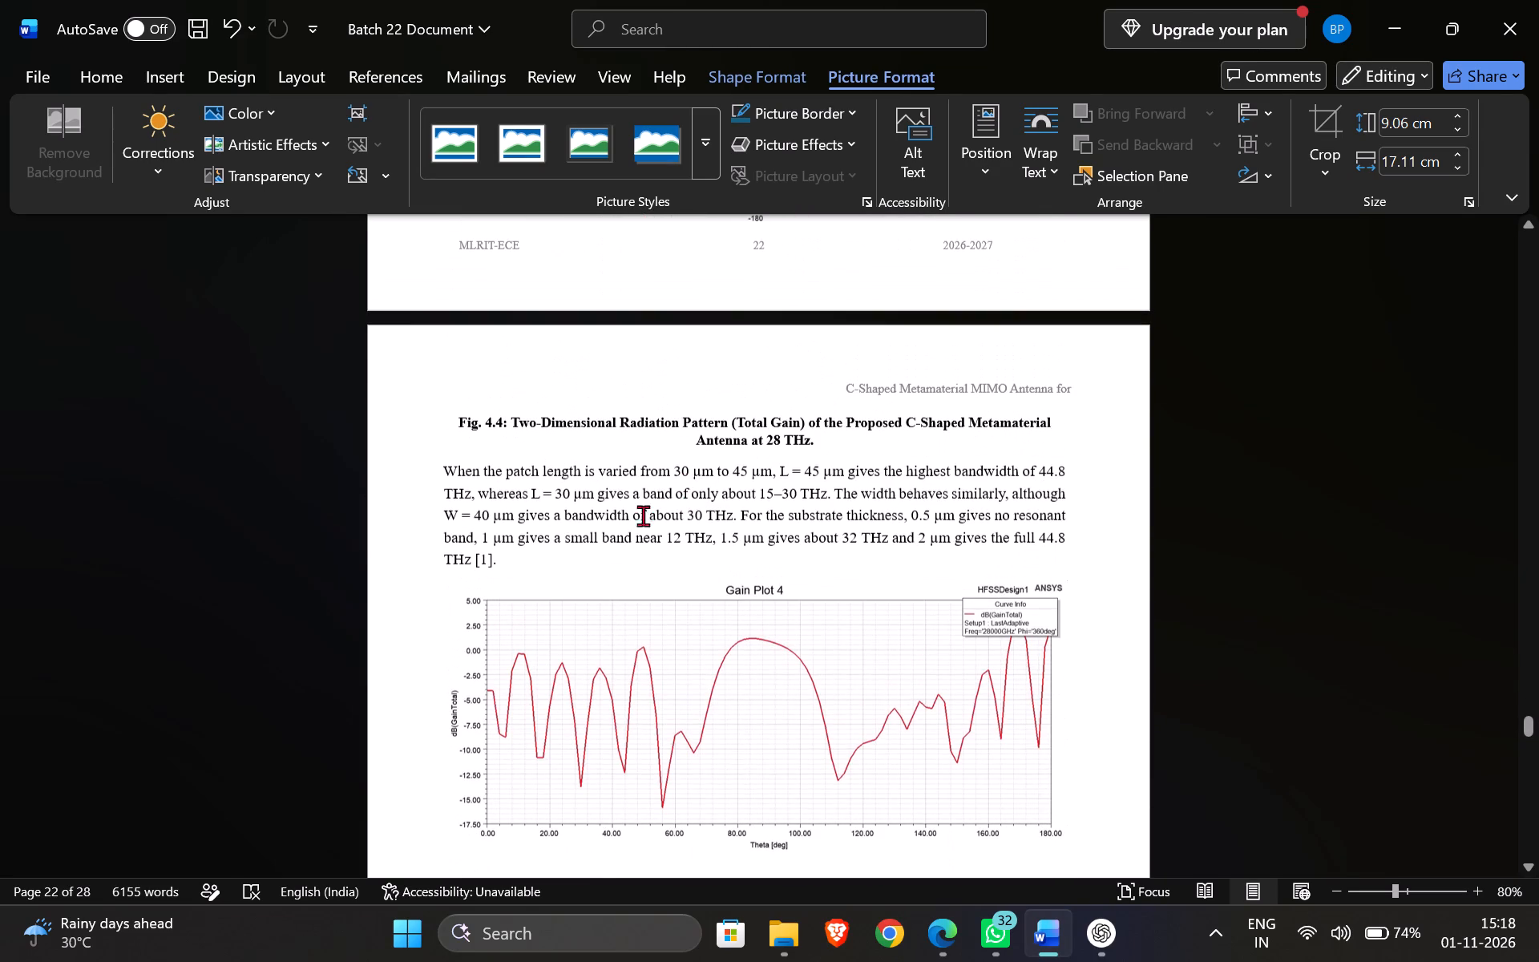
drag(829, 444, 809, 459)
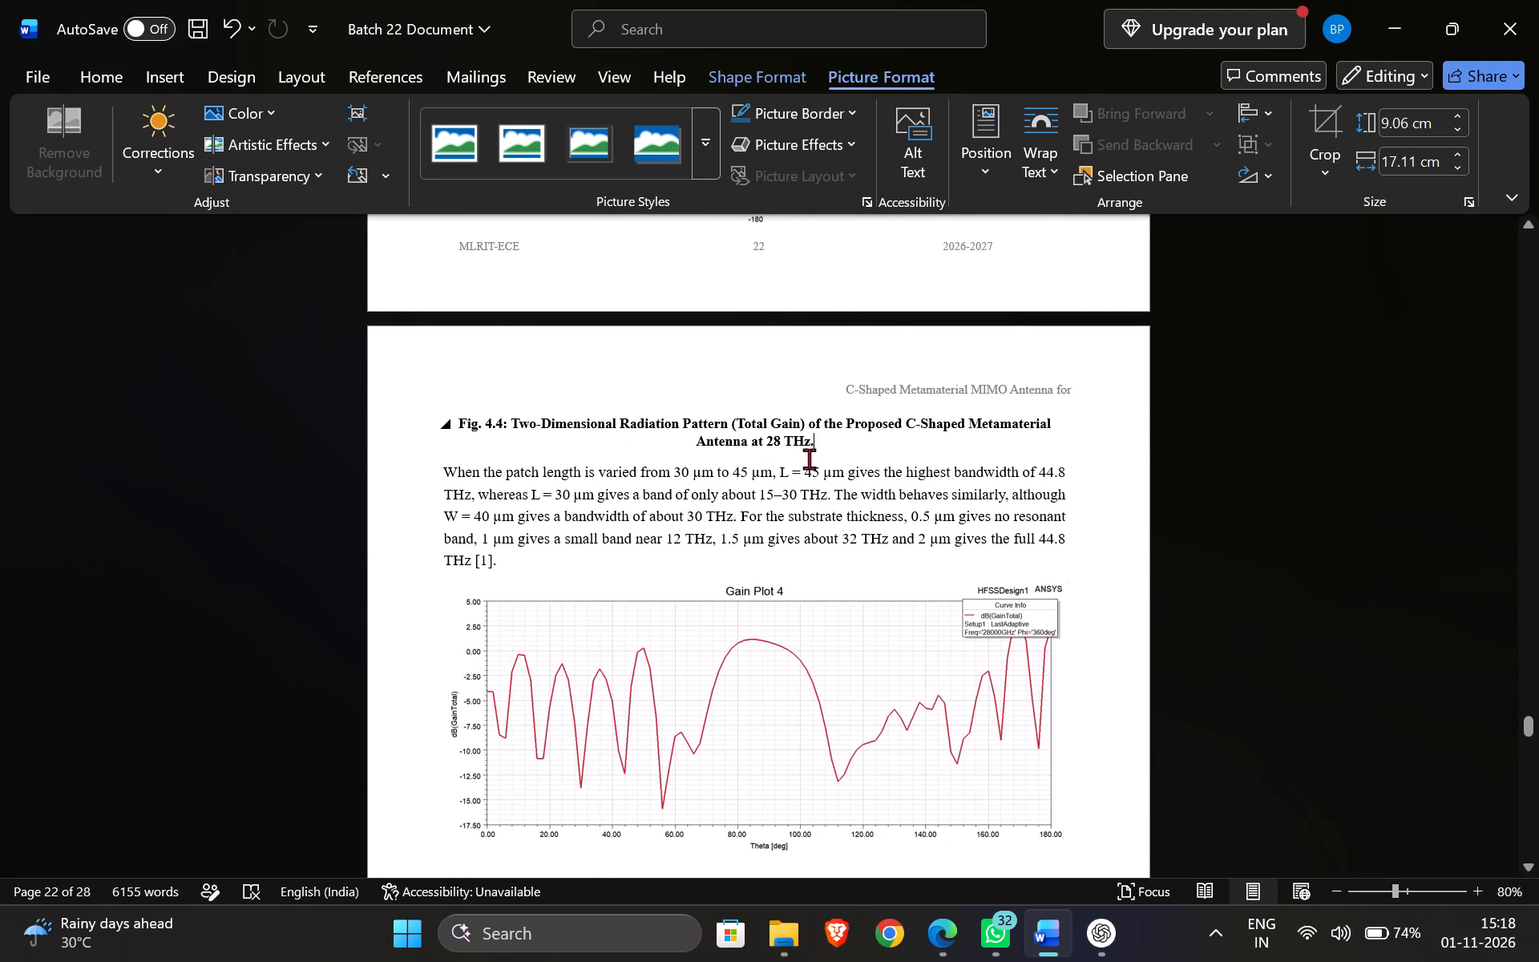
drag(809, 459, 518, 426)
key(ctrl+c)
key(alt+Tab)
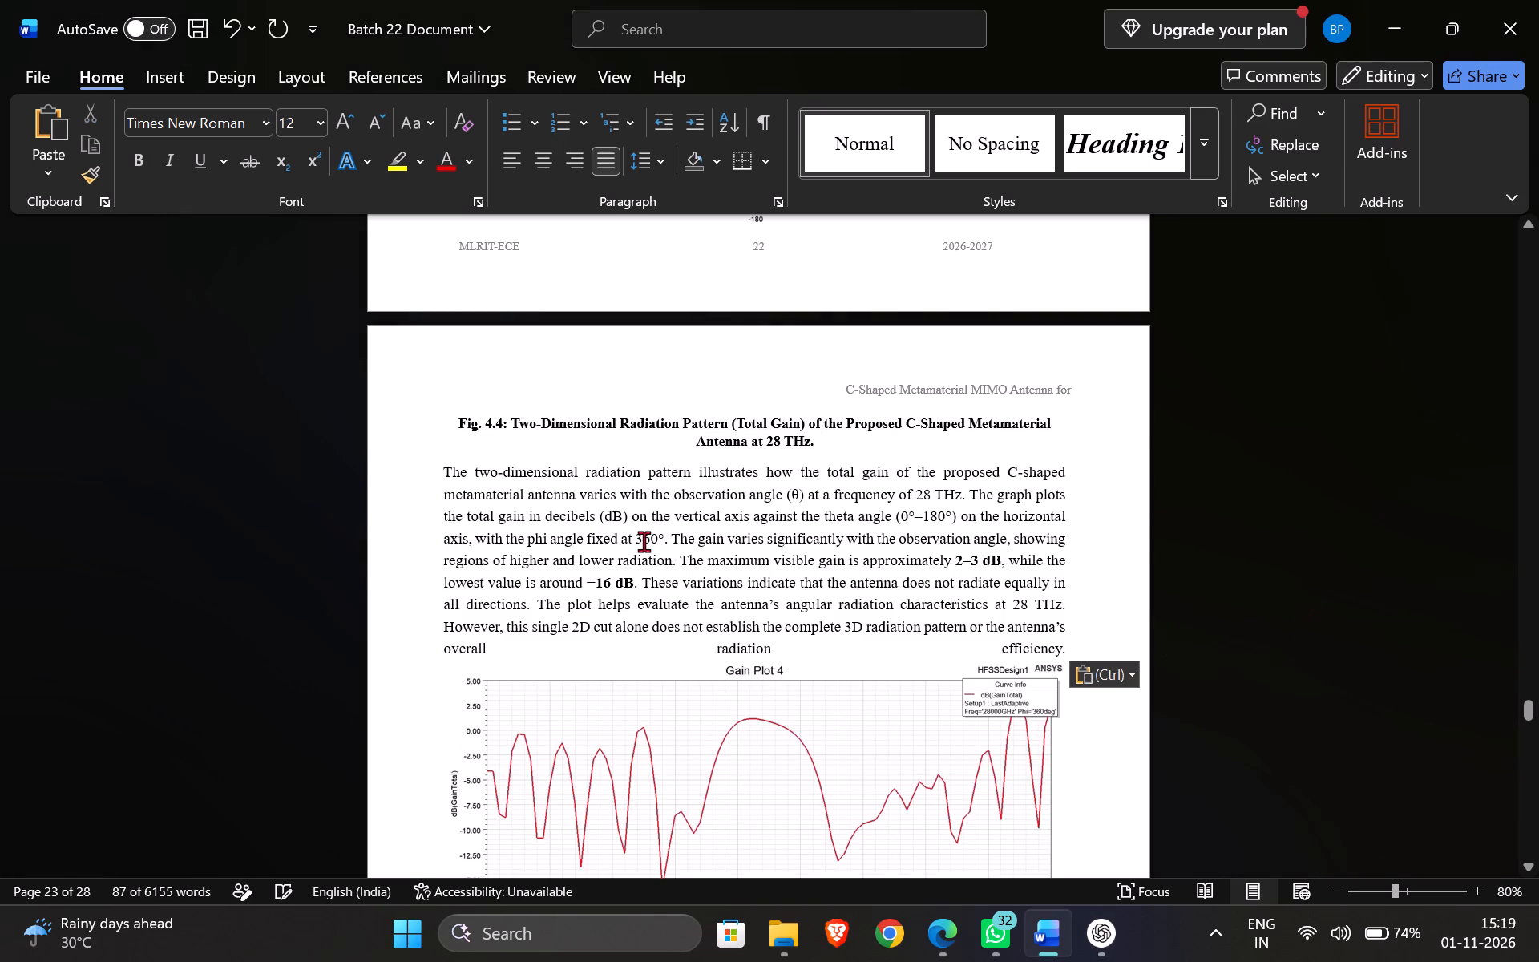
Review the layout around the new Fig. 4.4 description, from the polar gain plot to the Fig. 4.5 caption.
scroll(655, 534, up, 2)
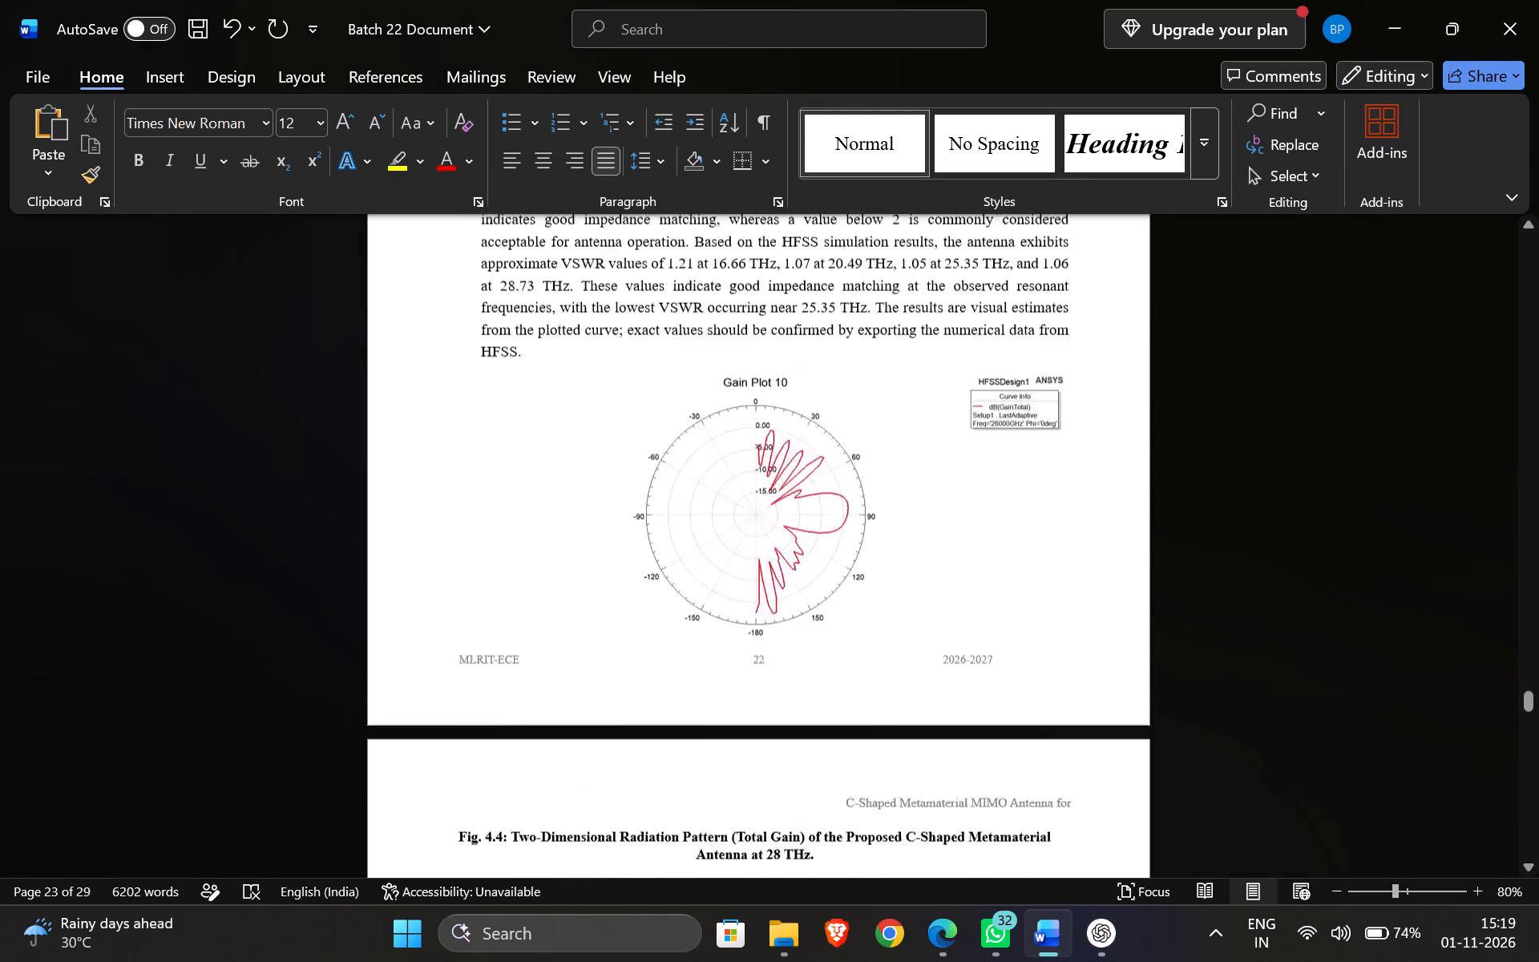
scroll(655, 534, up, 1)
scroll(655, 534, down, 3)
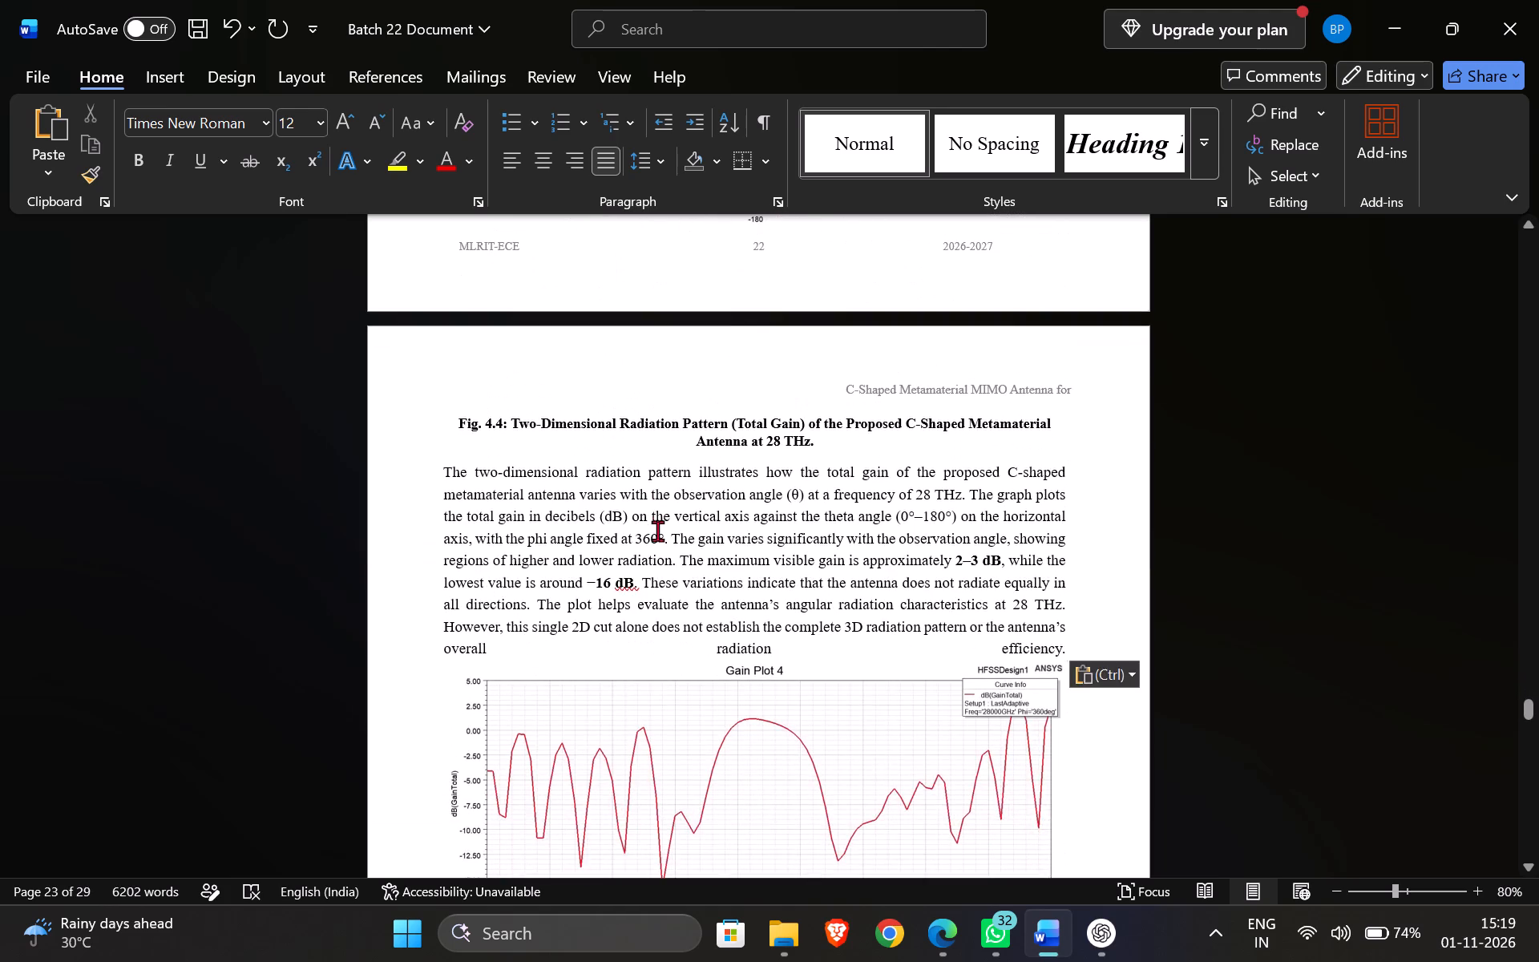
scroll(657, 532, down, 3)
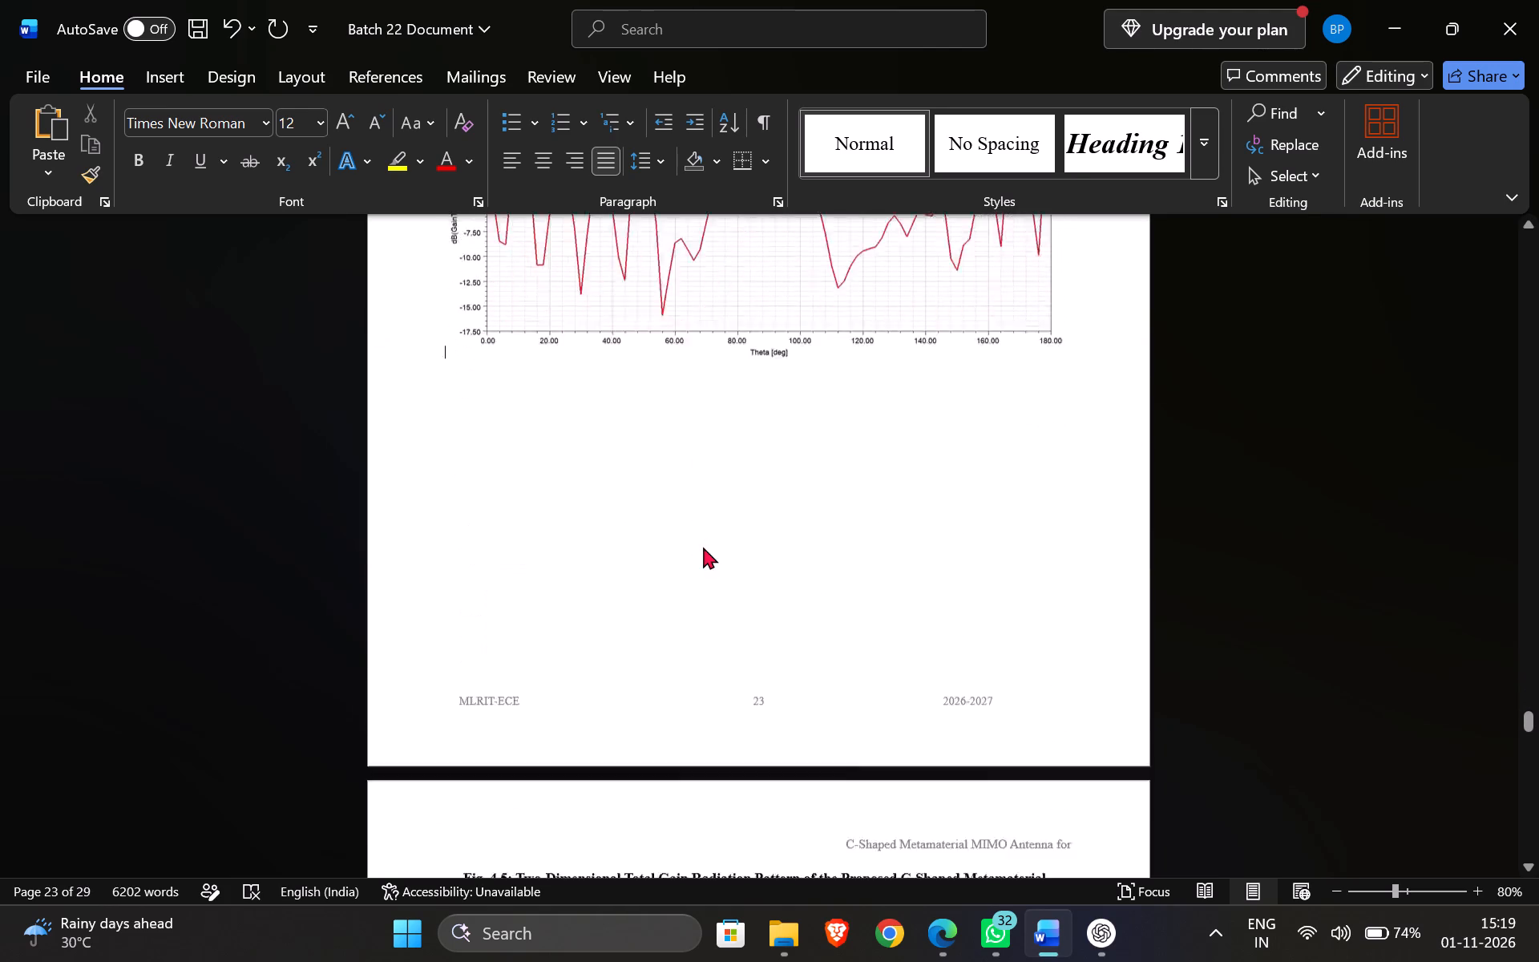
scroll(703, 545, down, 1)
scroll(698, 544, up, 1)
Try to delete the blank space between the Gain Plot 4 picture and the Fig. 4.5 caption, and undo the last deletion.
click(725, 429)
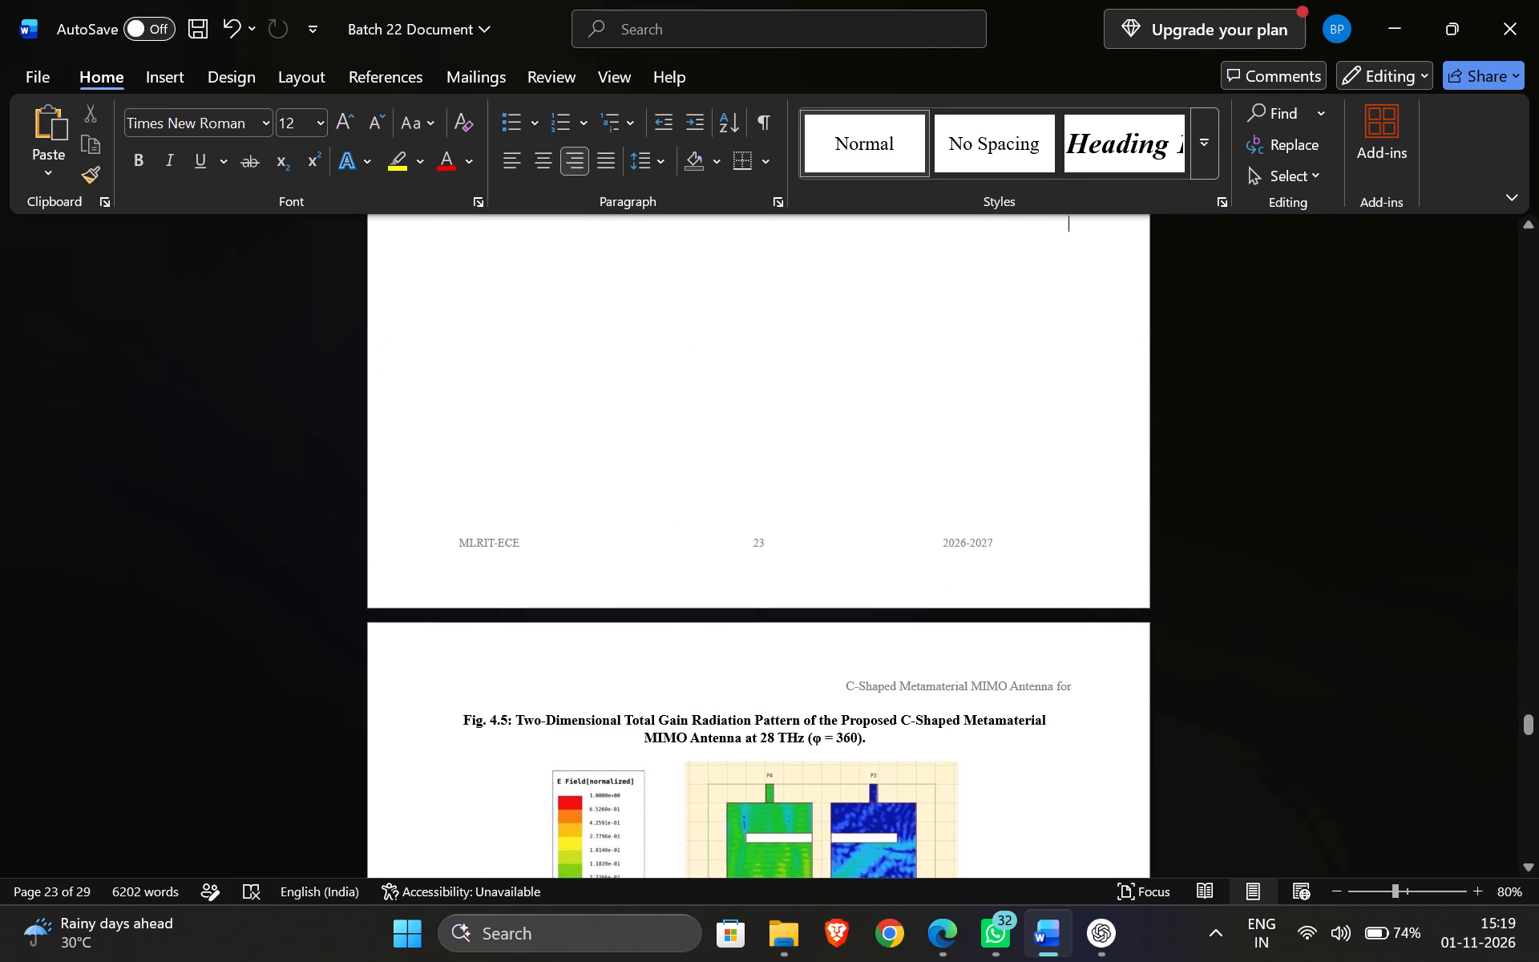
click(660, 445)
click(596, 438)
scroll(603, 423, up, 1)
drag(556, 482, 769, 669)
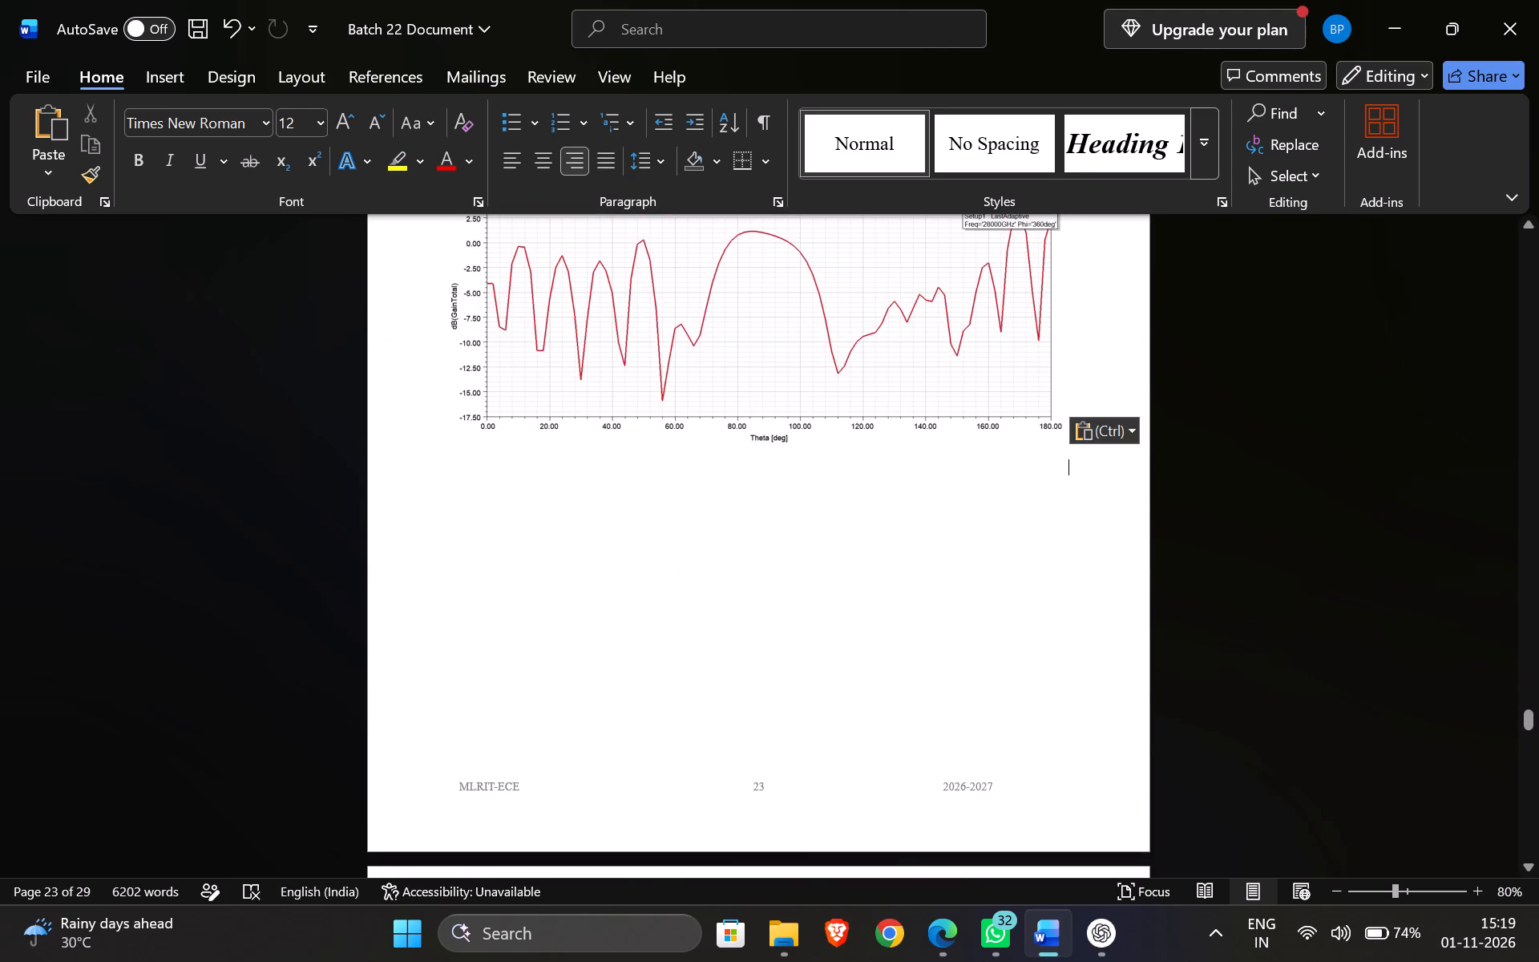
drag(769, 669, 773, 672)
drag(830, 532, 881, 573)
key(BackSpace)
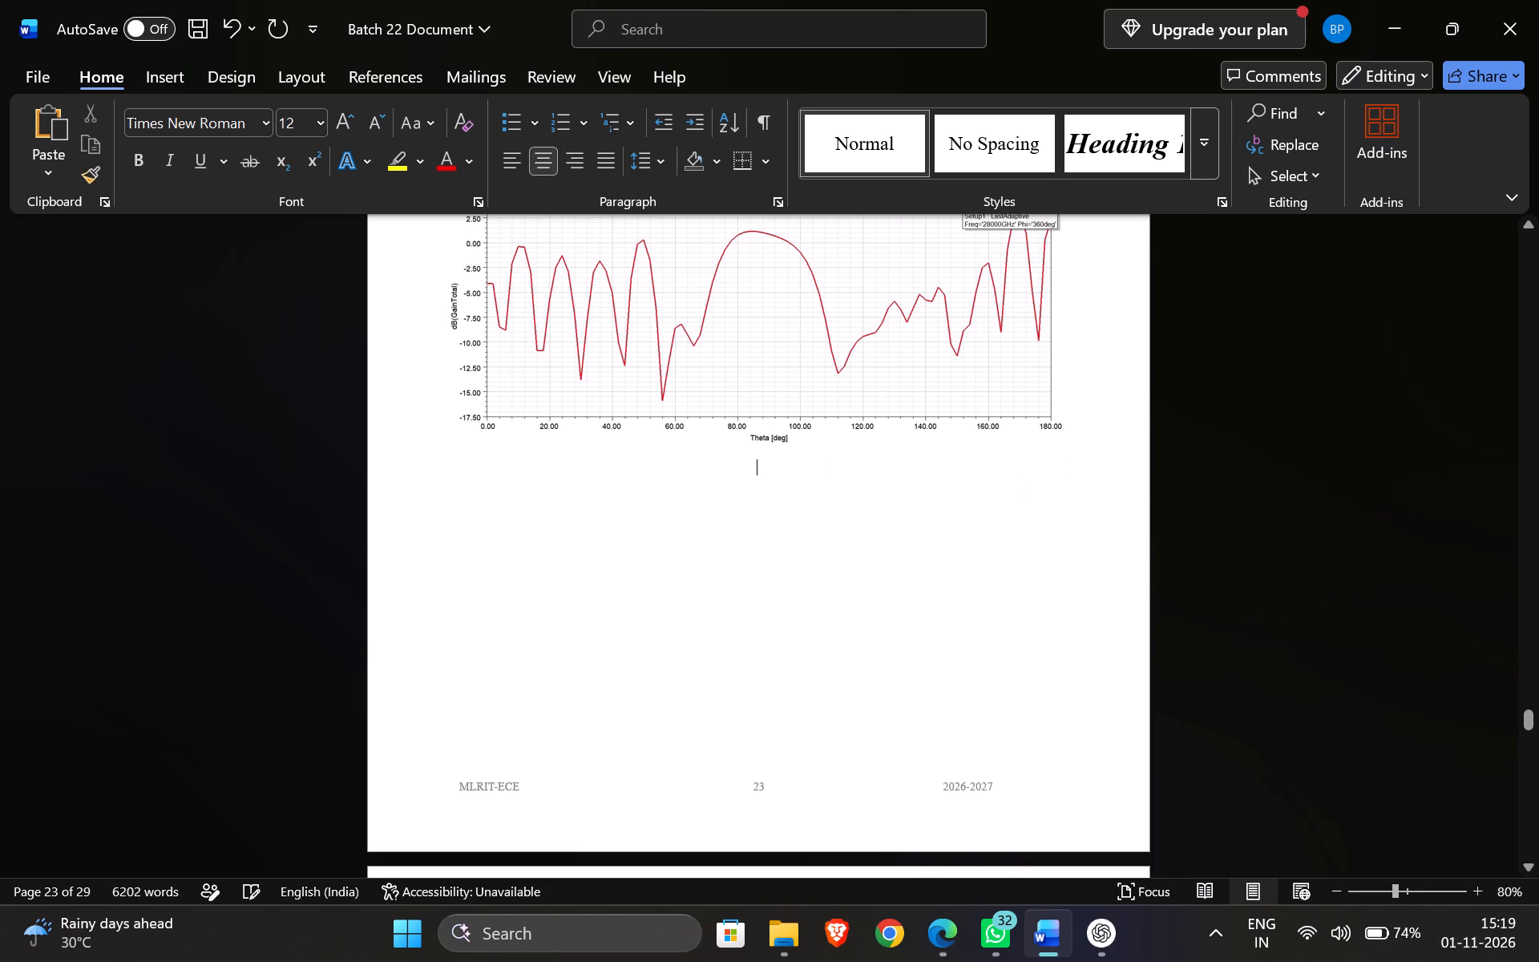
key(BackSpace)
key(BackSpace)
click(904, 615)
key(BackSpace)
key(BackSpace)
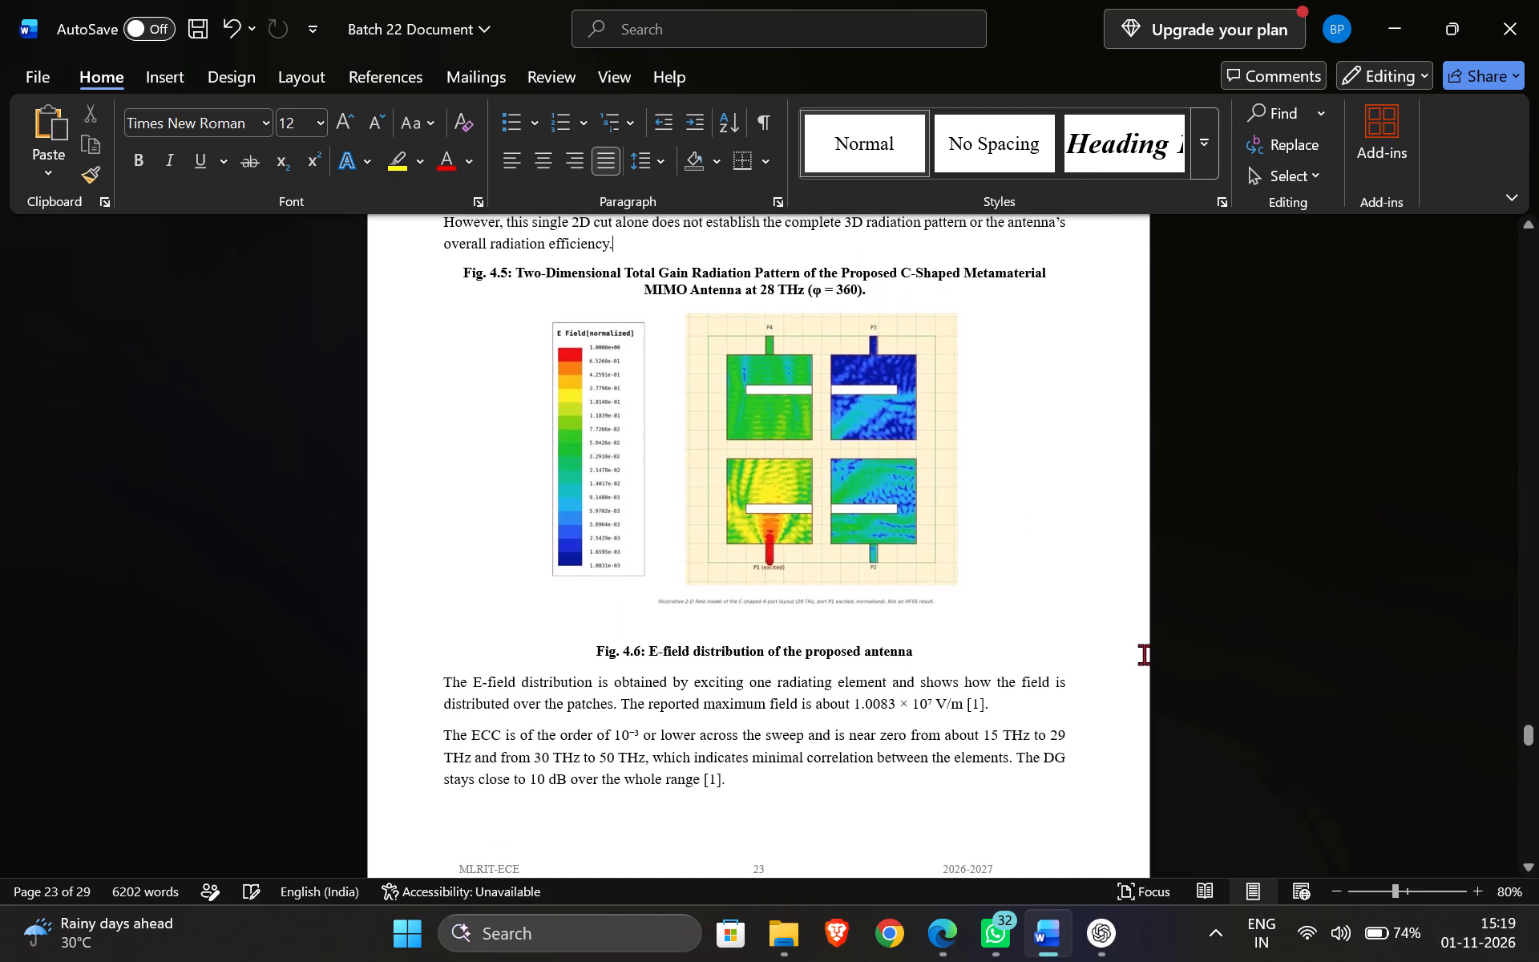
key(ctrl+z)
Review the results pages from section 4.4 to the Fig. 4.5 caption.
scroll(782, 526, up, 2)
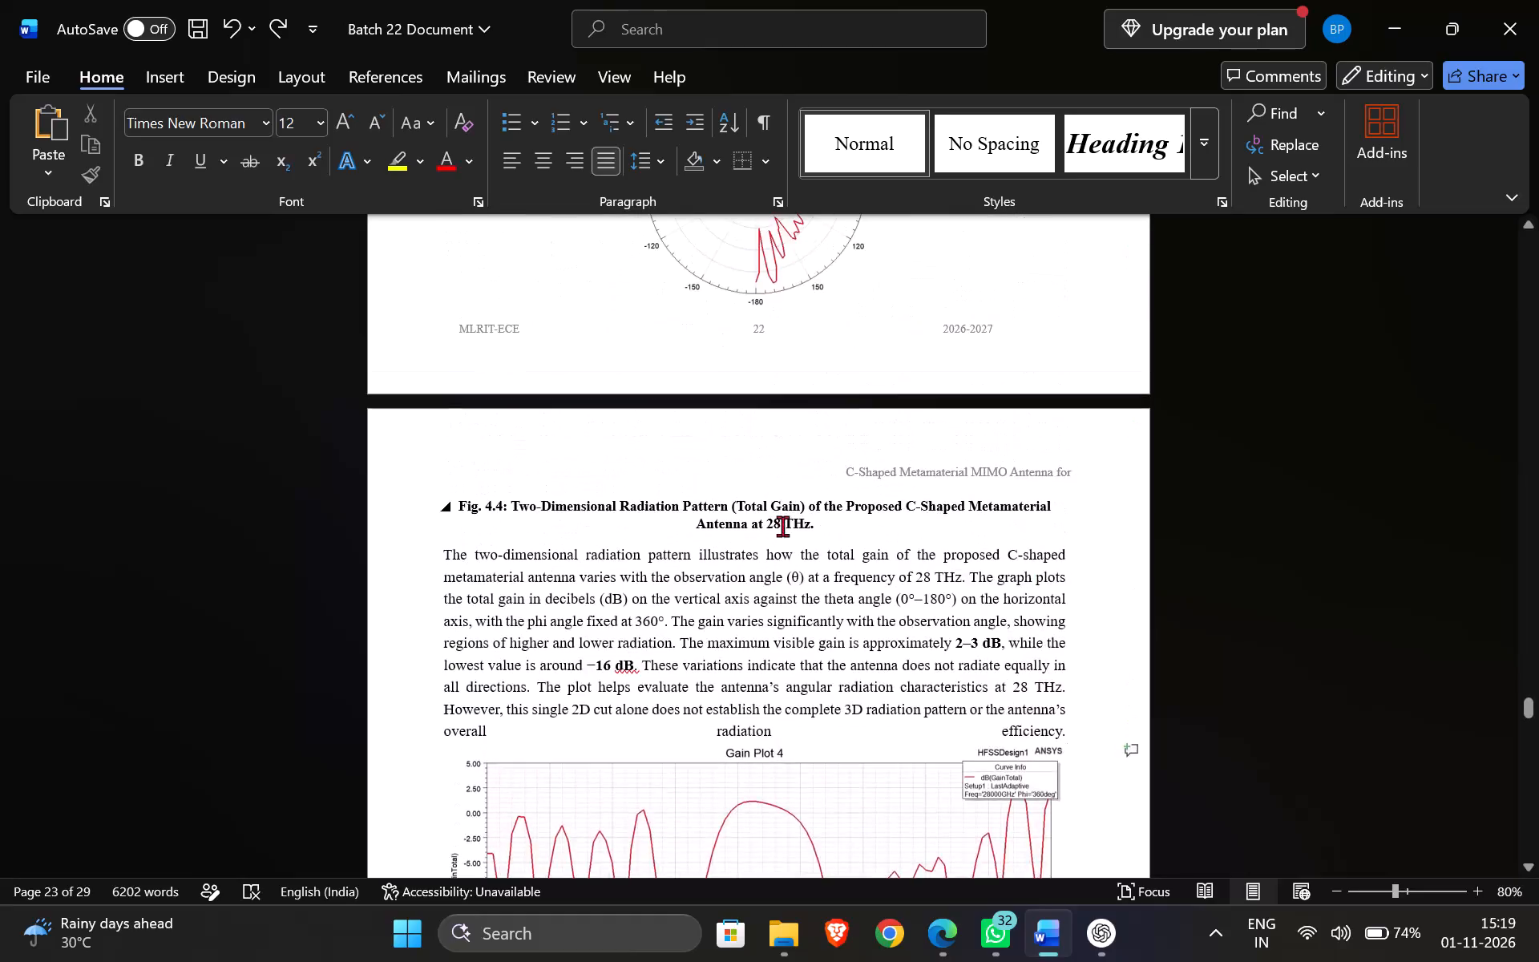
scroll(782, 526, up, 9)
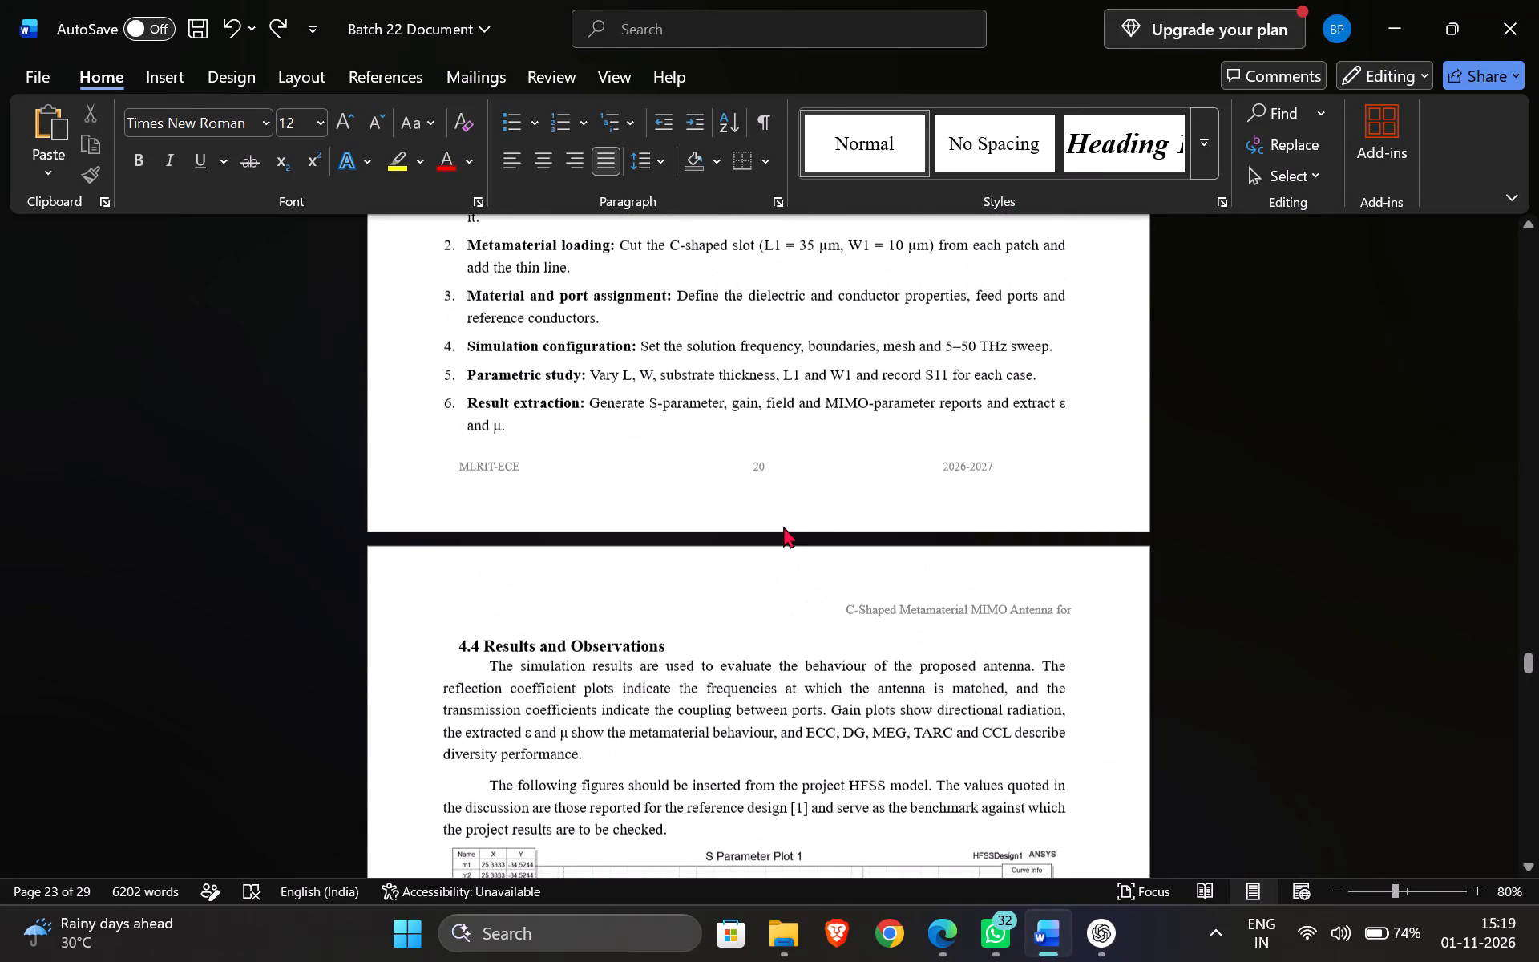
scroll(783, 526, down, 8)
scroll(782, 531, up, 2)
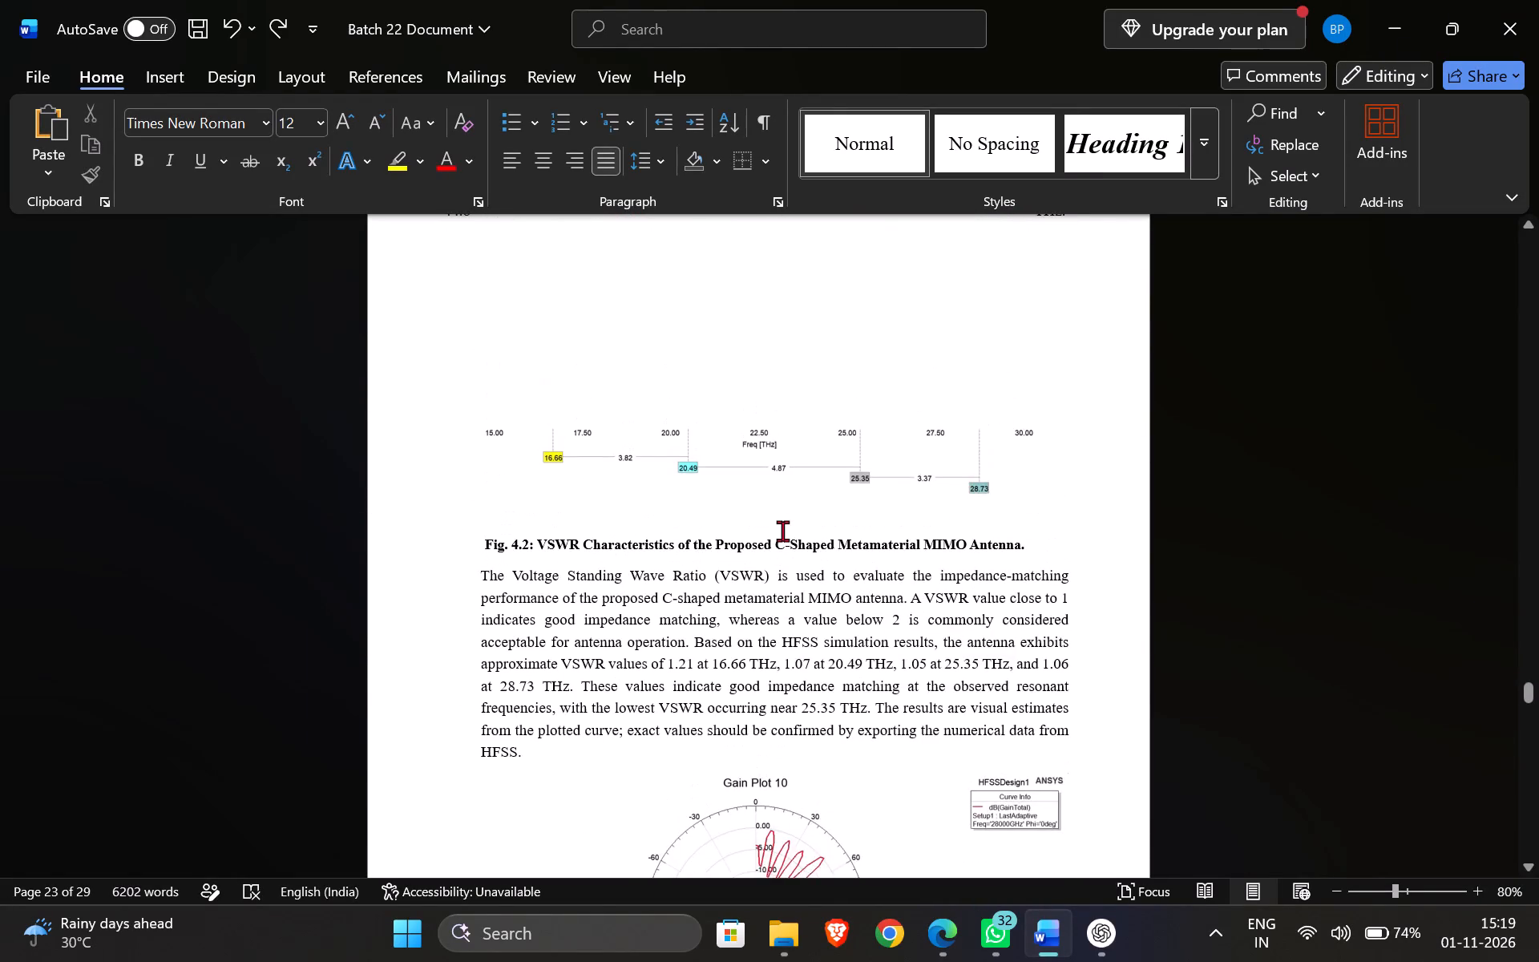
scroll(782, 531, down, 5)
scroll(782, 531, up, 1)
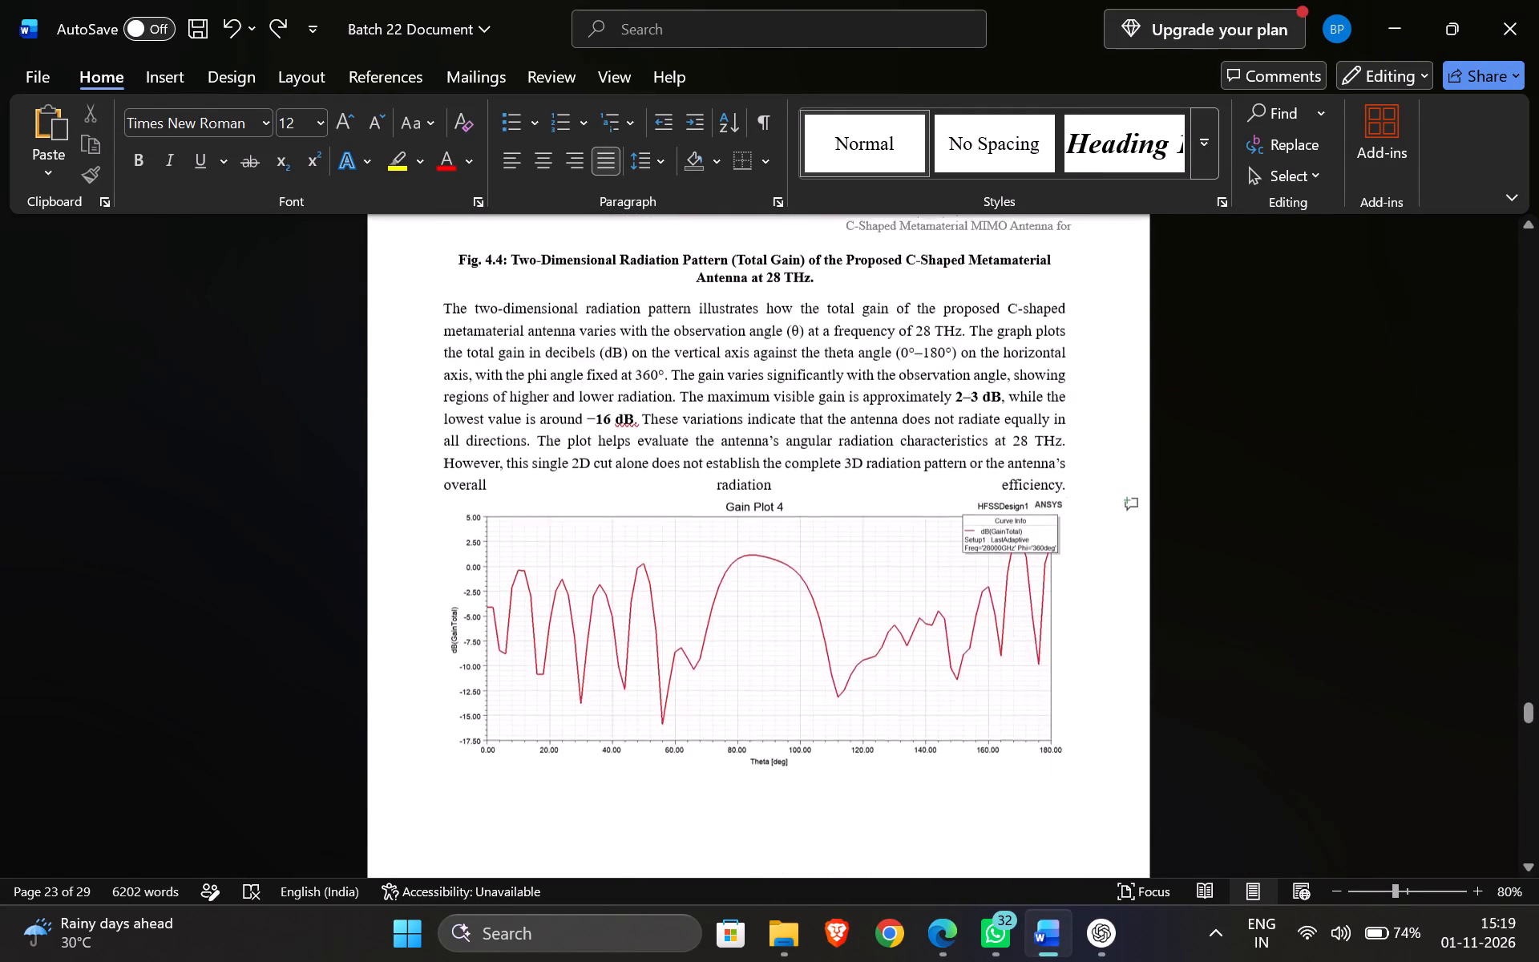
scroll(782, 531, up, 1)
scroll(769, 523, down, 3)
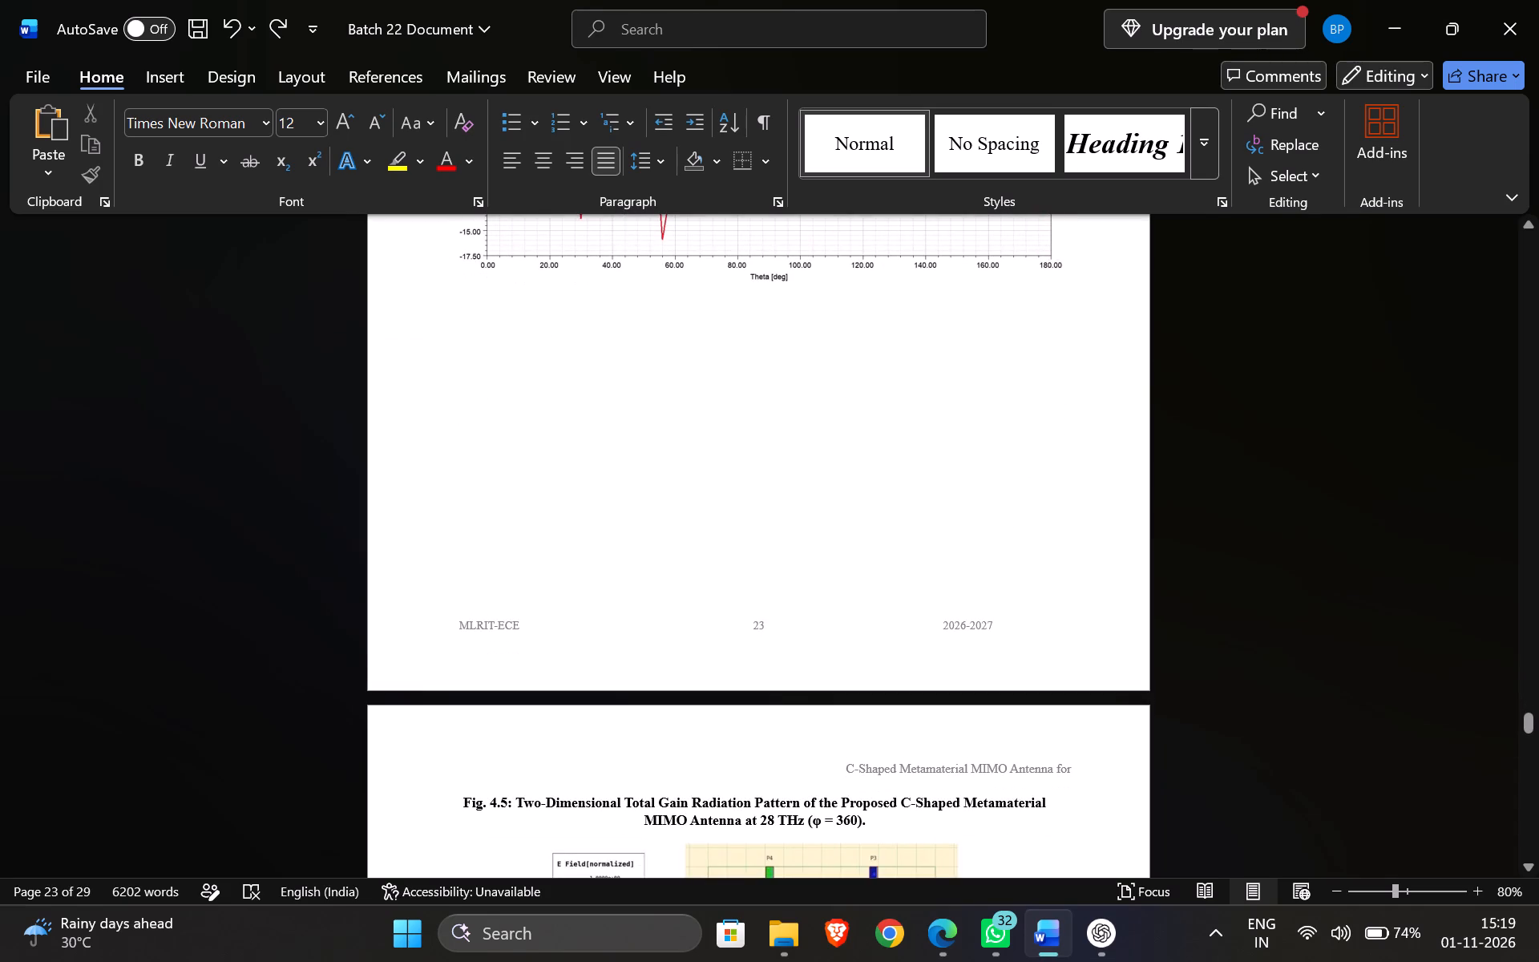
scroll(773, 512, down, 1)
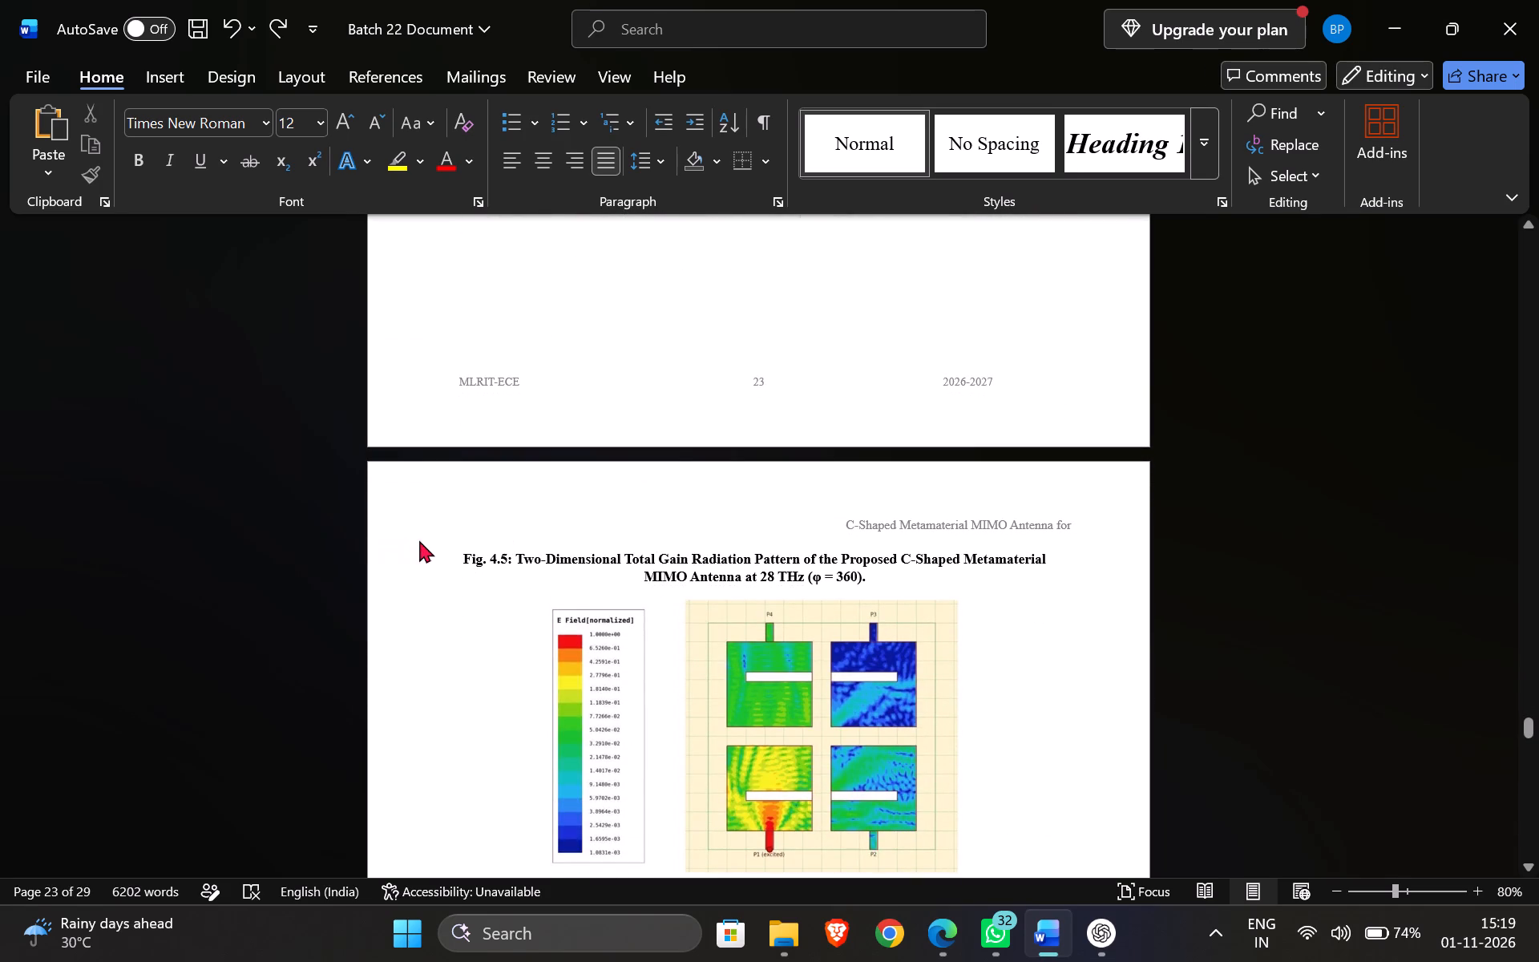
Remove the gap before the Fig. 4.5 caption to bring it directly below the Gain Plot 4 picture.
click(431, 550)
key(BackSpace)
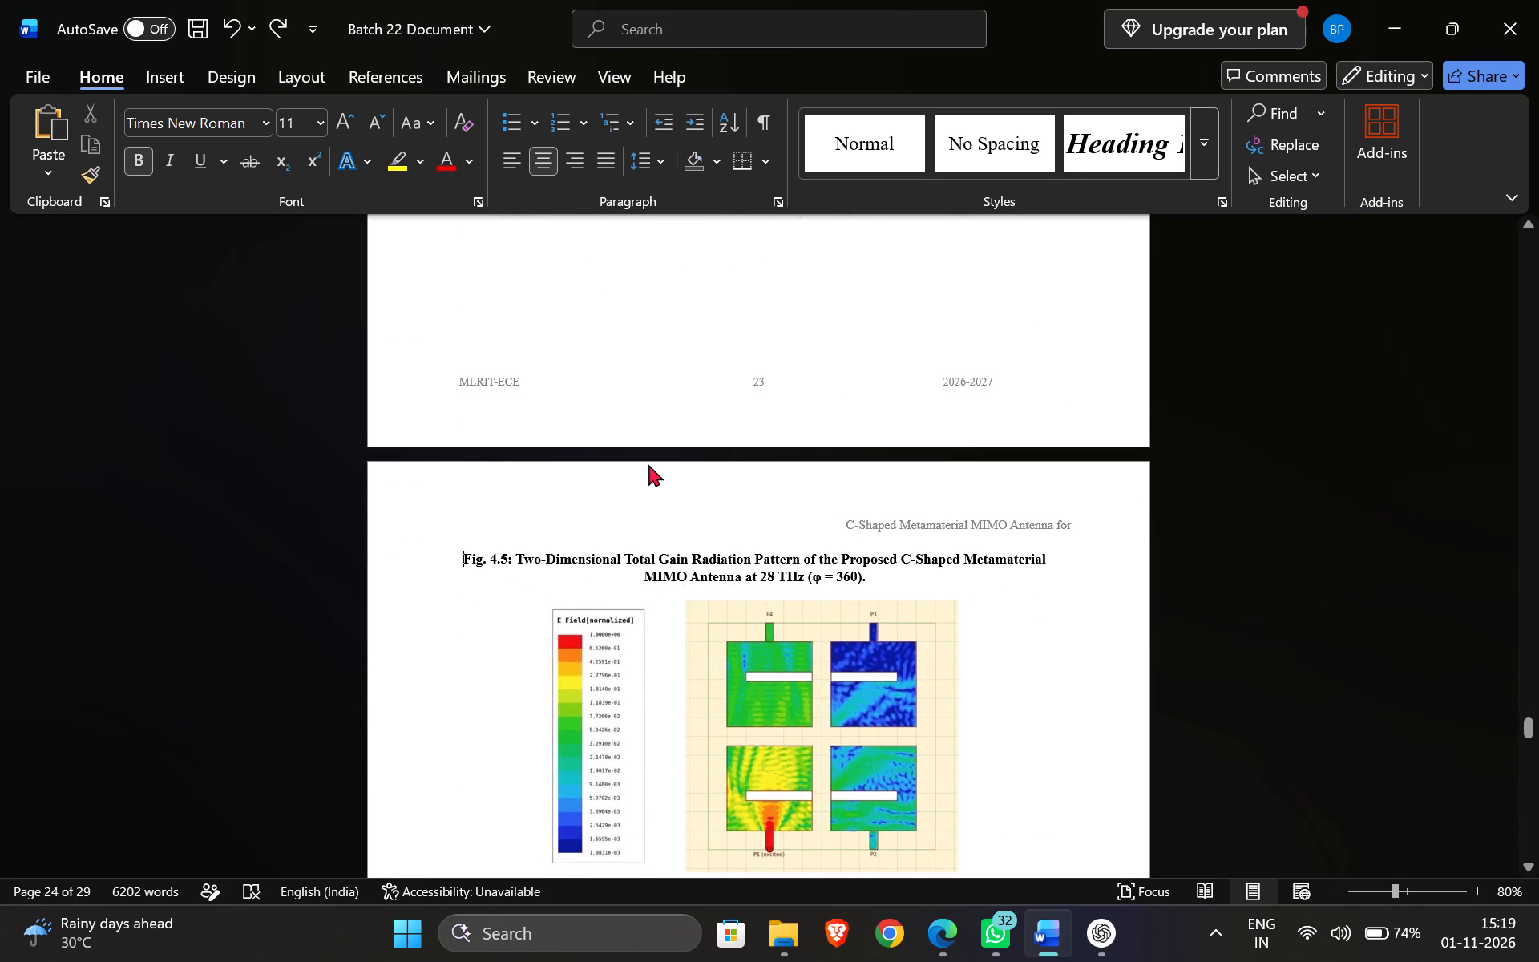
key(BackSpace)
key(BackSpace)
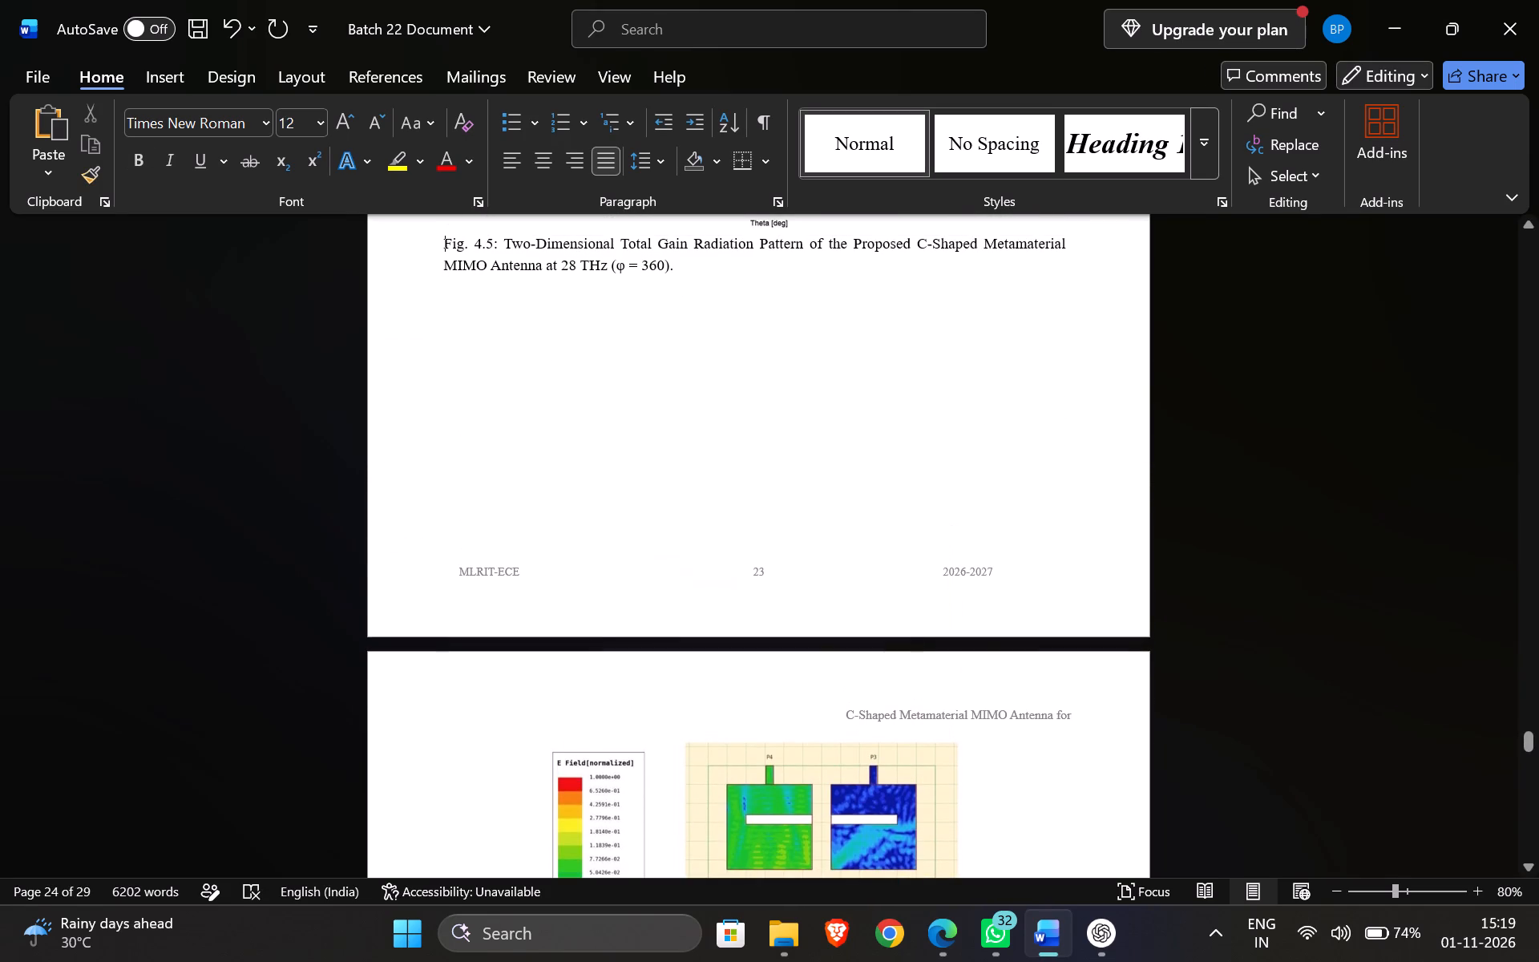
Make the Fig. 4.5 caption bold and centre it below the gain plot.
scroll(515, 390, up, 1)
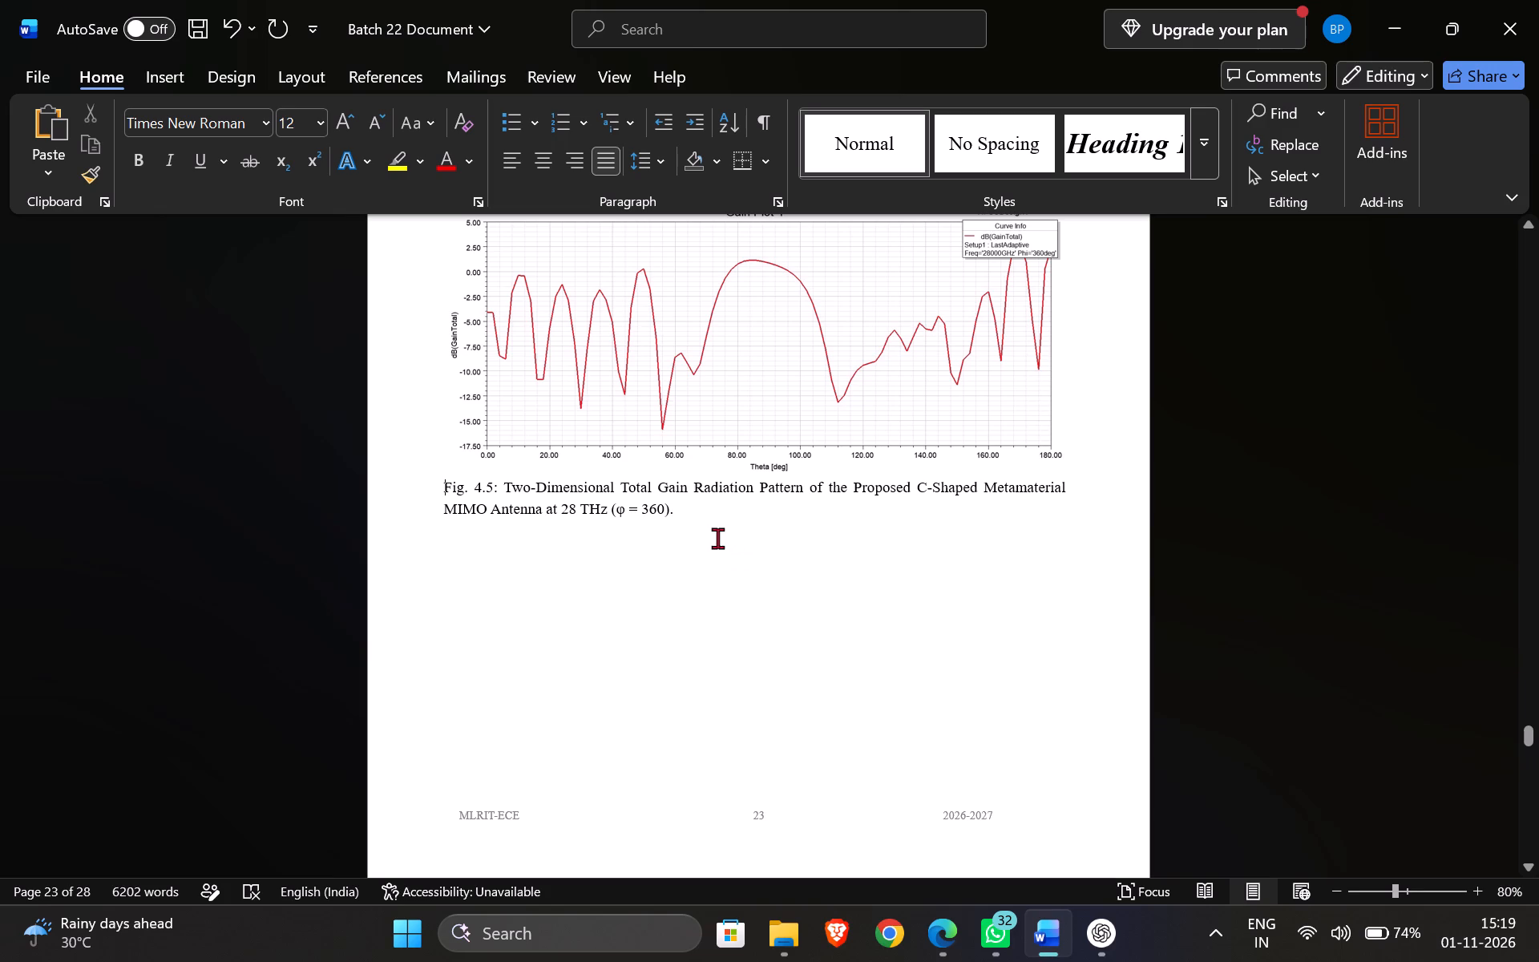
drag(717, 538, 435, 479)
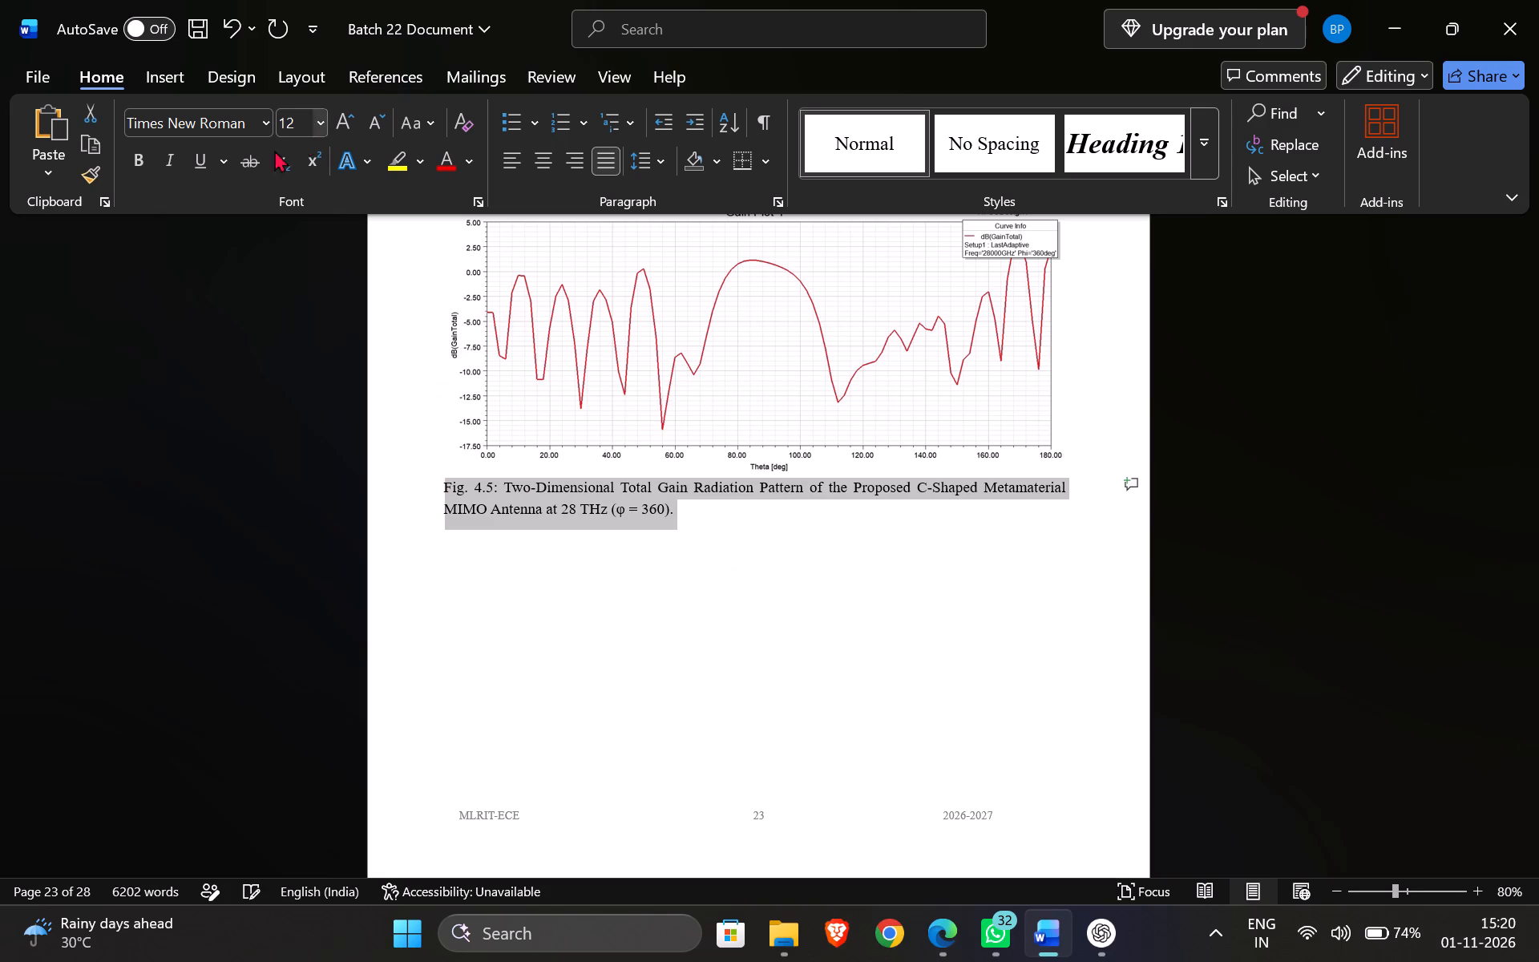
click(132, 160)
click(659, 702)
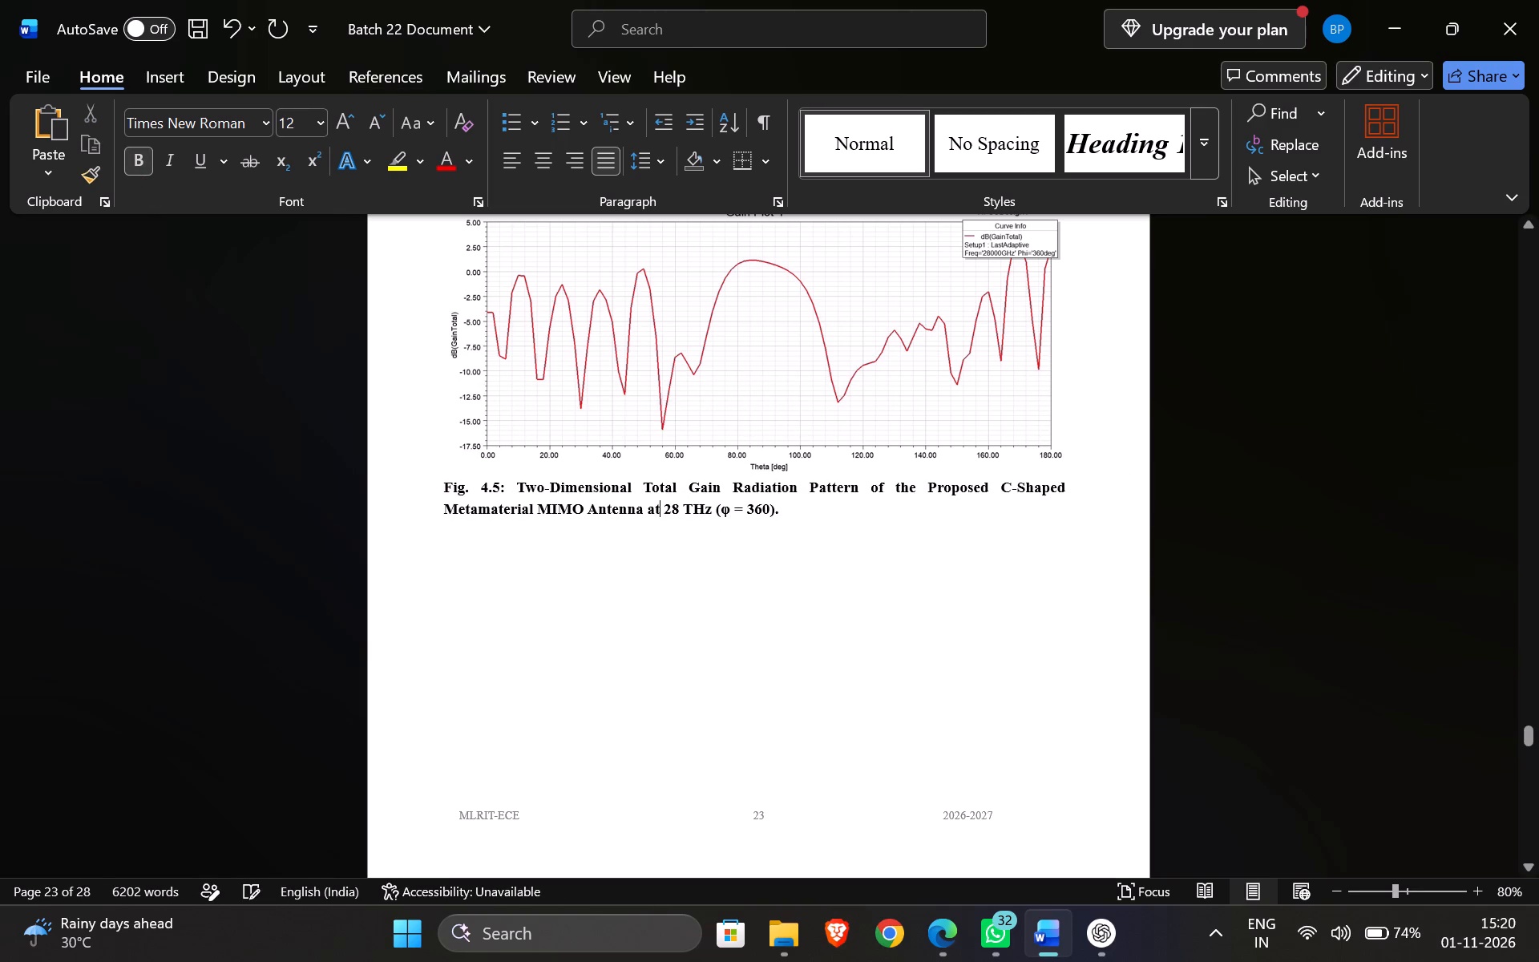
drag(781, 513, 375, 479)
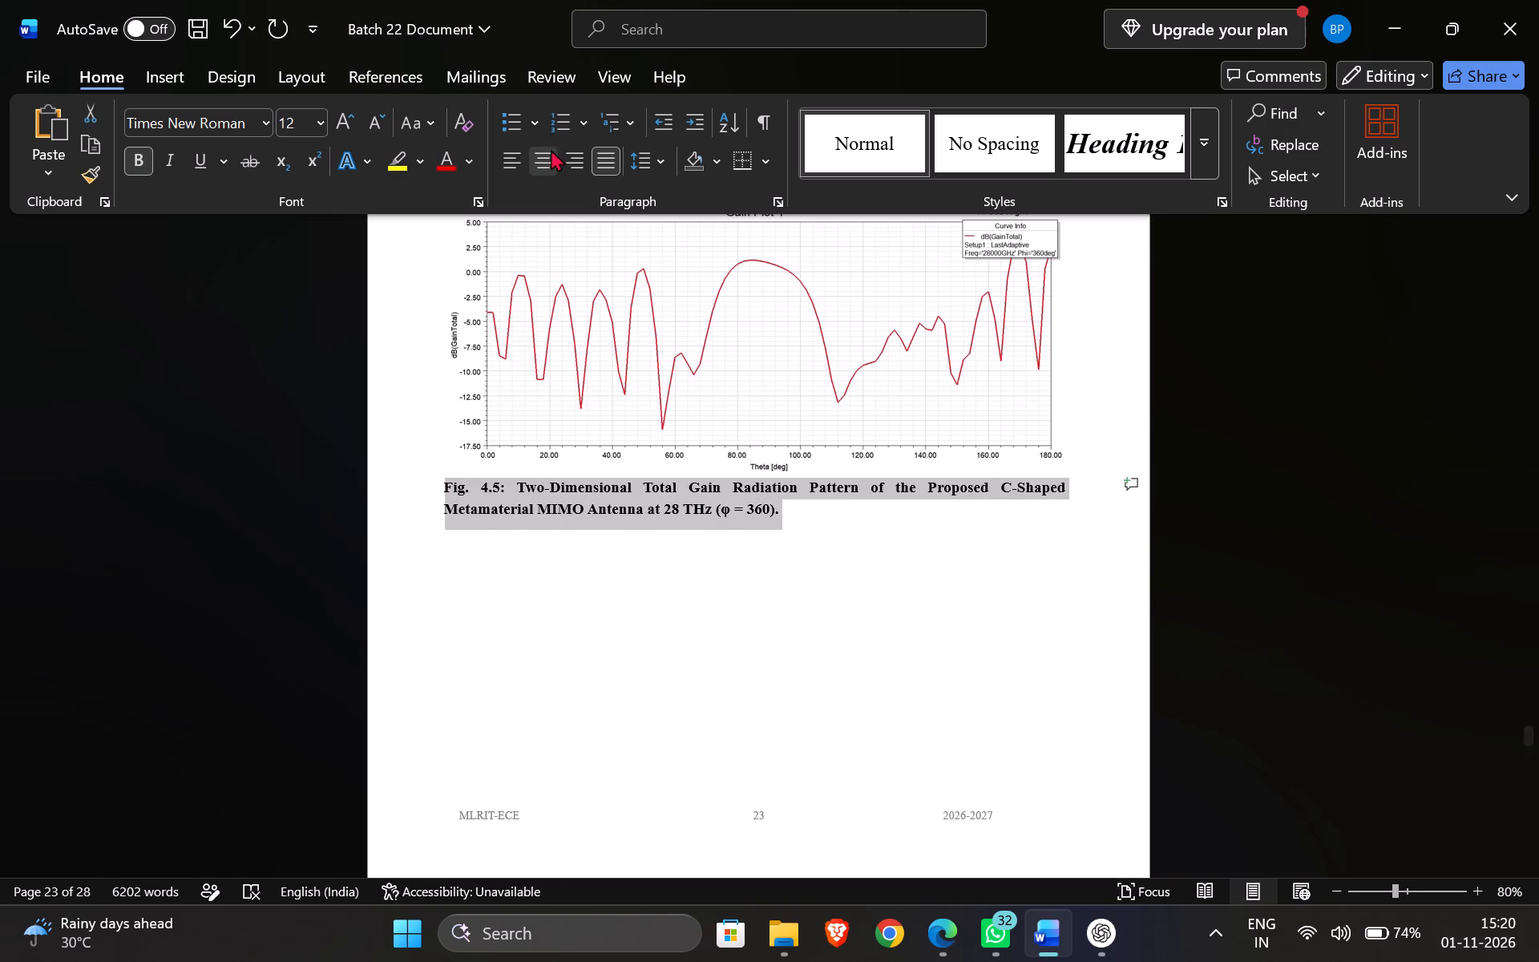
click(539, 150)
click(652, 623)
Set the font size of the word "Metamaterial" in the Fig. 4.5 caption to 10.
scroll(689, 622, down, 1)
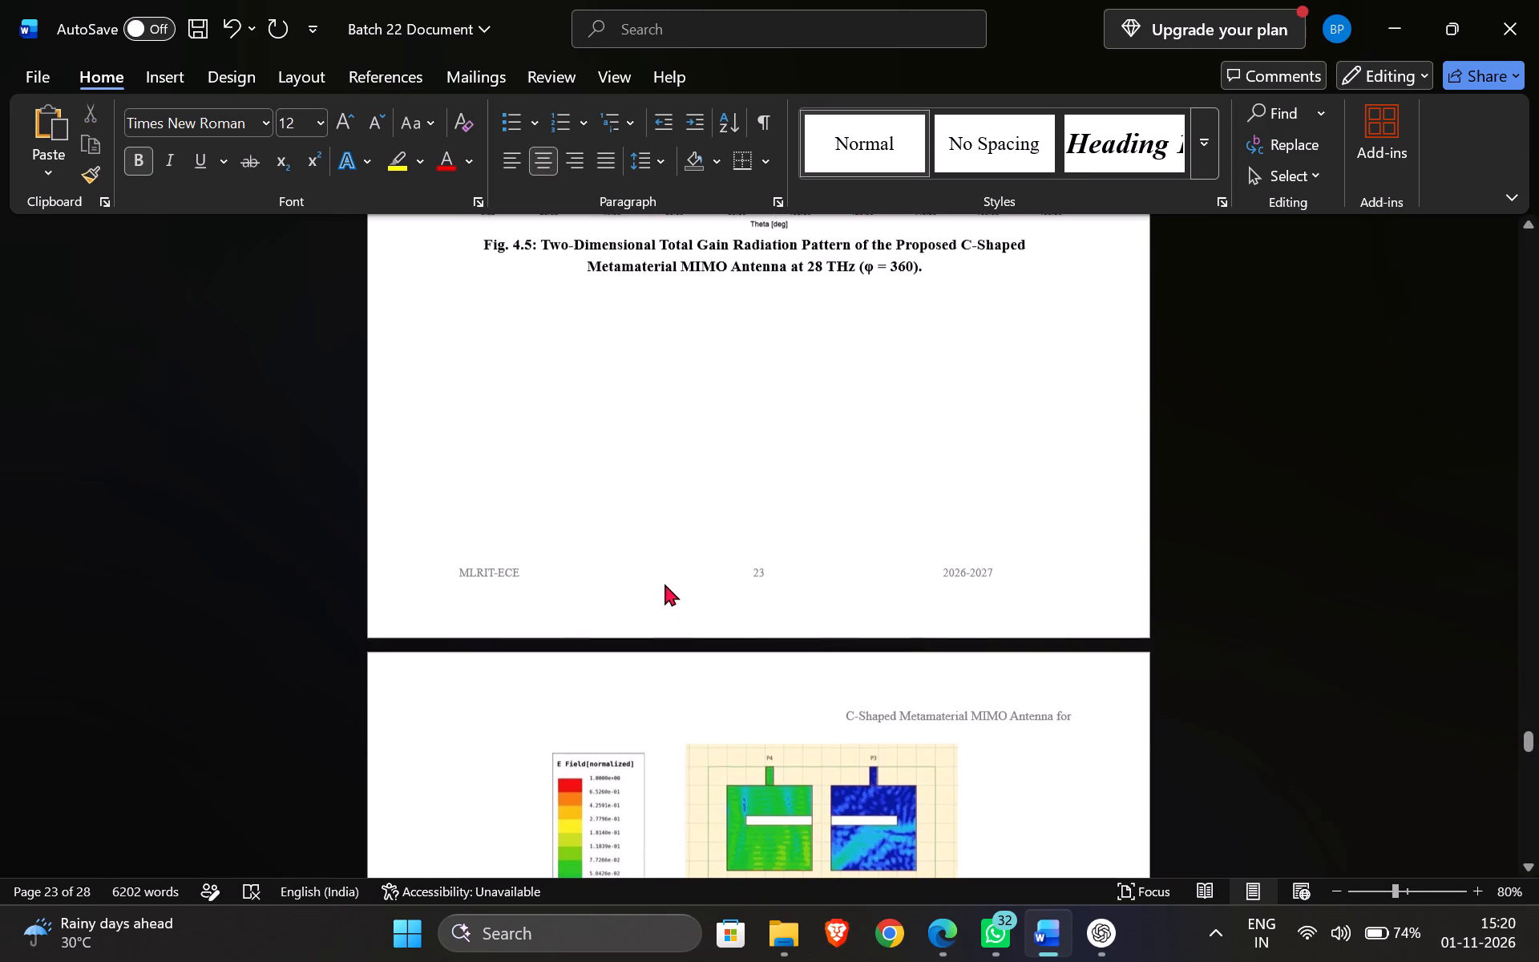
click(317, 116)
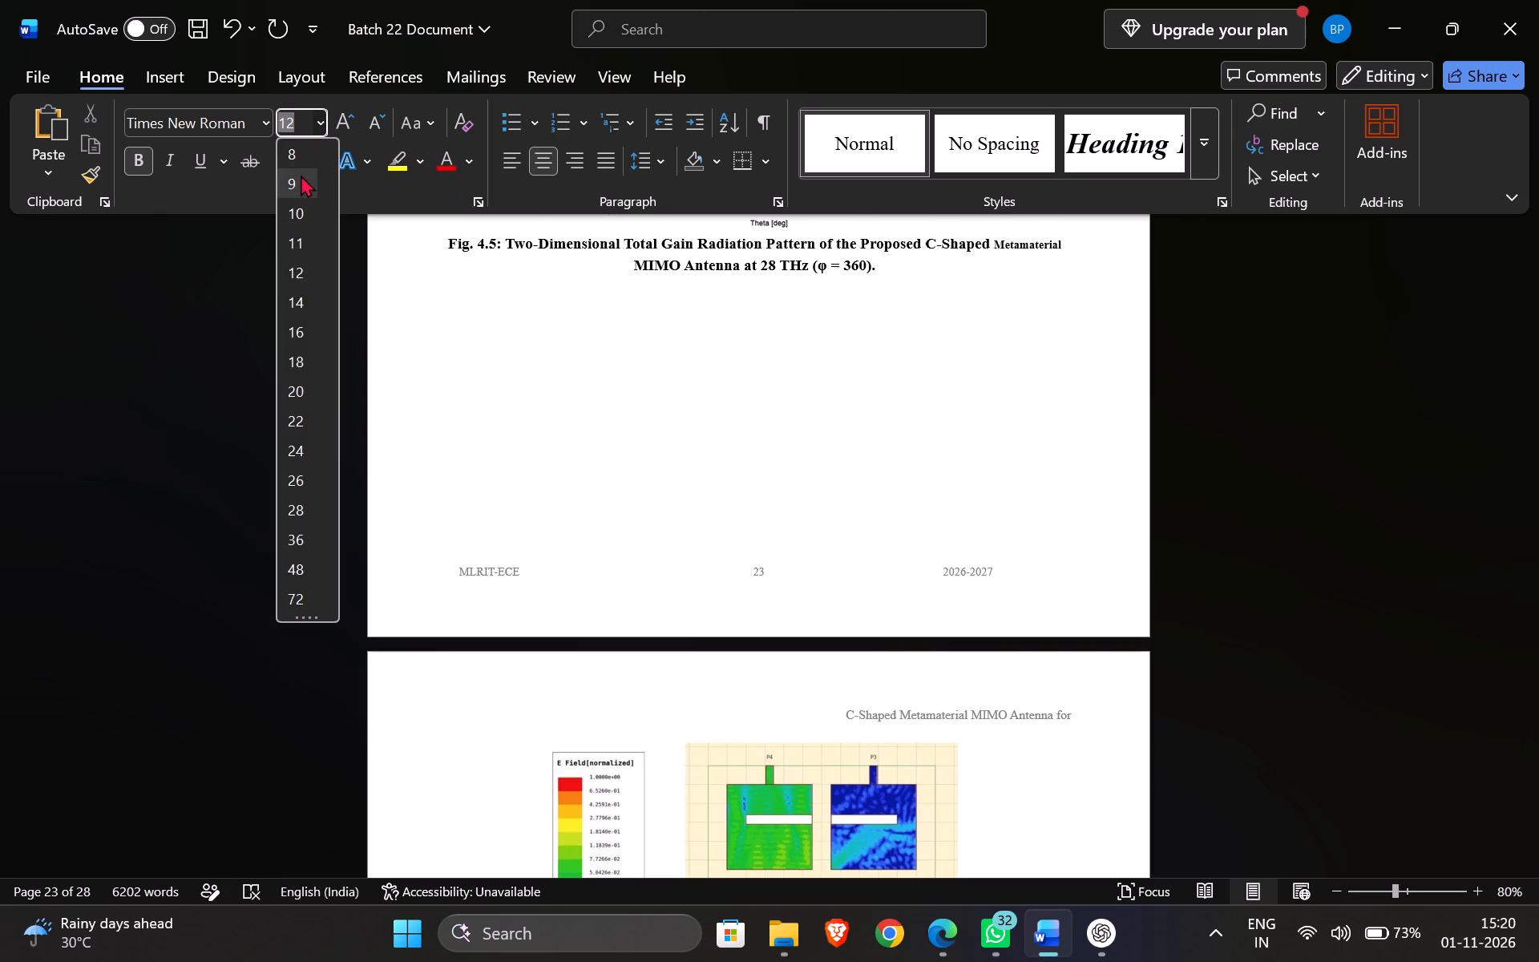
click(301, 175)
click(323, 126)
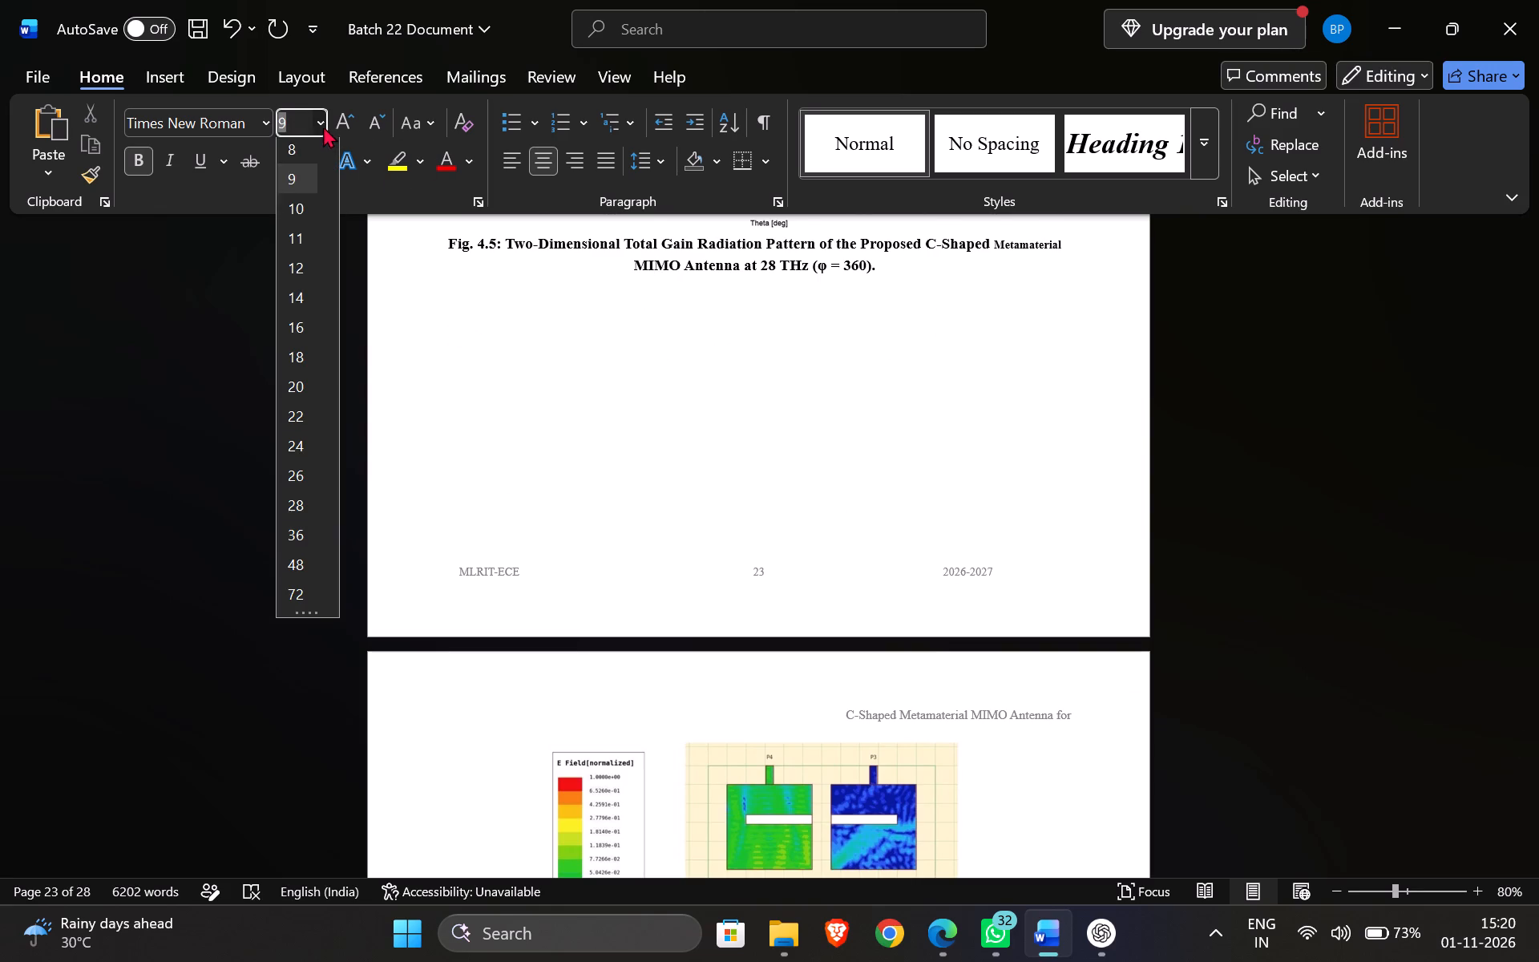
click(295, 214)
Check the font size used in the Fig. 4.2 VSWR caption as a reference for the other captions.
scroll(586, 390, up, 2)
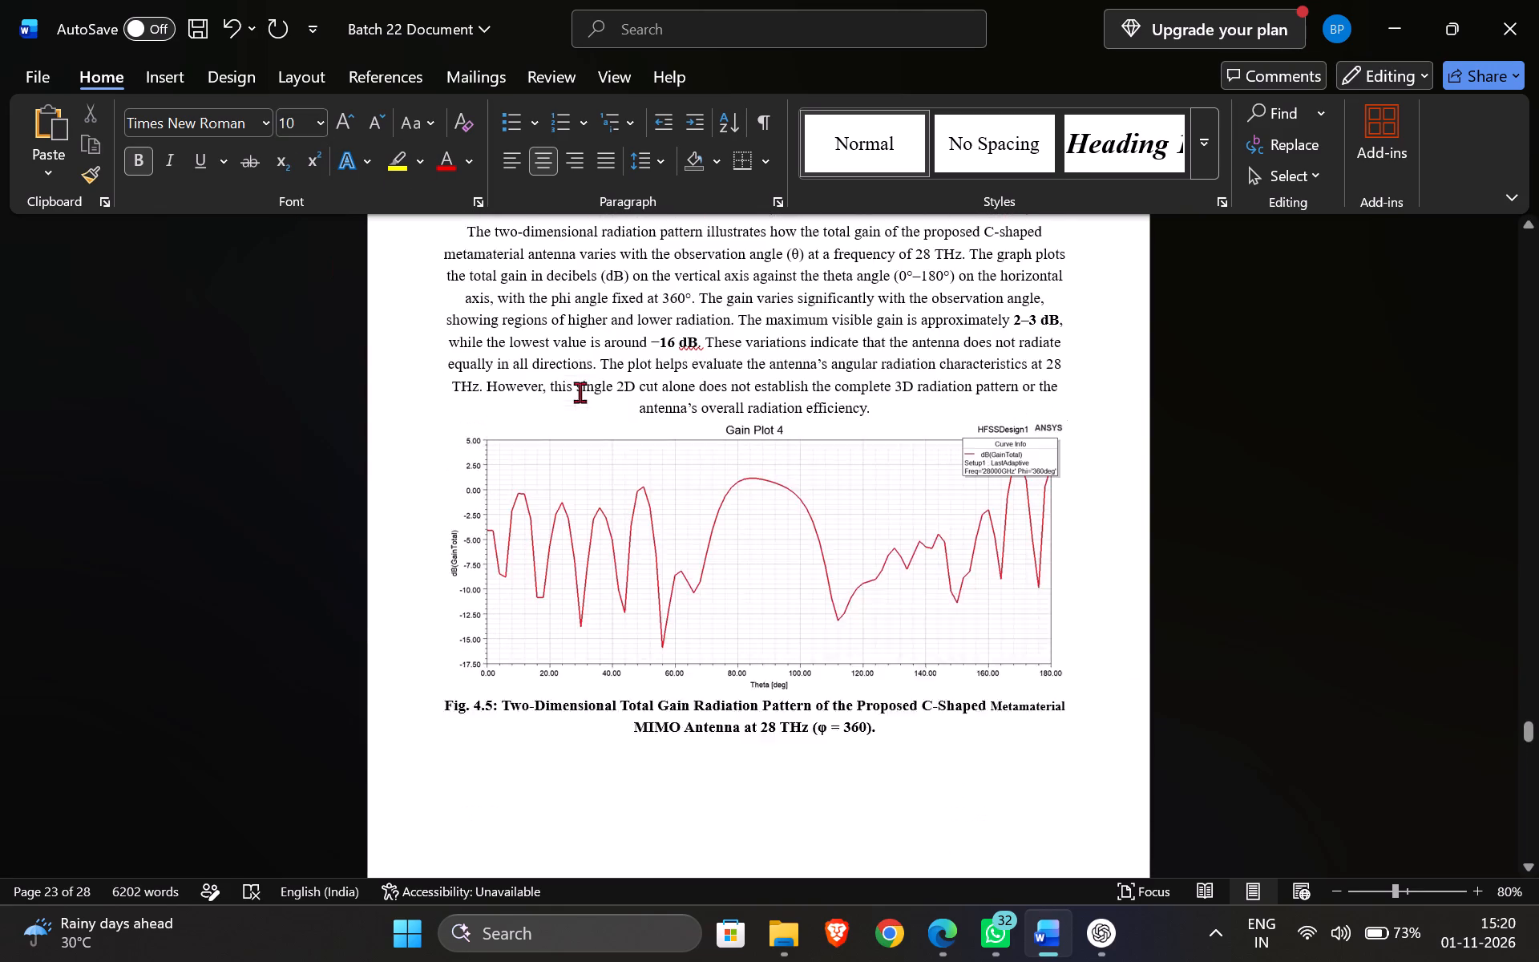
scroll(580, 392, up, 5)
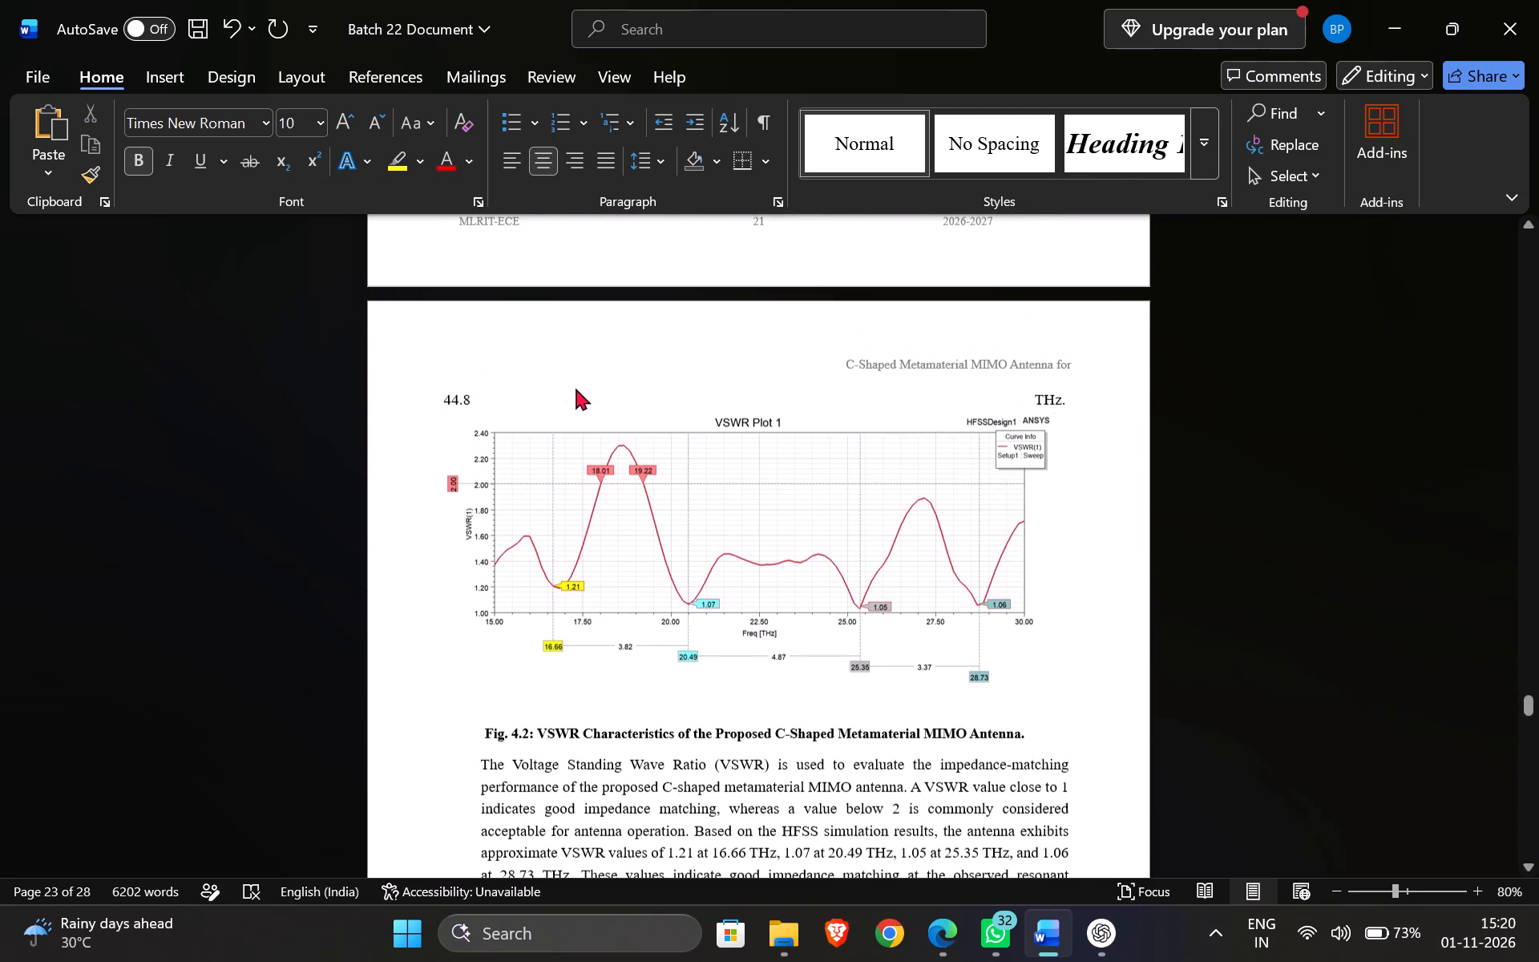
click(594, 730)
double_click(593, 726)
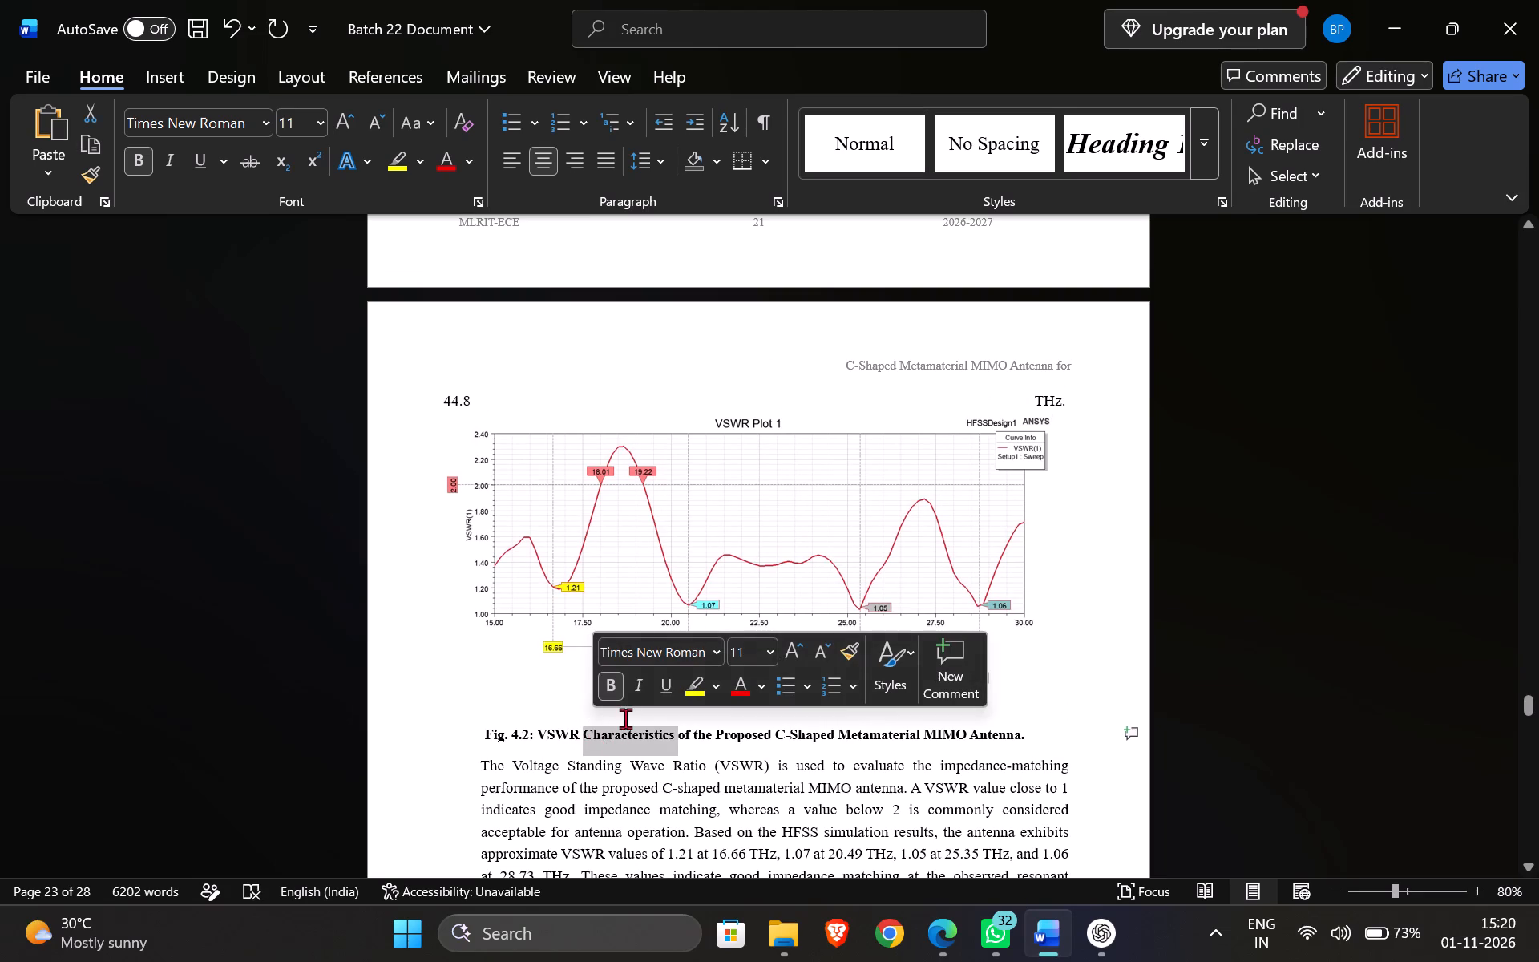
Remove the empty line between the VSWR Plot 1 picture and the Fig. 4.2 caption.
click(535, 693)
scroll(554, 697, down, 5)
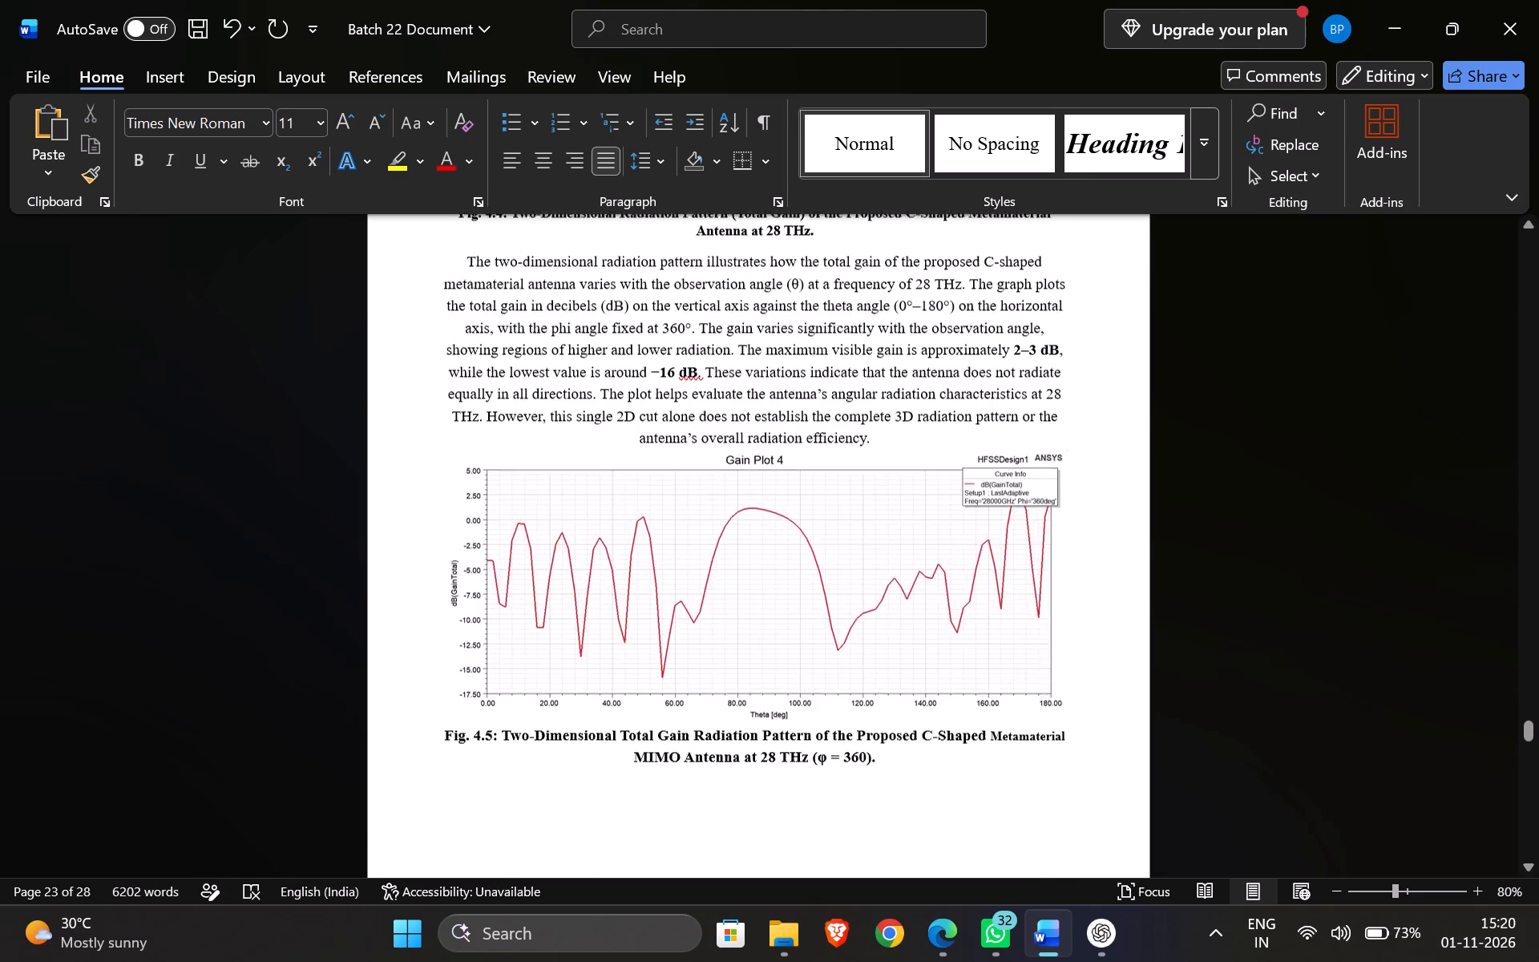
scroll(565, 651, up, 6)
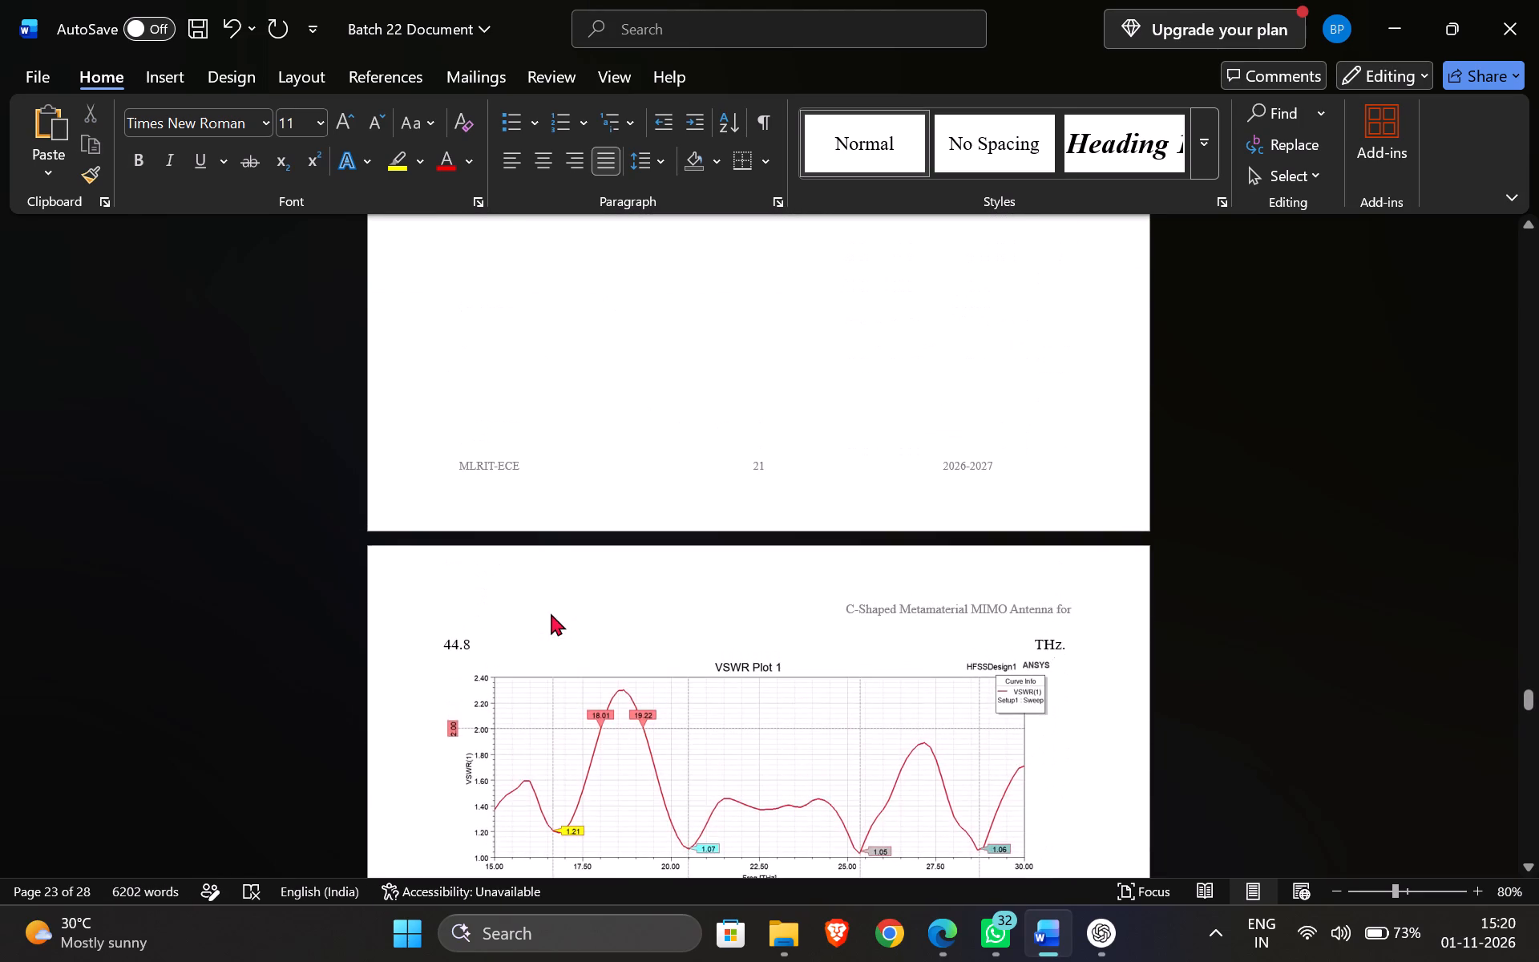
scroll(551, 613, down, 1)
click(473, 712)
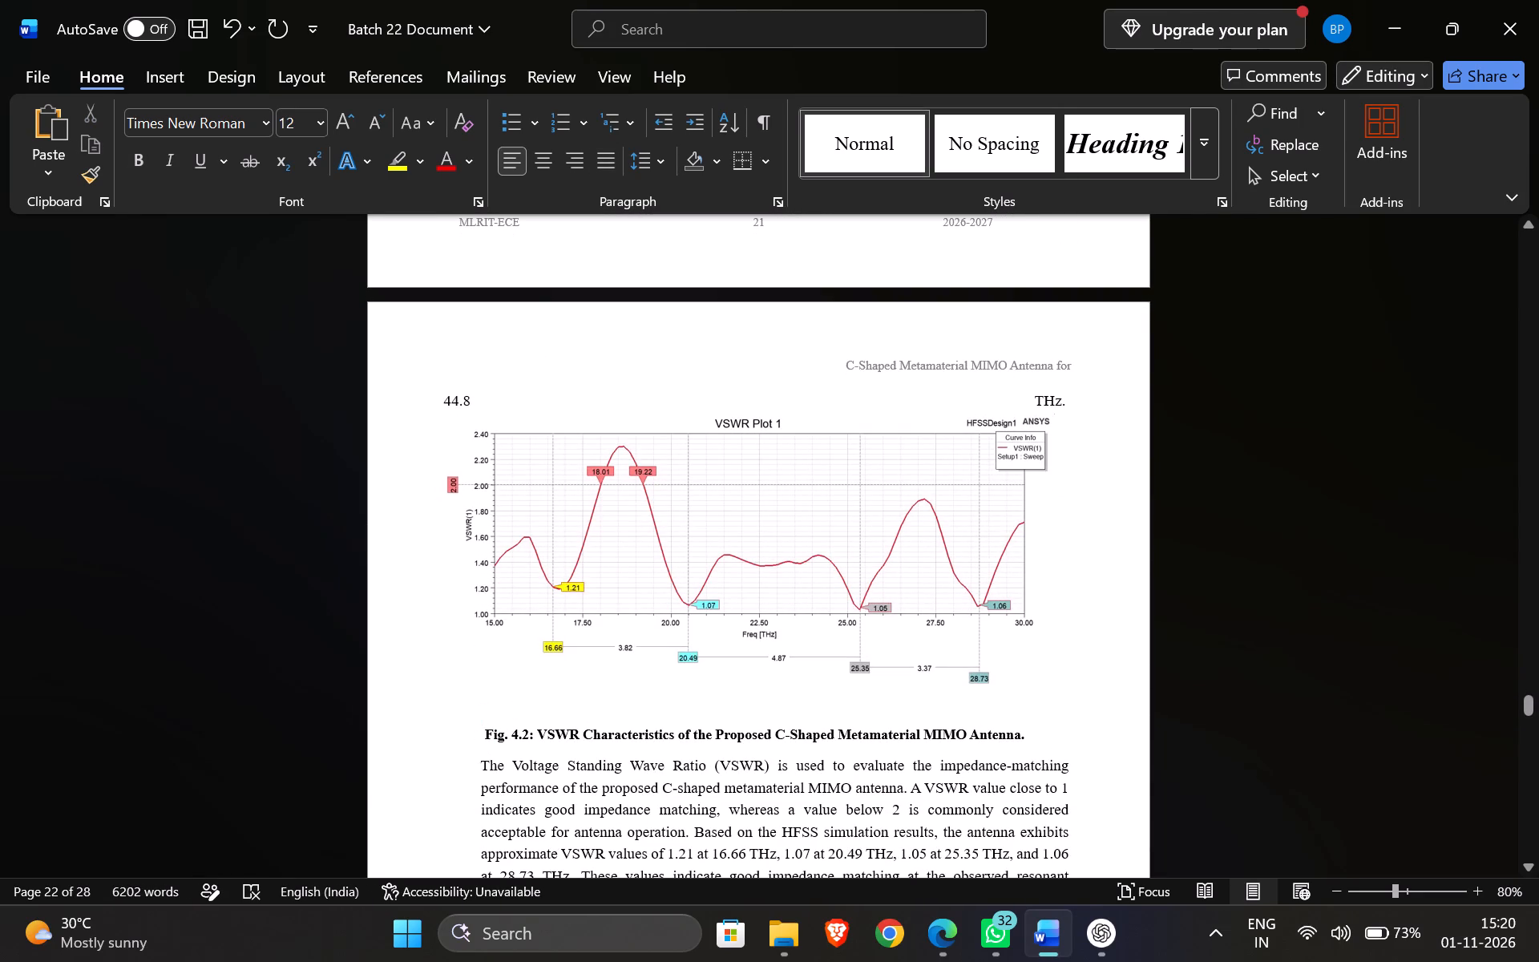
key(BackSpace)
key(BackSpace)
key(BackSpace)
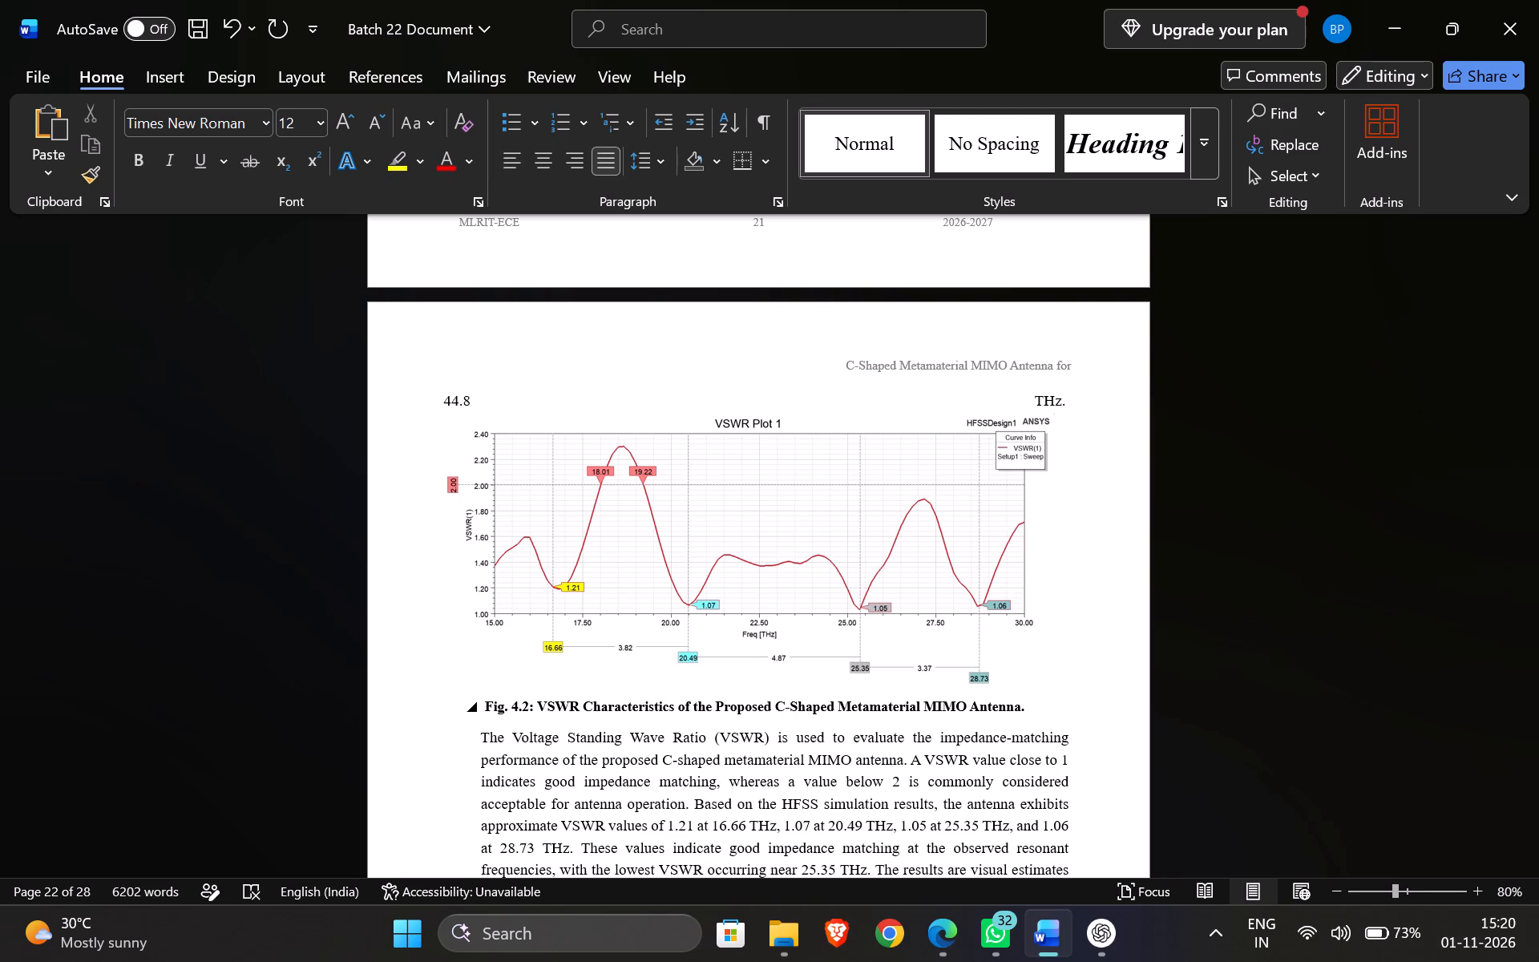
Review the layout of the pages from section 4.2 through the results to the references.
scroll(702, 640, up, 3)
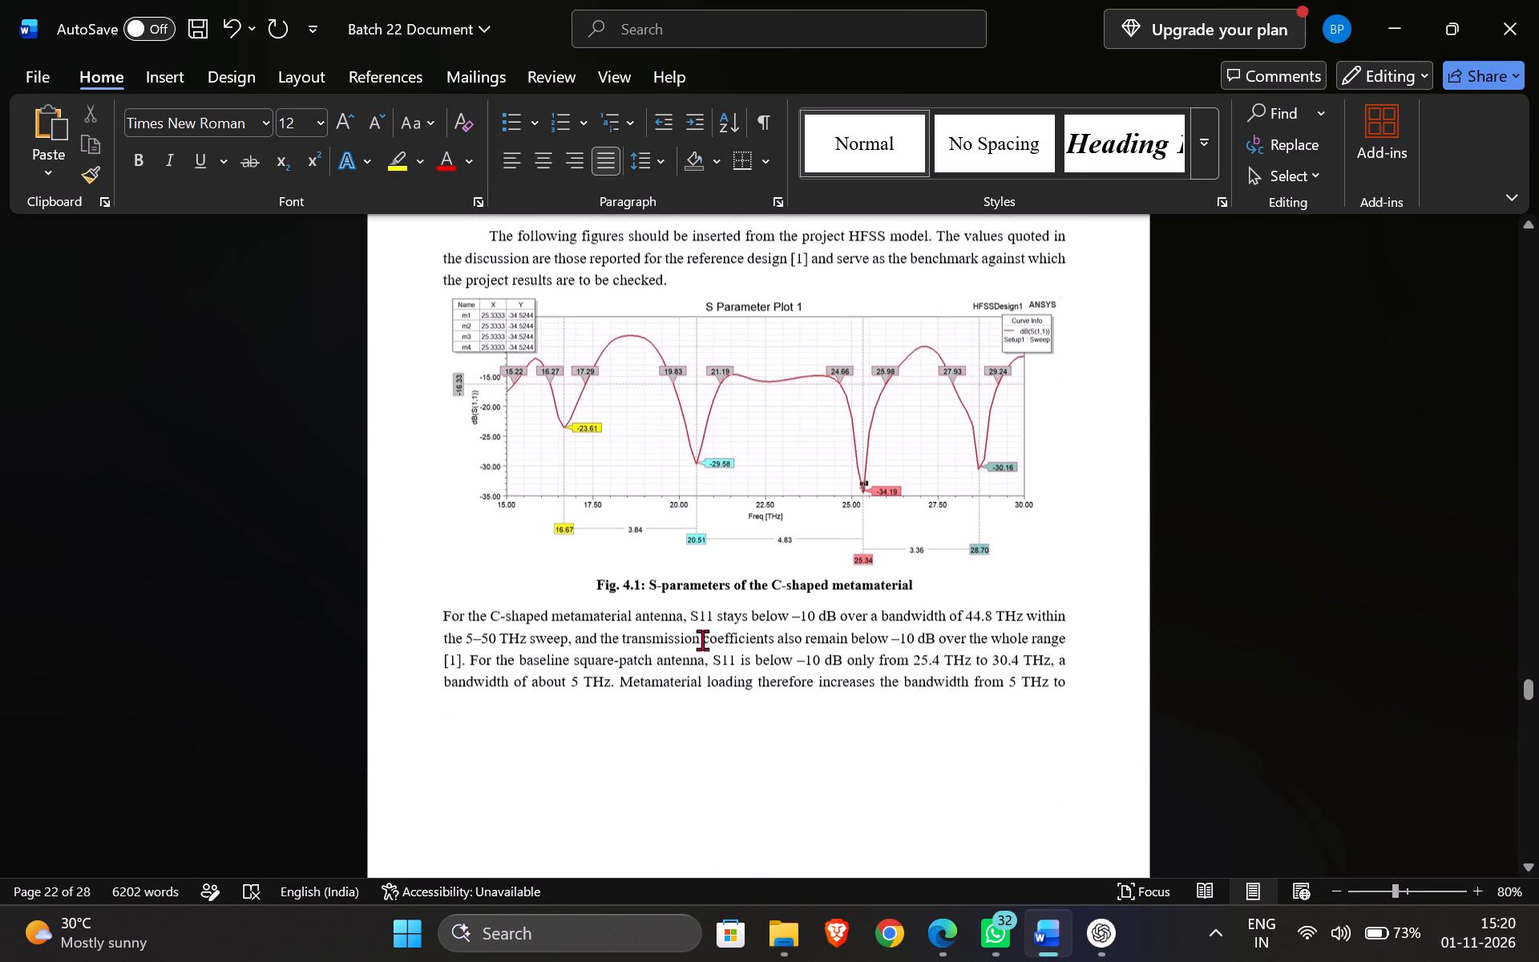
scroll(751, 705, up, 1)
scroll(751, 706, down, 2)
scroll(751, 706, up, 3)
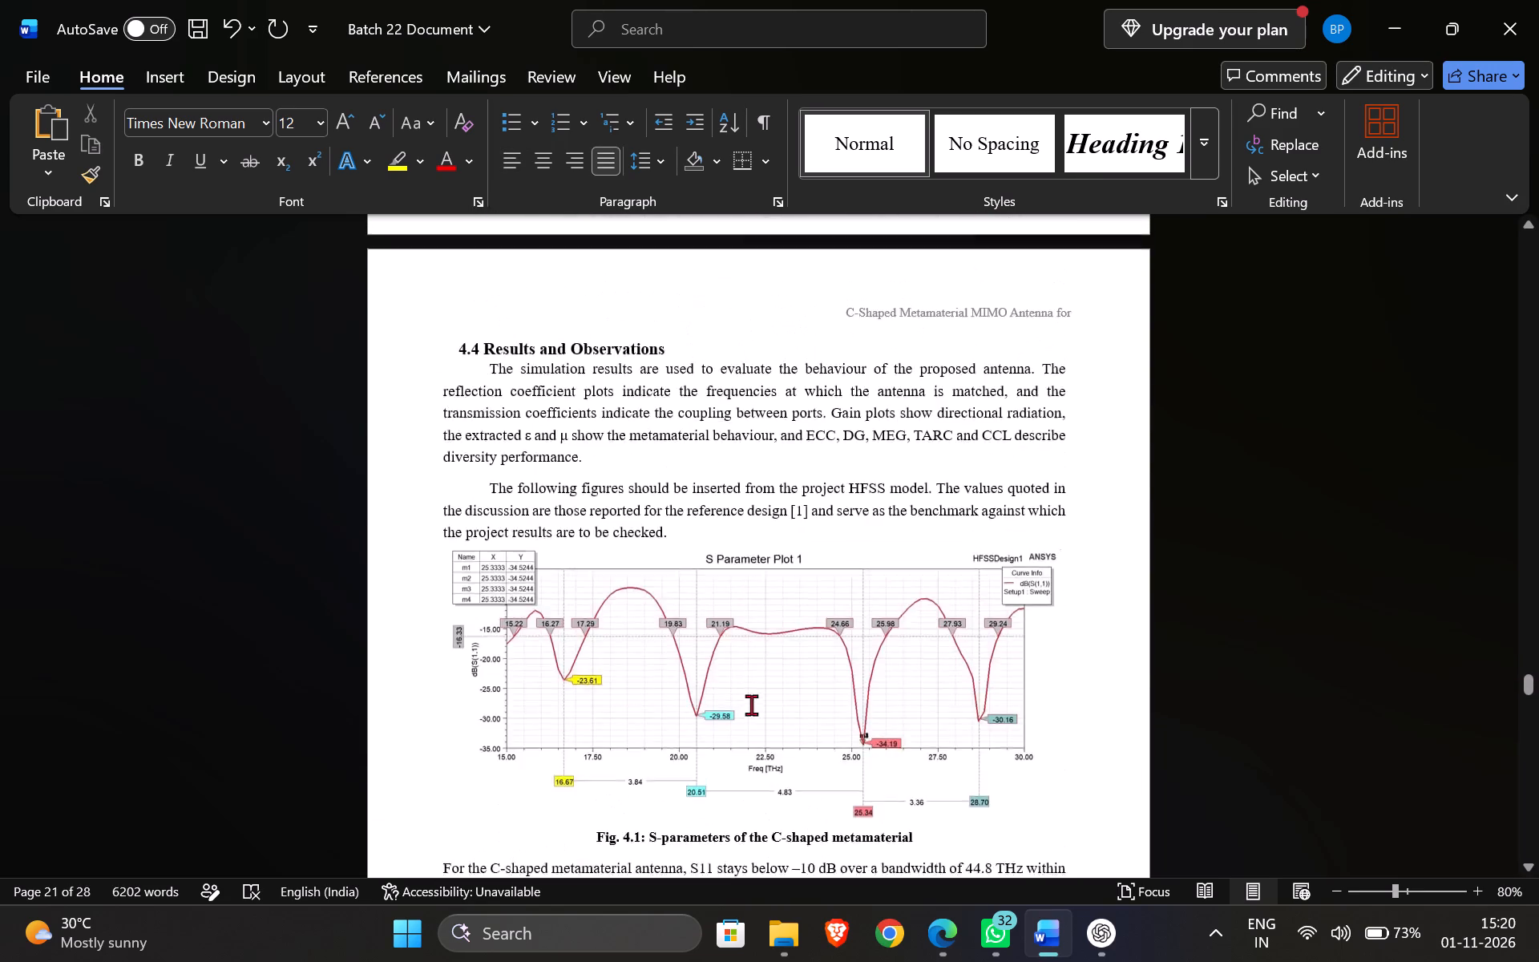
scroll(751, 705, up, 4)
scroll(751, 705, down, 6)
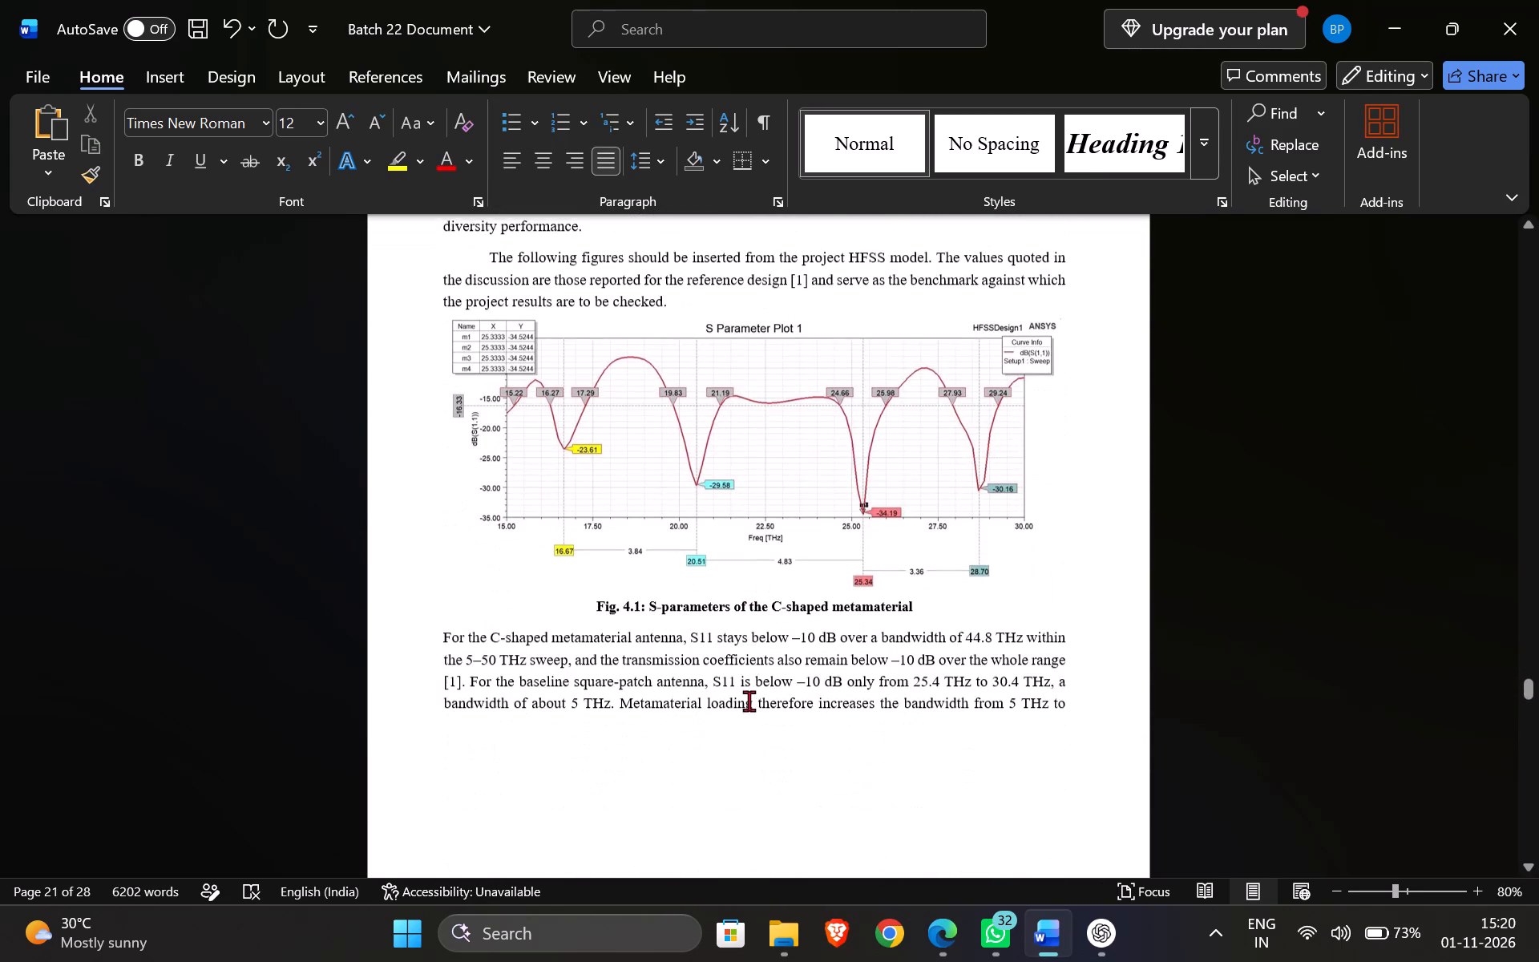
scroll(746, 694, down, 2)
scroll(746, 694, up, 6)
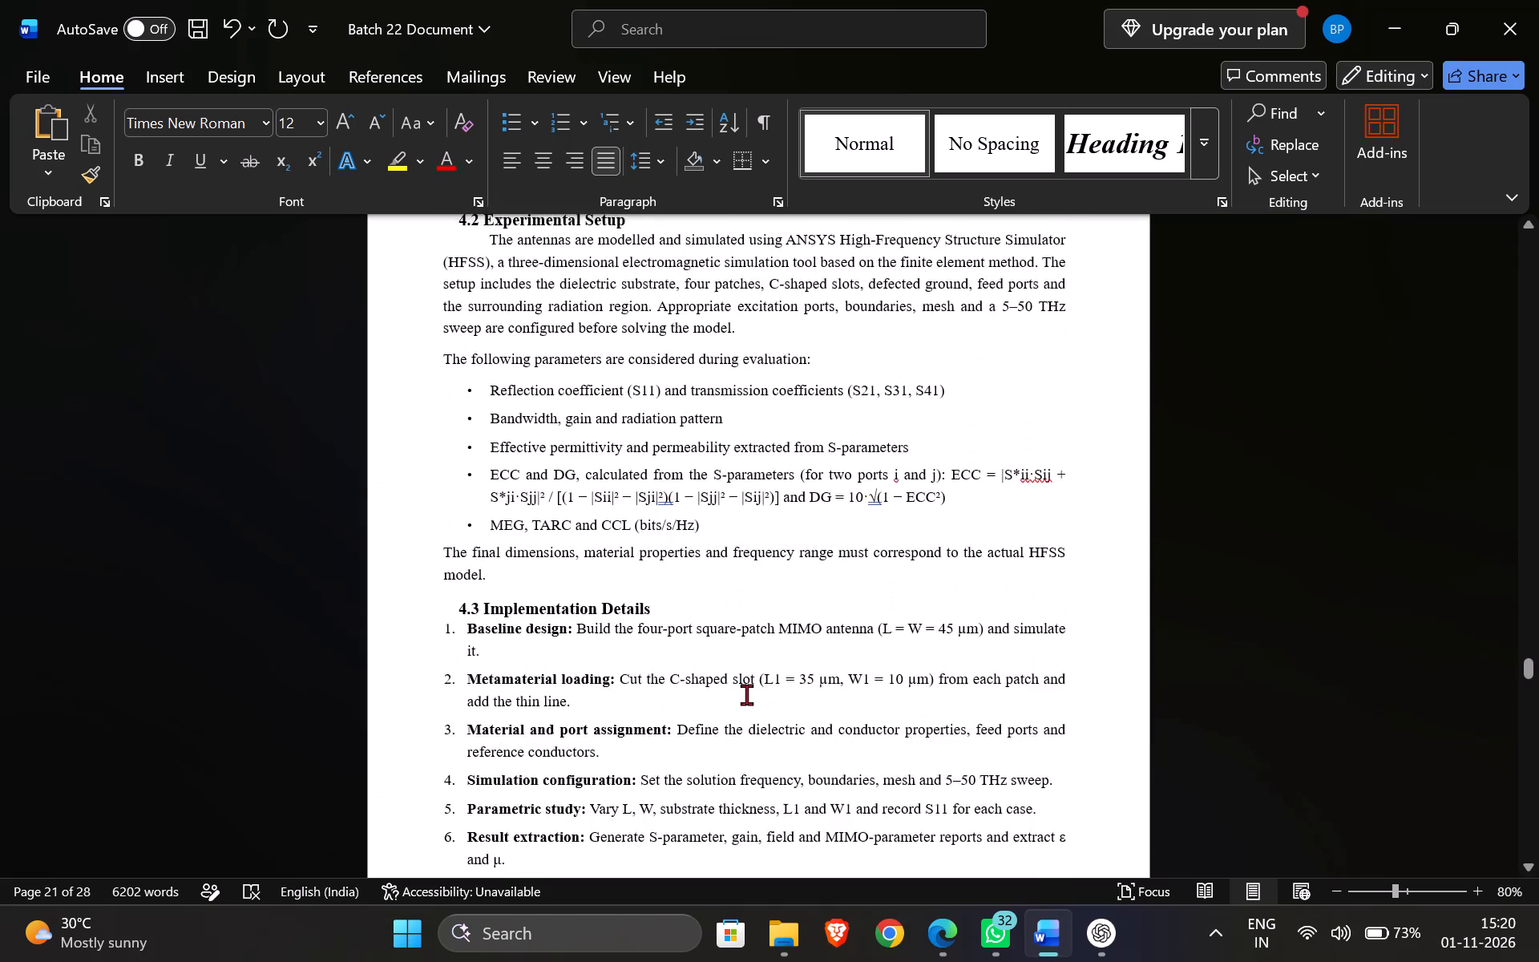
scroll(746, 694, up, 2)
scroll(745, 693, down, 20)
scroll(745, 693, down, 13)
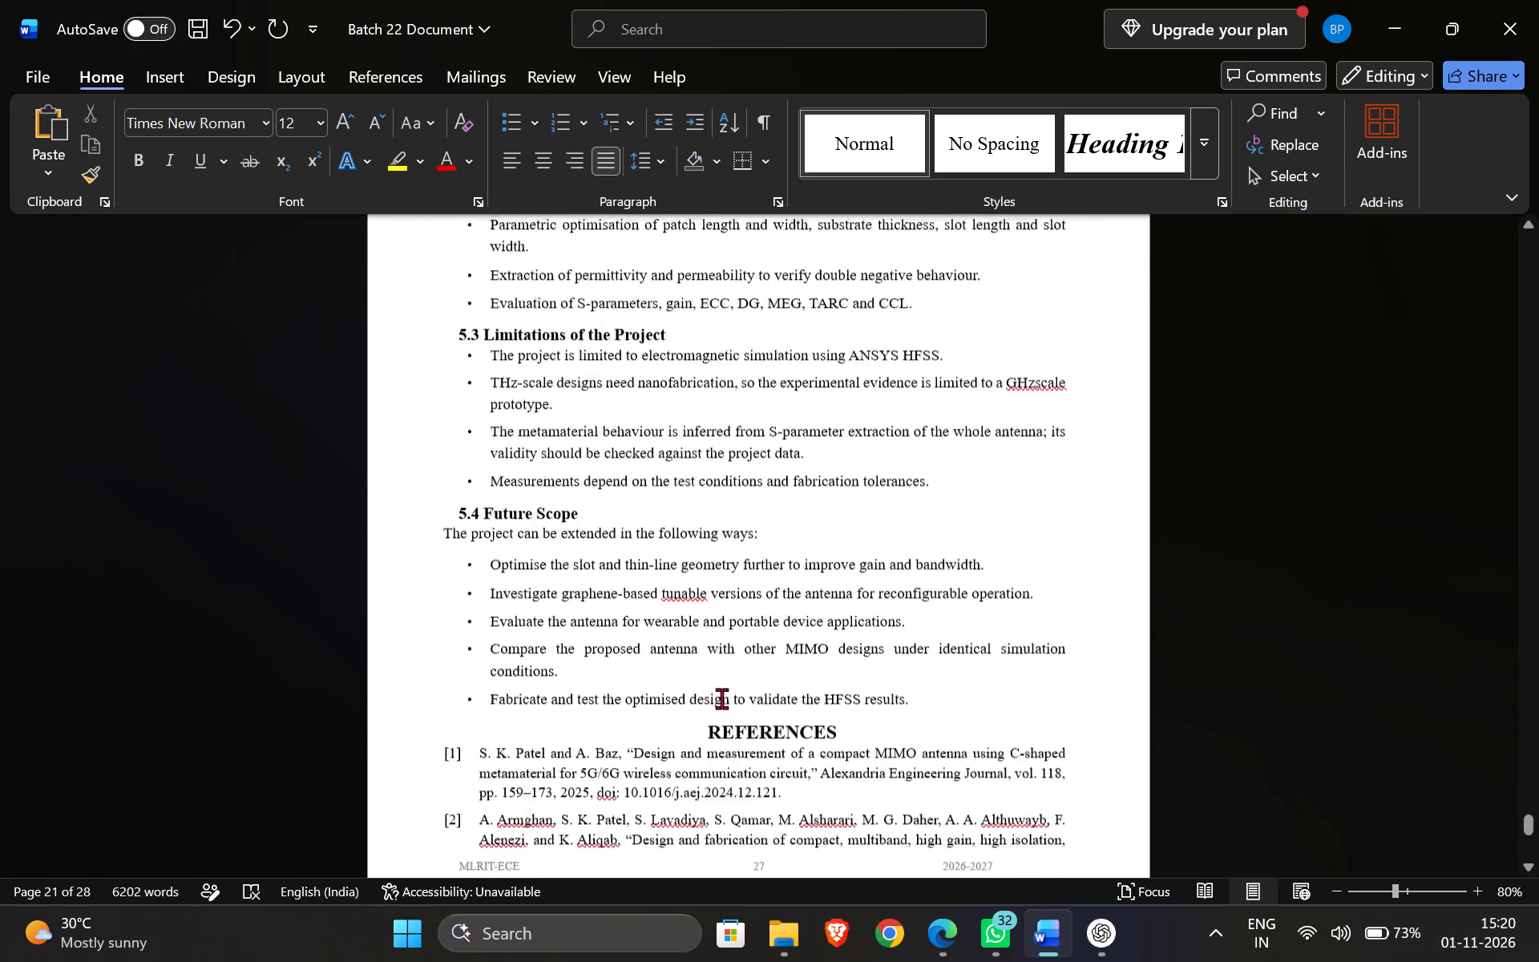
scroll(721, 698, down, 14)
scroll(722, 687, up, 6)
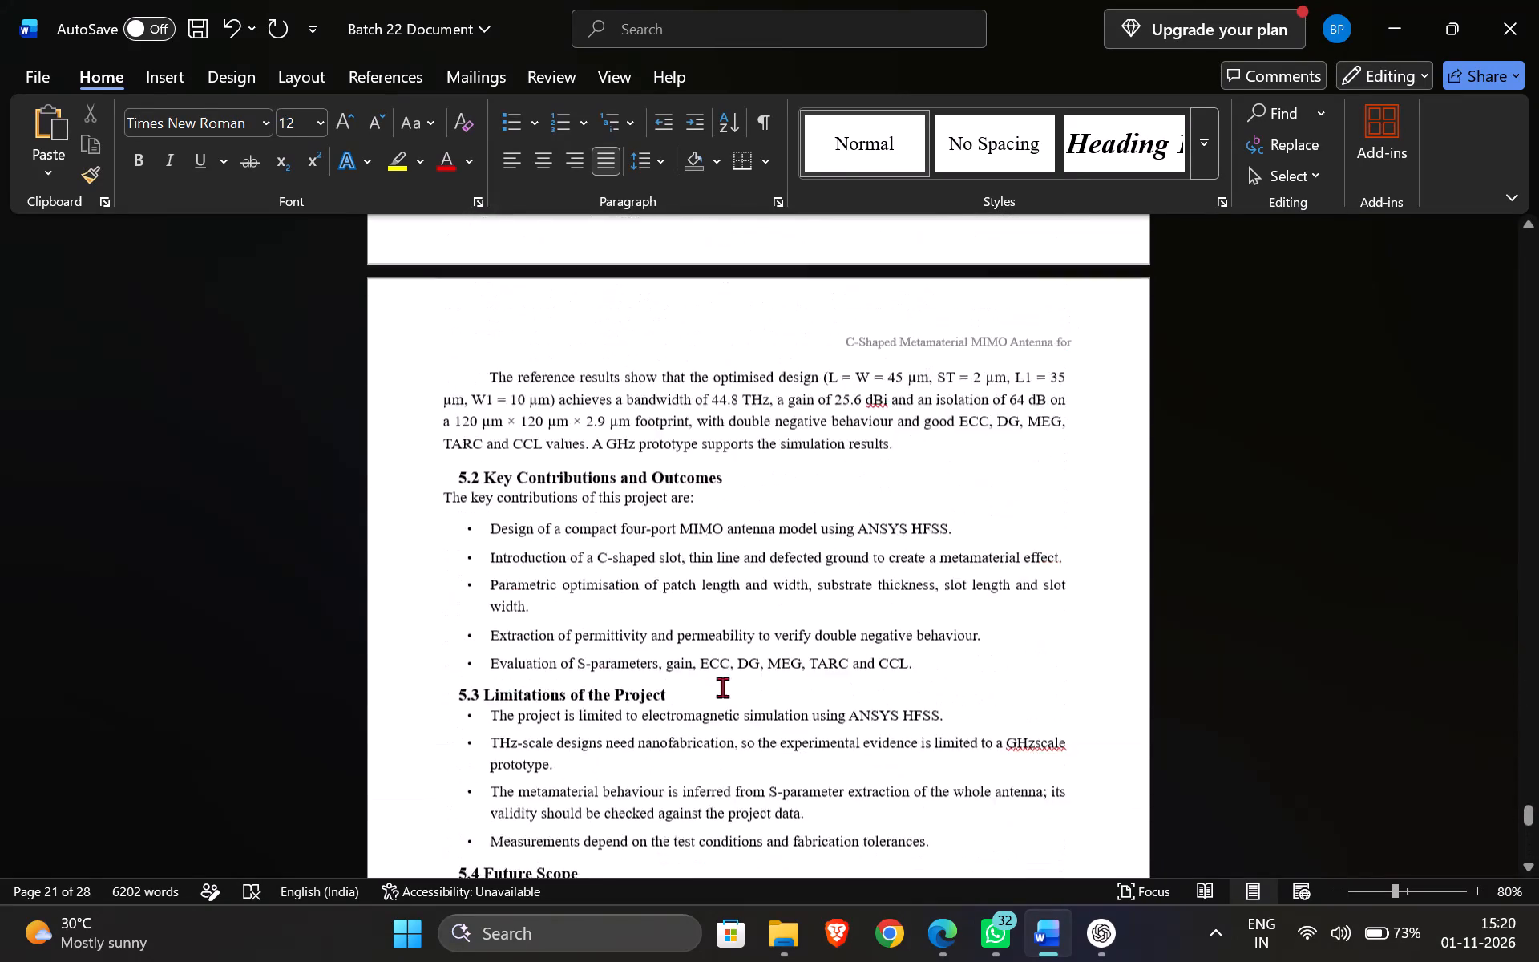
Delete the picture with the ECC, diversity gain, MEG, TARC, CCL and isolation plots above the Fig. 4.7 caption.
scroll(722, 687, up, 11)
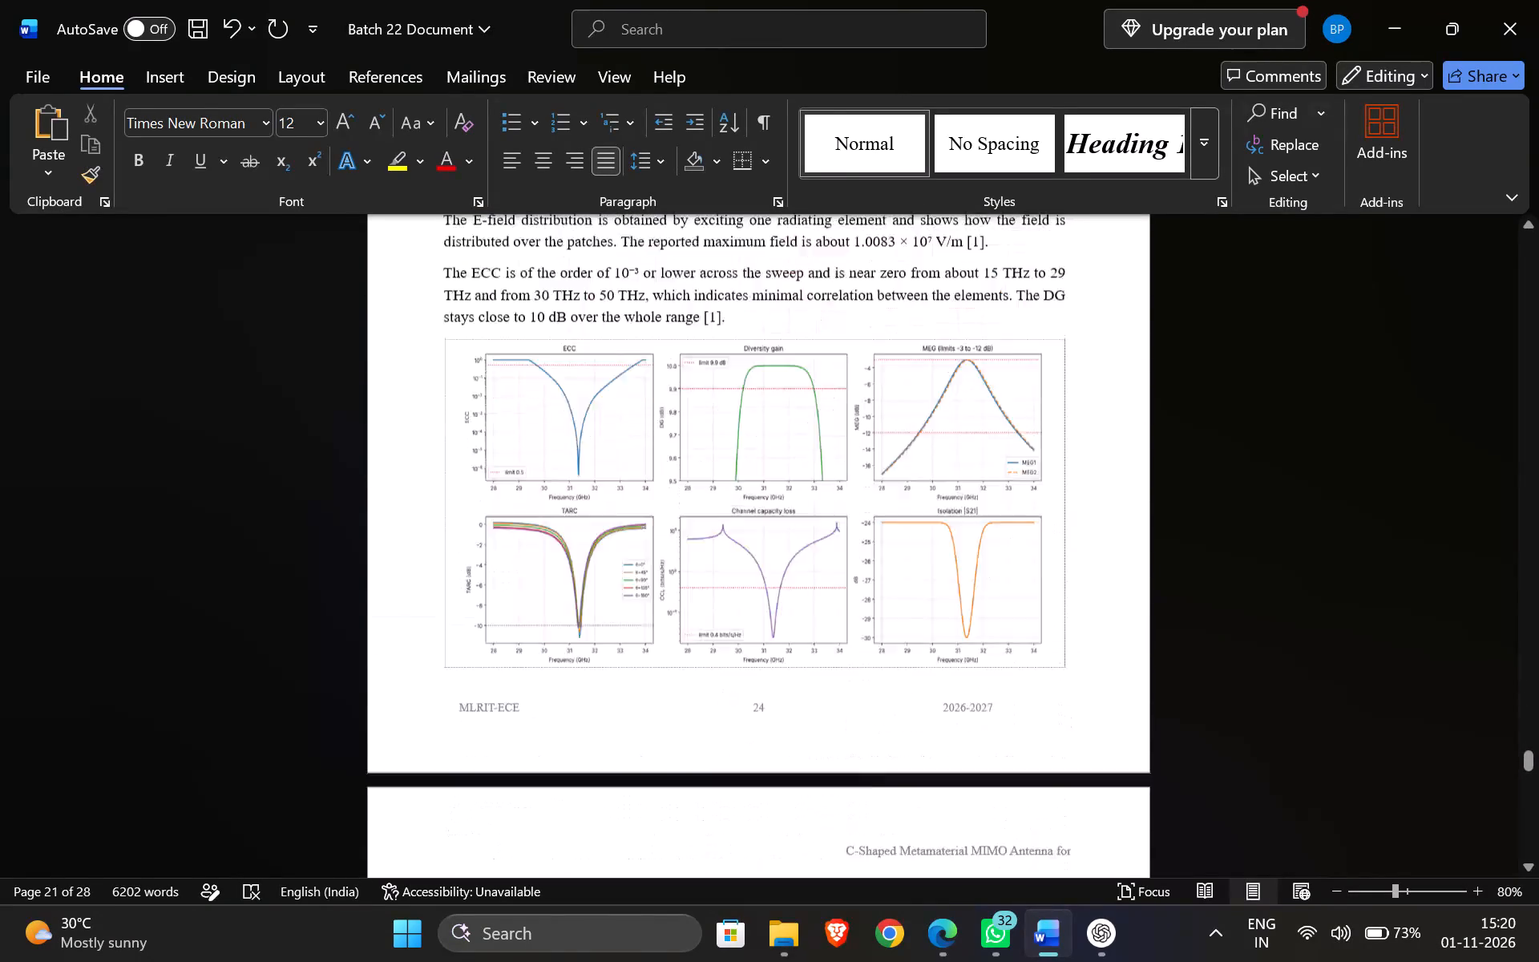
scroll(722, 685, up, 2)
scroll(722, 685, down, 2)
click(719, 675)
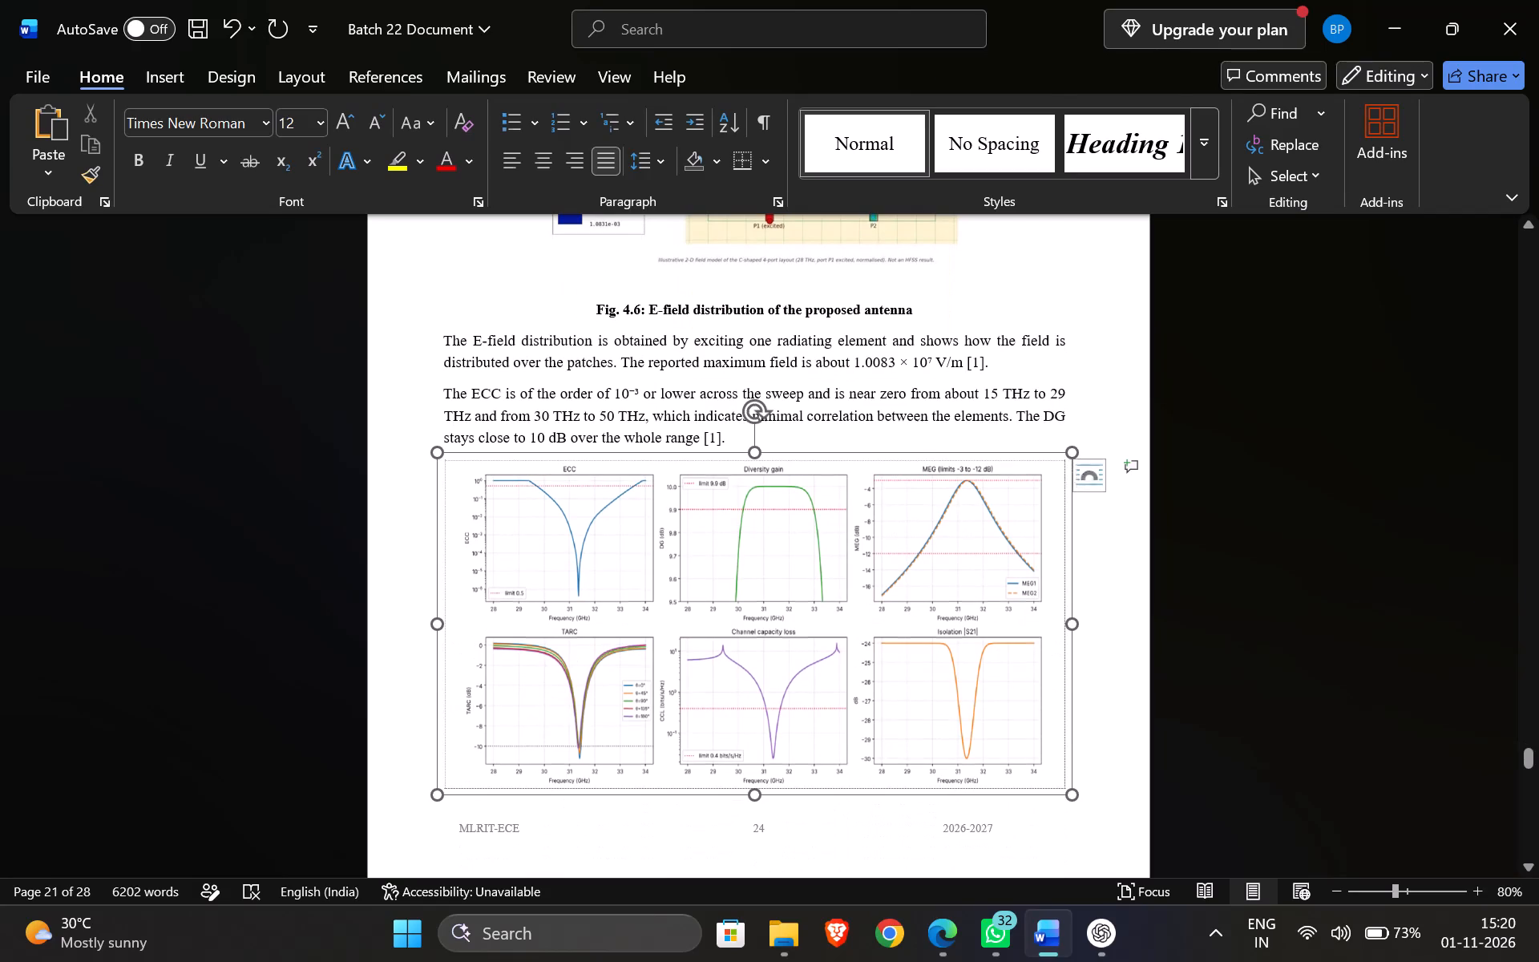
key(Delete)
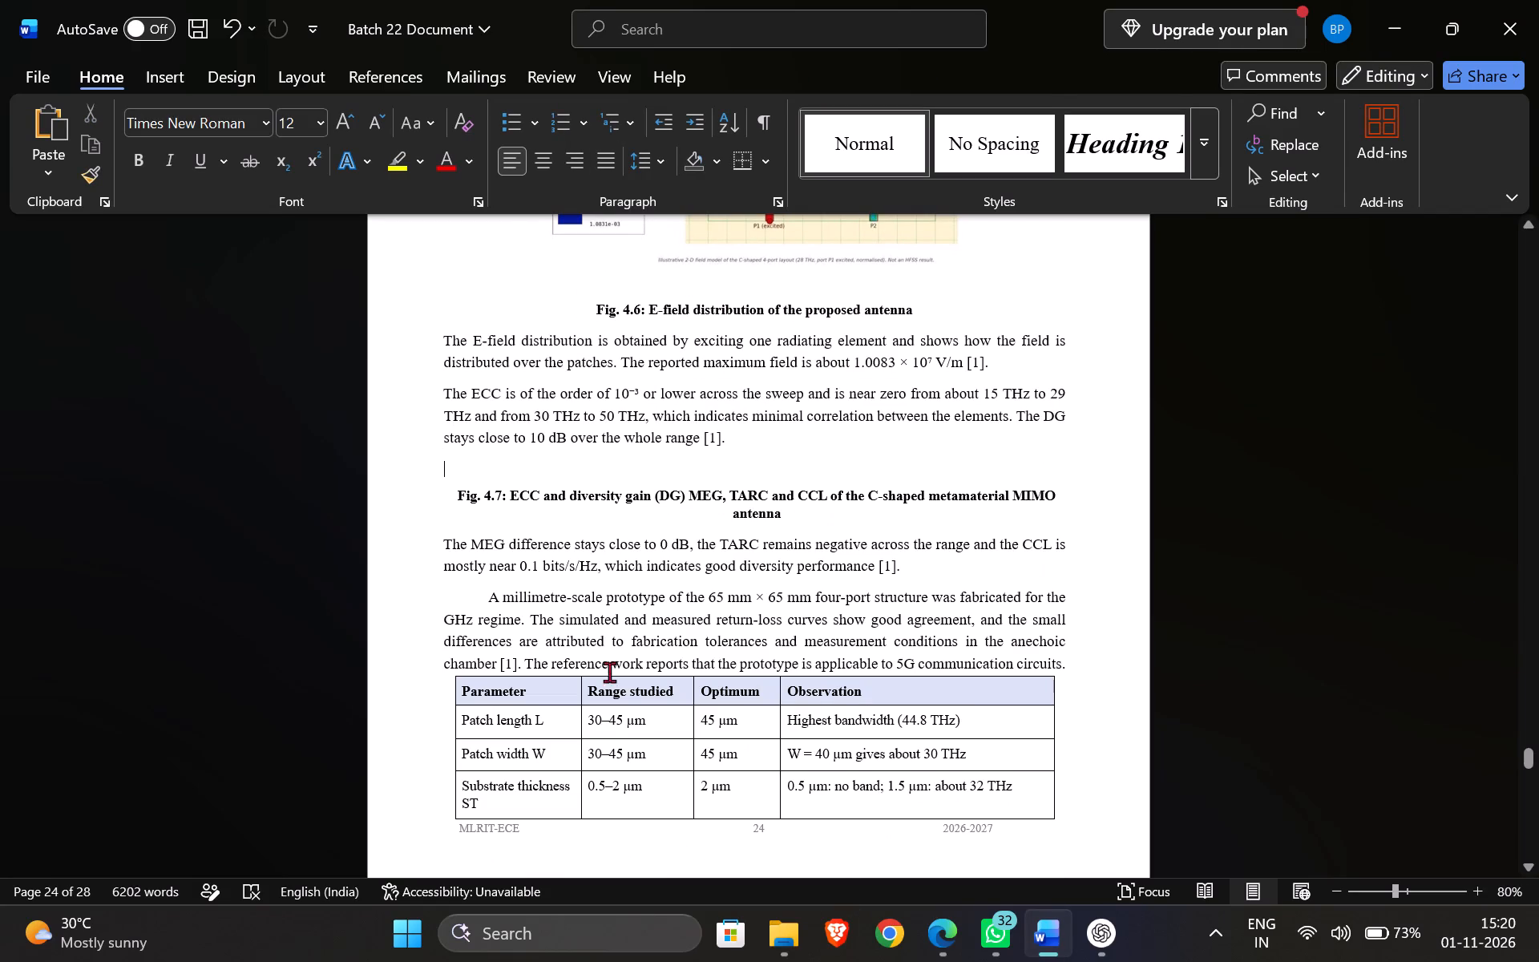
Examine the figures and page gaps from the Fig. 4.6 E-field picture back to section 4.2.
scroll(750, 507, up, 2)
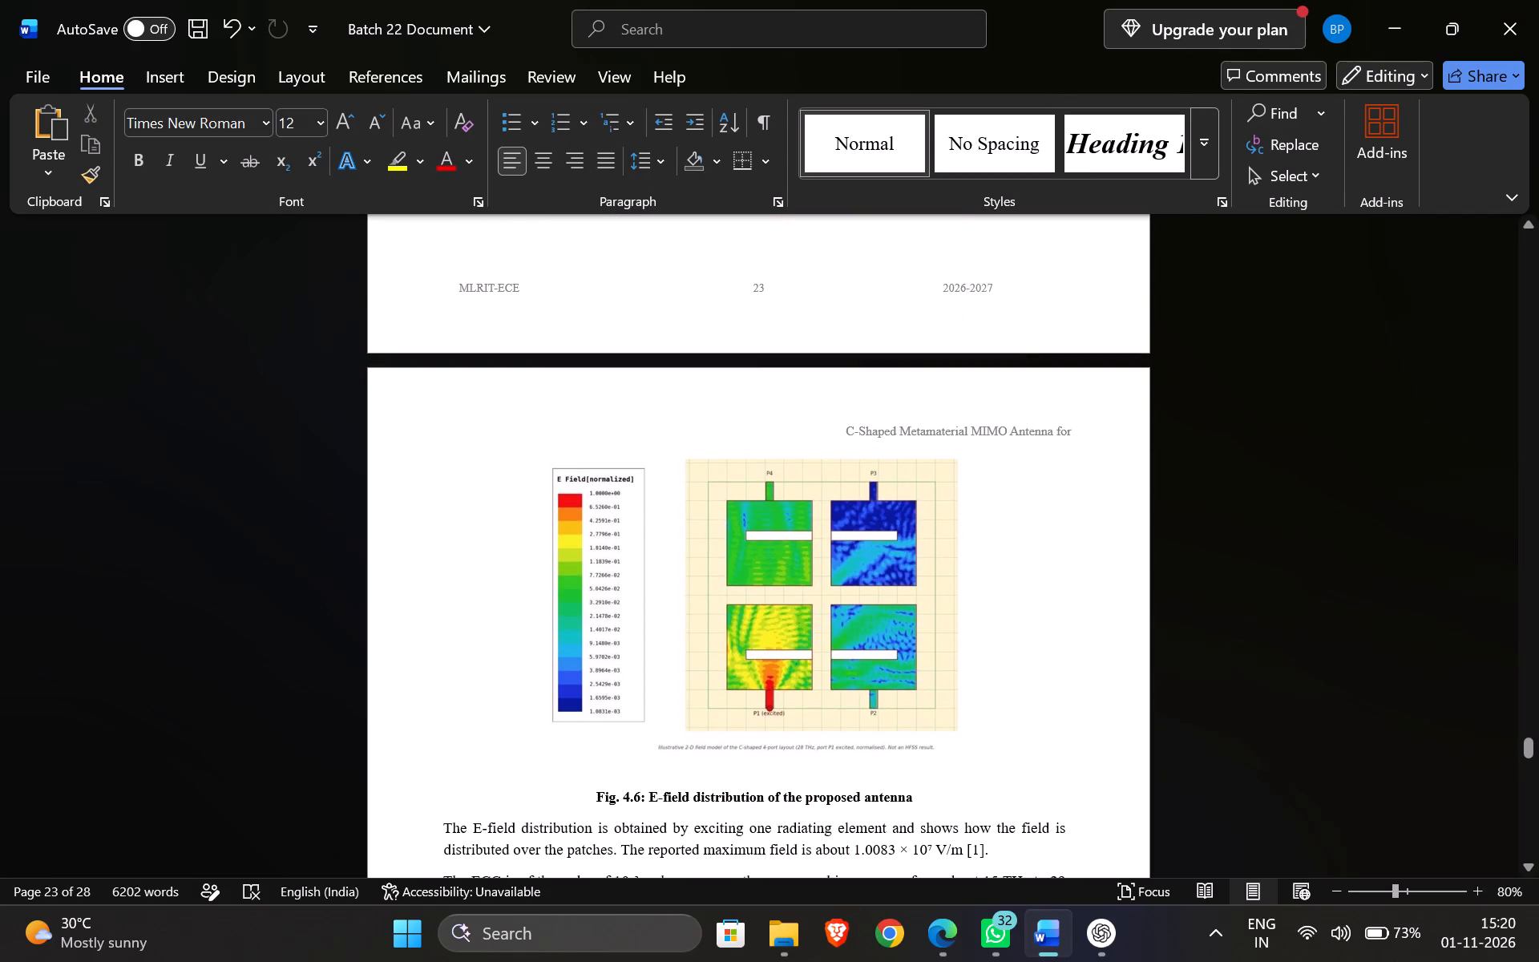
scroll(688, 552, up, 2)
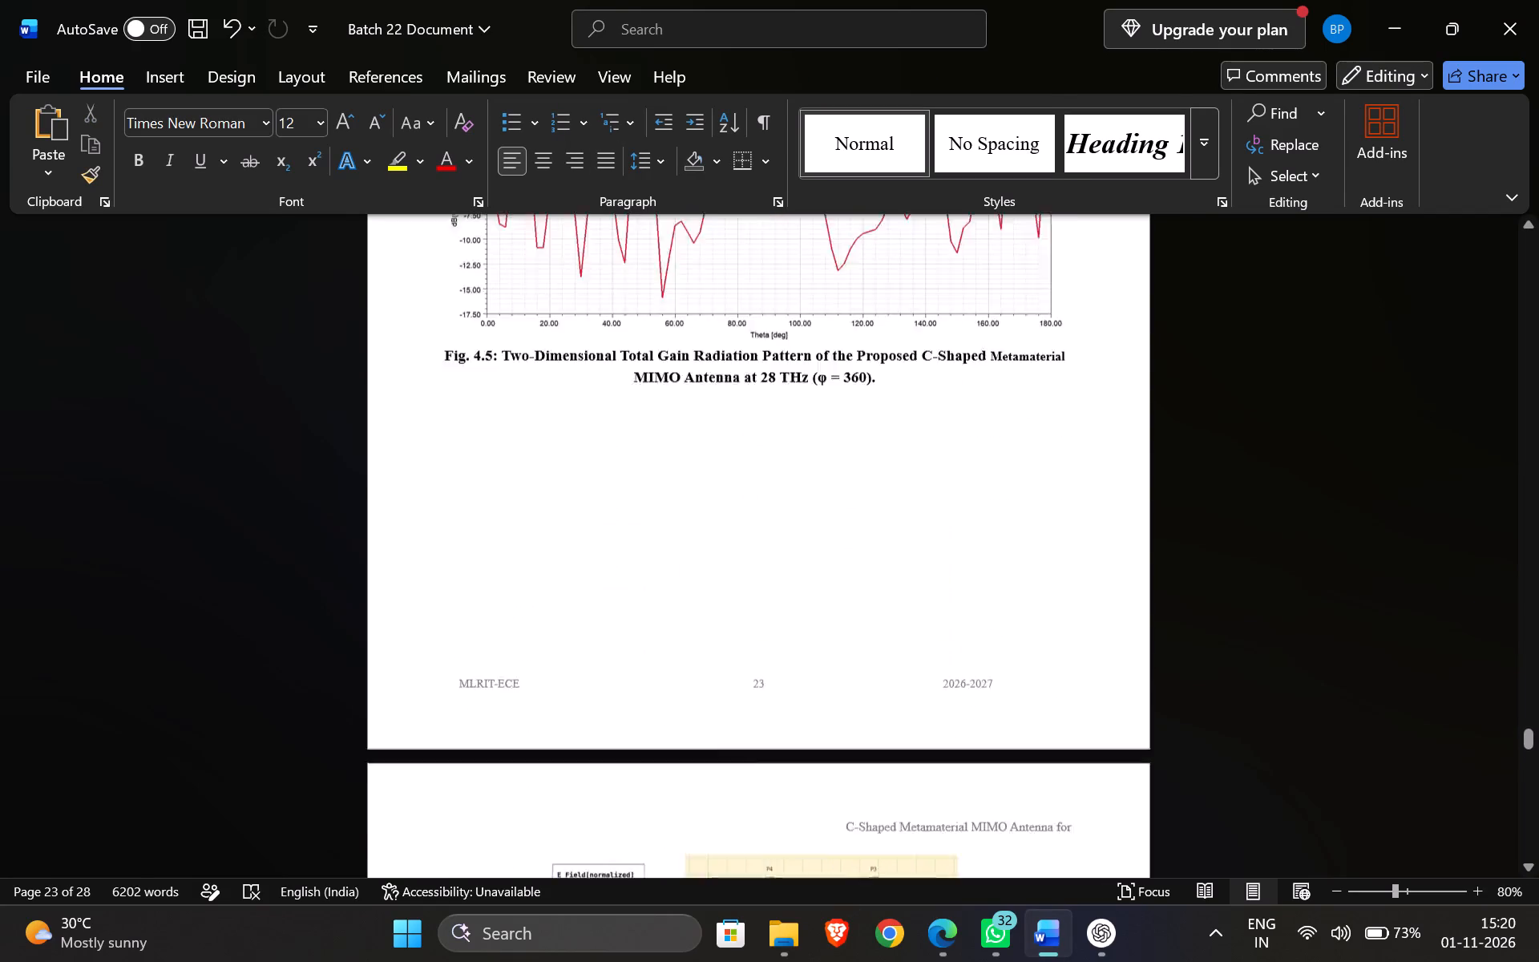
scroll(688, 552, up, 6)
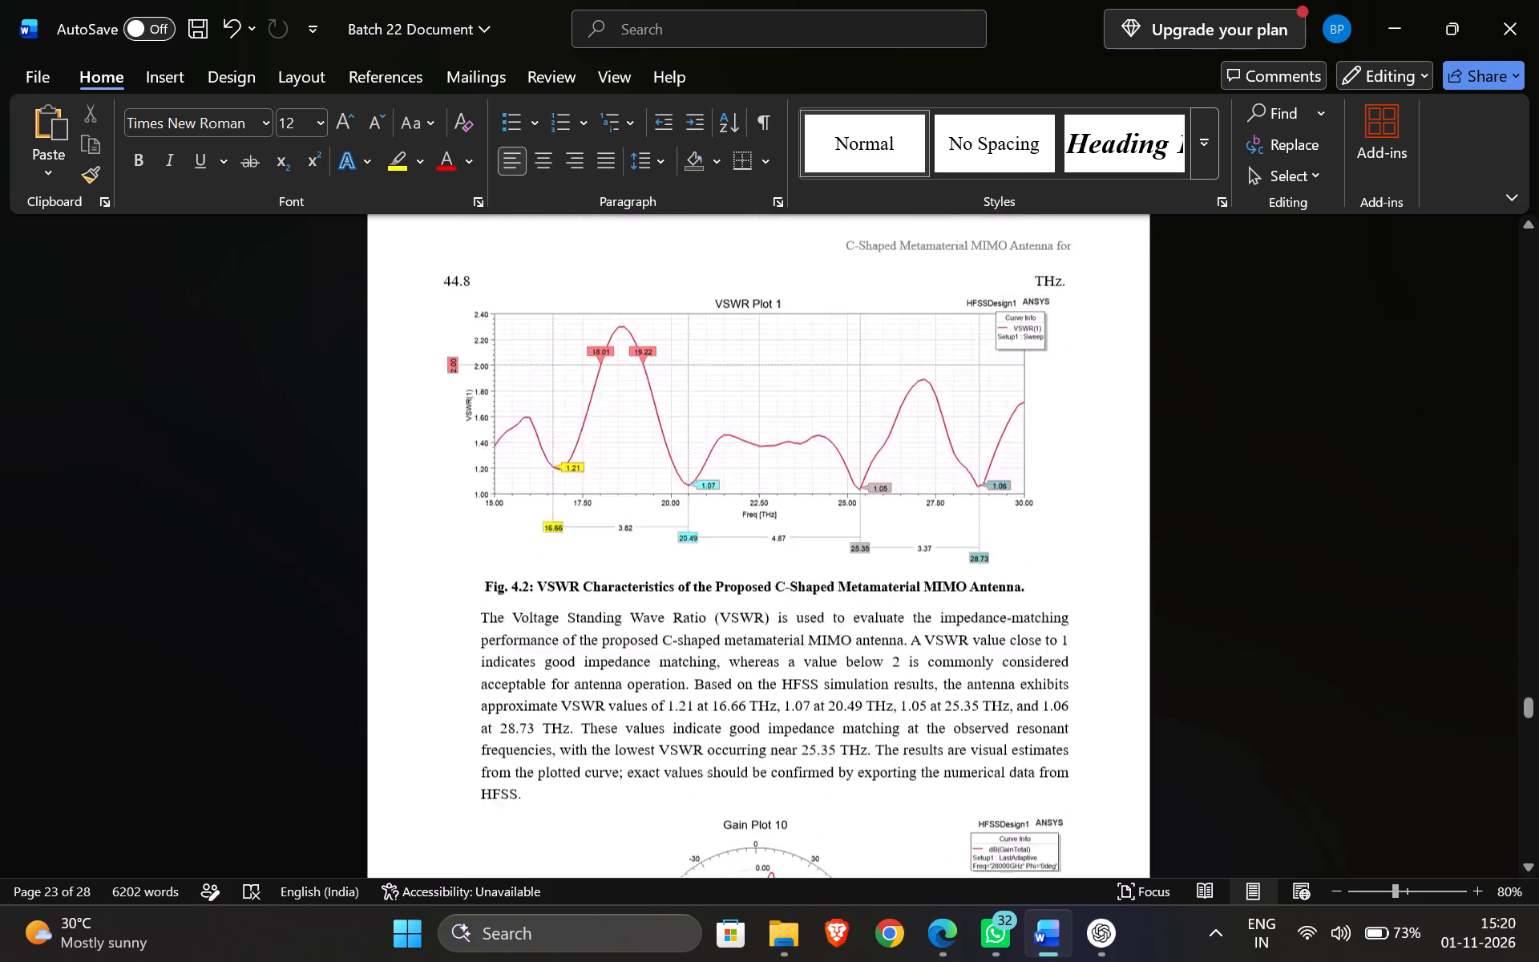
scroll(689, 551, down, 3)
scroll(656, 511, up, 2)
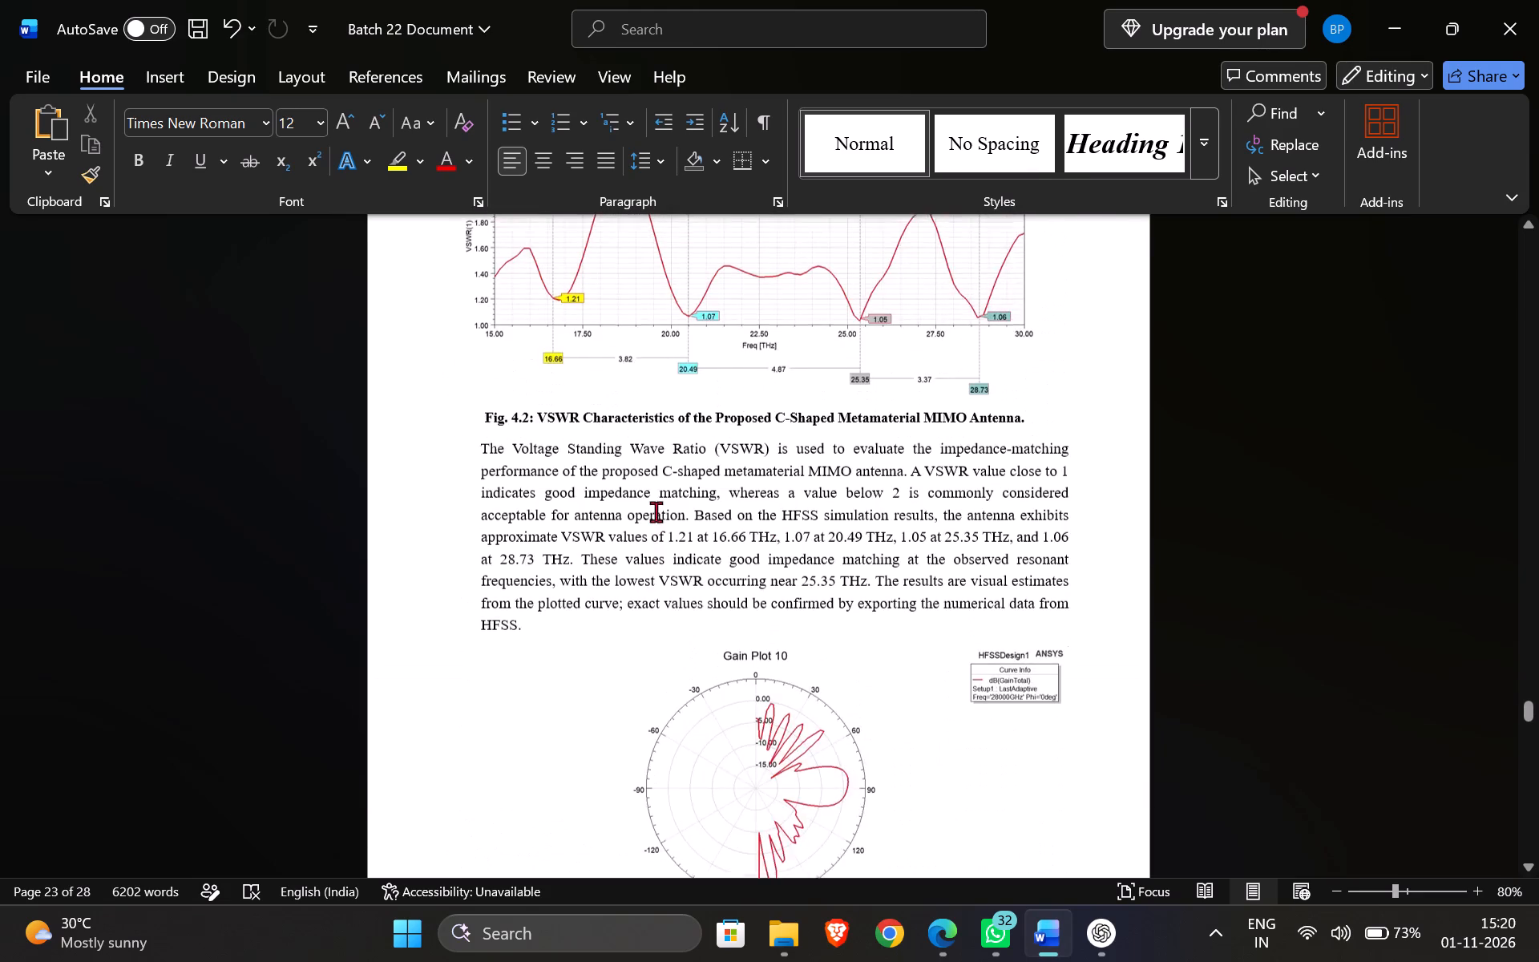
scroll(656, 511, up, 4)
scroll(661, 660, up, 1)
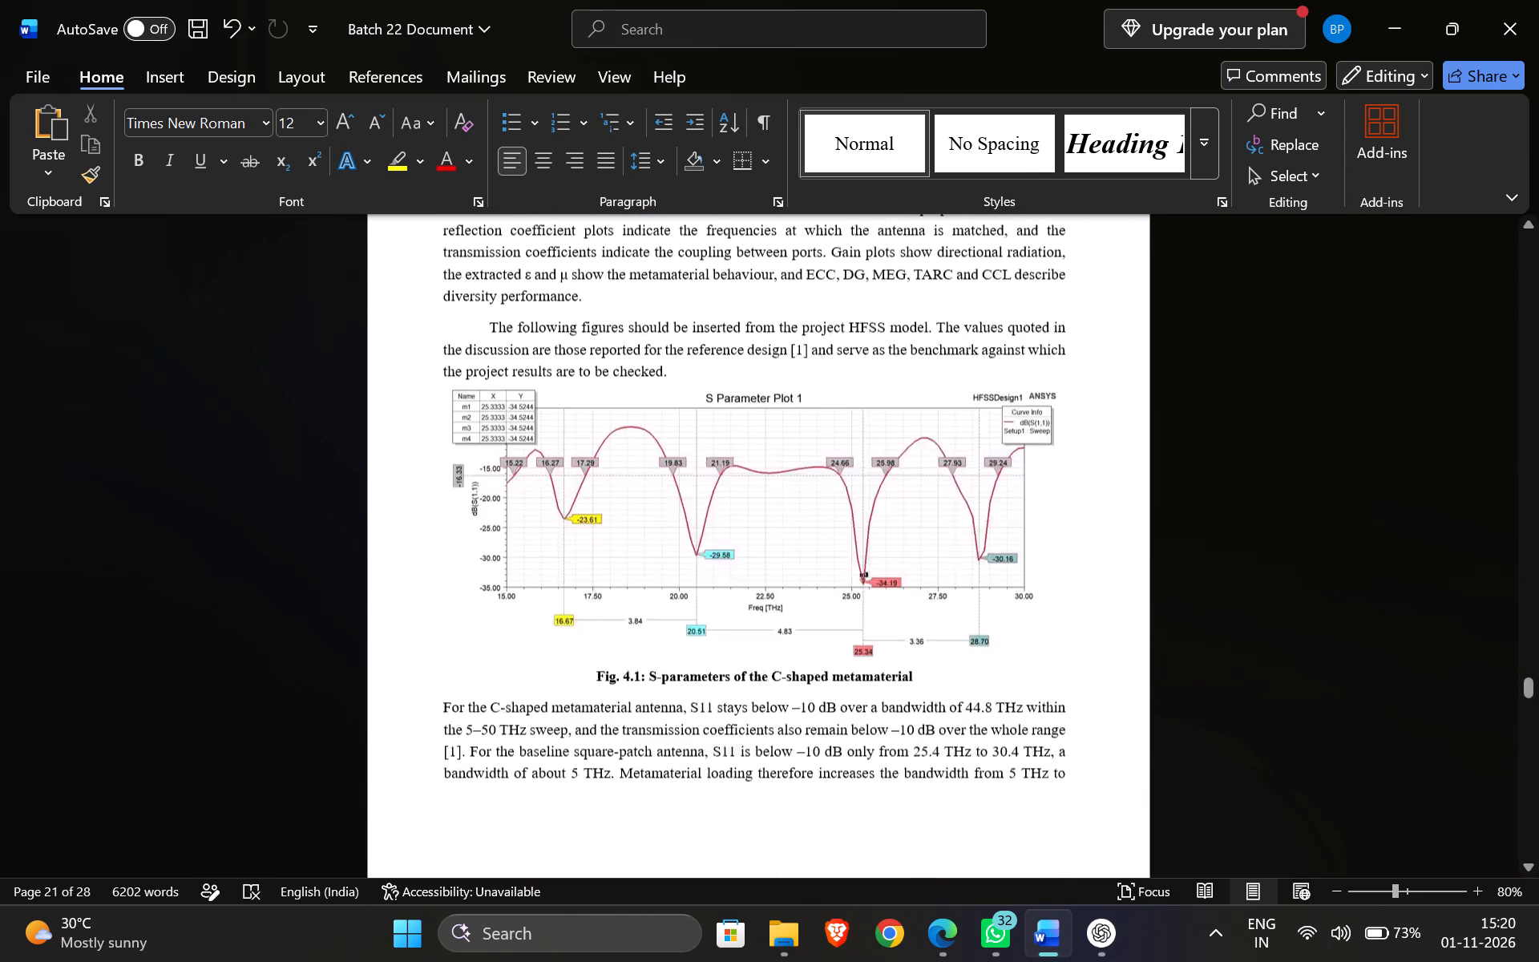
scroll(661, 660, up, 5)
Reduce the height of the VSWR Plot 1 picture so it fits on page 21 below the Fig. 4.1 discussion.
scroll(661, 660, down, 2)
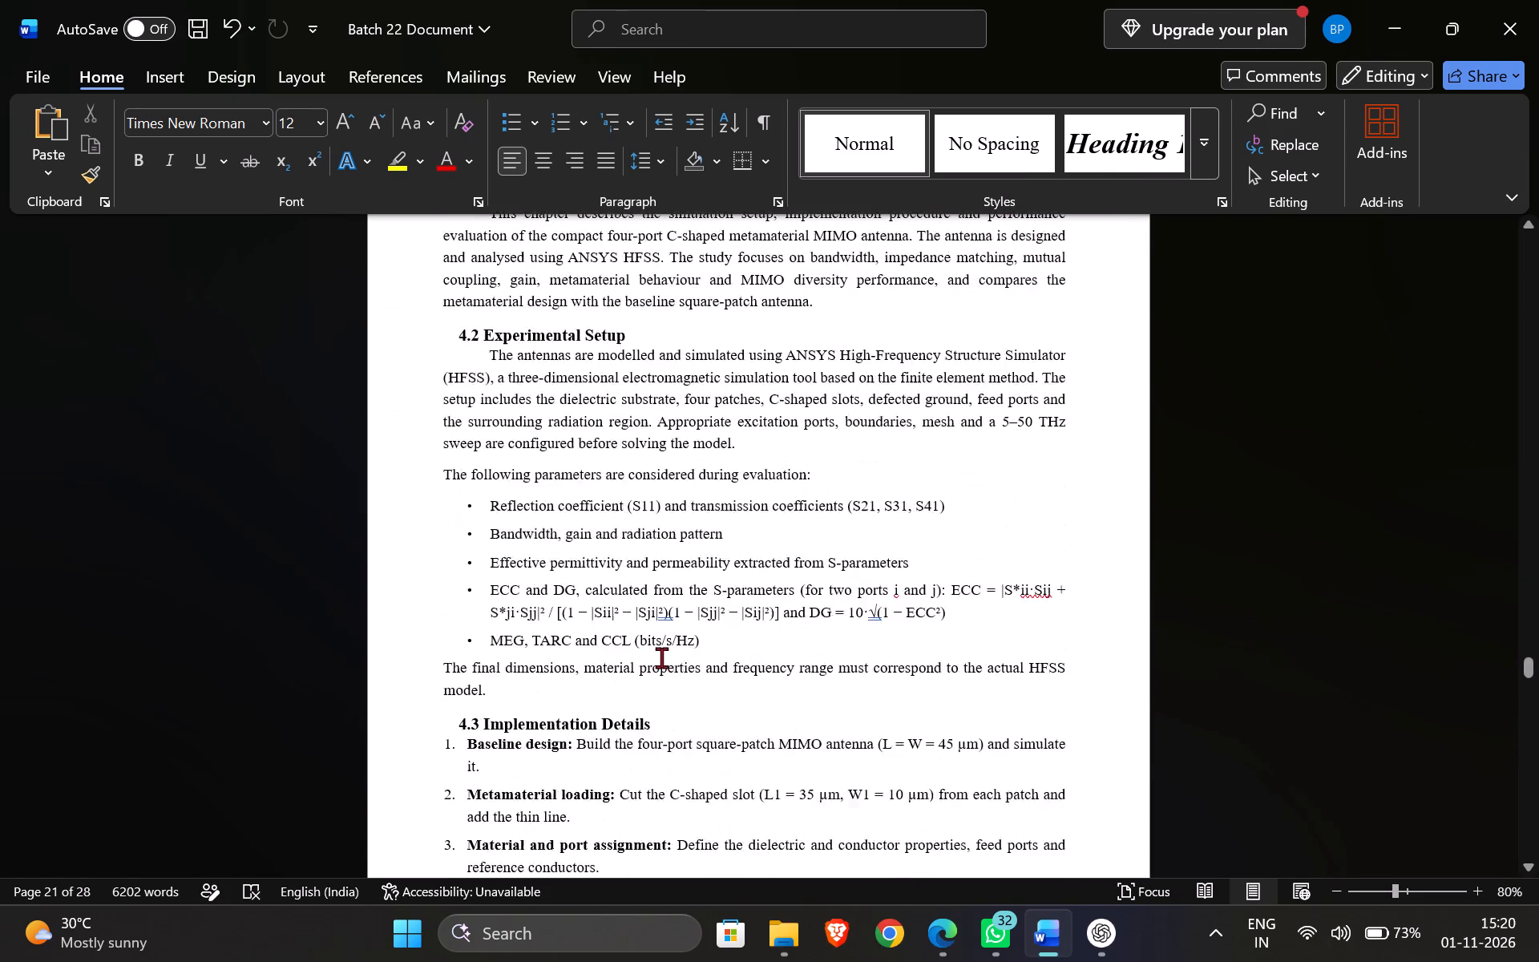
scroll(665, 657, down, 5)
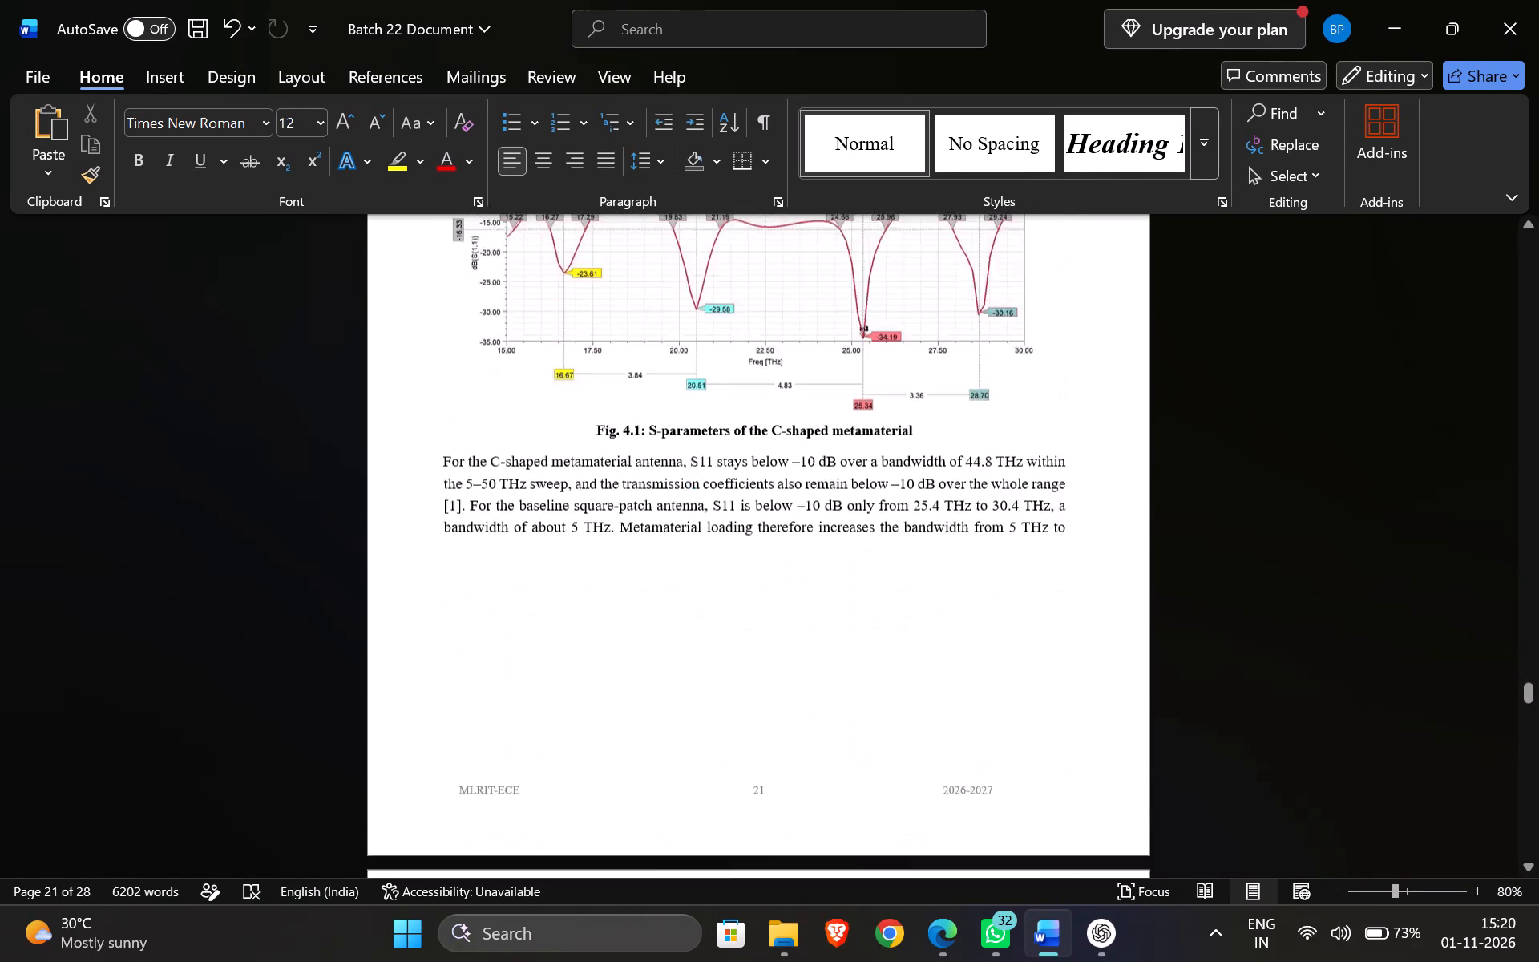
scroll(620, 497, down, 1)
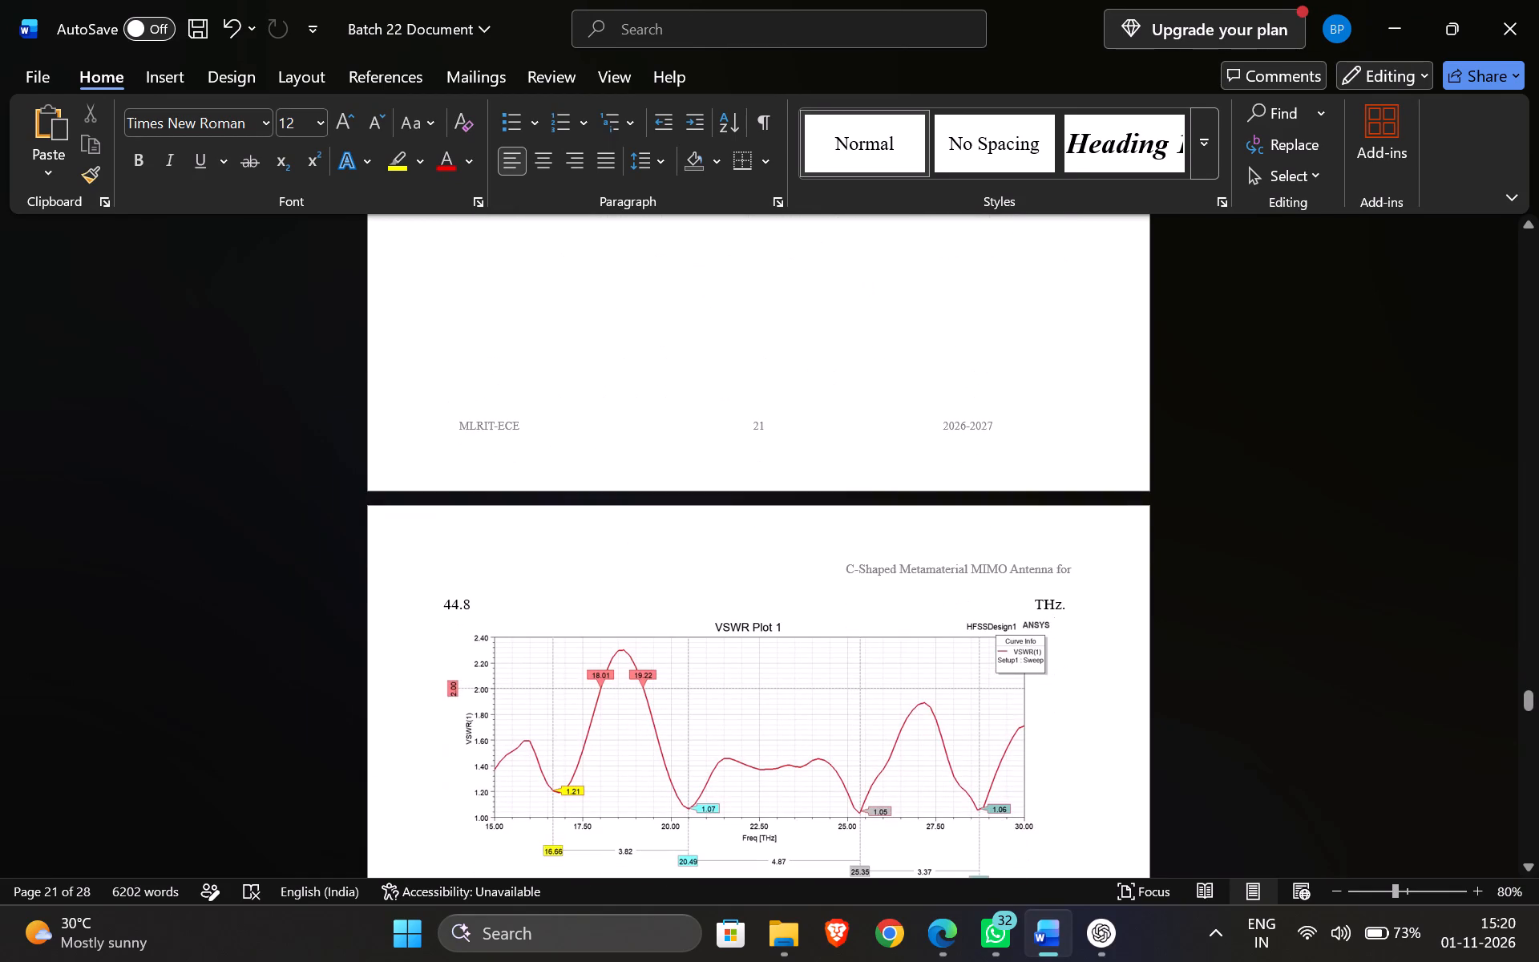
click(790, 795)
drag(750, 610, 753, 645)
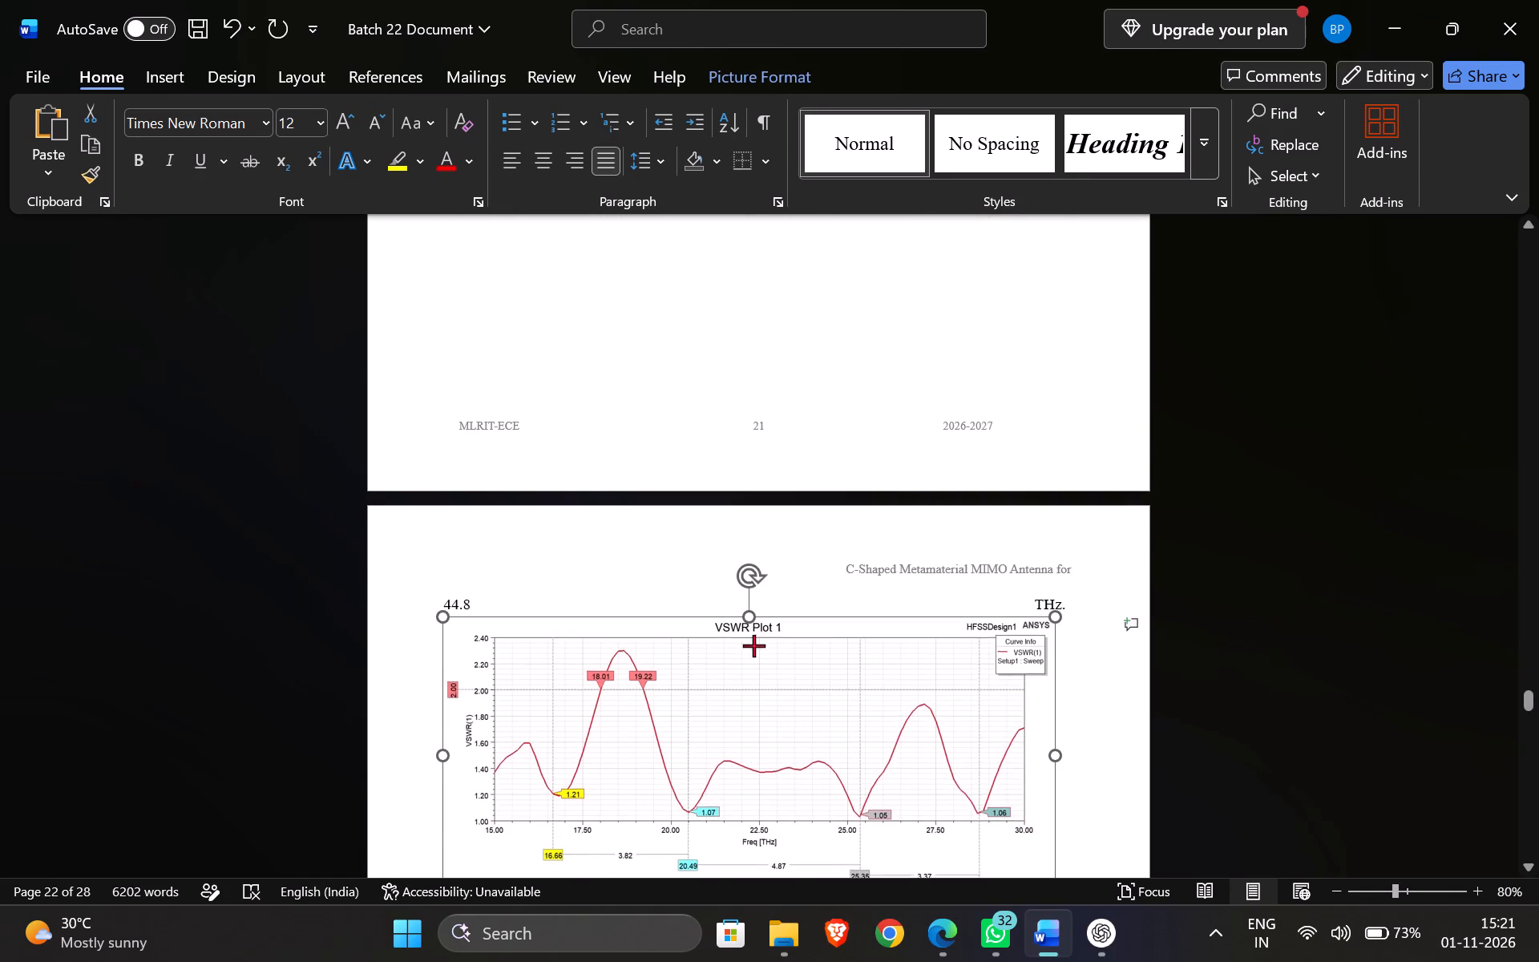
drag(753, 645, 747, 678)
scroll(720, 538, up, 1)
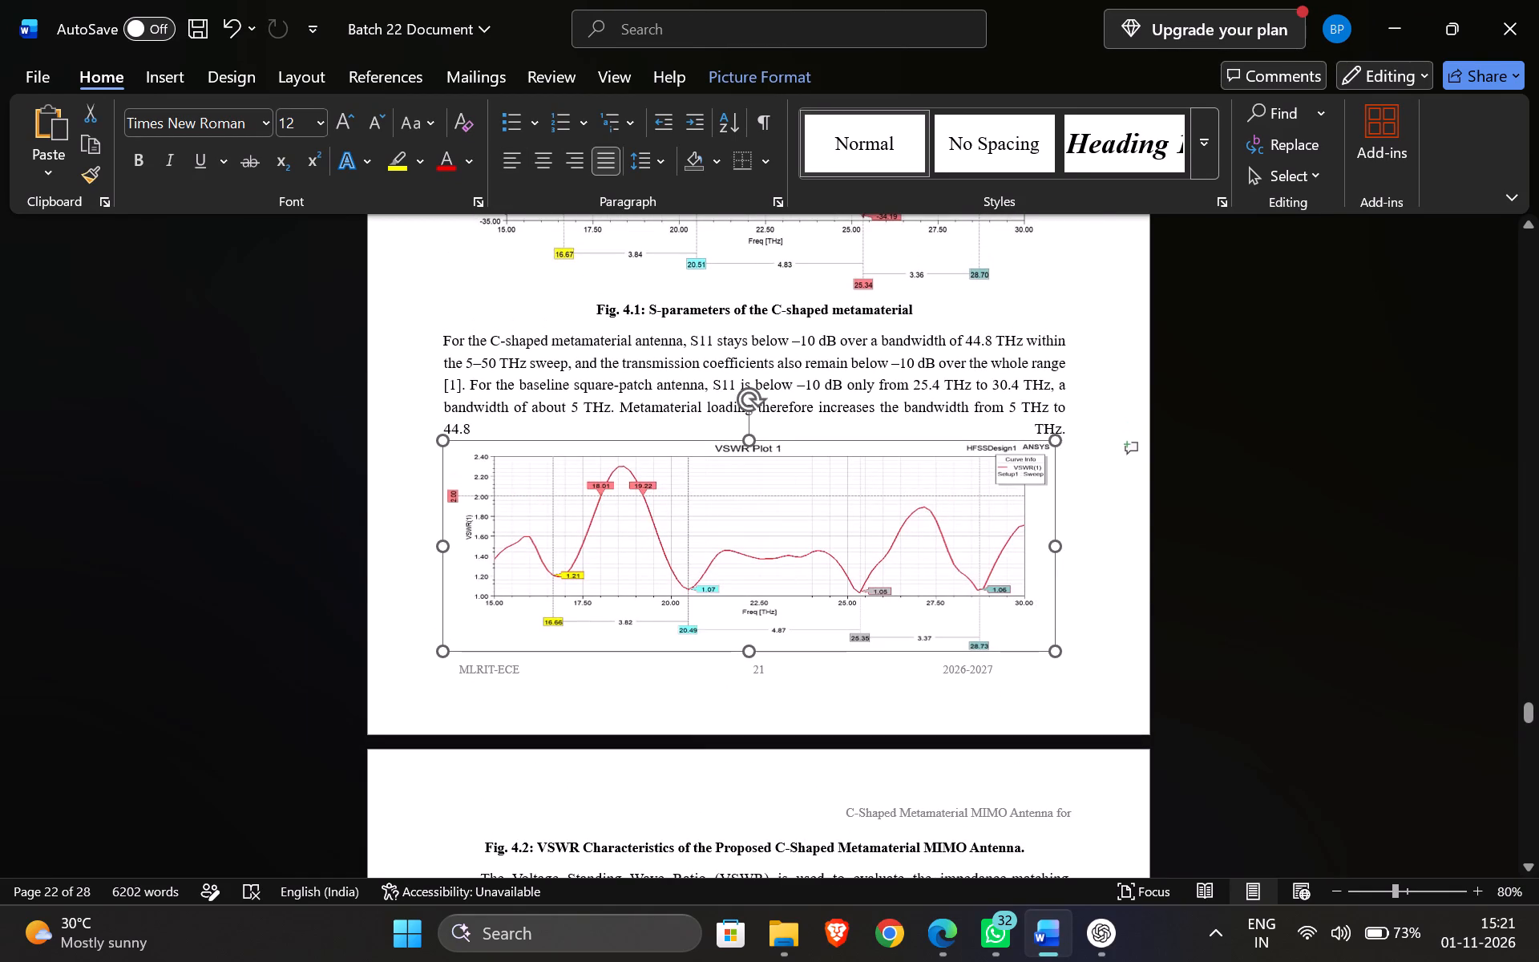
Examine the page layout around the resized VSWR plot, from section 4.3 to the Gain Plot 4 page.
scroll(737, 530, down, 1)
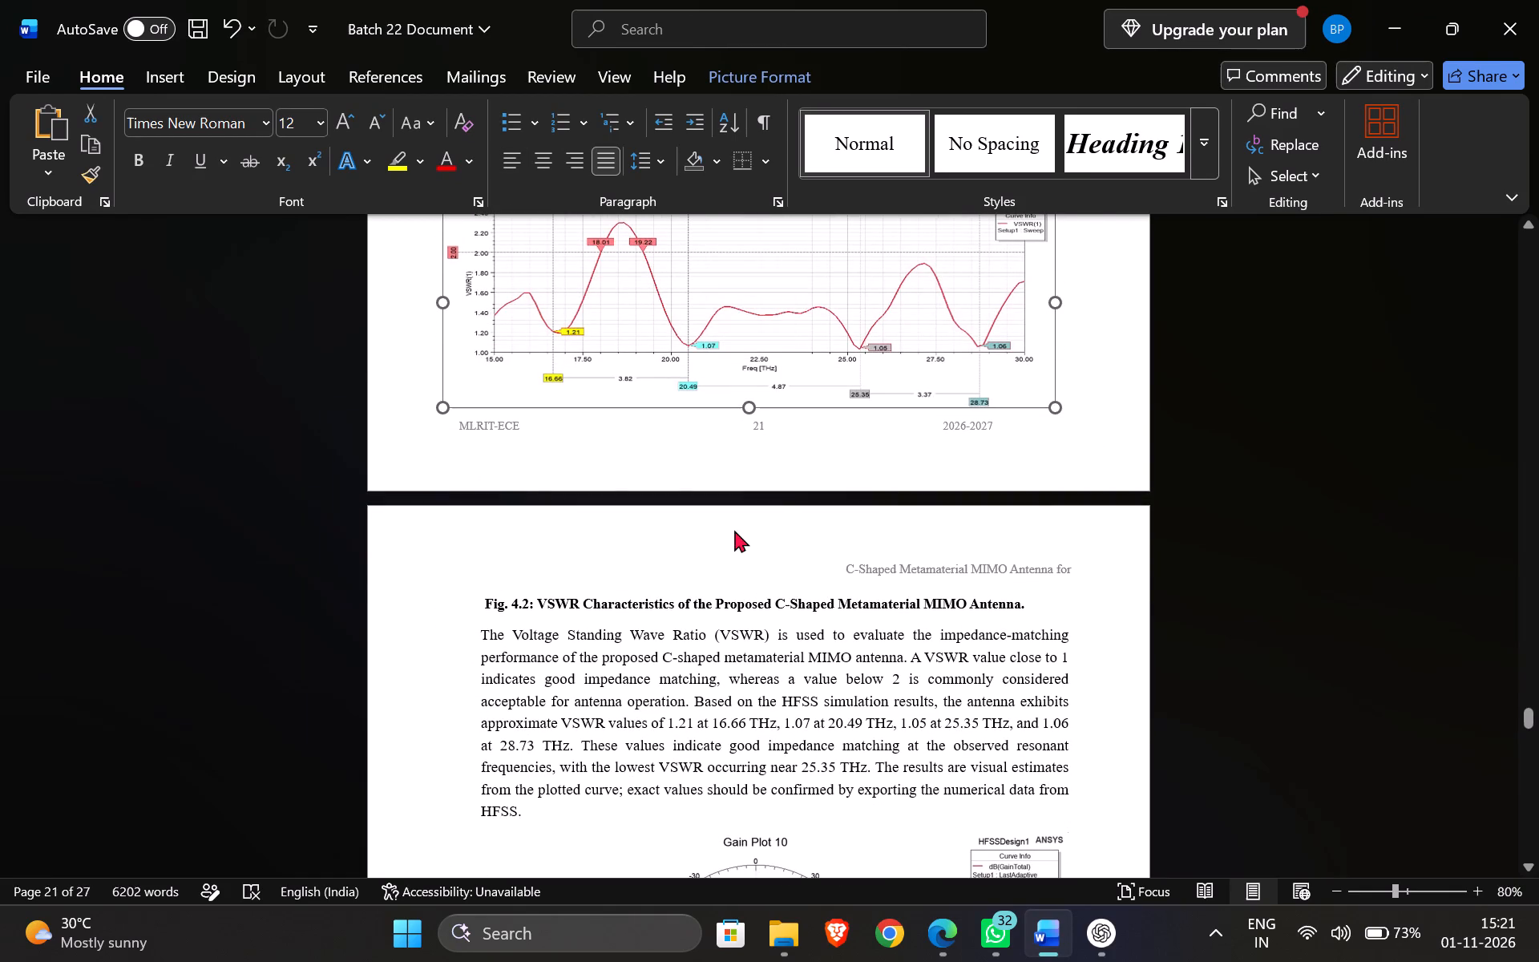
scroll(727, 528, up, 1)
scroll(727, 528, down, 1)
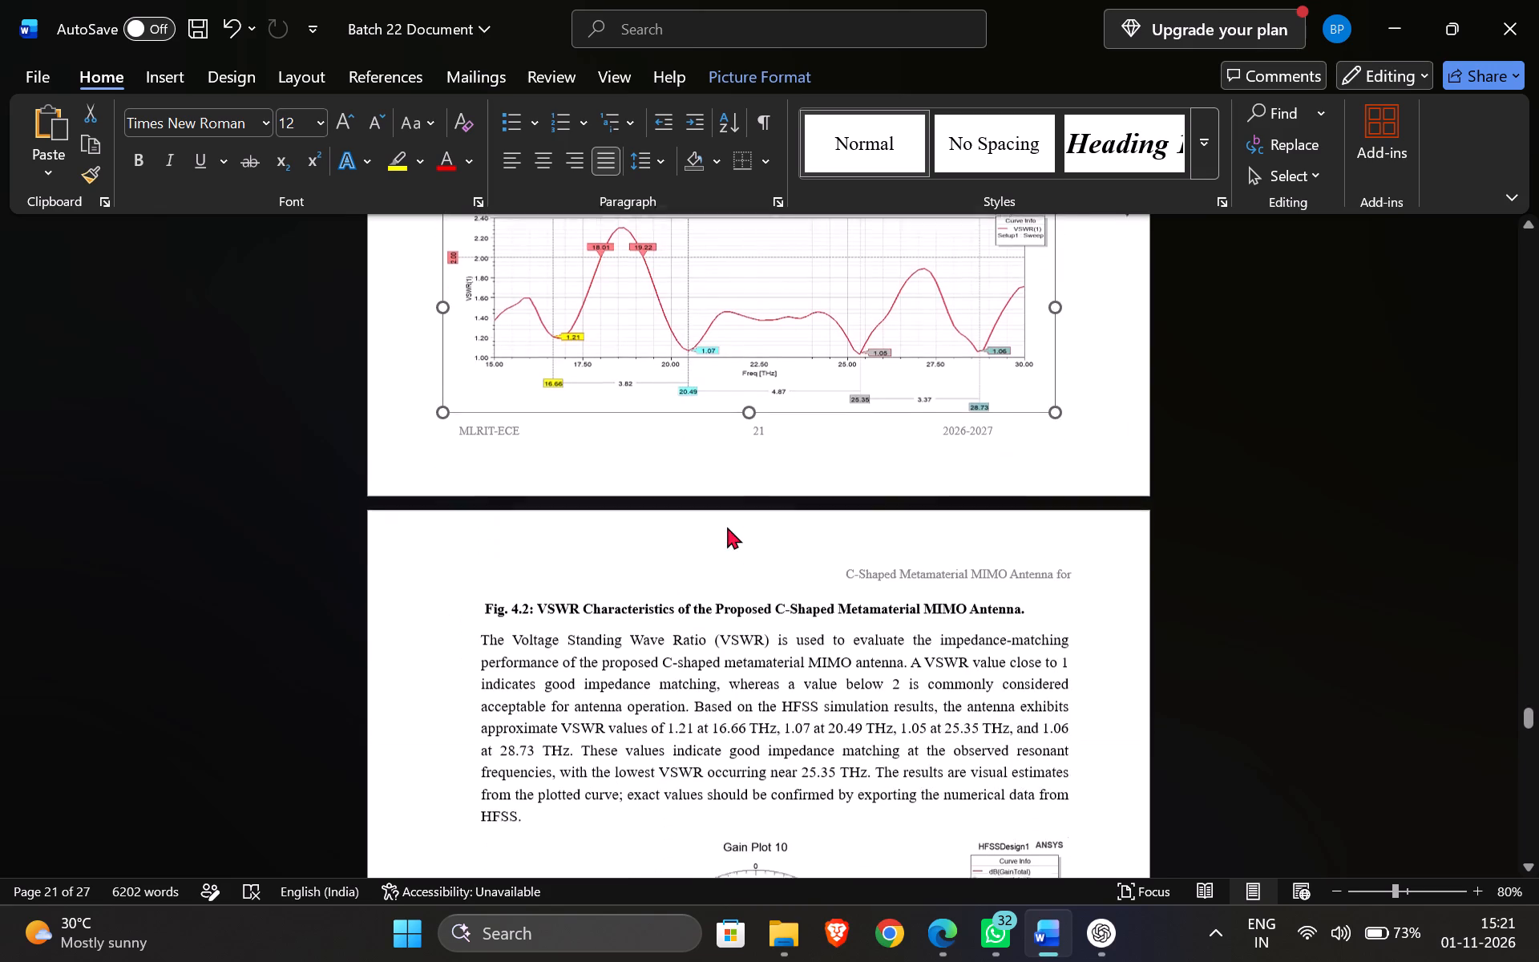
scroll(727, 525, down, 1)
scroll(727, 525, up, 7)
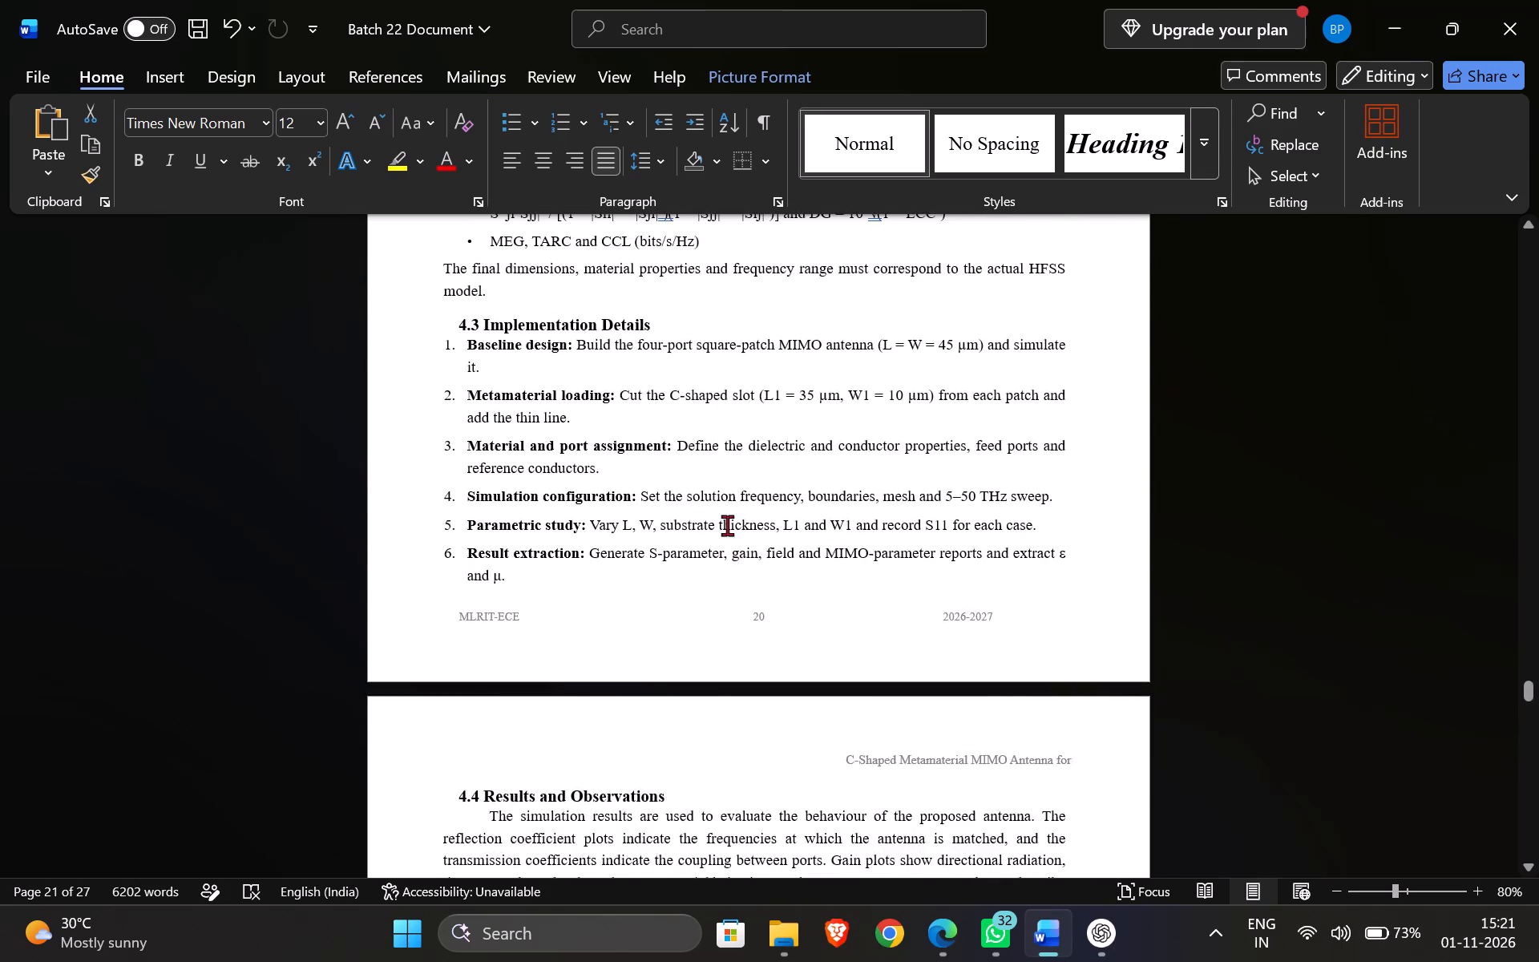
scroll(727, 525, up, 3)
scroll(729, 525, down, 6)
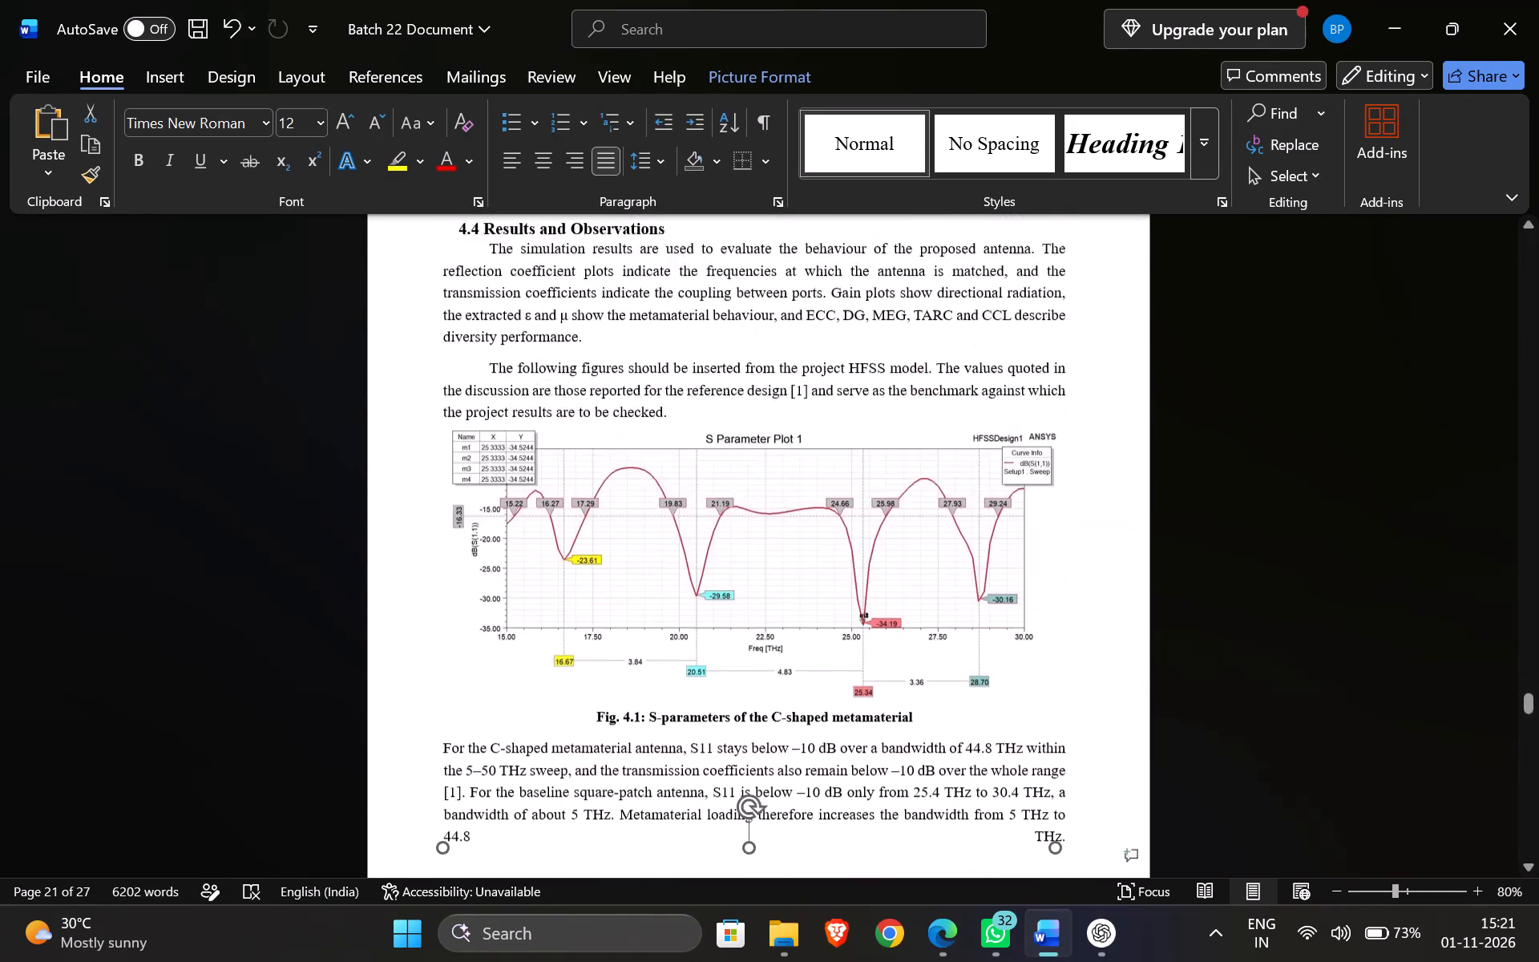
scroll(722, 527, down, 7)
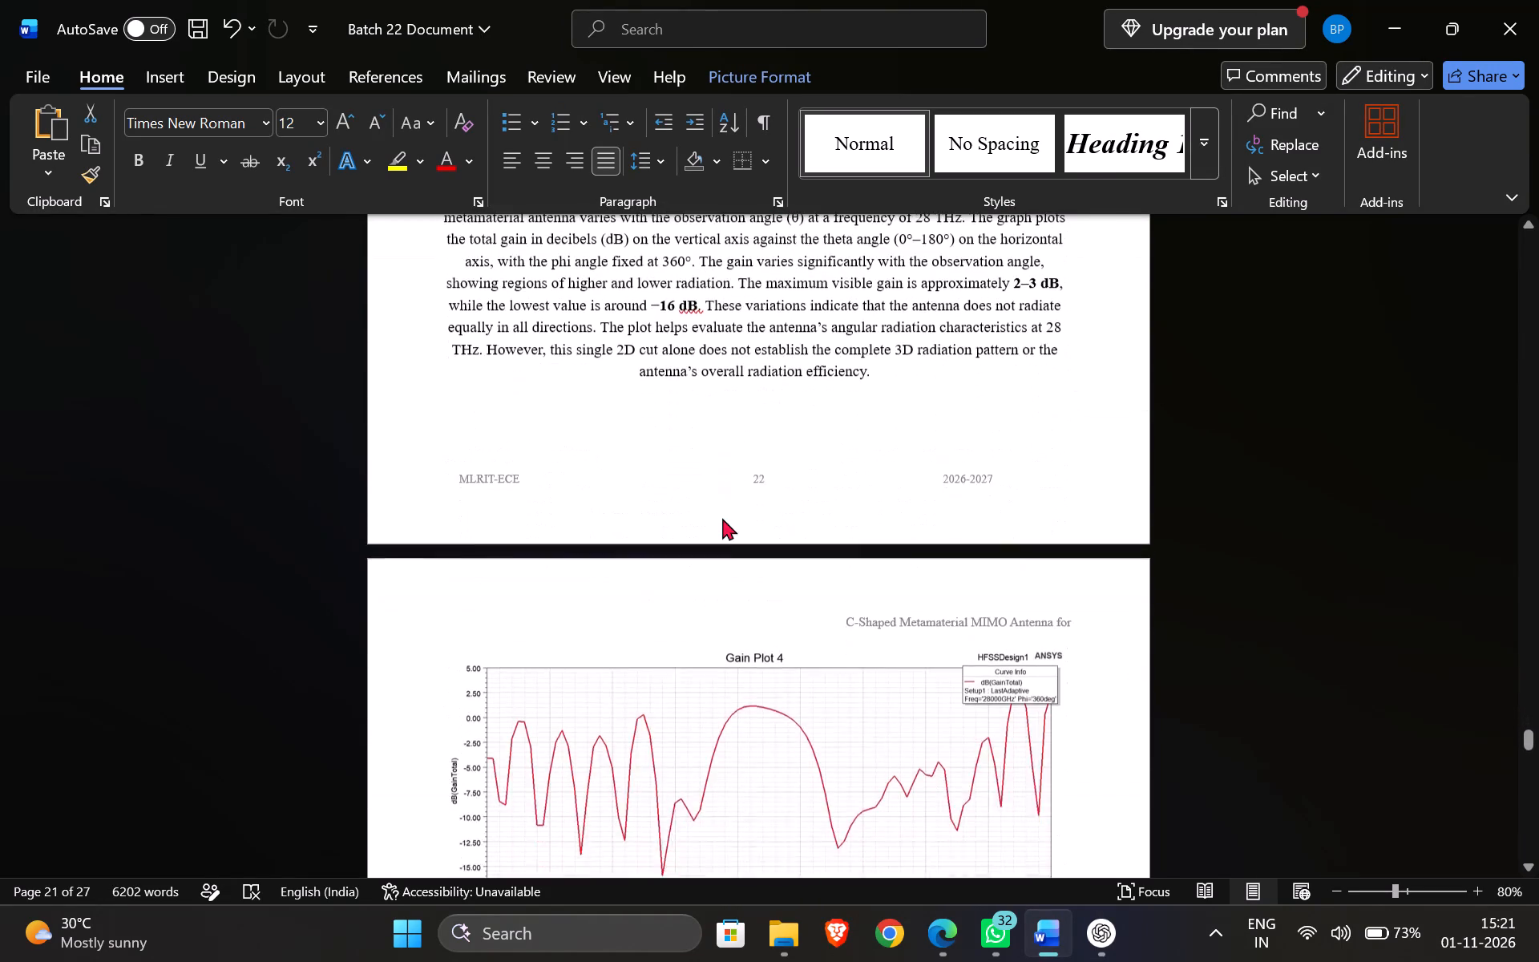
Adjust the height of the Gain Plot 4 picture above the Fig. 4.5 caption, making it slightly taller overall.
scroll(722, 518, down, 3)
scroll(722, 514, up, 2)
click(729, 541)
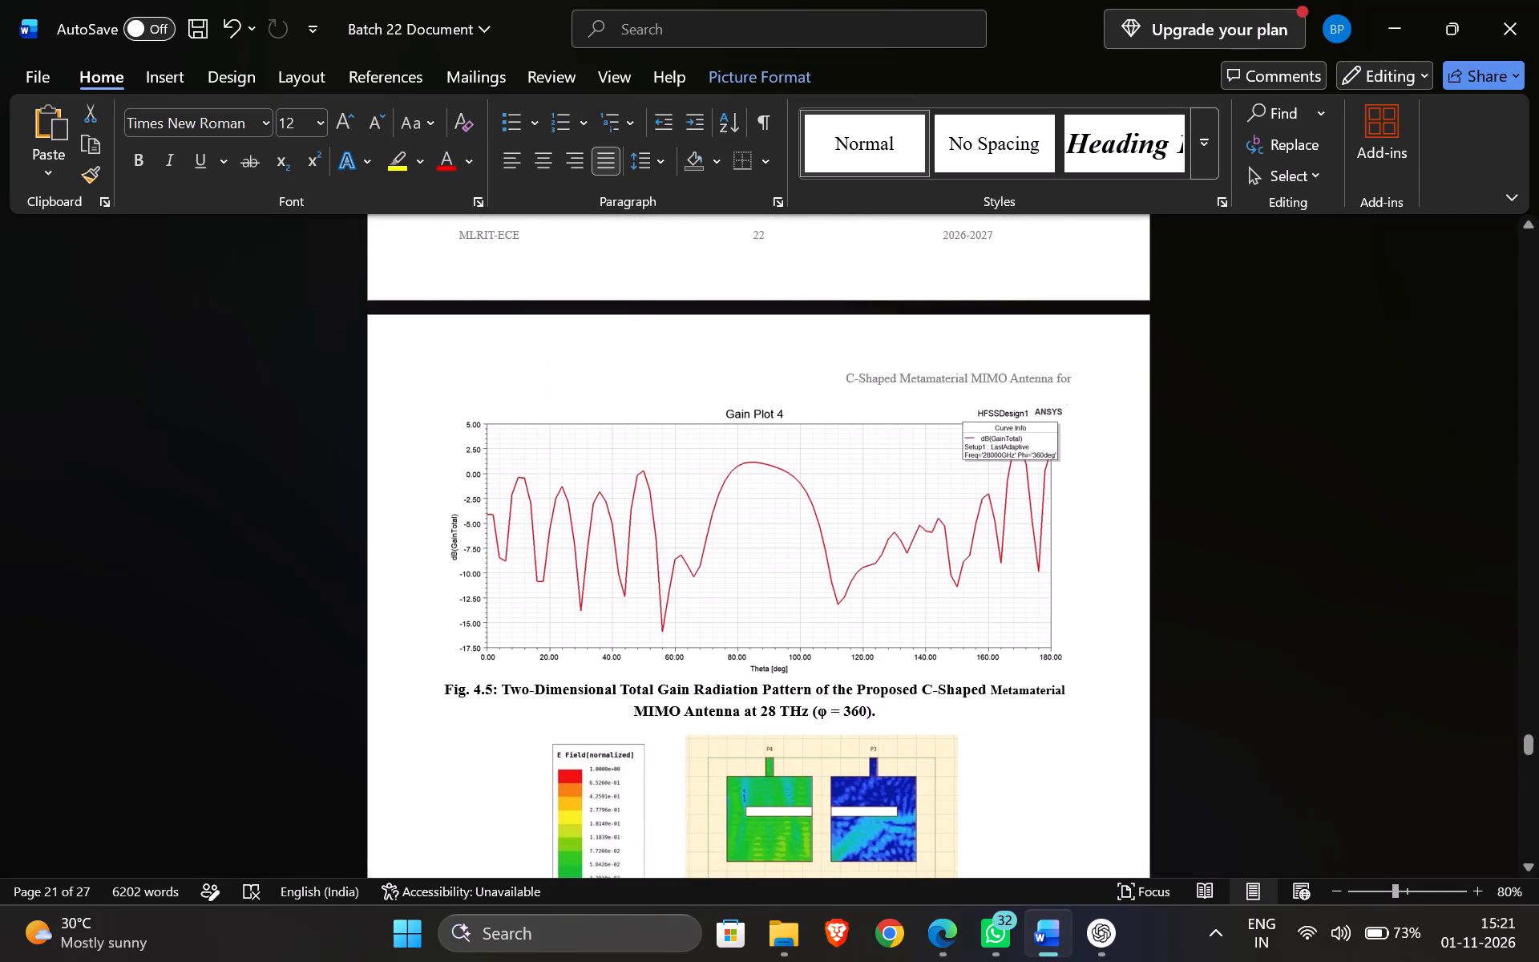
drag(759, 673, 762, 637)
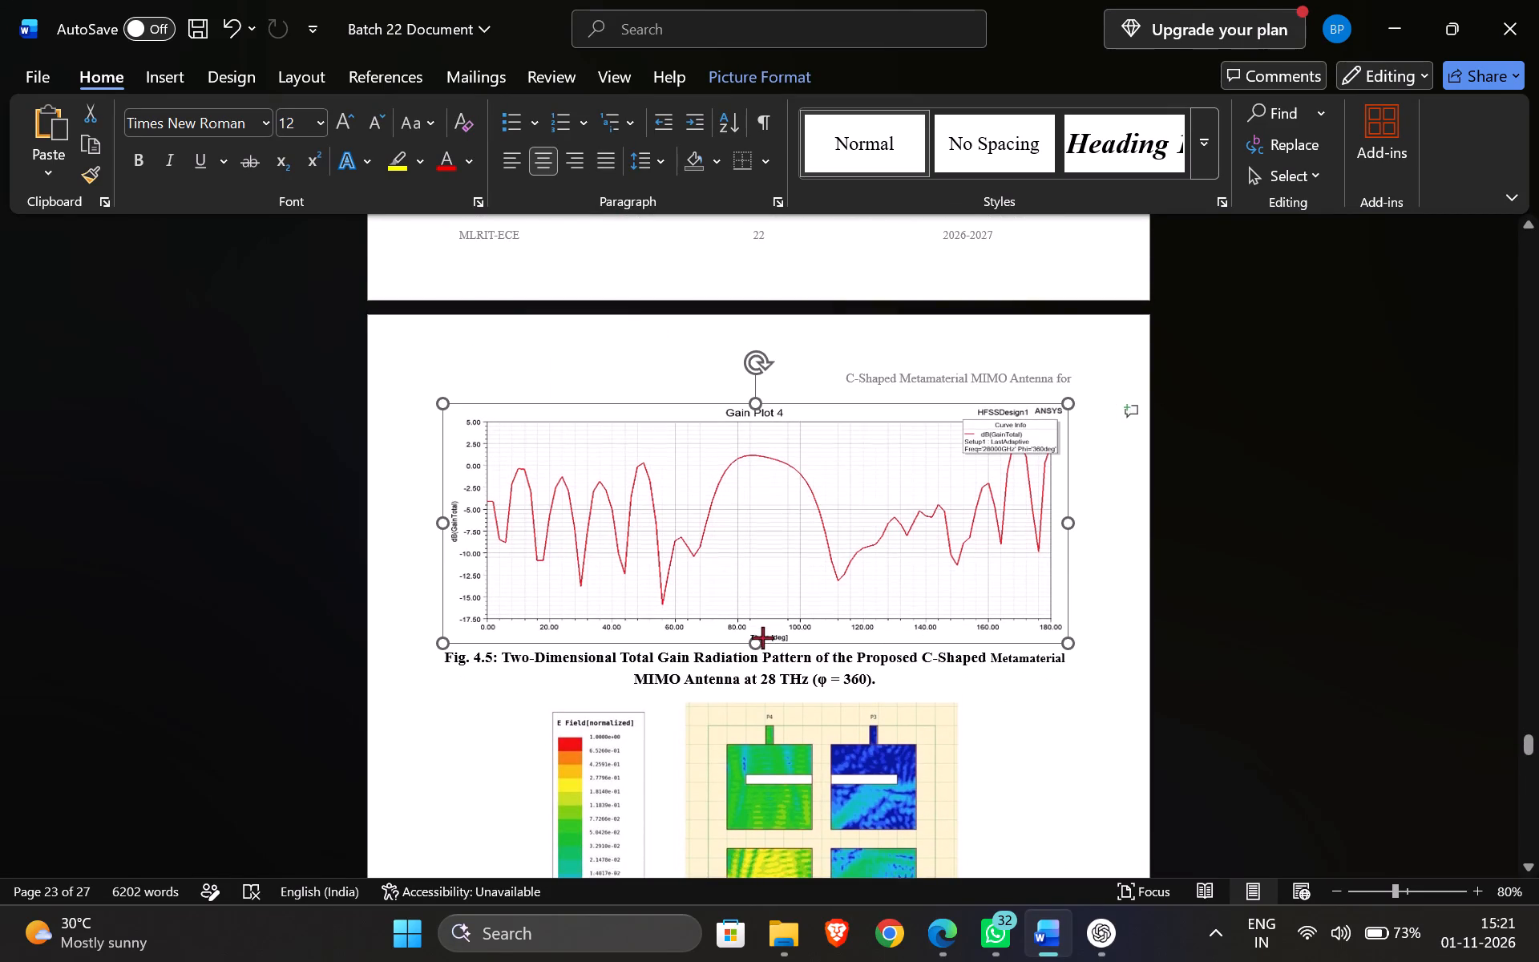
drag(762, 637, 762, 652)
click(992, 556)
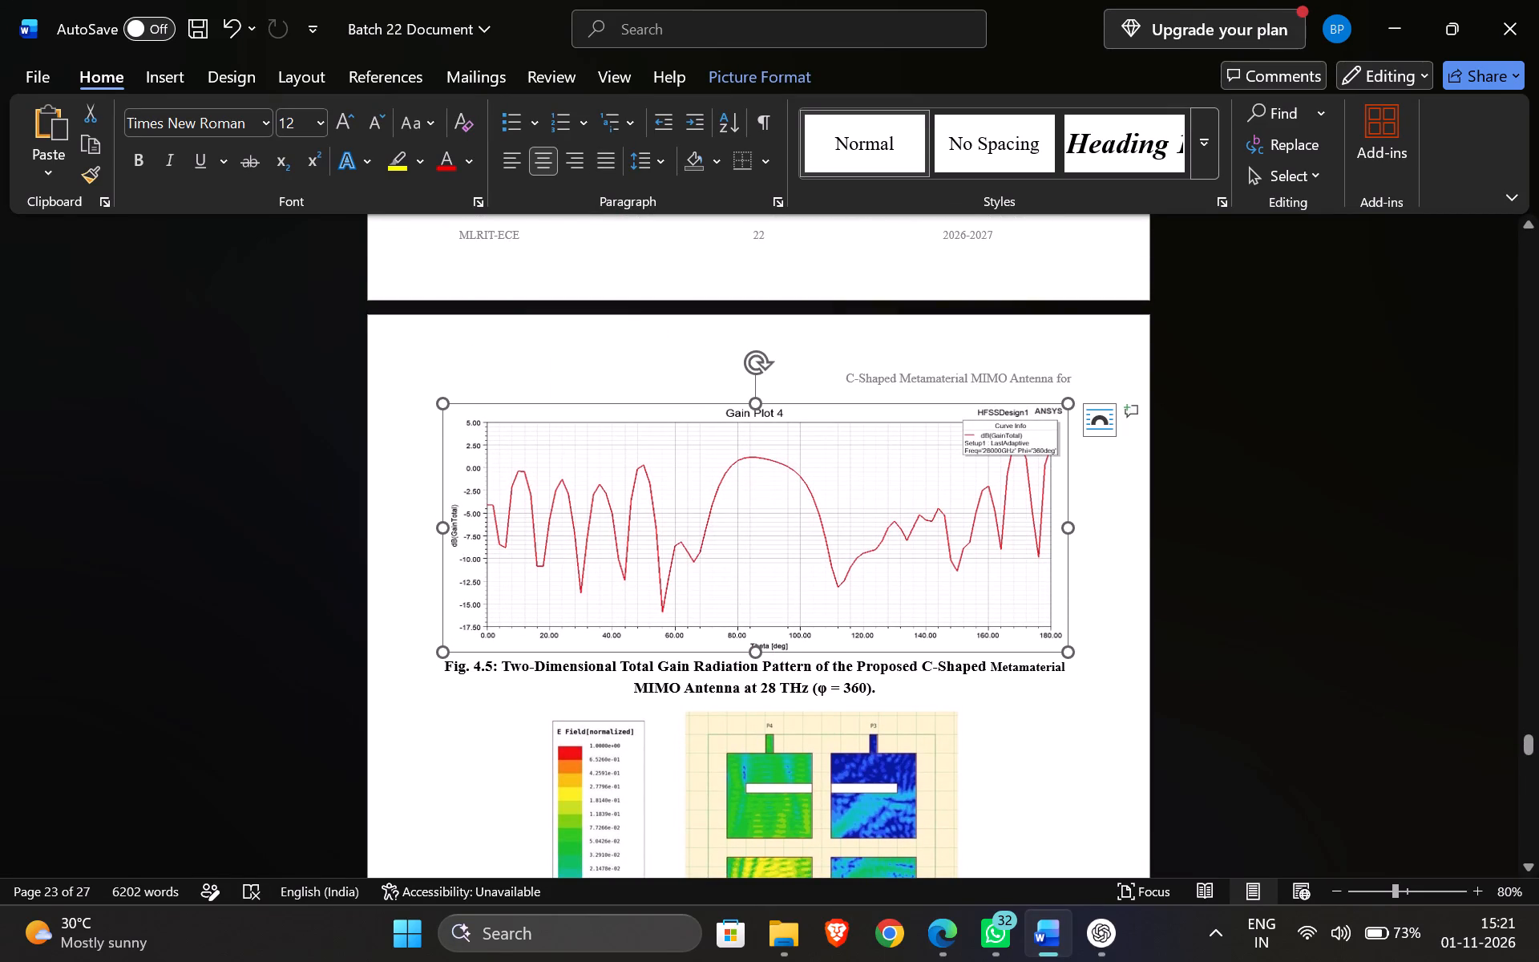
drag(761, 656, 767, 695)
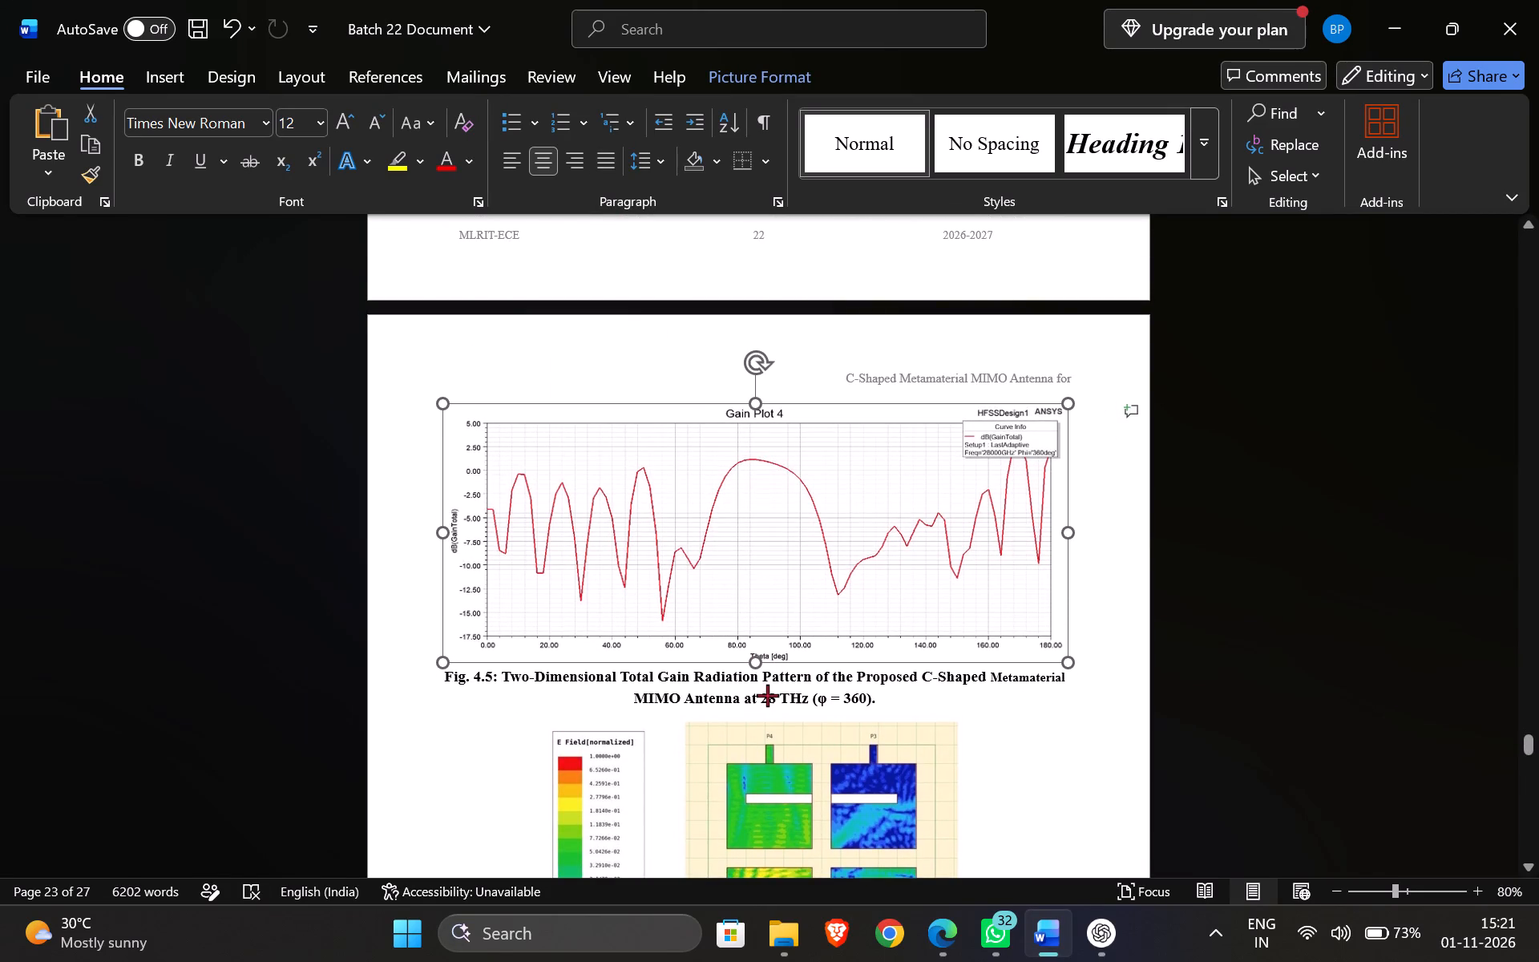
drag(767, 695, 767, 699)
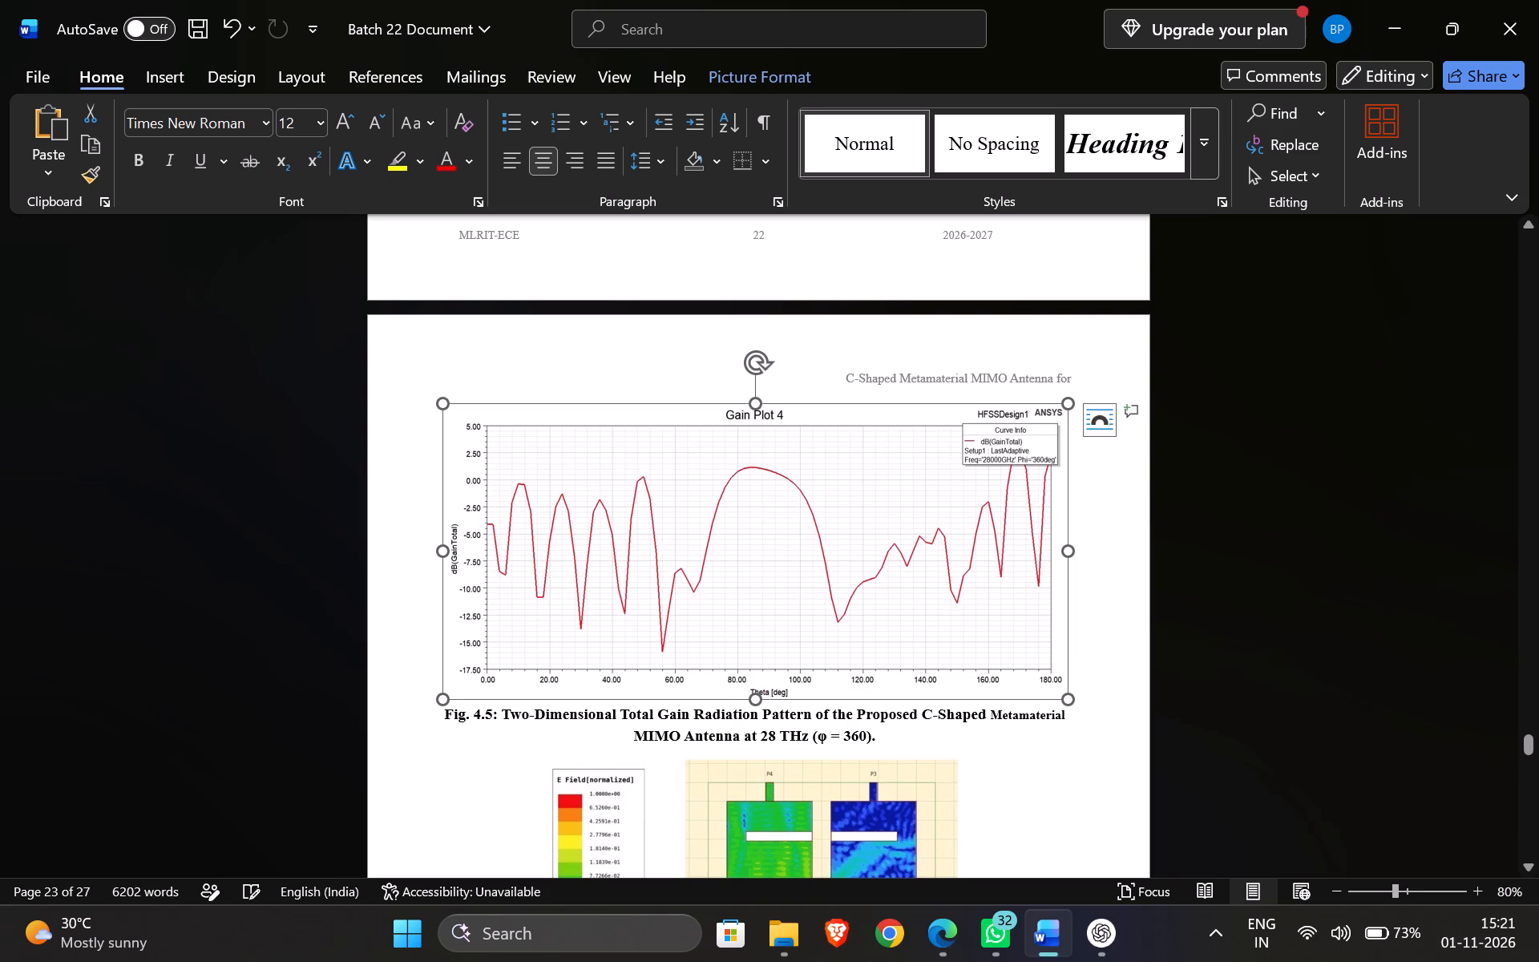
scroll(772, 616, down, 1)
click(767, 619)
scroll(768, 619, down, 3)
scroll(769, 631, up, 2)
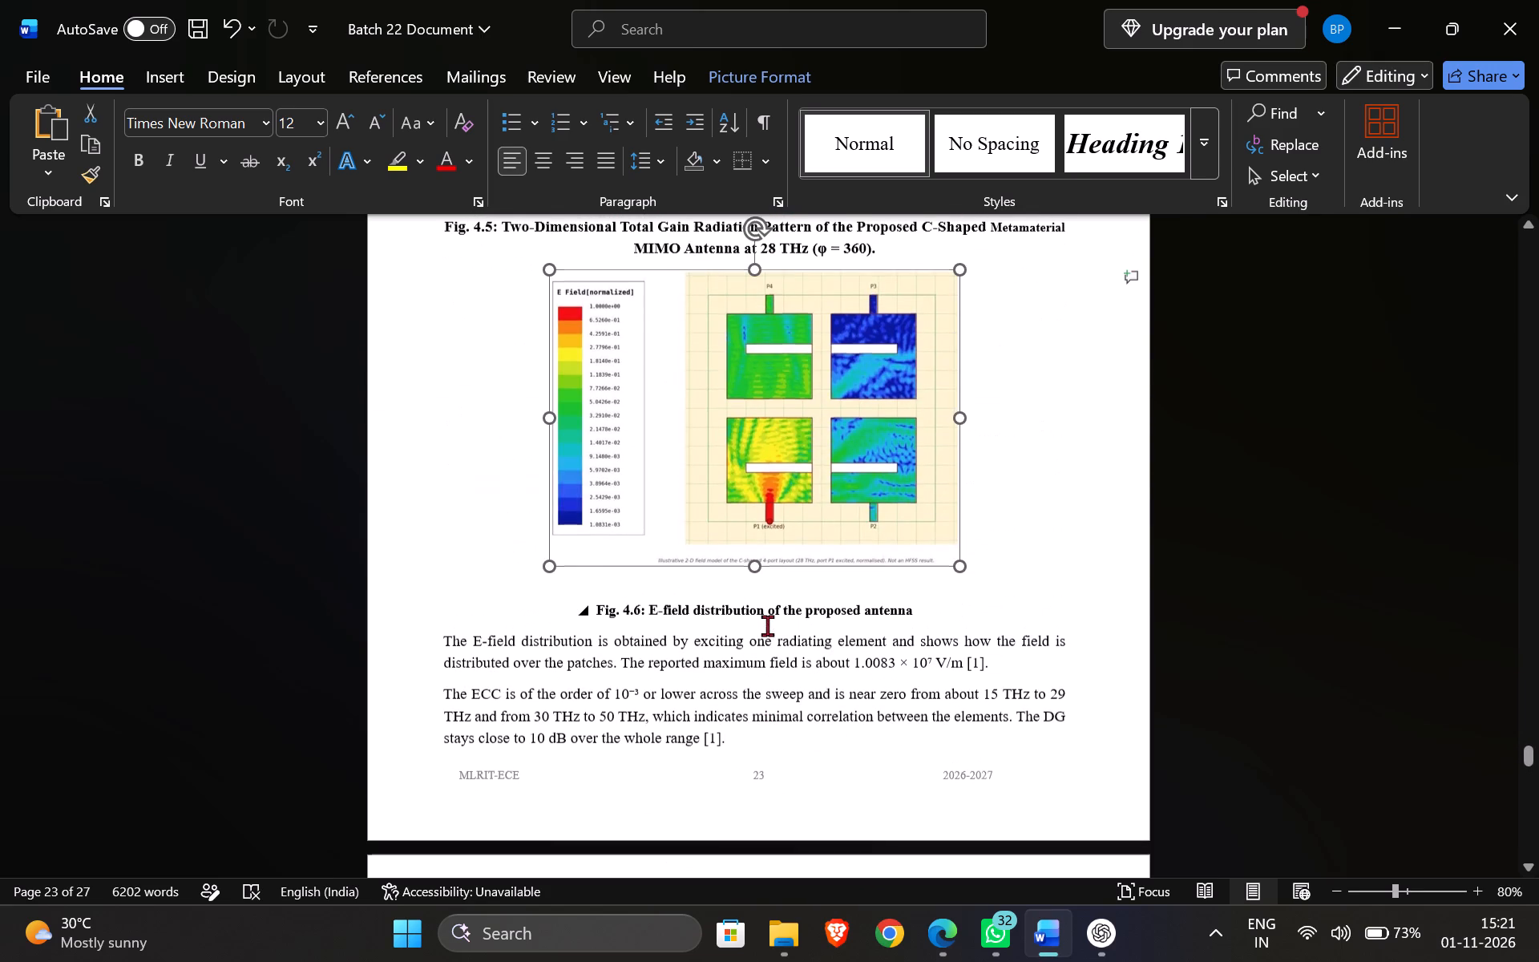
scroll(774, 637, down, 1)
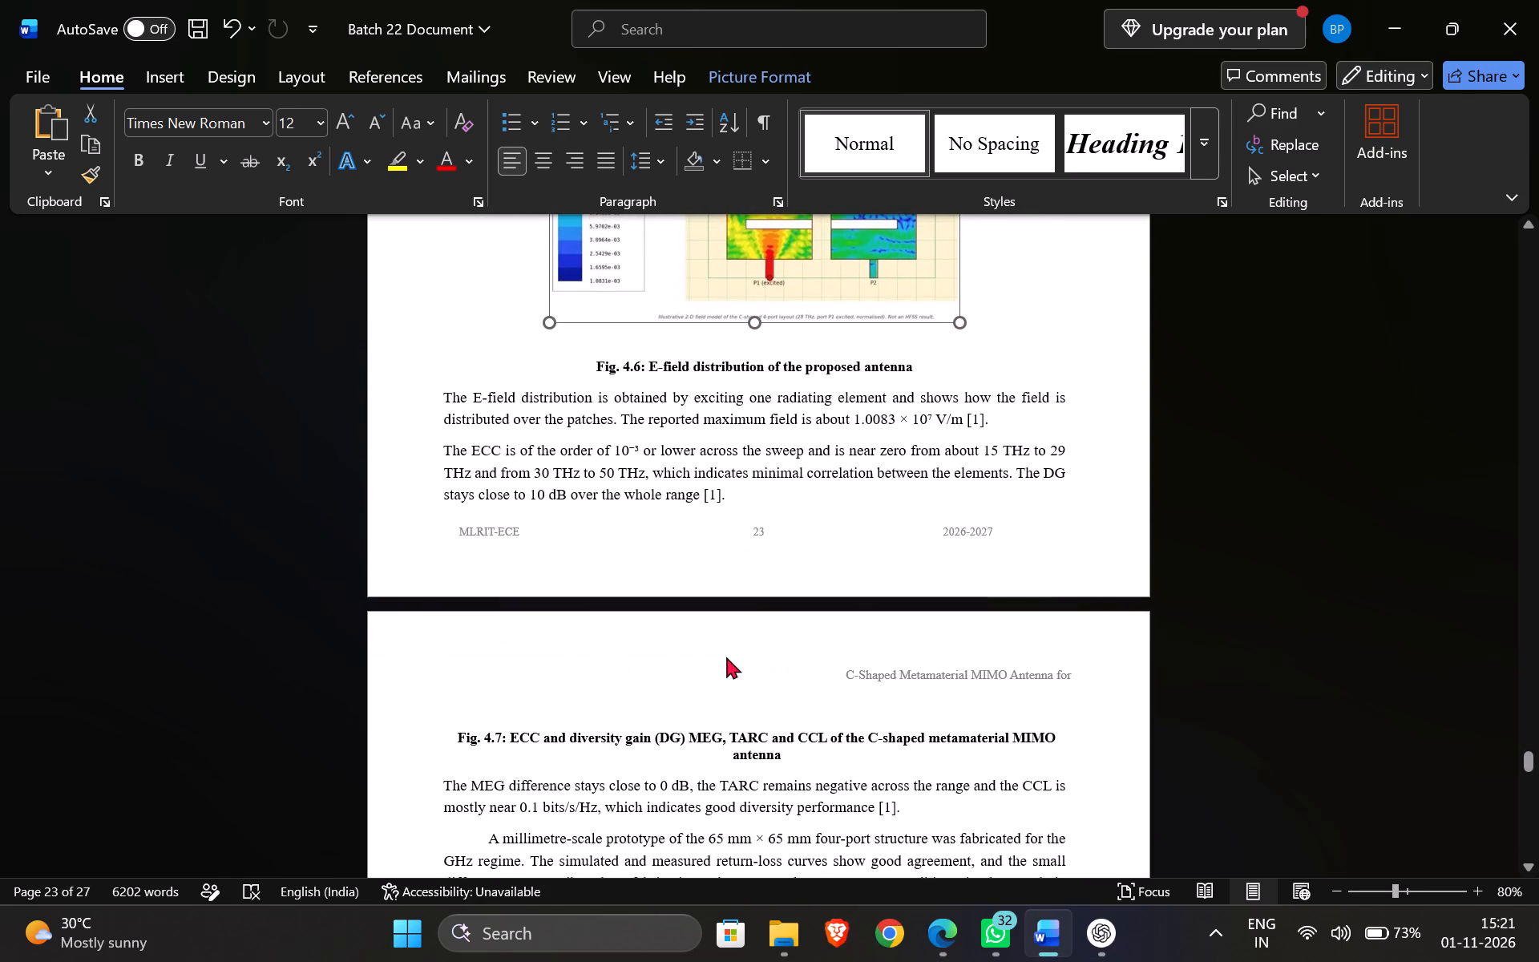
click(625, 707)
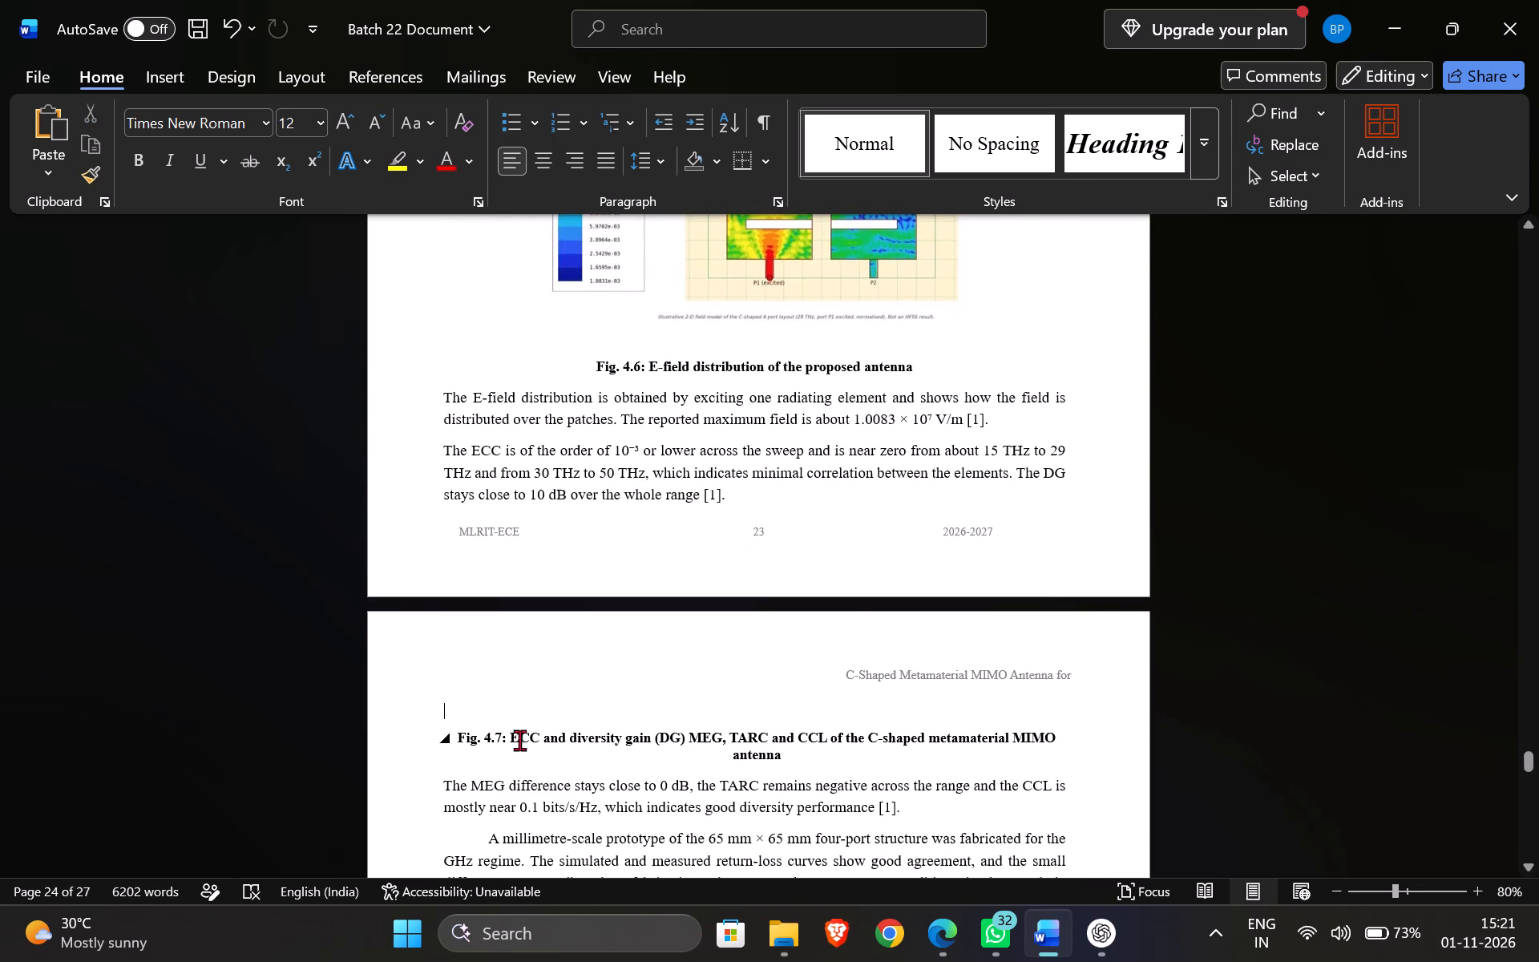
drag(515, 736, 802, 758)
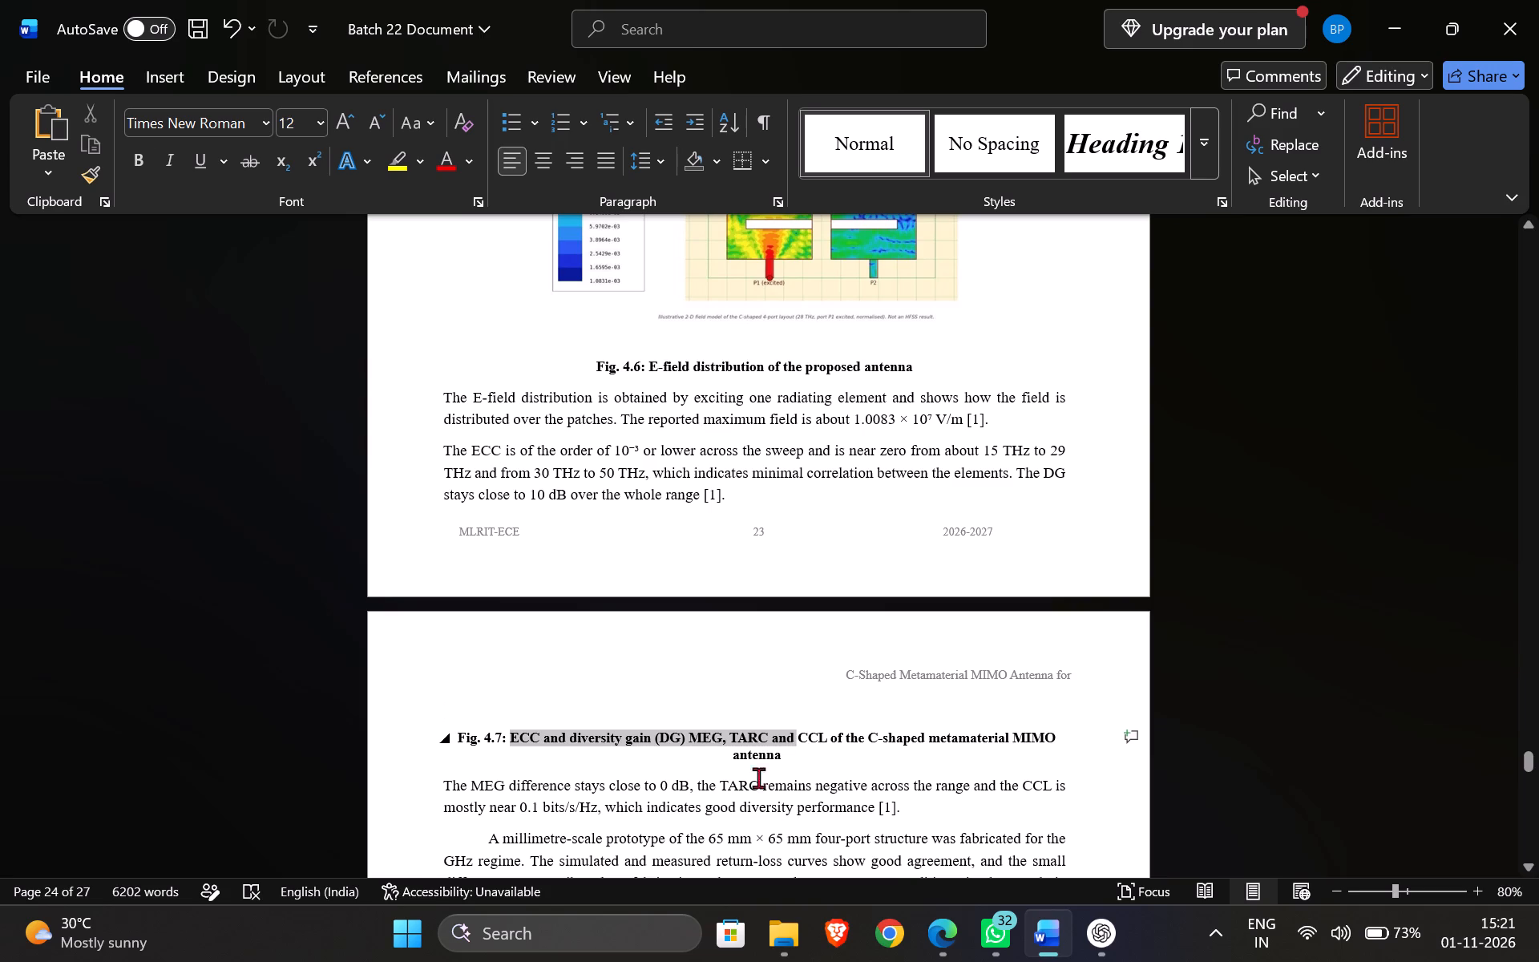
click(949, 929)
scroll(853, 677, down, 2)
scroll(850, 645, up, 1)
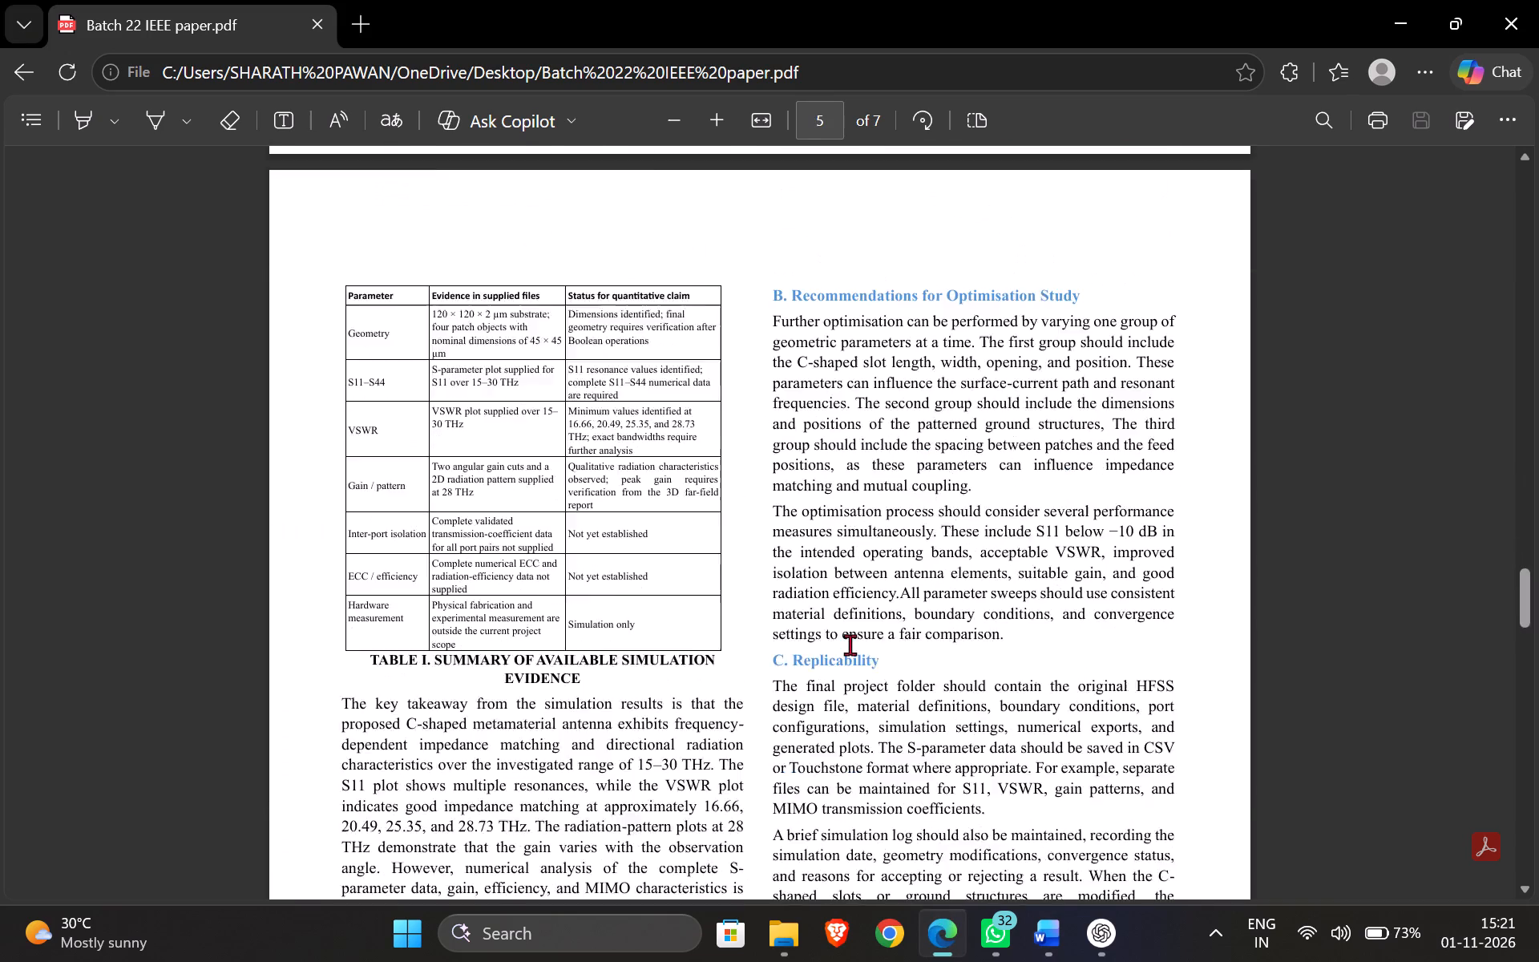
scroll(851, 641, up, 1)
click(924, 810)
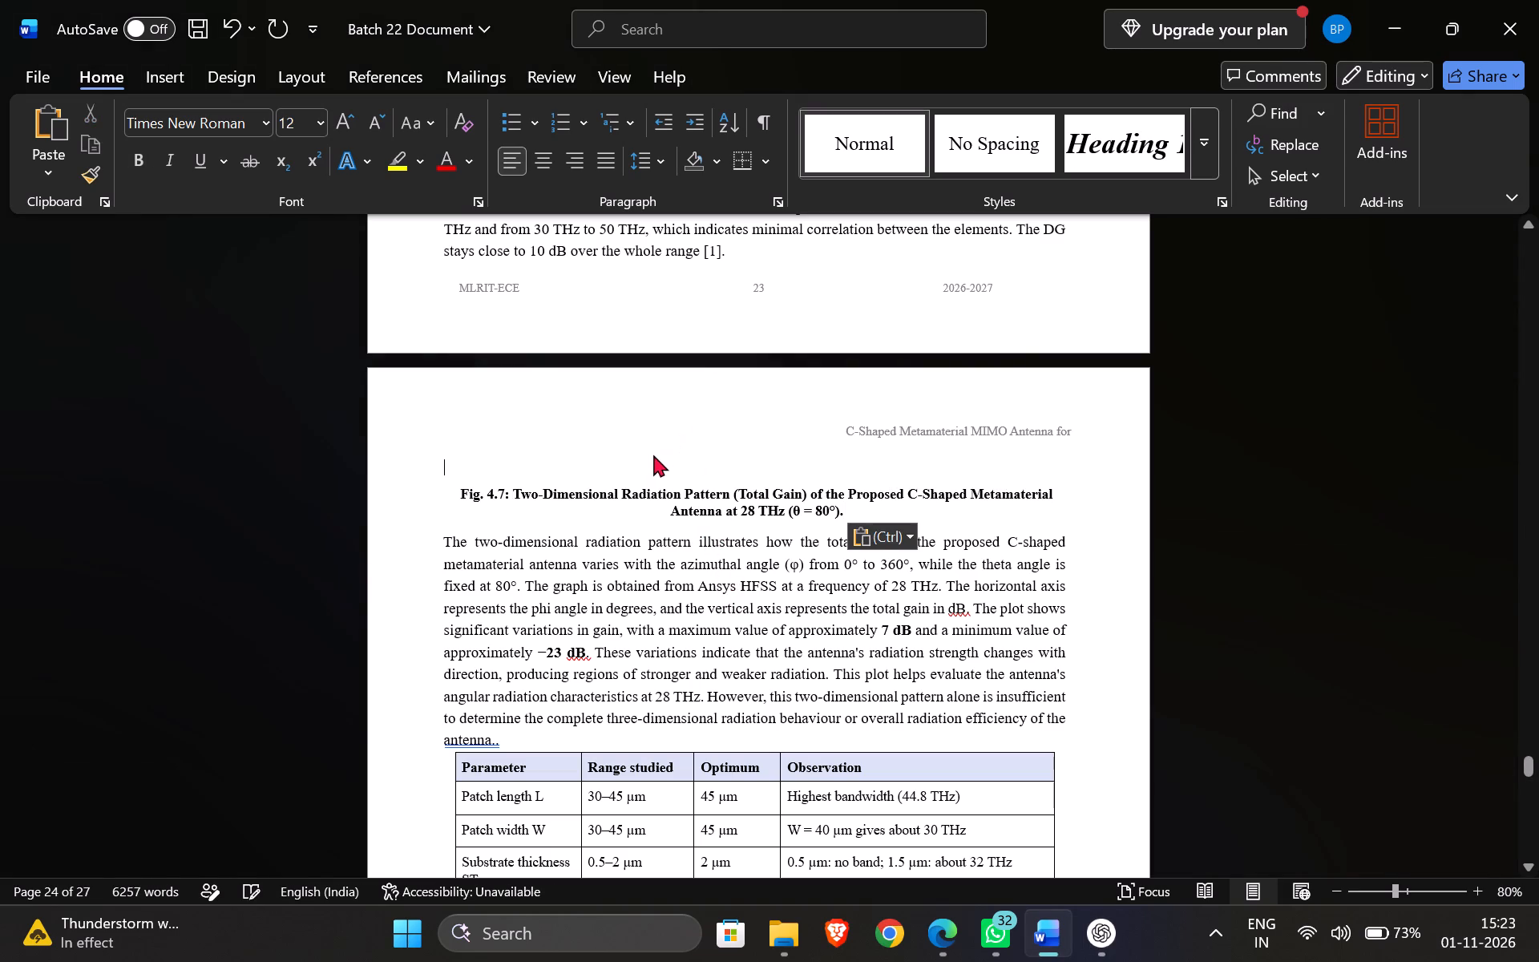
right_click(462, 469)
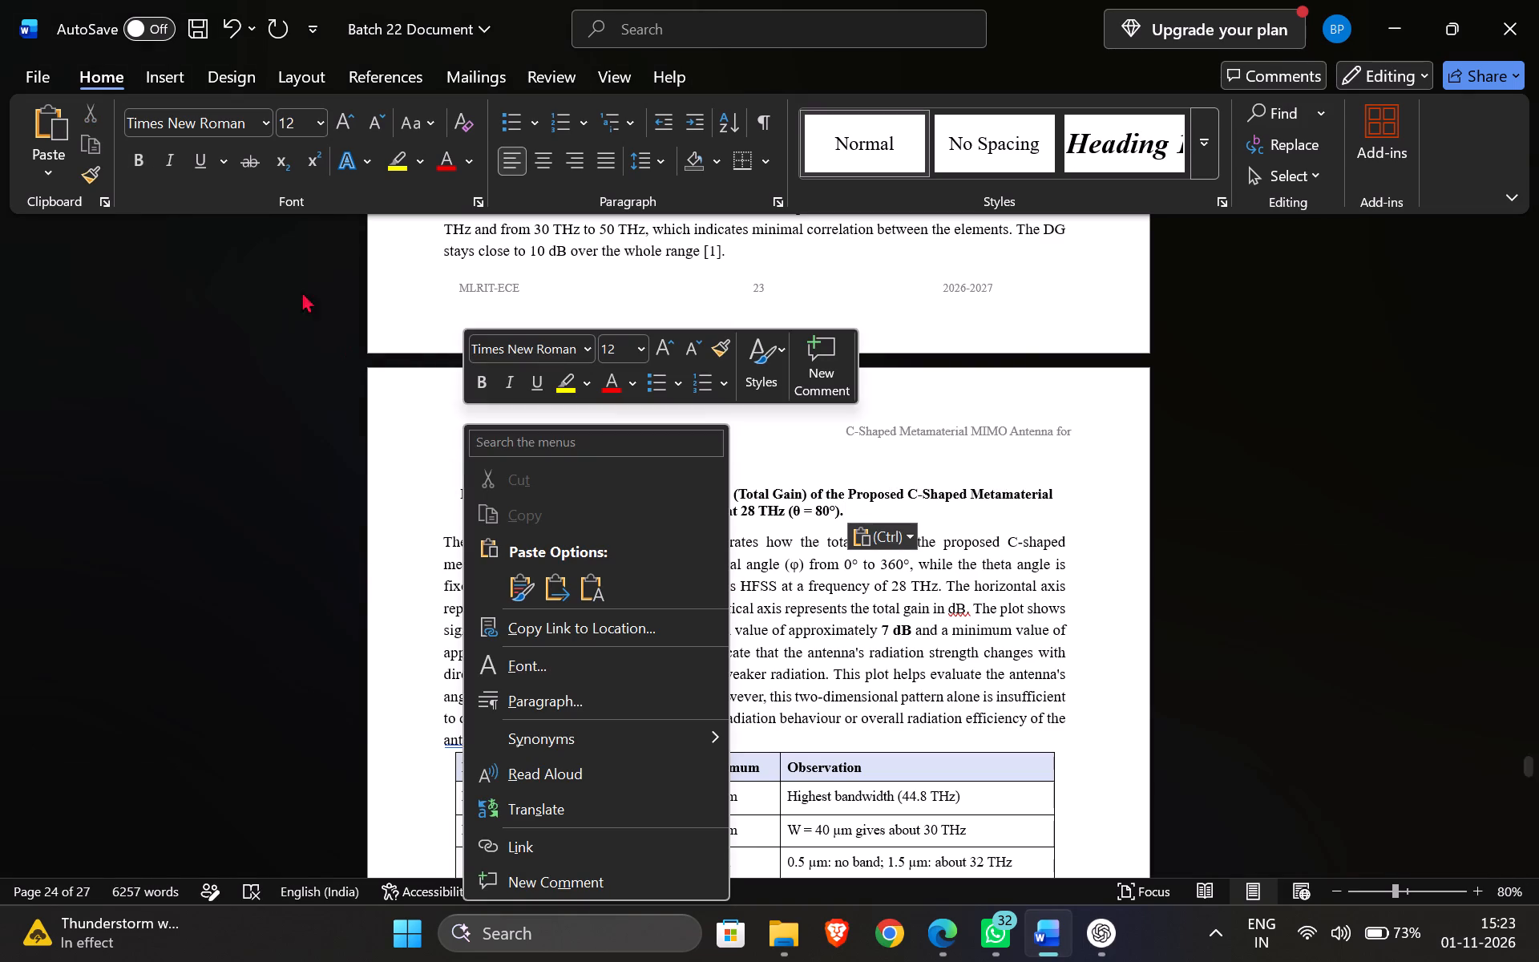
double_click(166, 74)
click(225, 136)
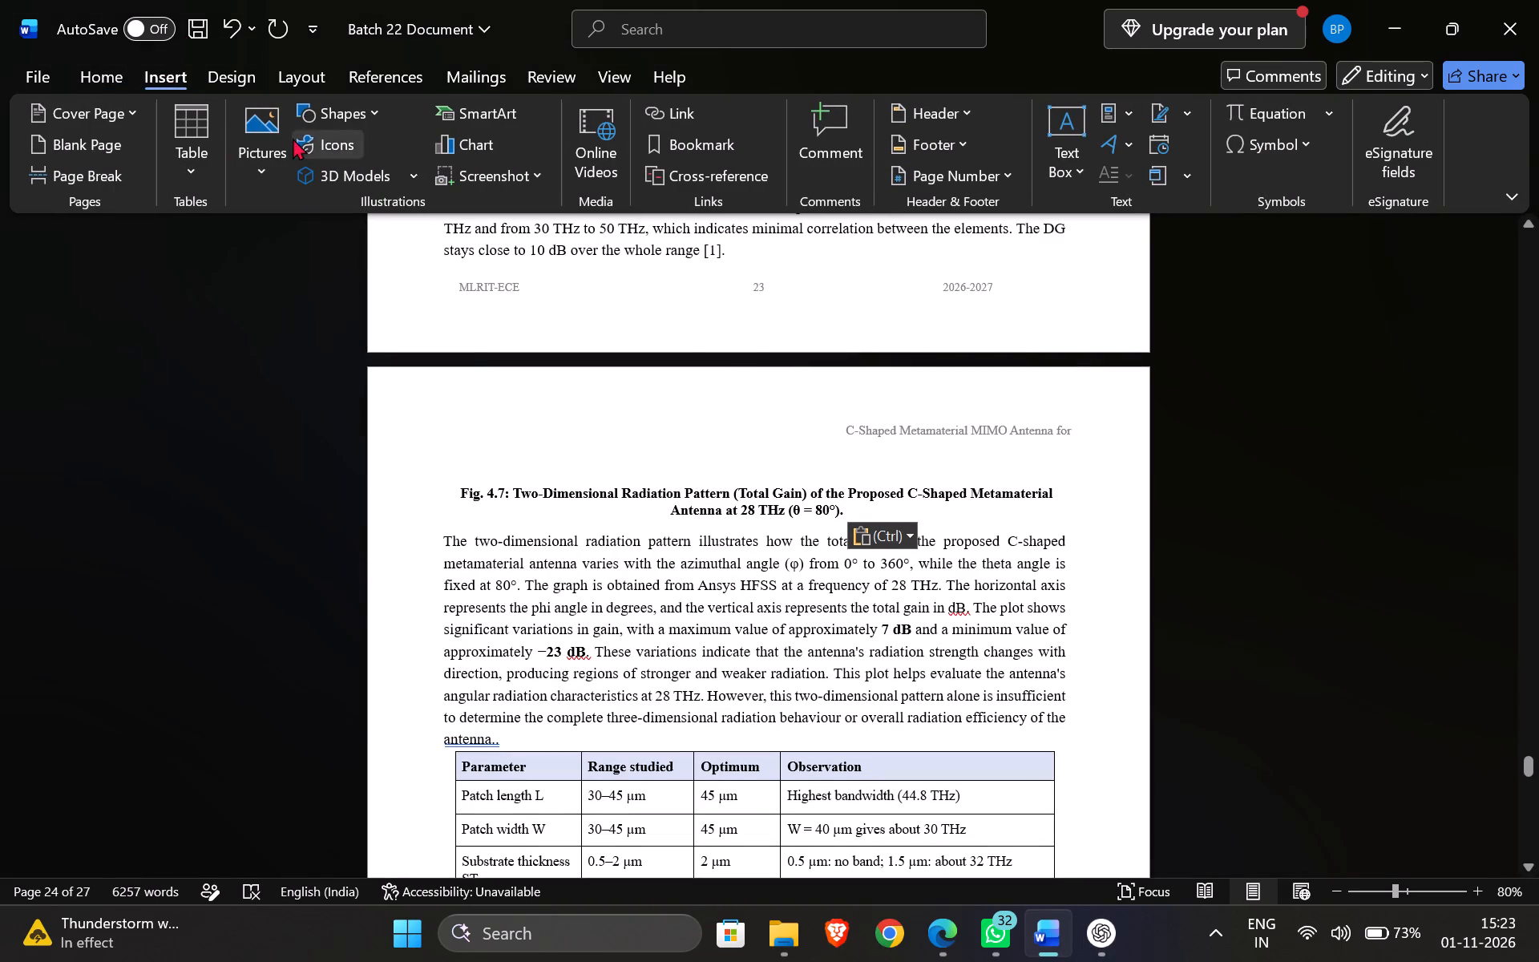
click(293, 138)
click(1351, 105)
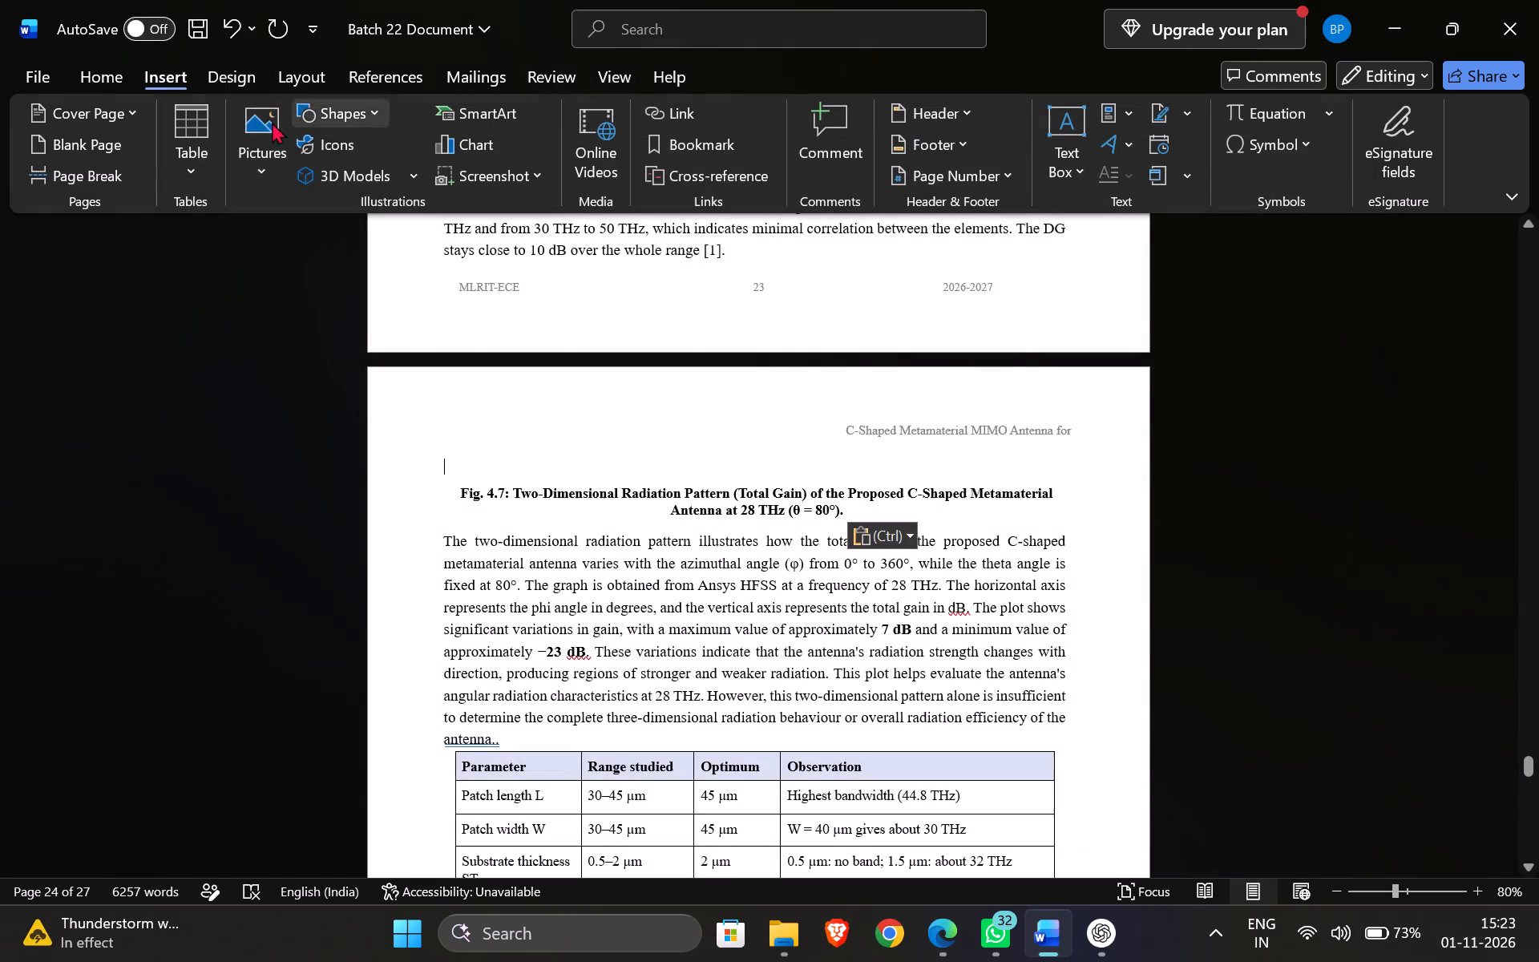
click(257, 124)
click(273, 248)
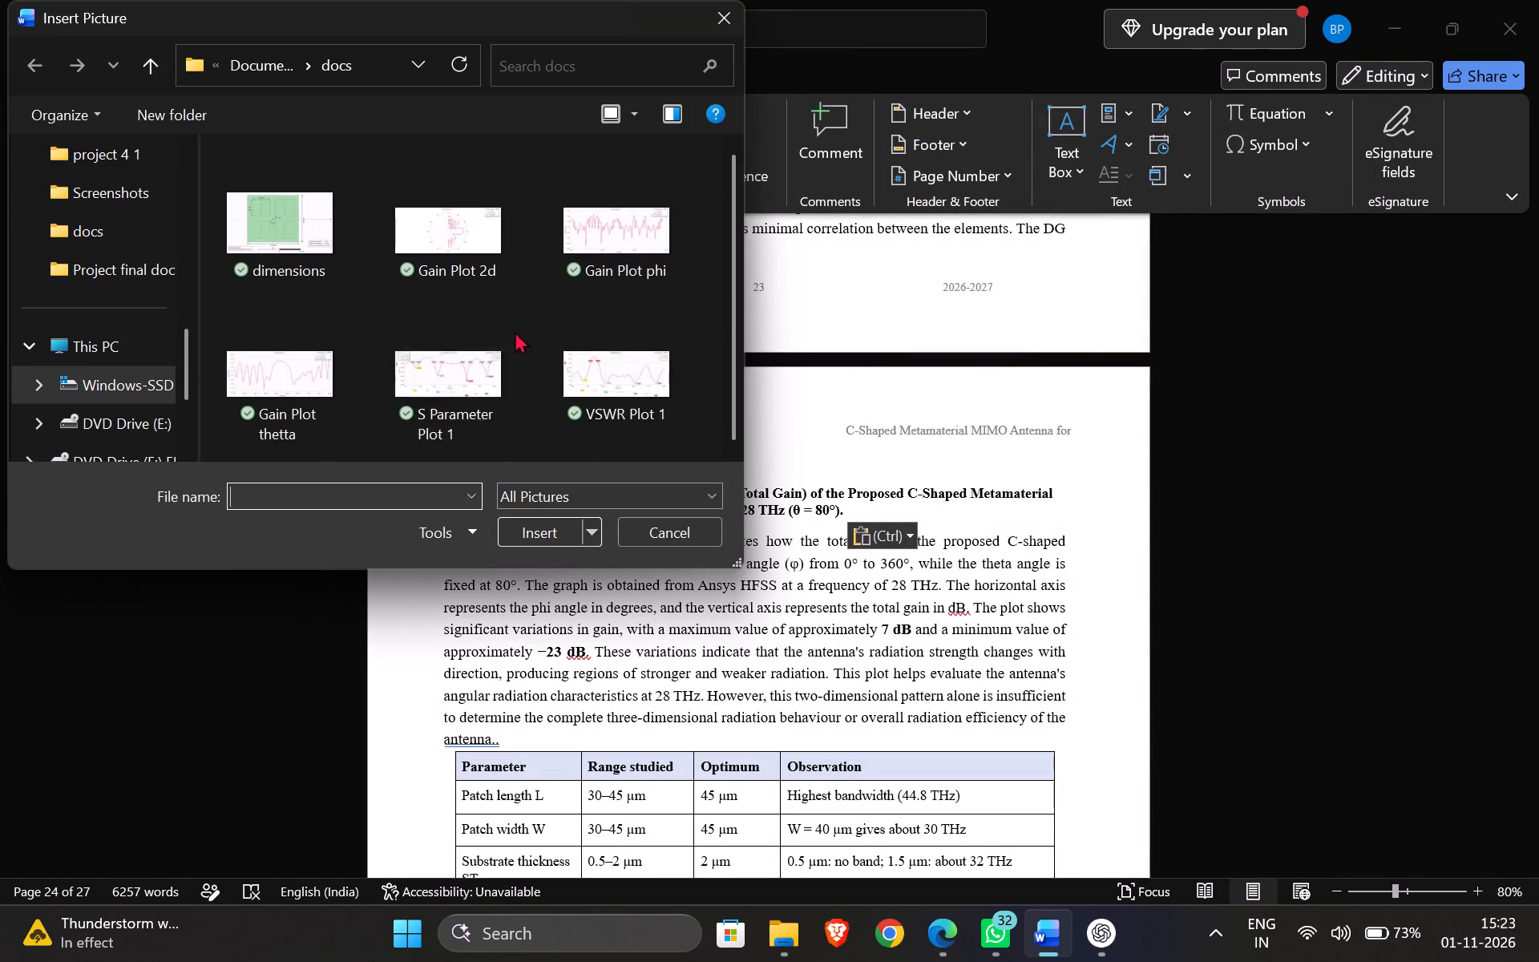
click(599, 265)
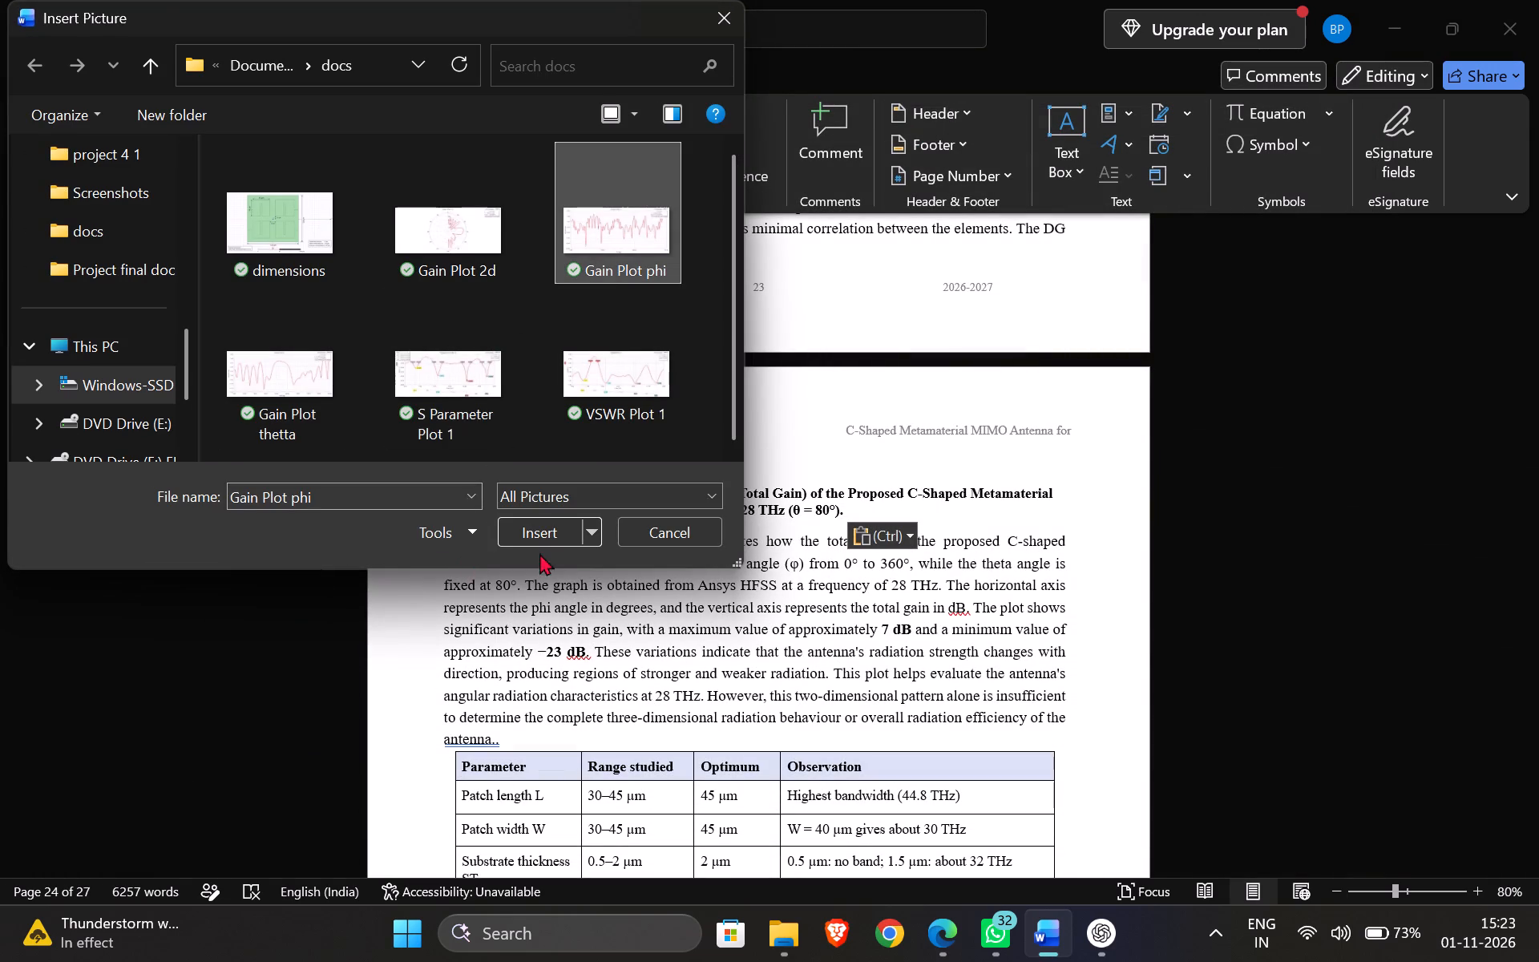
click(561, 532)
click(660, 409)
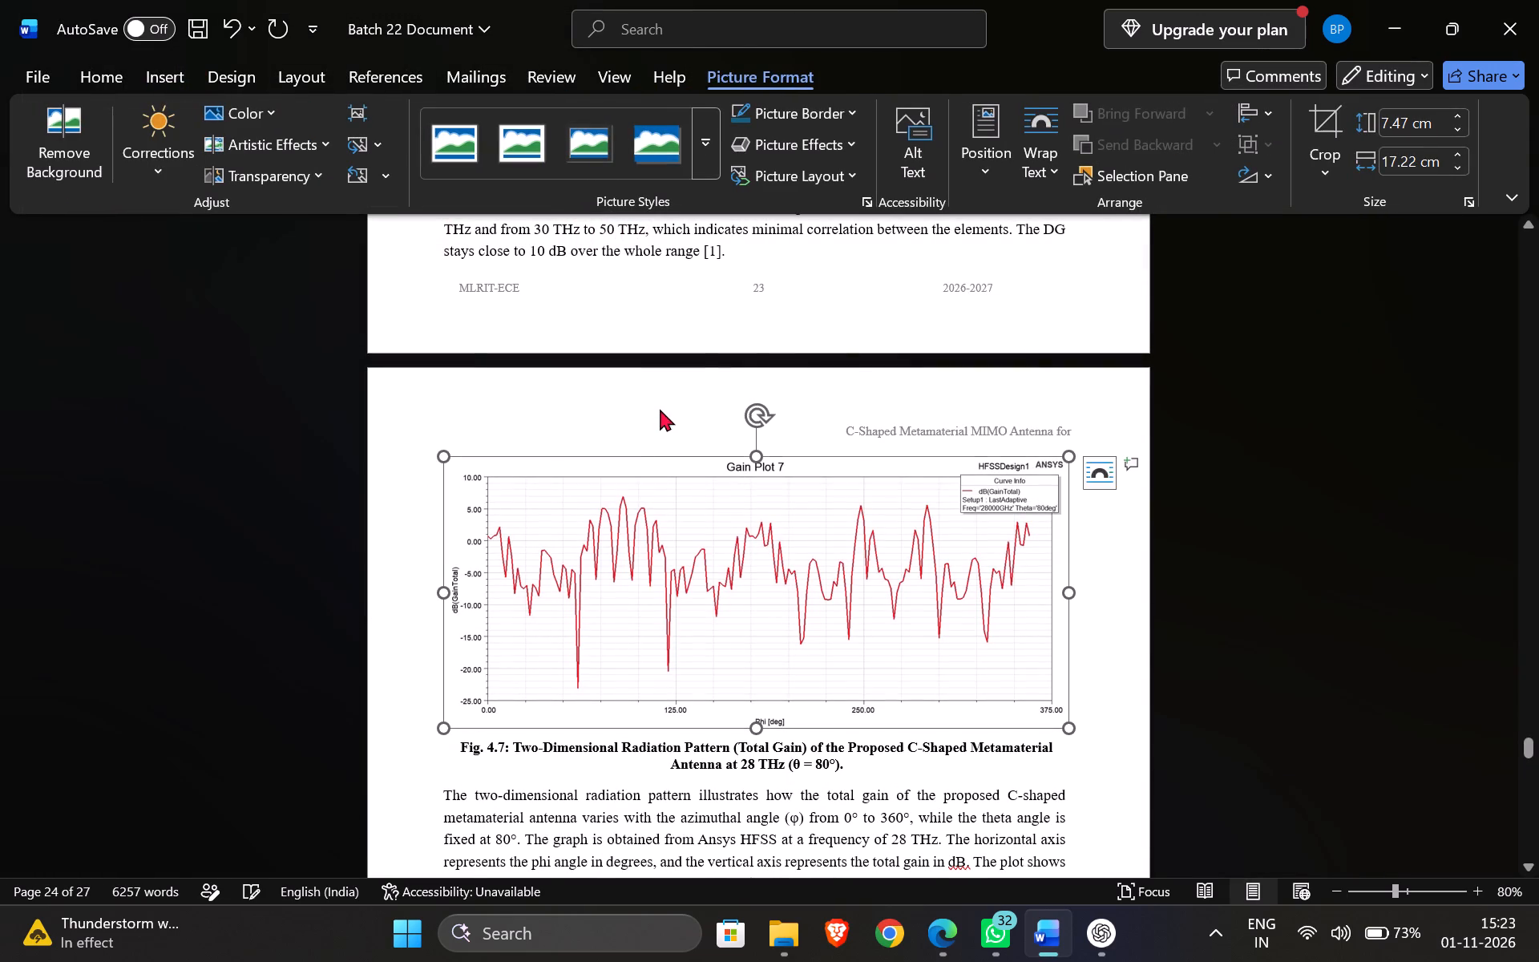
Review the pages following Fig. 4.7, including Tables 4.1 to 4.3, Chapter 5 and the references, for remaining outdated content.
scroll(664, 498, down, 3)
scroll(639, 486, up, 2)
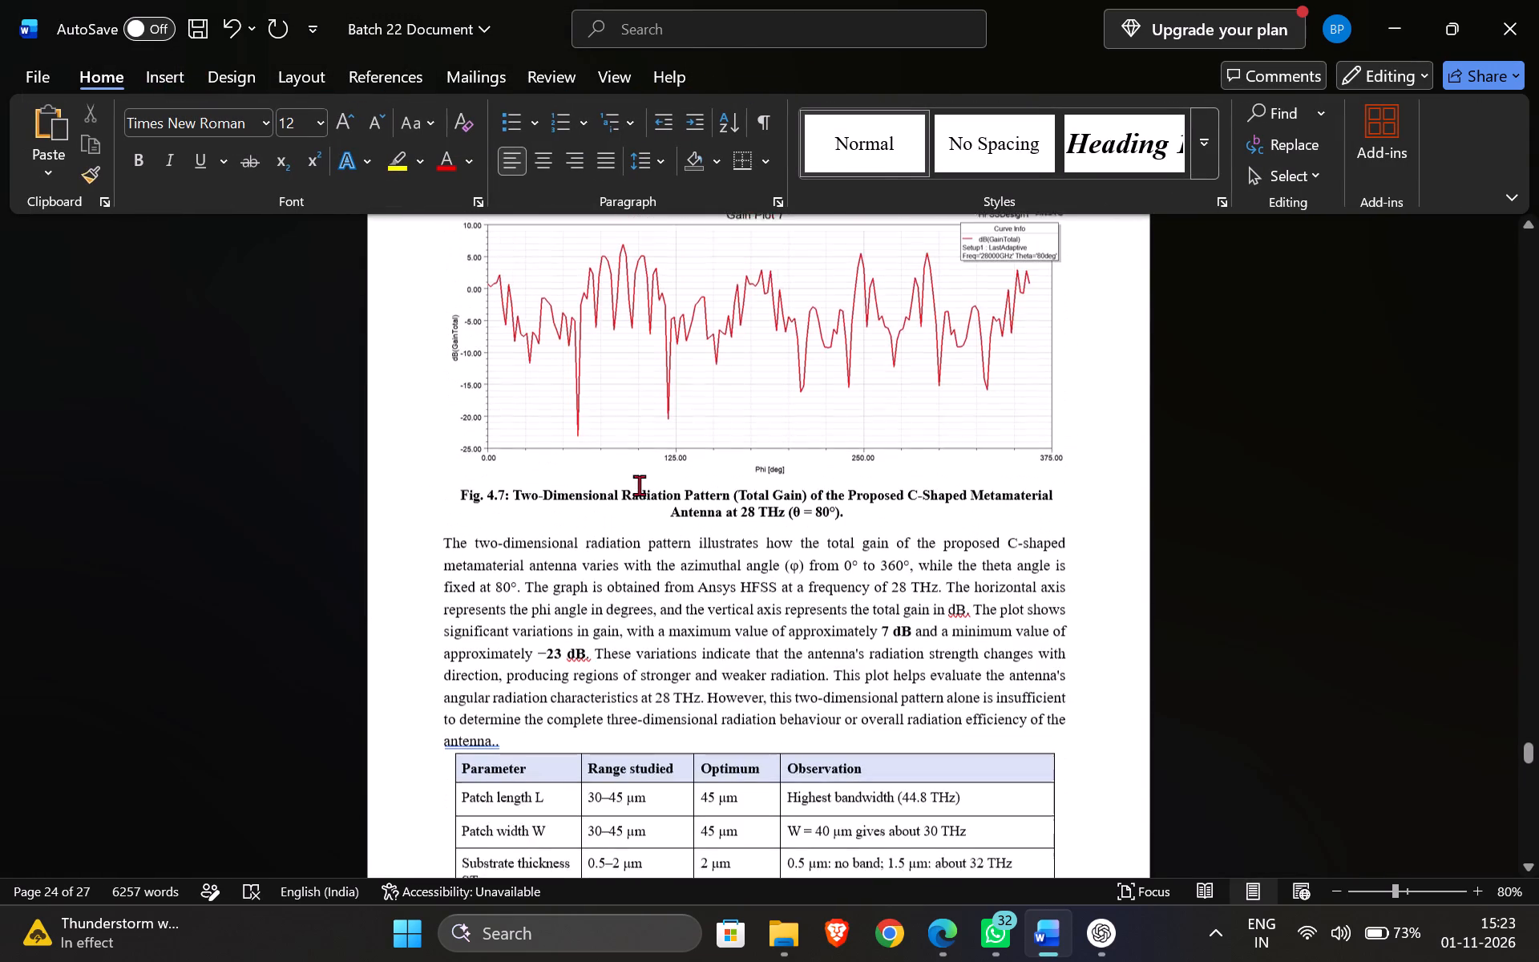
scroll(636, 490, down, 15)
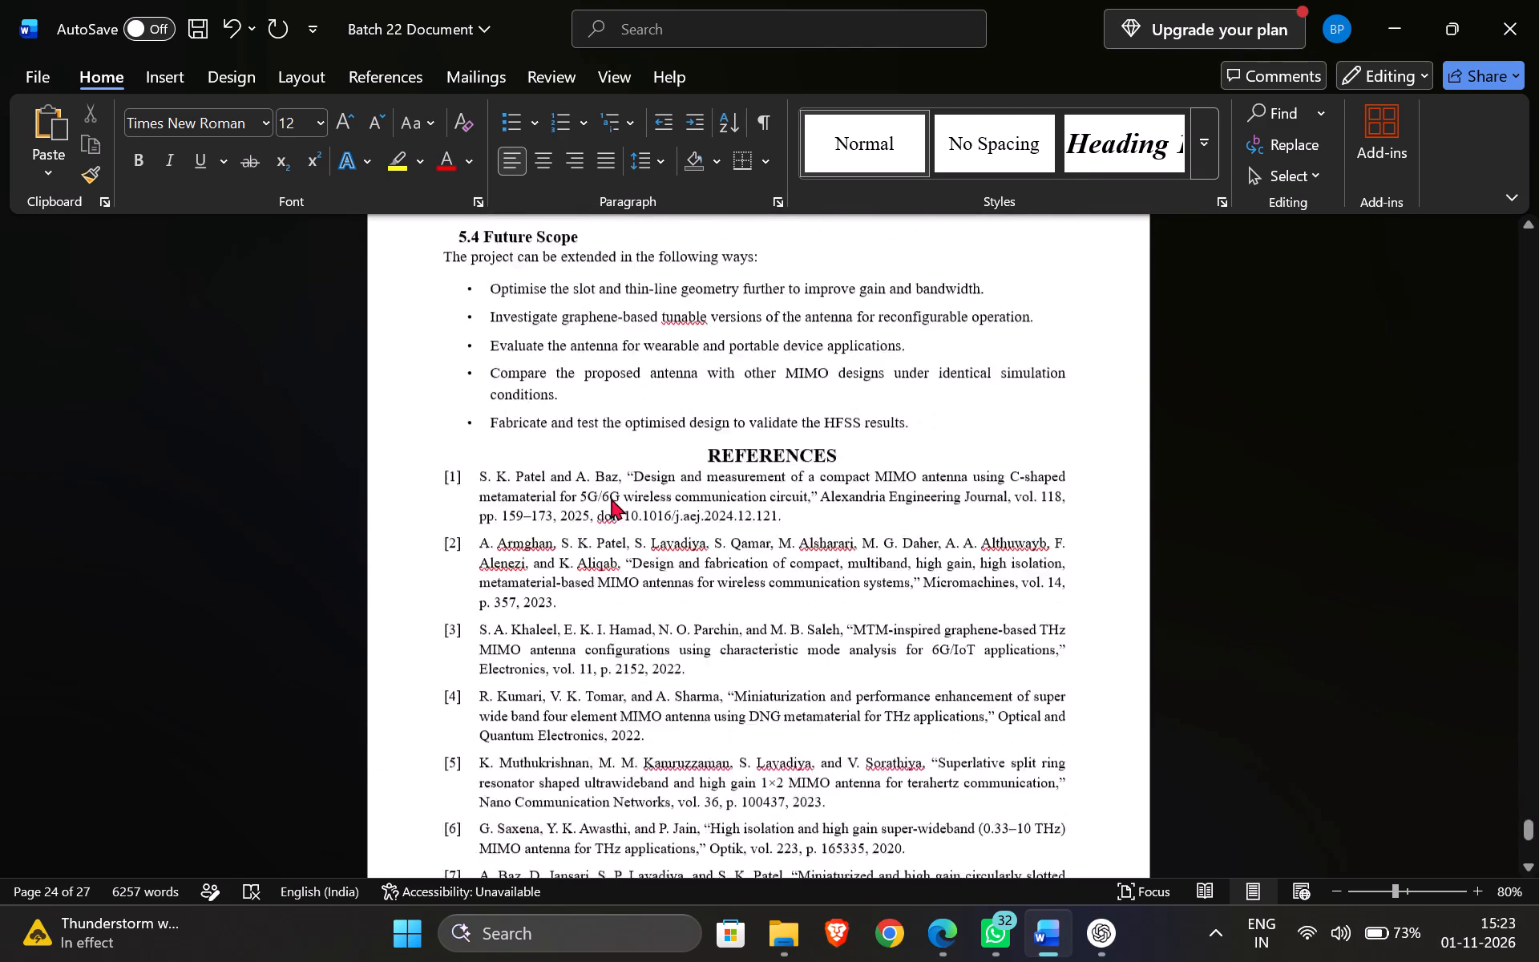
scroll(609, 500, down, 7)
scroll(632, 489, up, 5)
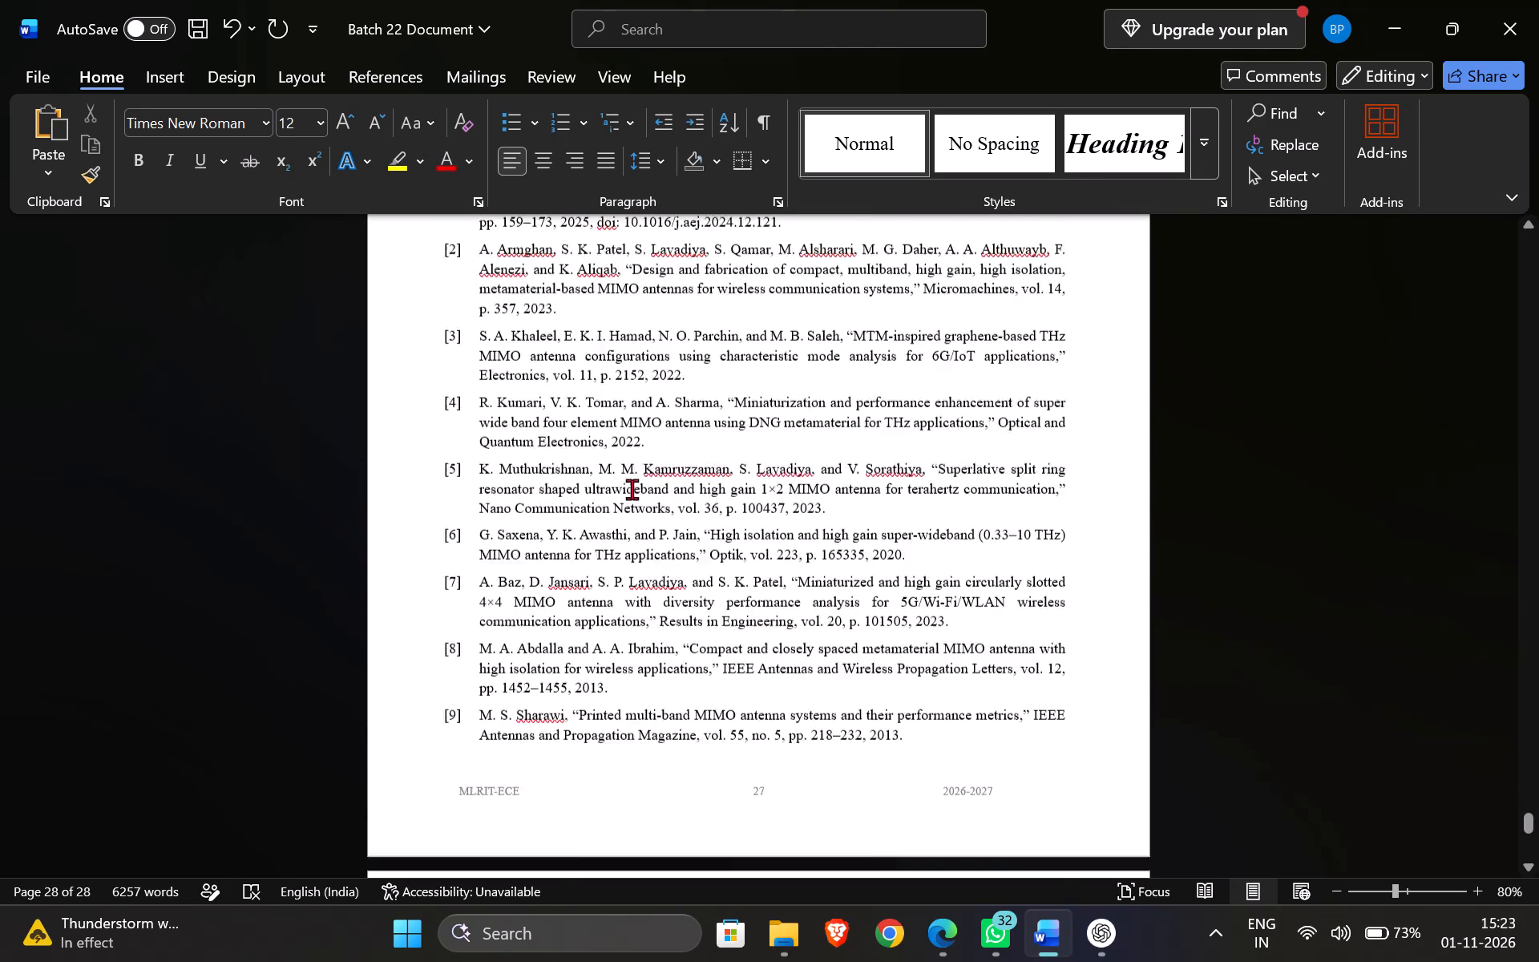
scroll(633, 487, up, 8)
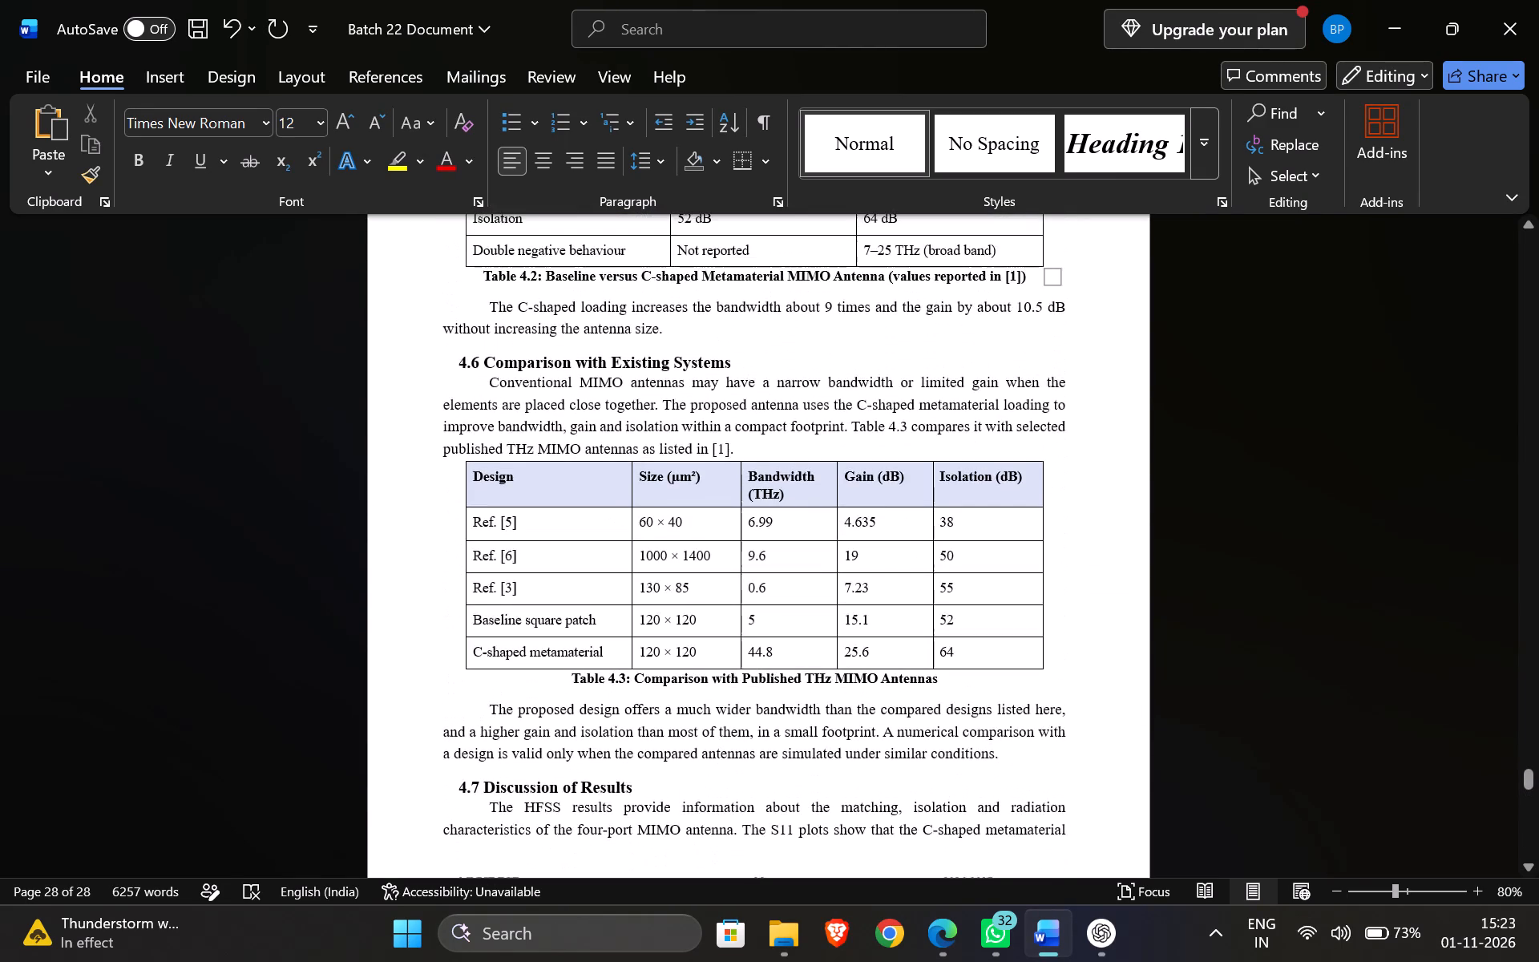
scroll(637, 482, up, 2)
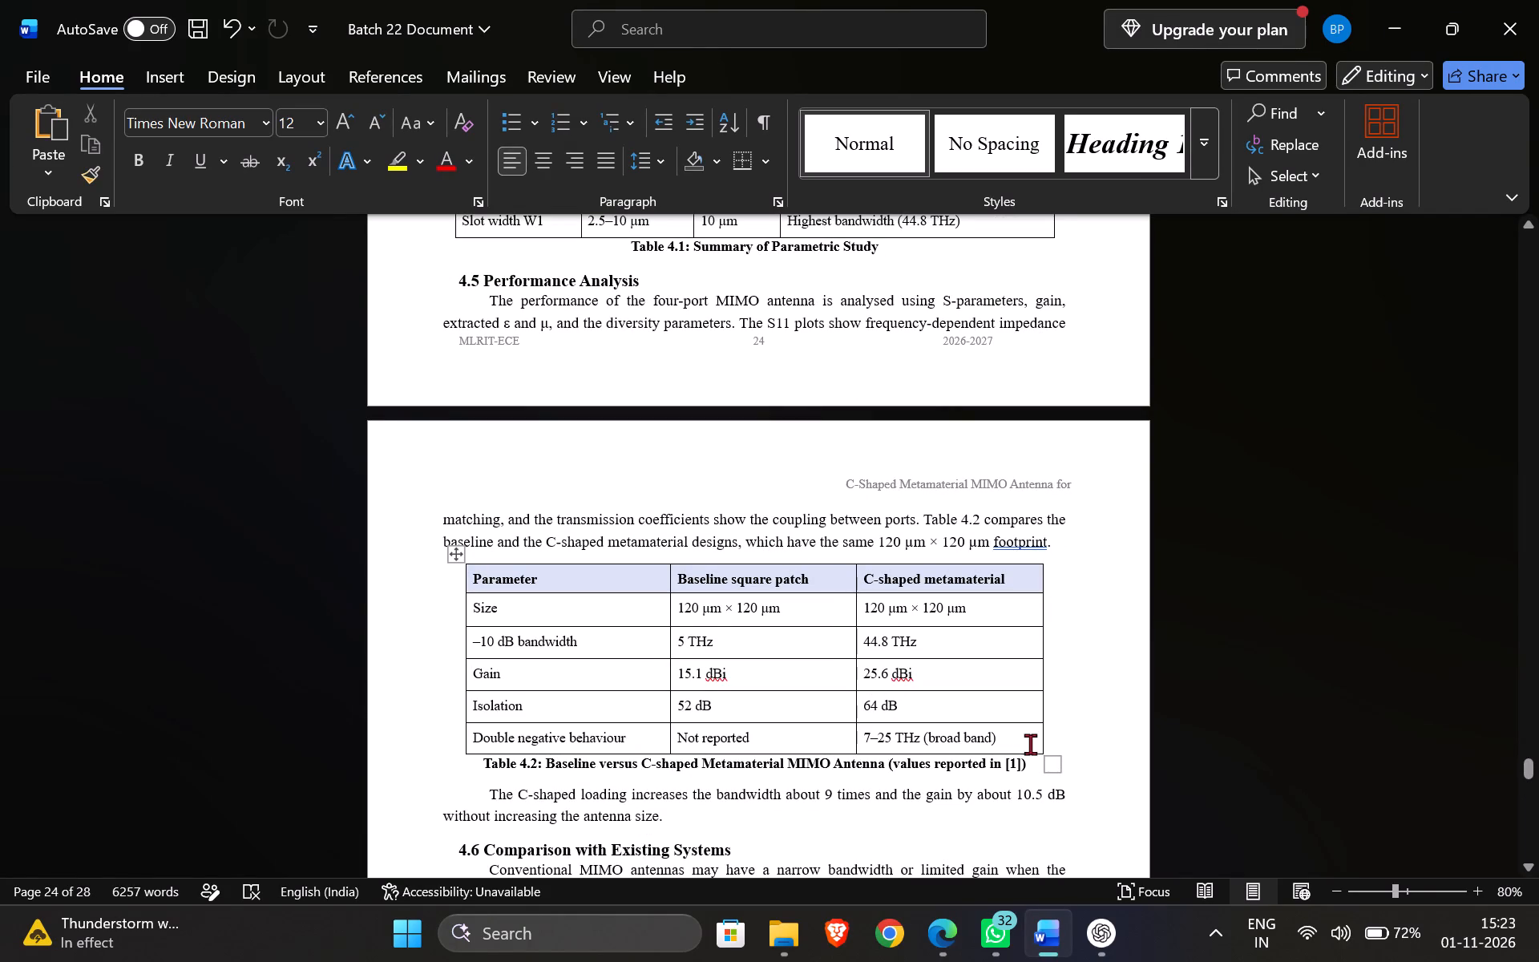
scroll(671, 613, up, 2)
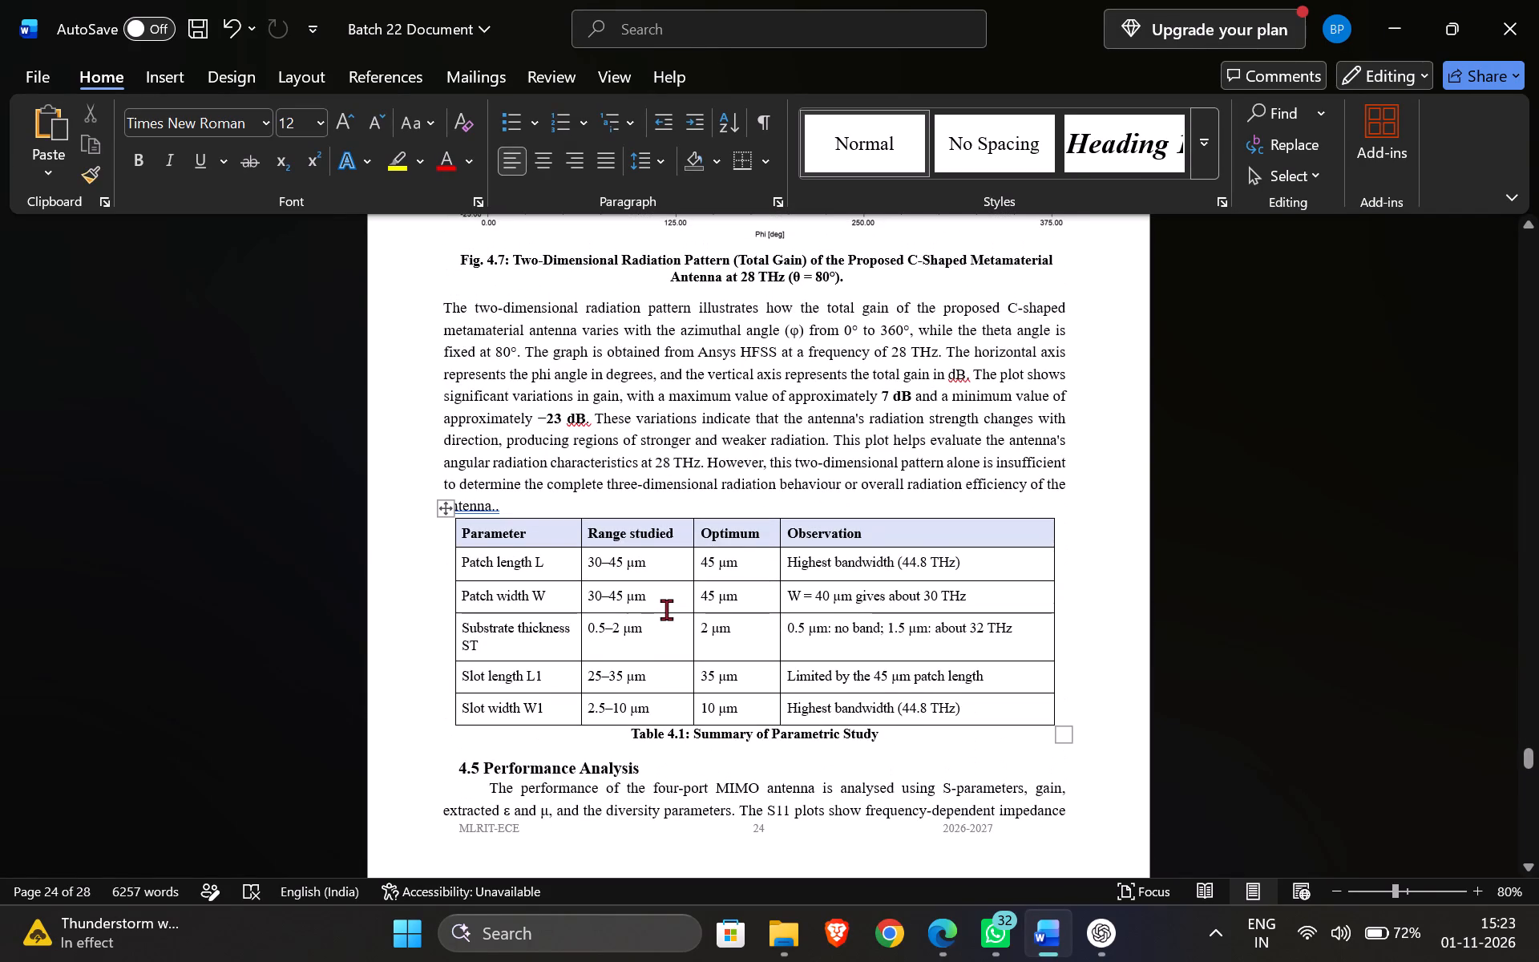
scroll(666, 609, up, 1)
Delete the whole section 4.6 Comparison with Existing Systems, including its paragraphs, Table 4.3 and the table caption.
scroll(666, 609, down, 2)
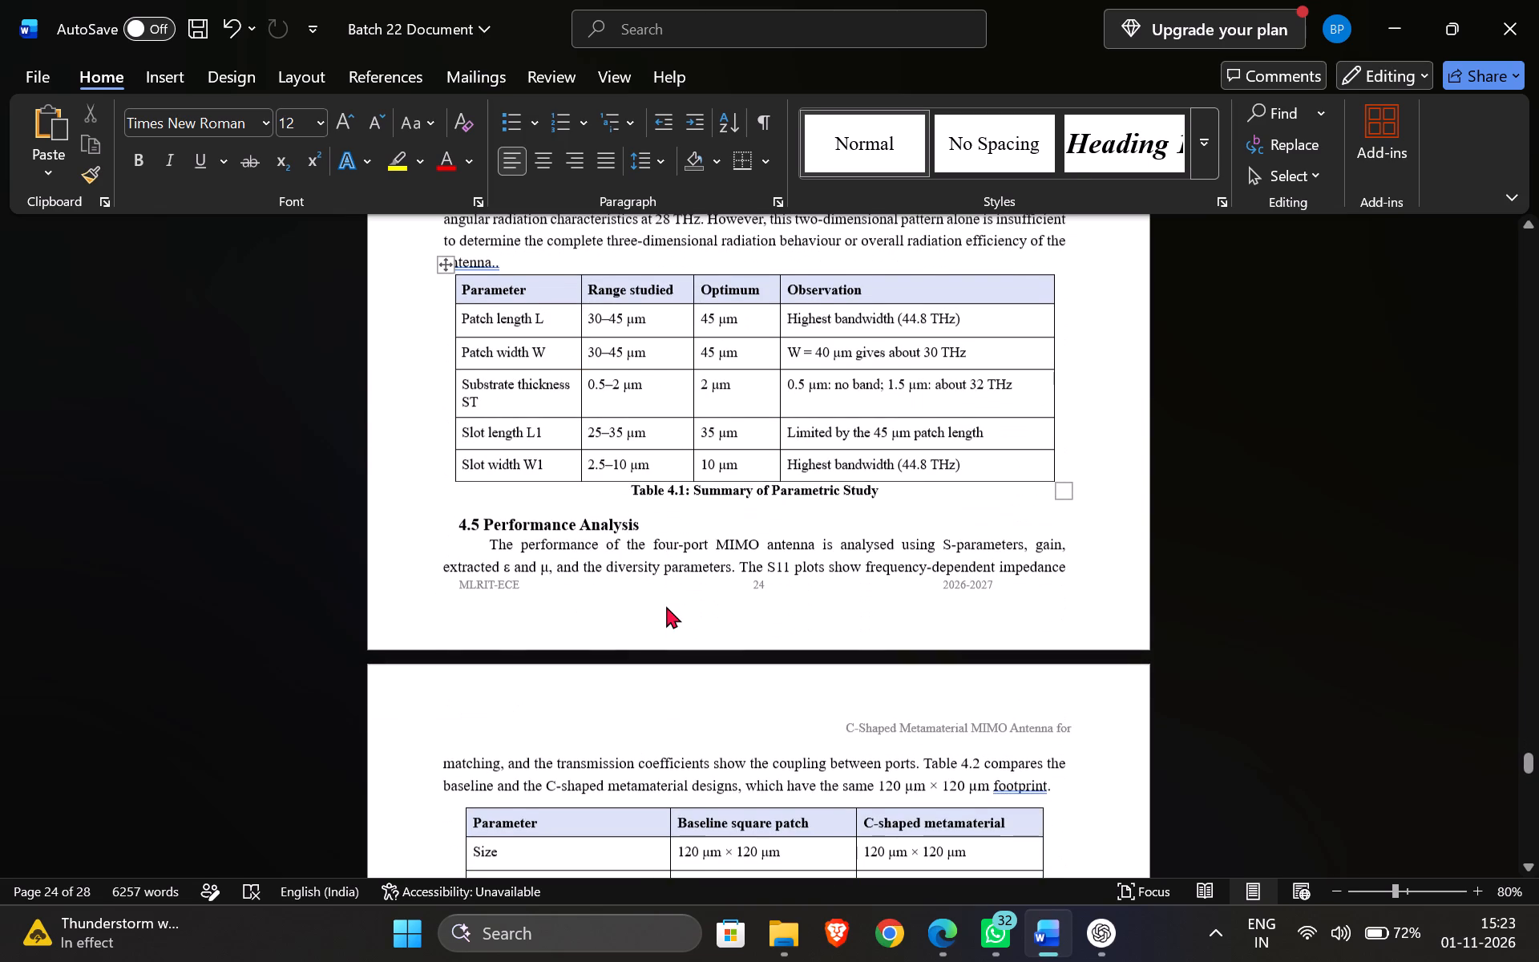
scroll(666, 606, down, 2)
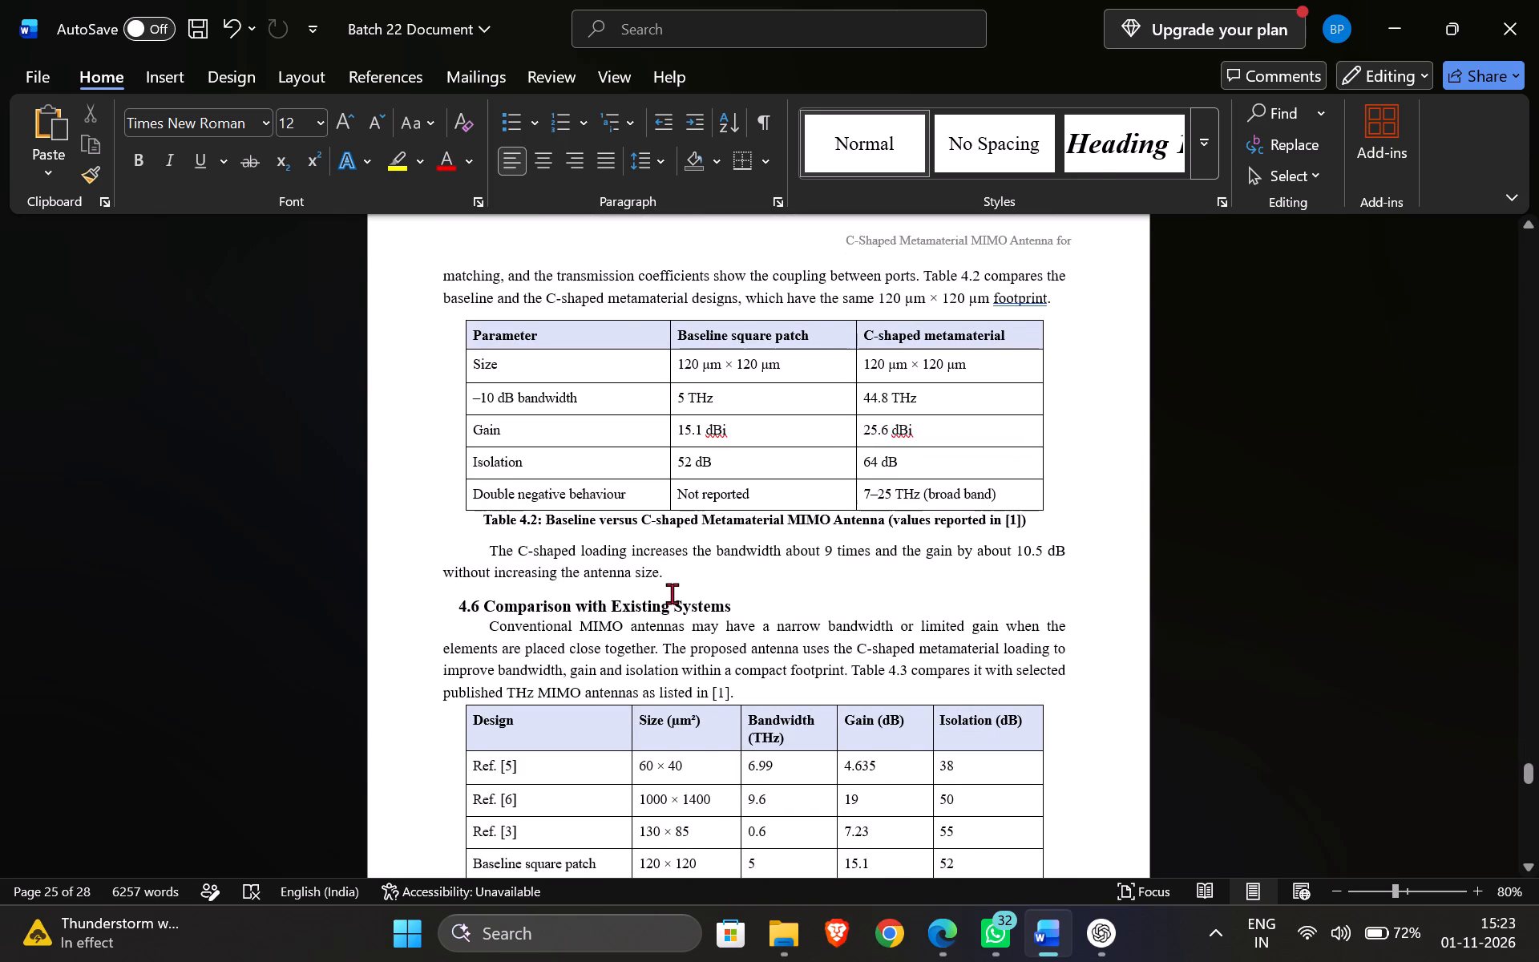
scroll(672, 593, down, 1)
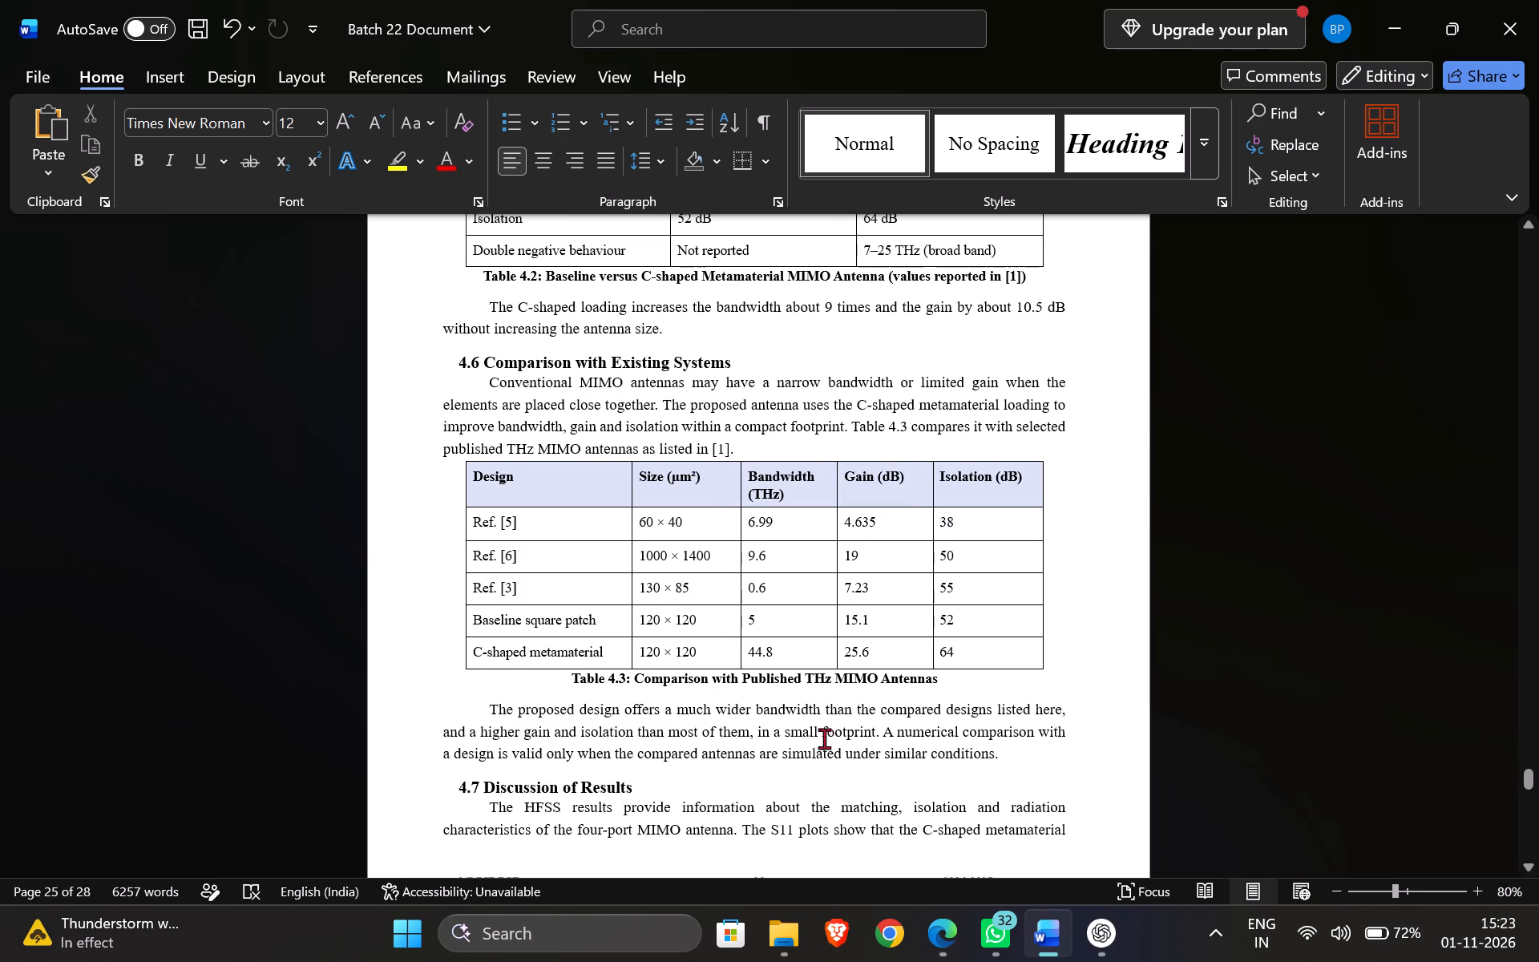
drag(1011, 766, 401, 360)
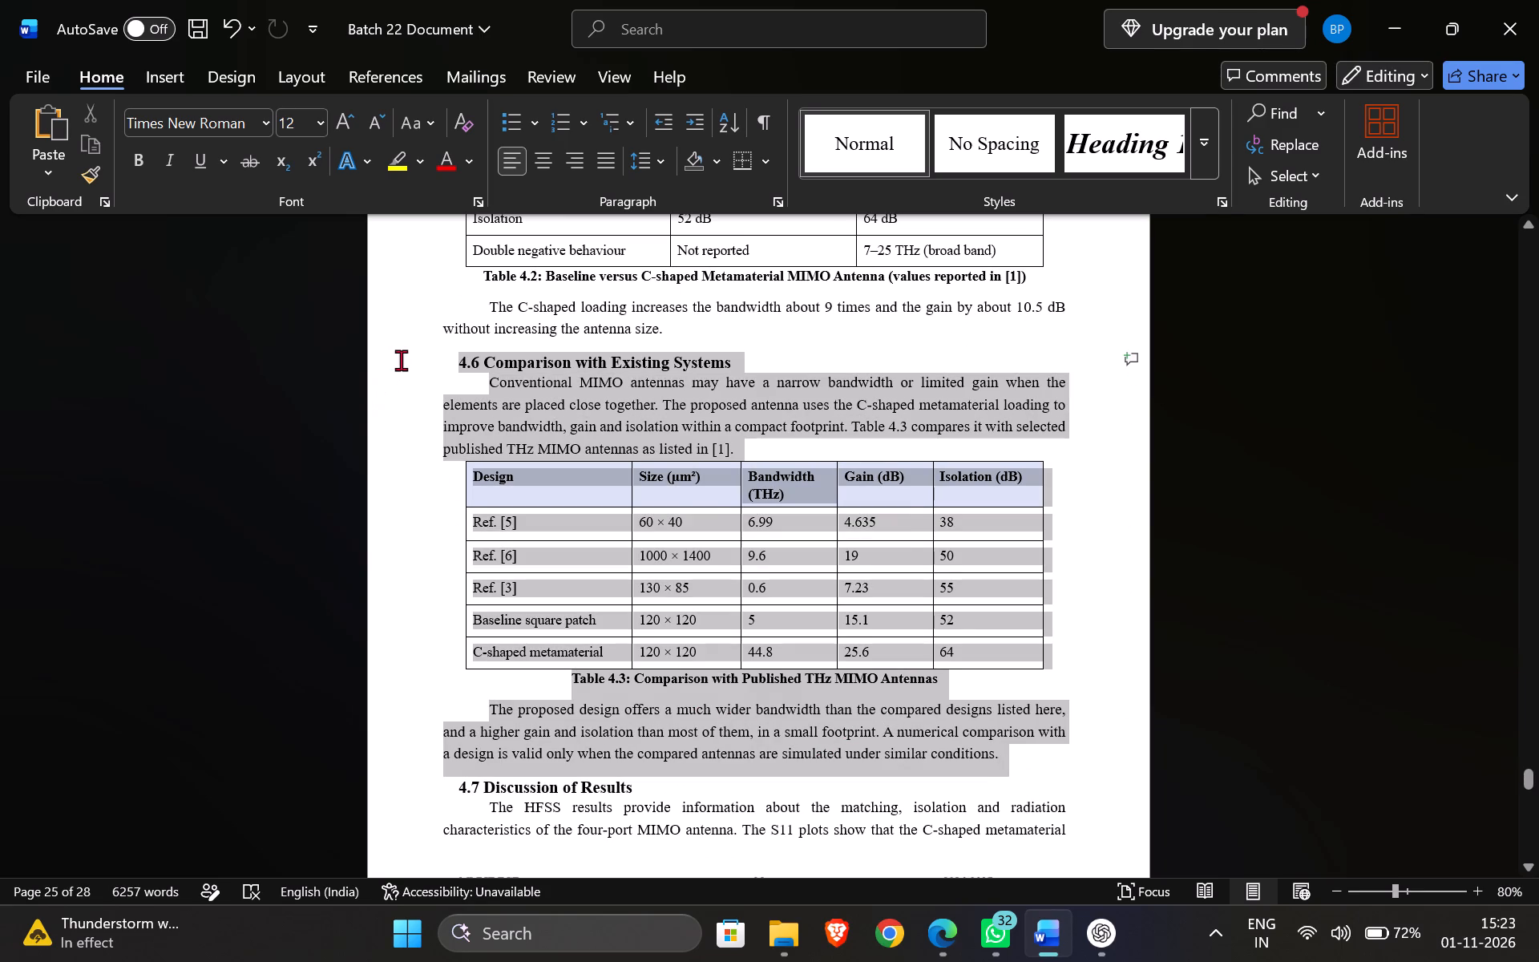
drag(401, 360, 399, 362)
key(BackSpace)
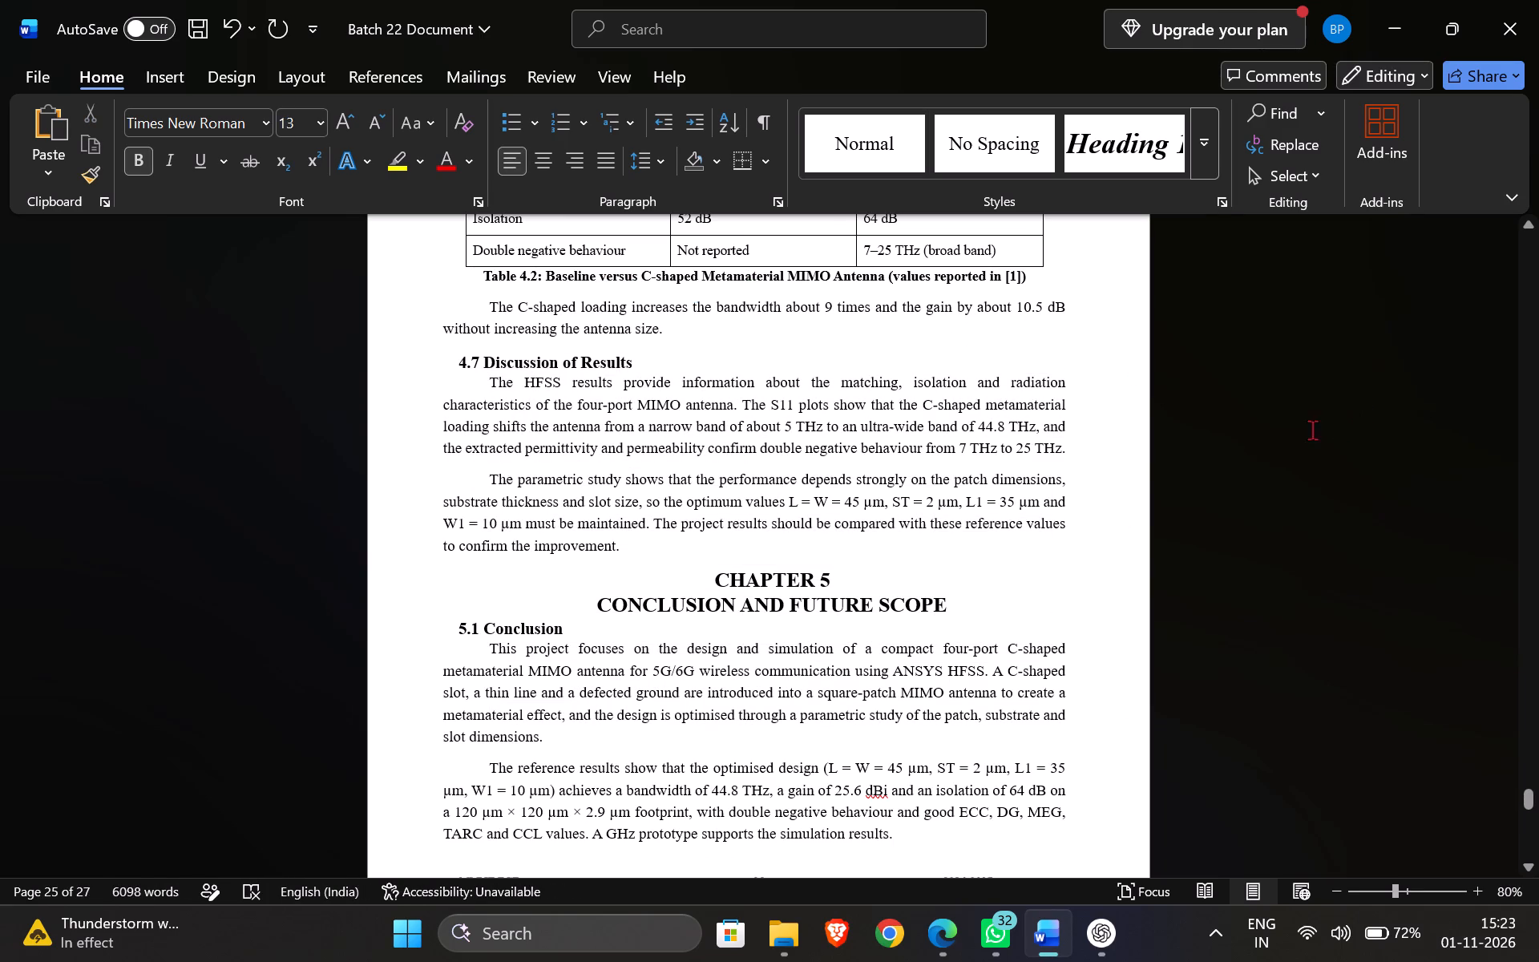
Renumber the Discussion of Results heading as 4.6.
click(479, 358)
key(BackSpace)
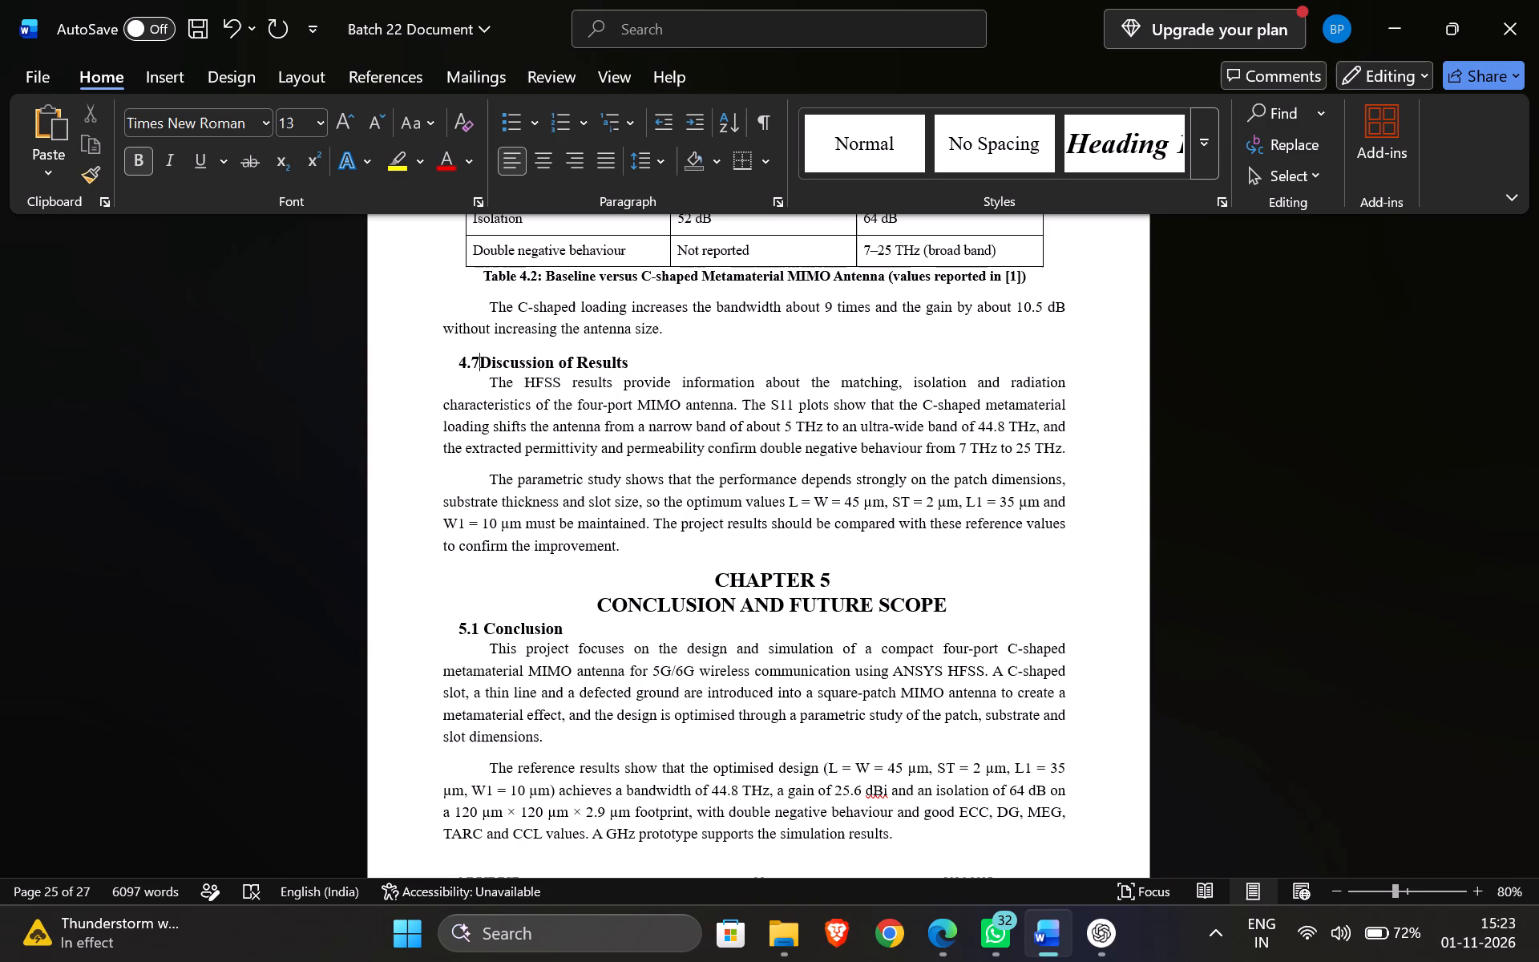
key(BackSpace)
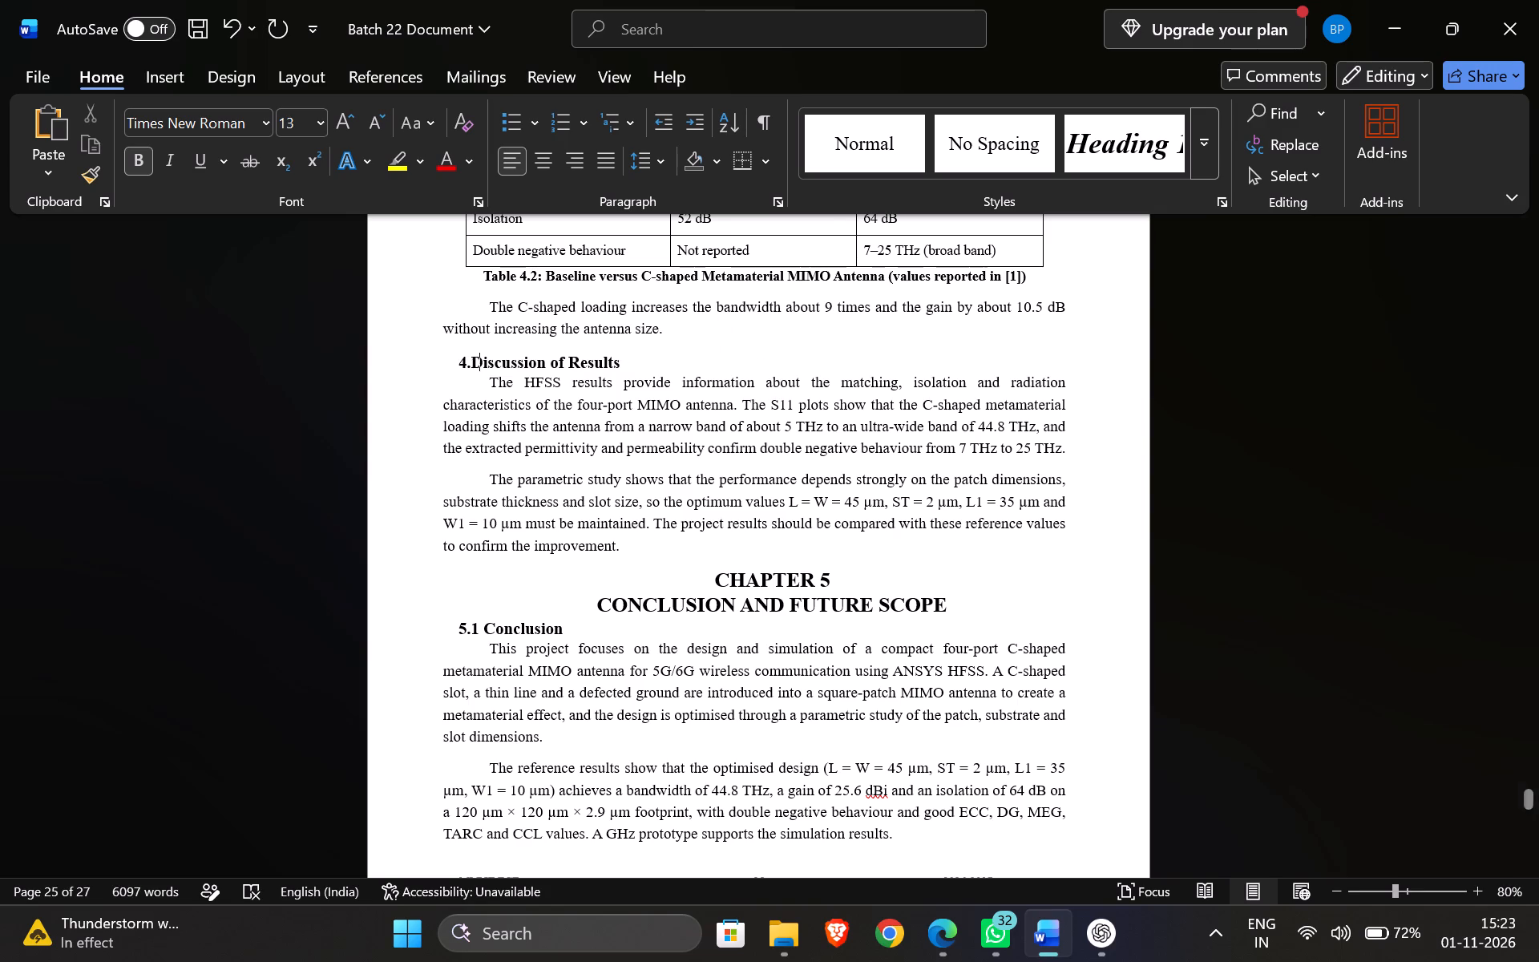
text(6)
key(space)
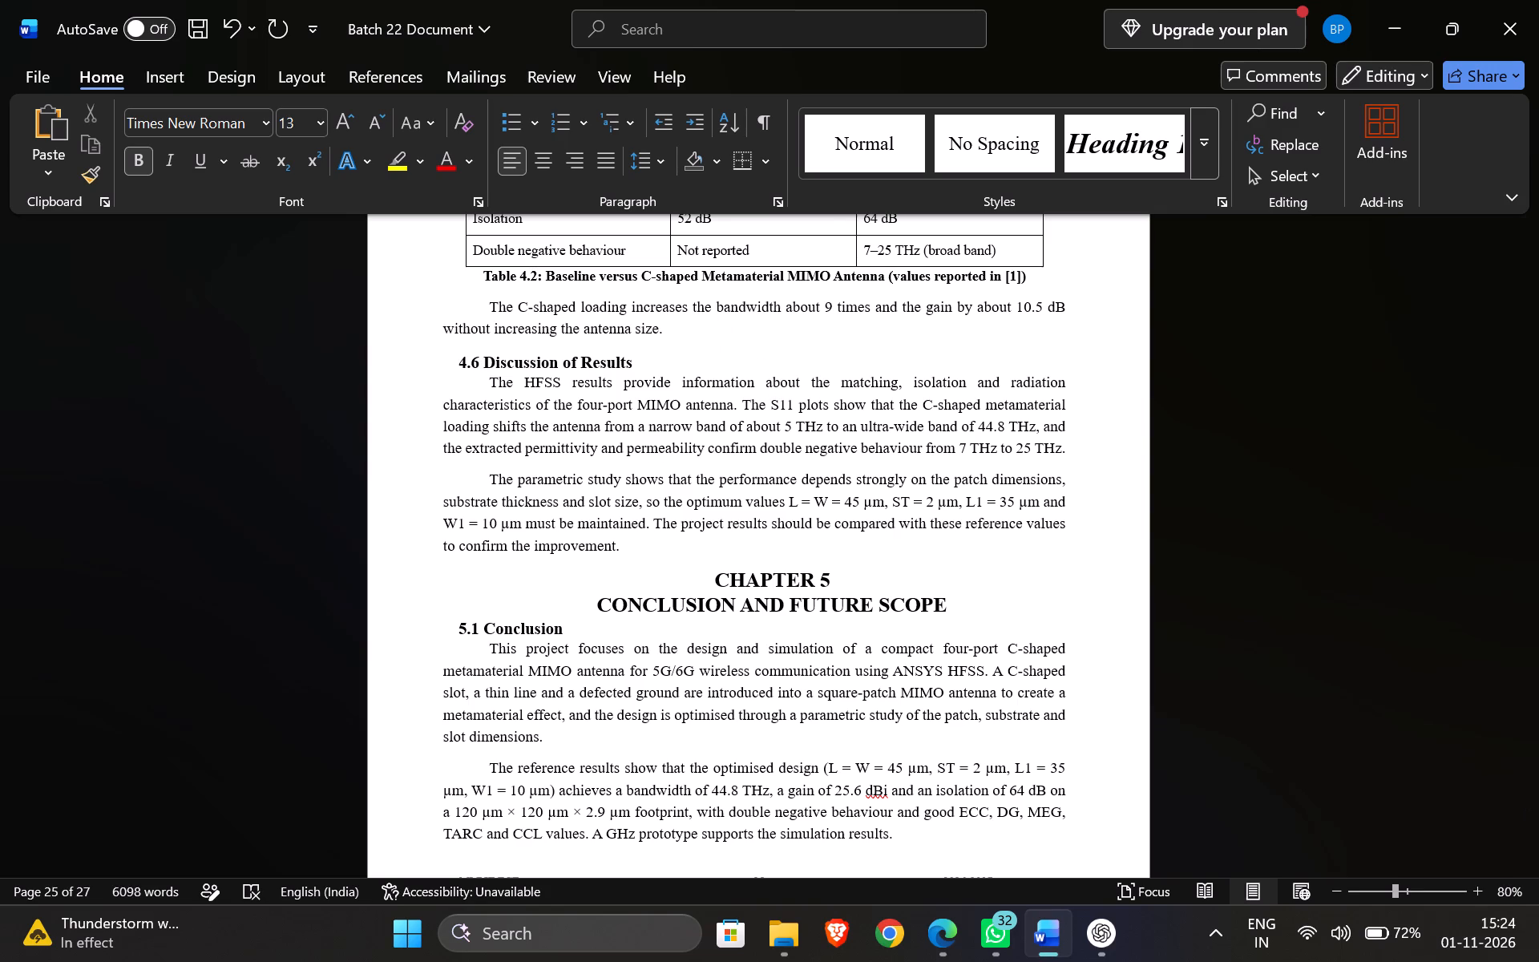
Insert blank lines before the CHAPTER 5 heading to move Conclusion and Future Scope onto a new page, and check the following pages.
drag(703, 572, 722, 574)
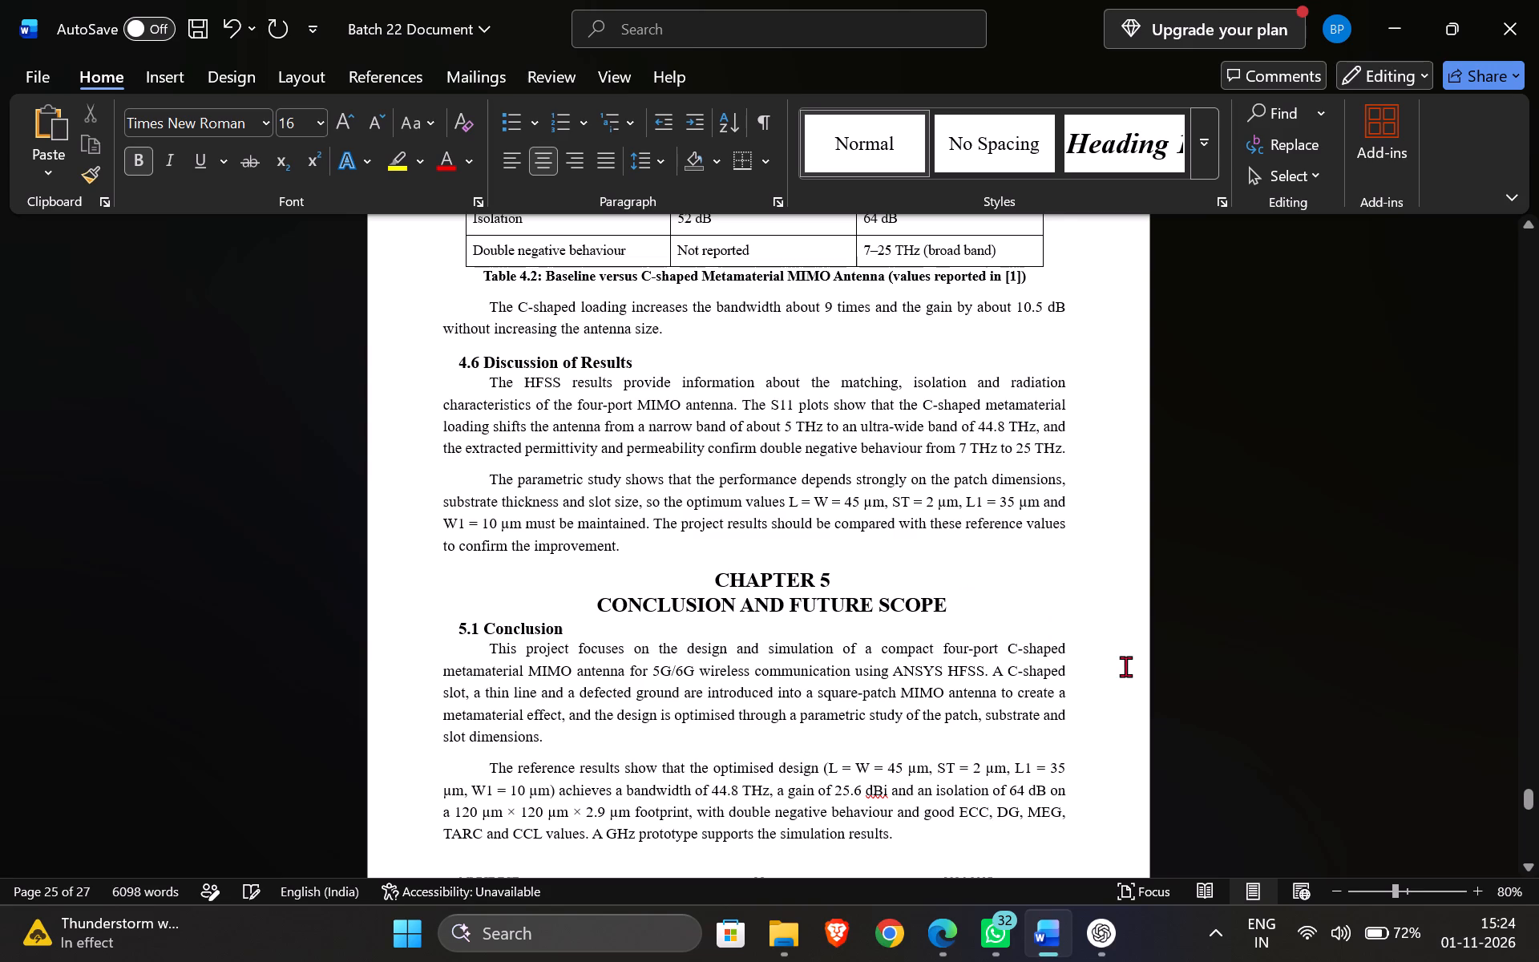
scroll(774, 594, down, 11)
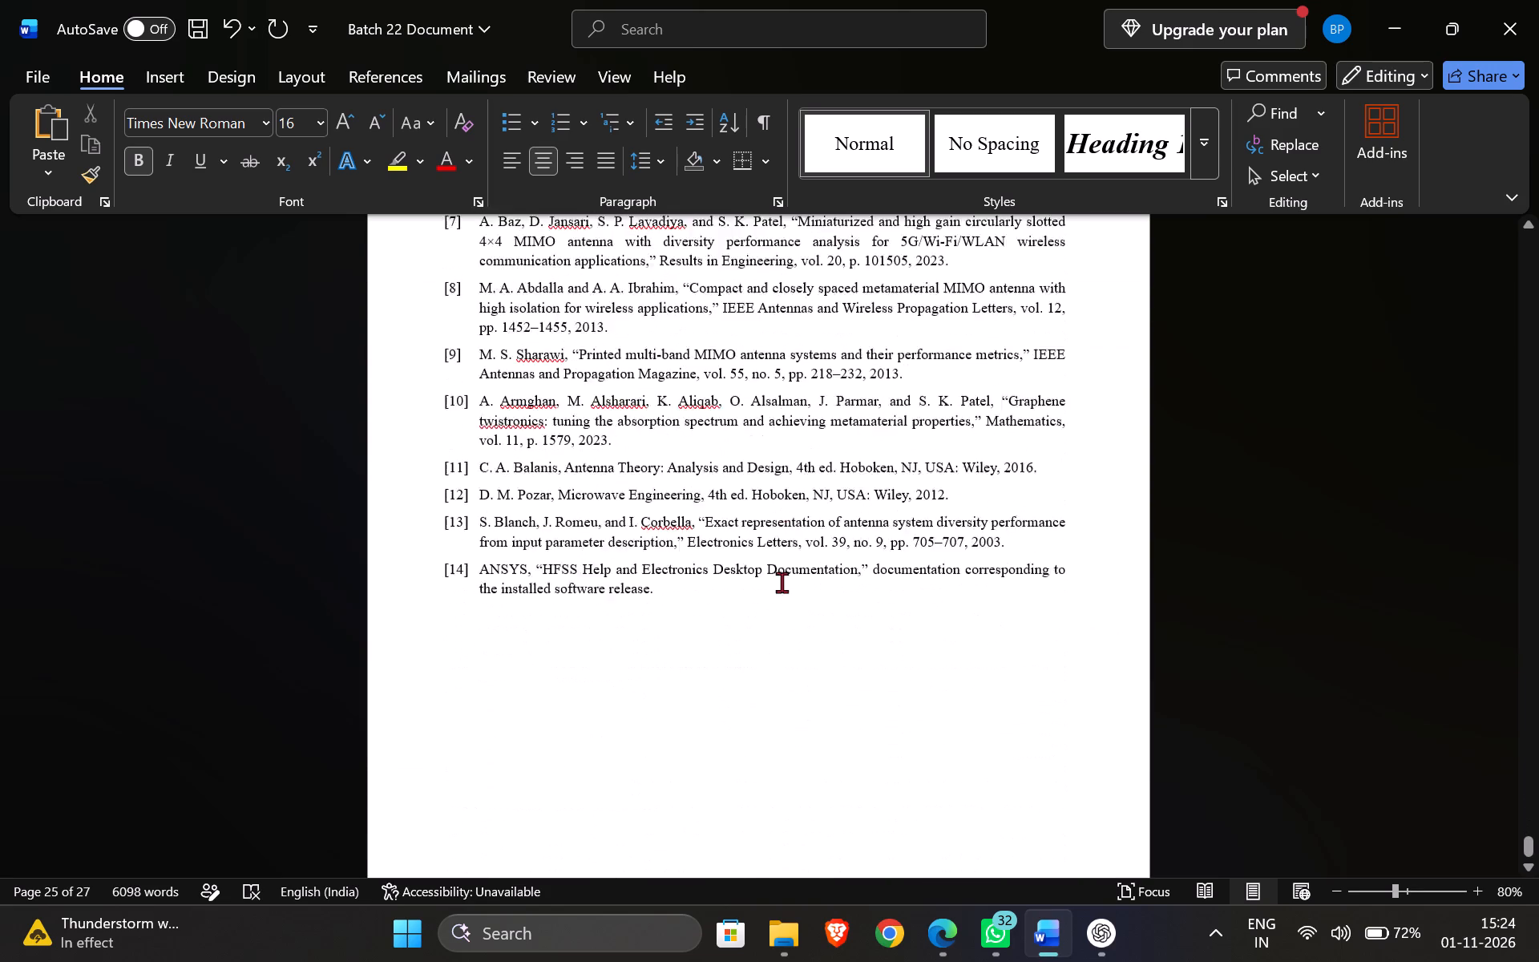
scroll(782, 582, up, 9)
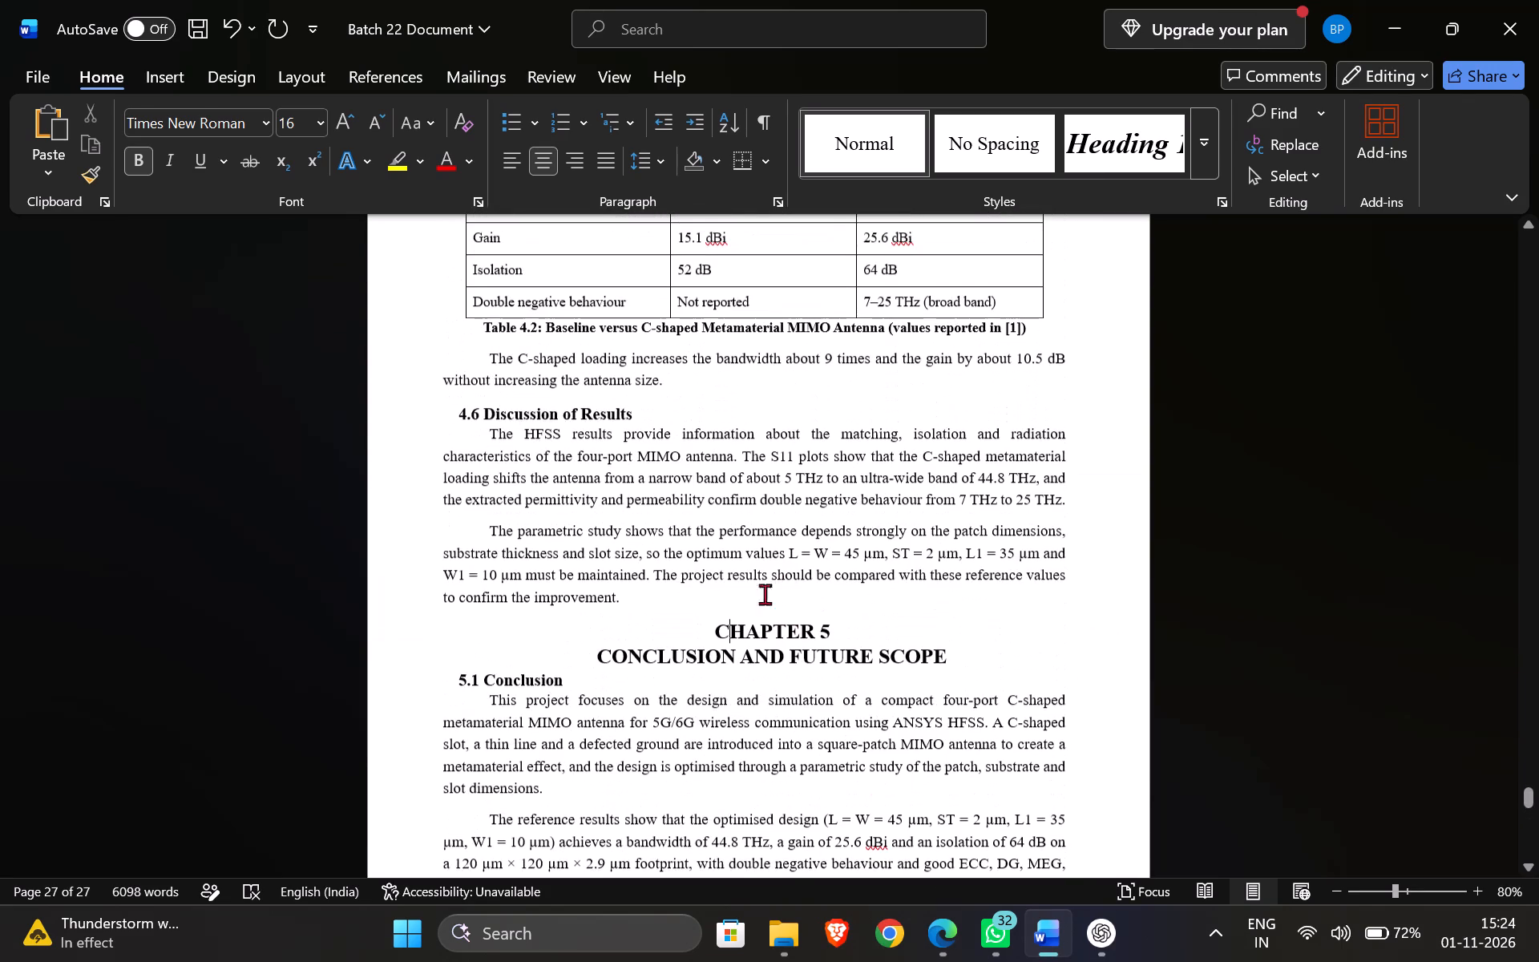
click(698, 620)
click(696, 630)
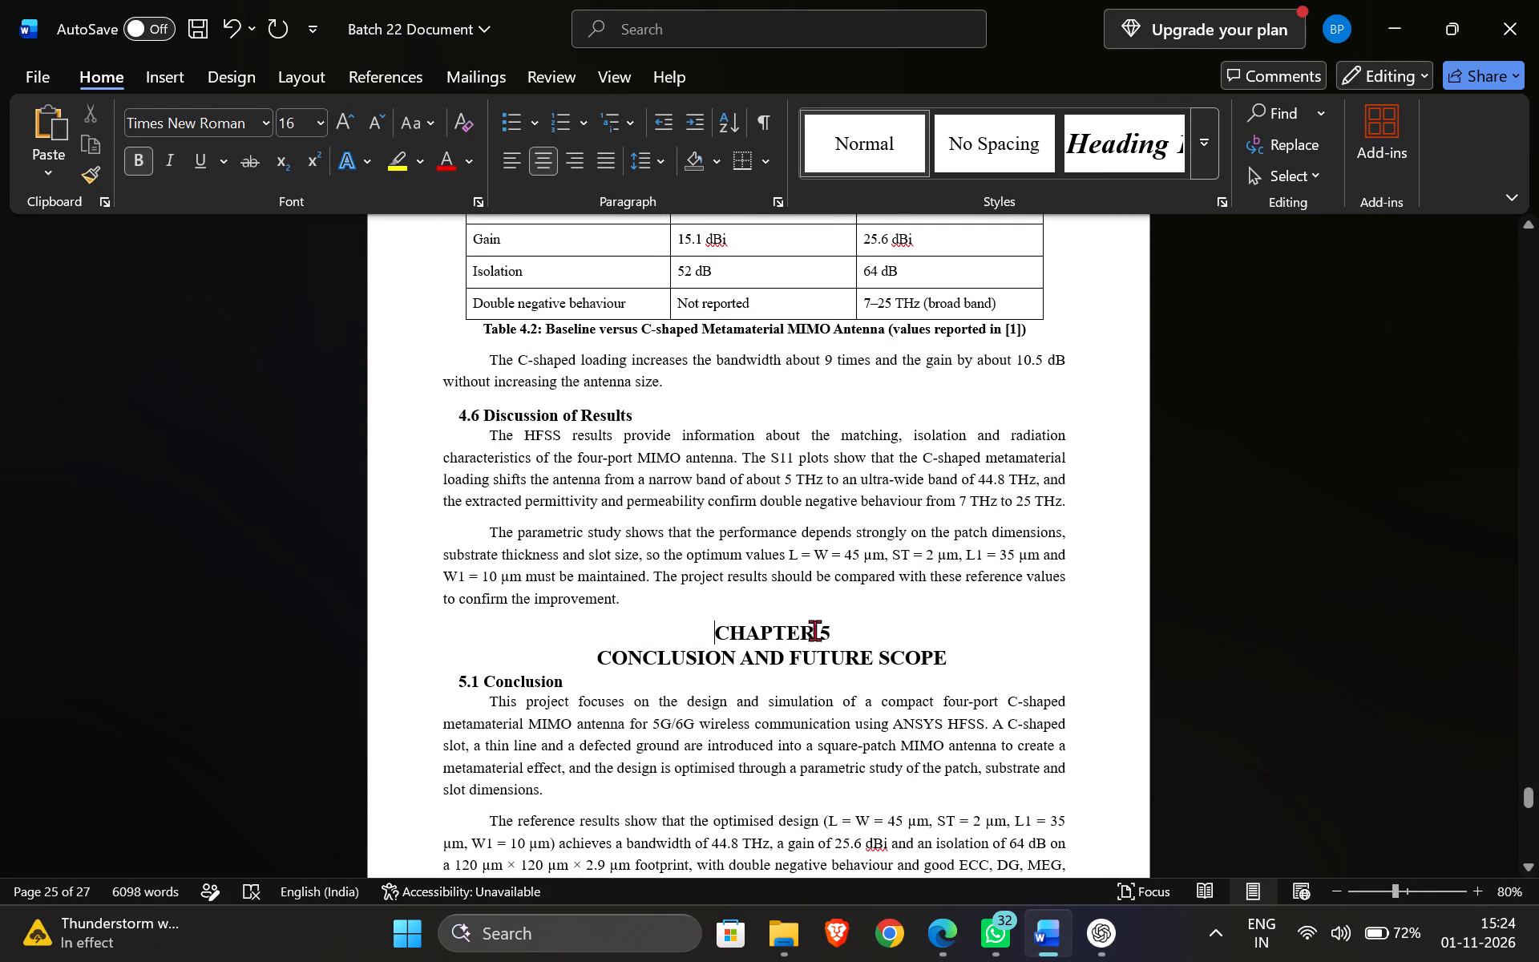
key(Return)
key(Return)
key(Return)
key(Return)
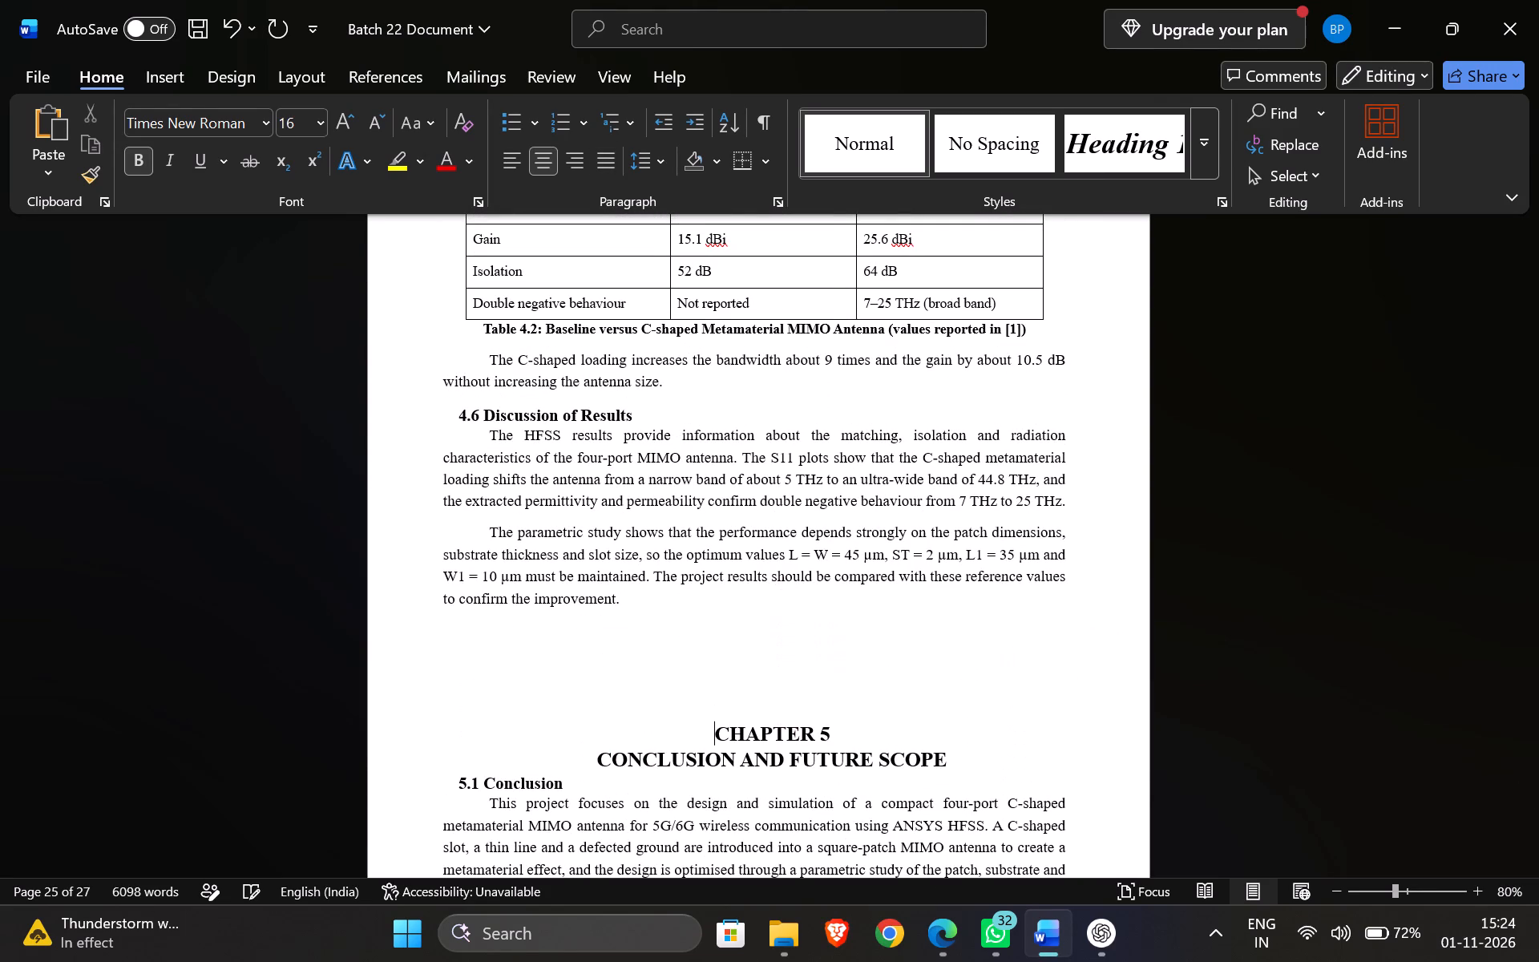
key(Return)
key(Return)
key(Return)
scroll(1001, 660, down, 2)
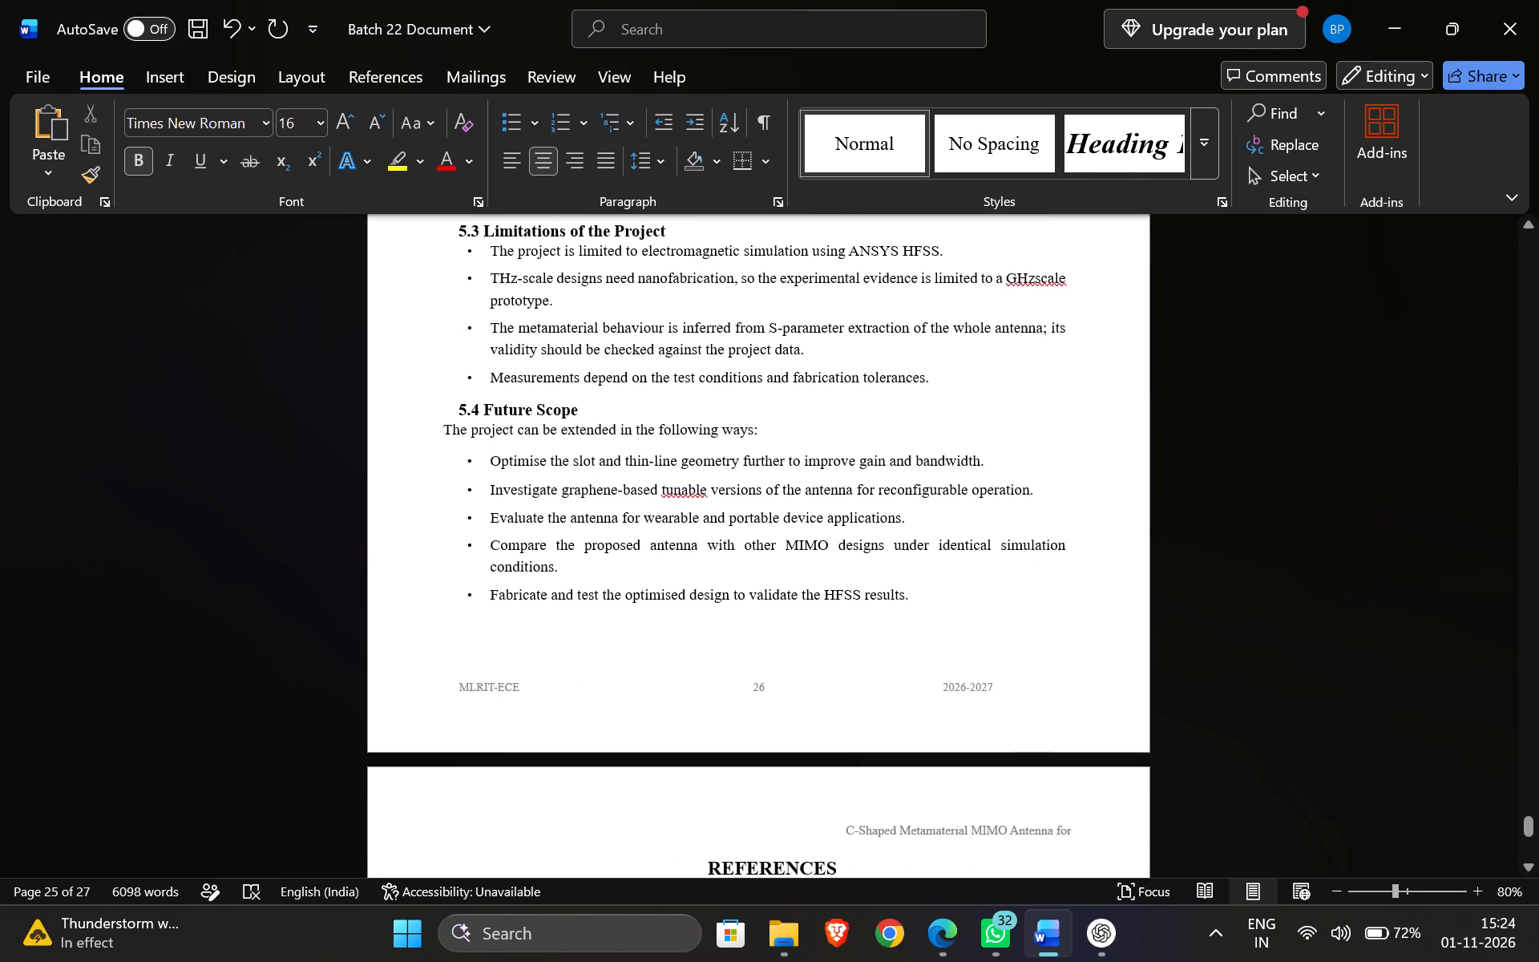
scroll(1001, 660, up, 3)
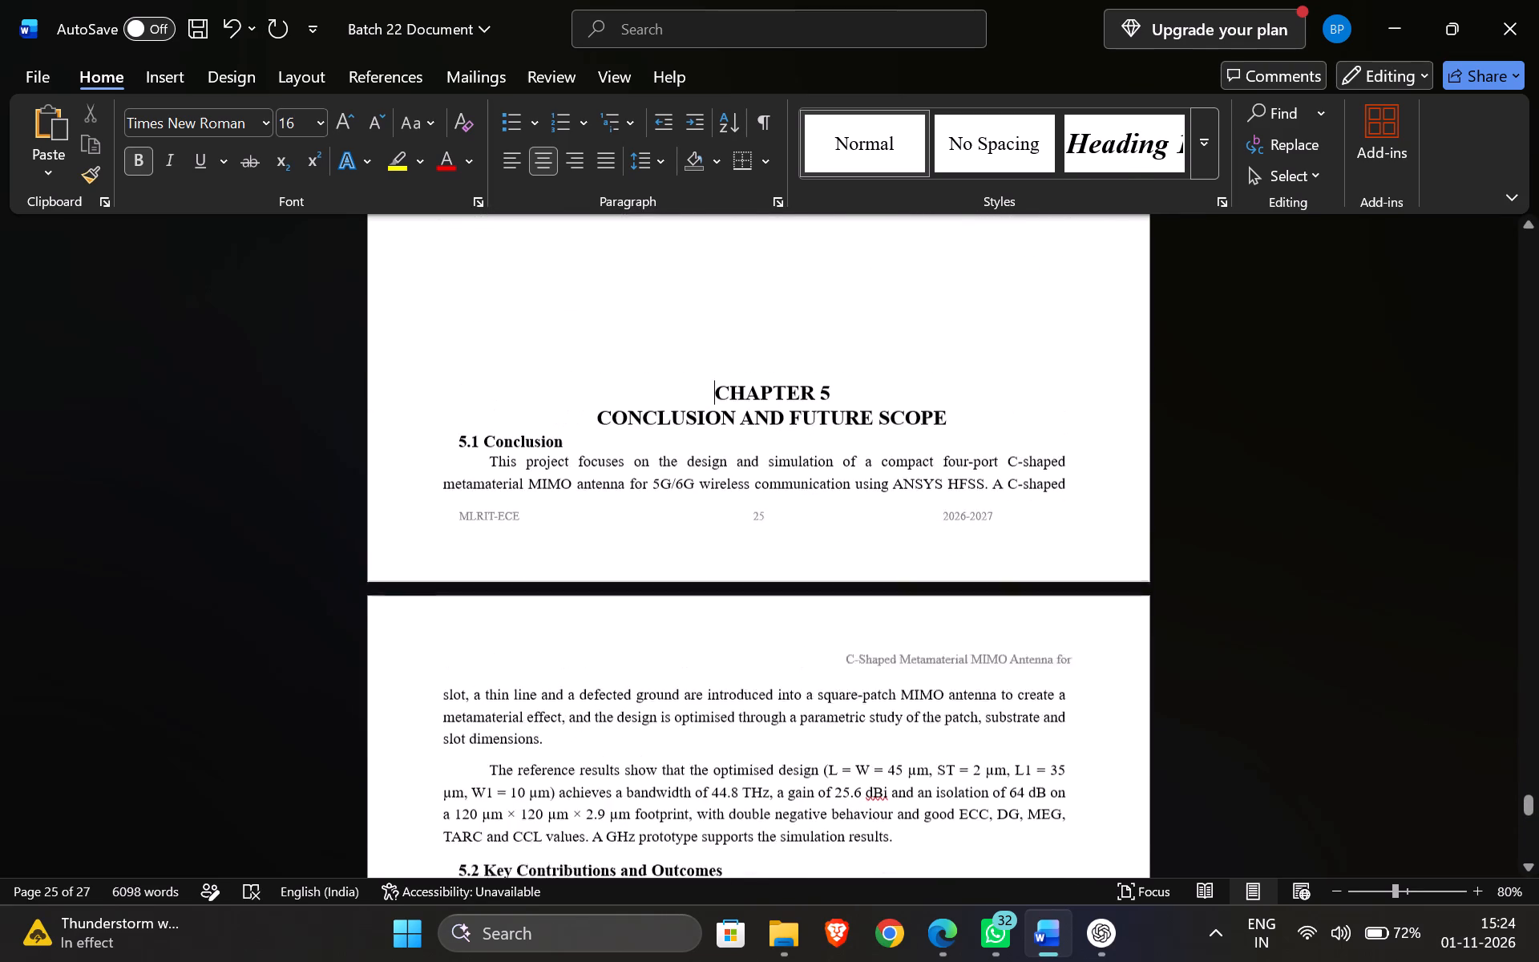
key(Return)
key(Return)
key(Return)
key(Return)
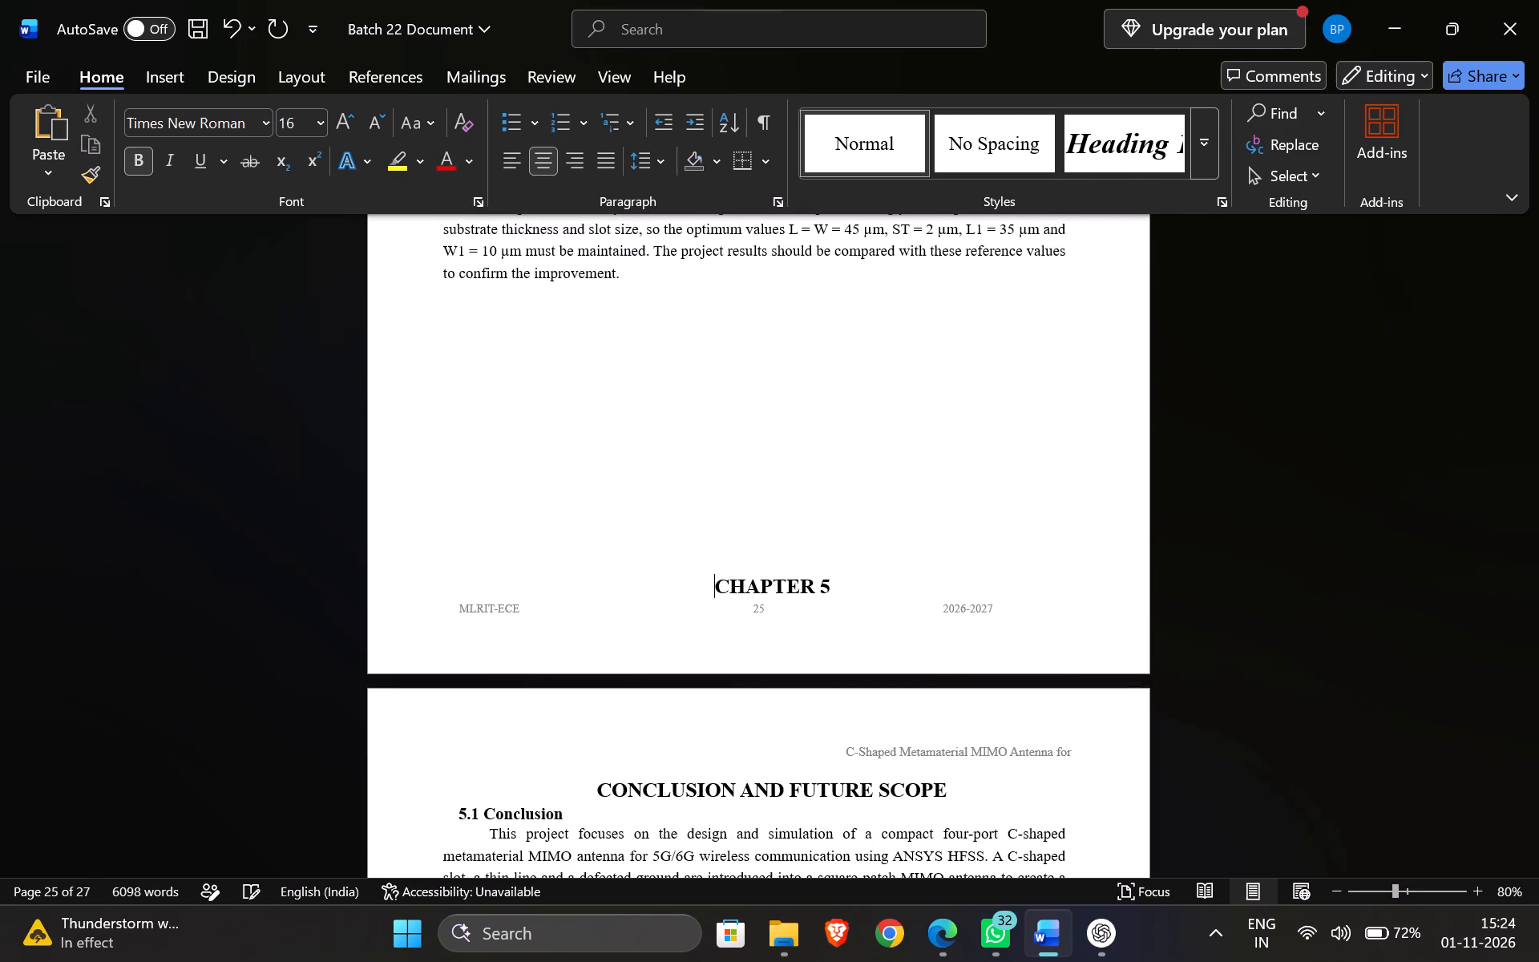
key(Return)
scroll(992, 696, down, 6)
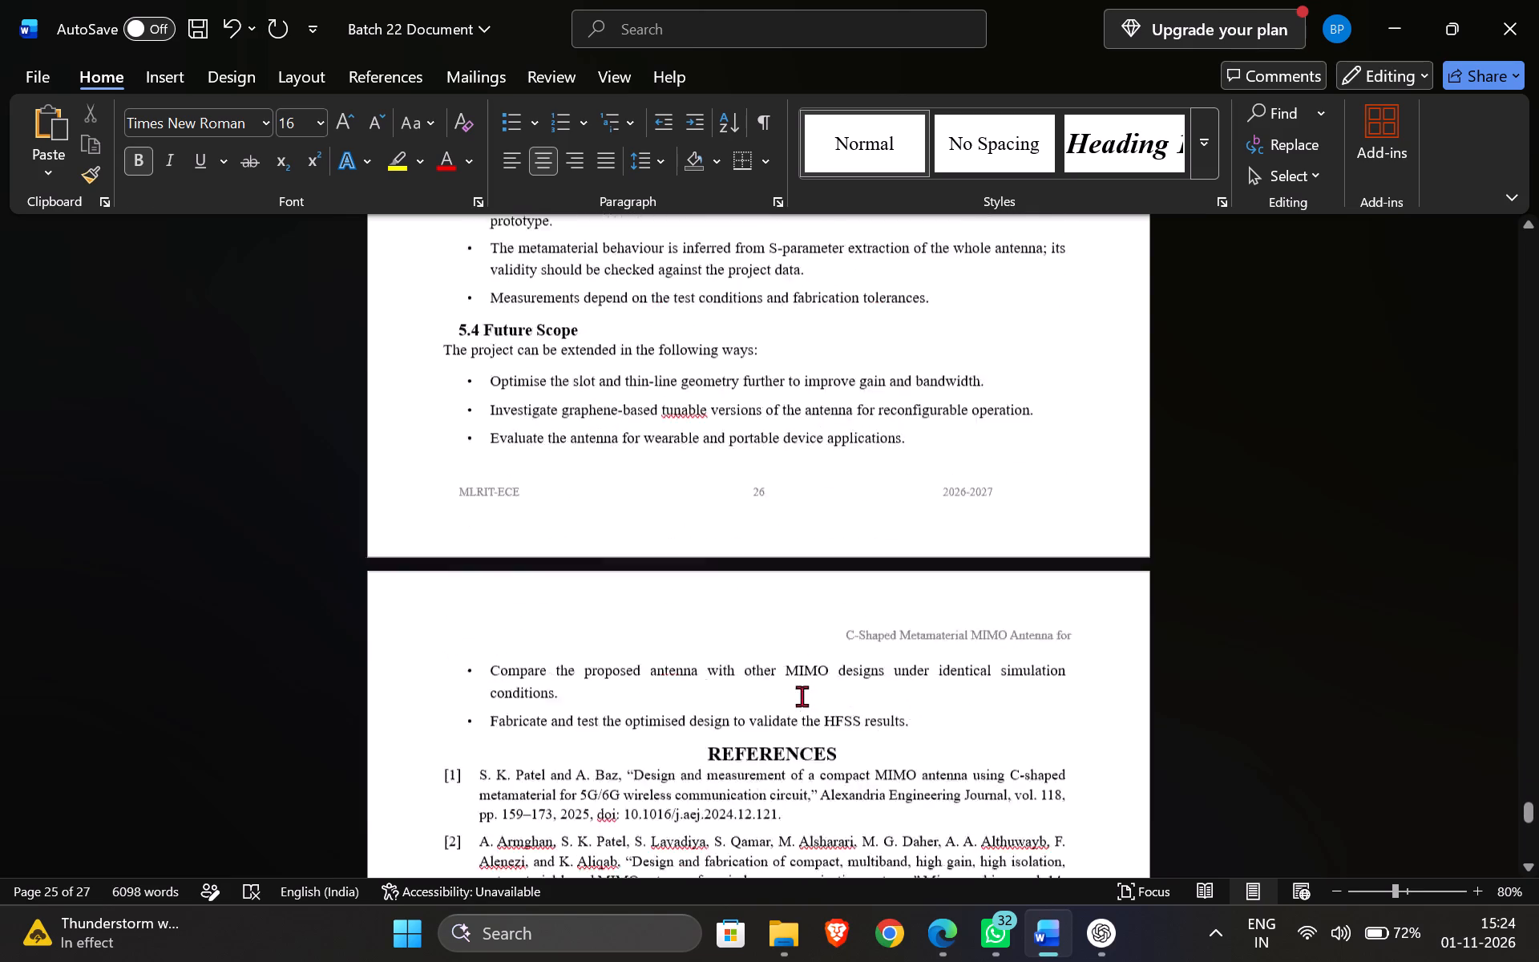
scroll(802, 696, down, 4)
scroll(793, 688, up, 2)
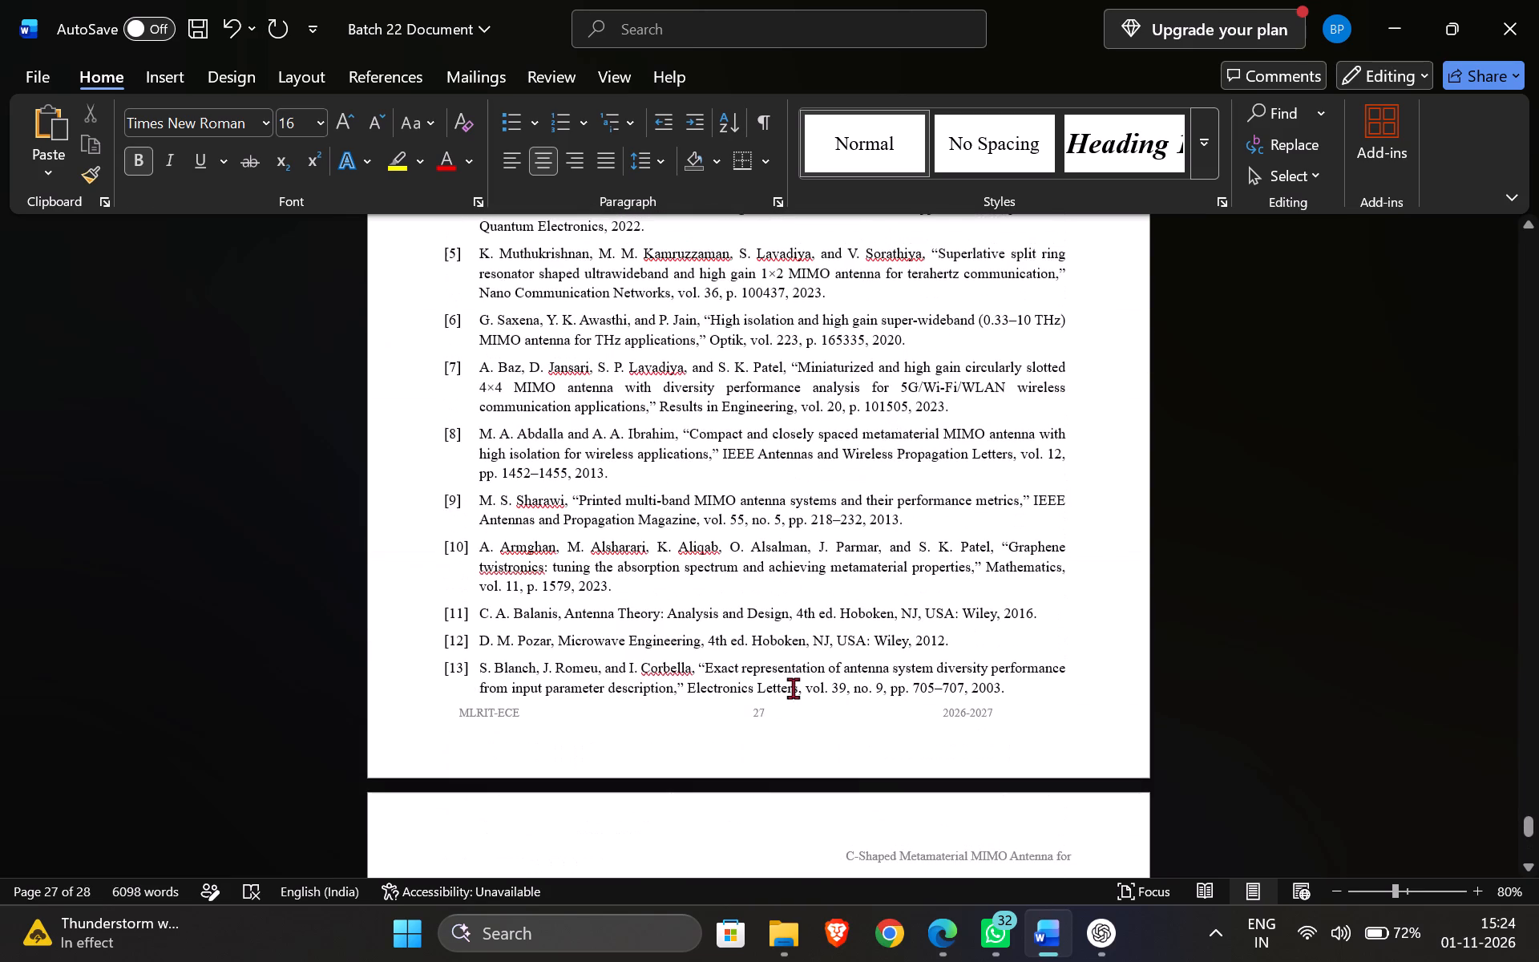
Delete references [11] to [14] from the end of the reference list.
drag(438, 601, 439, 604)
drag(439, 604, 737, 572)
scroll(701, 547, up, 2)
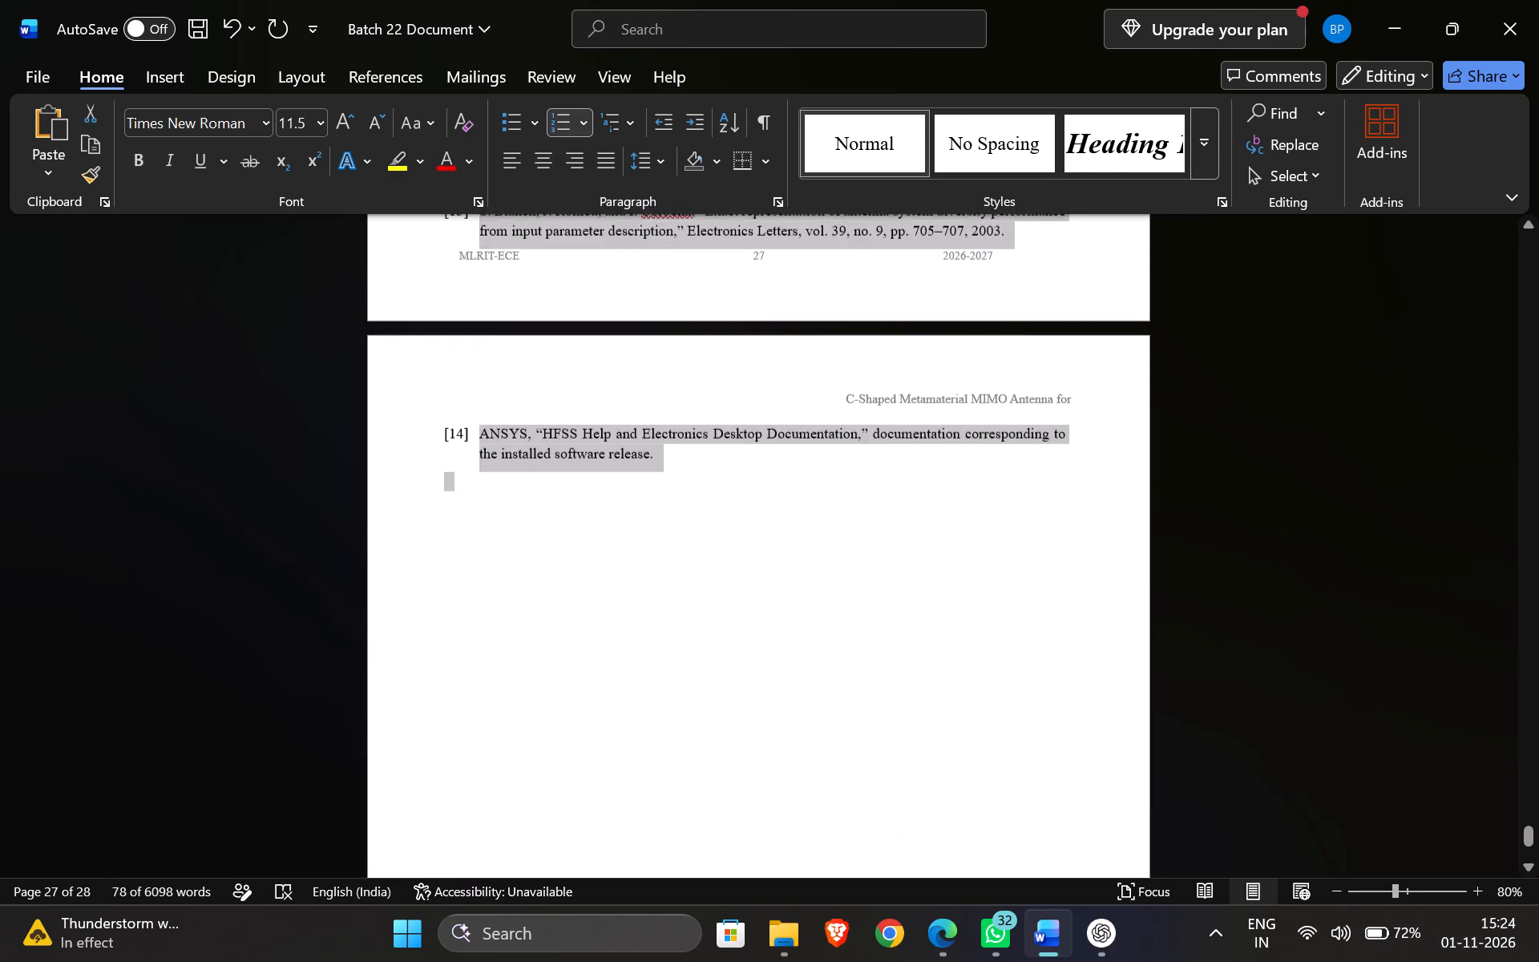
scroll(707, 569, up, 1)
click(675, 694)
drag(672, 697, 475, 468)
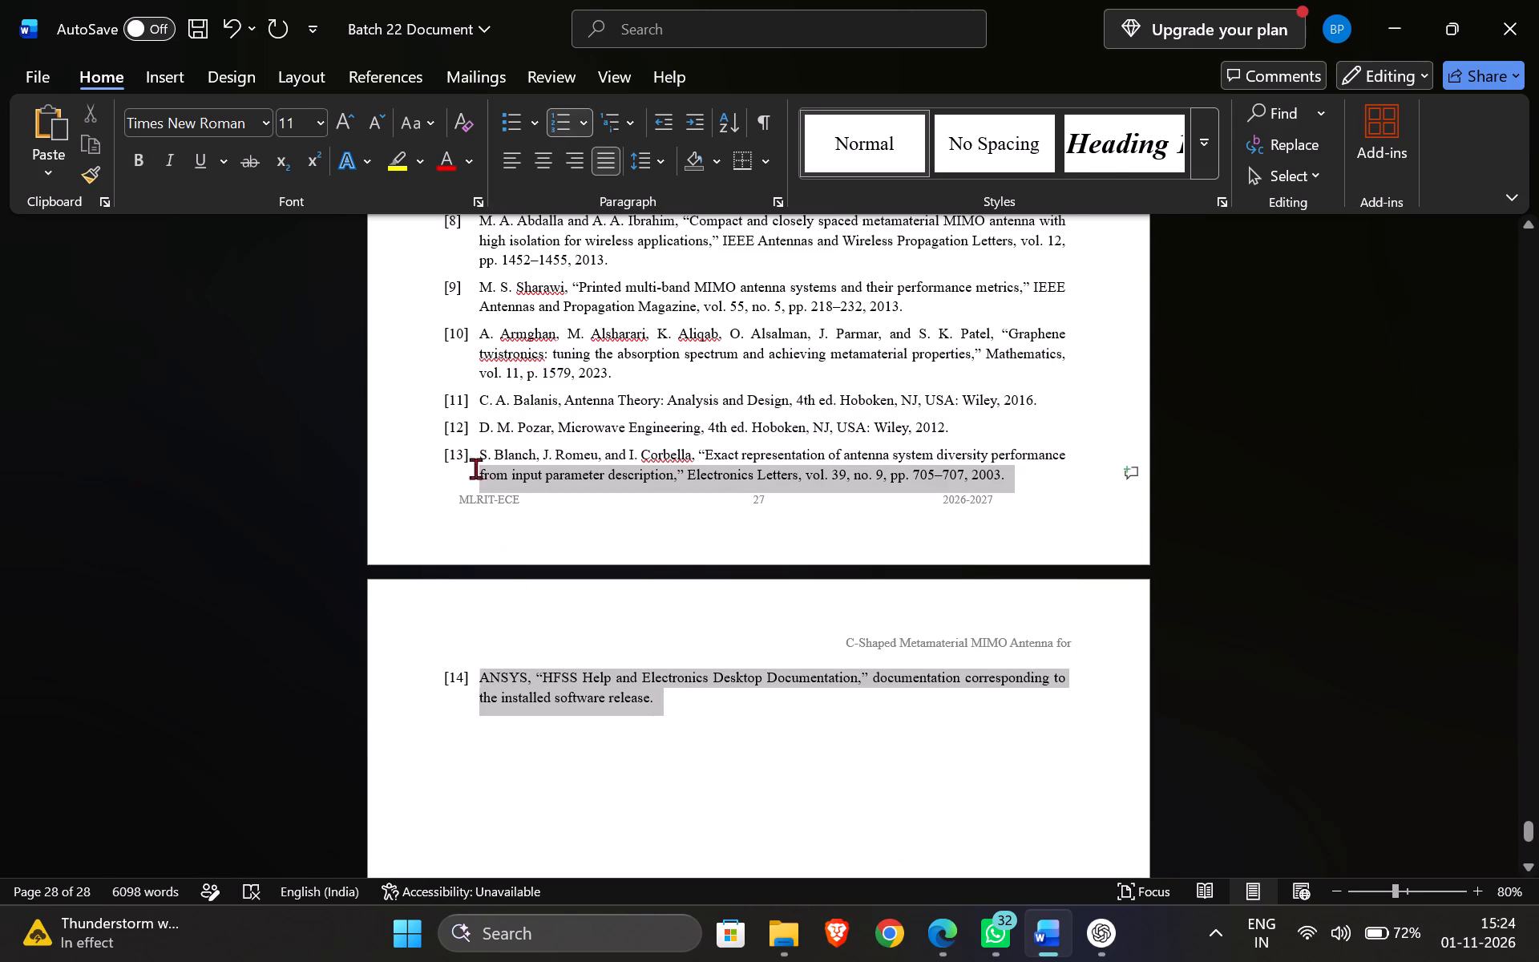
drag(475, 468, 445, 413)
key(BackSpace)
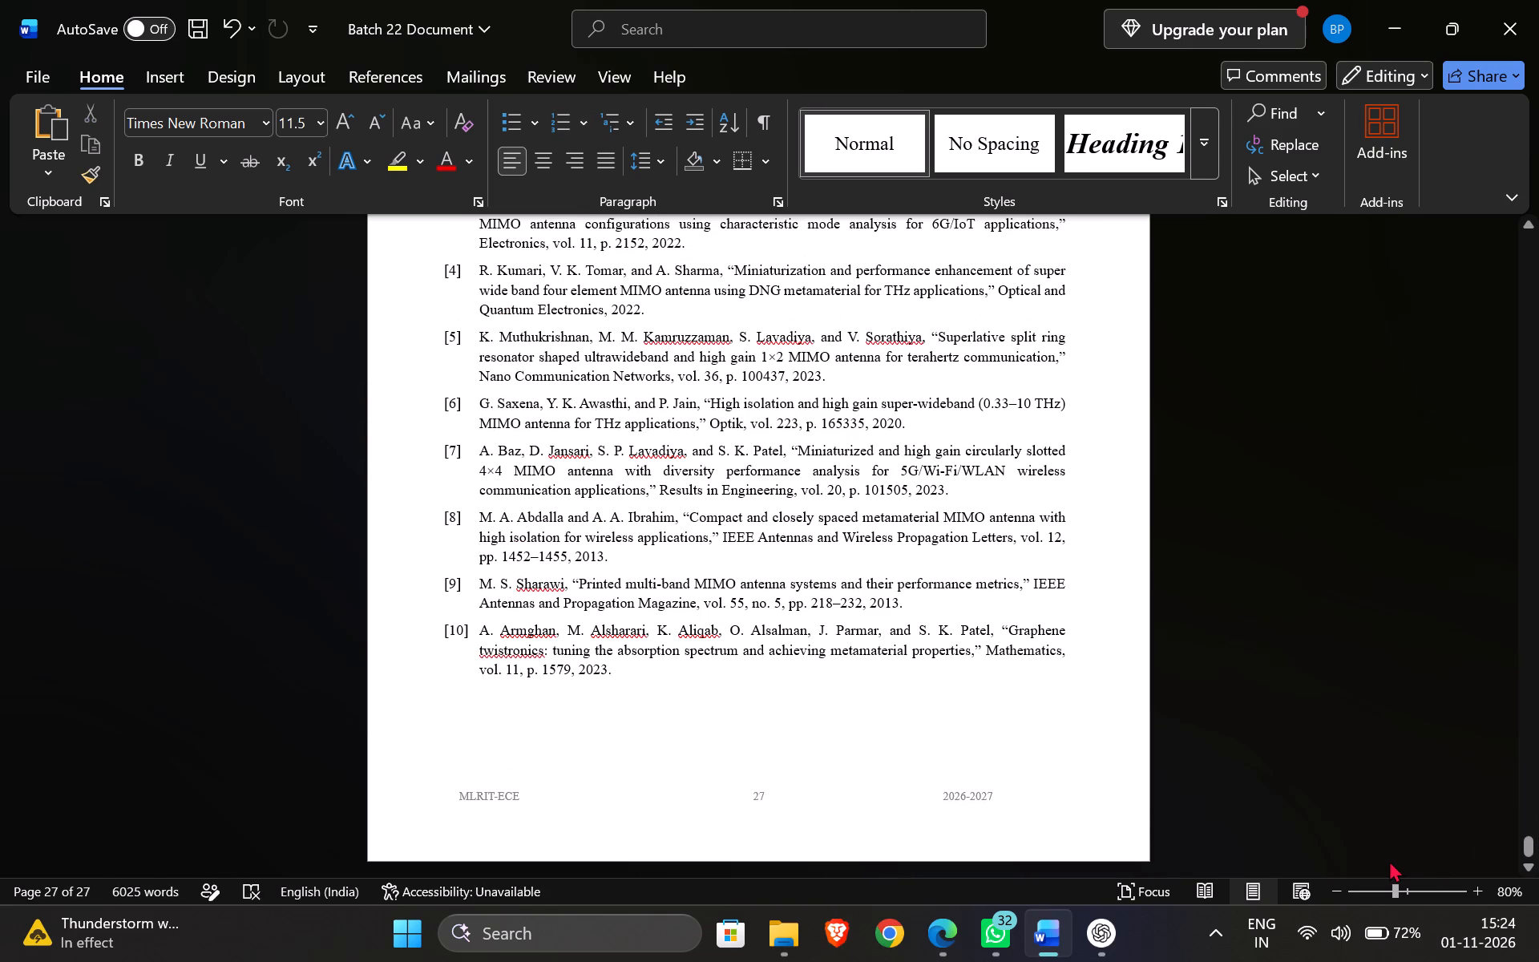
Review the report from the reference list back through the Chapter 4 tables, figures and opening sections for remaining layout problems.
scroll(1375, 899, up, 2)
scroll(818, 729, up, 2)
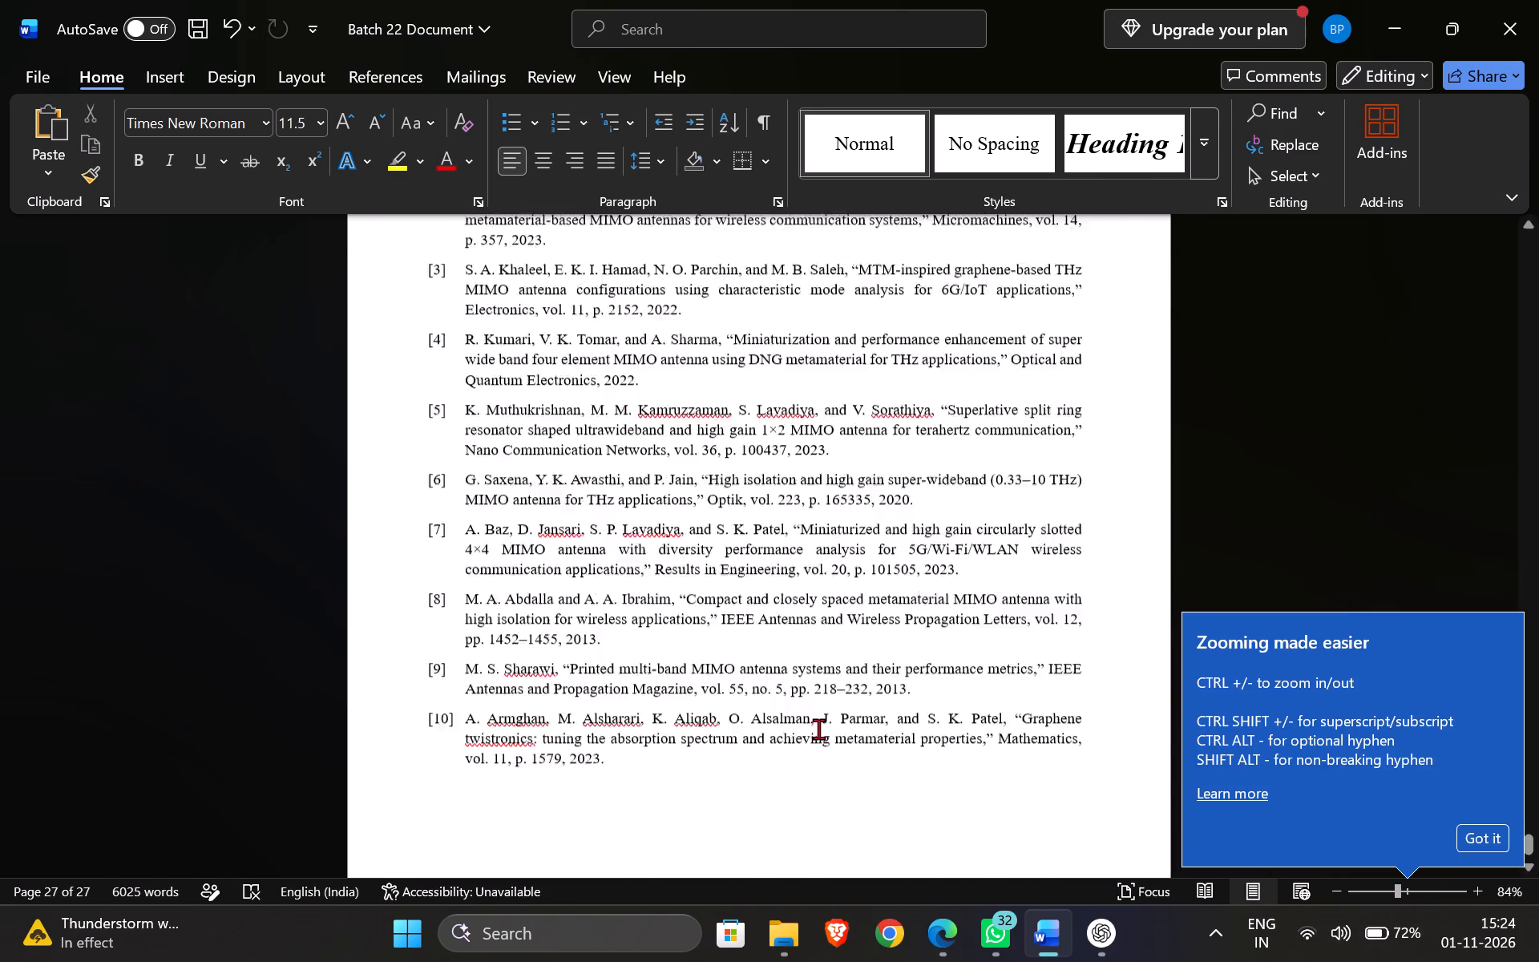
scroll(818, 729, up, 2)
scroll(820, 726, down, 2)
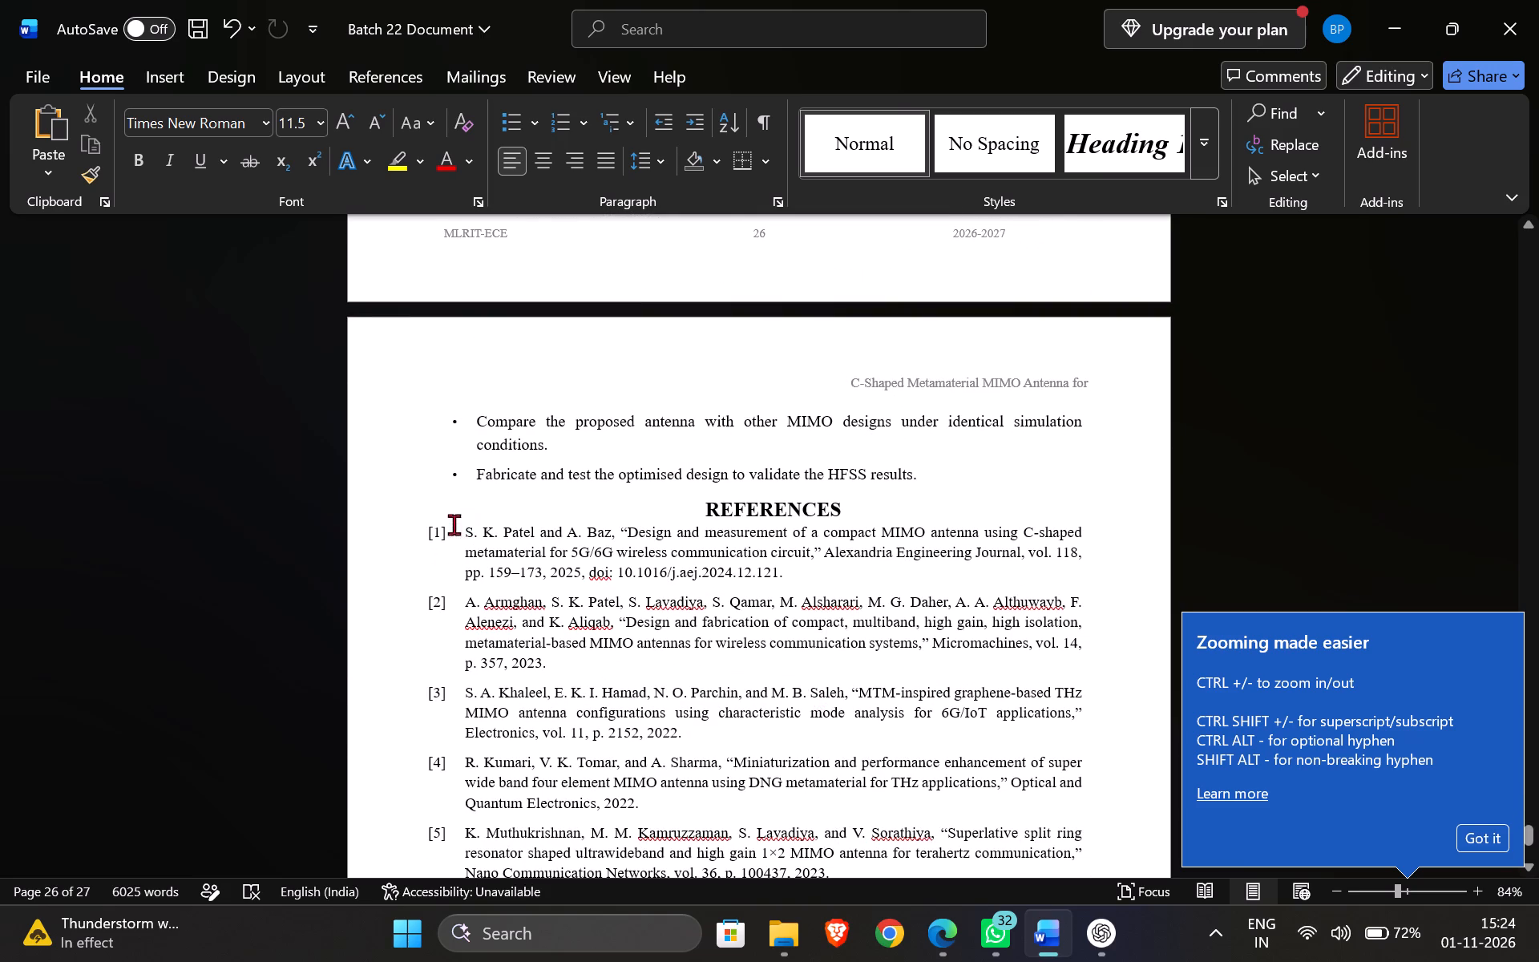
scroll(515, 514, up, 5)
scroll(651, 685, down, 2)
scroll(637, 644, up, 5)
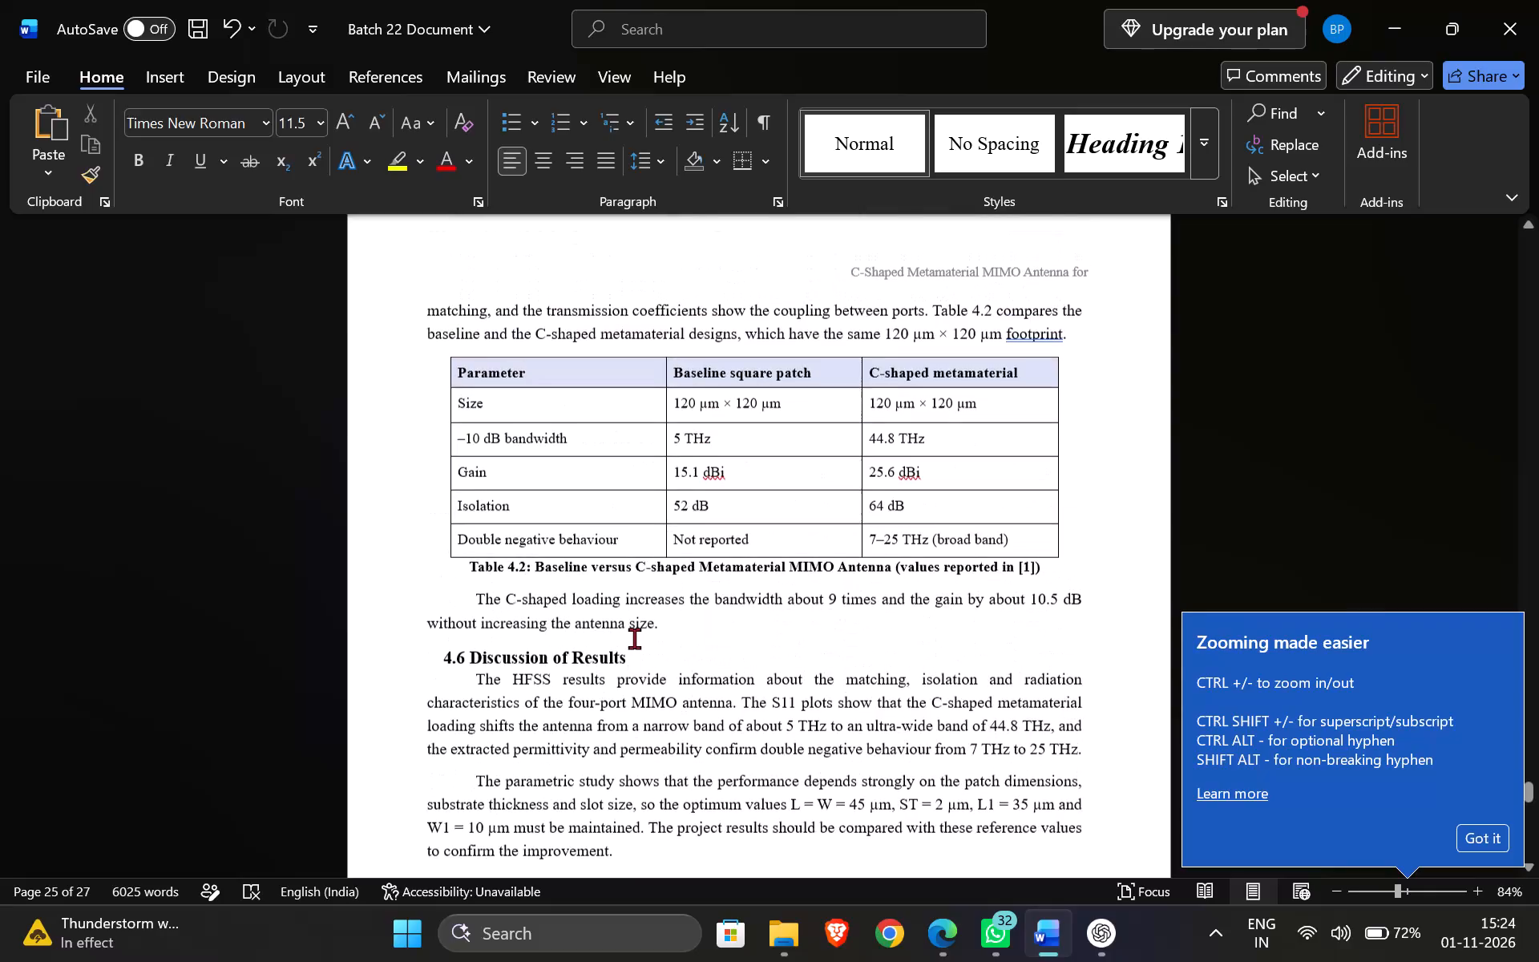
scroll(634, 638, up, 5)
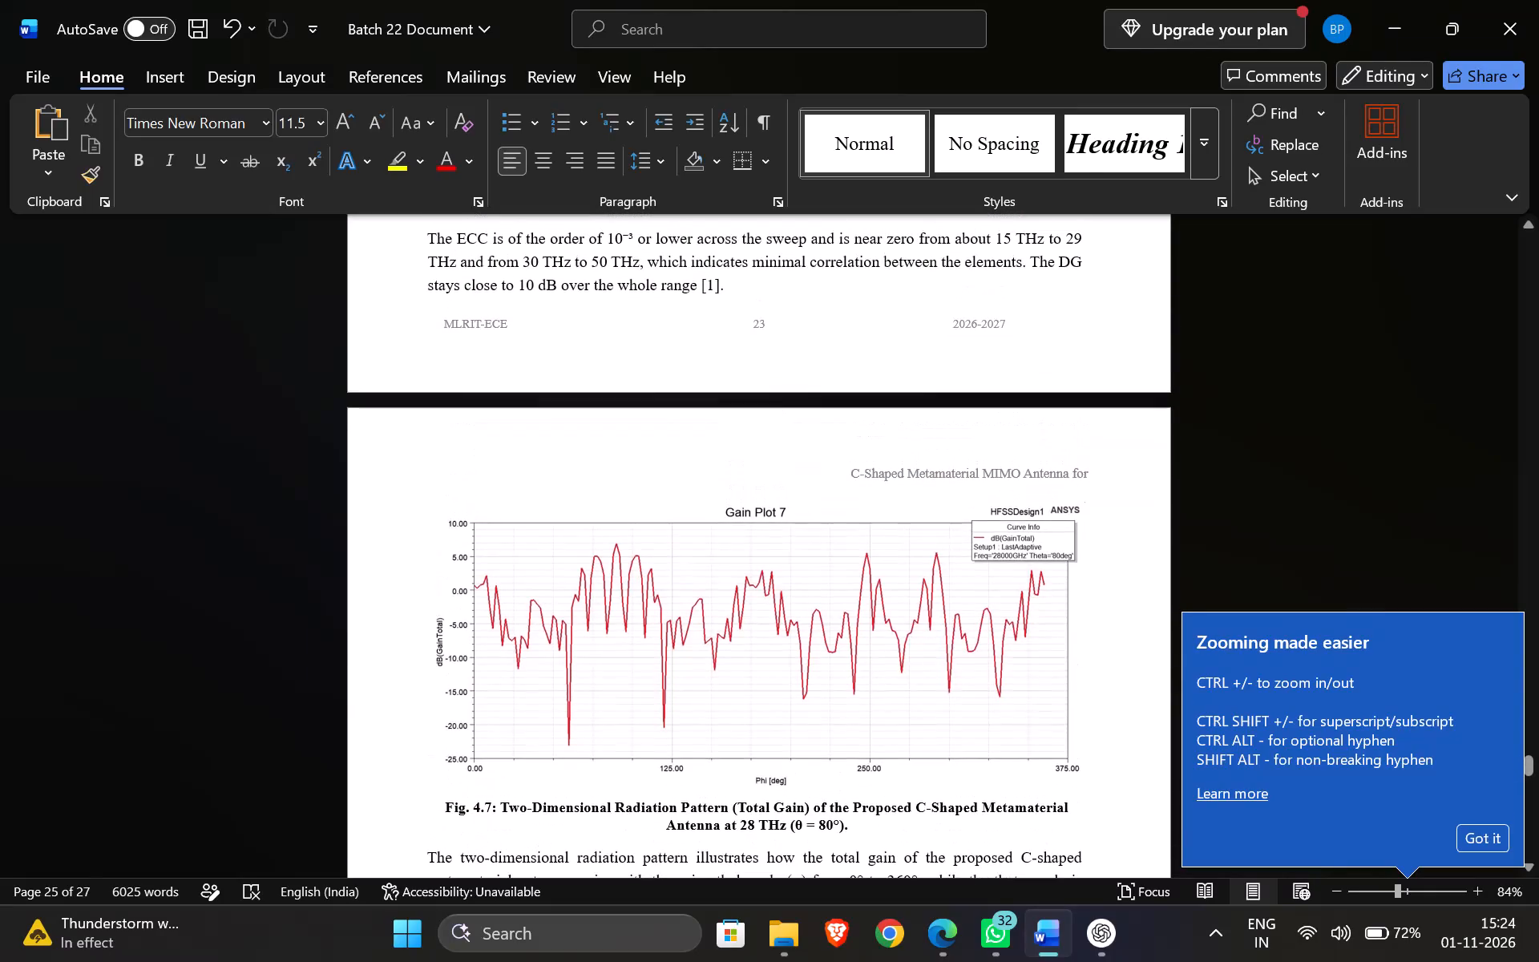
scroll(721, 637, down, 3)
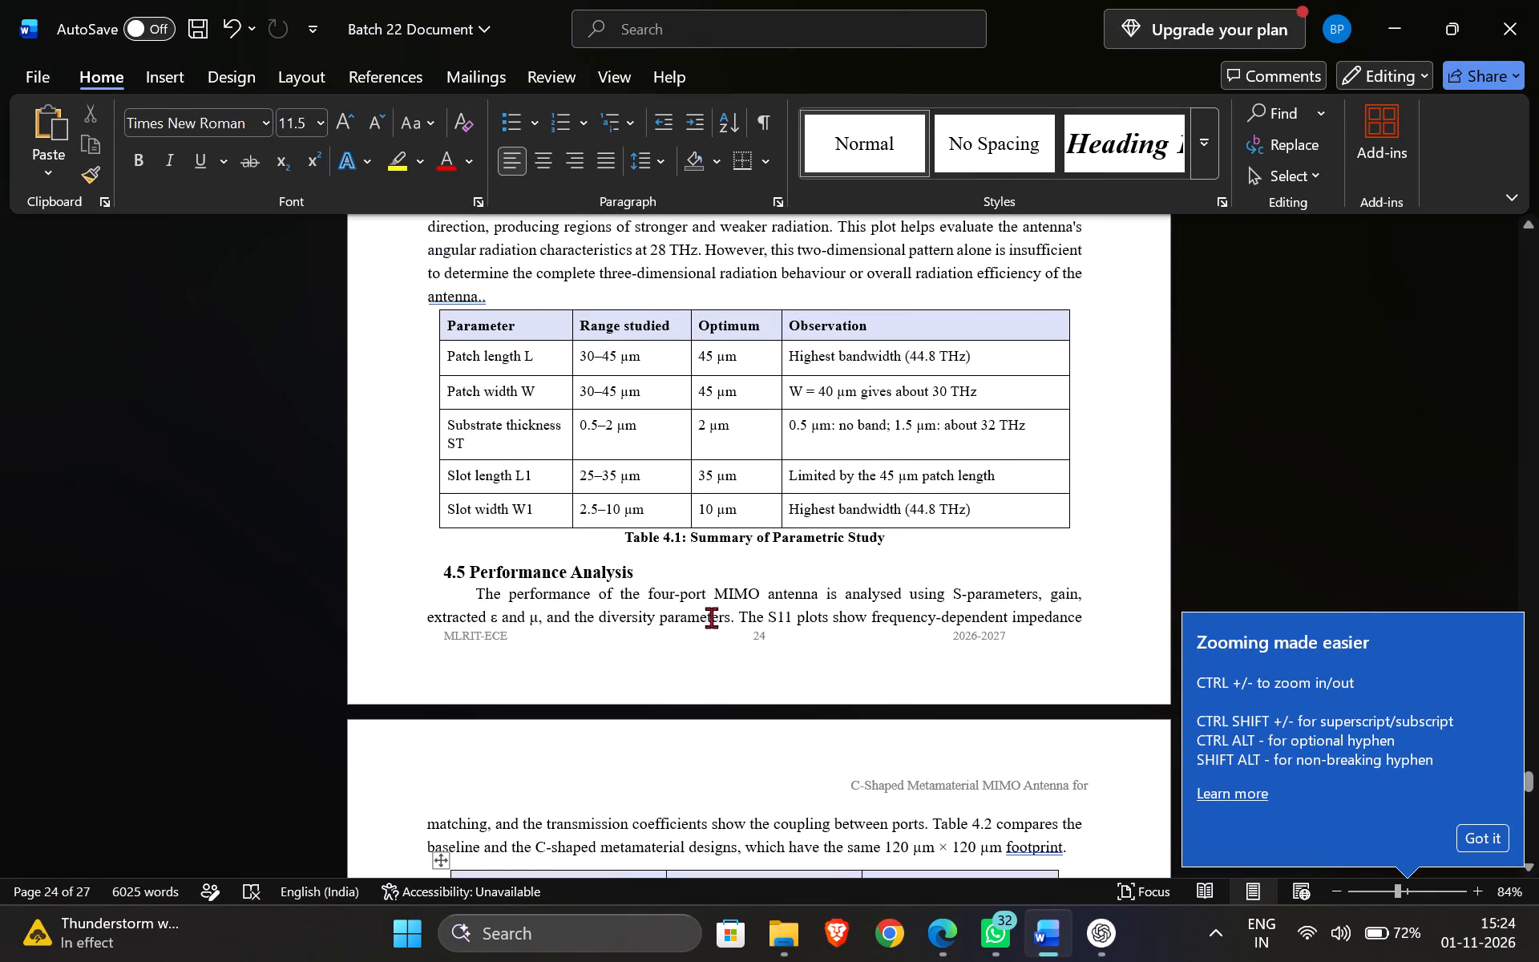
scroll(727, 658, down, 1)
scroll(728, 661, up, 5)
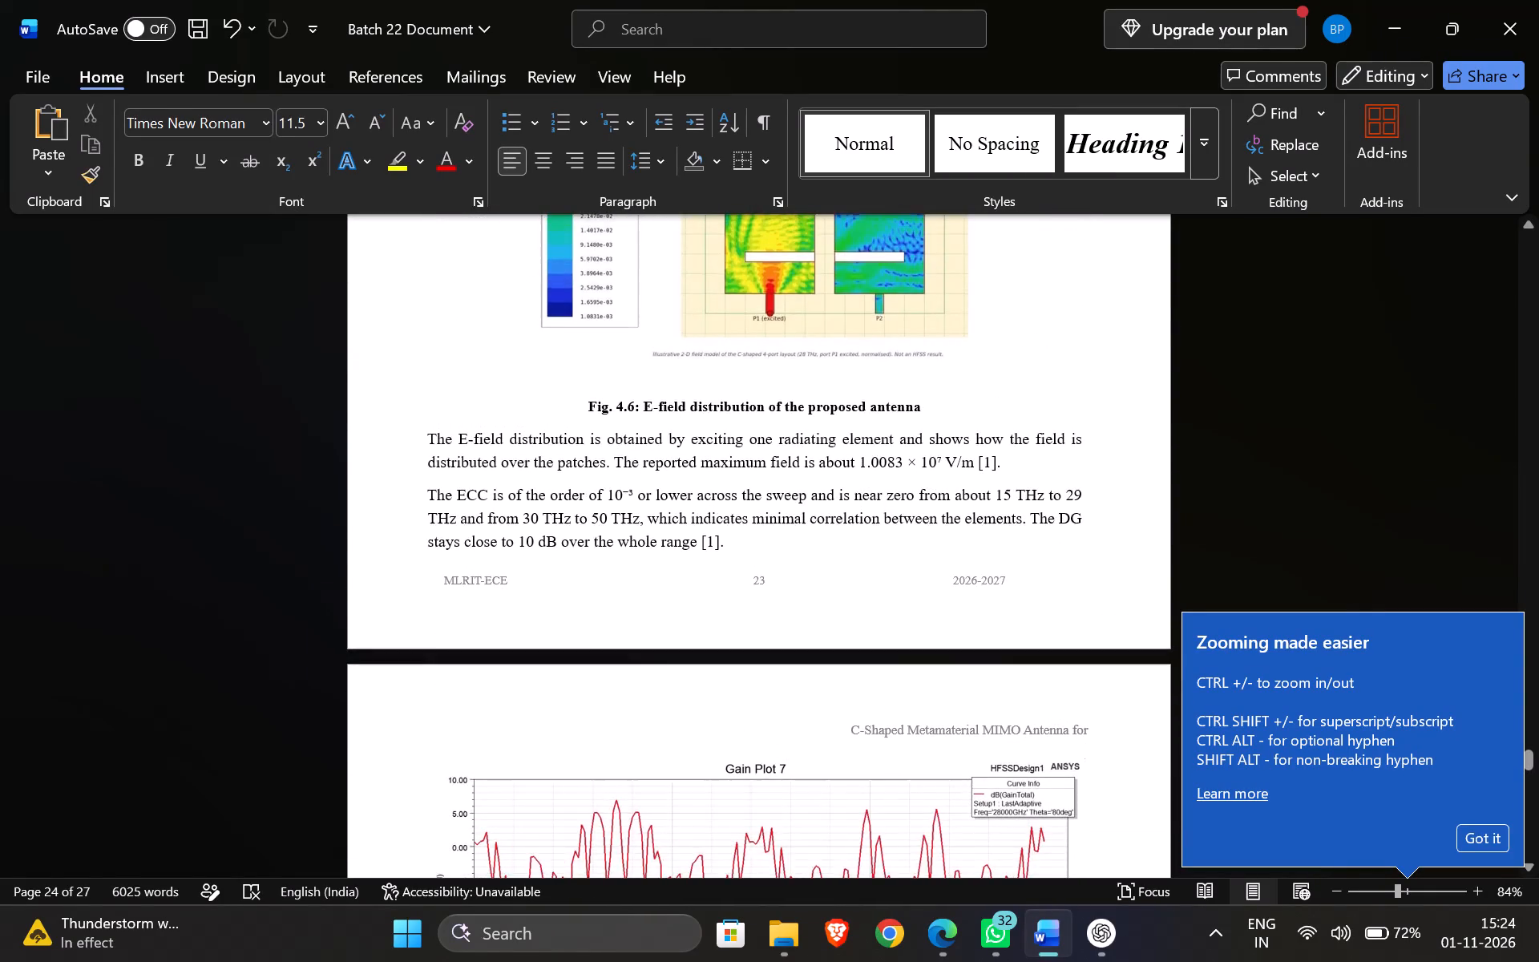
scroll(733, 658, up, 7)
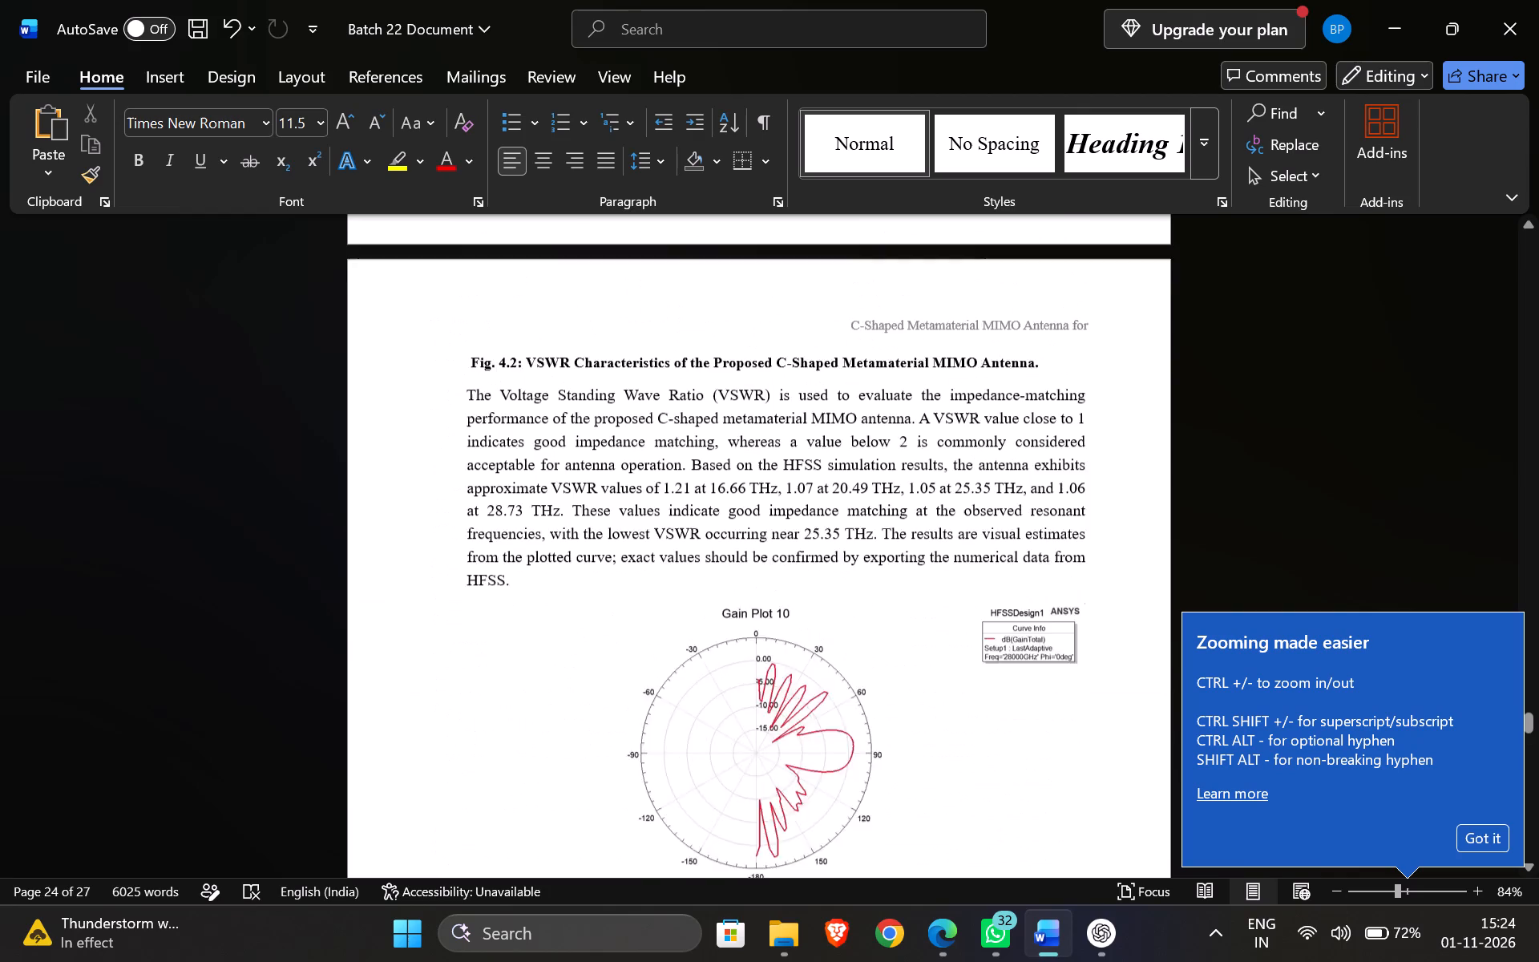
scroll(733, 658, up, 8)
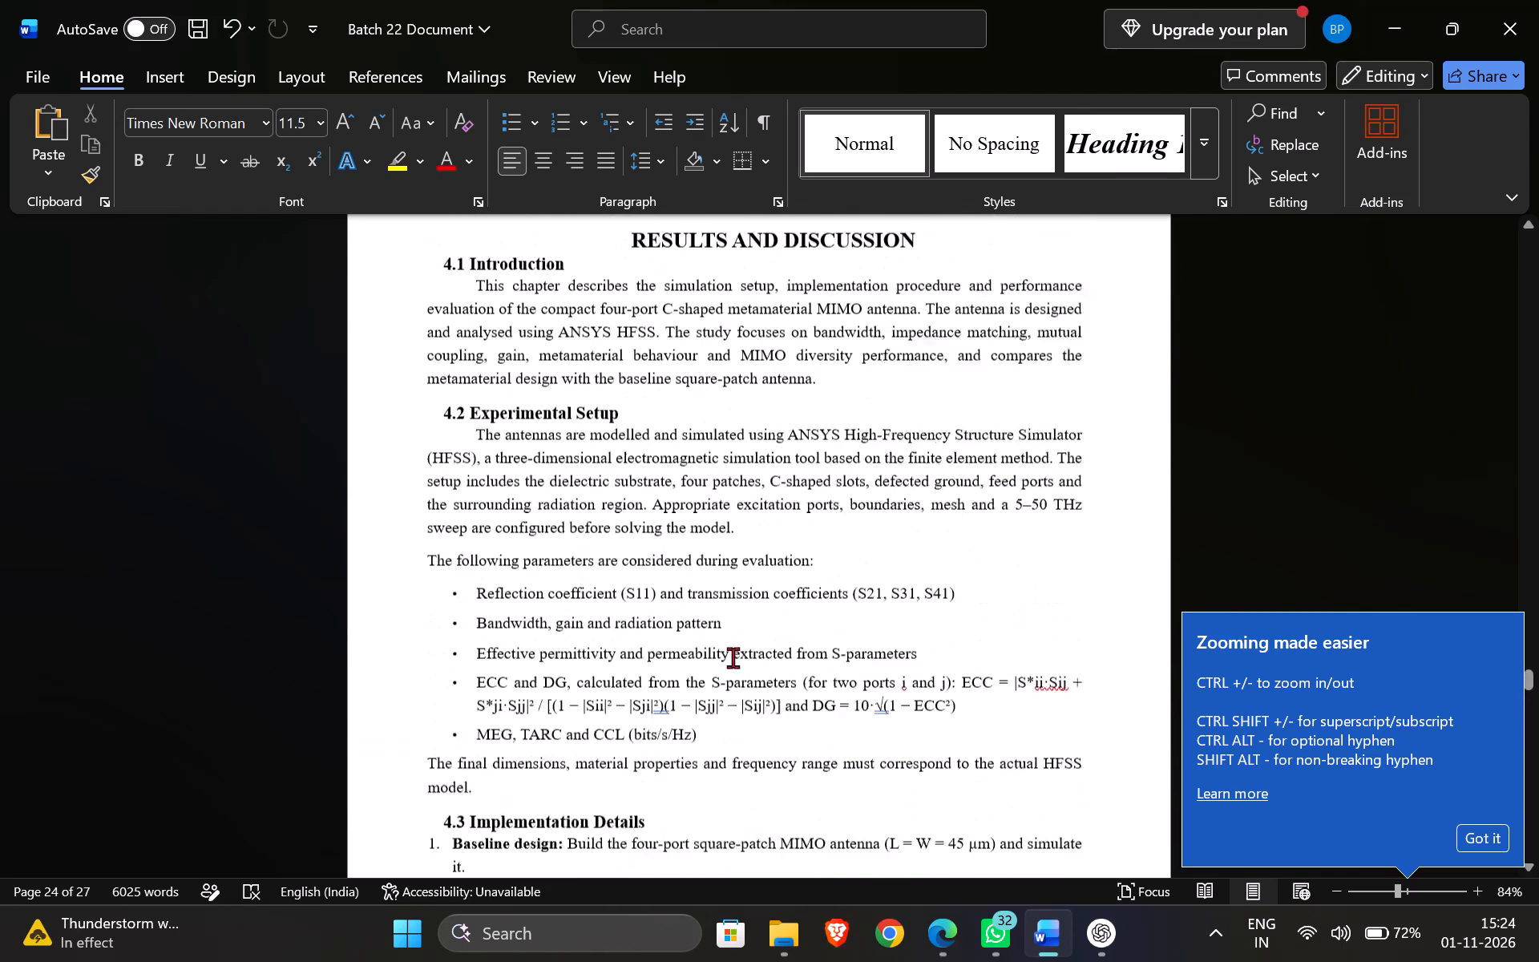
Insert a line break before the CHAPTER 4 heading to move it onto the same page as RESULTS AND DISCUSSION.
scroll(733, 657, up, 2)
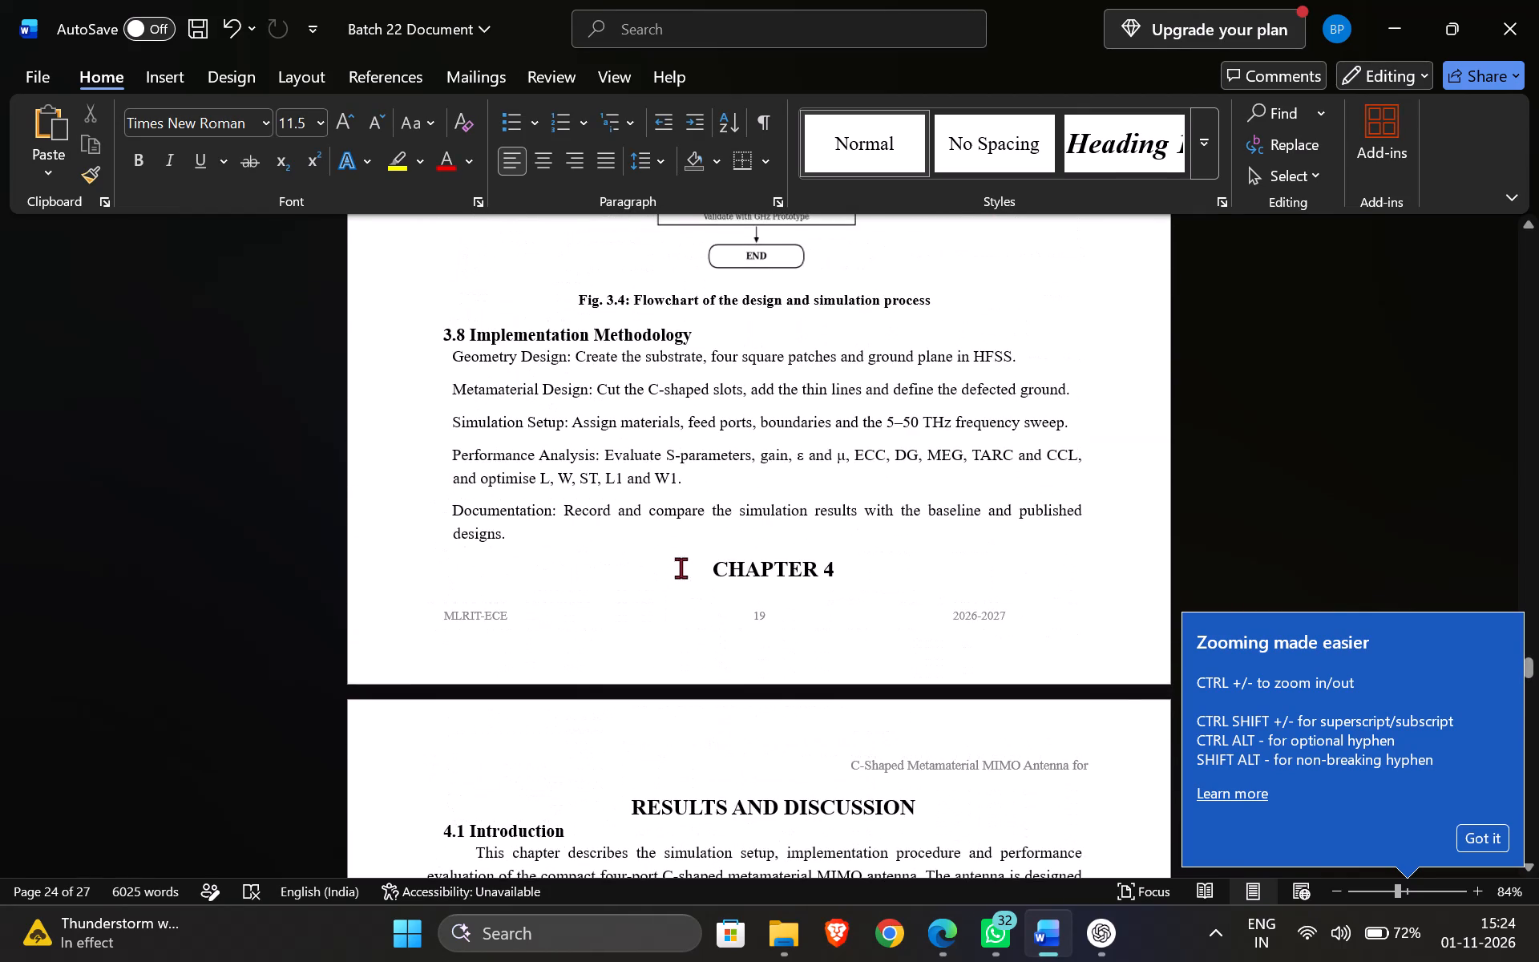
drag(681, 568, 693, 570)
key(Return)
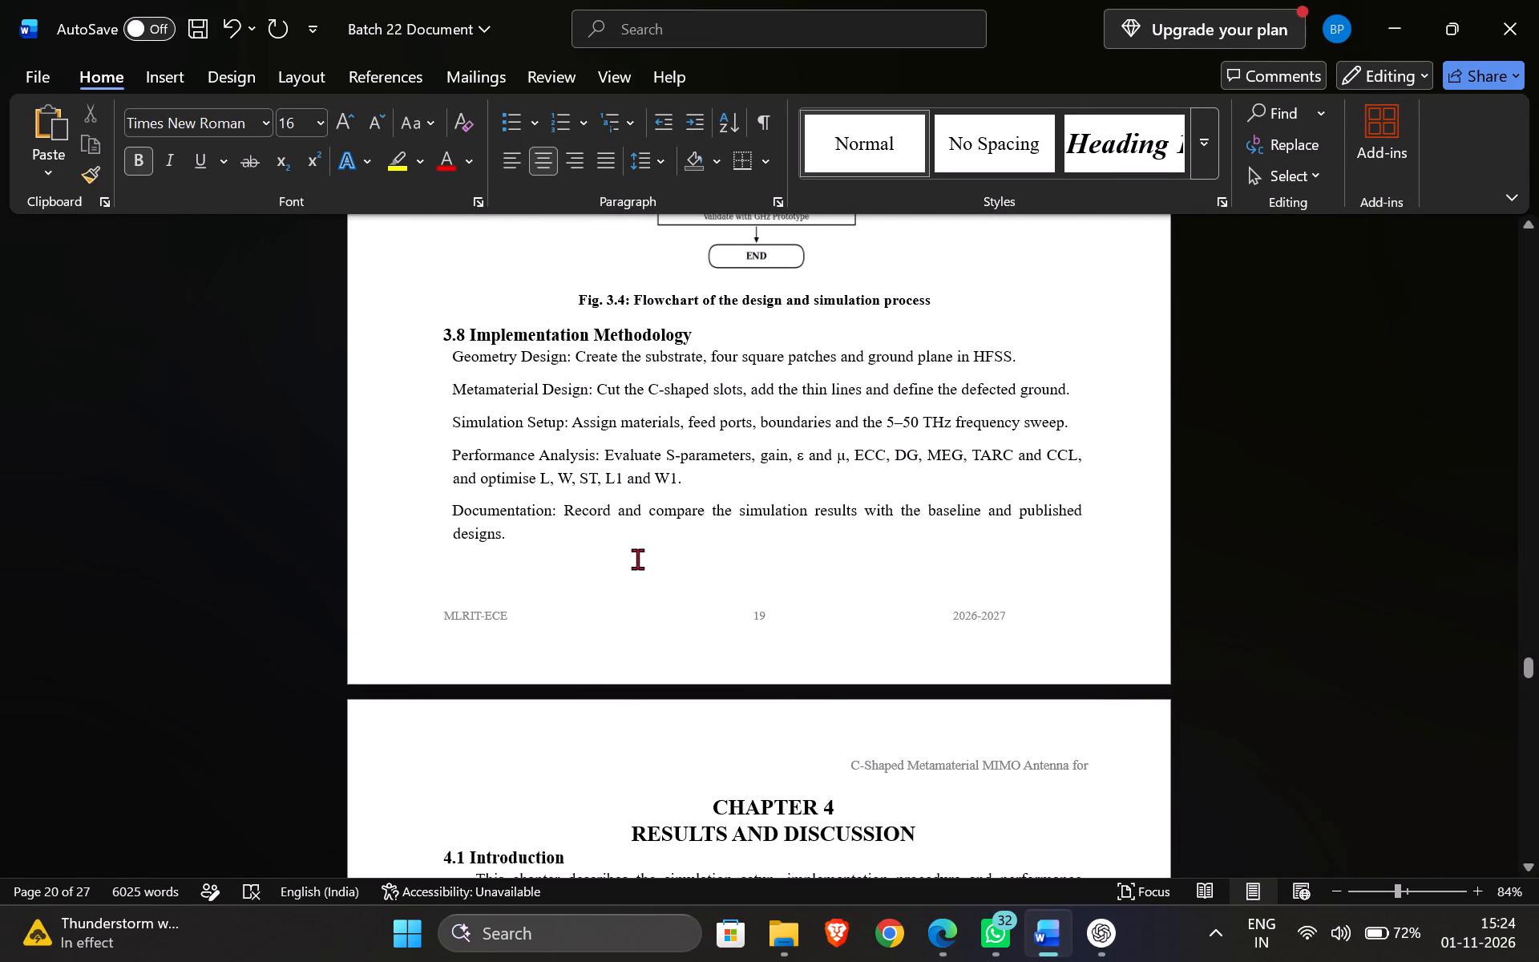
Check the layout of the Chapter 3 pages before the CHAPTER 4 heading and the Chapter 4 pages up to Fig. 4.5.
scroll(636, 561, up, 5)
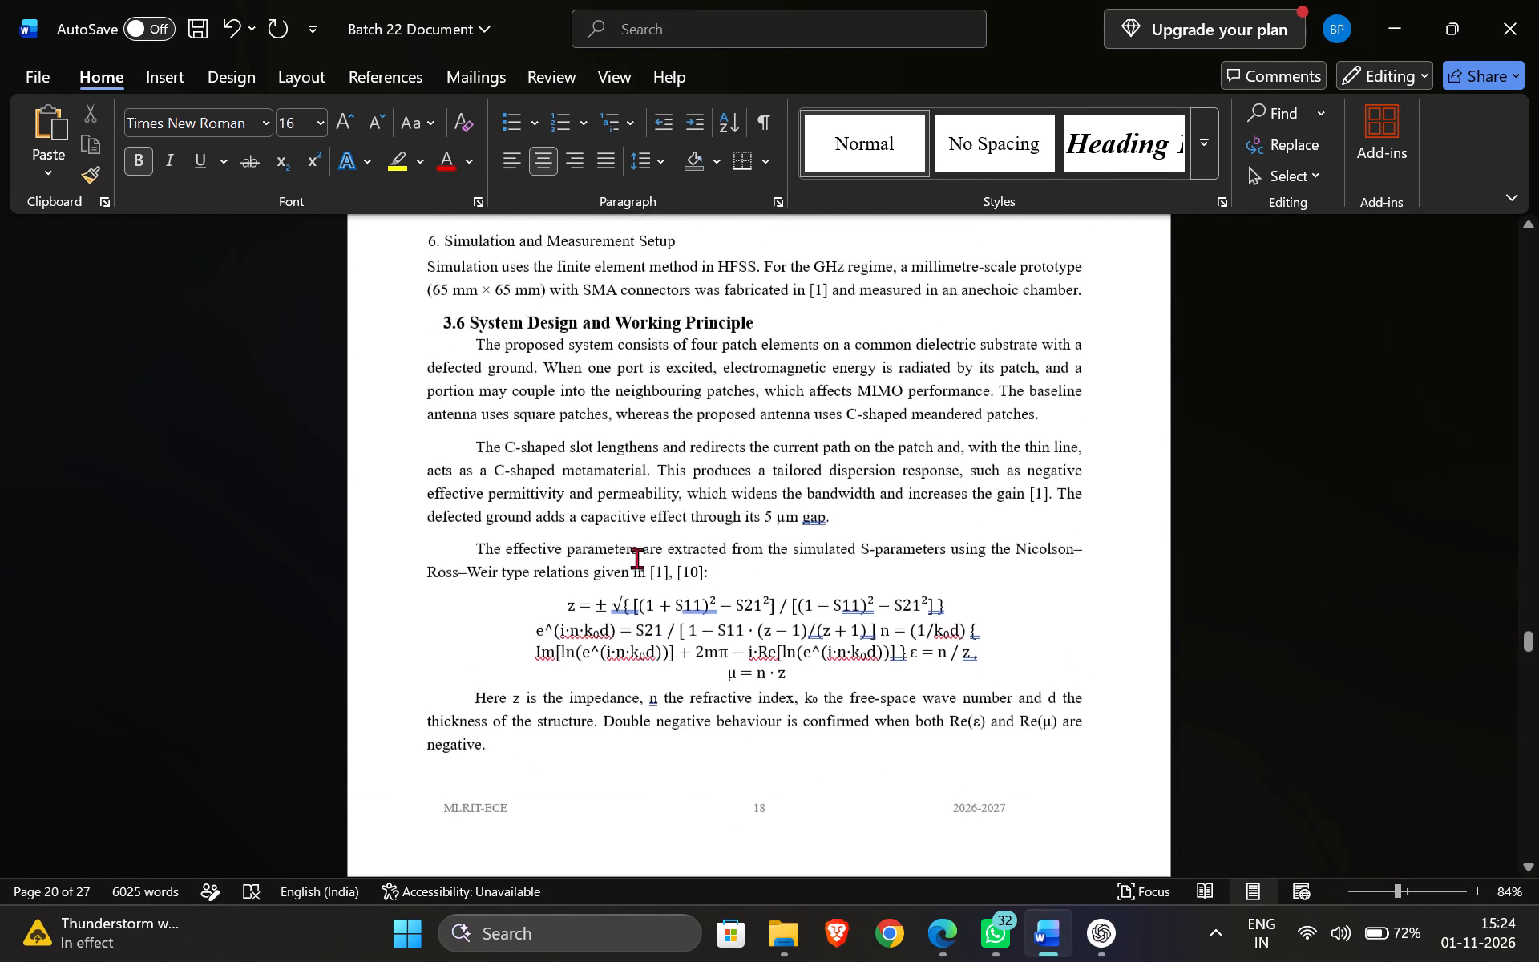
scroll(636, 558, down, 6)
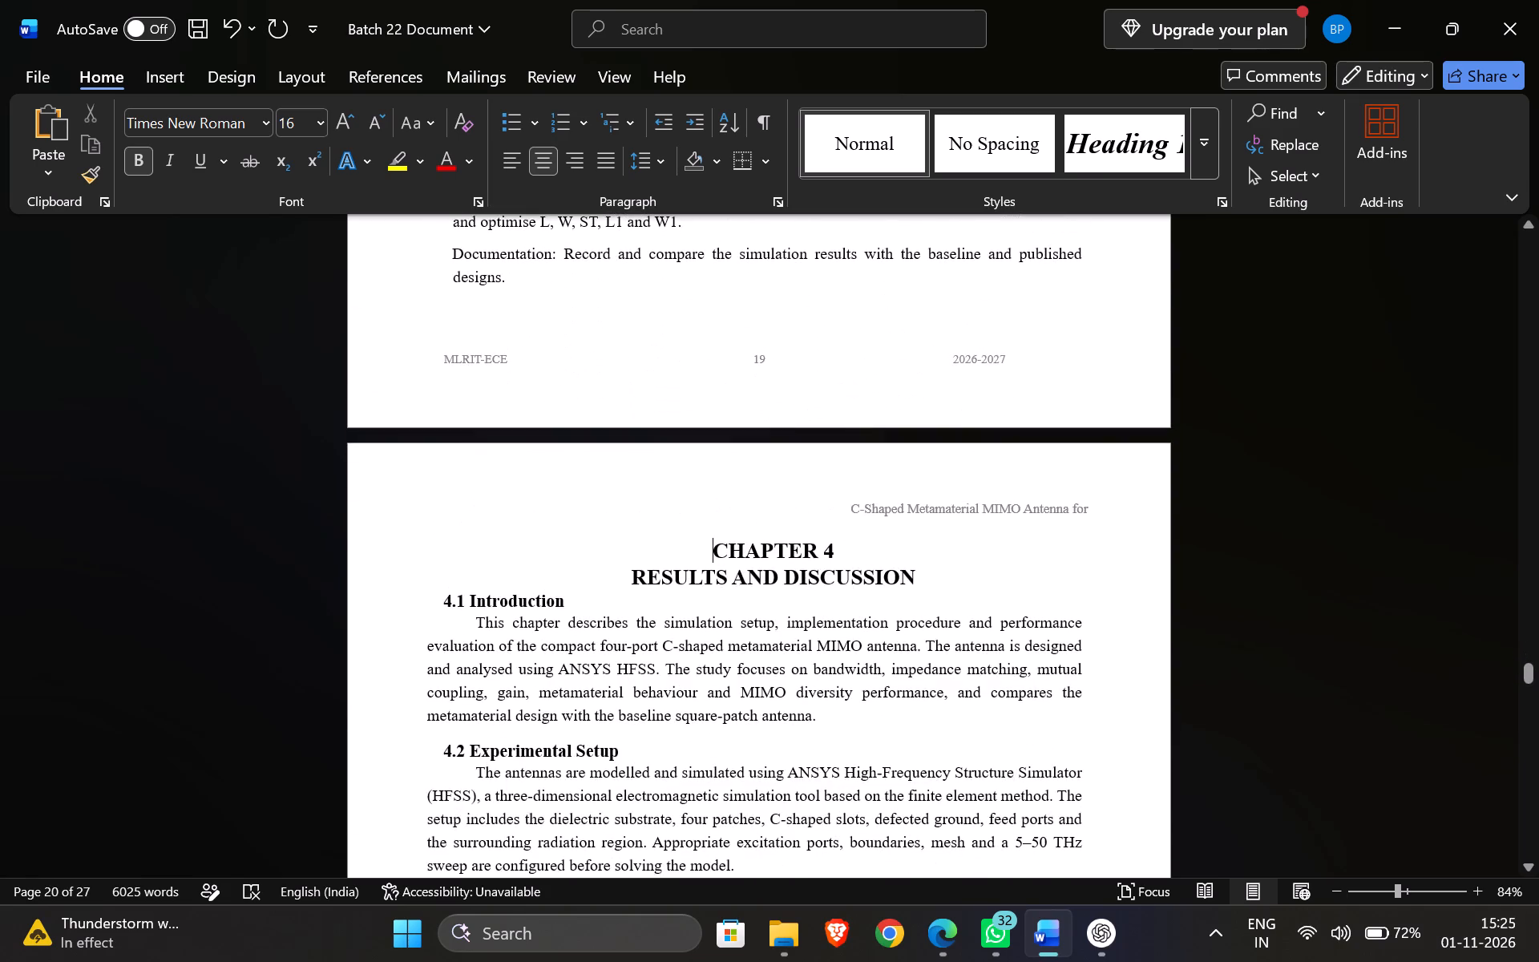
scroll(636, 555, down, 6)
scroll(636, 552, up, 3)
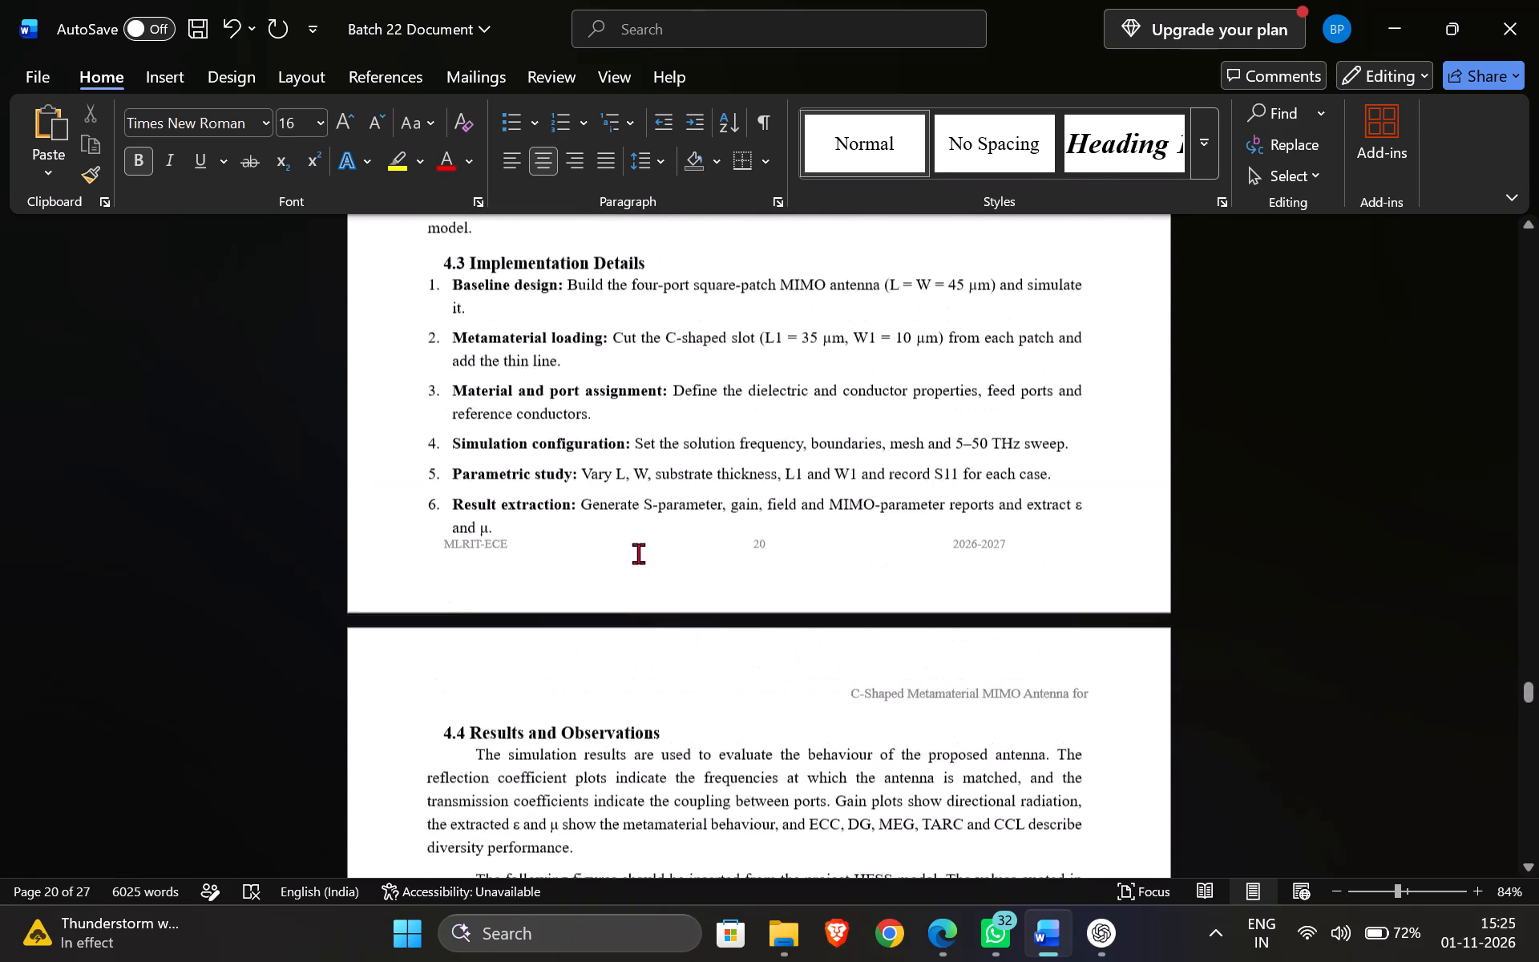
scroll(638, 553, down, 9)
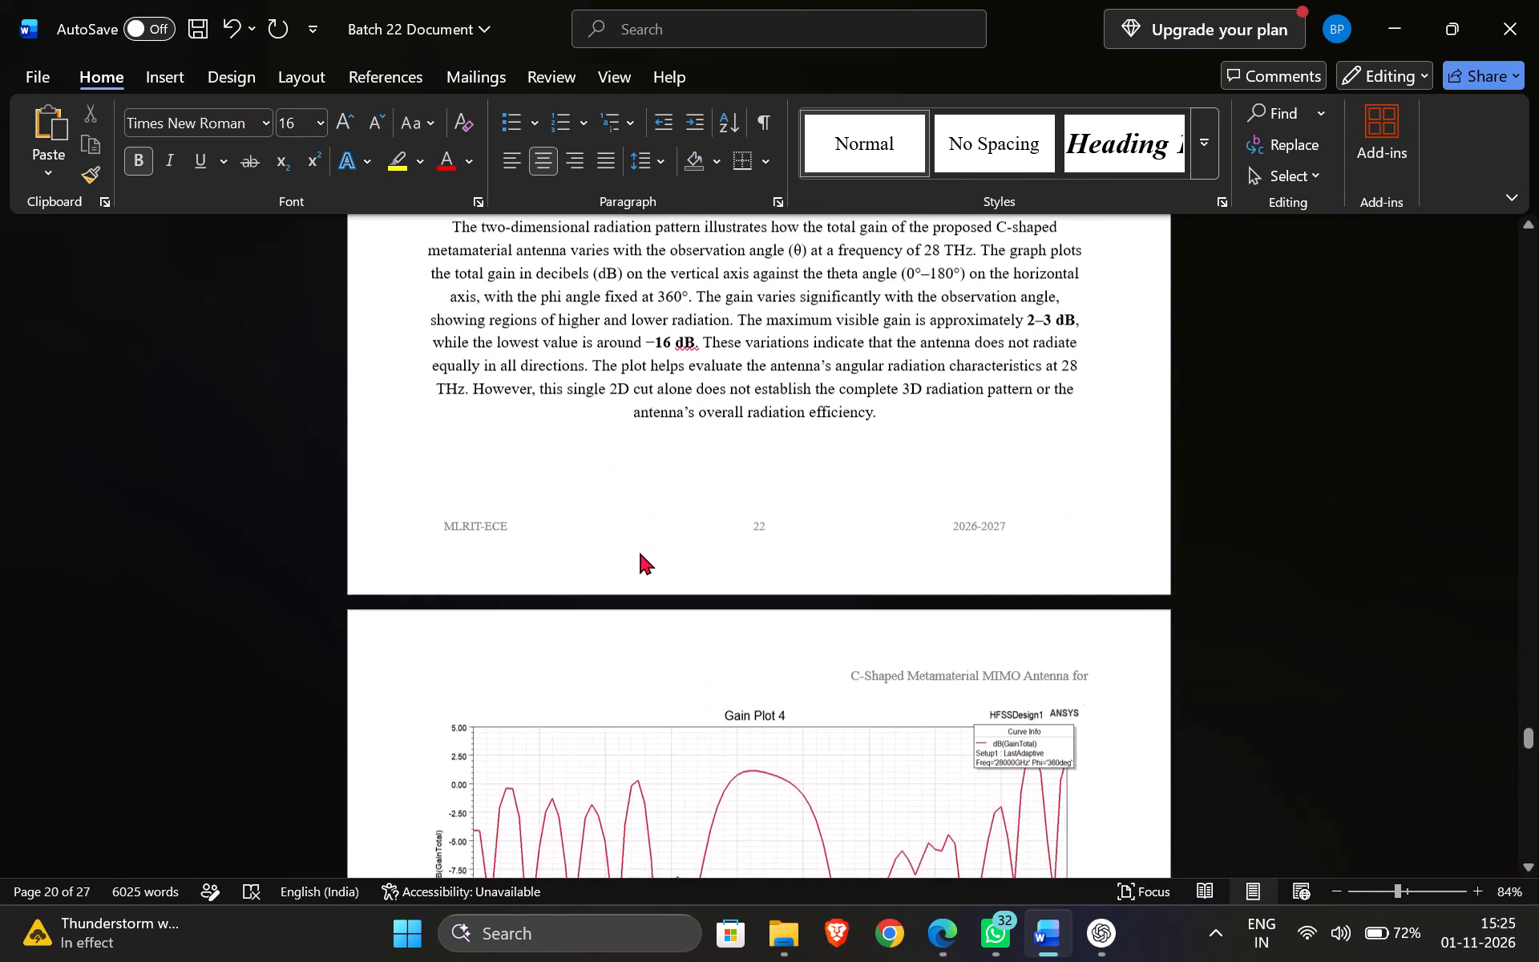
Justify the radiation pattern description paragraph below the Fig. 4.4 caption.
scroll(640, 552, up, 1)
drag(459, 467, 503, 535)
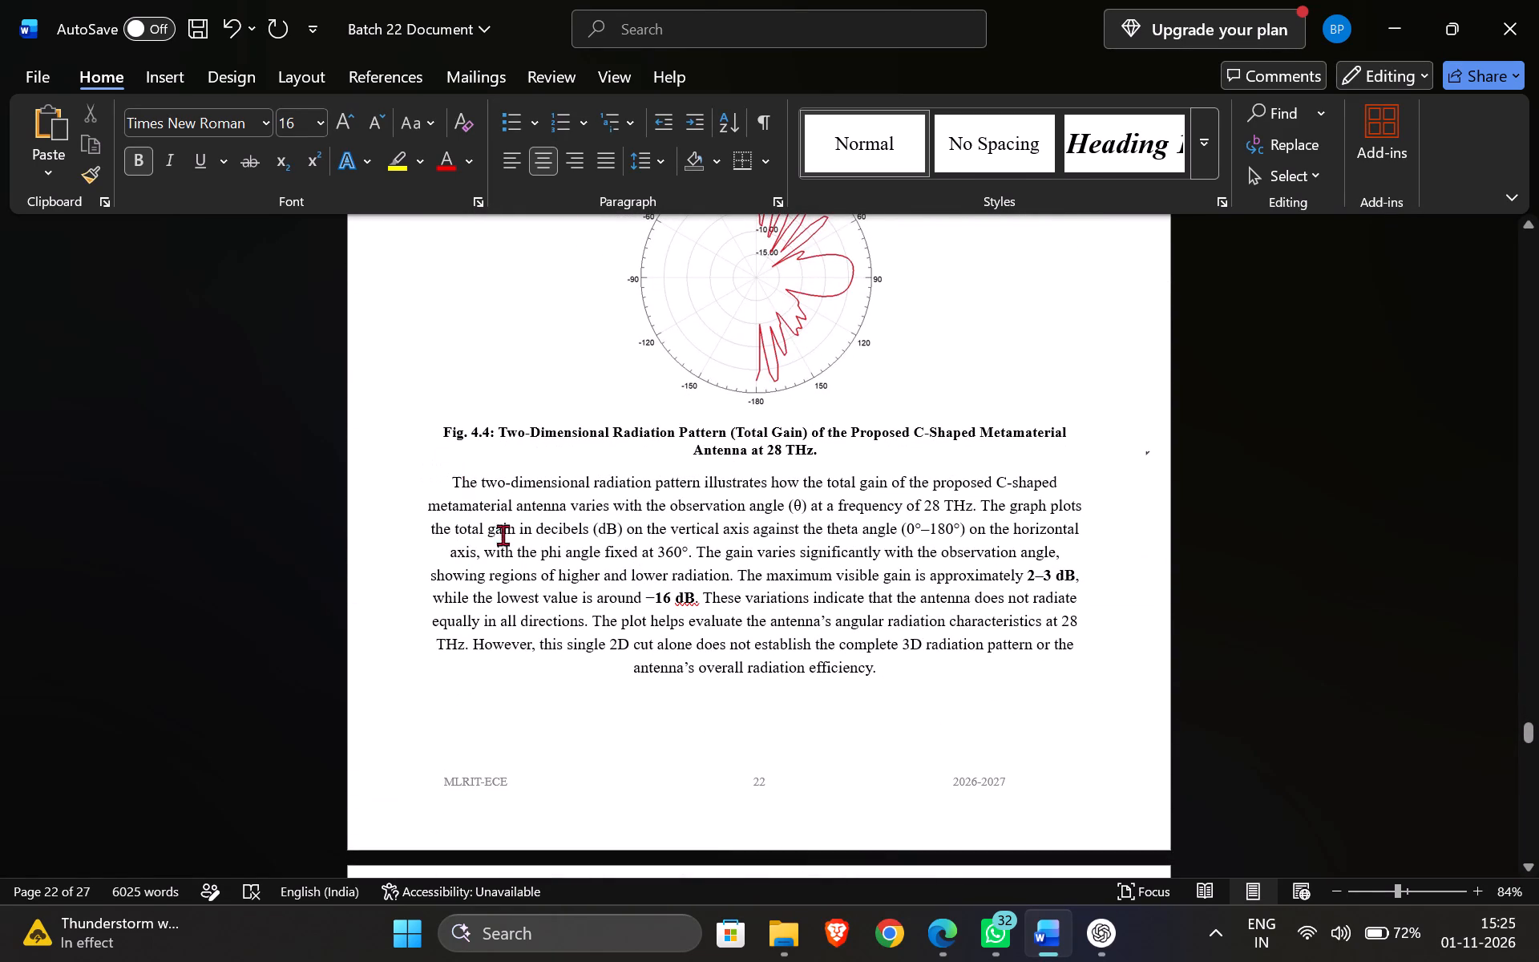
drag(503, 535, 925, 676)
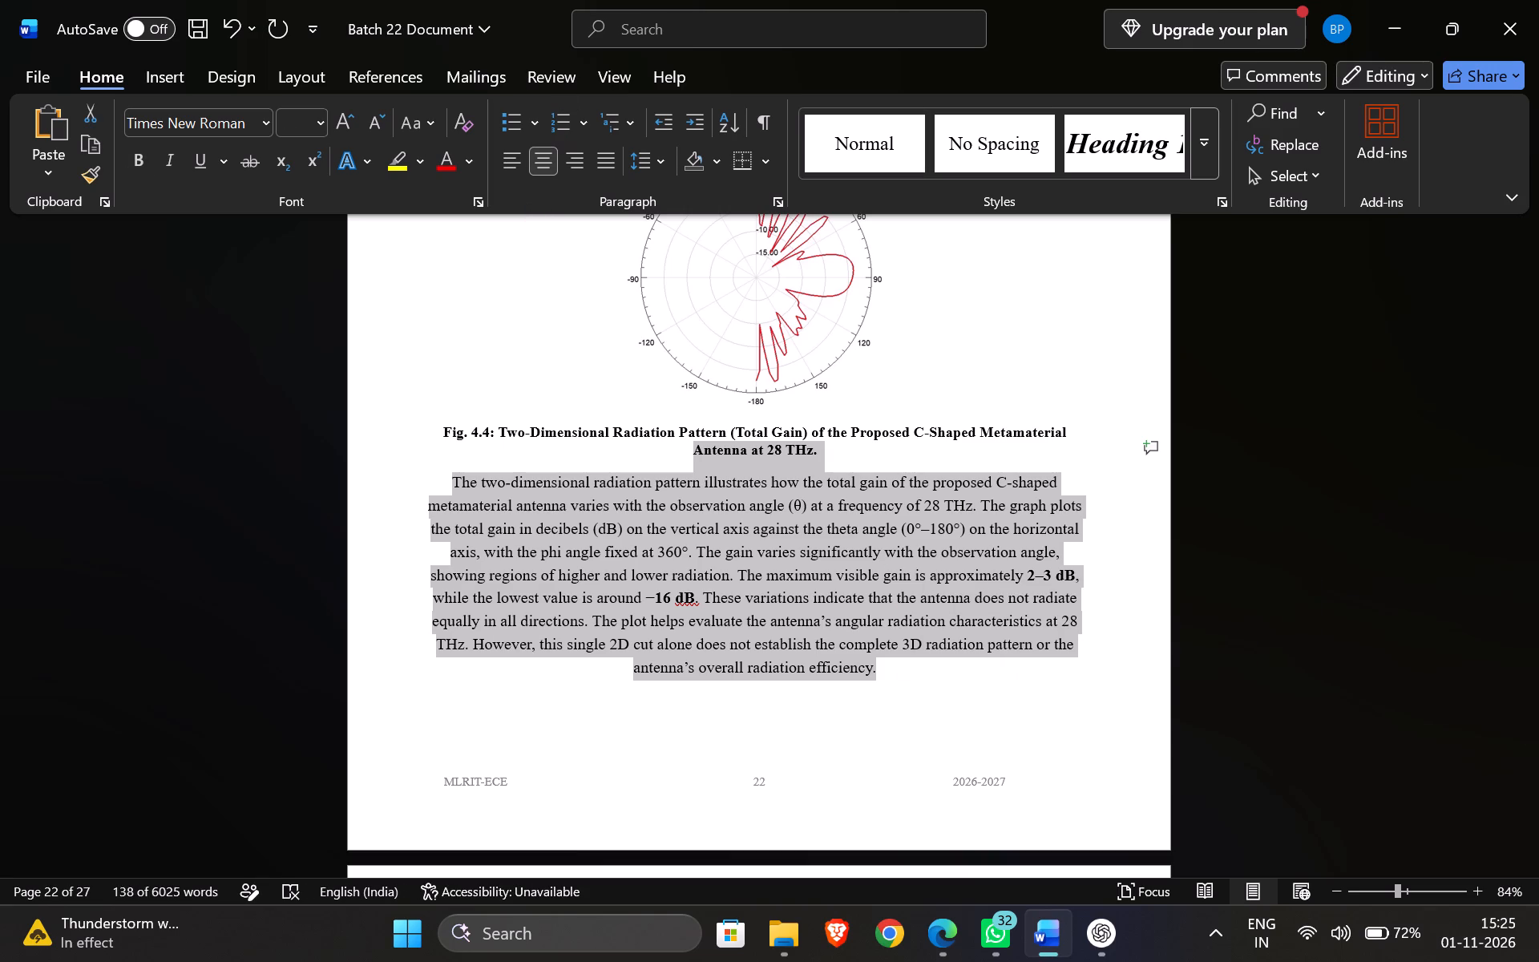
drag(670, 492, 670, 507)
drag(448, 491, 820, 629)
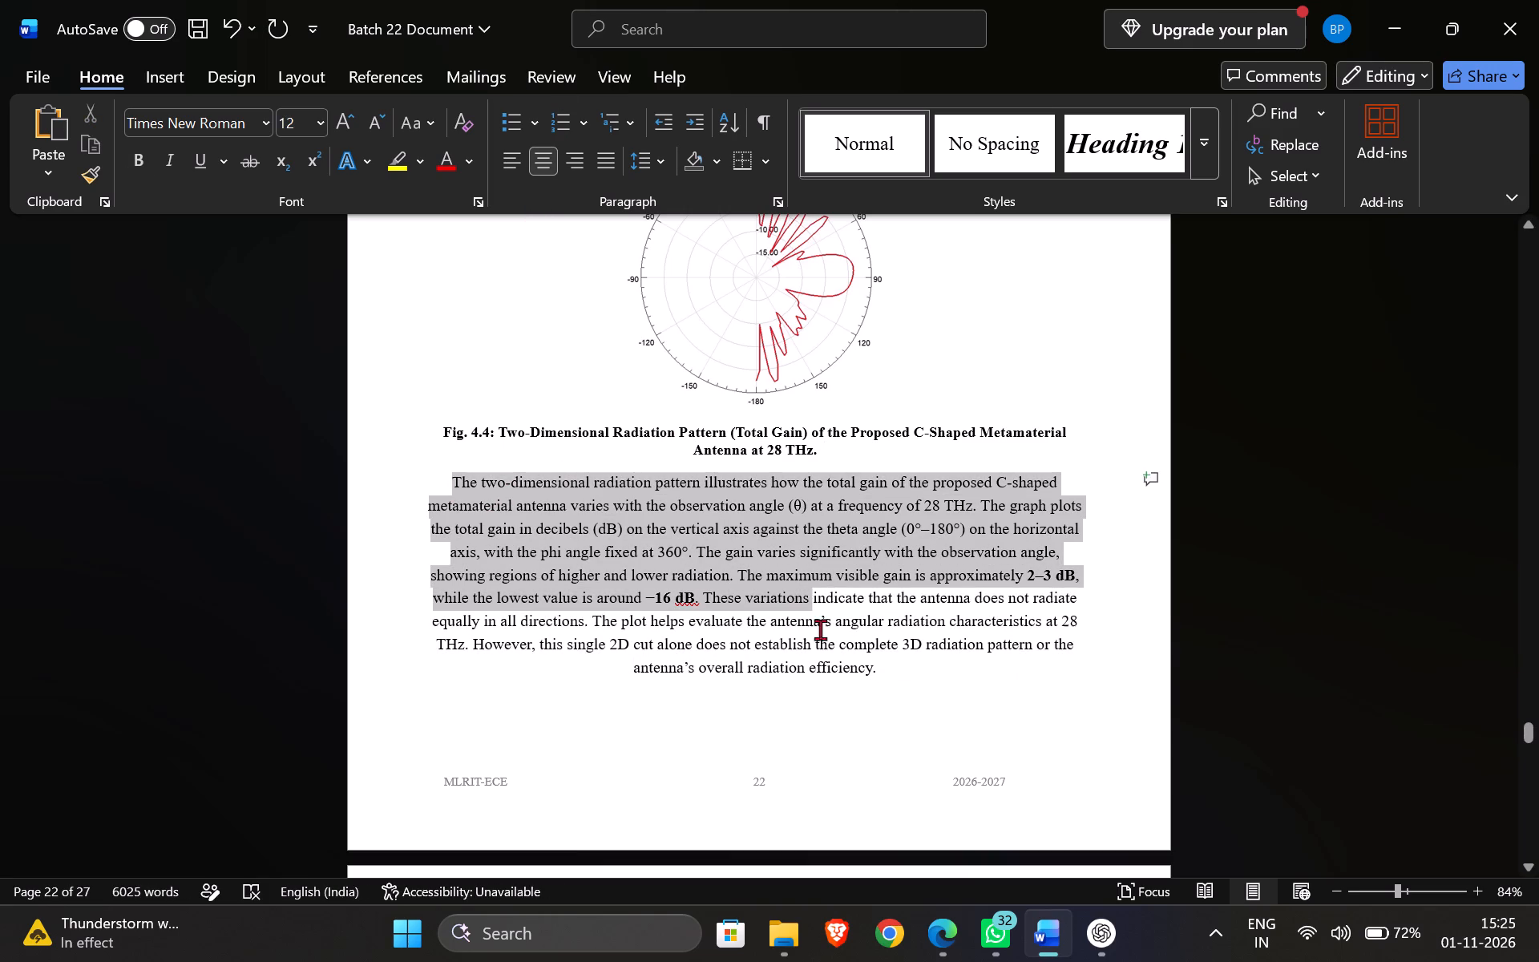
drag(820, 629, 890, 679)
click(615, 152)
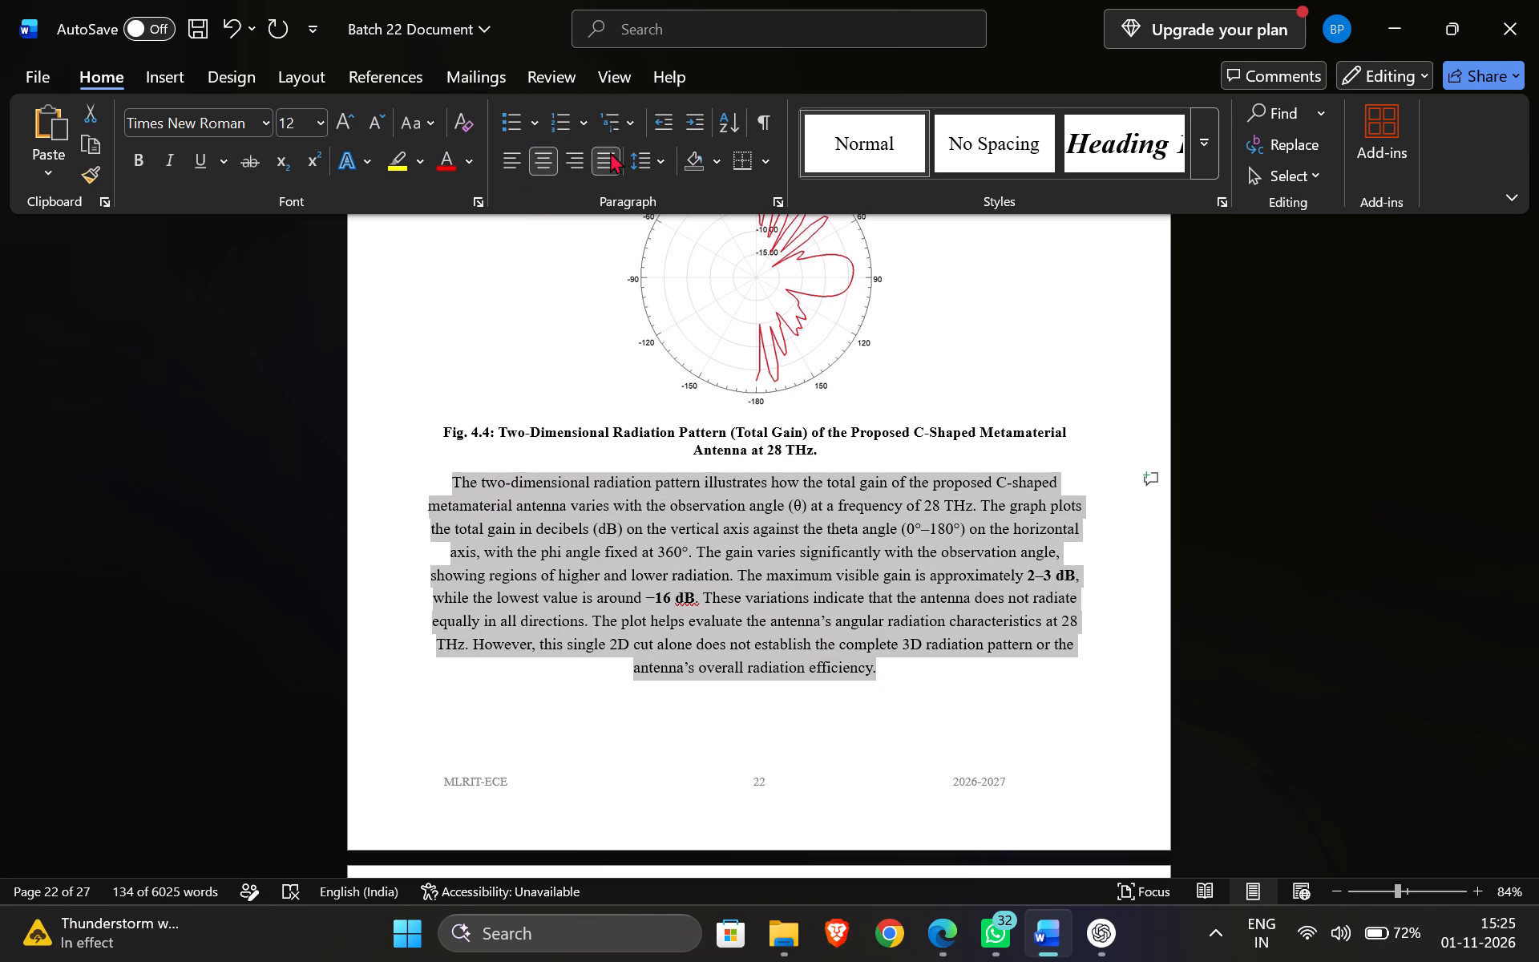
click(768, 713)
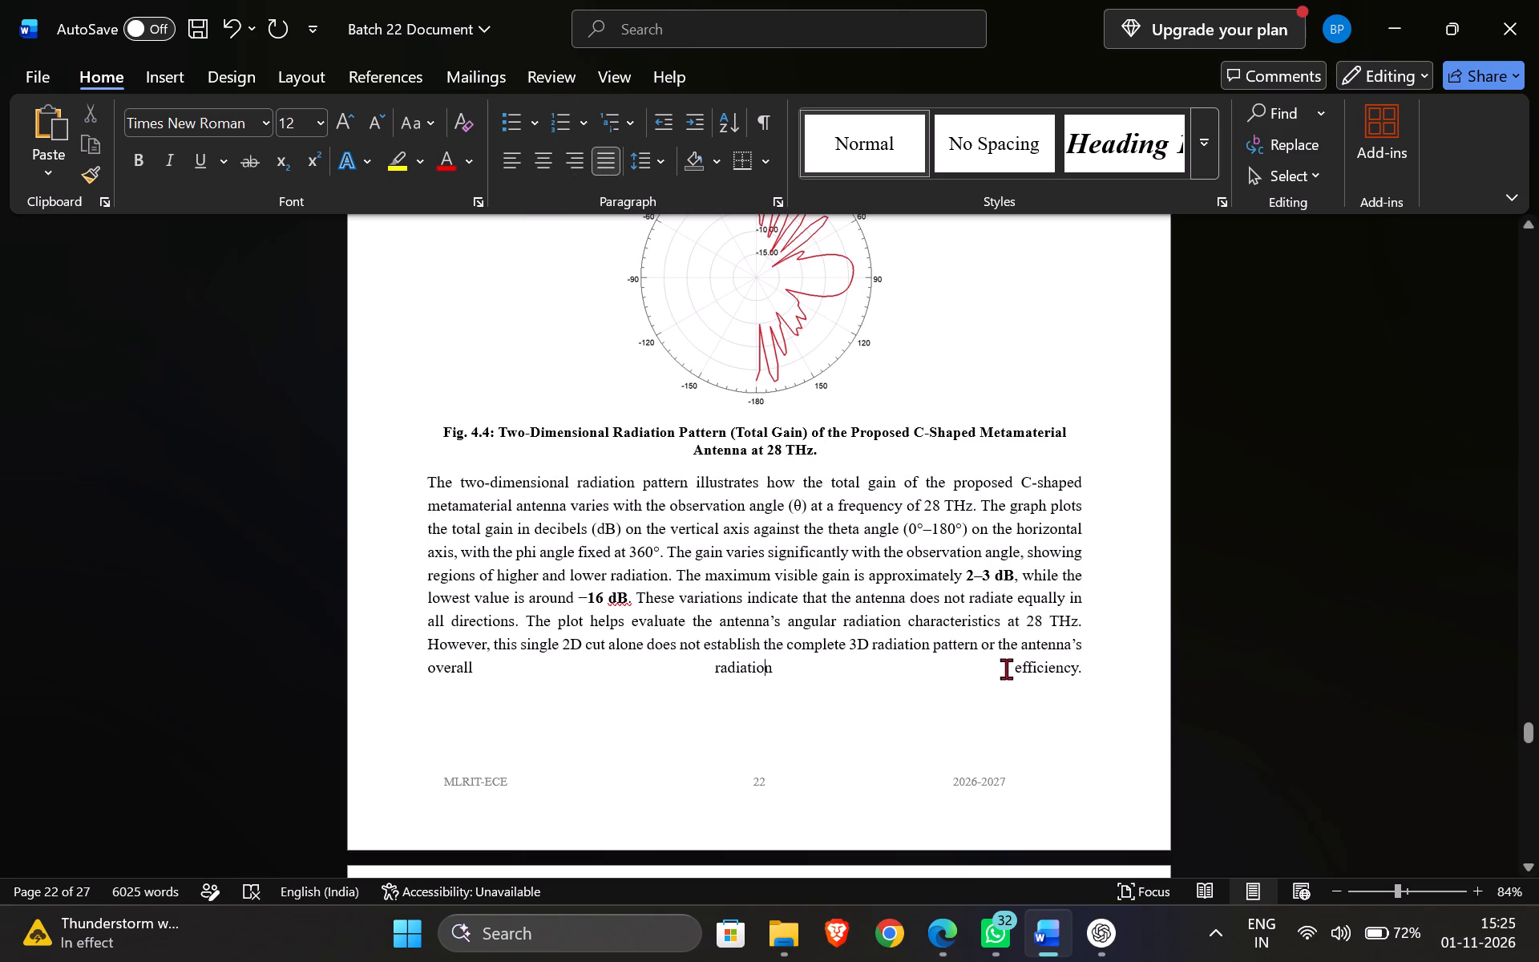
Delete the stretched spaces between "overall", "radiation" and "efficiency" in the last line of the Fig. 4.4 description.
click(1006, 669)
key(BackSpace)
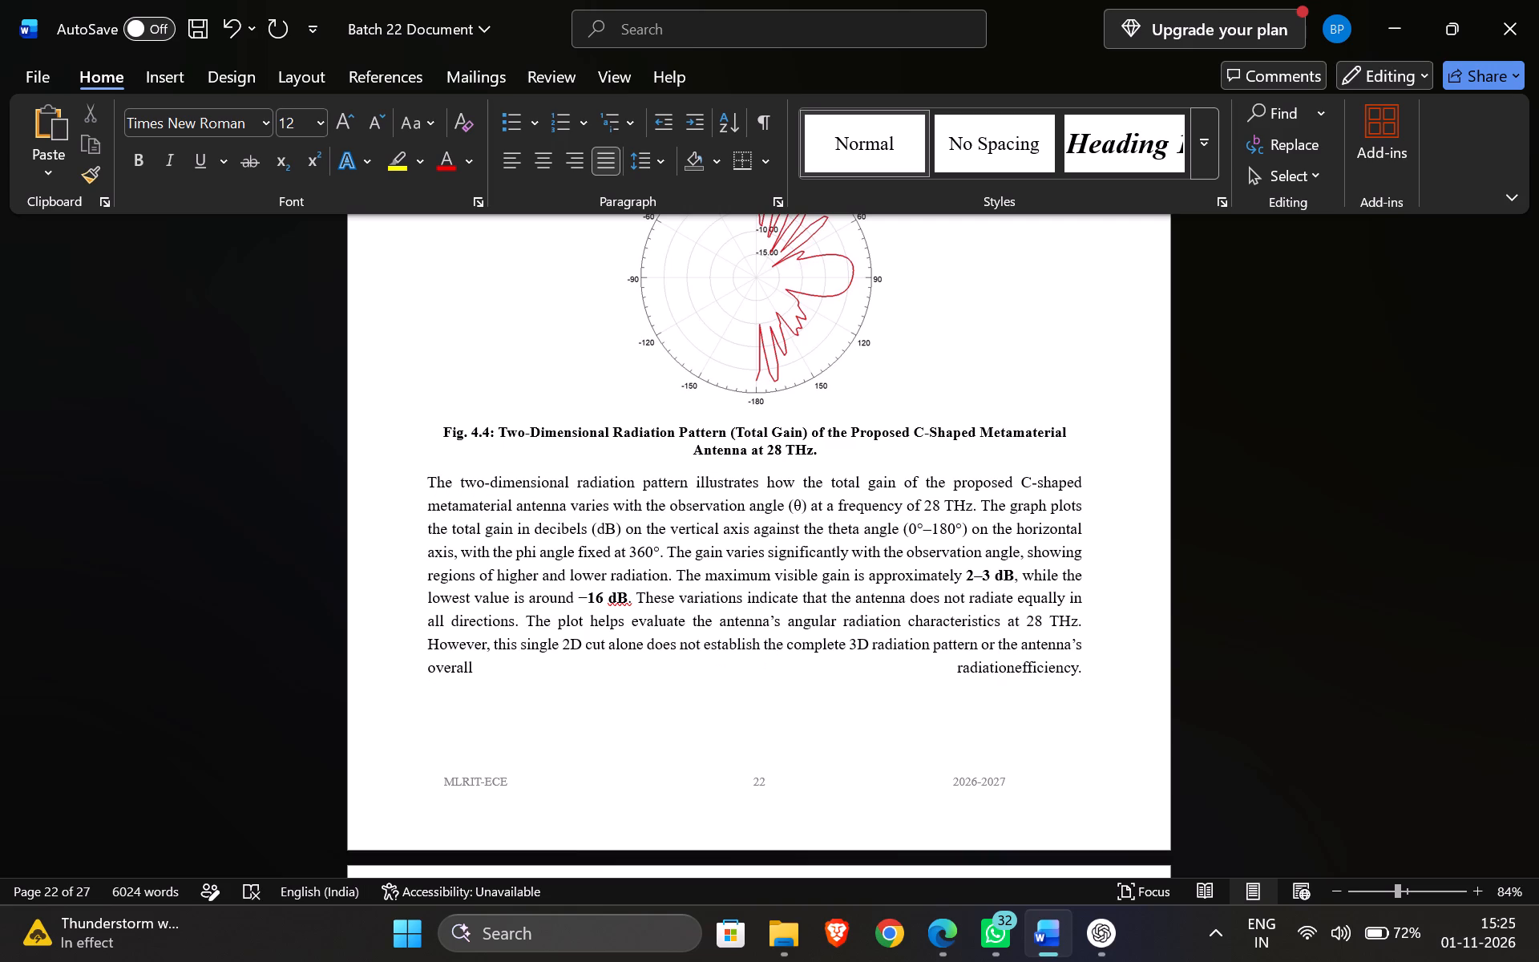
key(Left)
key(Left)
key(Left)
key(Left)
key(Left)
key(Left)
key(Left)
key(Left)
key(Left)
key(BackSpace)
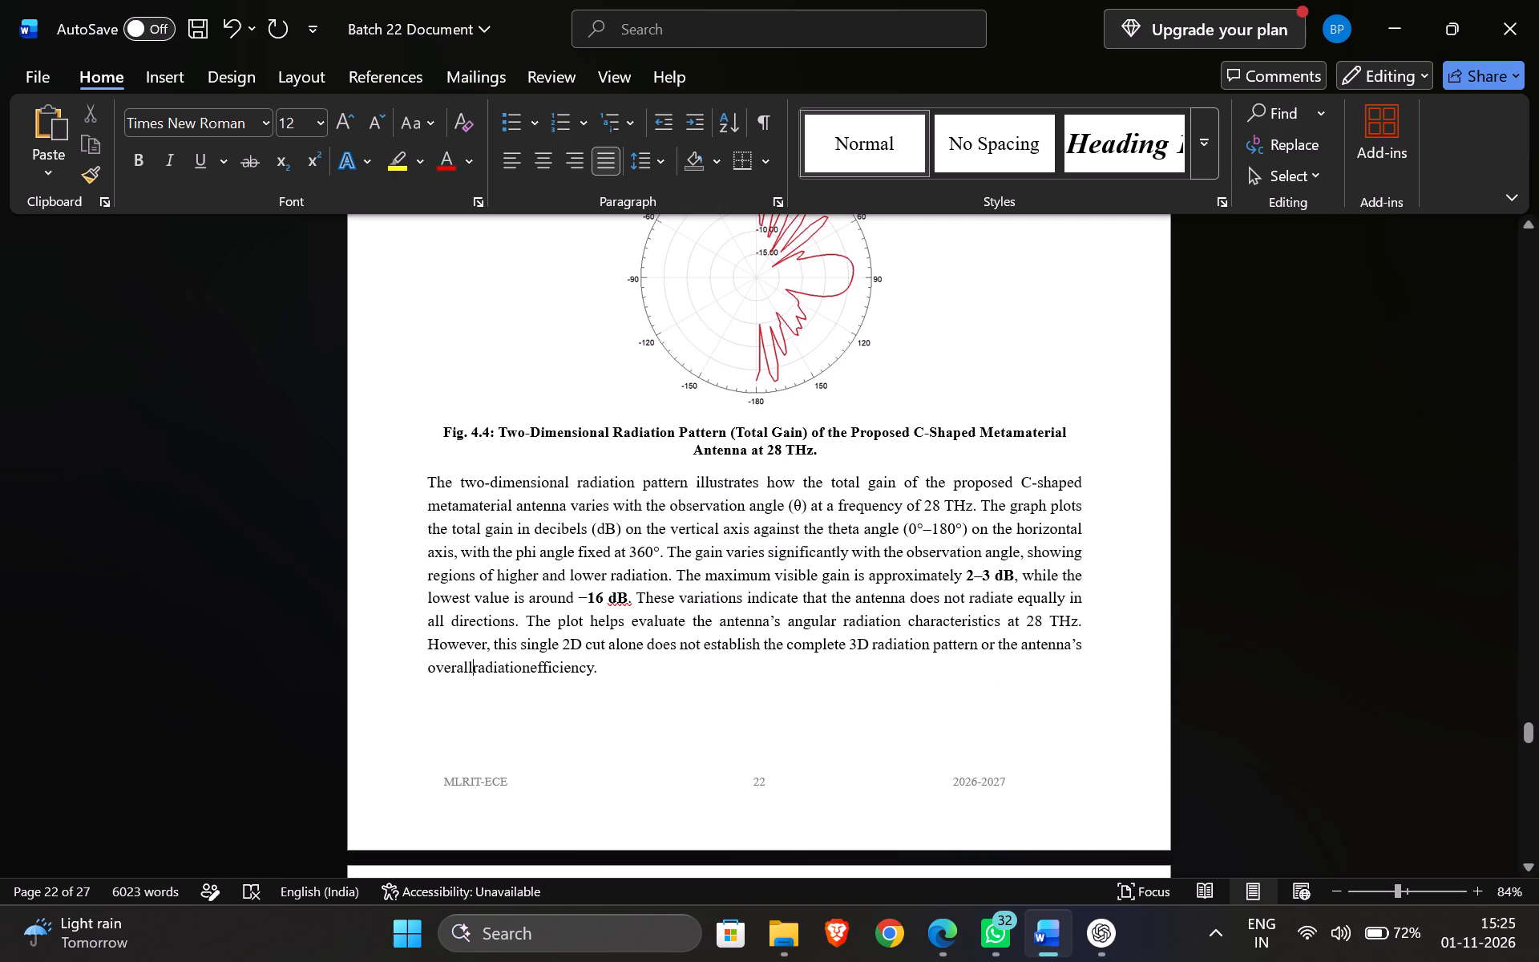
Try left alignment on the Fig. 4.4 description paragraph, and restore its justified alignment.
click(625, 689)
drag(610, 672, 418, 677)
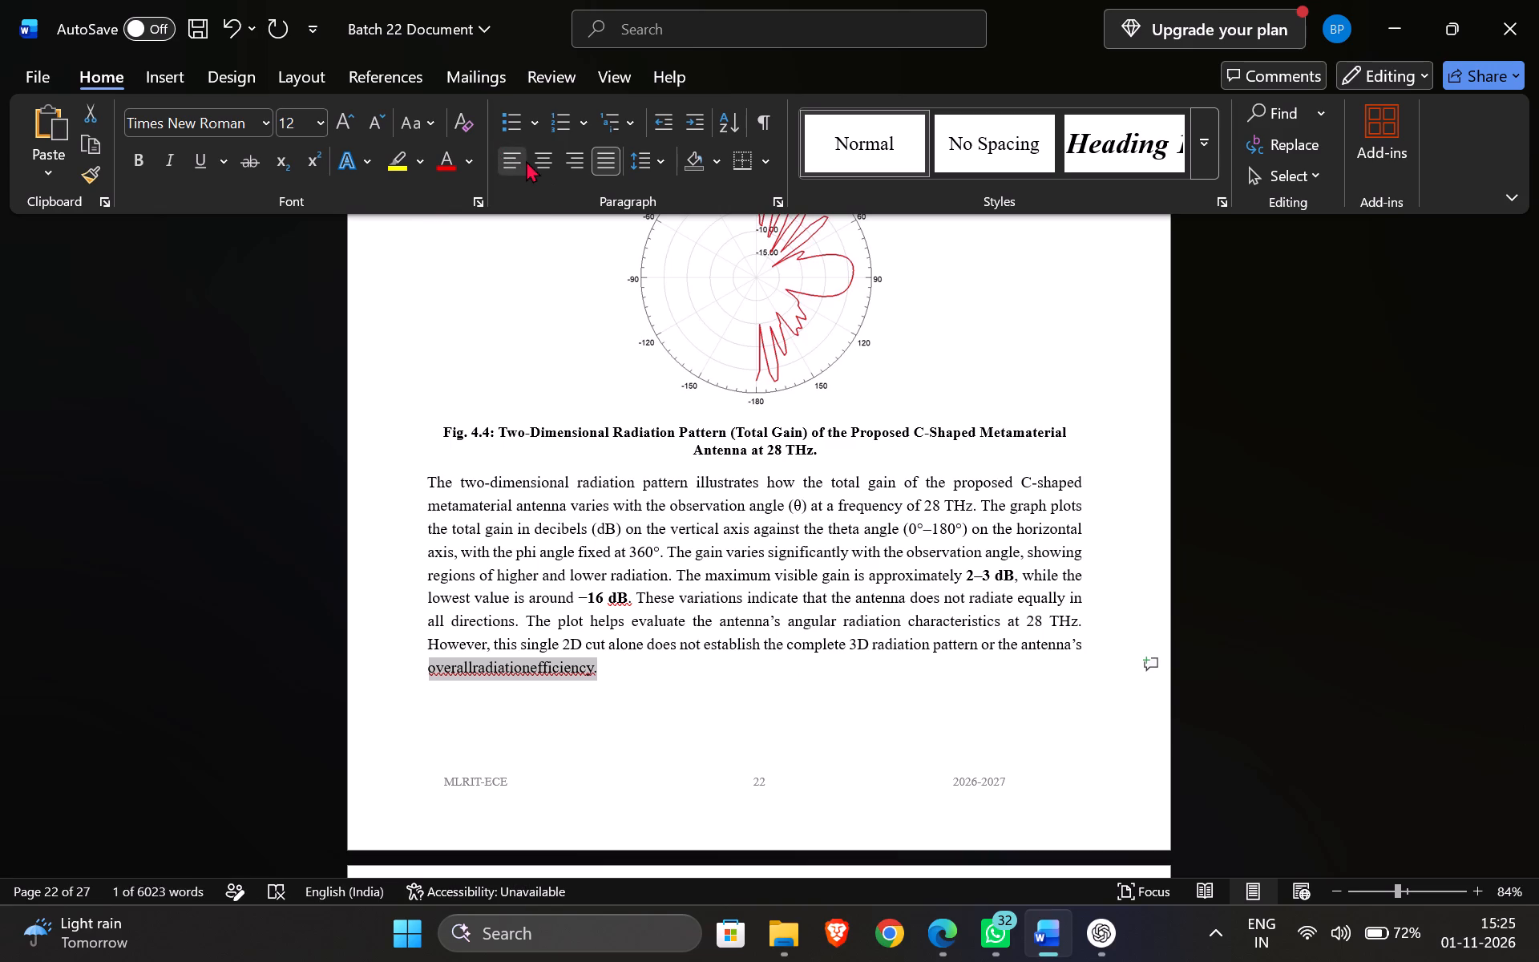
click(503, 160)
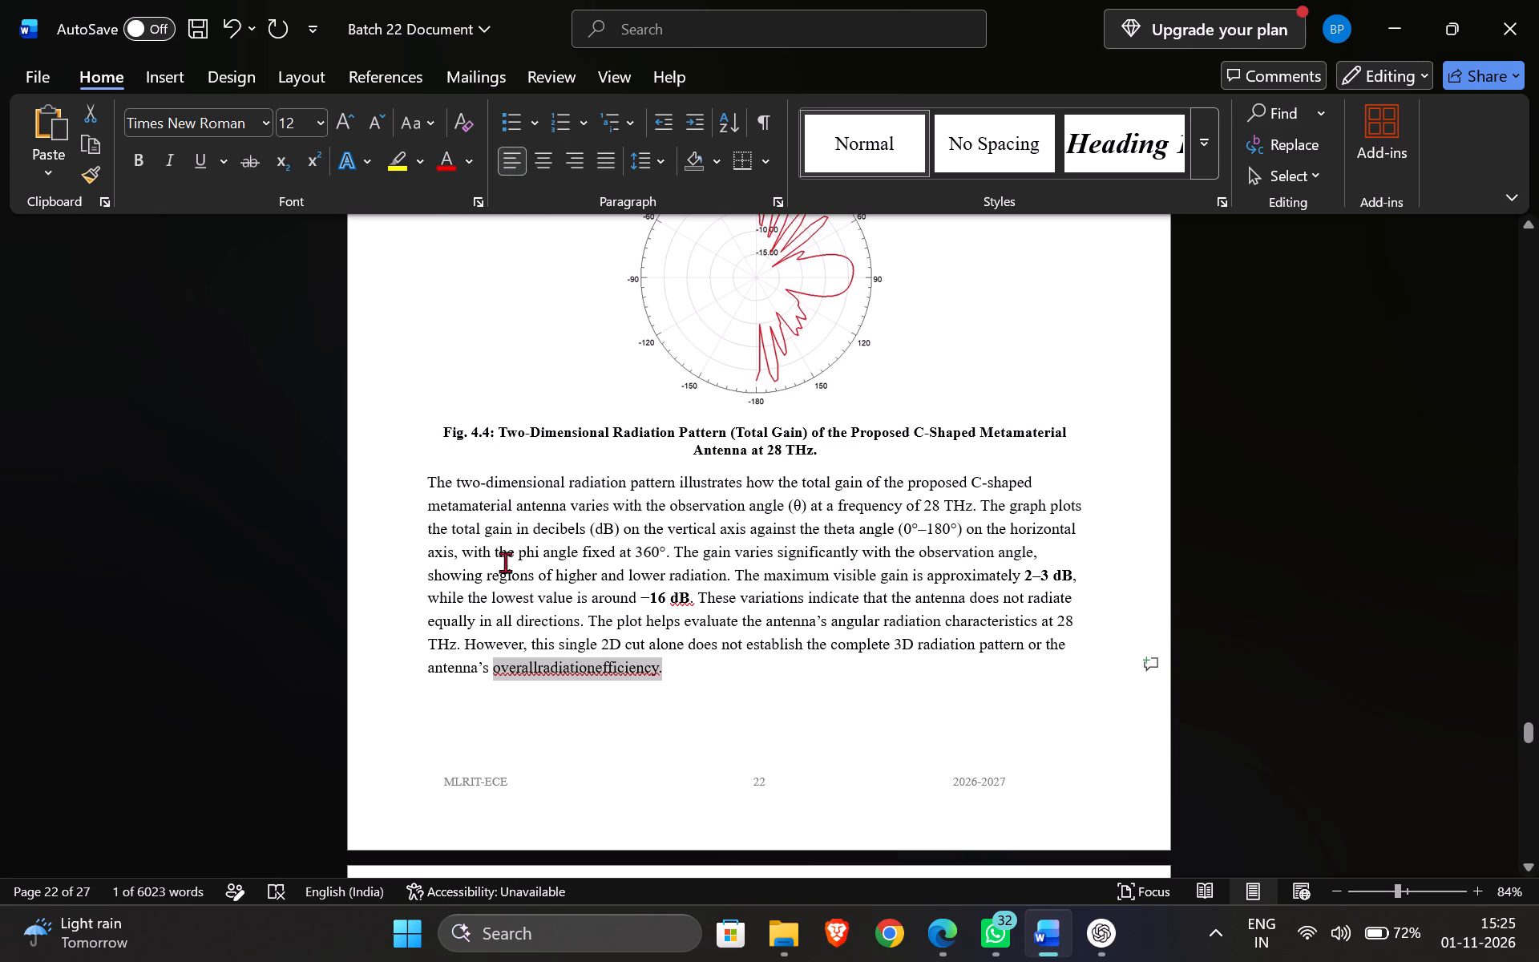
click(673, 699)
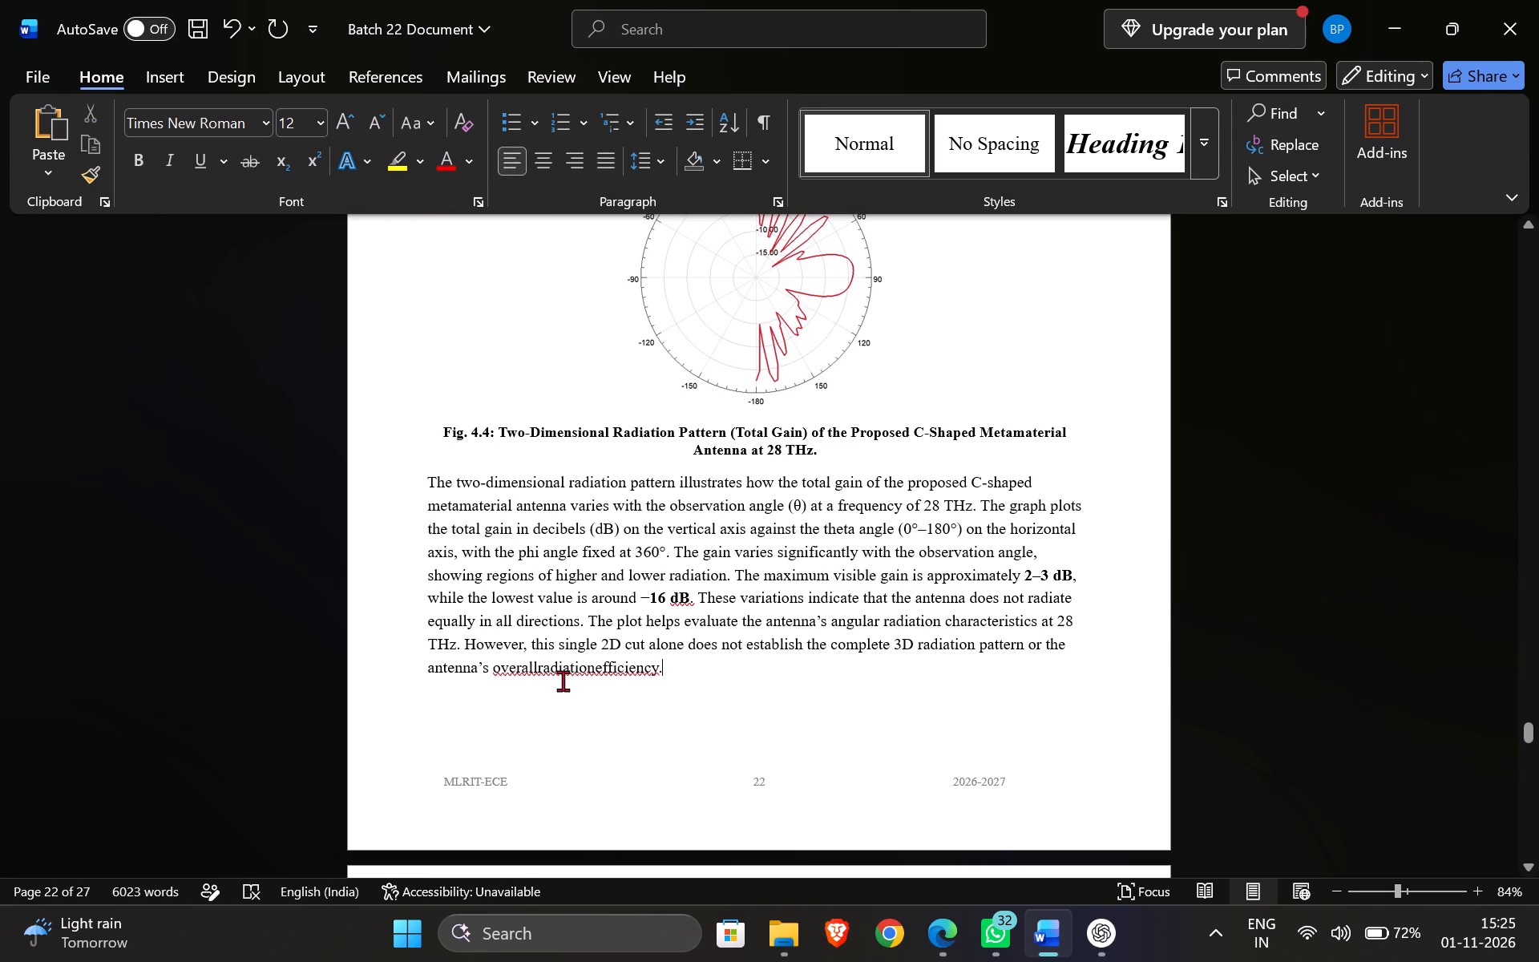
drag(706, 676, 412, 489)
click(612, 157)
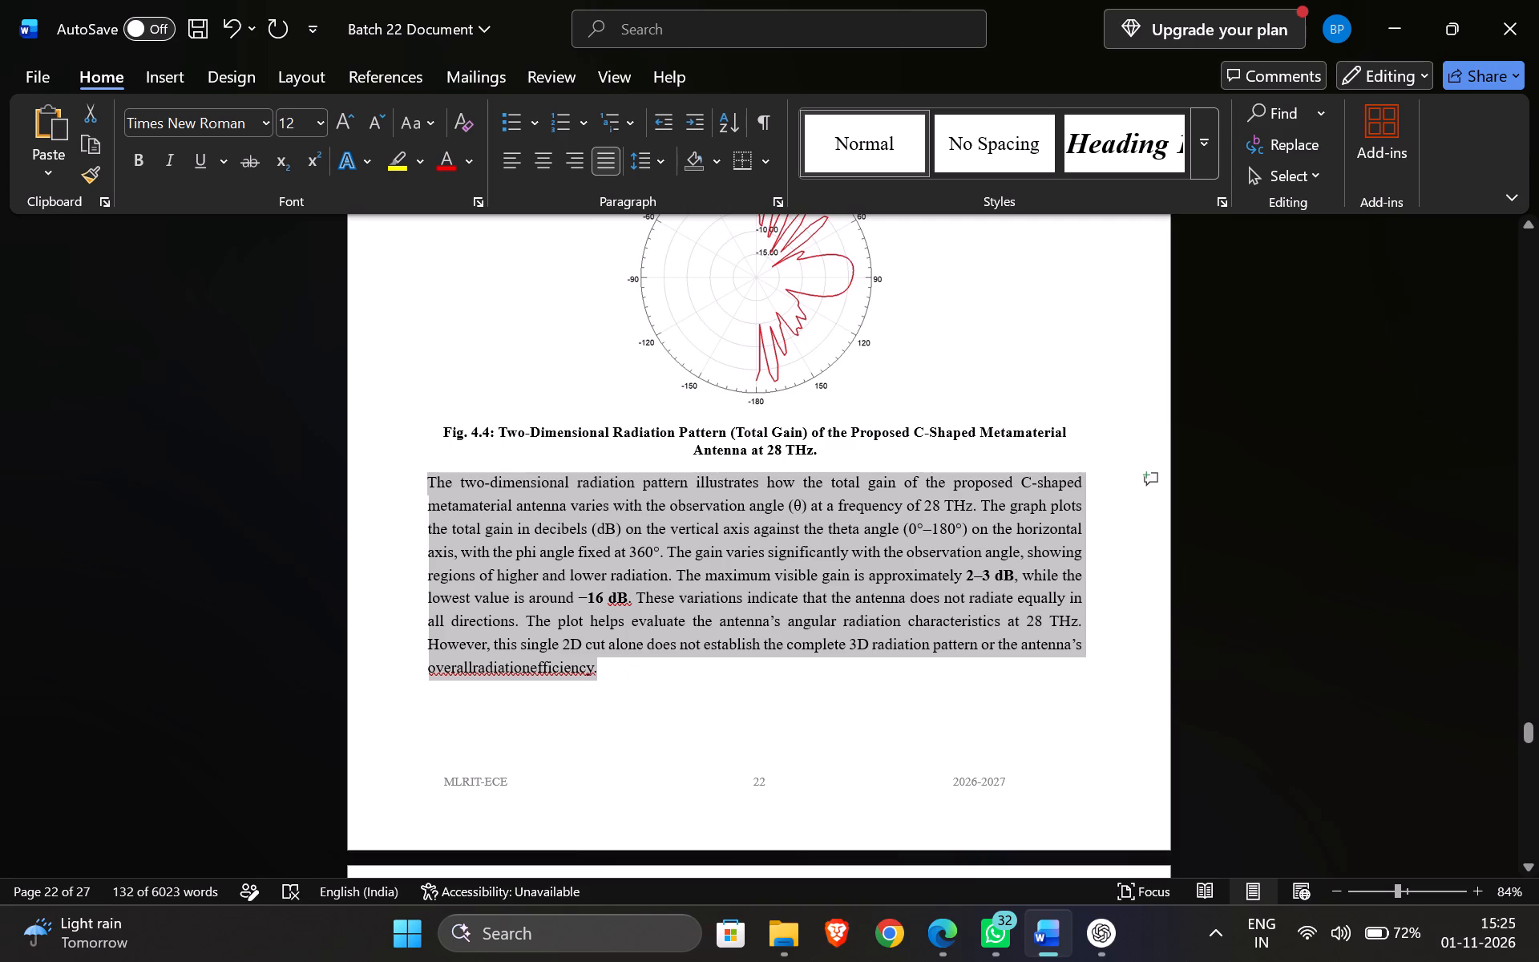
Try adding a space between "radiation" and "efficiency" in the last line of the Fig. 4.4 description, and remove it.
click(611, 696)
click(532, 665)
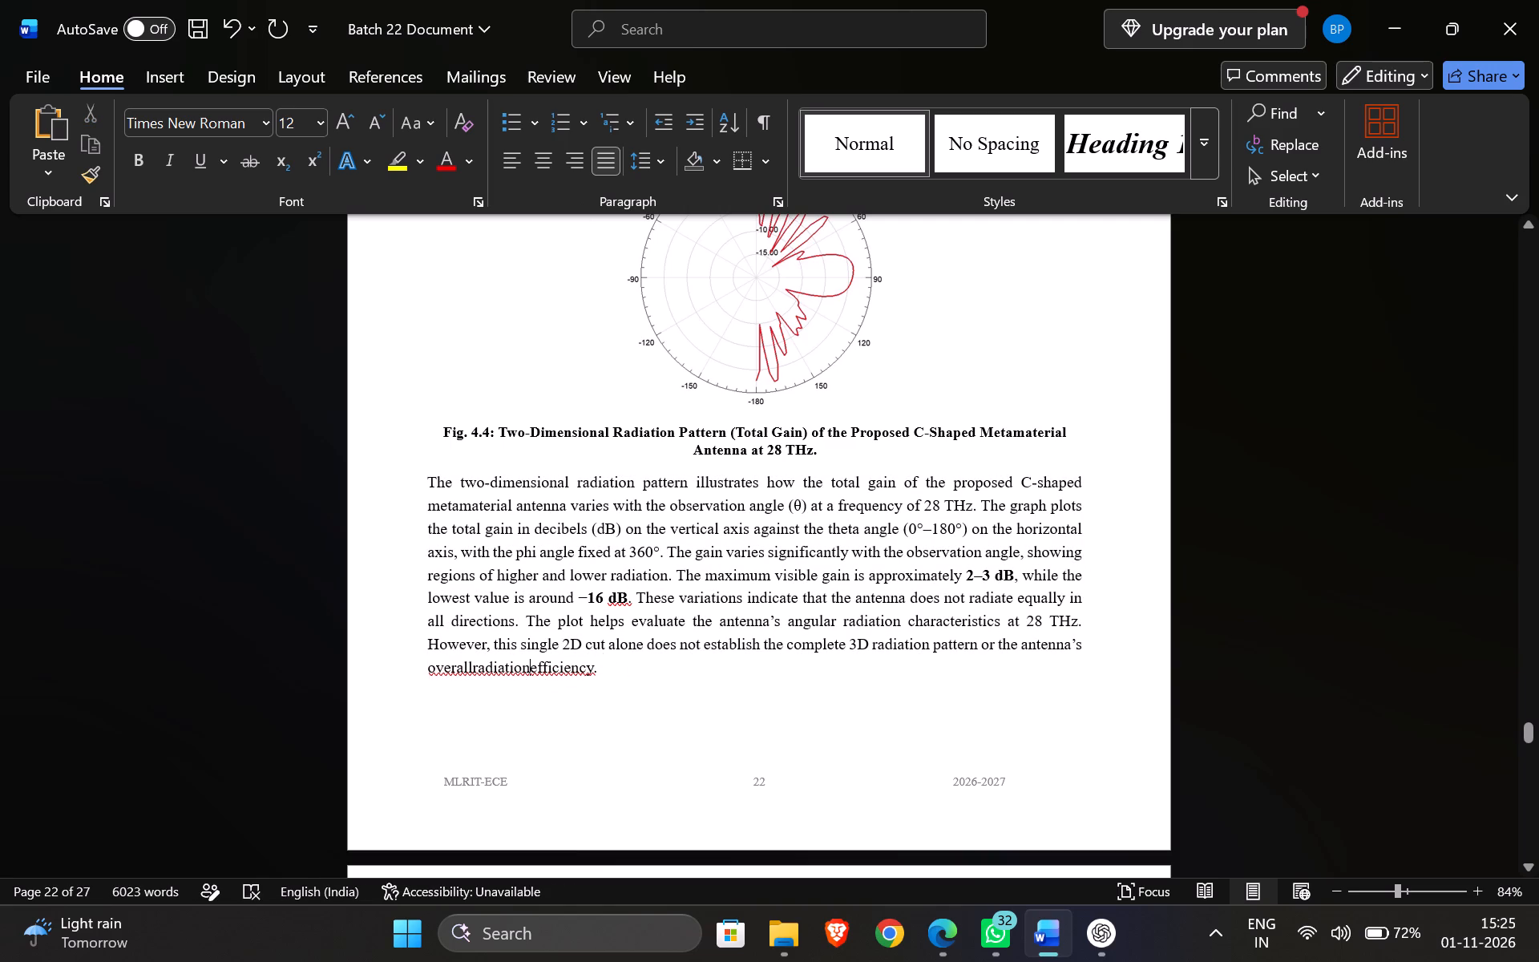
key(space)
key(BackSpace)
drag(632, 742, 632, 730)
Review the Chapter 4 pages from the Fig. 4.5 gain plot through section 4.6, and back up to Fig. 4.1, for layout problems.
scroll(704, 704, down, 2)
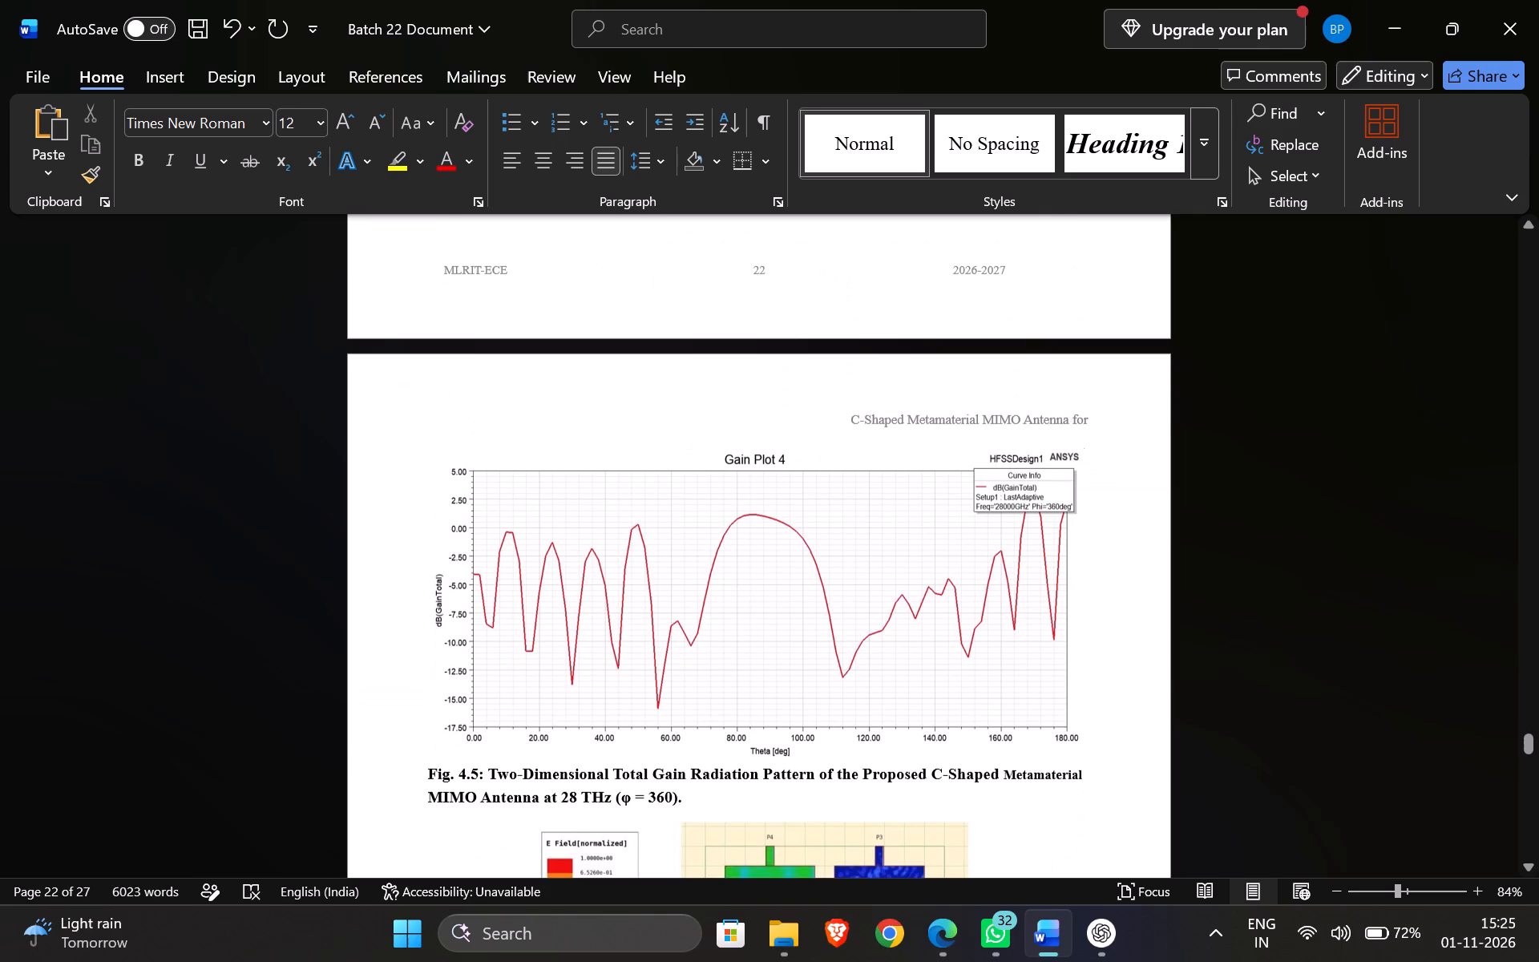
scroll(705, 709, down, 1)
scroll(619, 588, down, 2)
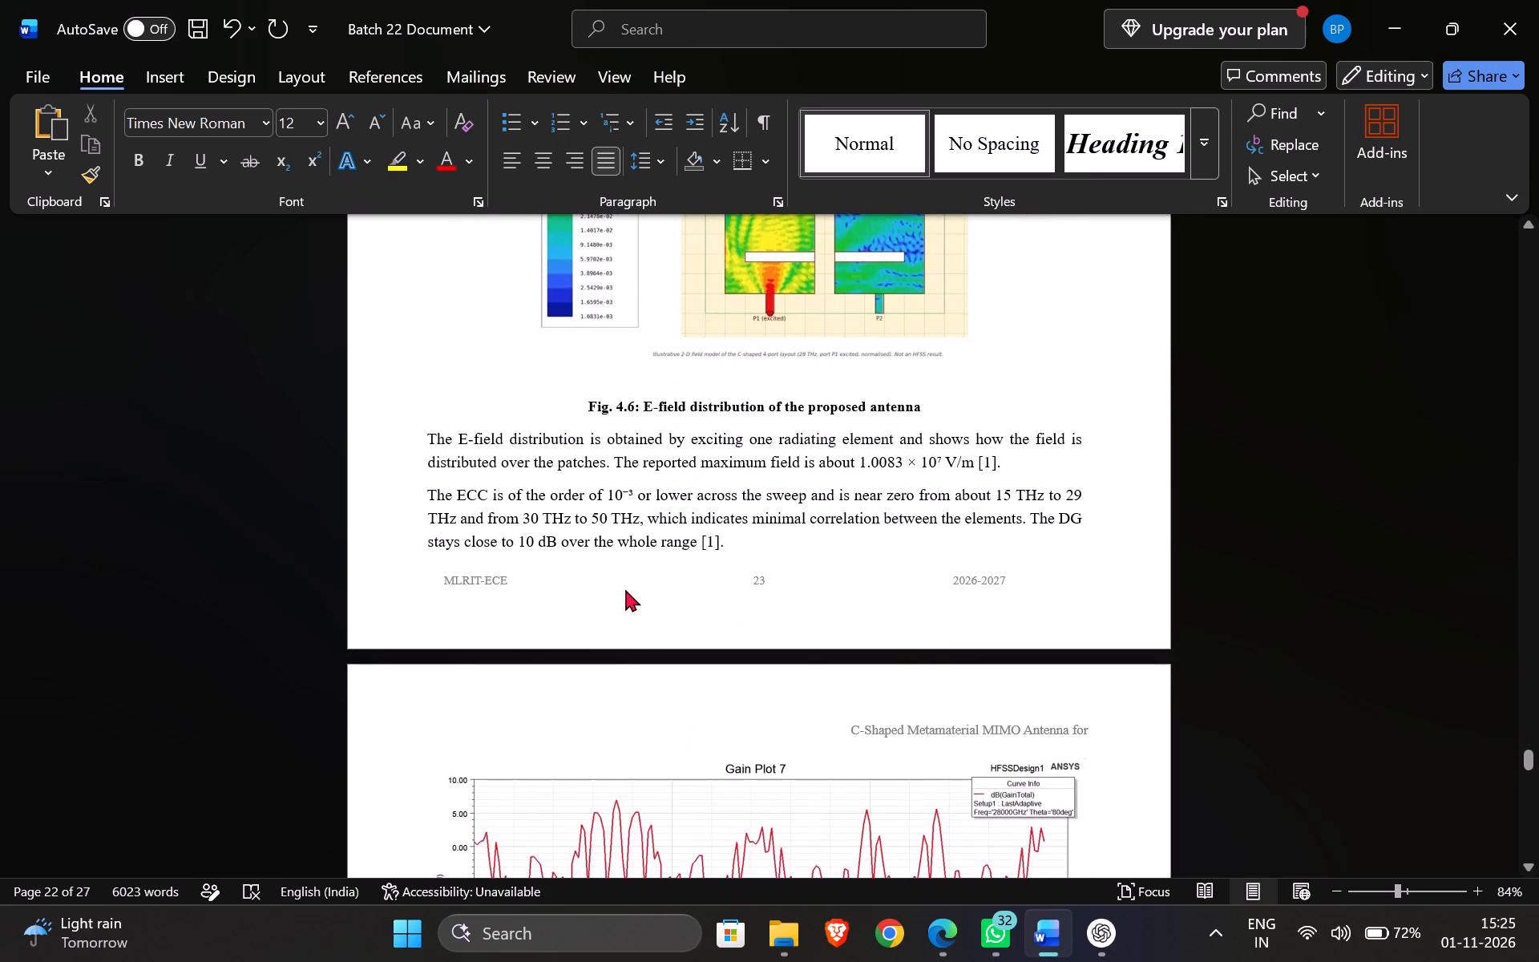
scroll(678, 620, down, 2)
scroll(628, 558, down, 1)
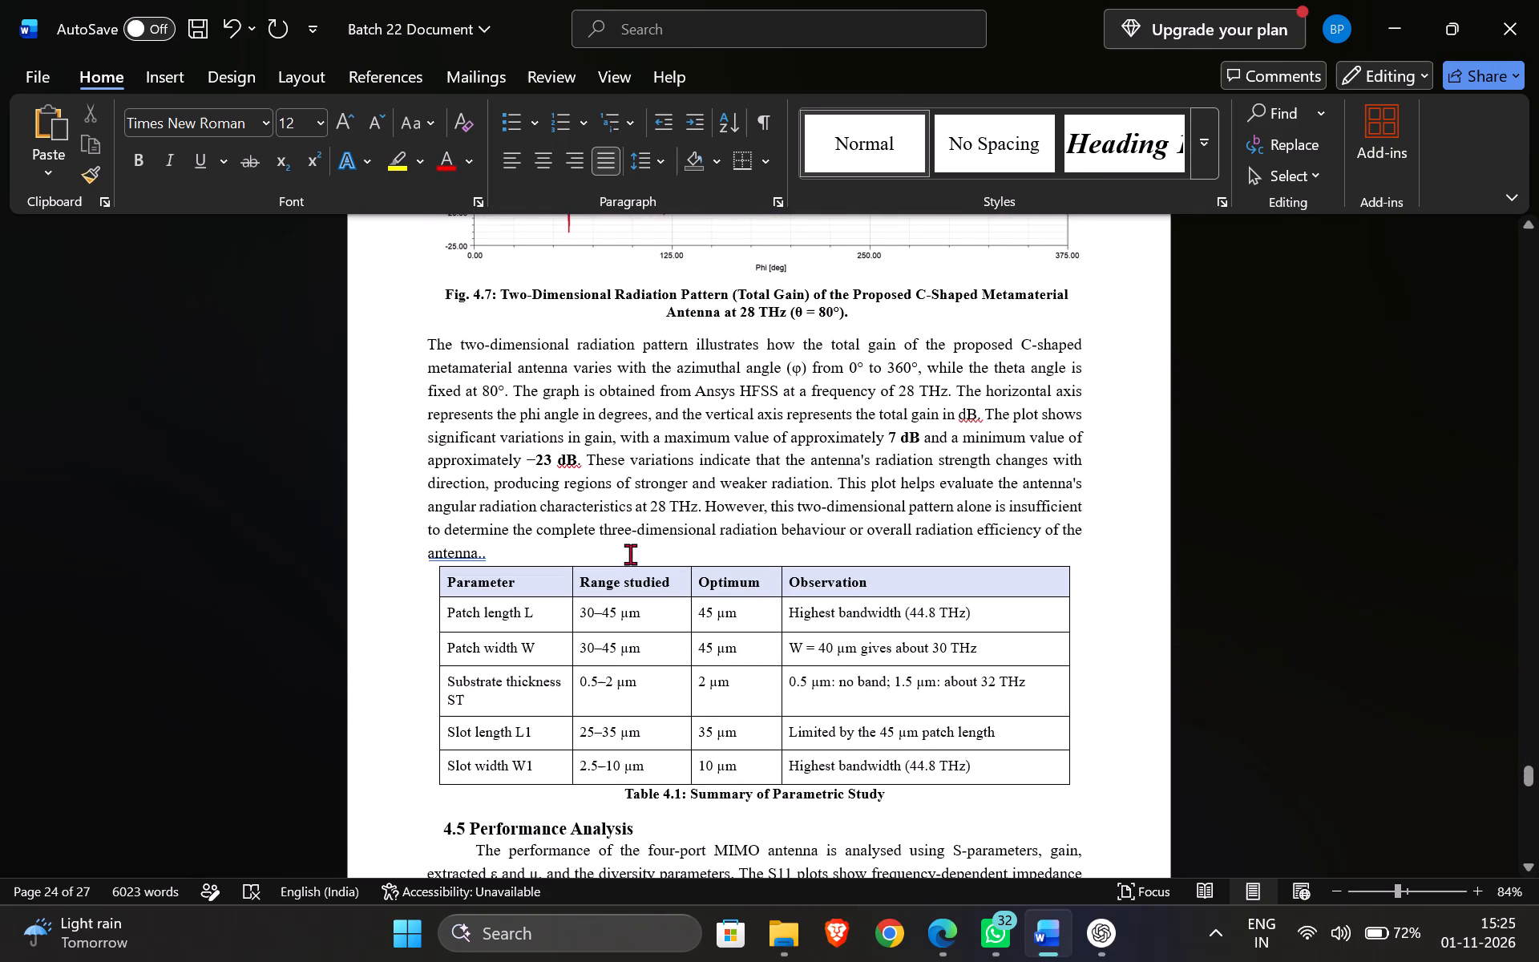
scroll(632, 552, down, 5)
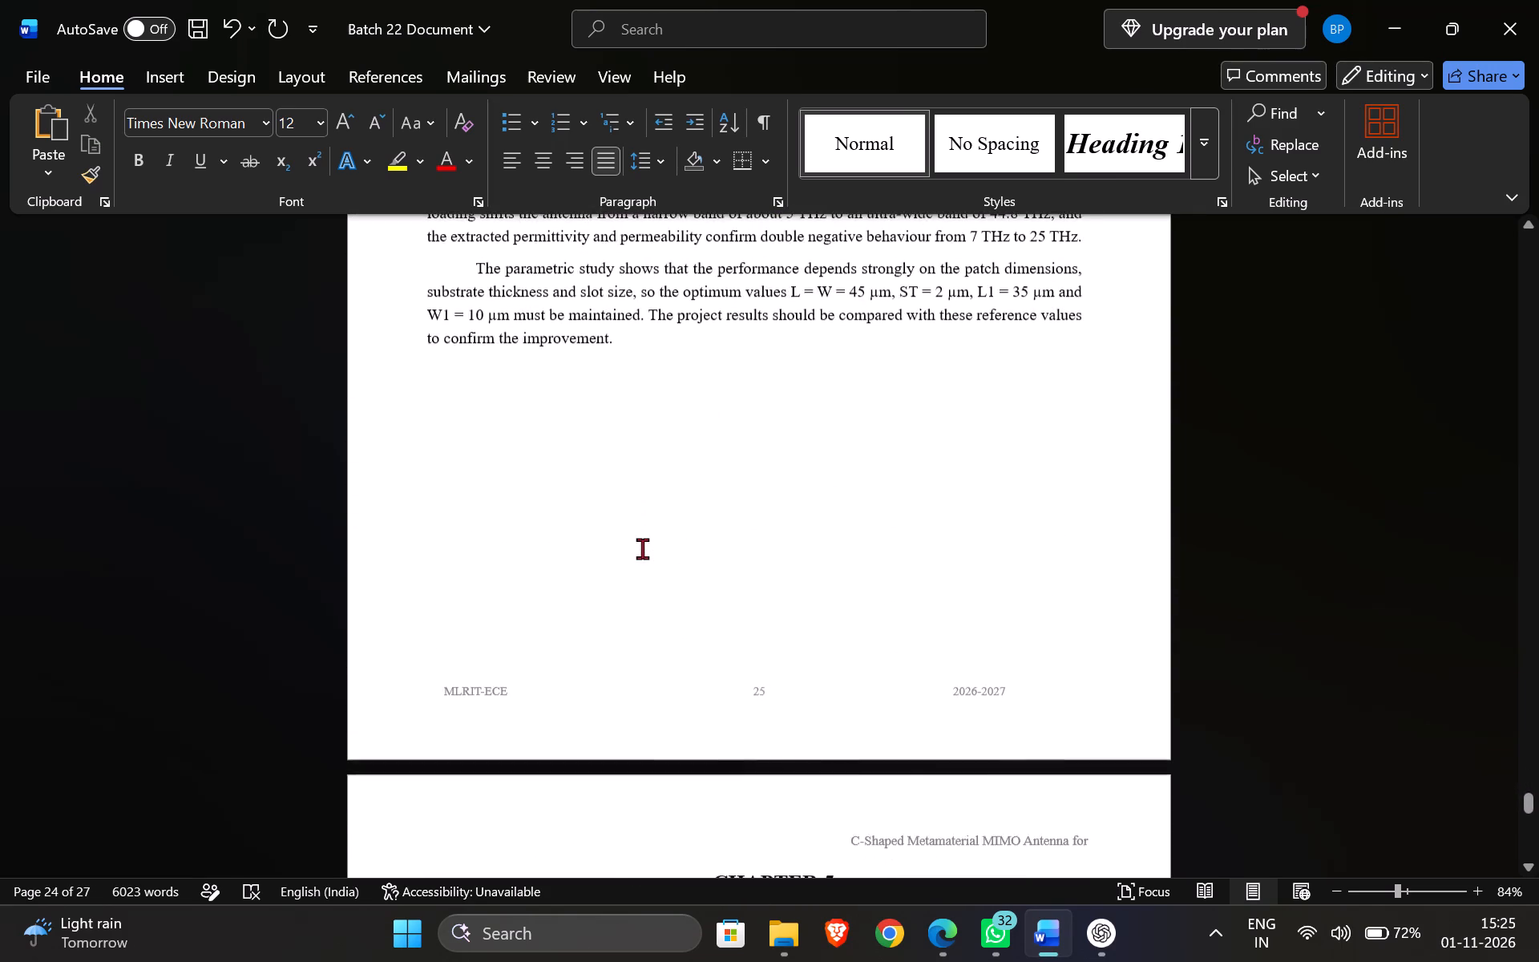
scroll(642, 548, down, 1)
scroll(642, 548, up, 4)
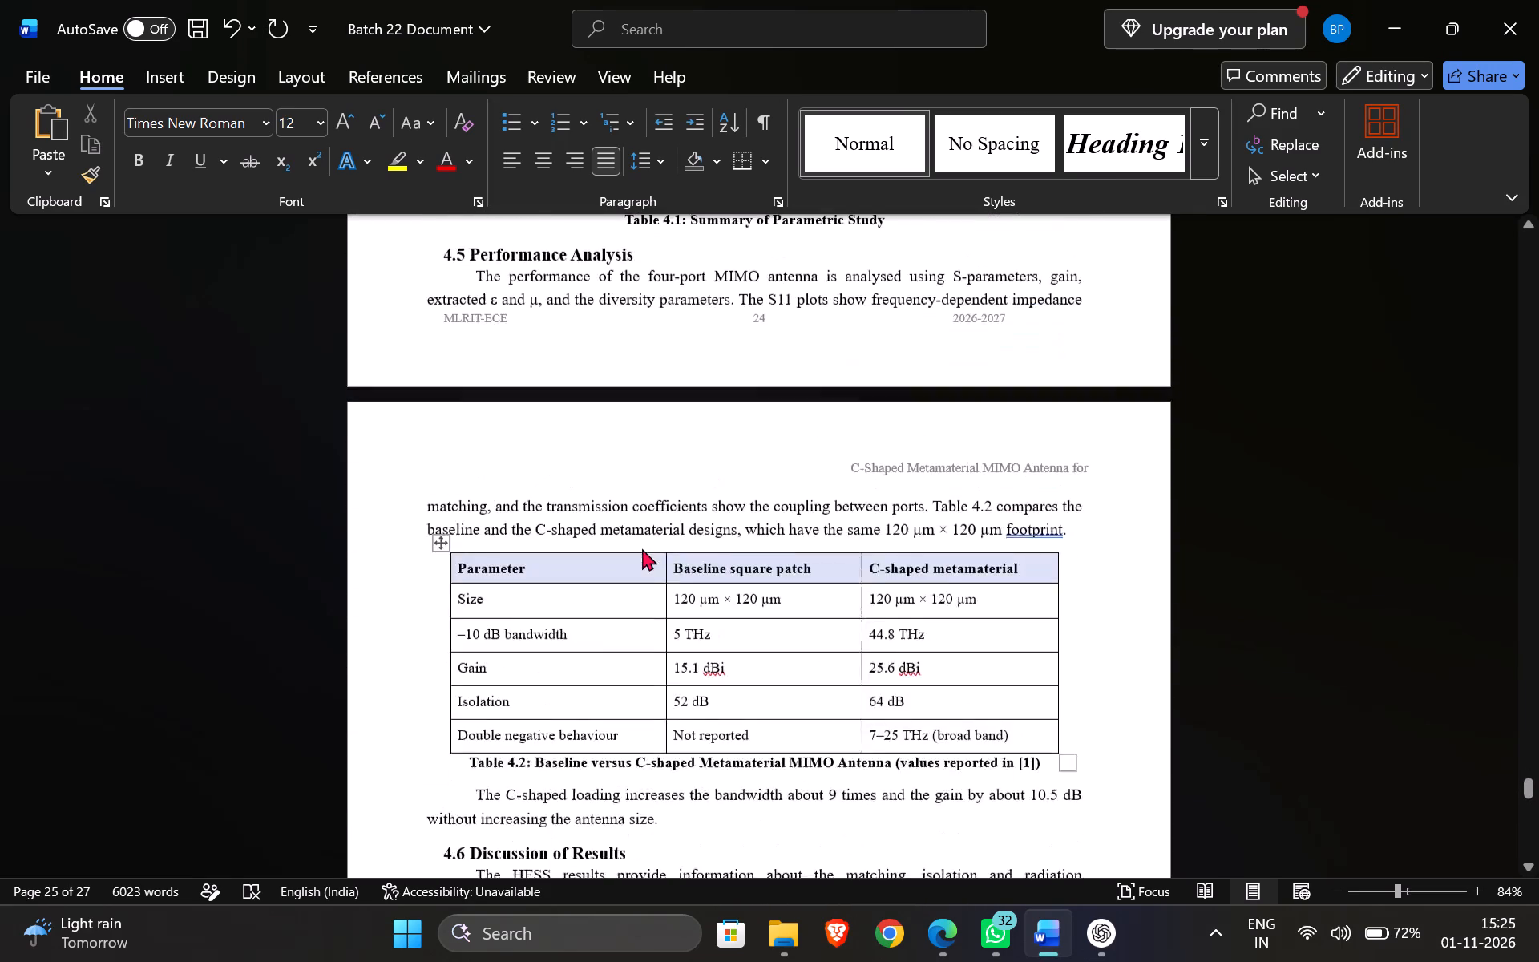
scroll(642, 548, down, 5)
scroll(643, 536, up, 3)
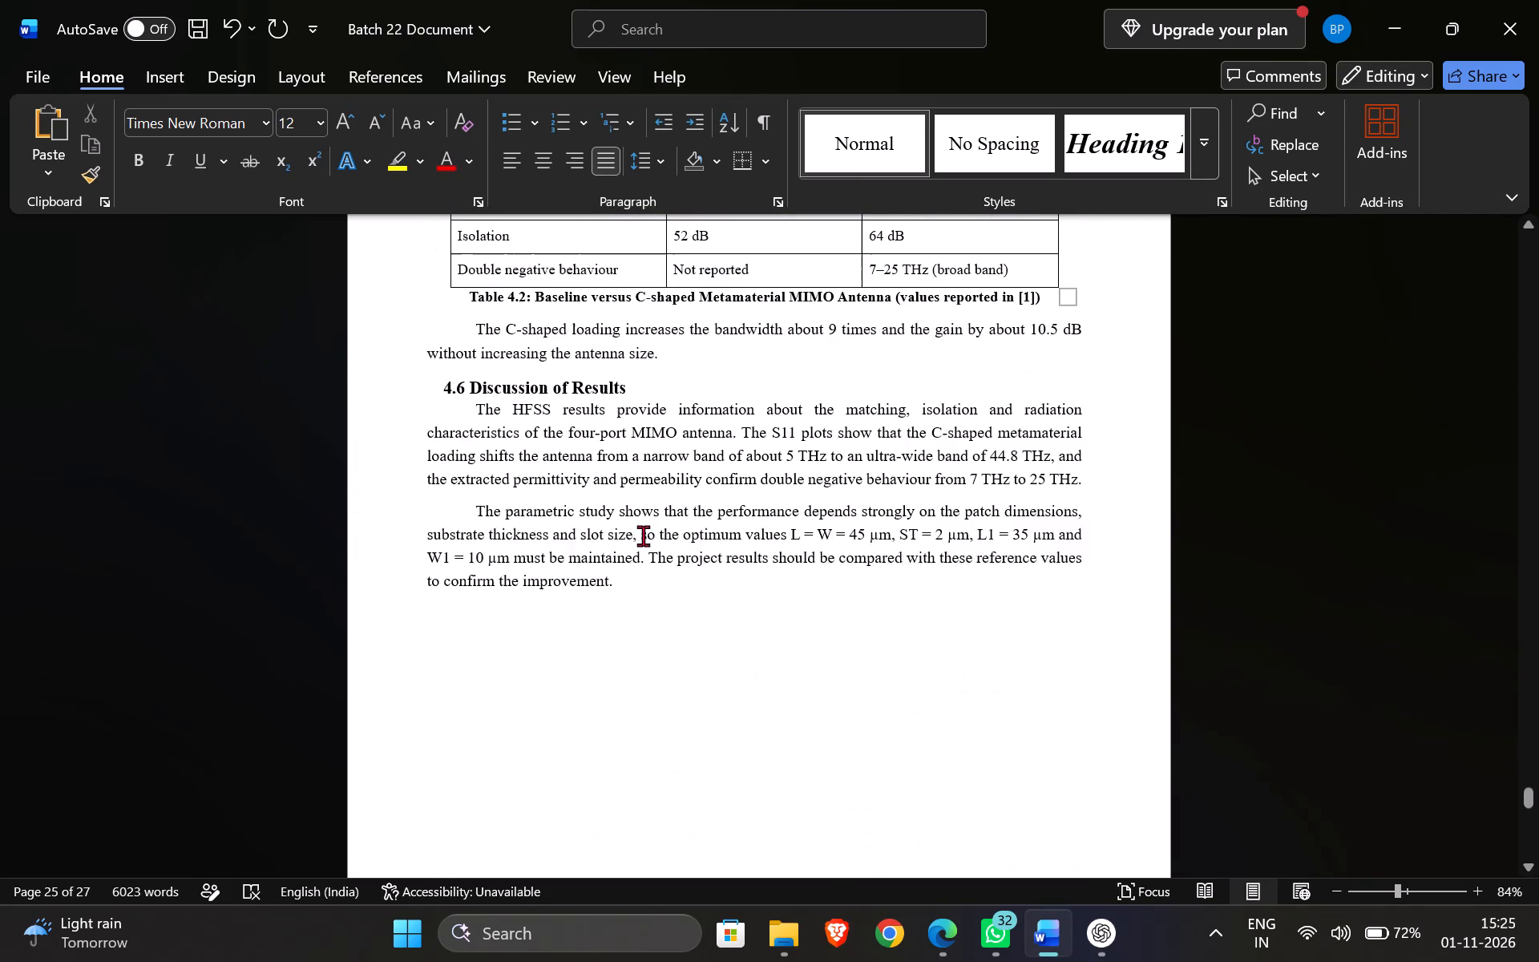
scroll(638, 499, up, 4)
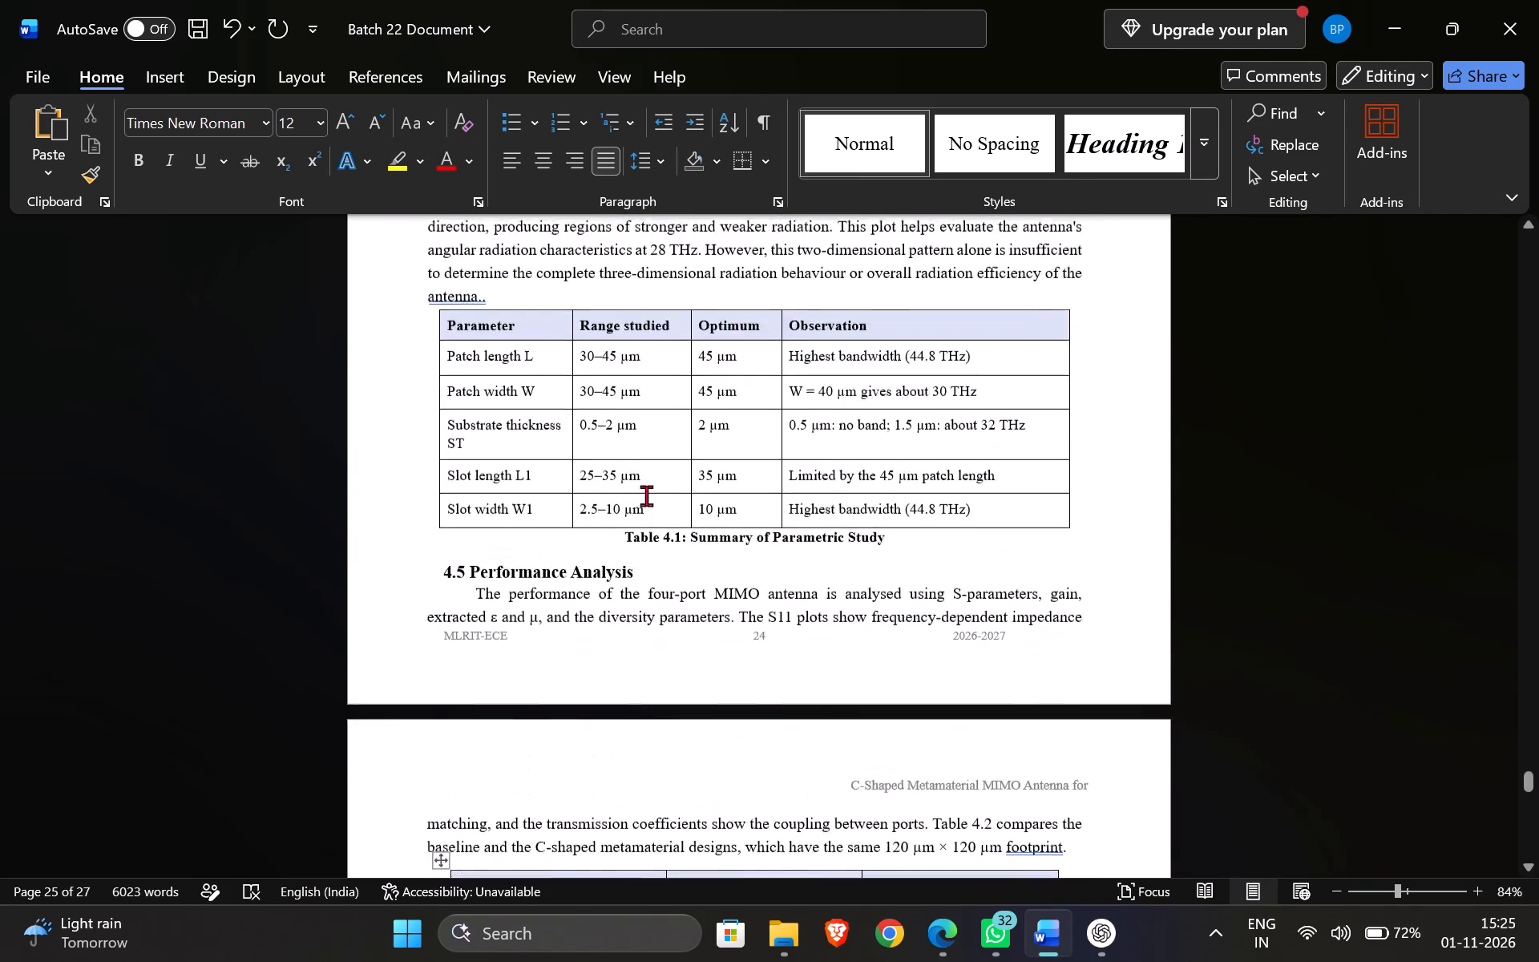
scroll(646, 495, up, 5)
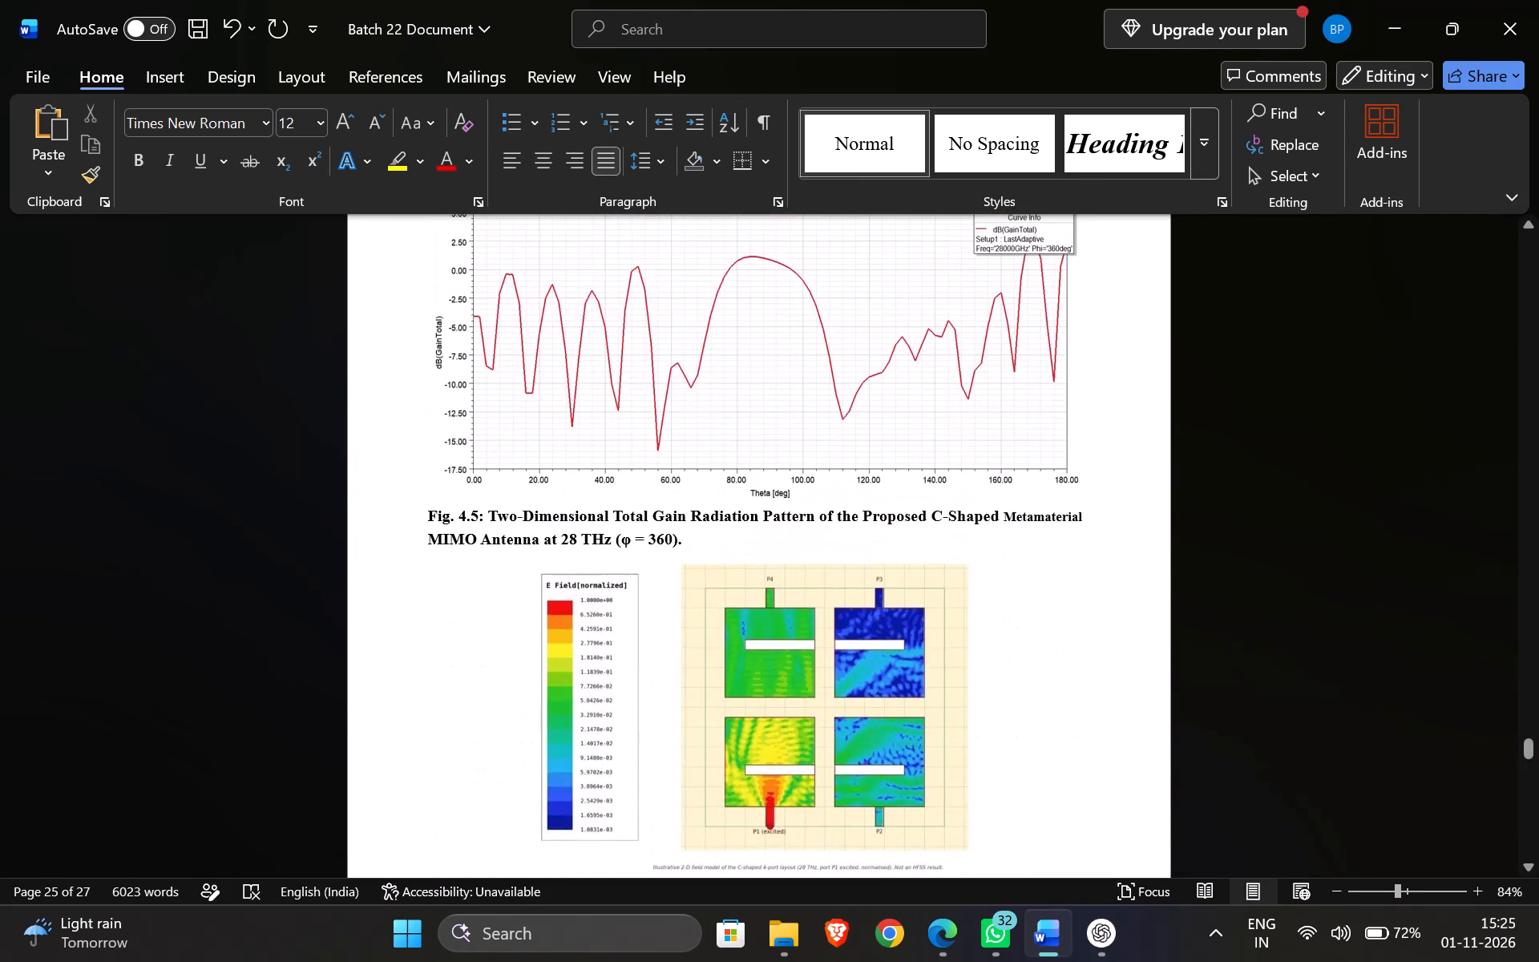
scroll(646, 488, up, 7)
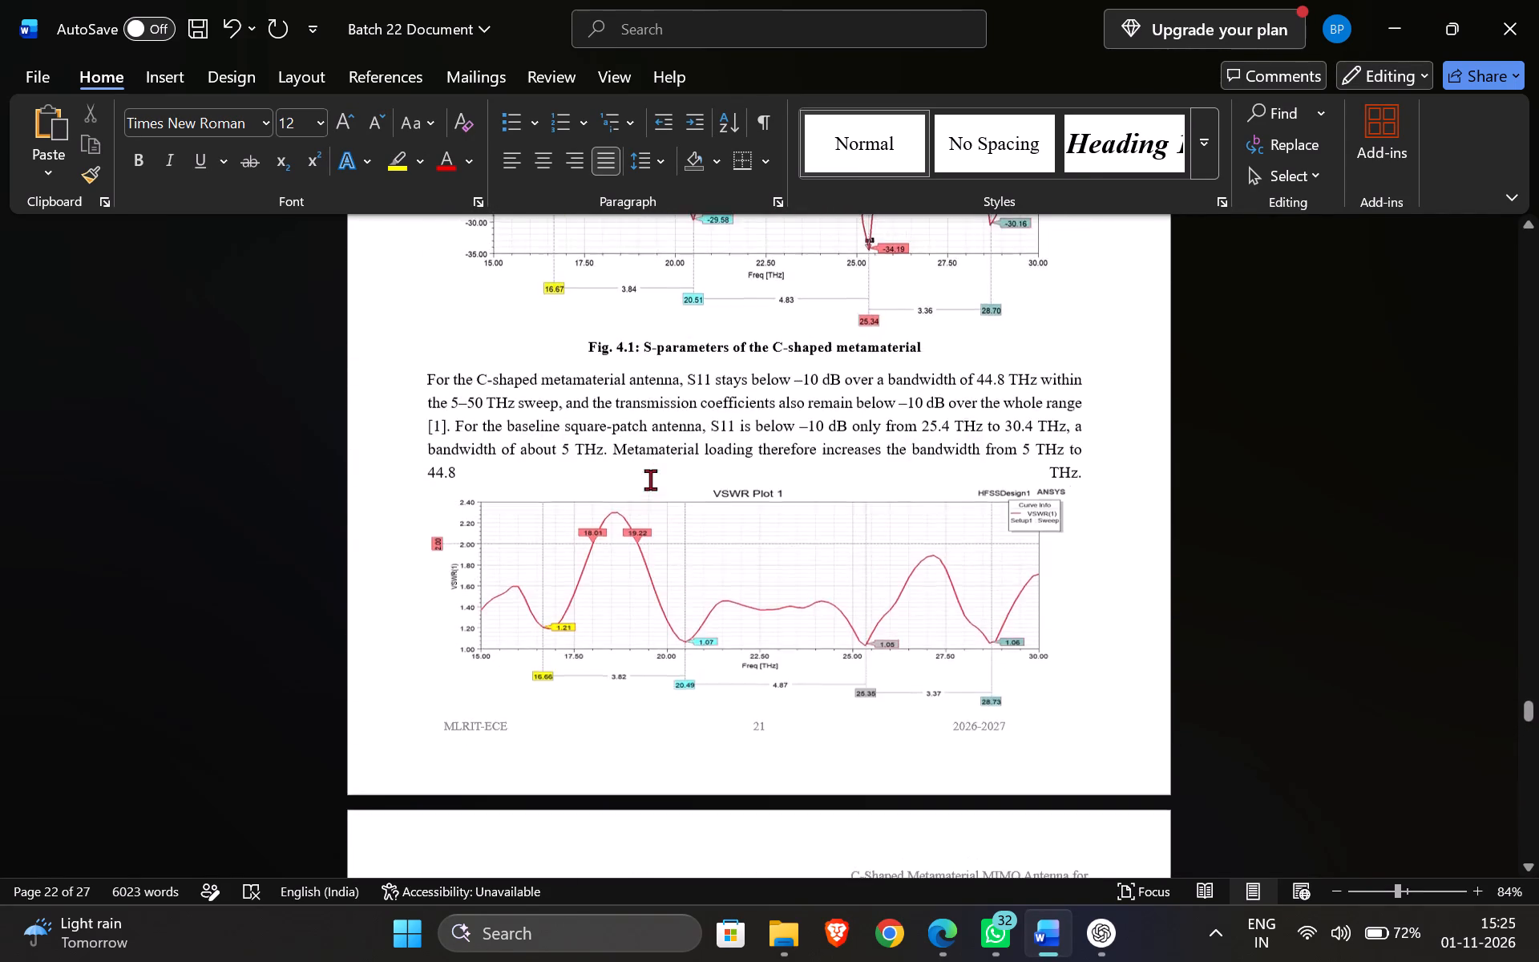
scroll(650, 479, up, 2)
scroll(657, 484, down, 8)
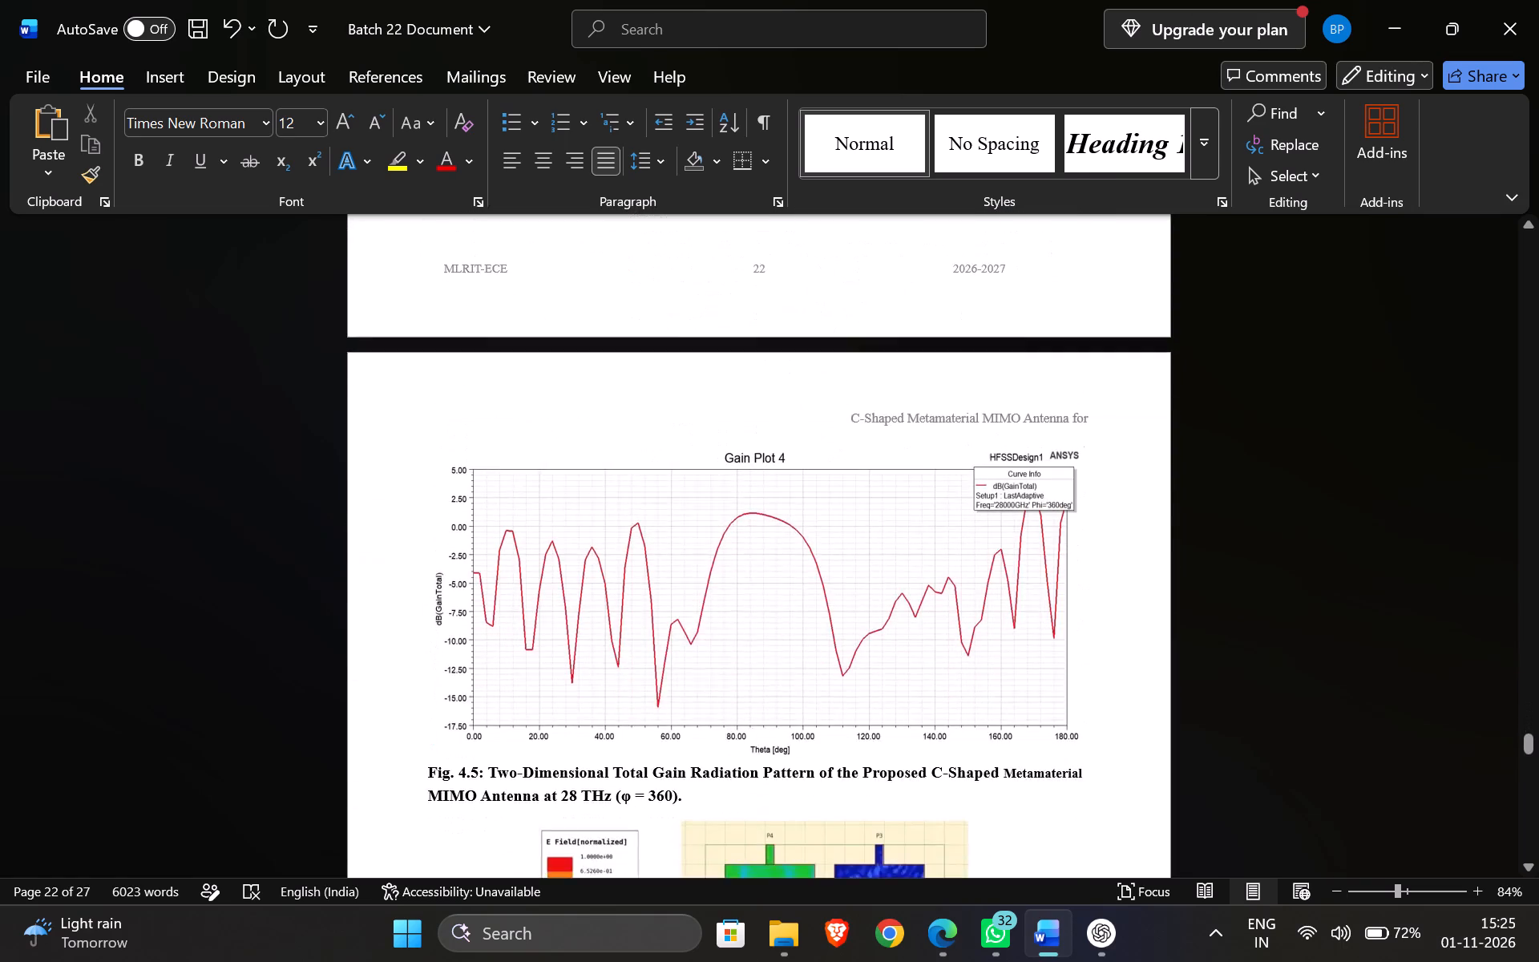
Recheck the Fig. 4.7 description, Tables 4.1 and 4.2, and sections 4.5 and 4.6 for layout and page breaks.
scroll(656, 492, down, 6)
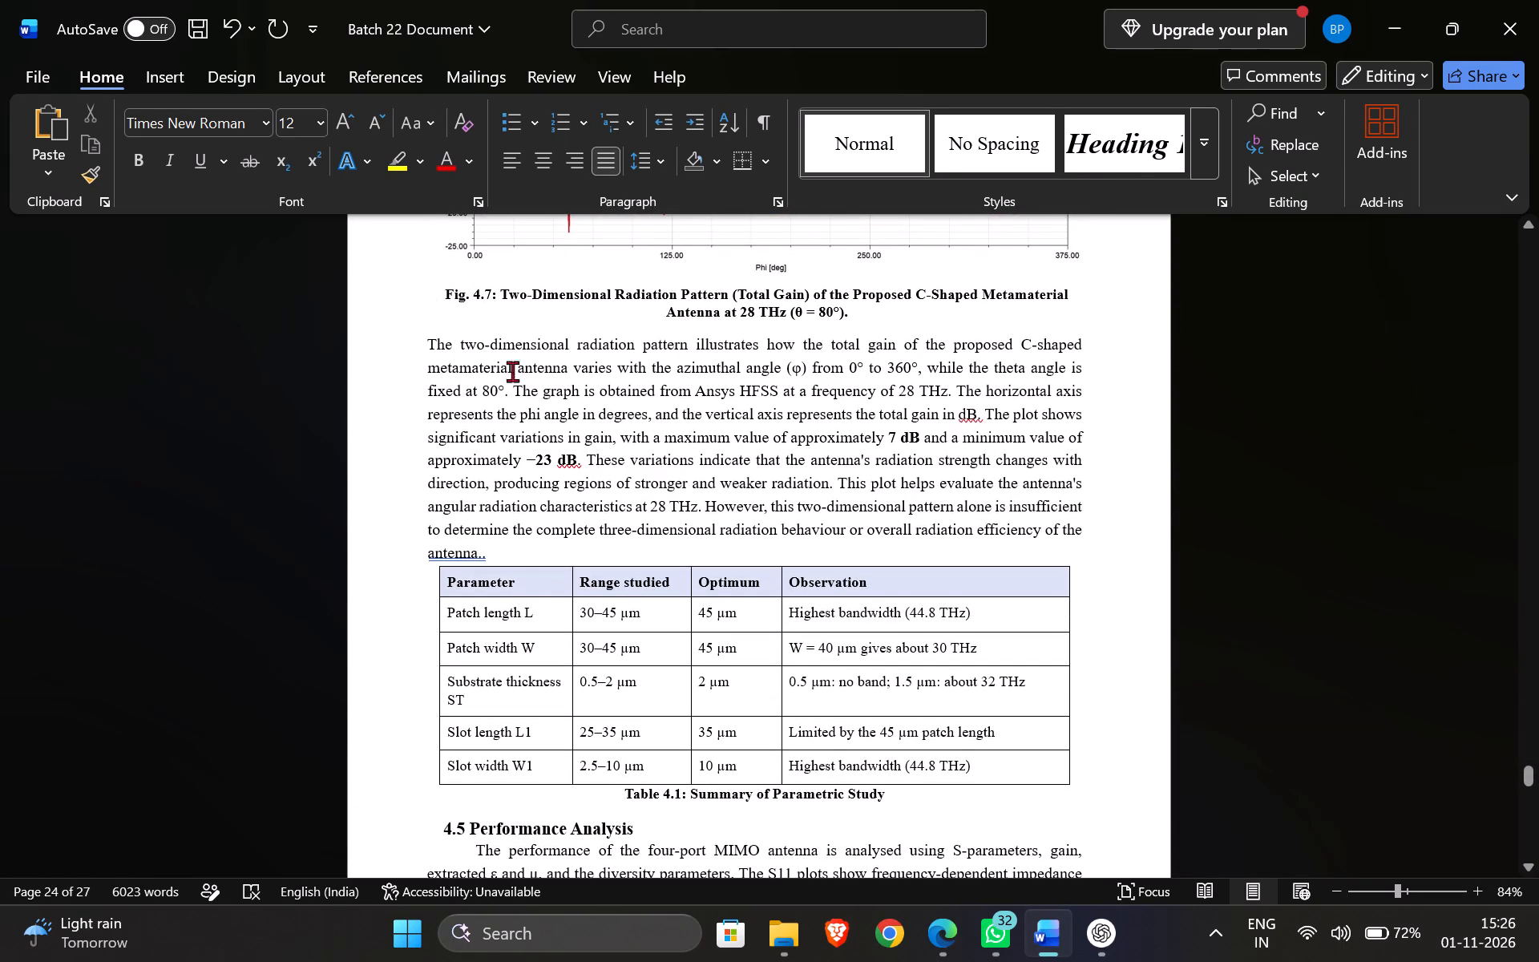
scroll(511, 385, down, 5)
scroll(513, 386, up, 2)
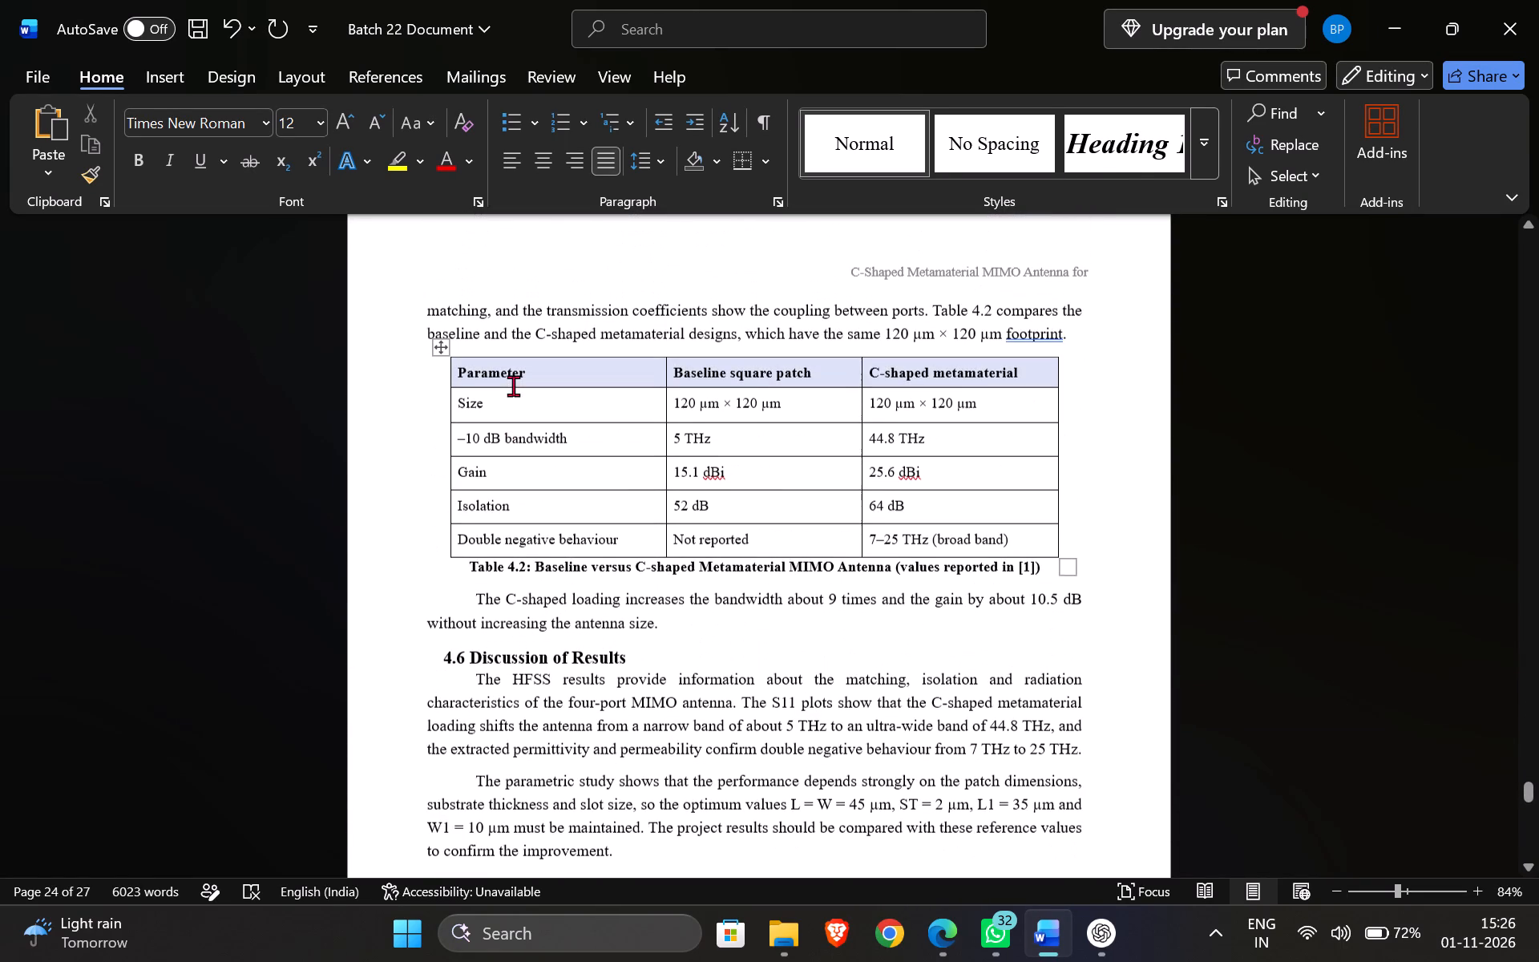
scroll(513, 386, up, 2)
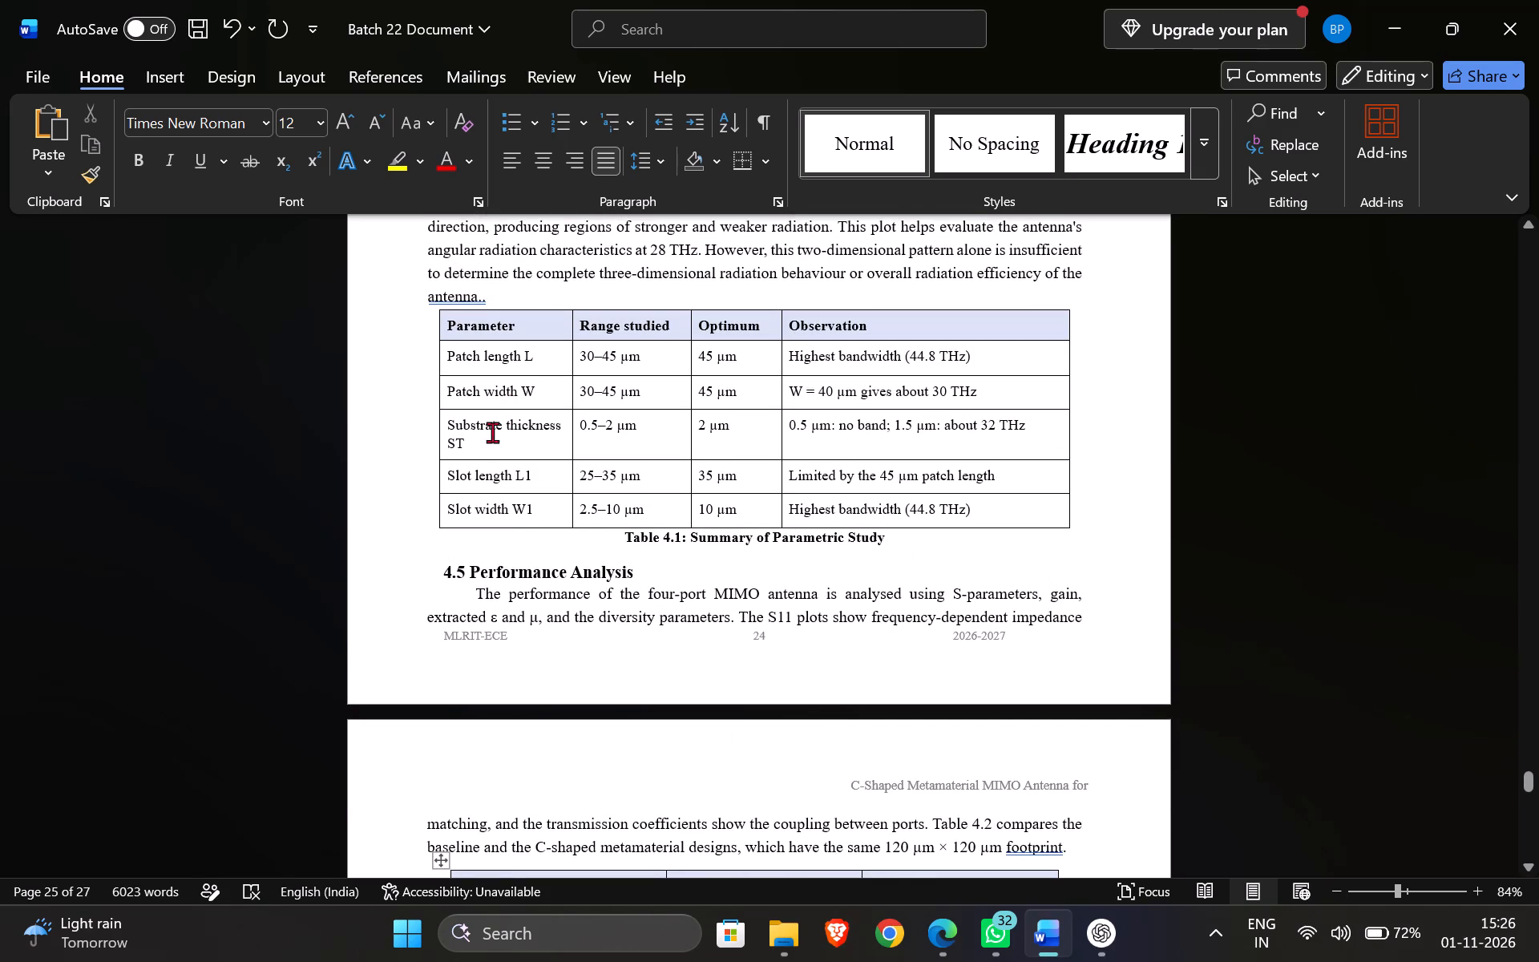
scroll(773, 548, up, 2)
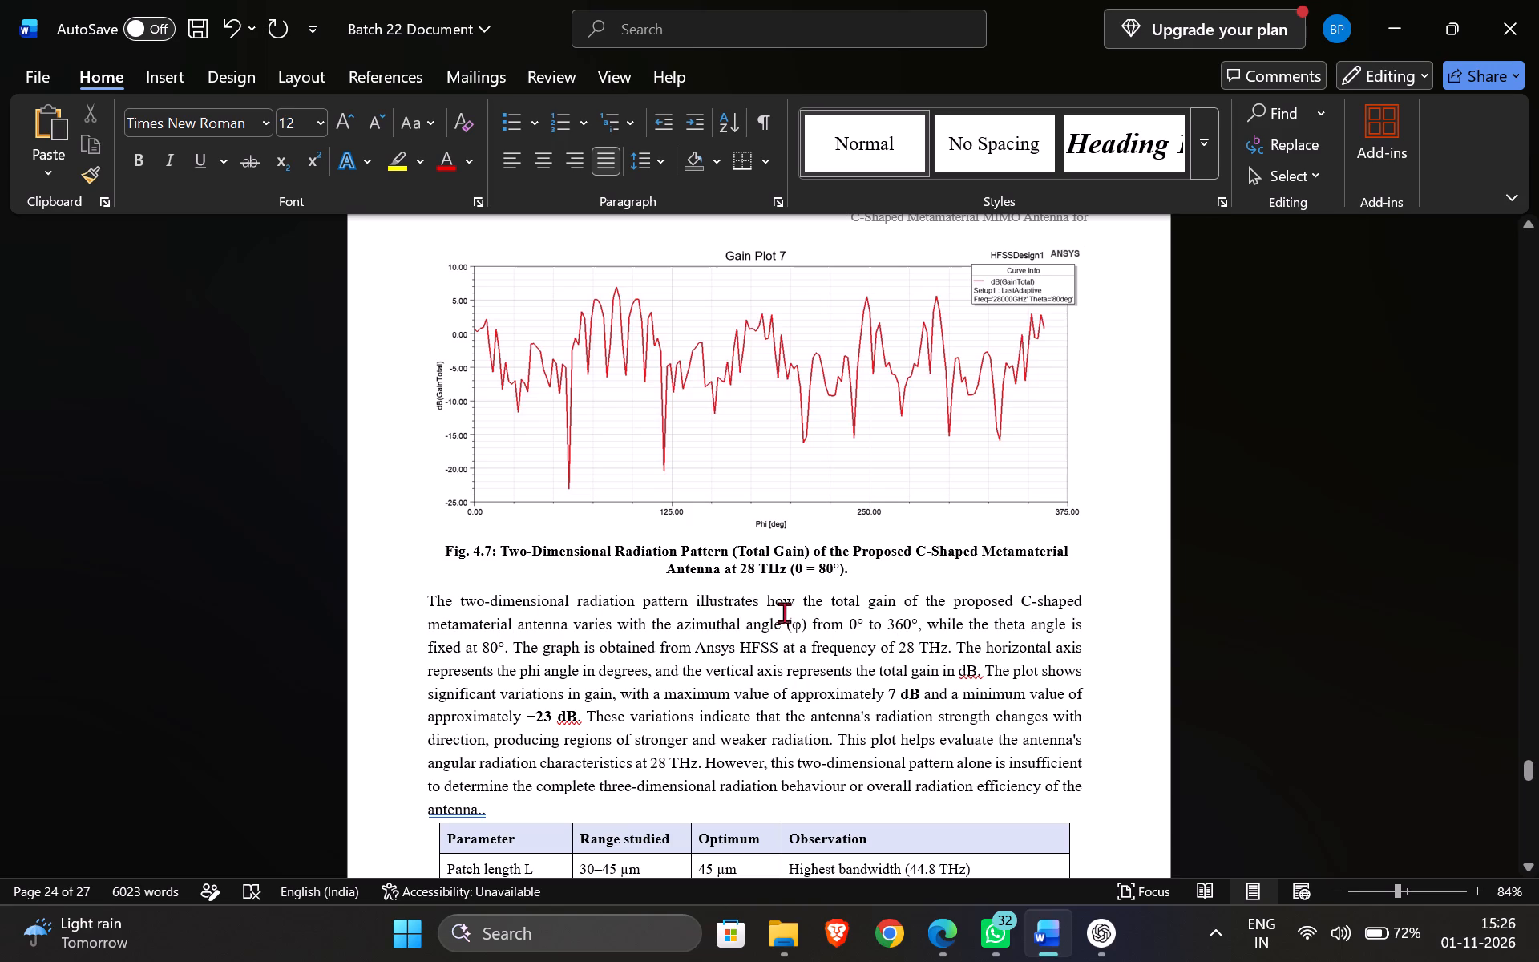
scroll(802, 688, down, 3)
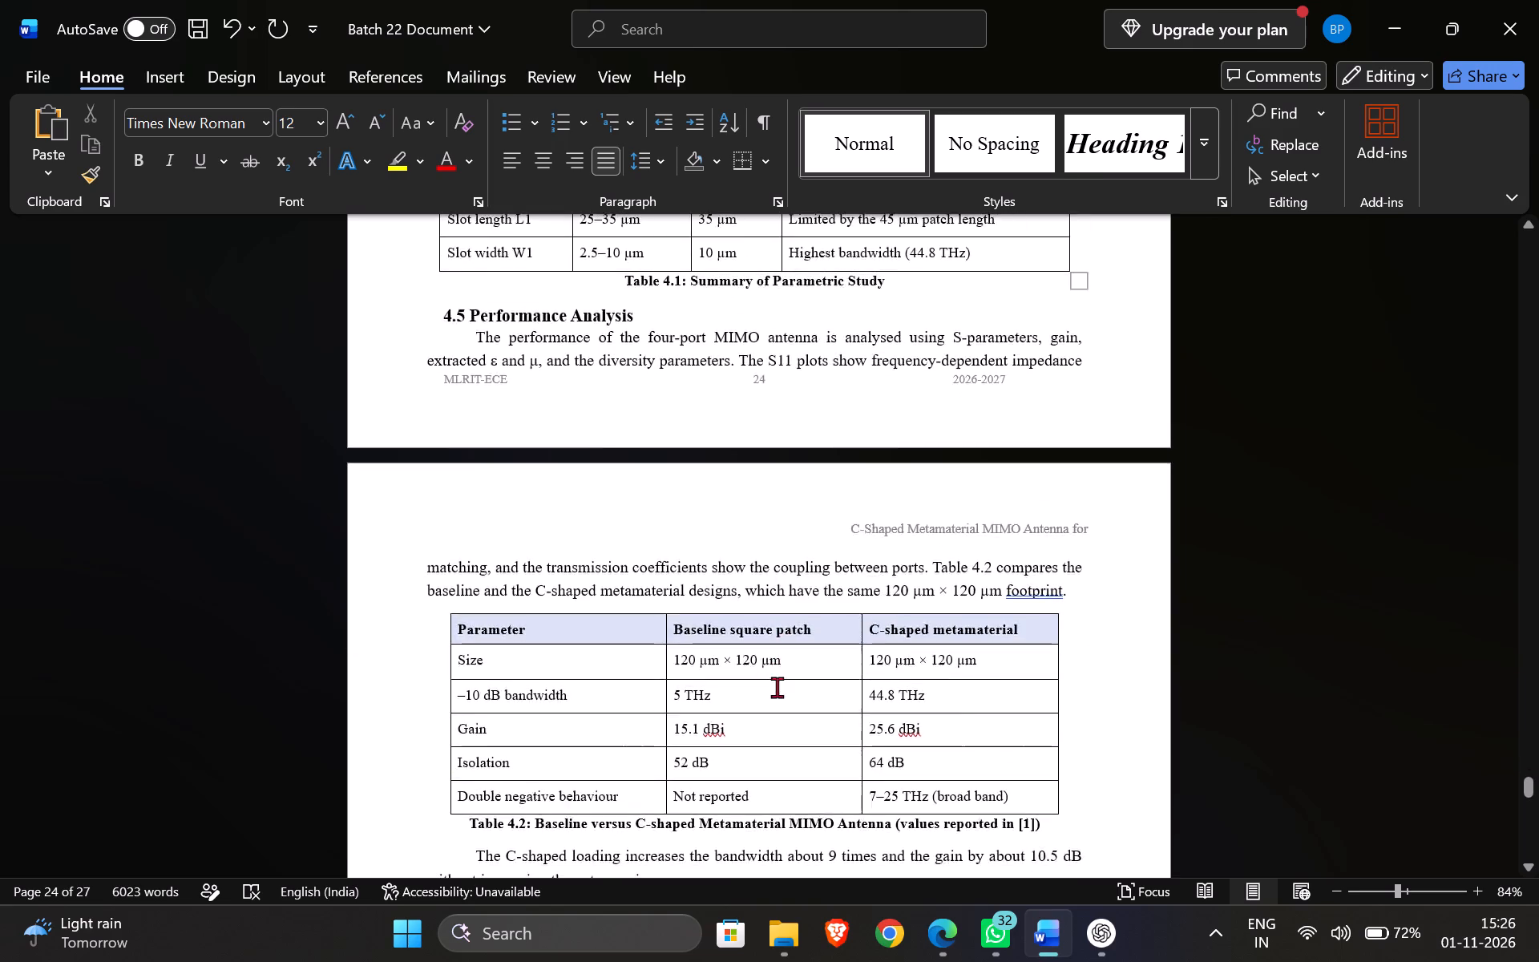
scroll(768, 689, down, 4)
scroll(737, 661, up, 6)
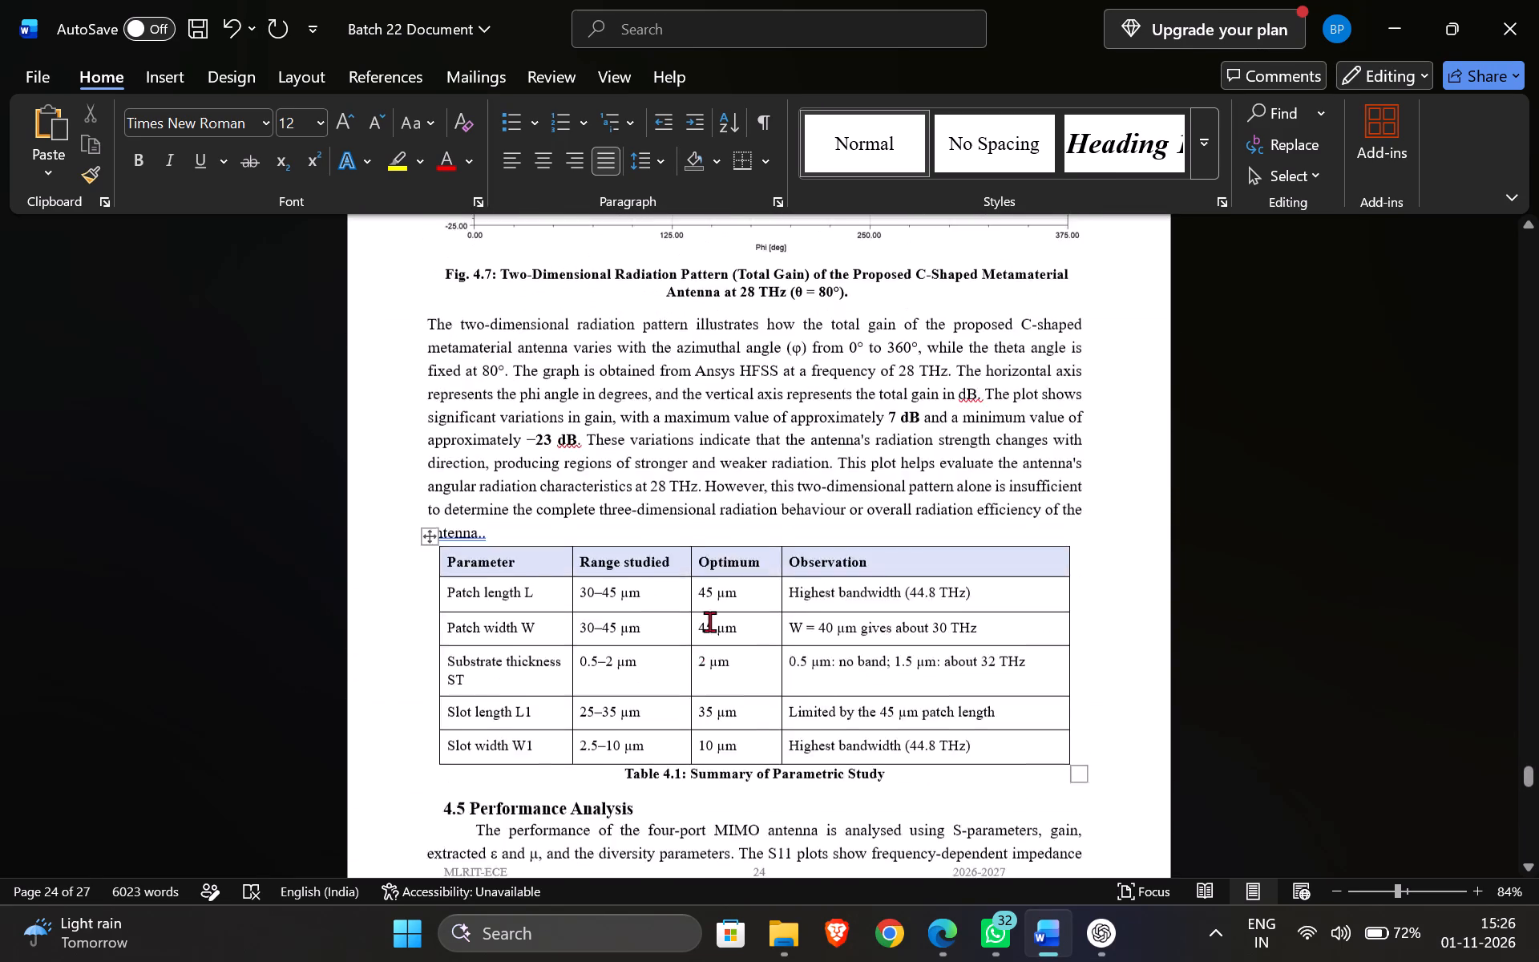
Look back over the Fig. 4.4 page and sections 4.2 to 4.4 to check the figures and text layout.
scroll(709, 621, up, 9)
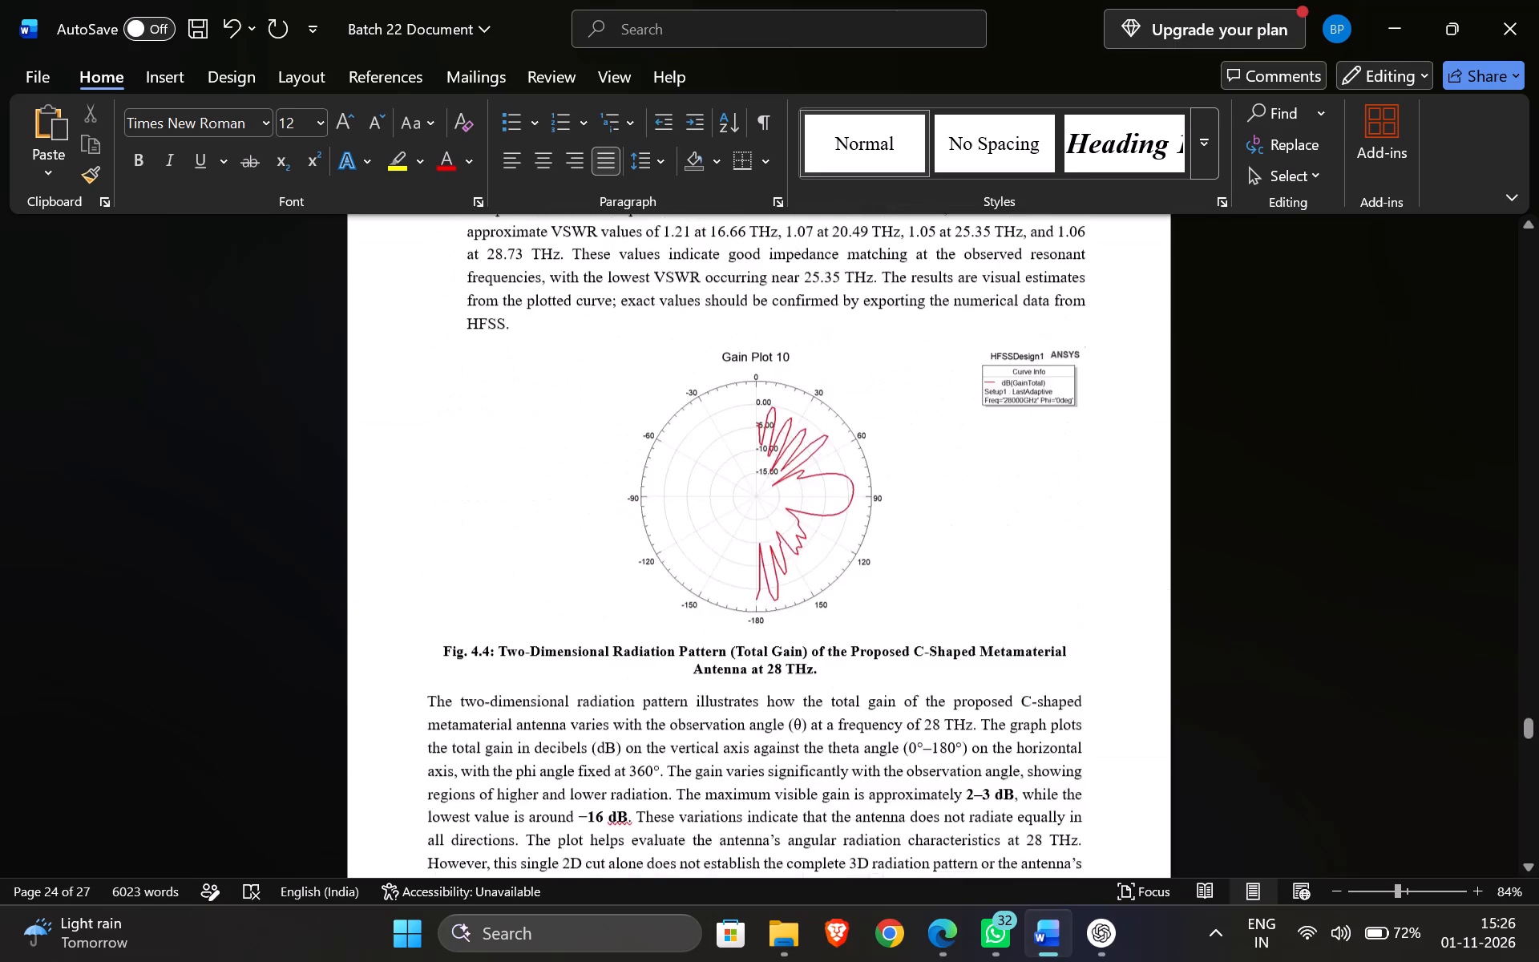
scroll(709, 614, up, 8)
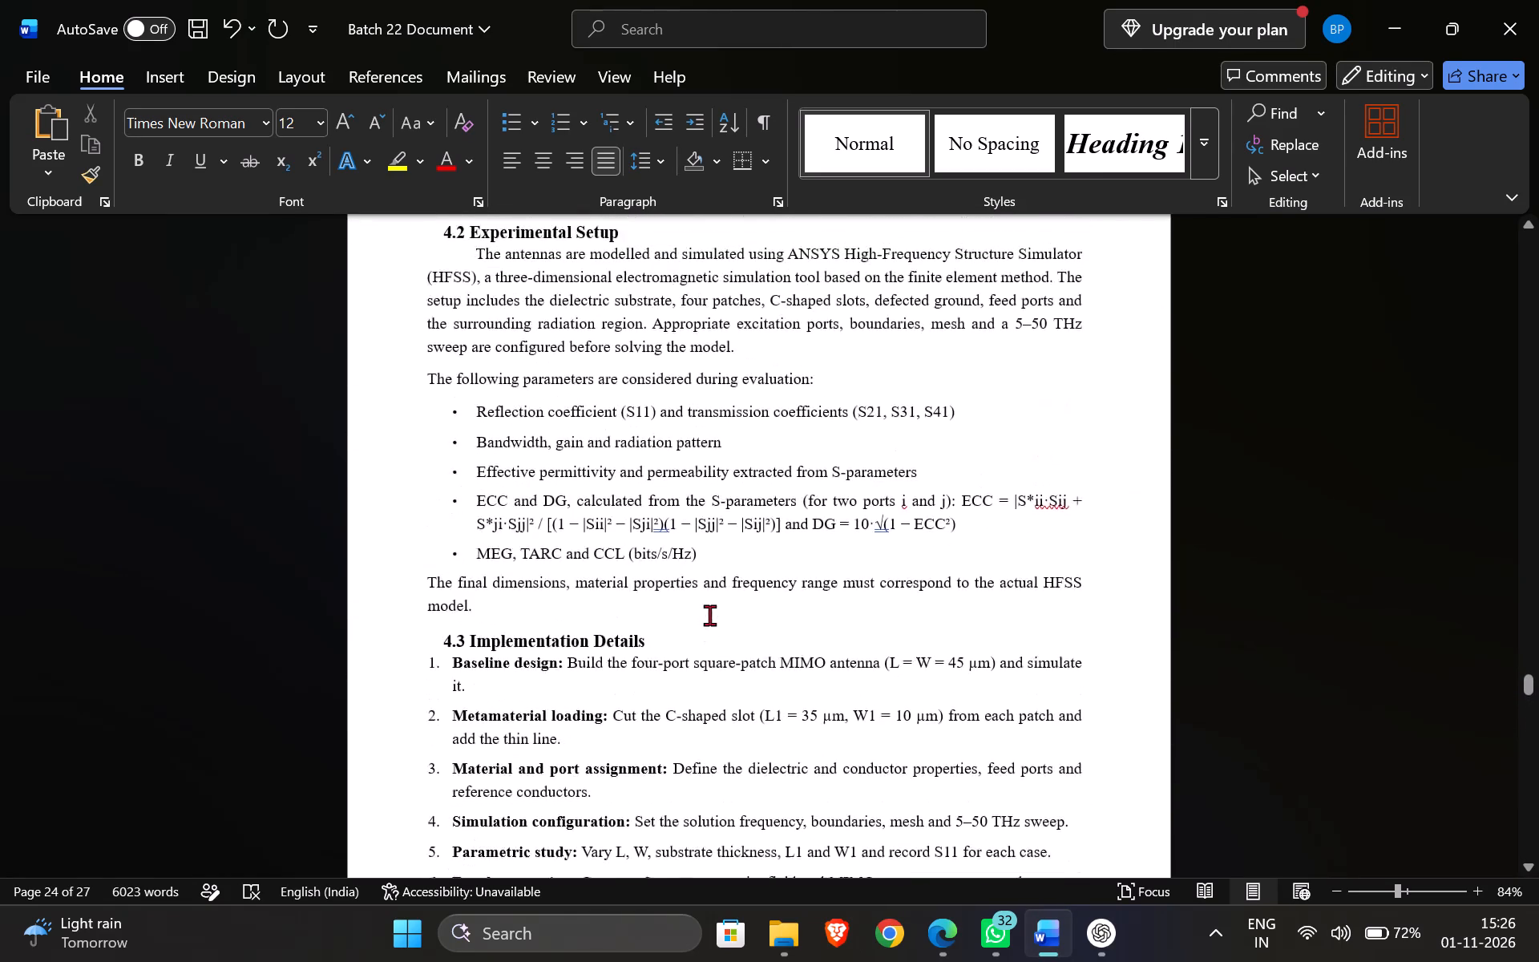
scroll(709, 615, up, 3)
scroll(708, 616, down, 6)
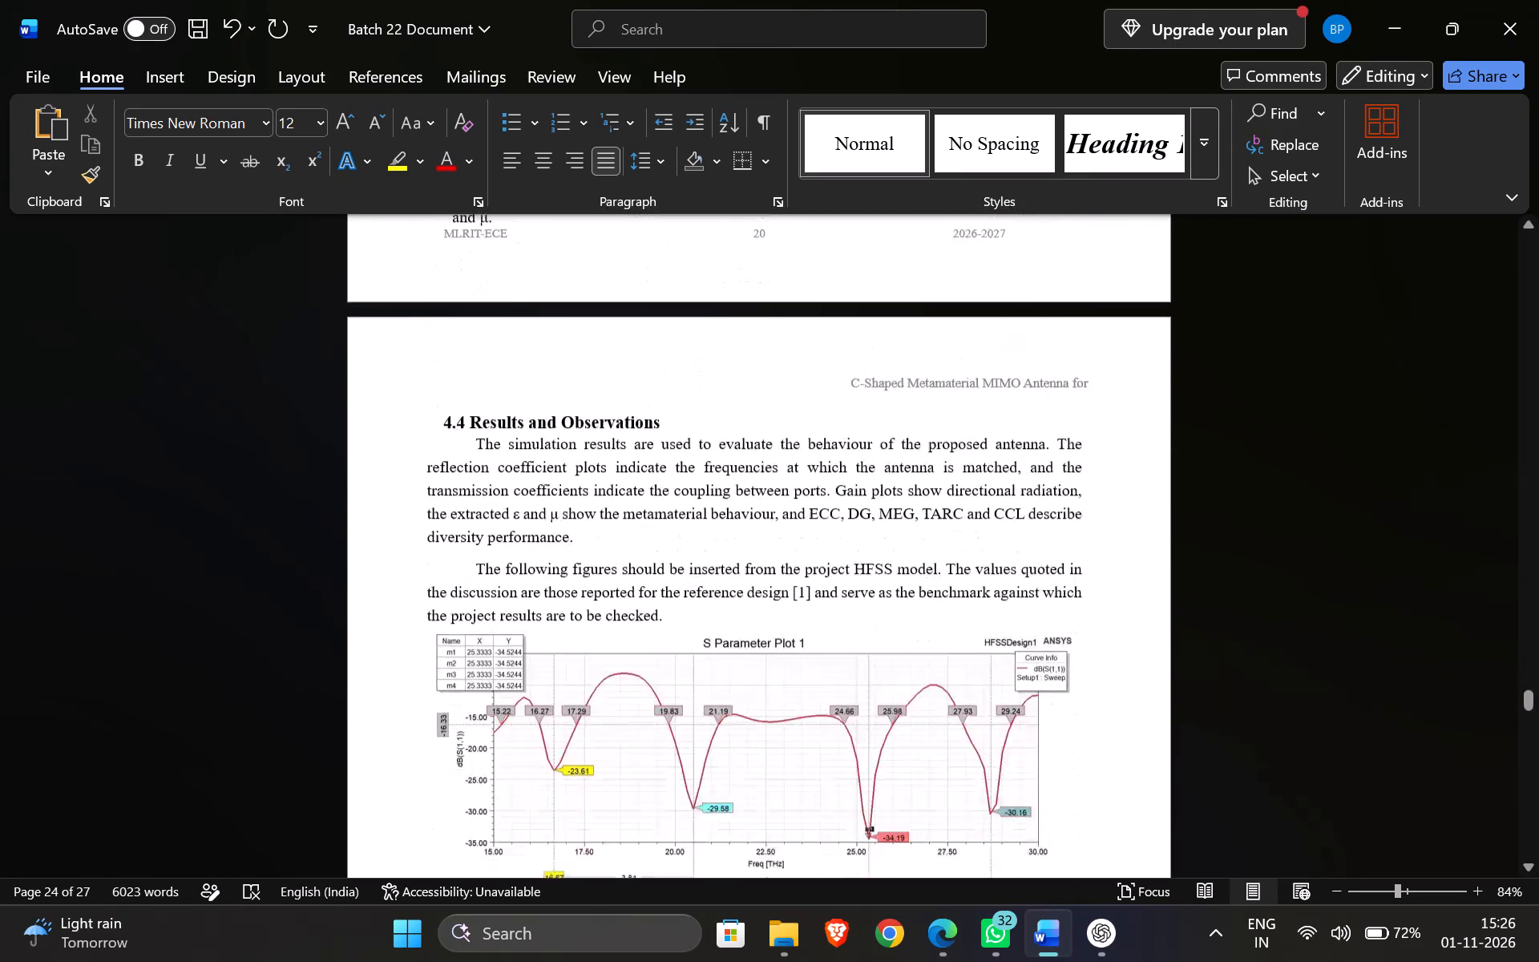
Examine Chapters 2 and 3, including the antenna geometry figures, Table 3.1 and the materials section, for layout problems.
scroll(708, 619, up, 20)
scroll(708, 619, up, 15)
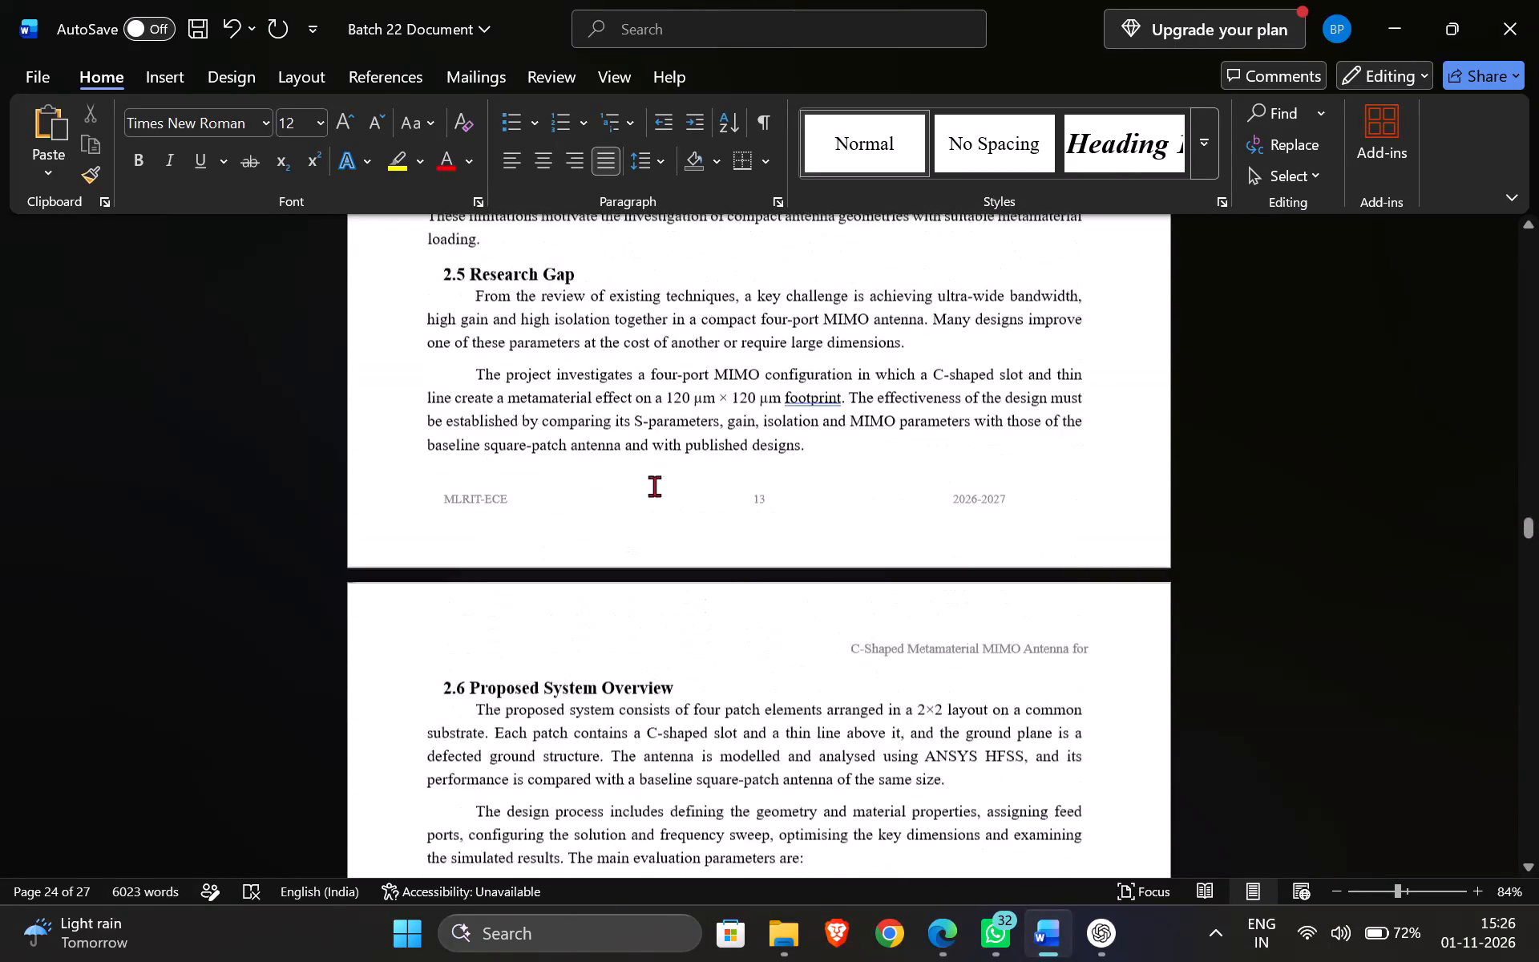
scroll(654, 486, up, 18)
scroll(683, 373, down, 17)
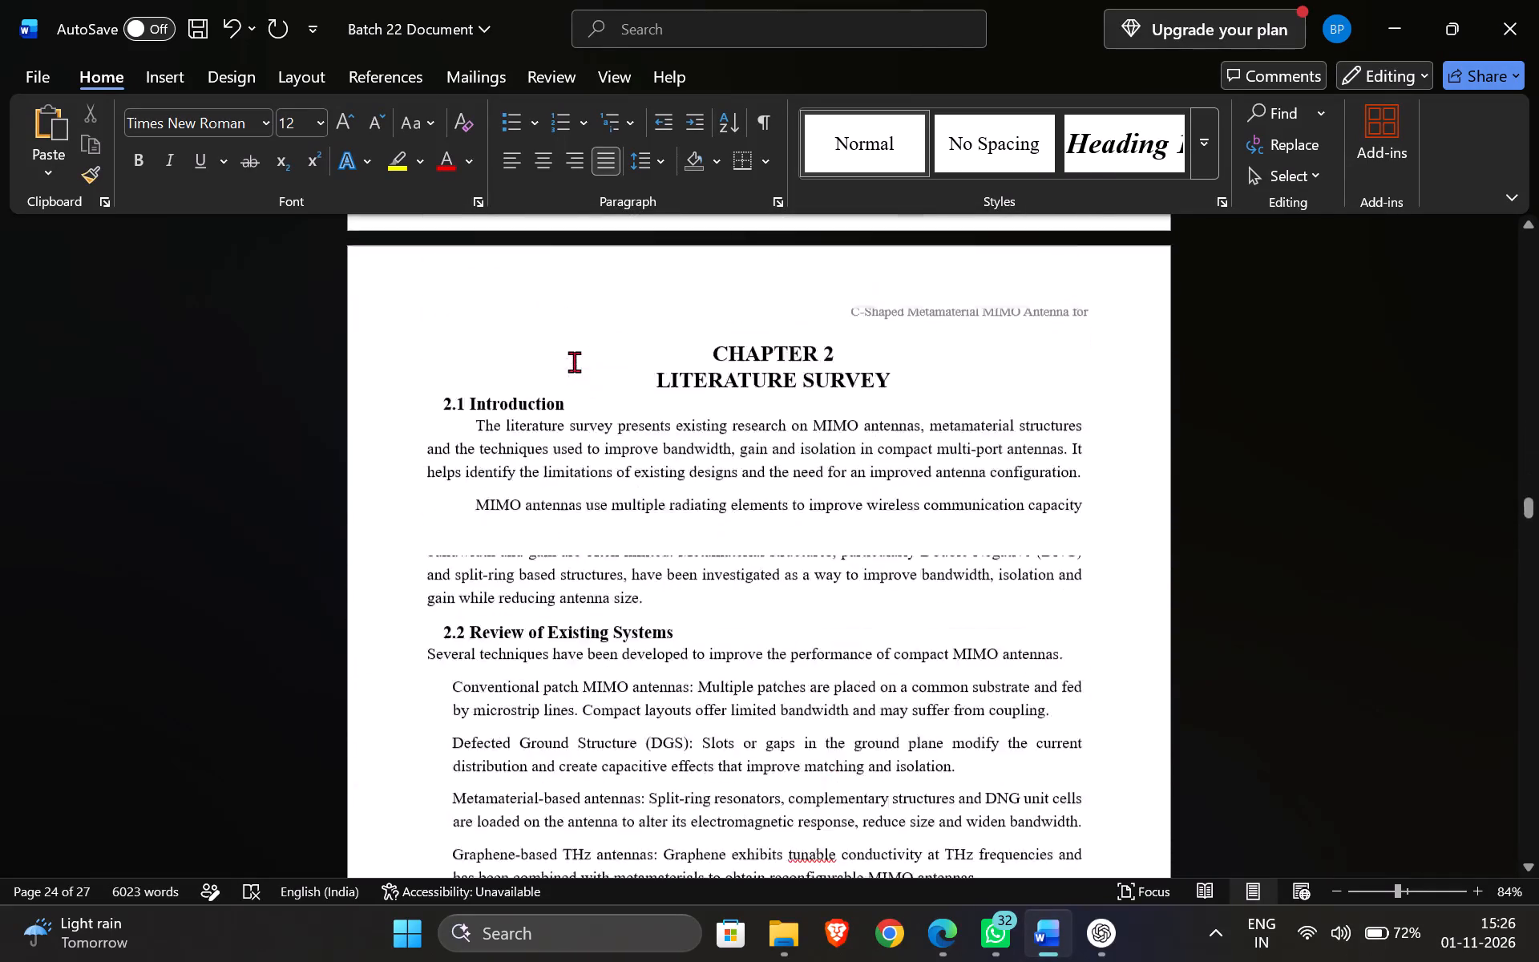
scroll(574, 362, down, 17)
scroll(539, 364, down, 10)
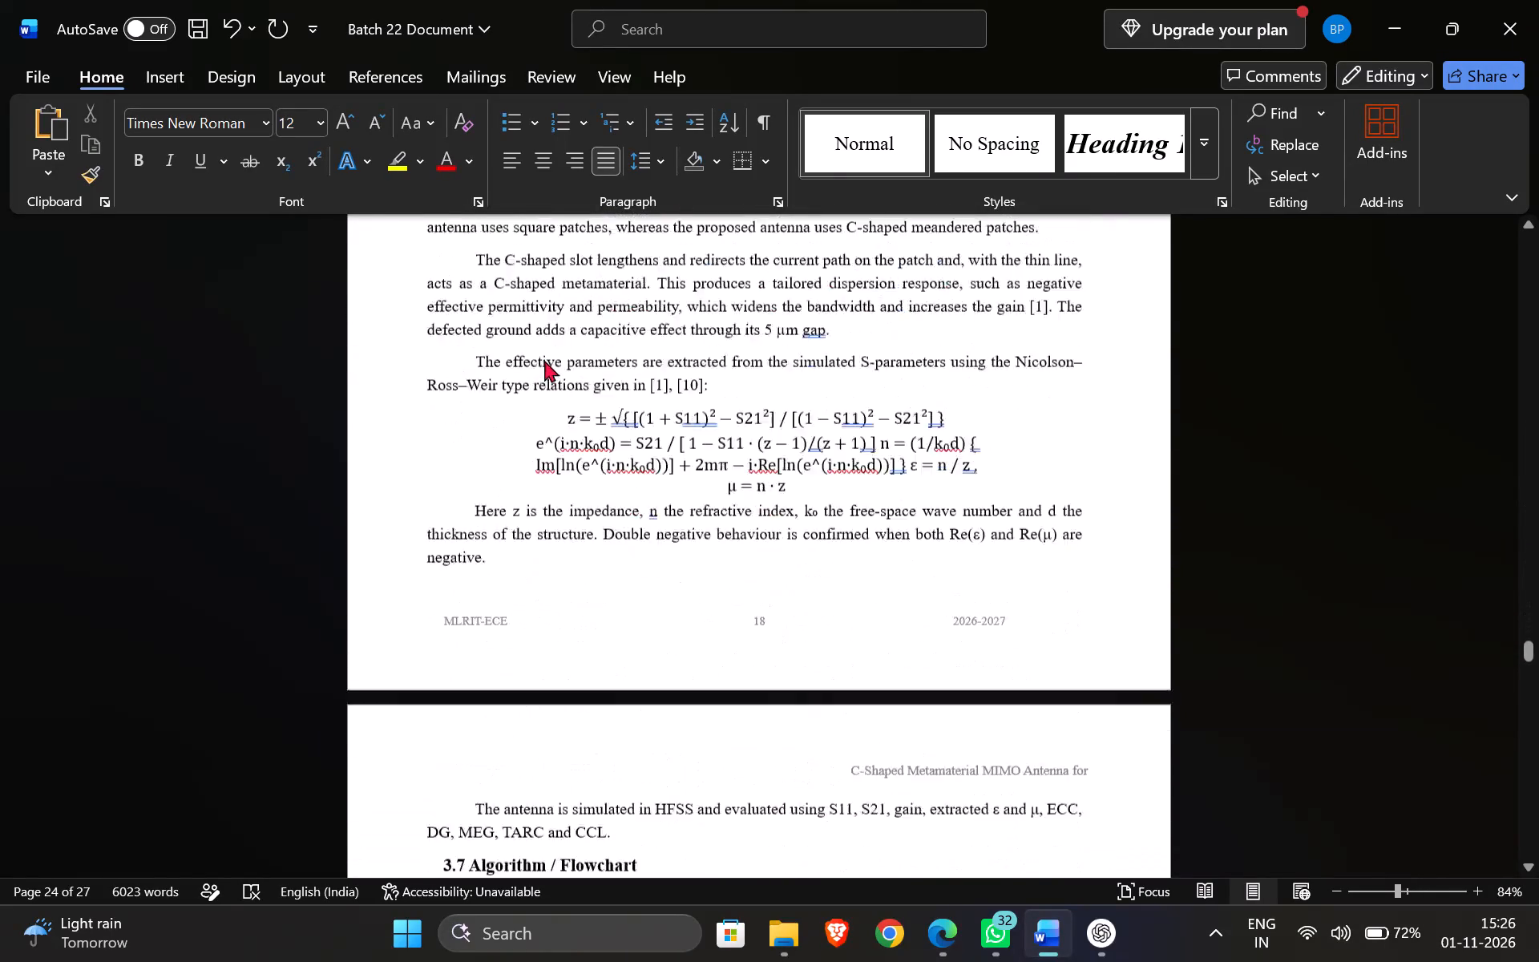
scroll(544, 360, down, 4)
scroll(543, 360, up, 17)
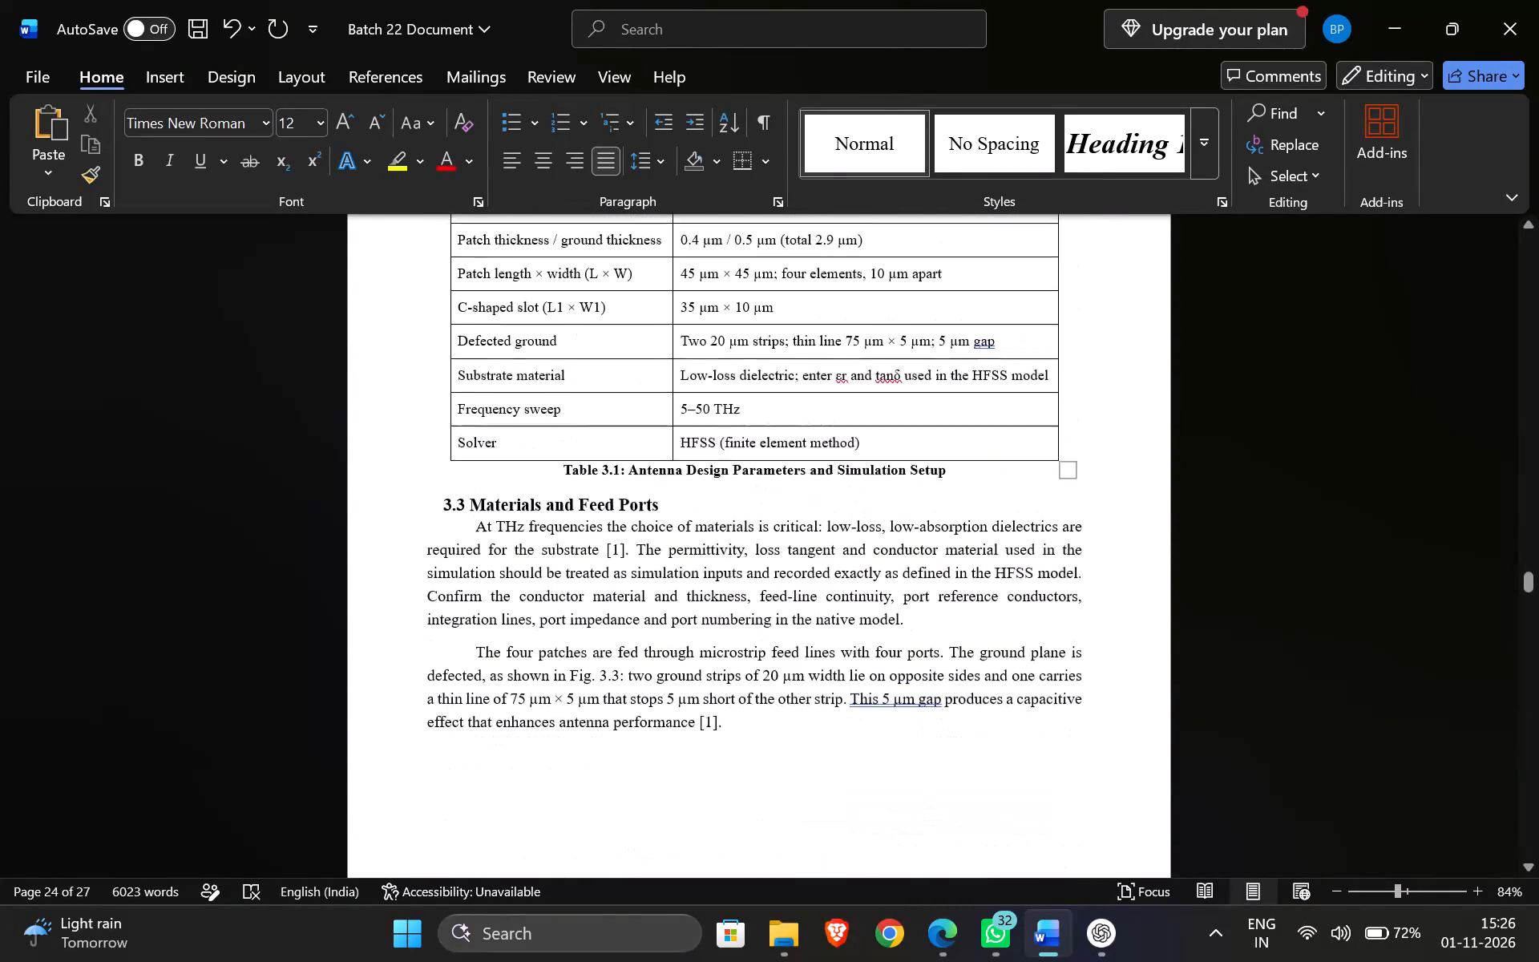
scroll(583, 342, up, 4)
scroll(595, 365, down, 1)
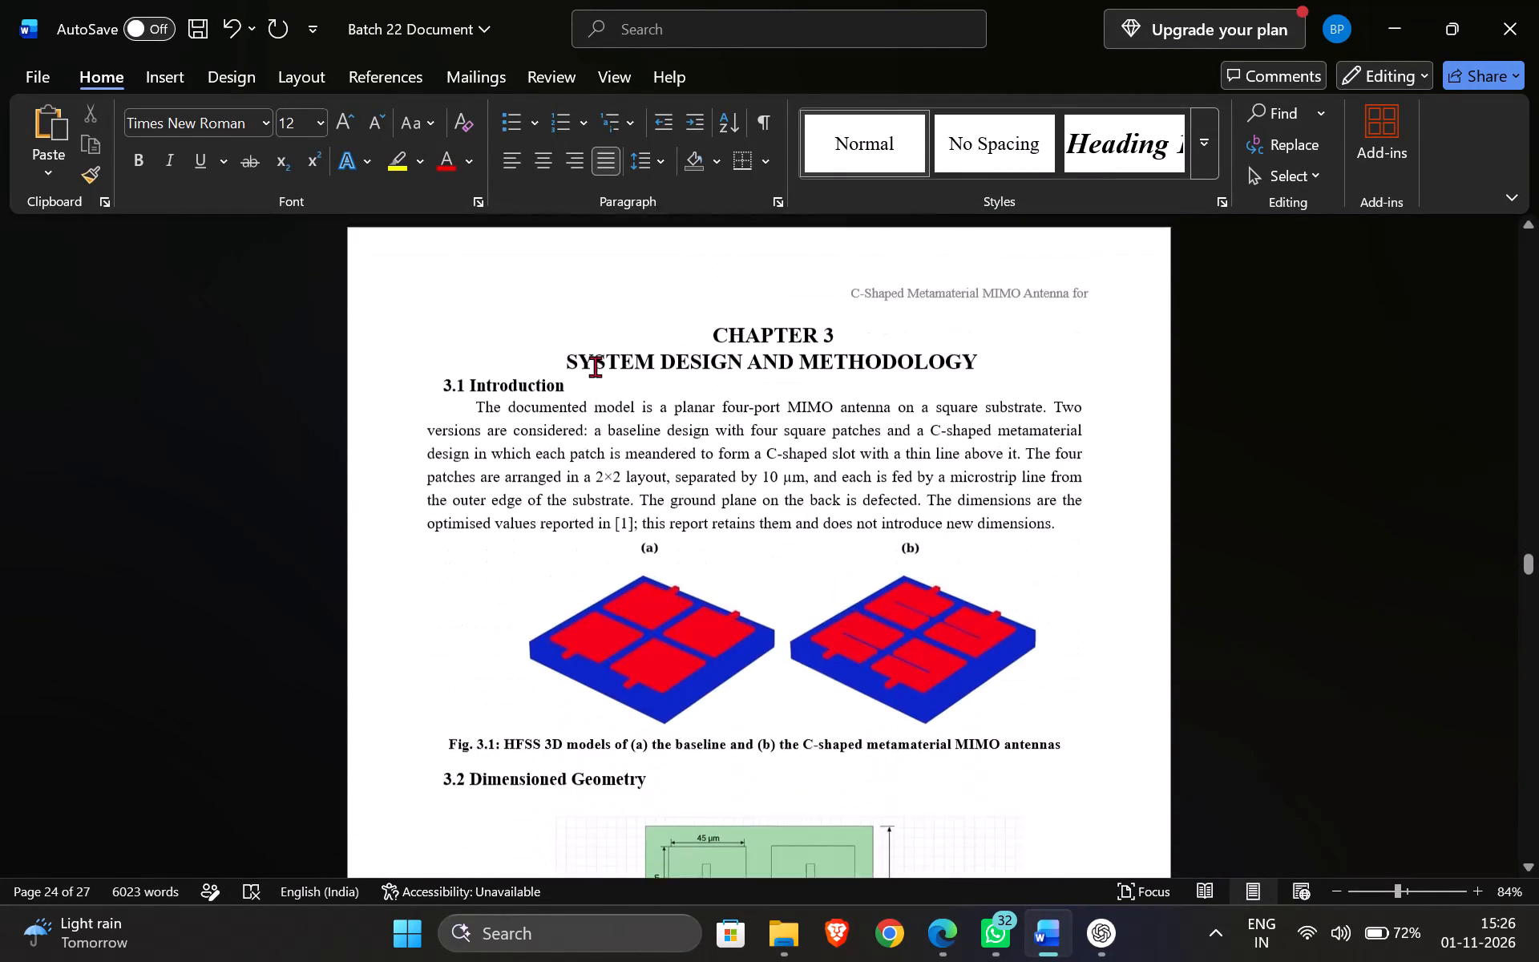
scroll(679, 522, down, 4)
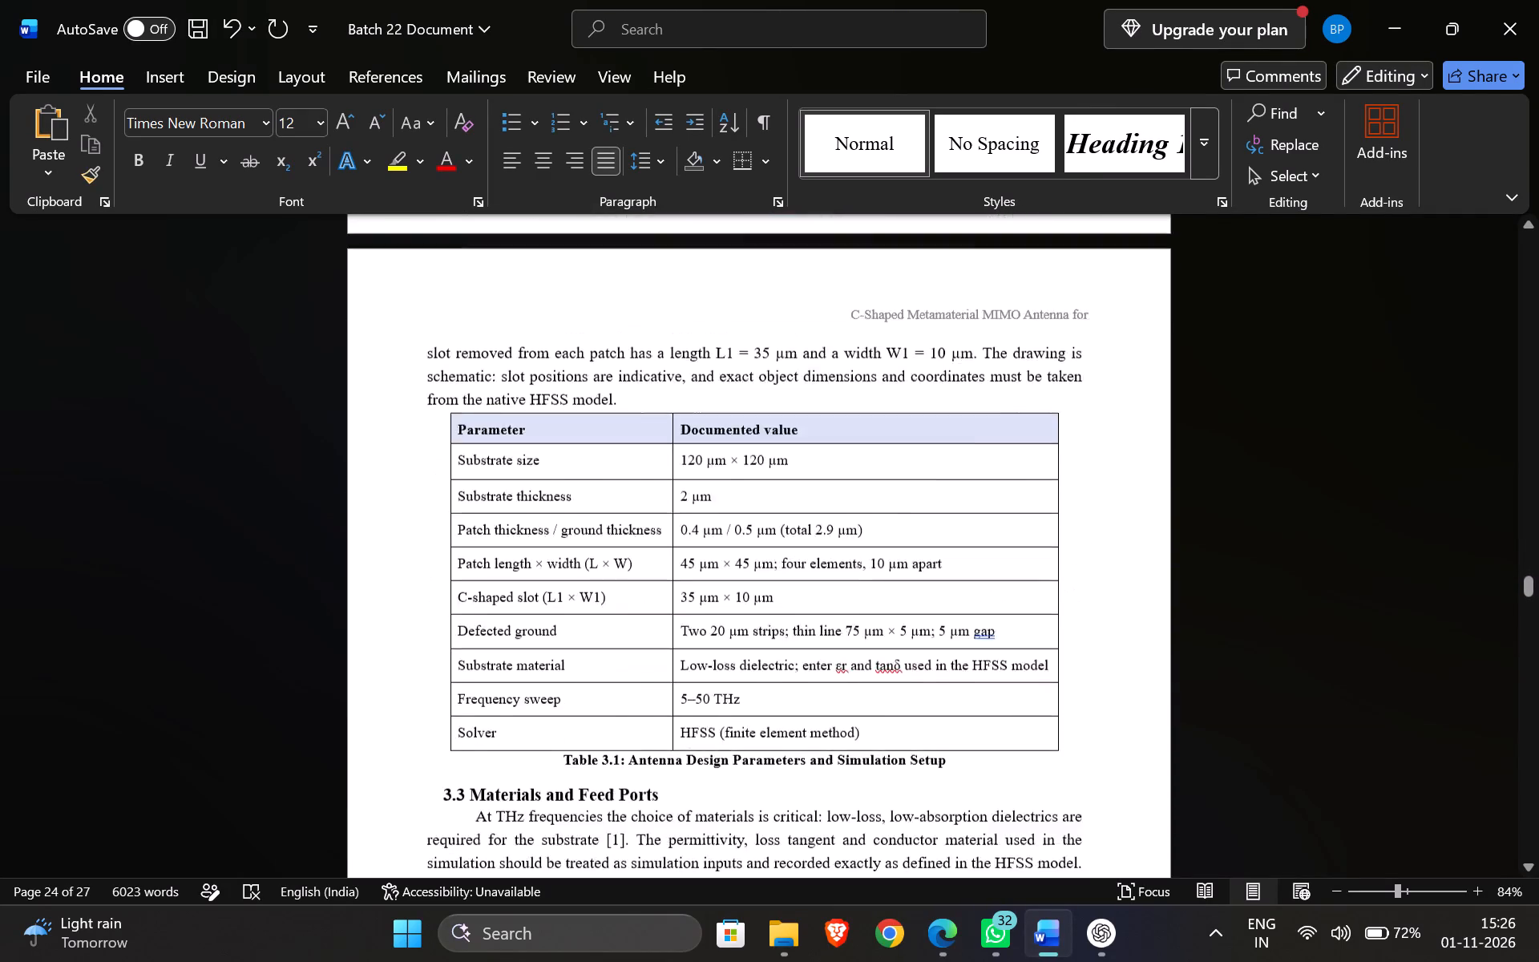
scroll(646, 554, down, 4)
scroll(632, 536, up, 4)
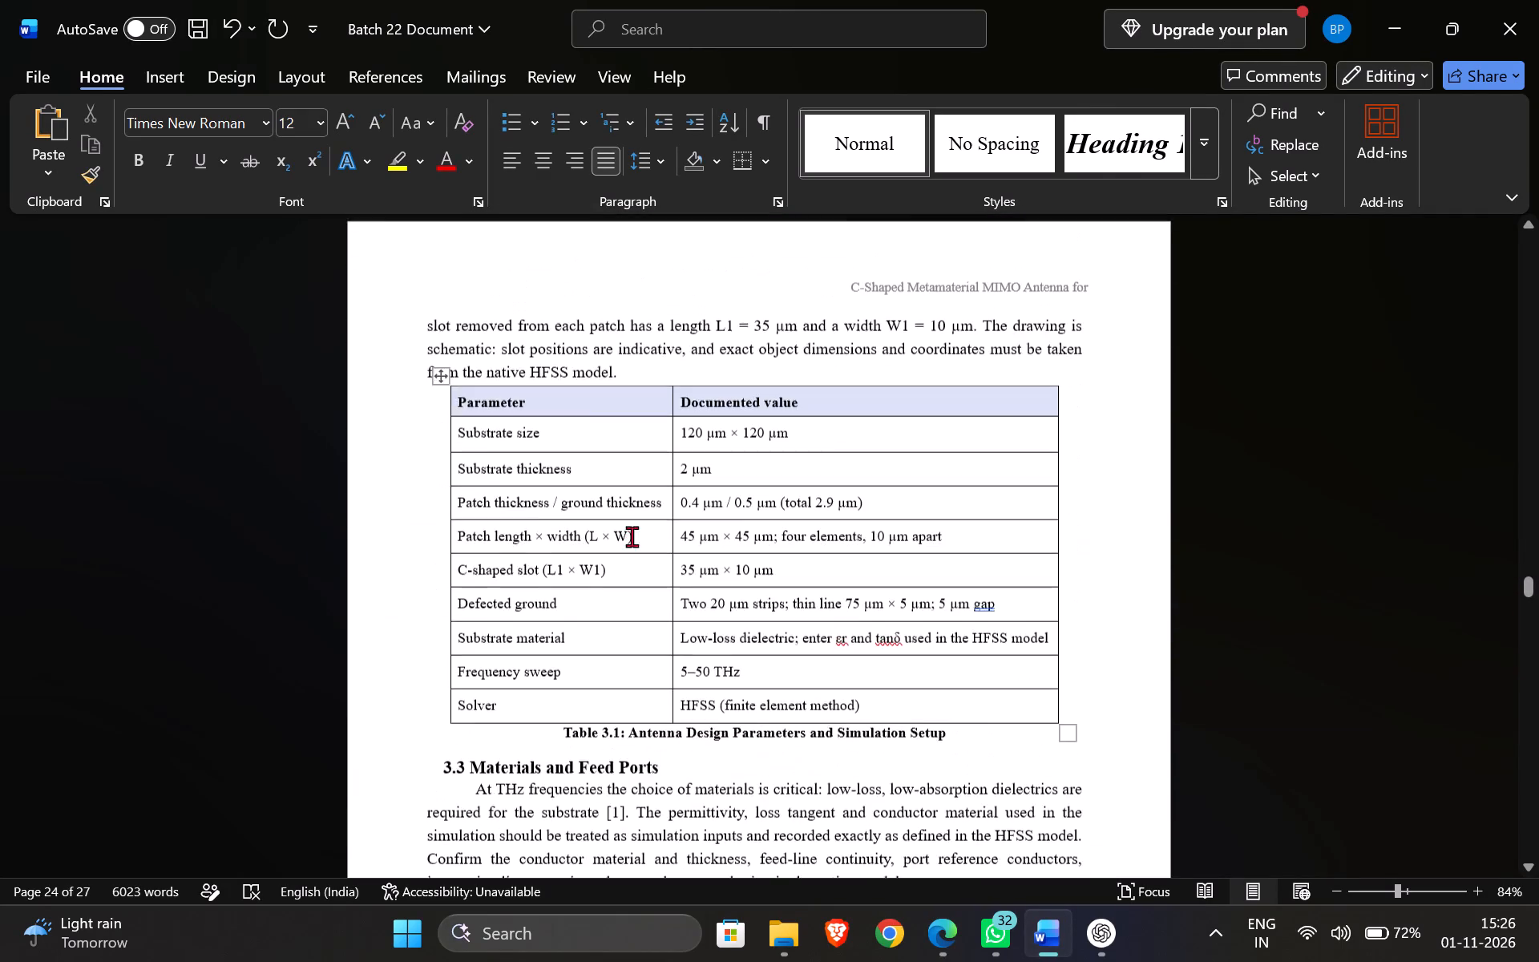
scroll(632, 535, up, 2)
scroll(632, 535, down, 6)
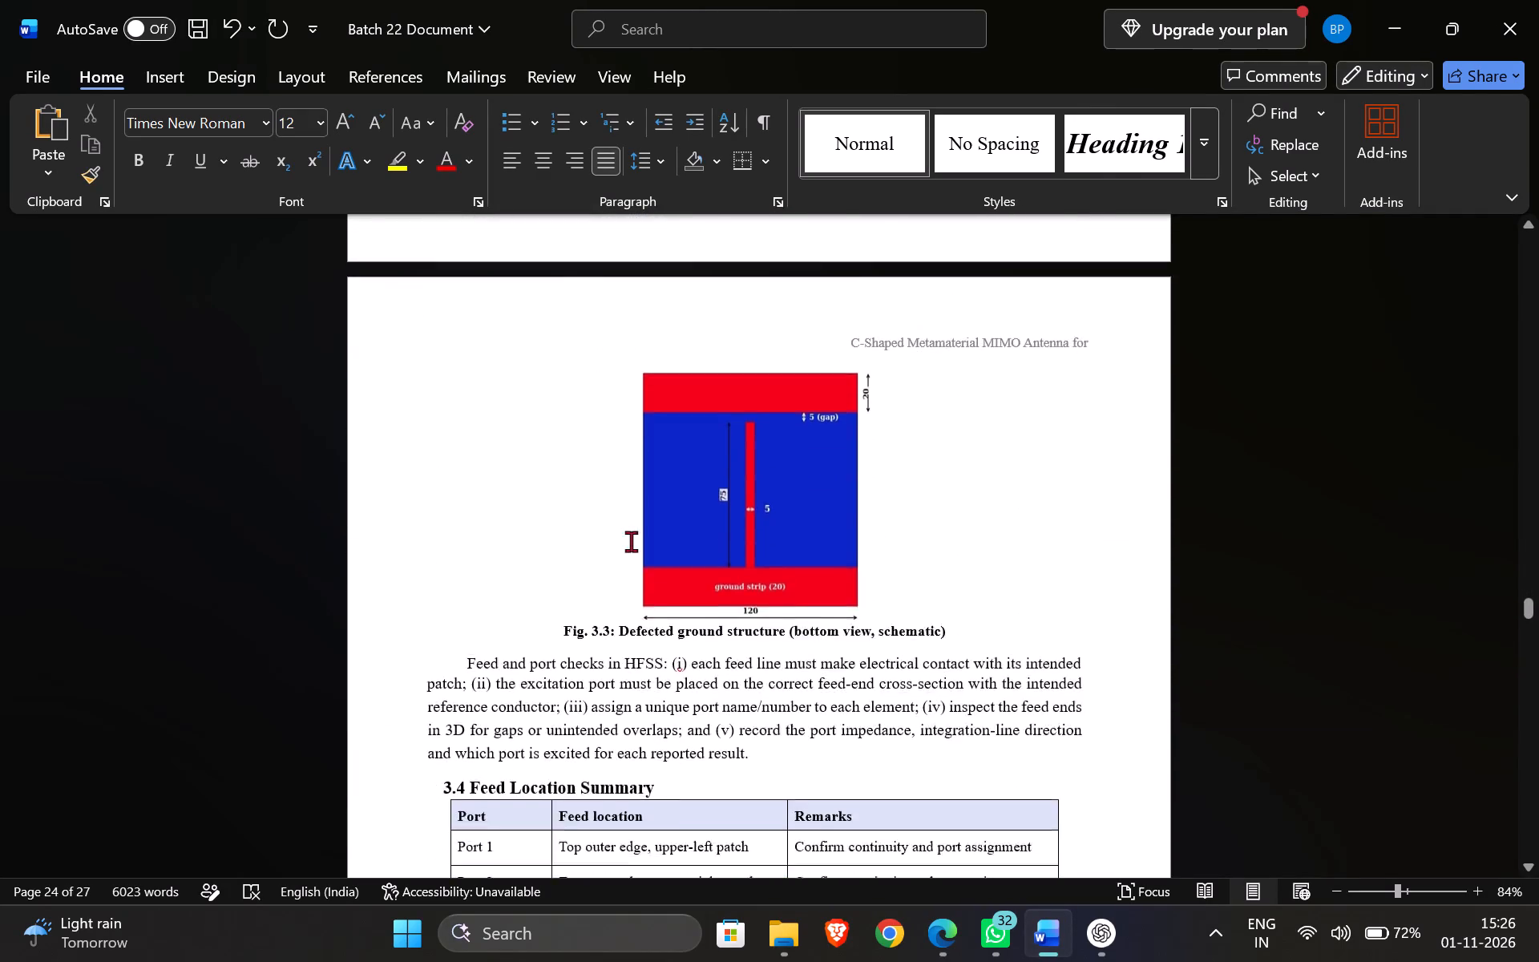
Check the pages from the Fig. 3.3 ground structure through the equations and flowchart to the Fig. 4.4 description.
scroll(631, 541, down, 7)
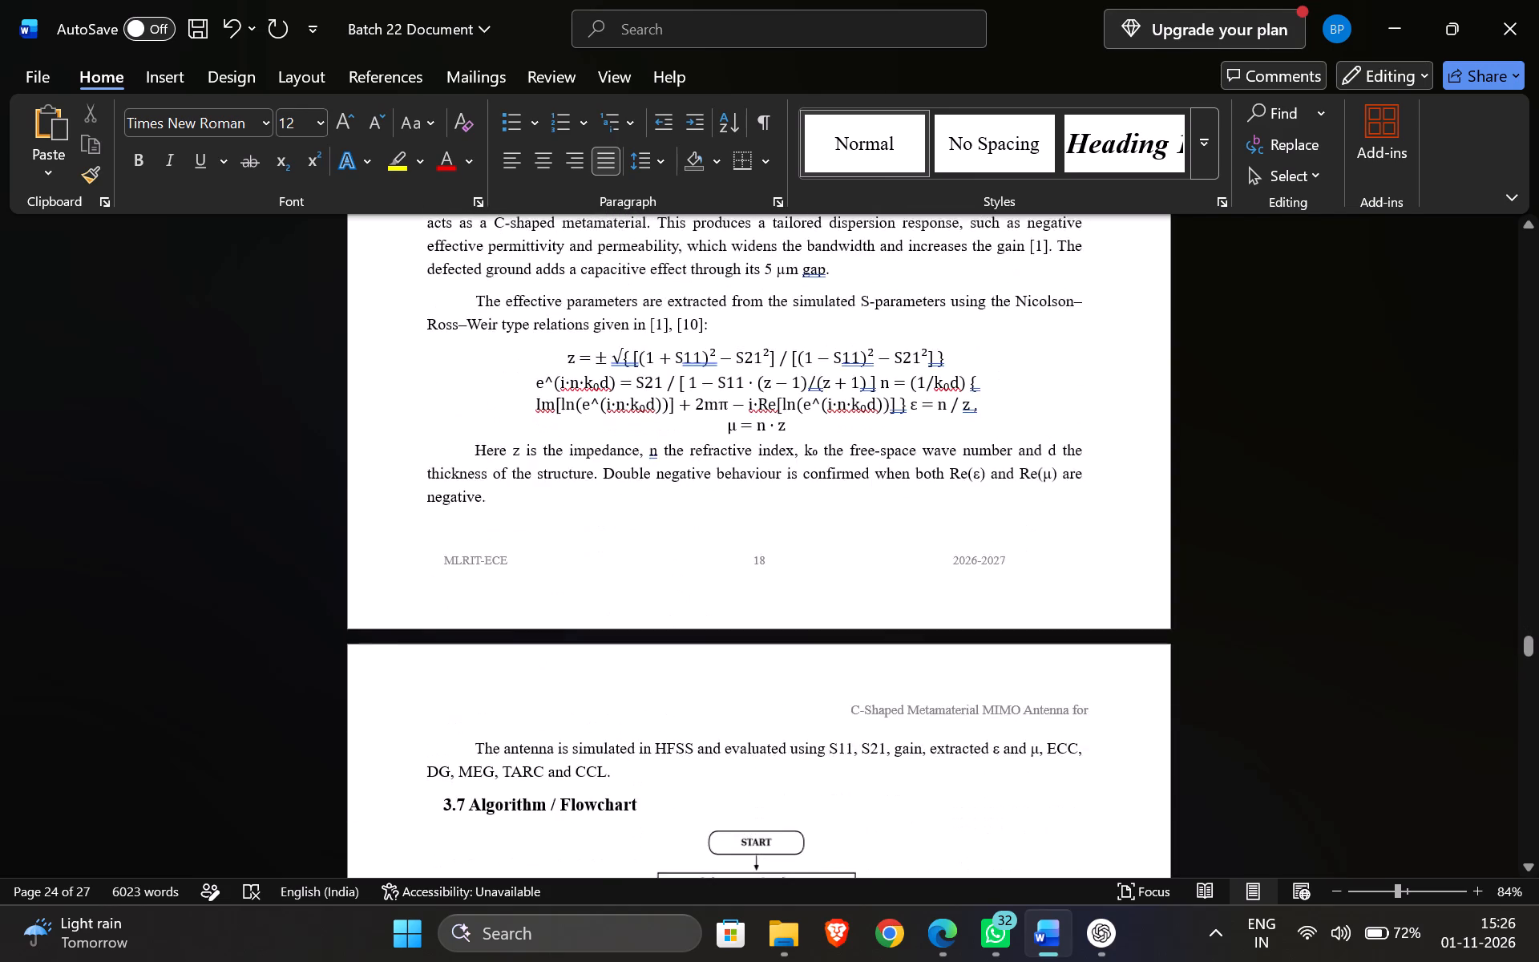
scroll(634, 540, down, 9)
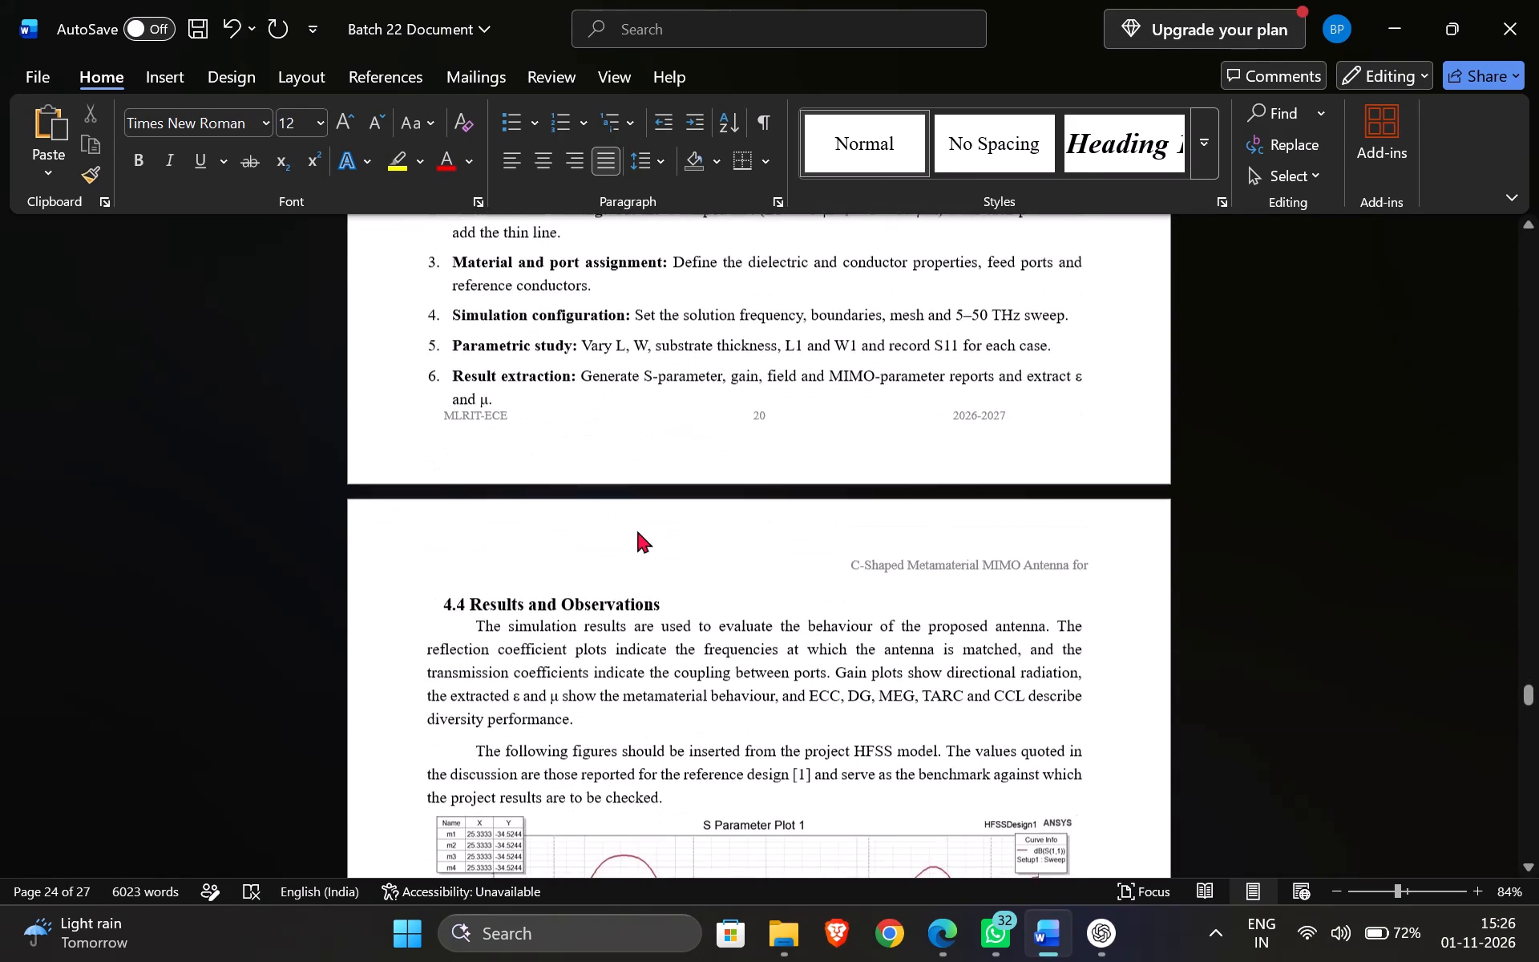
scroll(637, 531, down, 2)
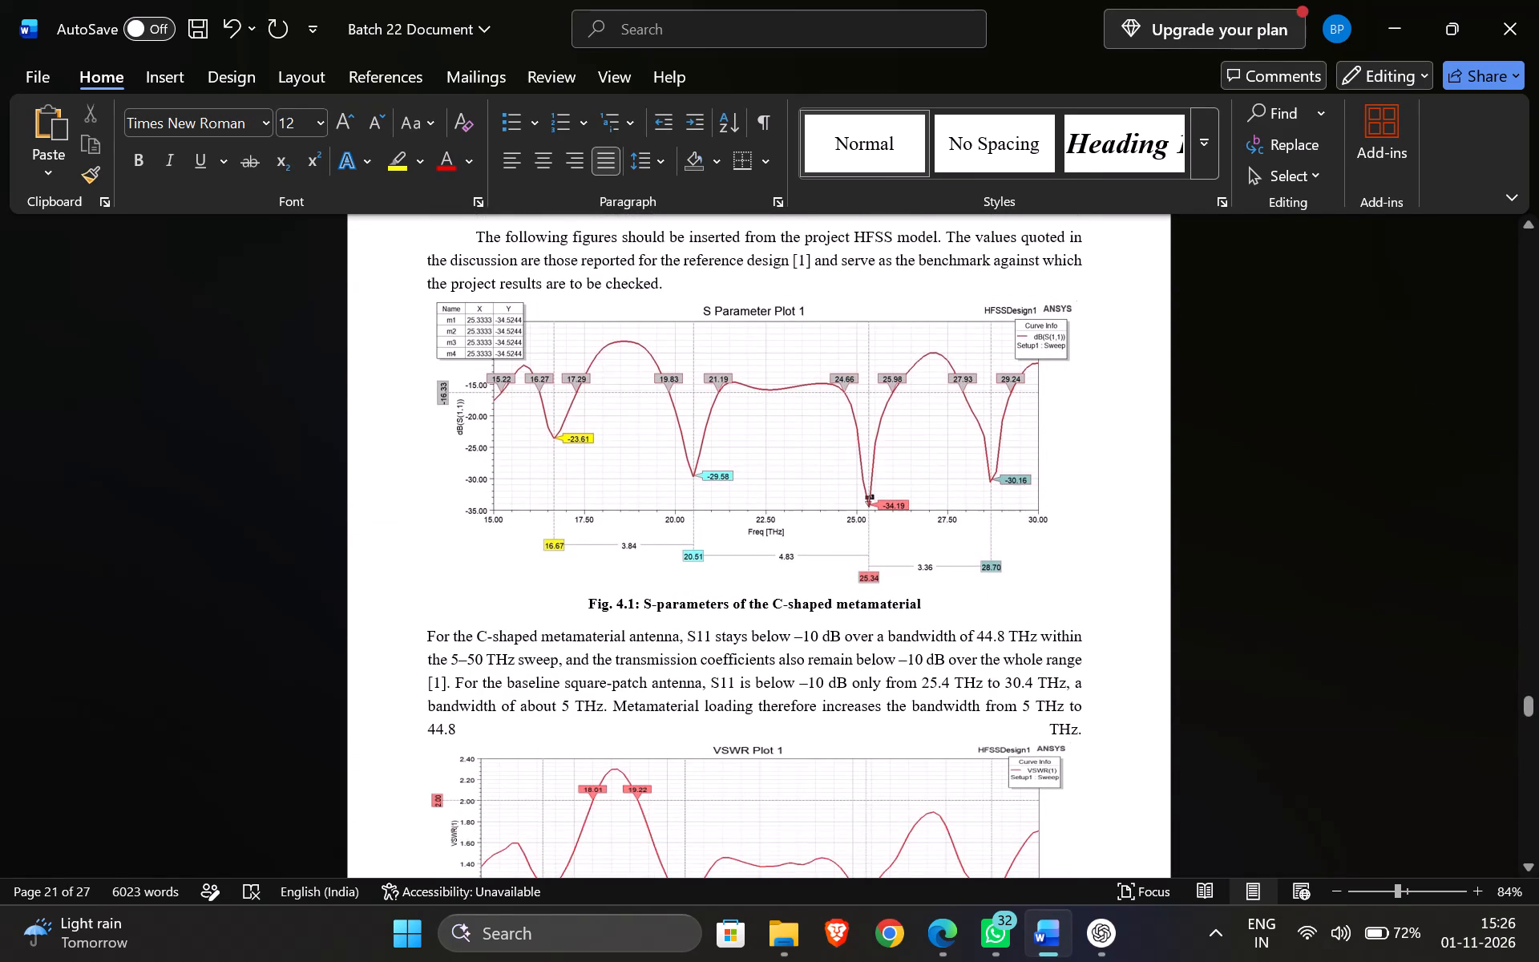
scroll(638, 530, down, 4)
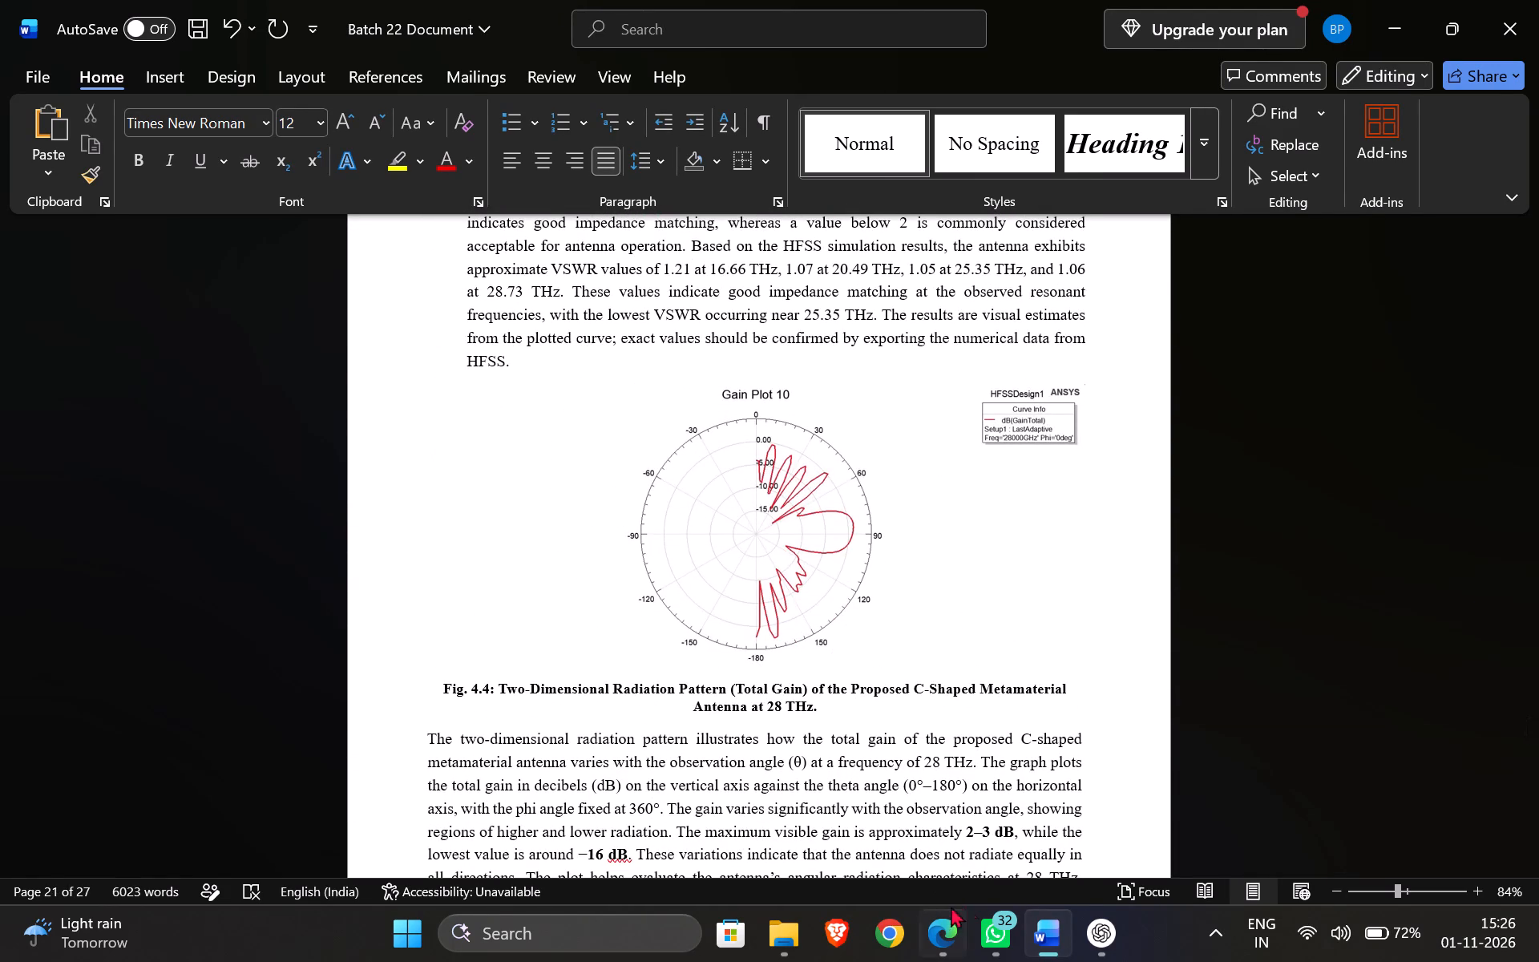
scroll(618, 578, down, 1)
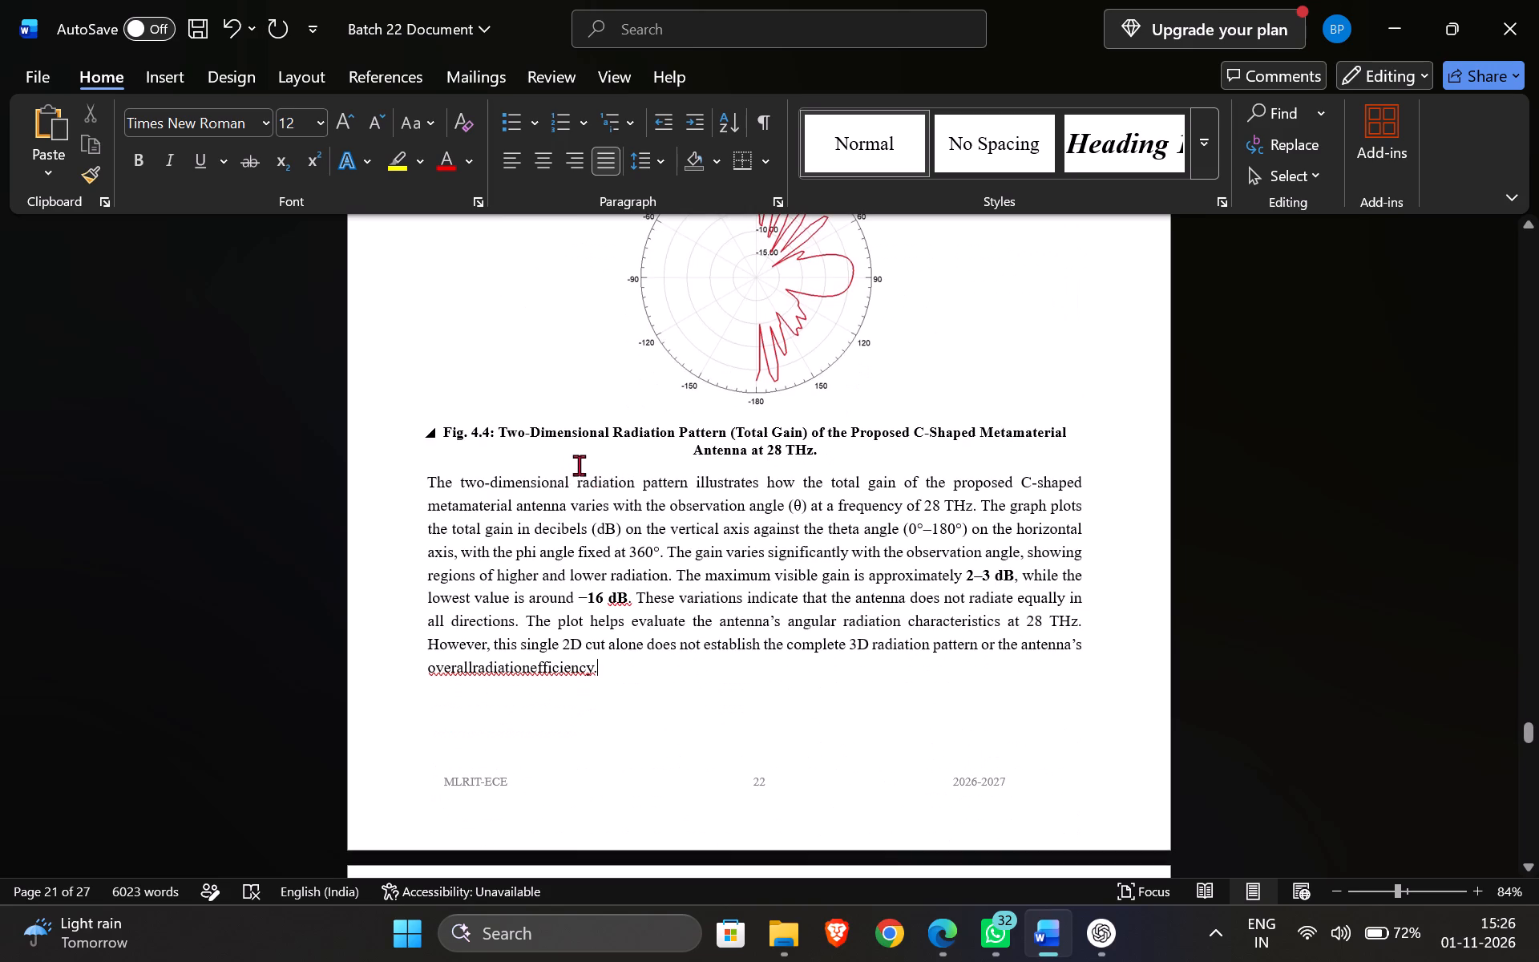
Copy the Fig. 4.2 caption title, "VSWR Characteristics of the Proposed C-Shaped Metamaterial MIMO Antenna.", without its figure number.
scroll(619, 460, up, 5)
scroll(648, 582, down, 2)
drag(531, 653, 535, 653)
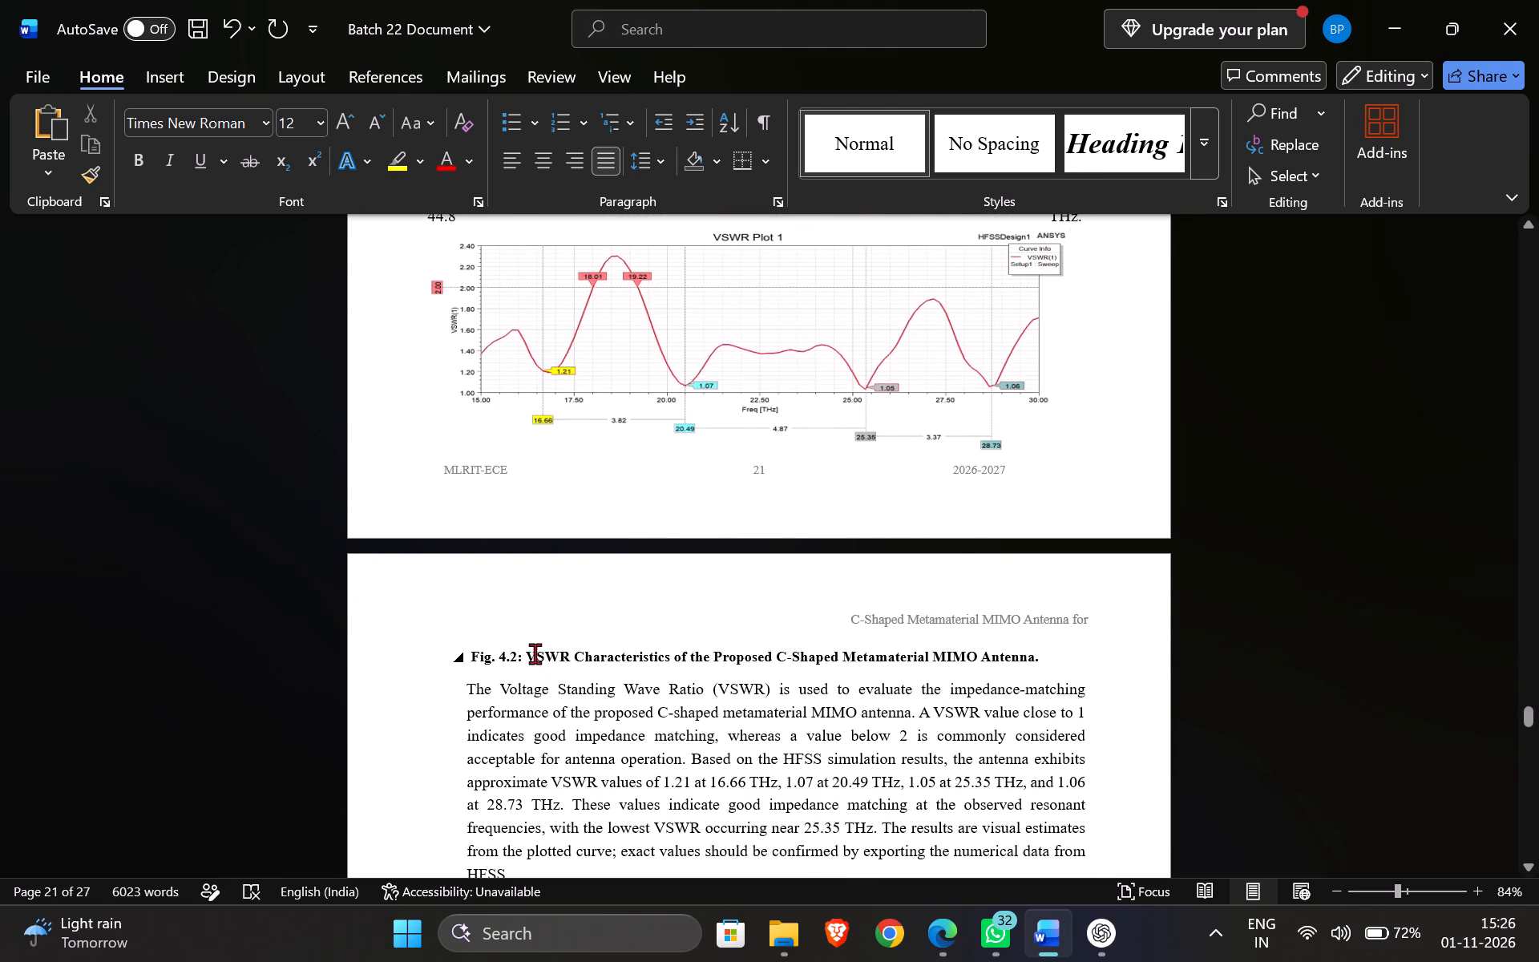
drag(535, 653, 572, 662)
click(531, 650)
drag(527, 657, 631, 658)
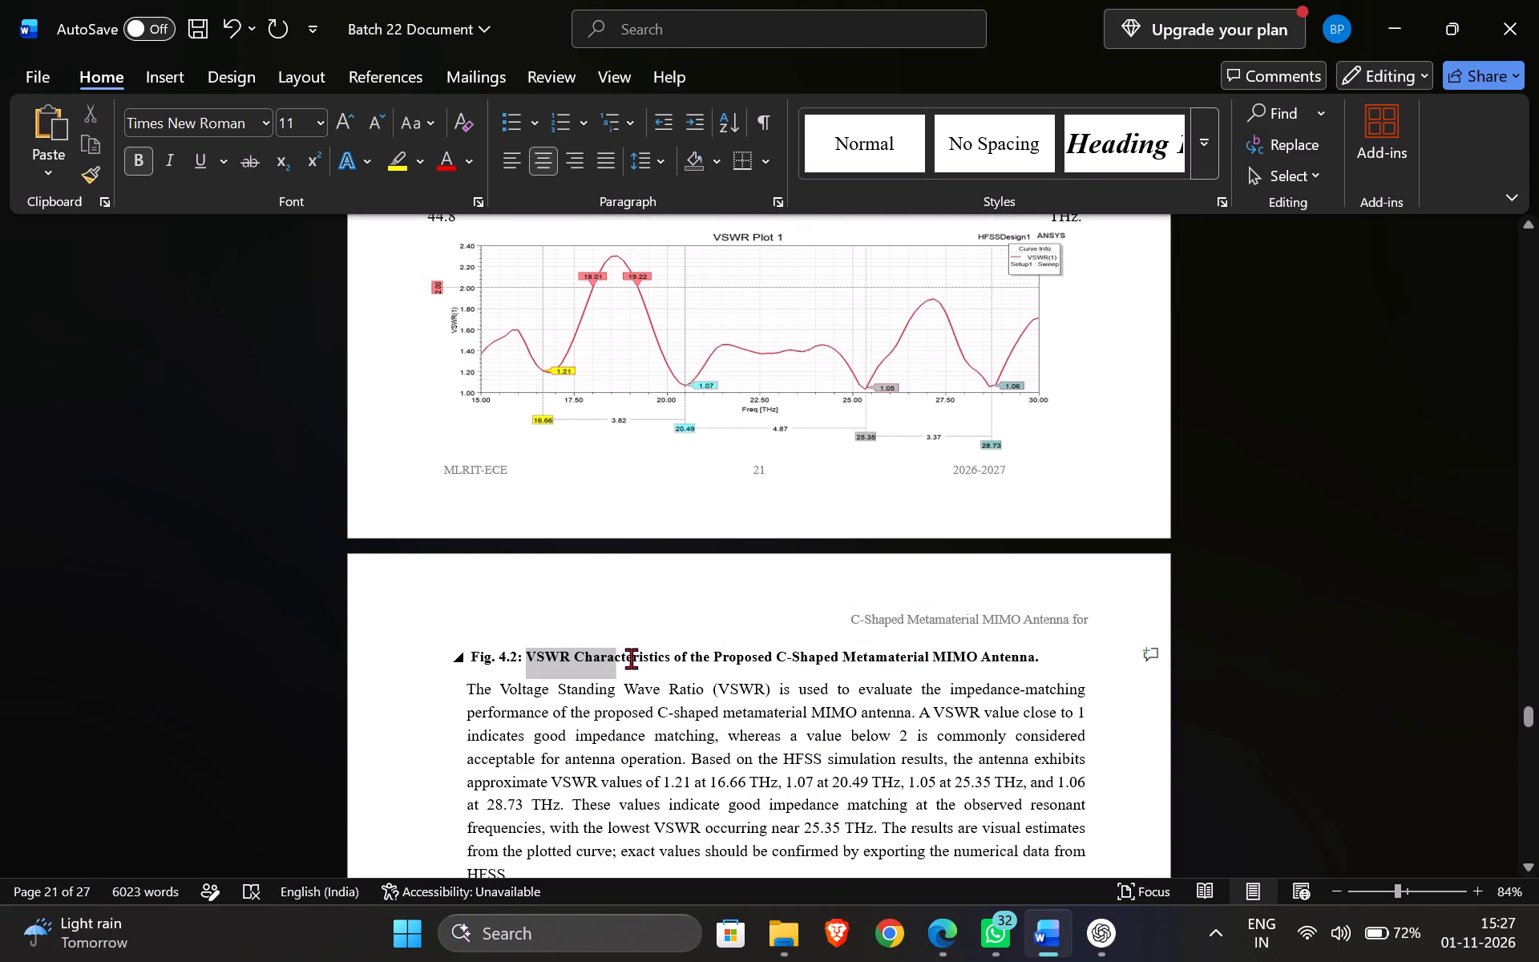
drag(631, 658, 1126, 665)
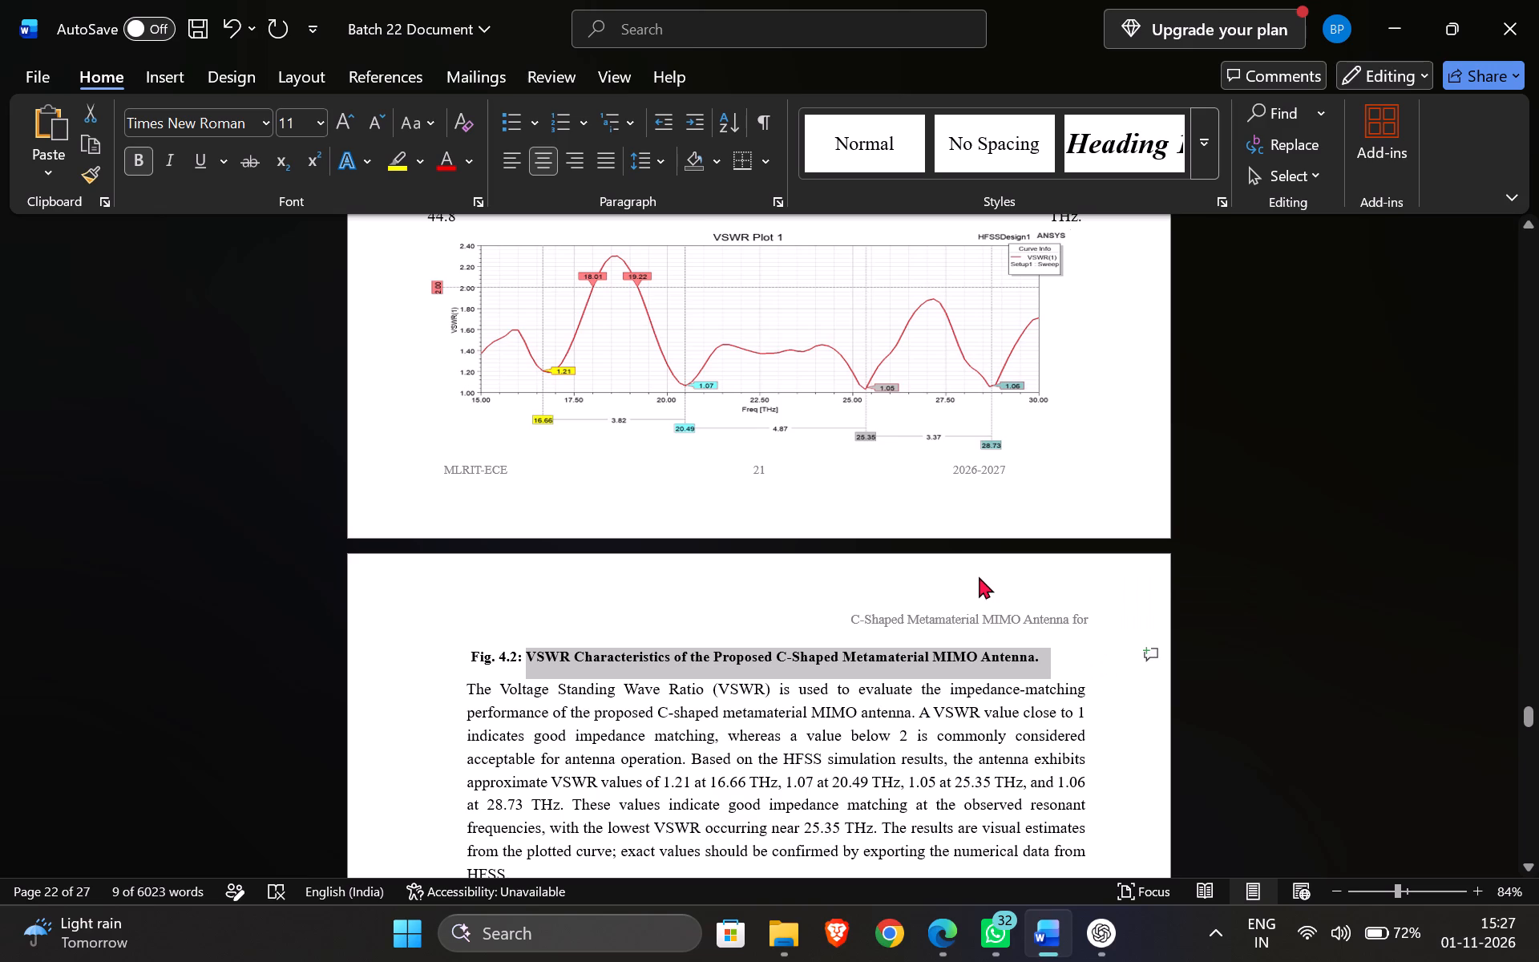
key(ctrl+c)
Replace the Fig. 4.2 title in the List of Figures, "3D total-gain polar plots", with the copied VSWR caption.
scroll(679, 379, up, 8)
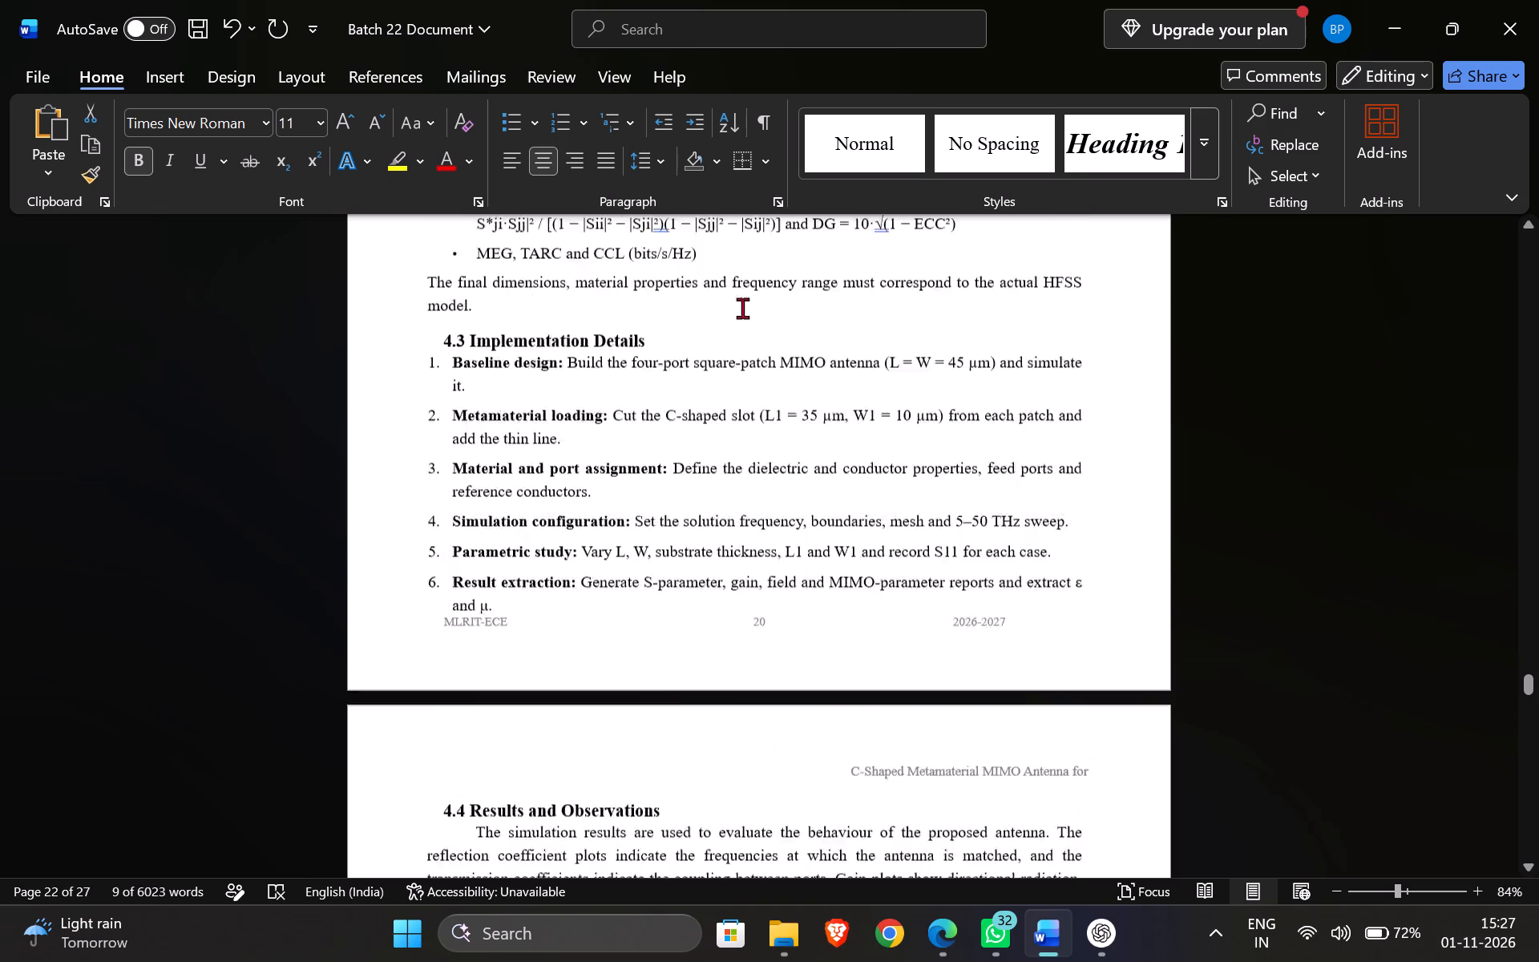
scroll(742, 308, up, 20)
scroll(742, 308, up, 15)
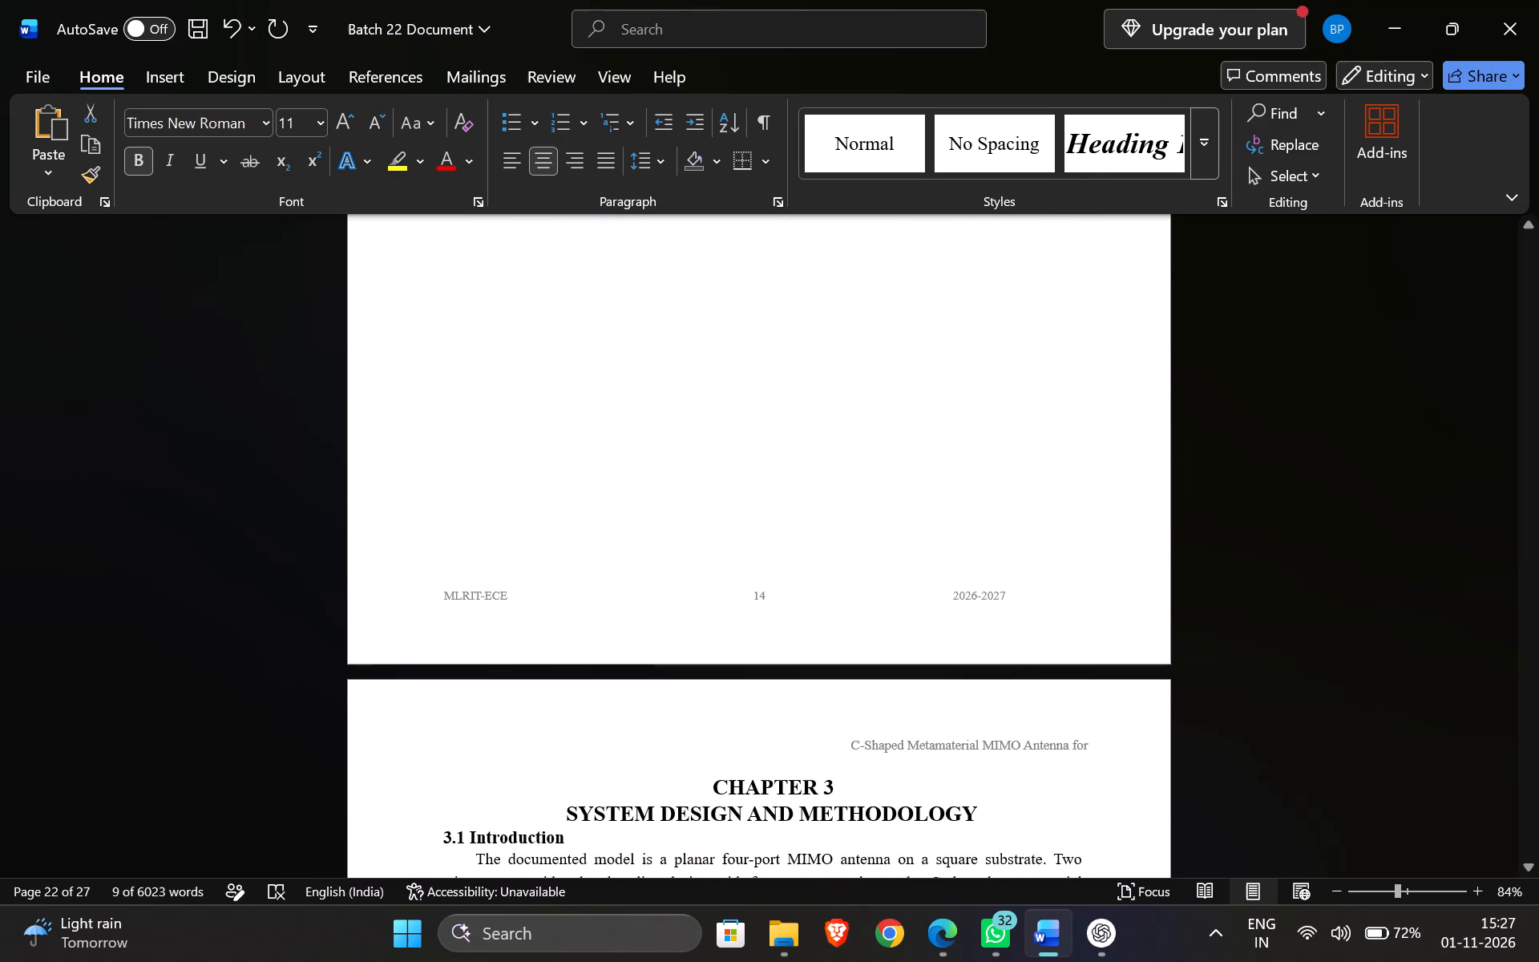
scroll(710, 592, up, 20)
scroll(710, 592, up, 1)
scroll(737, 364, up, 3)
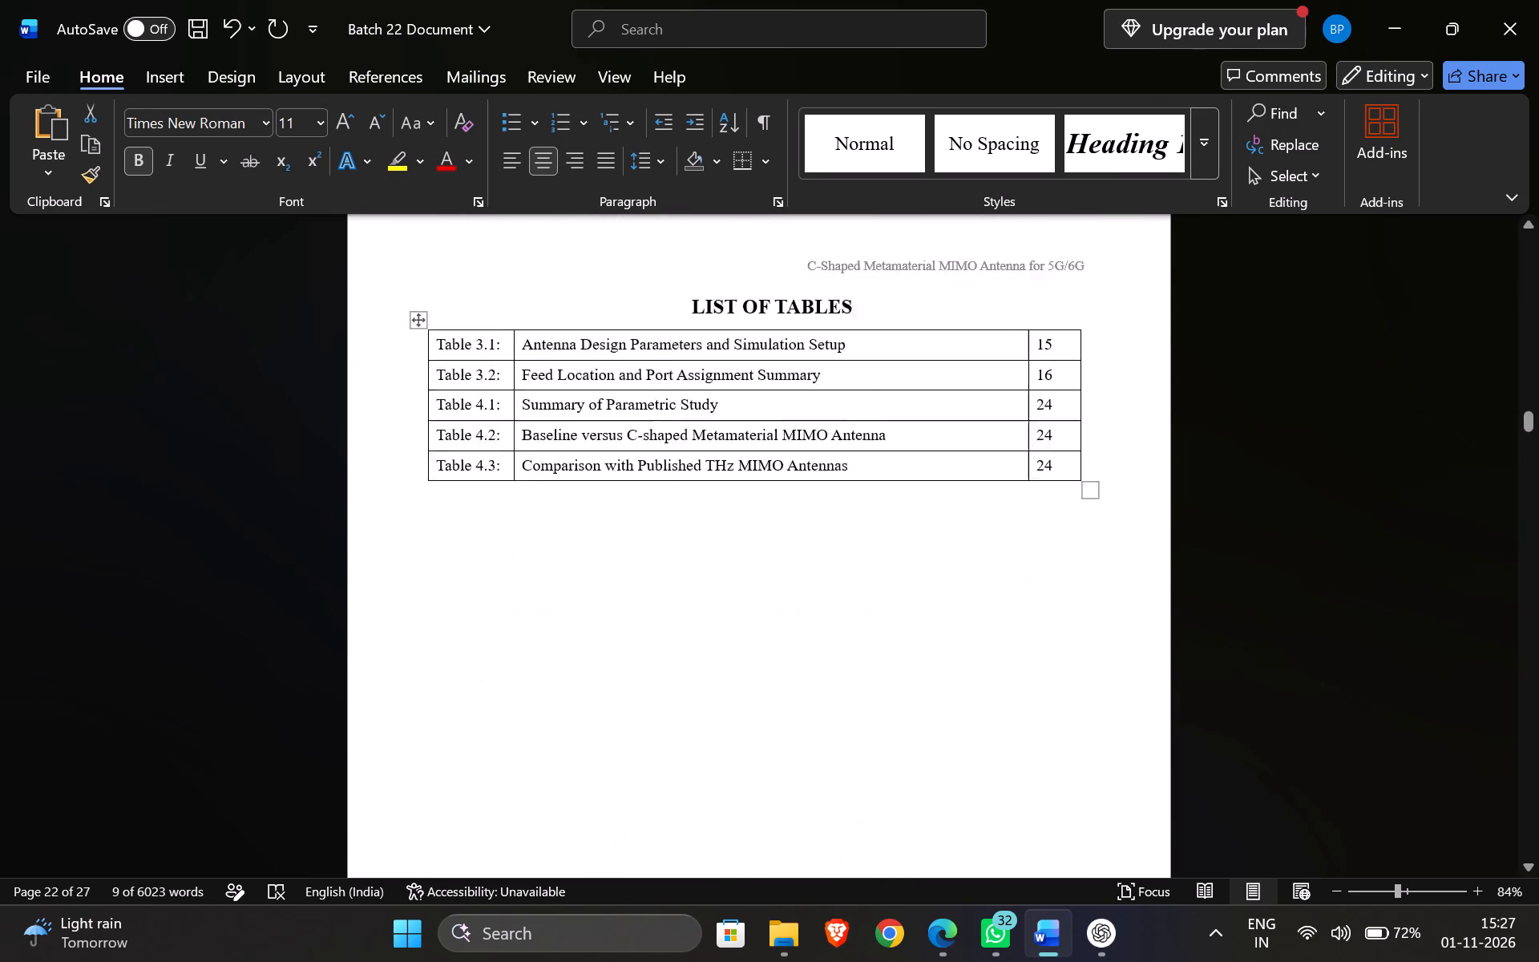
scroll(738, 360, up, 10)
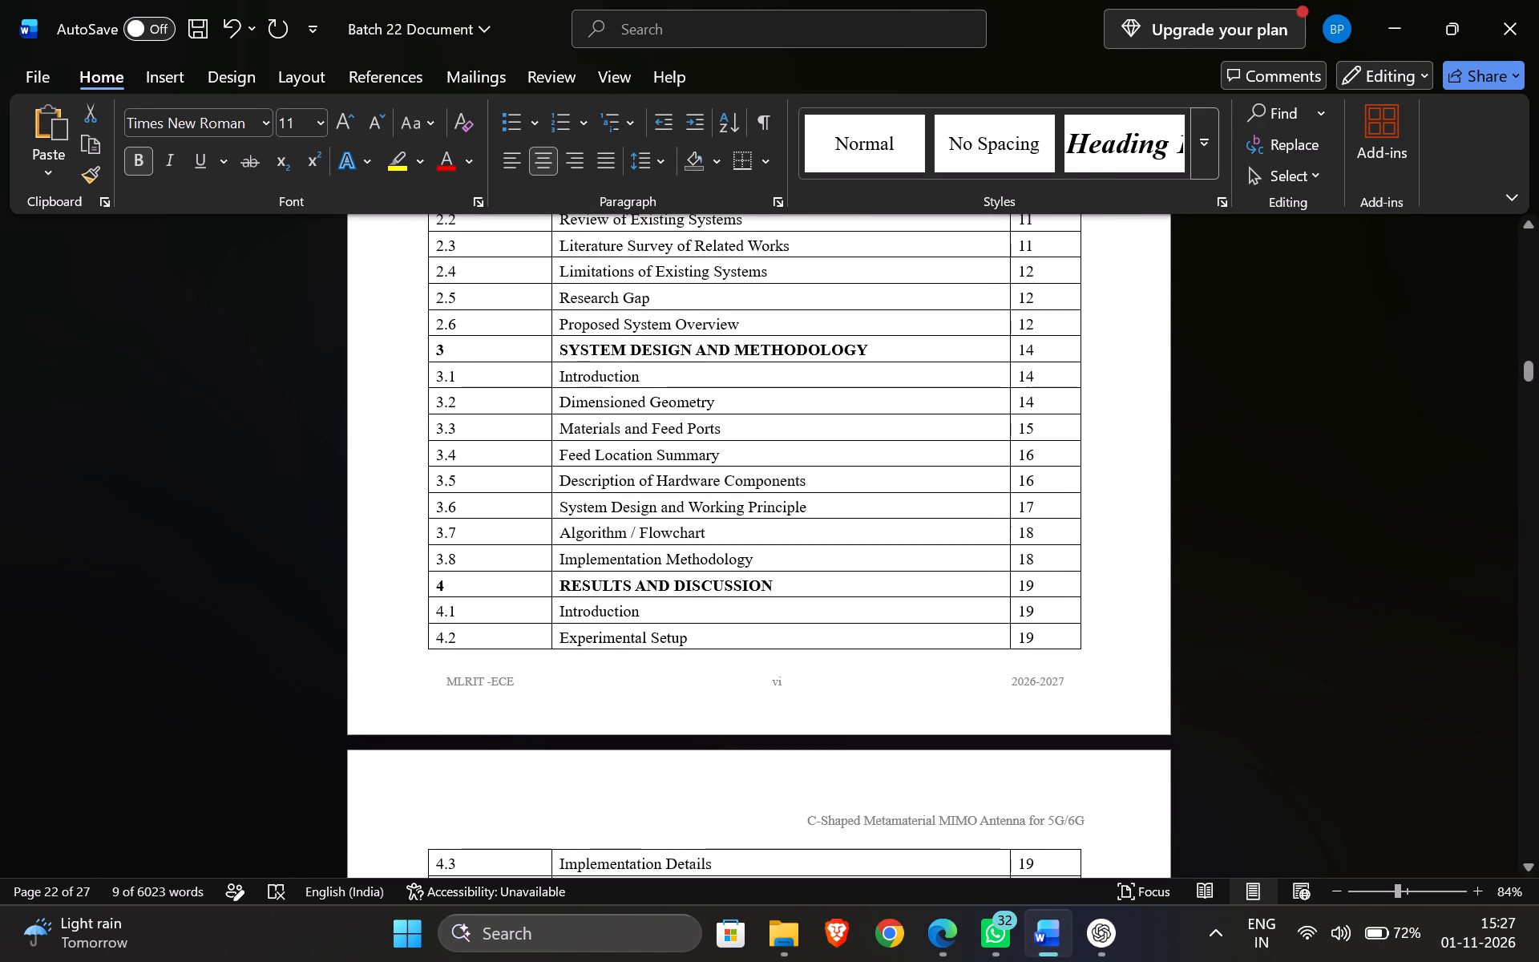
scroll(666, 649, down, 2)
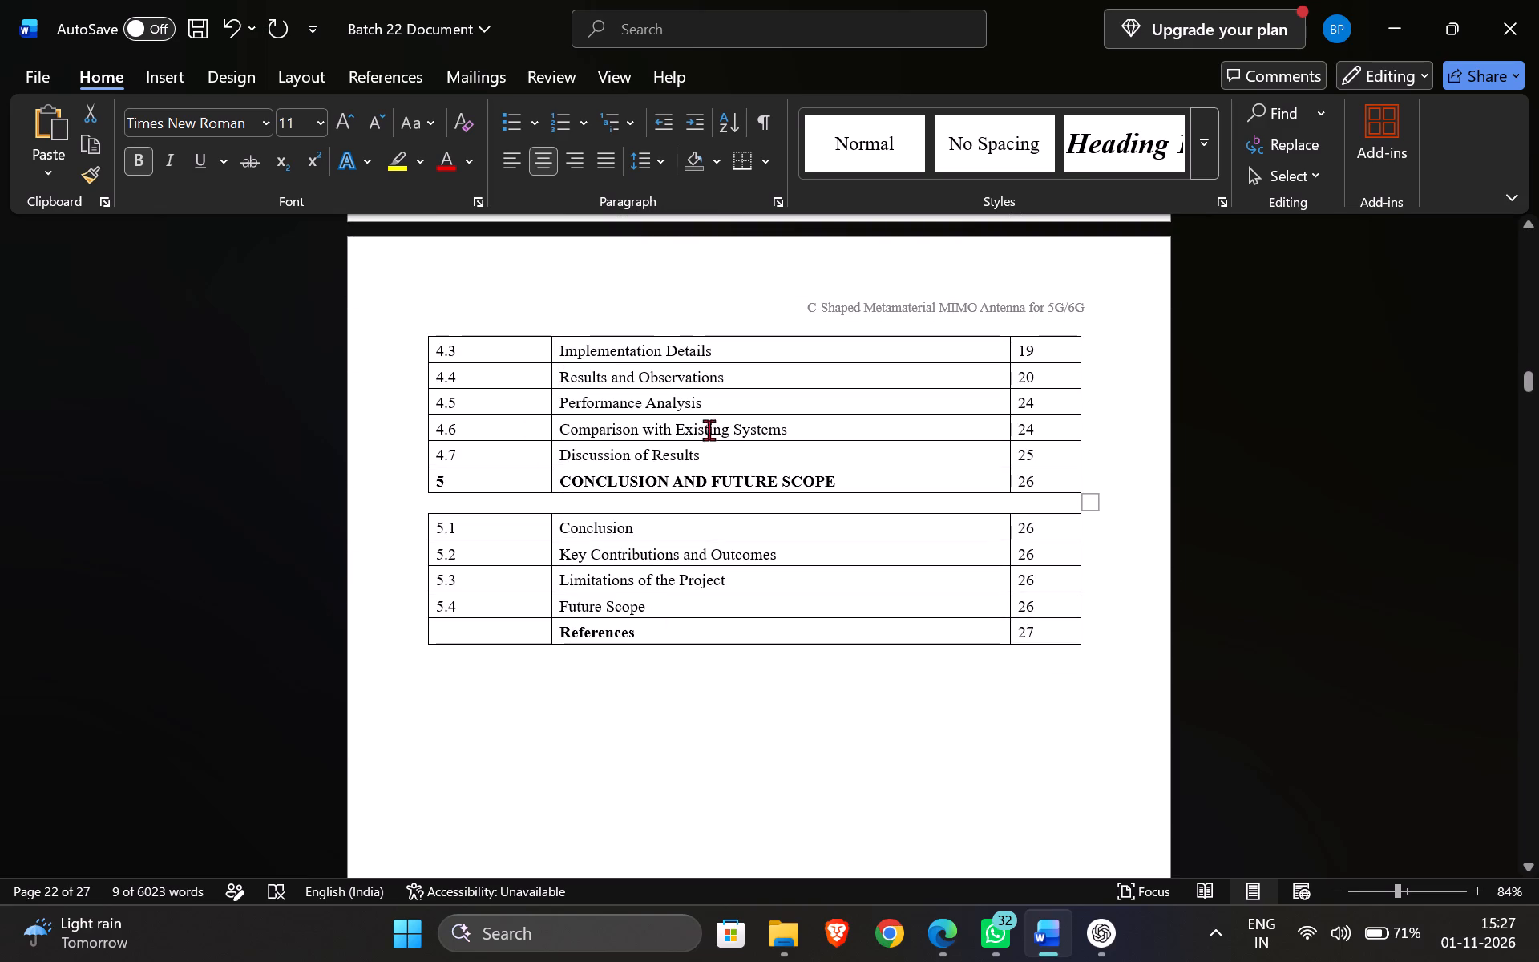
scroll(708, 390, up, 4)
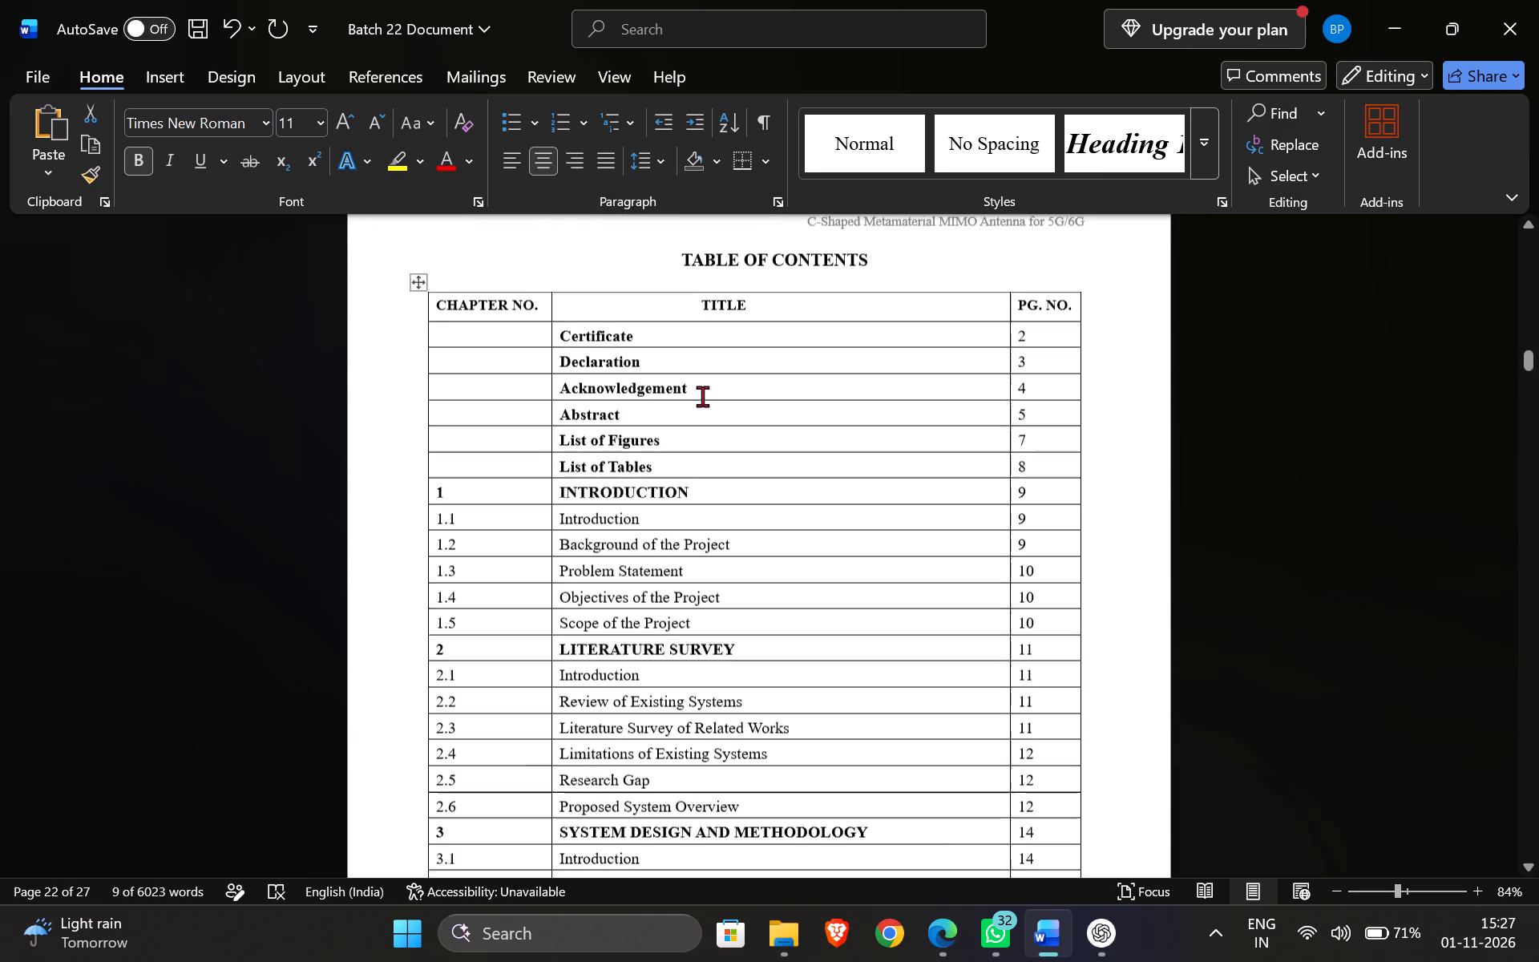
scroll(702, 396, up, 3)
scroll(701, 409, down, 10)
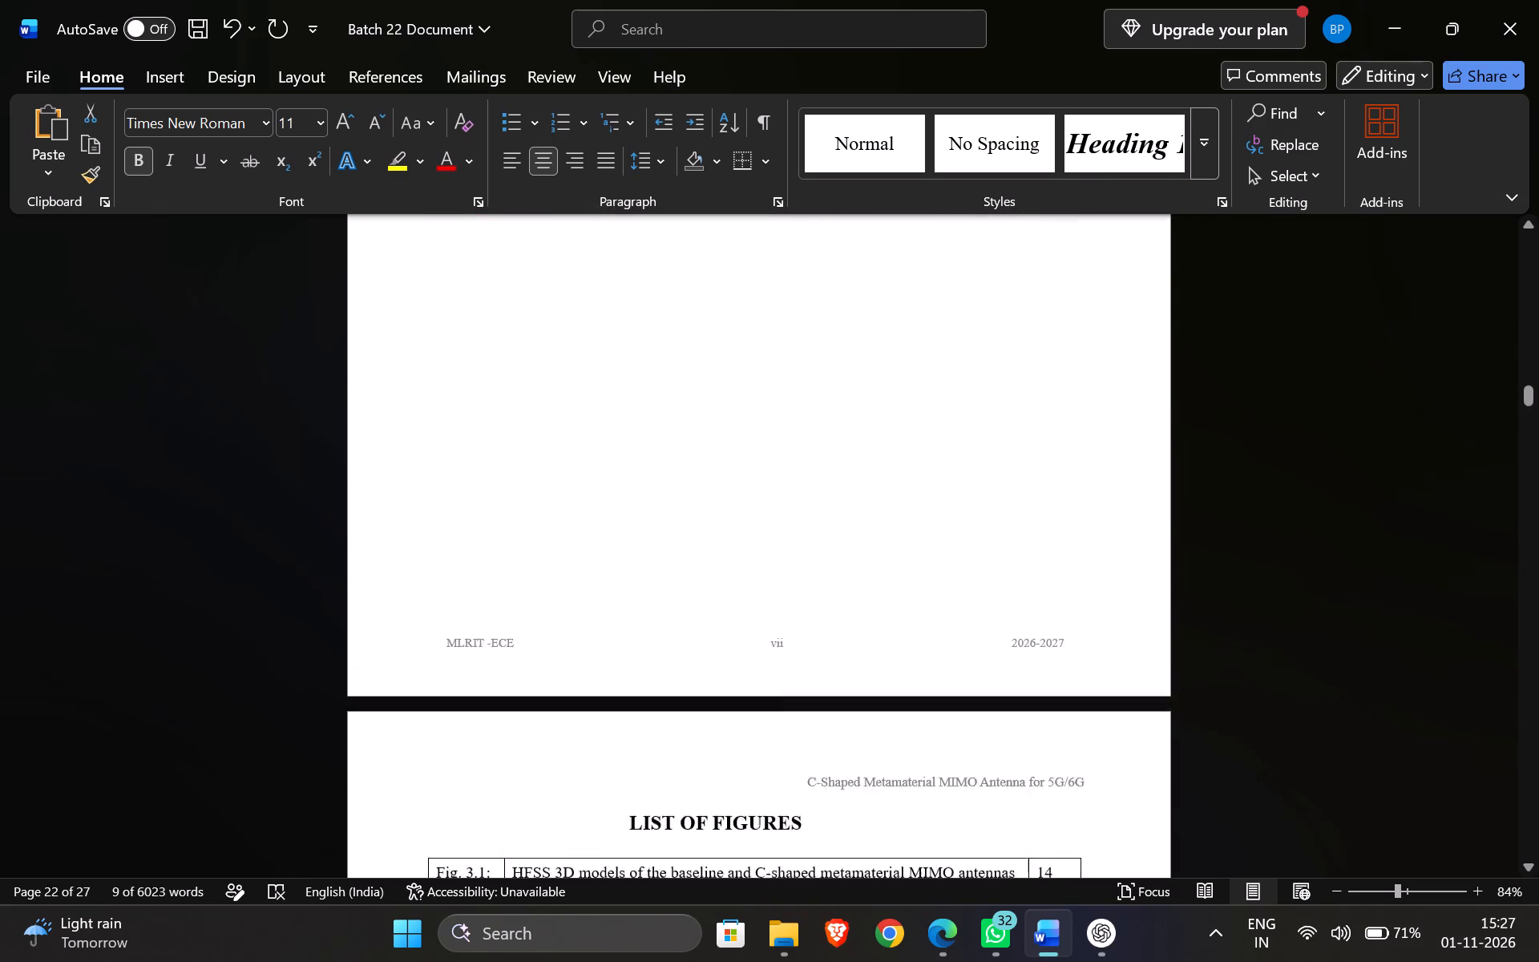
scroll(689, 393, down, 1)
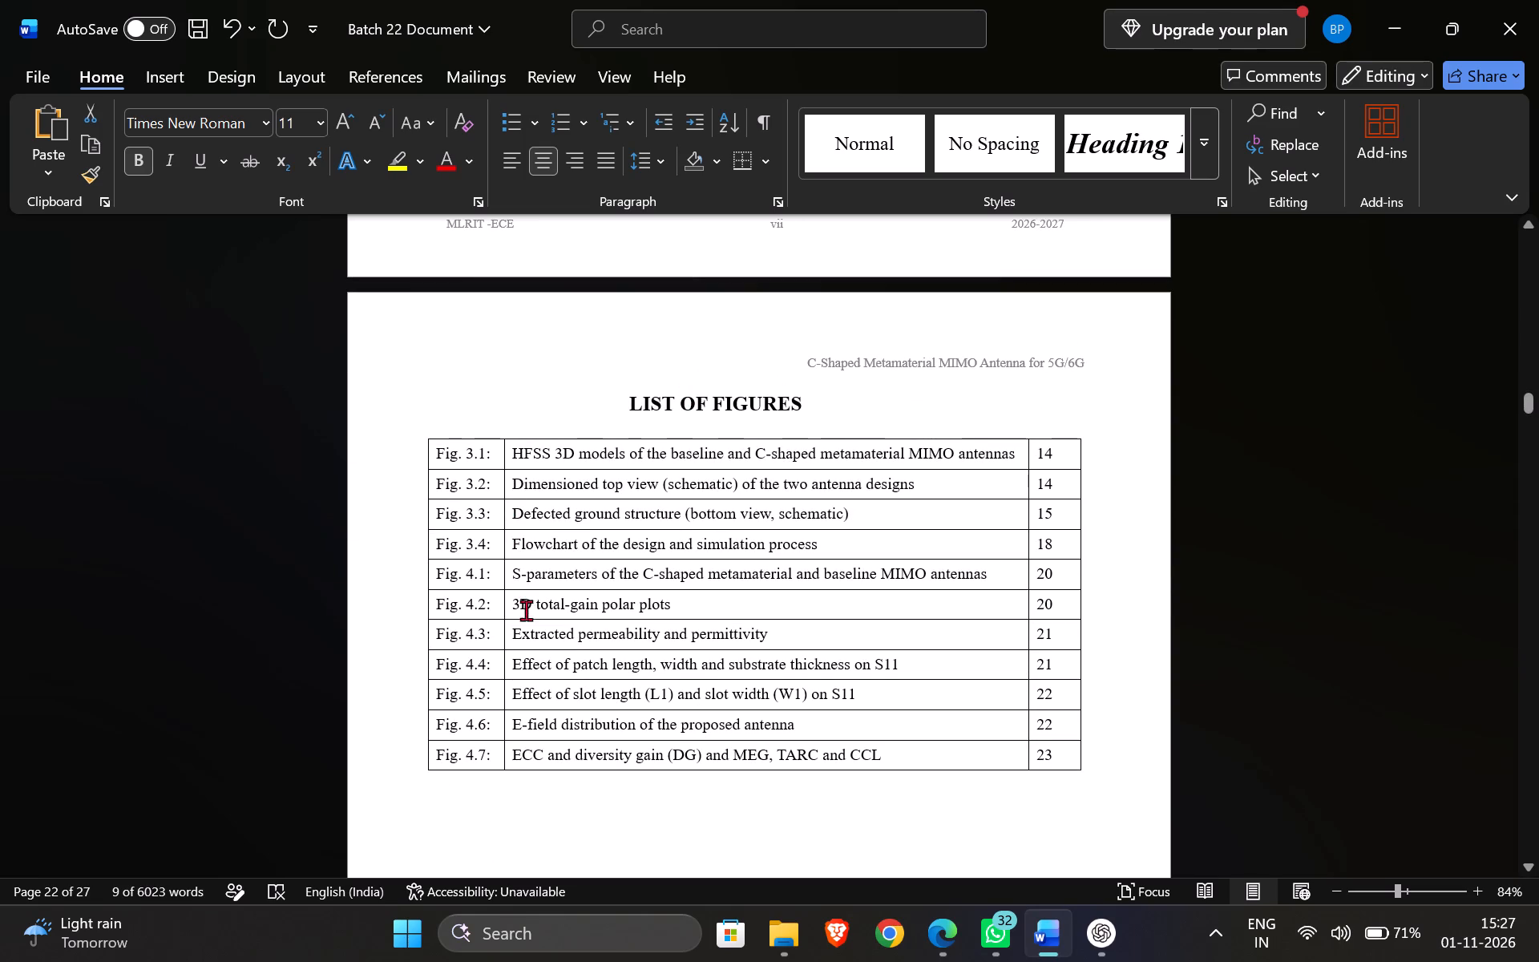
drag(519, 608, 705, 612)
key(ctrl+v)
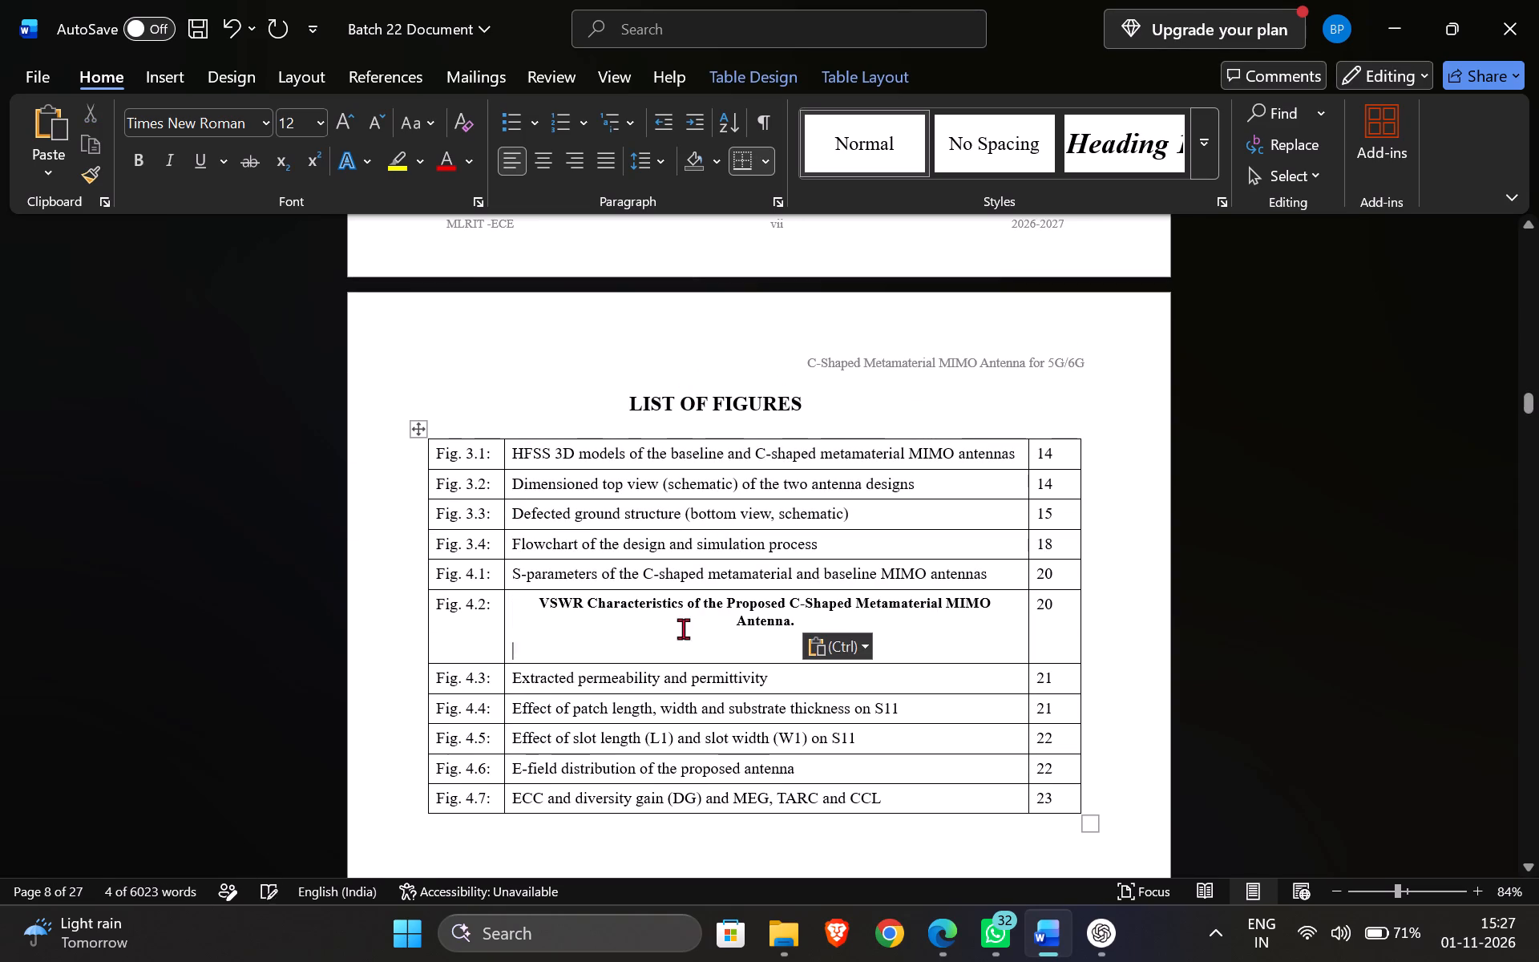
Tidy the Fig. 4.2 entry in the List of Figures: remove the bold, the blank line below it and the centring.
drag(847, 616, 562, 603)
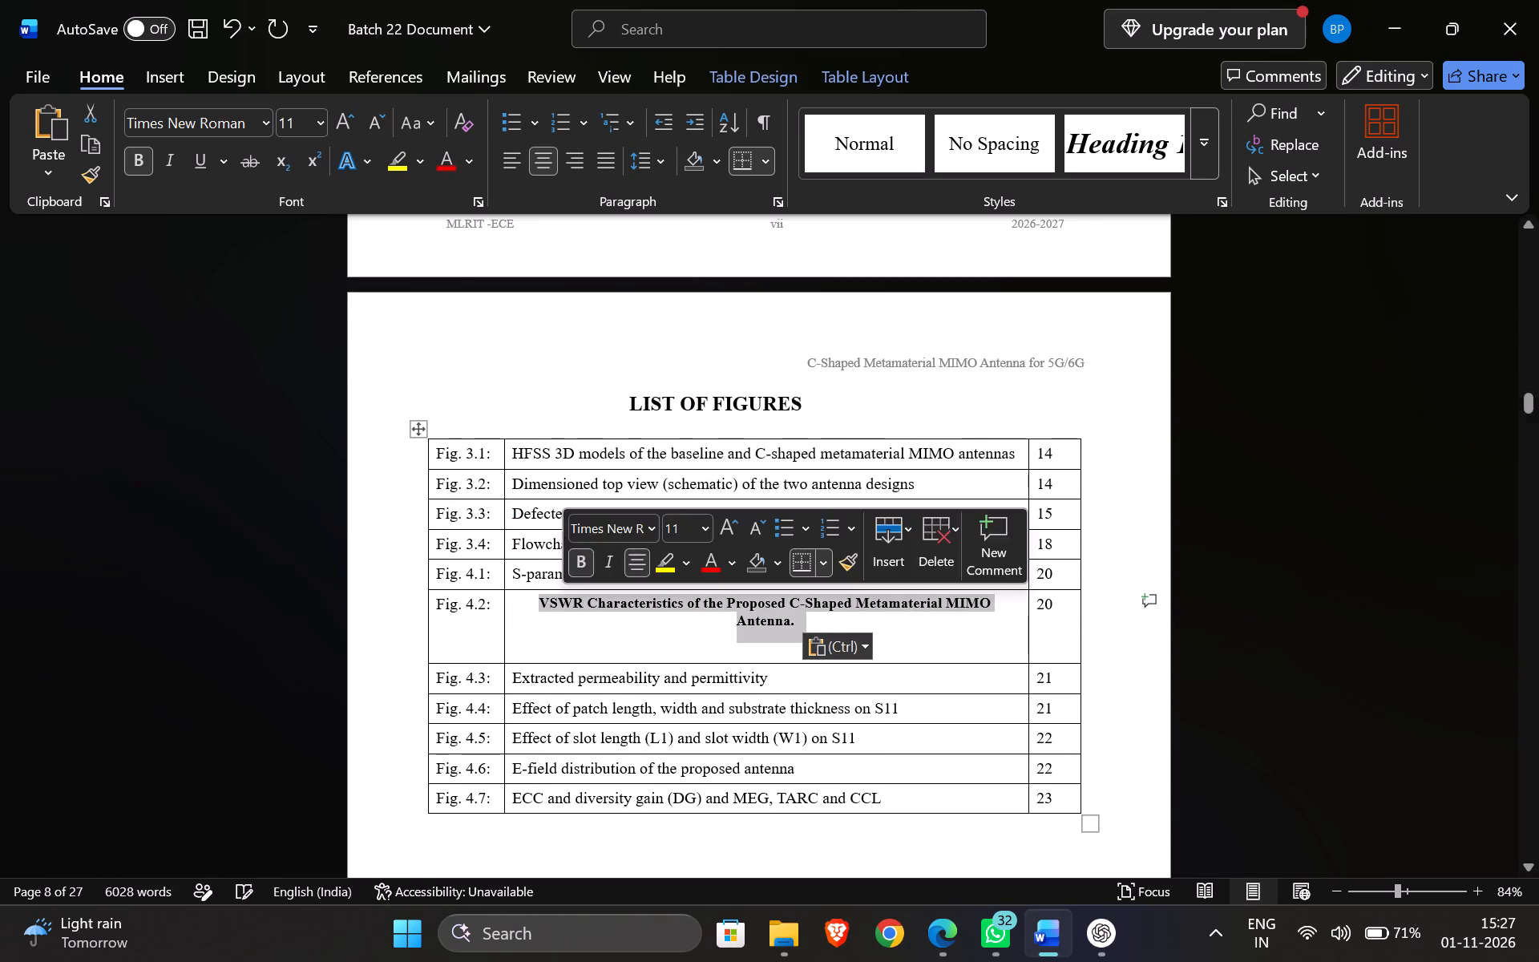
key(ctrl+b)
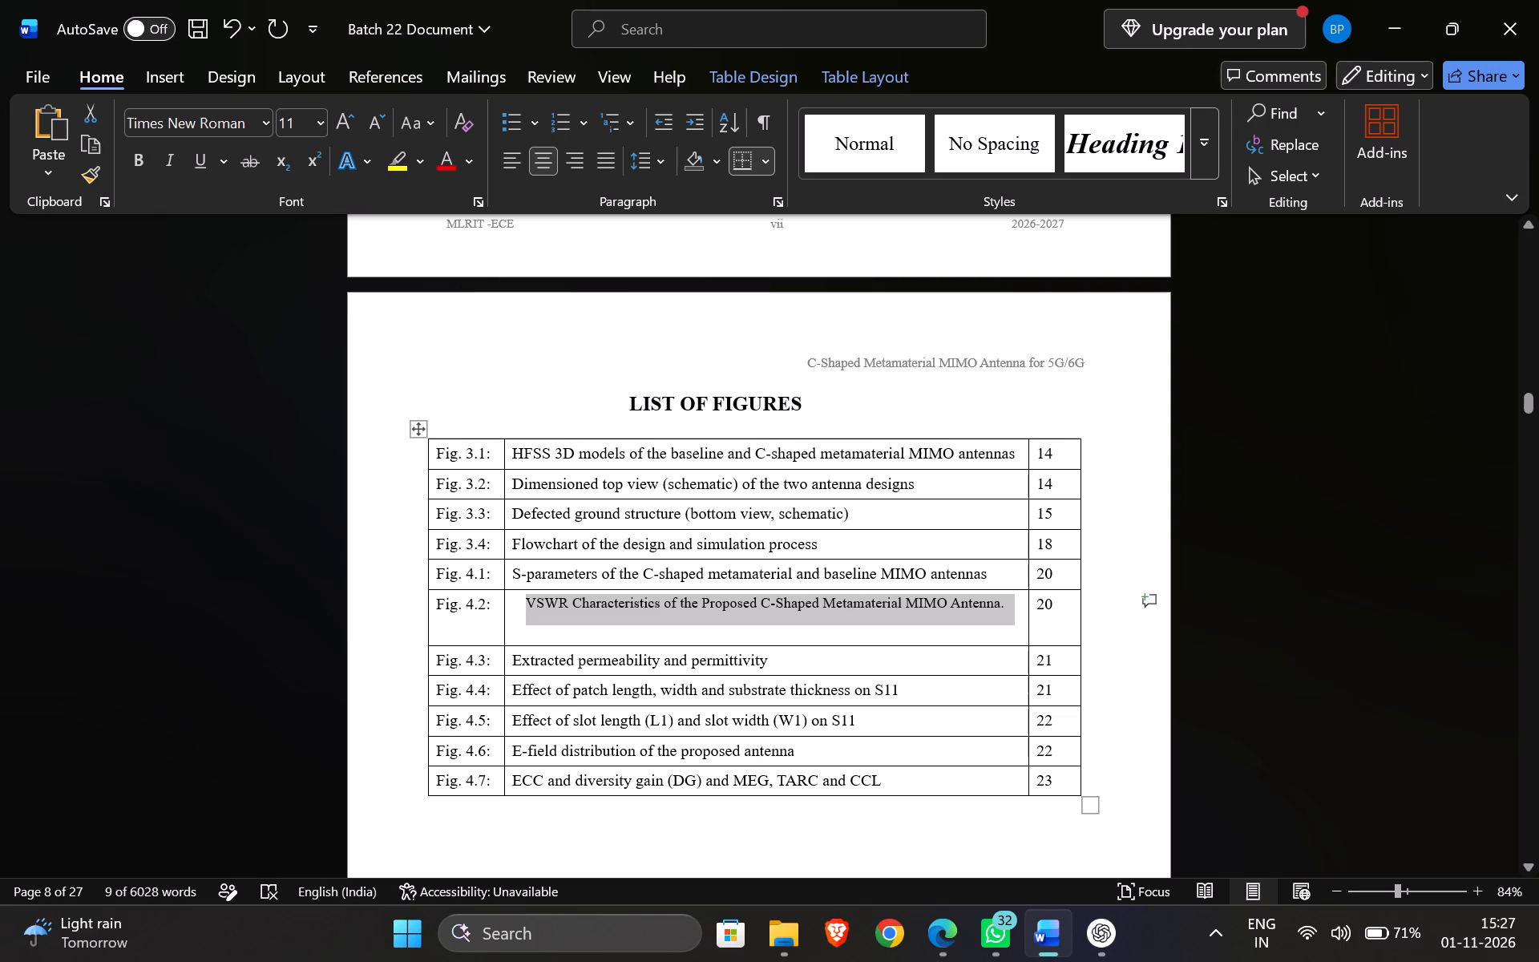
click(526, 631)
key(BackSpace)
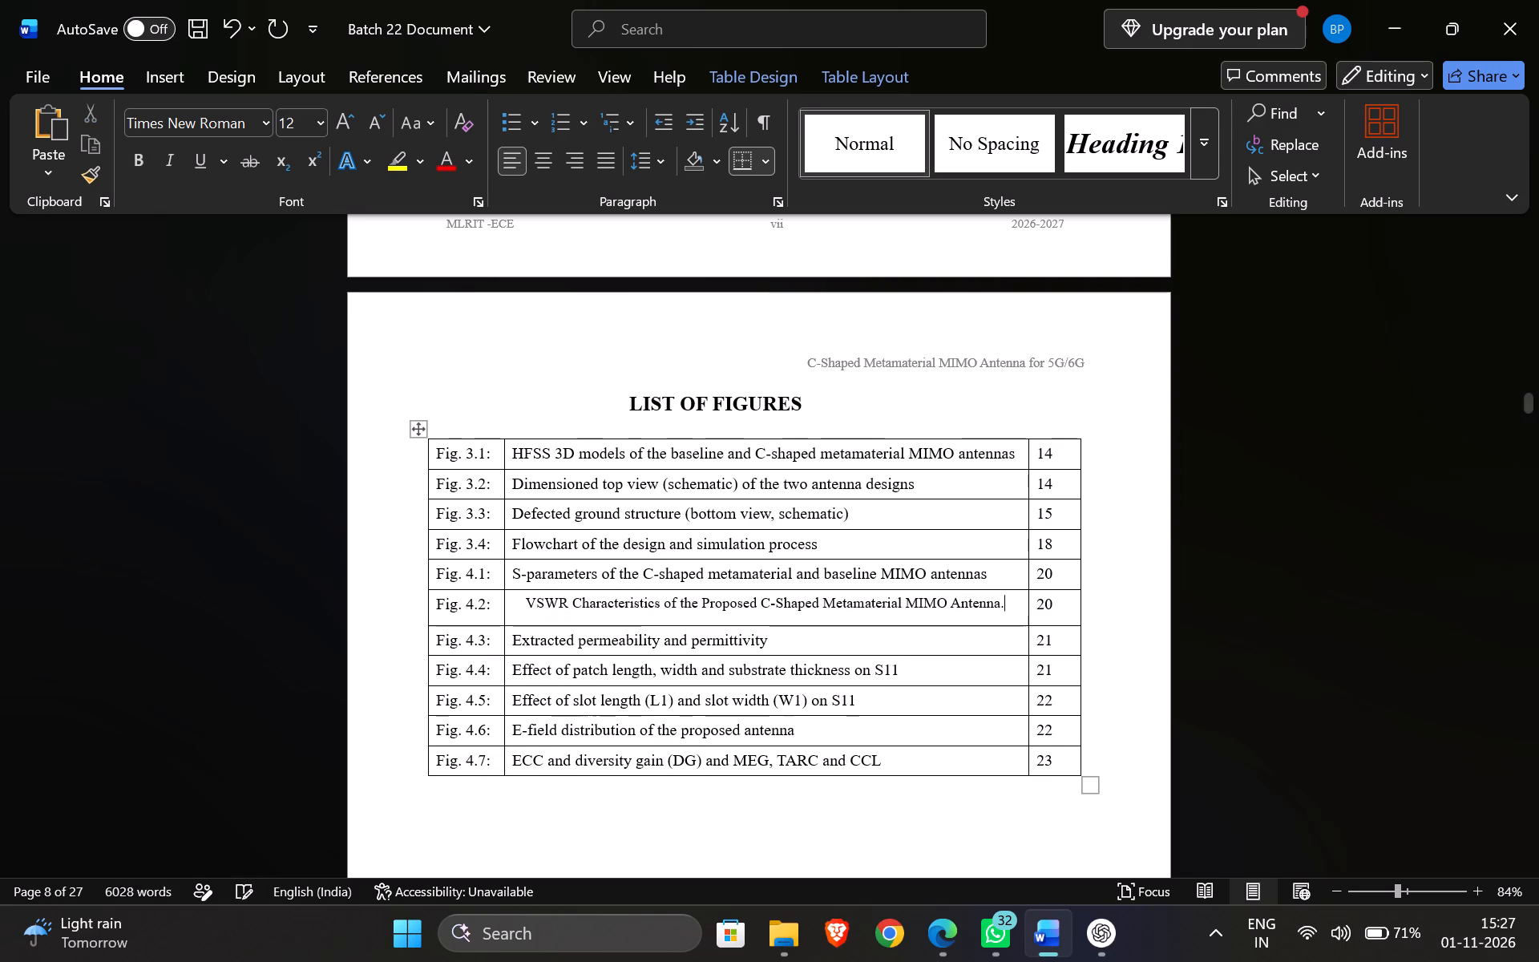
click(520, 604)
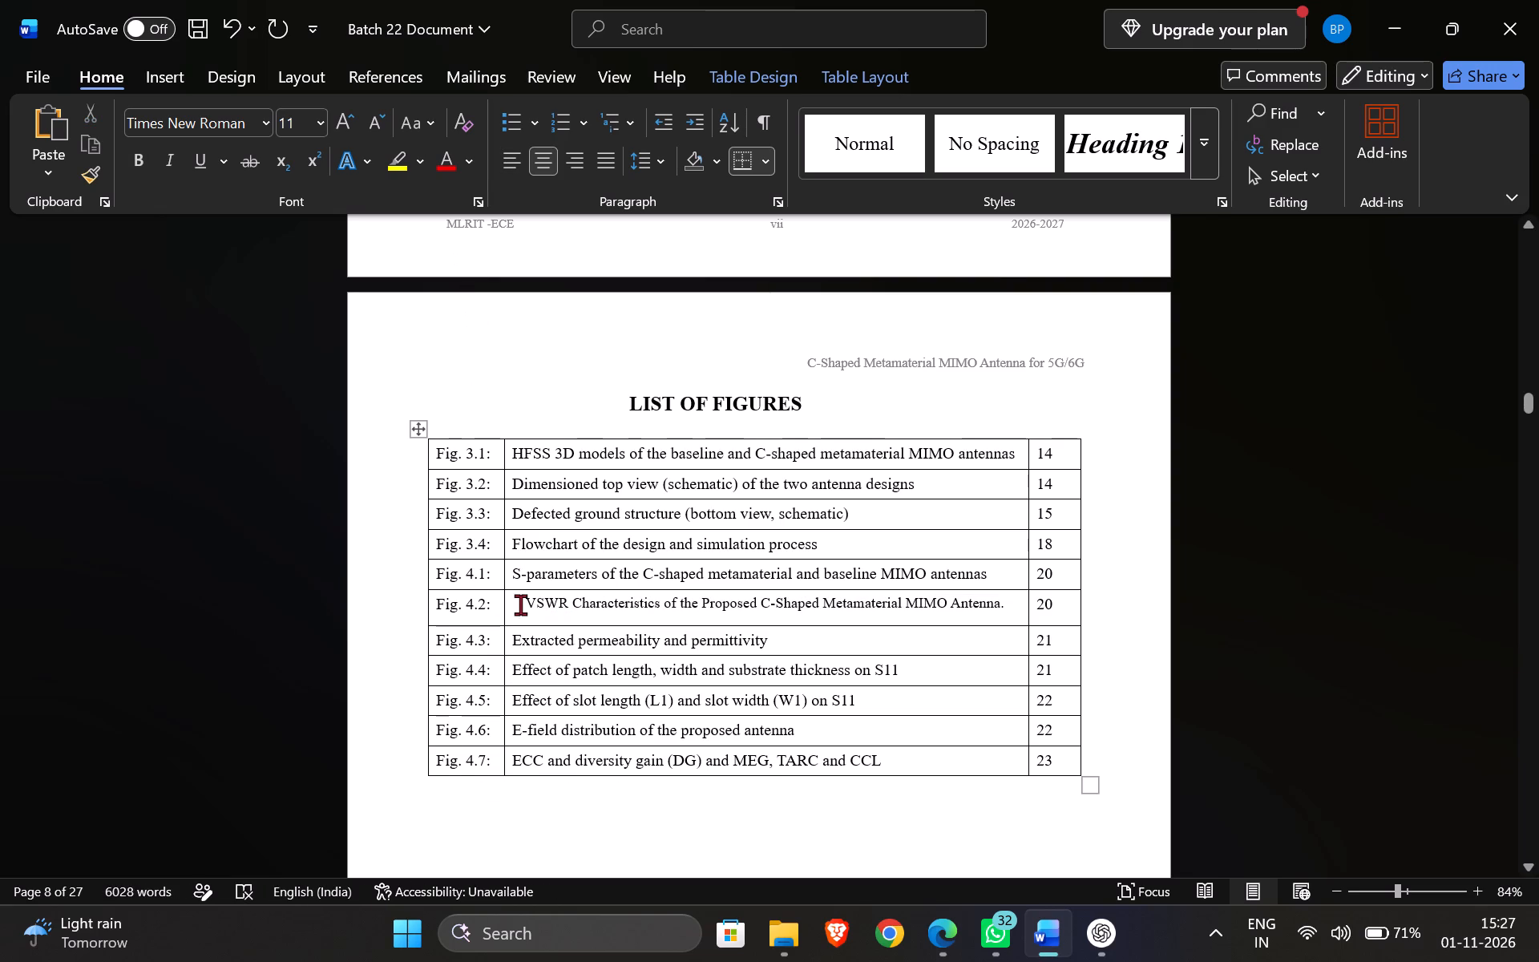
key(BackSpace)
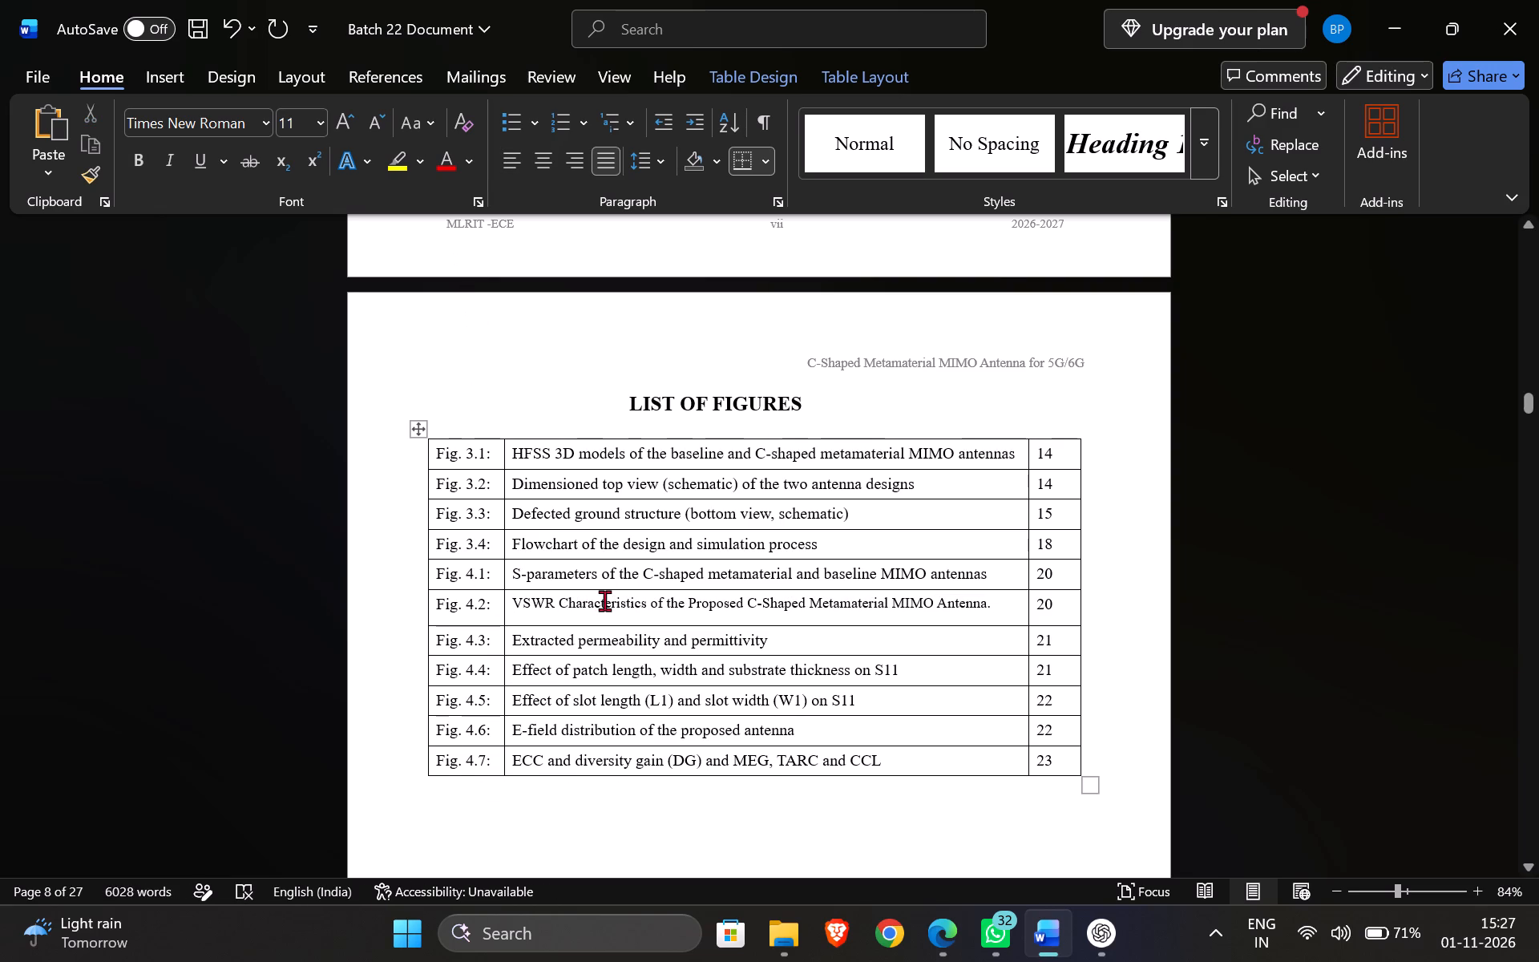
click(527, 650)
Copy the Fig. 4.4 caption title, "Two-Dimensional Radiation Pattern (Total Gain) of the Proposed C-Shaped Metamaterial Antenna at 28 THz.", without its figure number.
scroll(844, 794, down, 7)
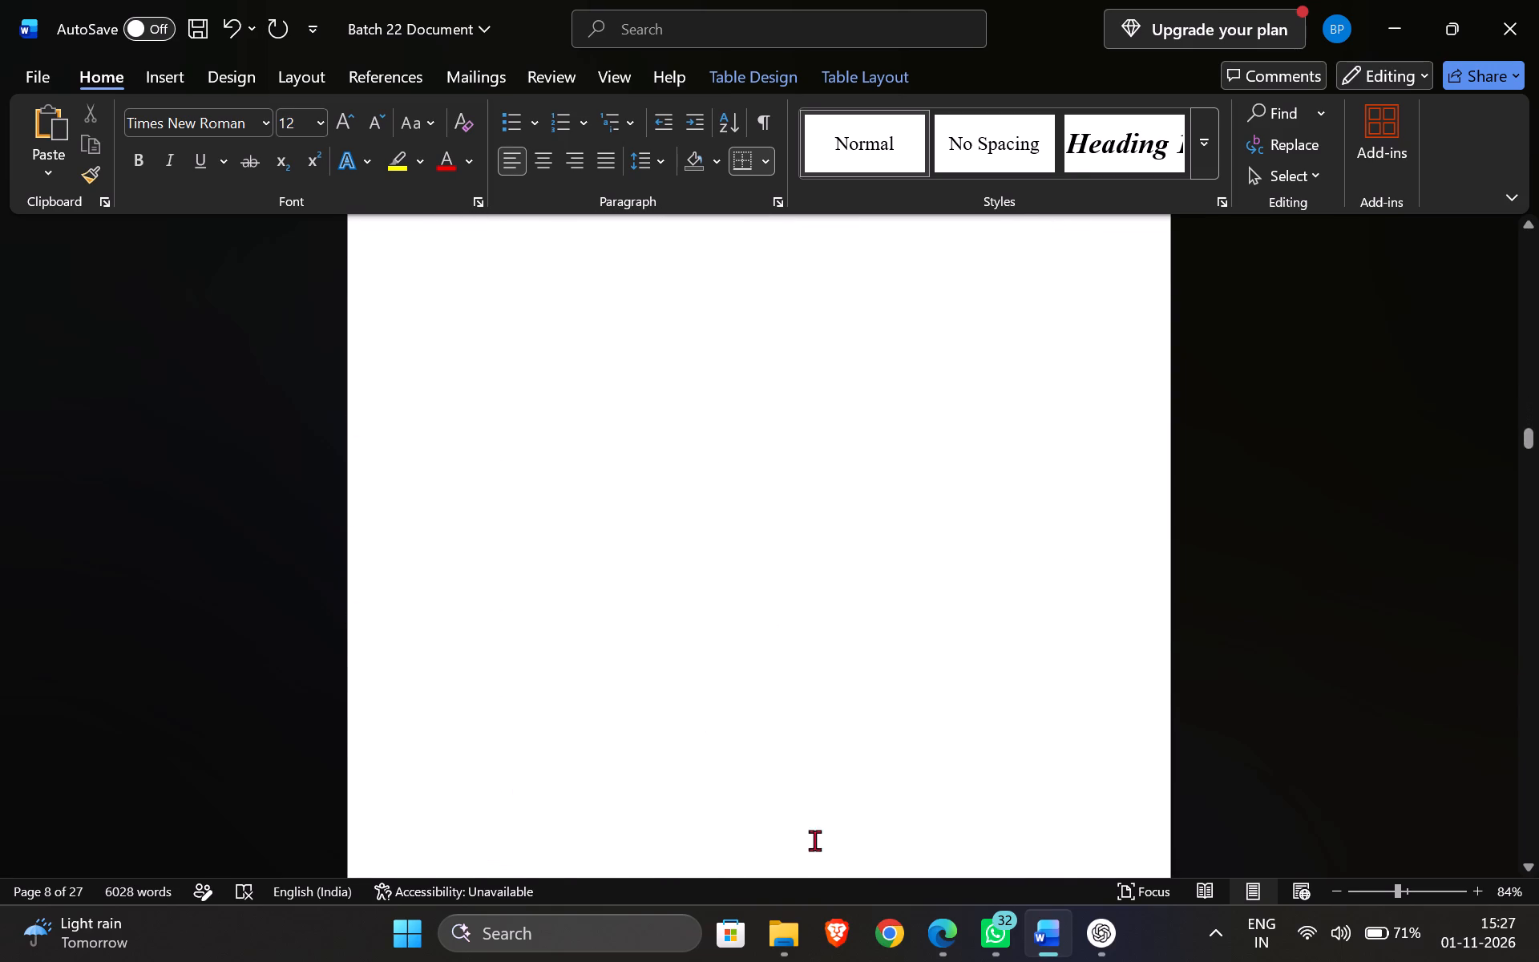
scroll(814, 840, down, 3)
scroll(1021, 915, down, 12)
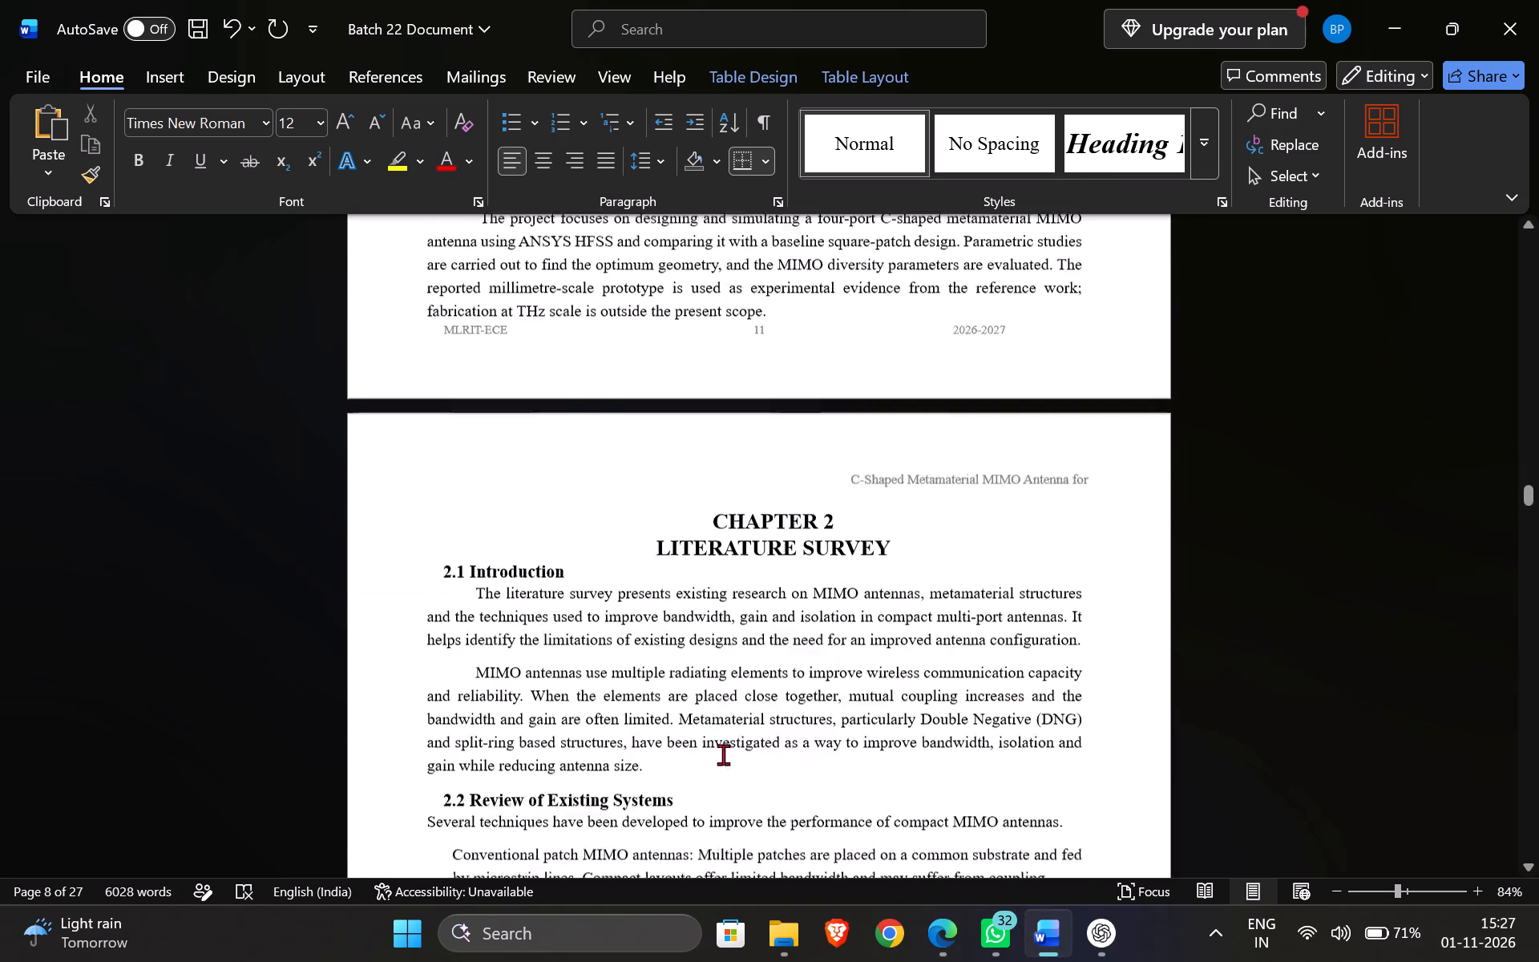
scroll(723, 754, down, 15)
scroll(668, 709, down, 5)
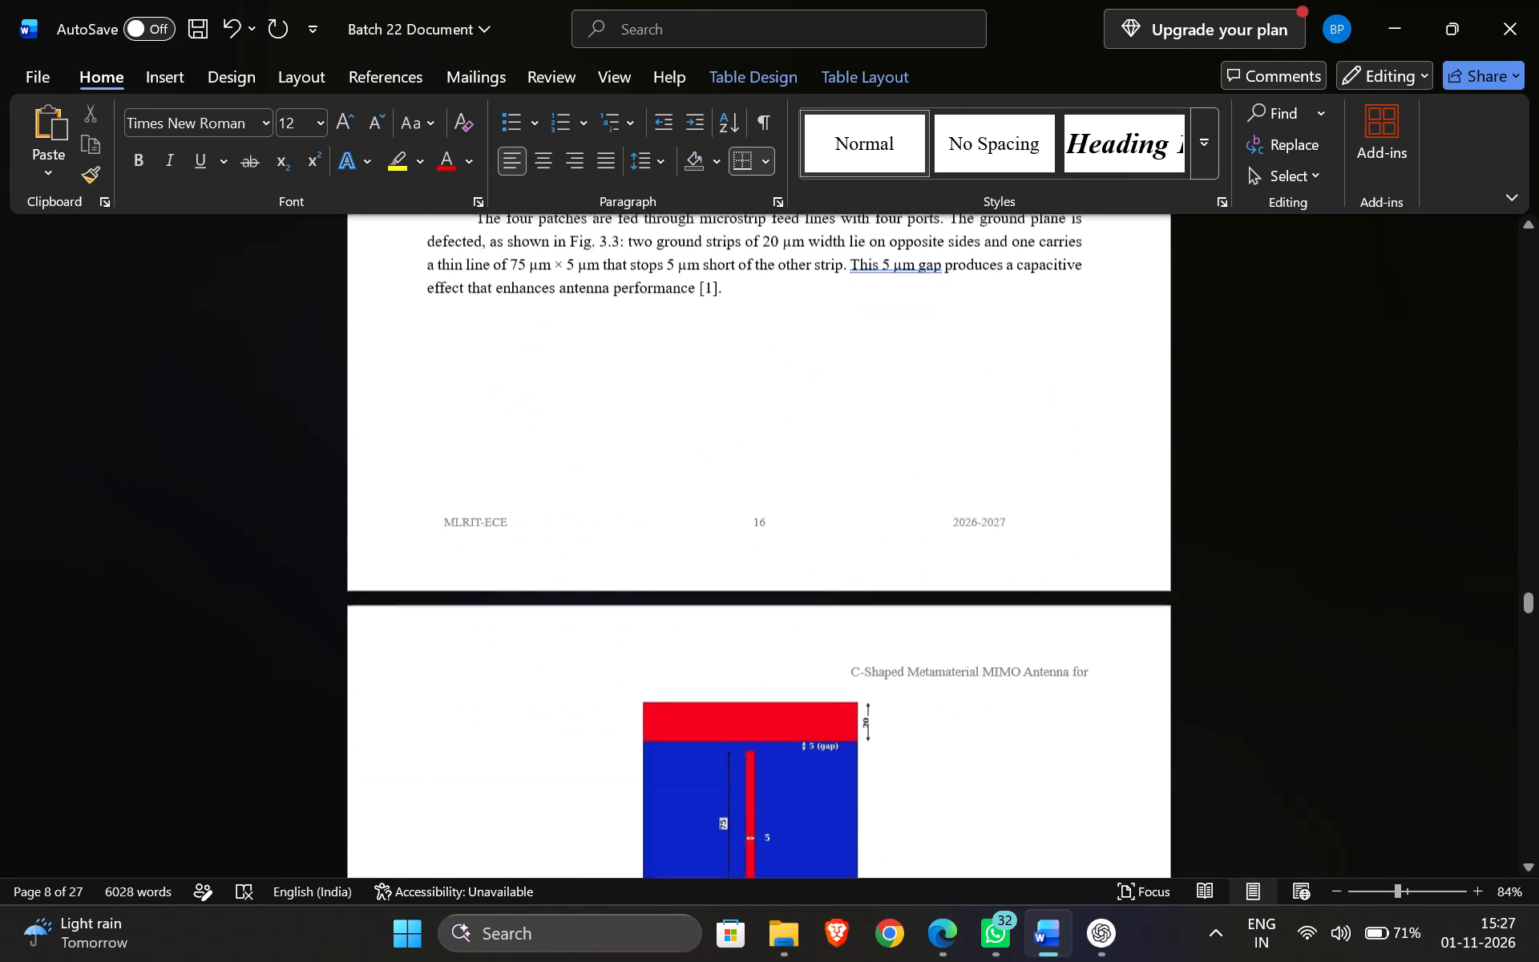
scroll(671, 705, down, 15)
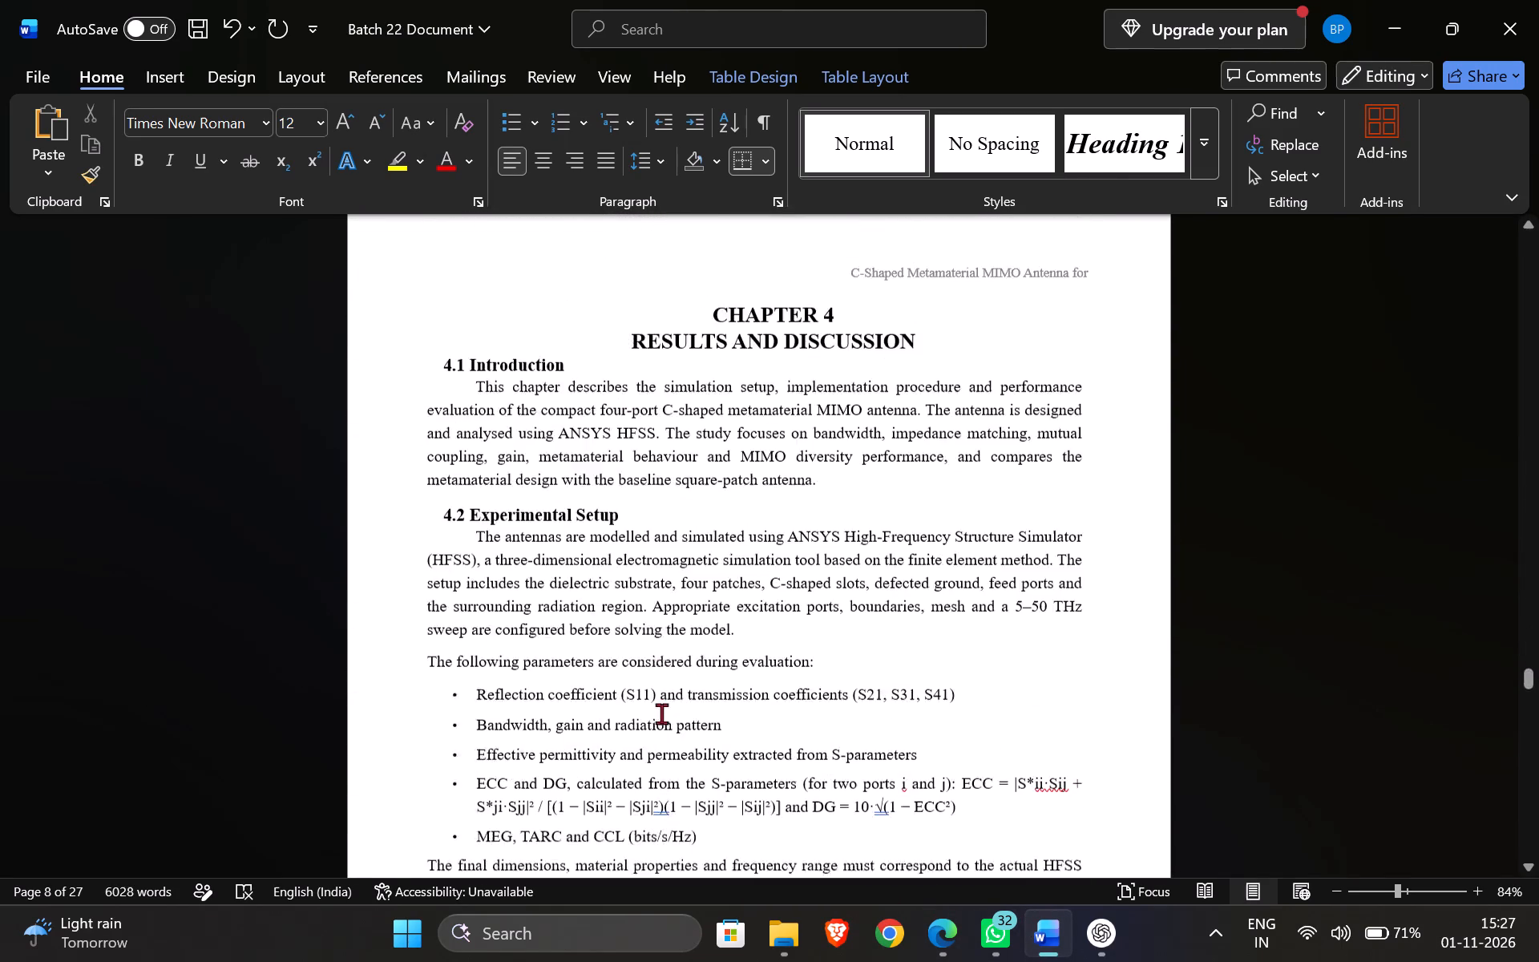
scroll(661, 713, down, 7)
scroll(654, 701, up, 3)
scroll(654, 705, down, 5)
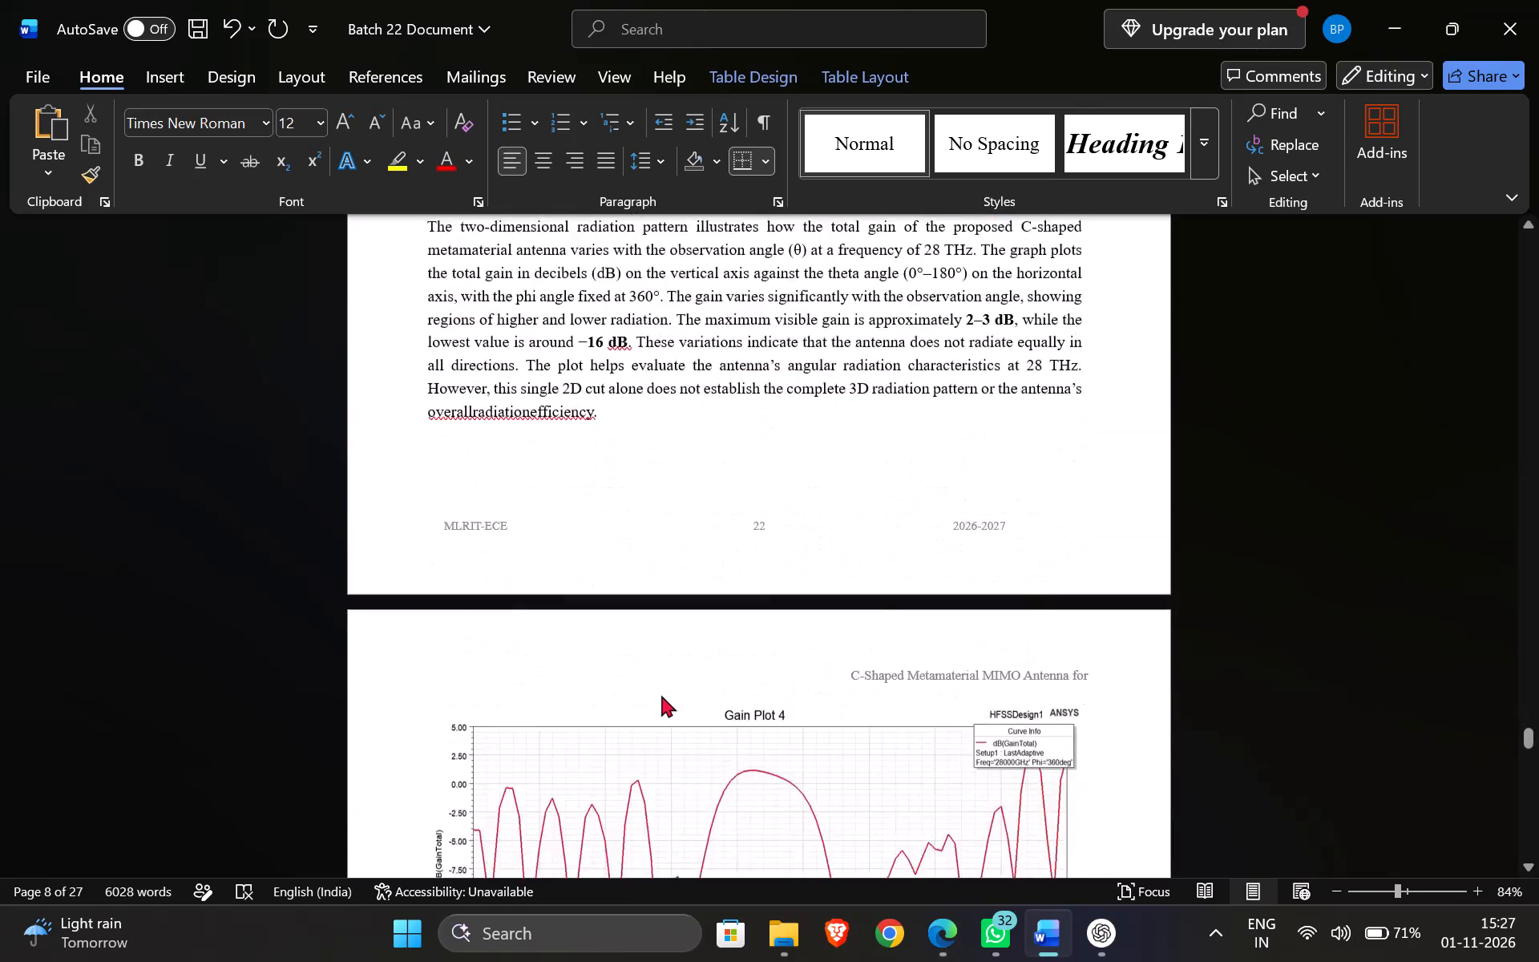
scroll(661, 695, up, 3)
scroll(661, 696, down, 1)
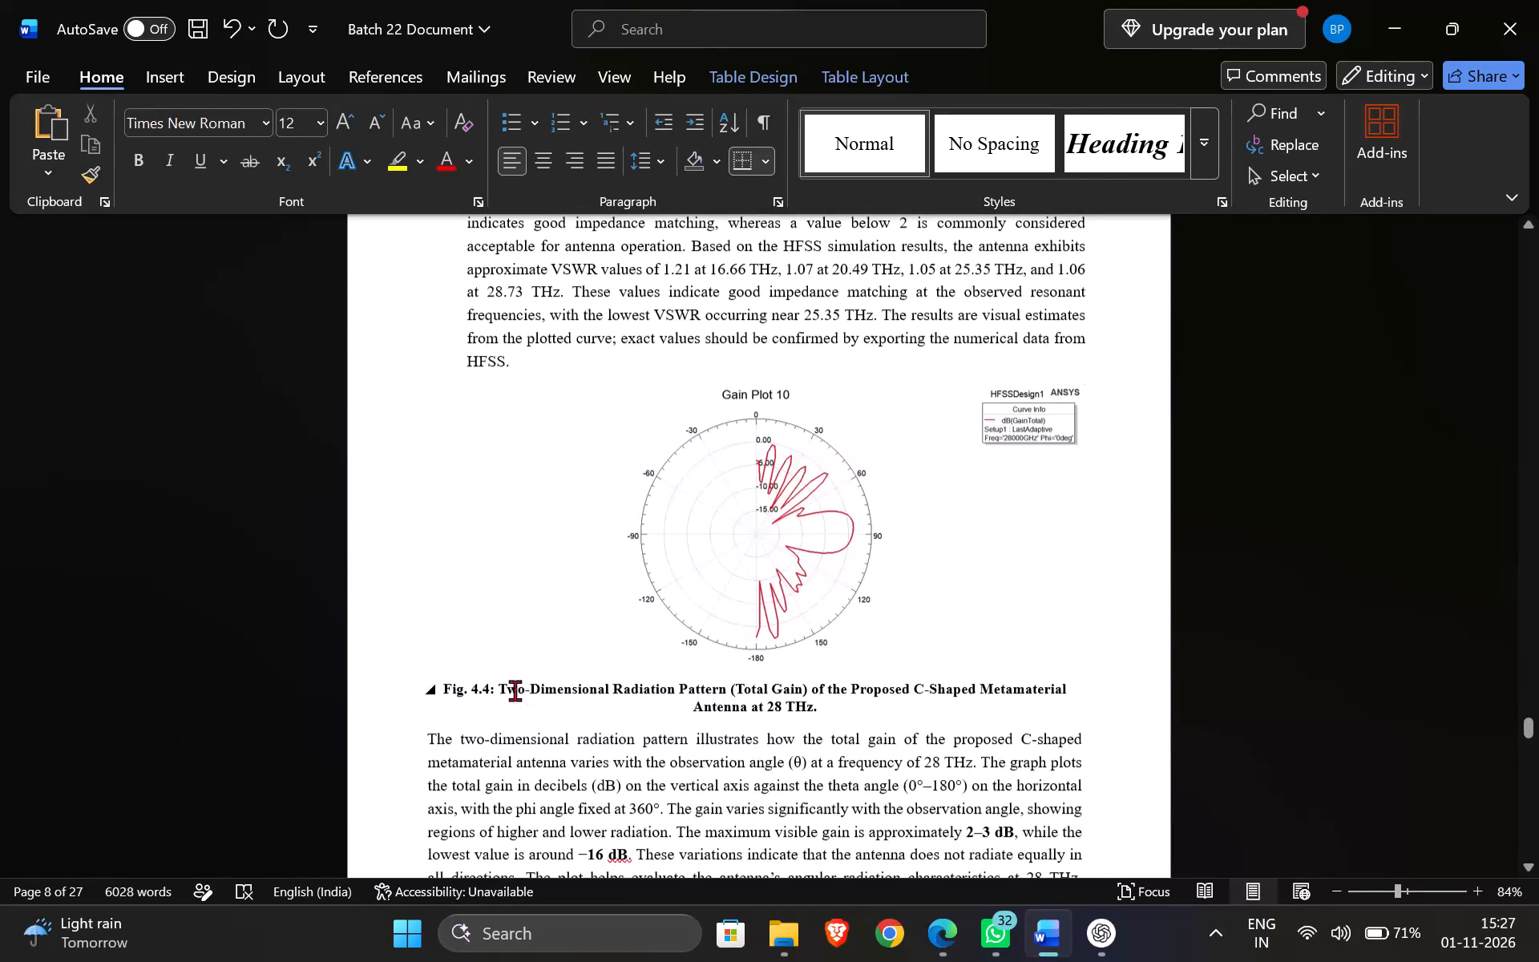
drag(499, 690, 826, 716)
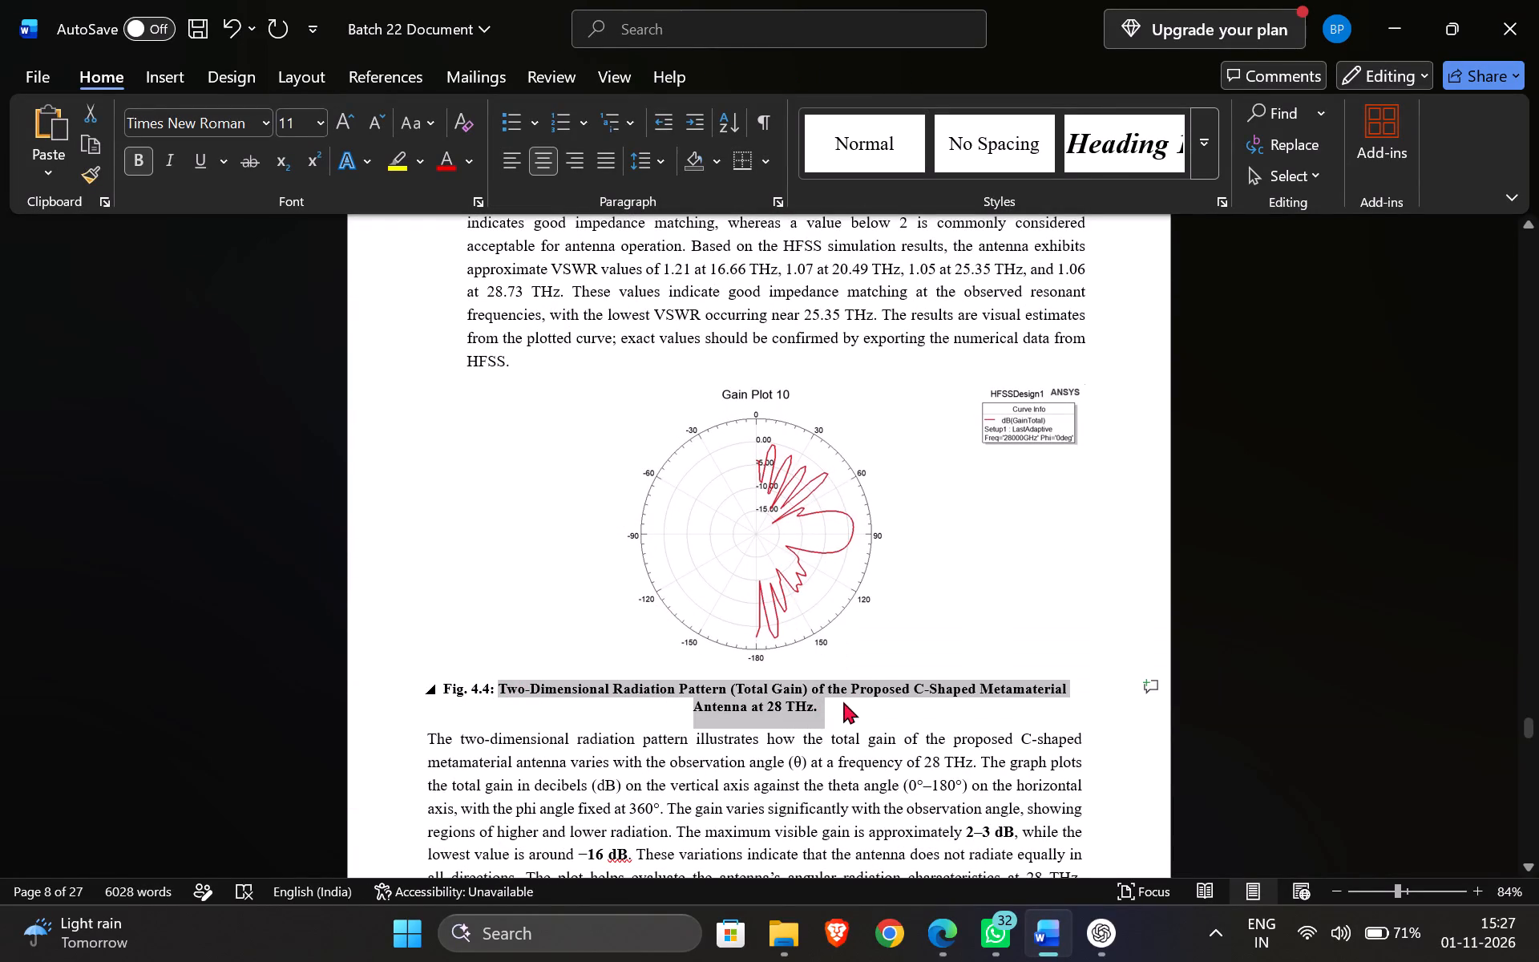
key(ctrl+c)
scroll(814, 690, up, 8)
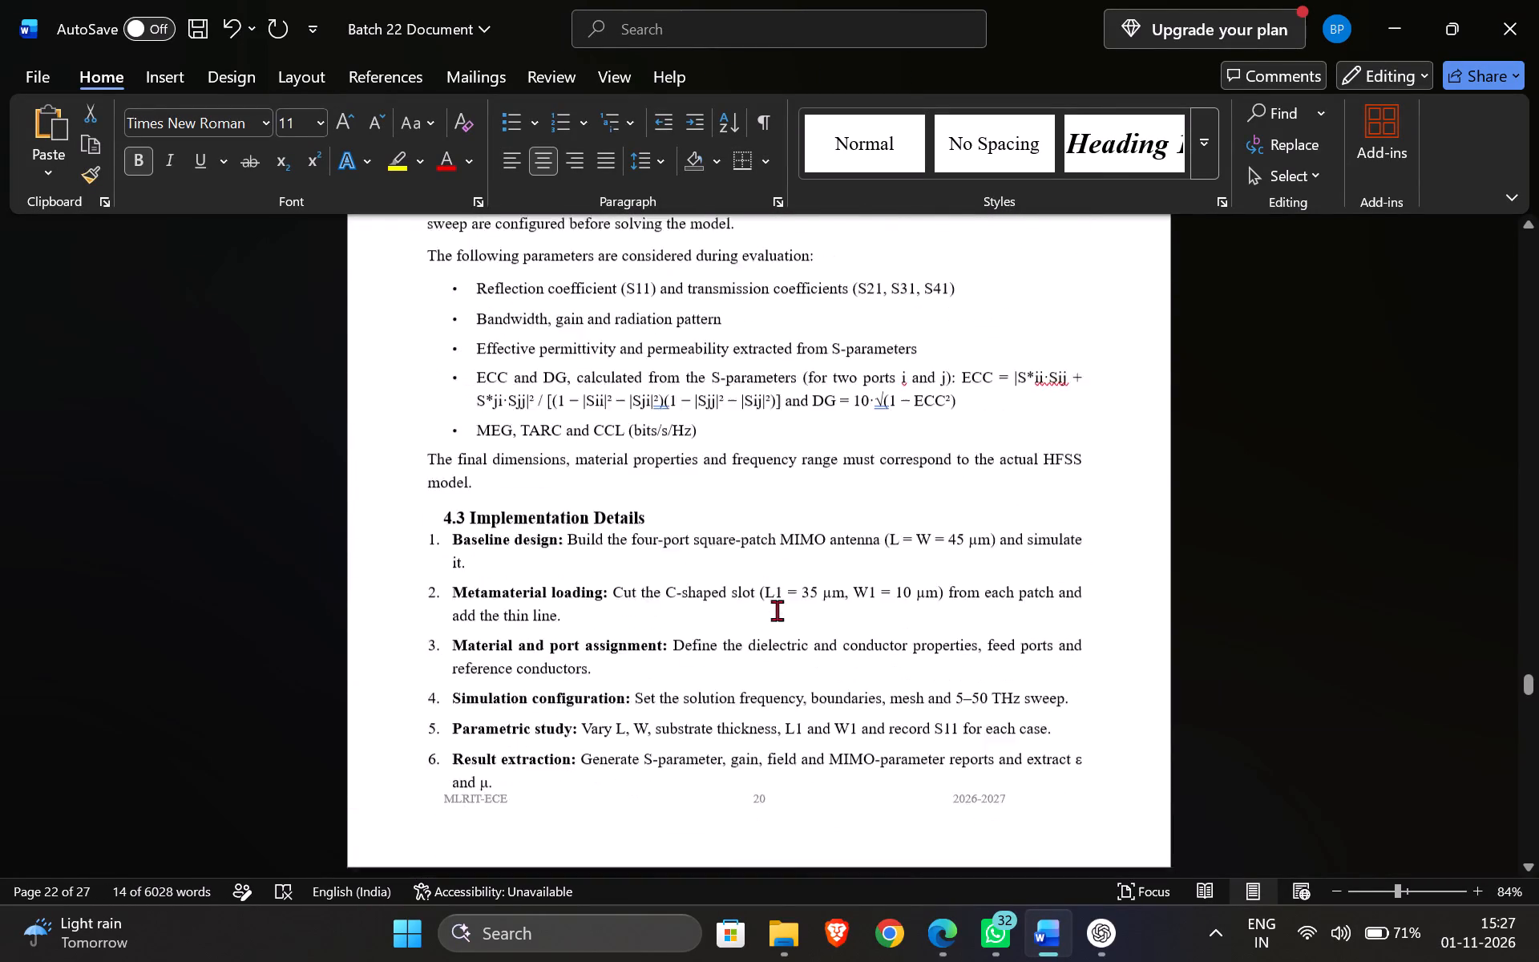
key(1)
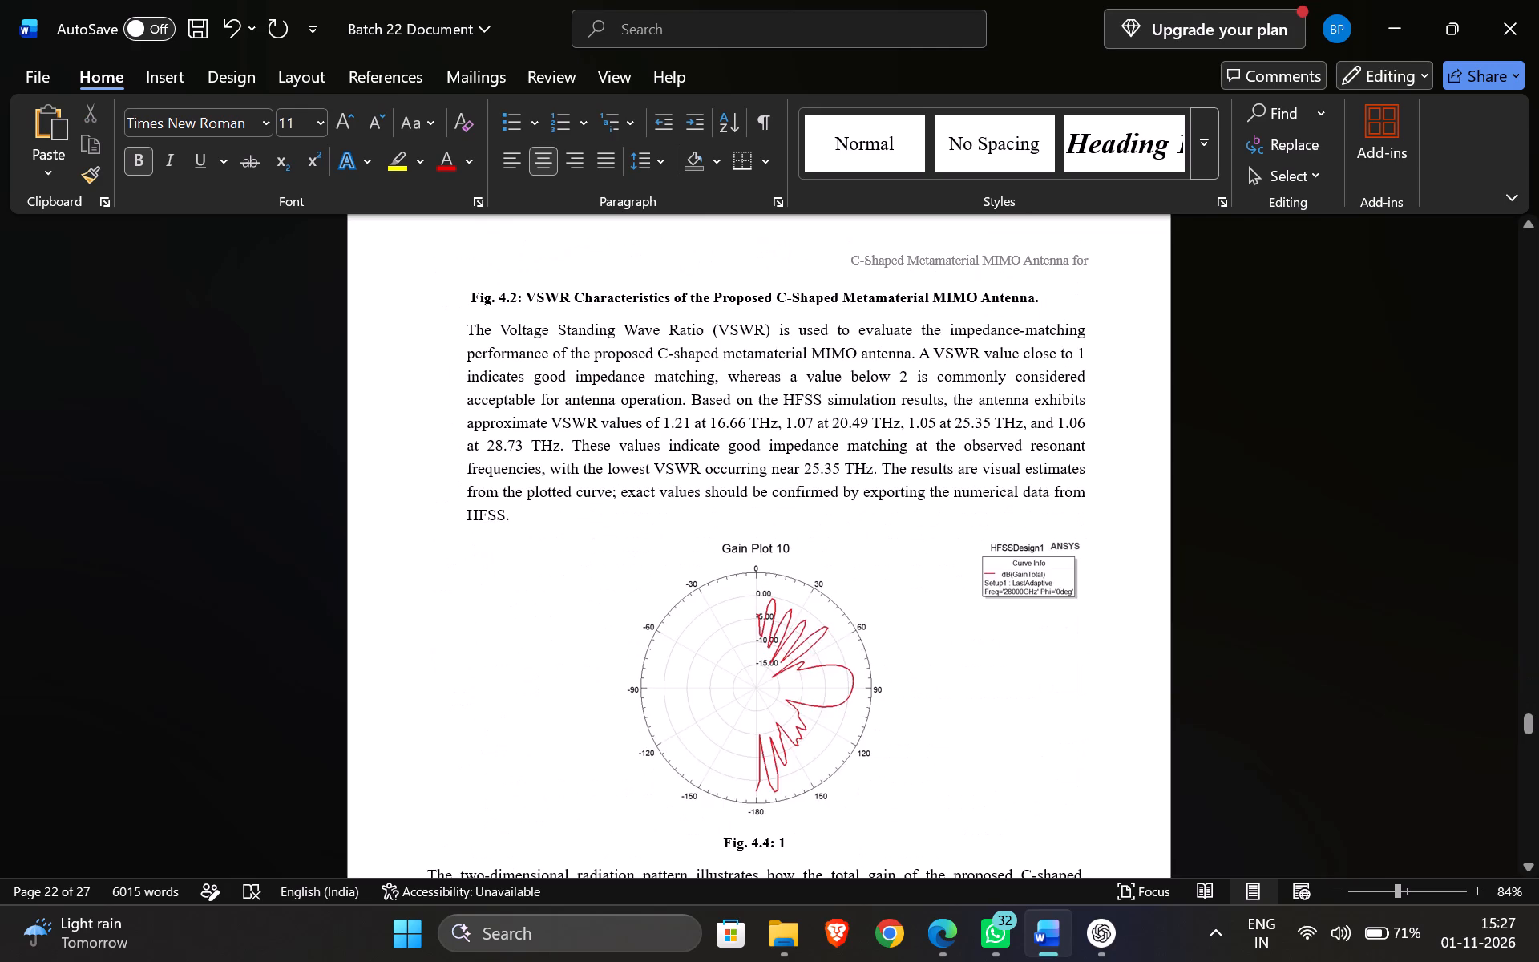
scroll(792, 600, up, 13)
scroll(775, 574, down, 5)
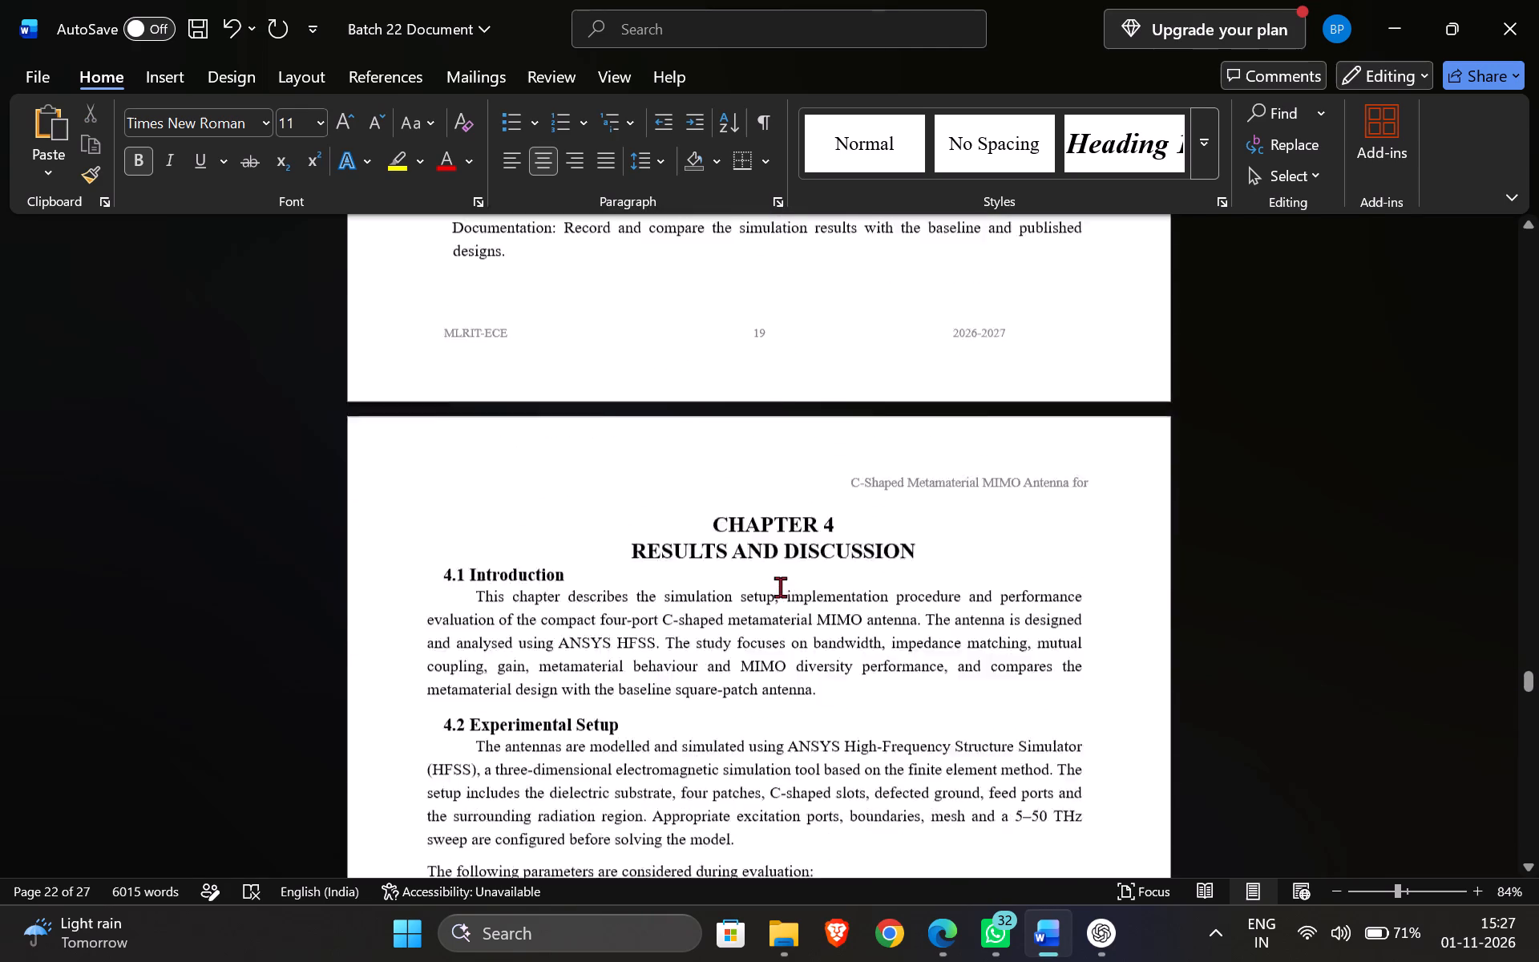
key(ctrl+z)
Replace the Fig. 4.3 title in the List of Figures, "Extracted permeability and permittivity", with the copied two-dimensional radiation pattern caption.
scroll(783, 592, up, 10)
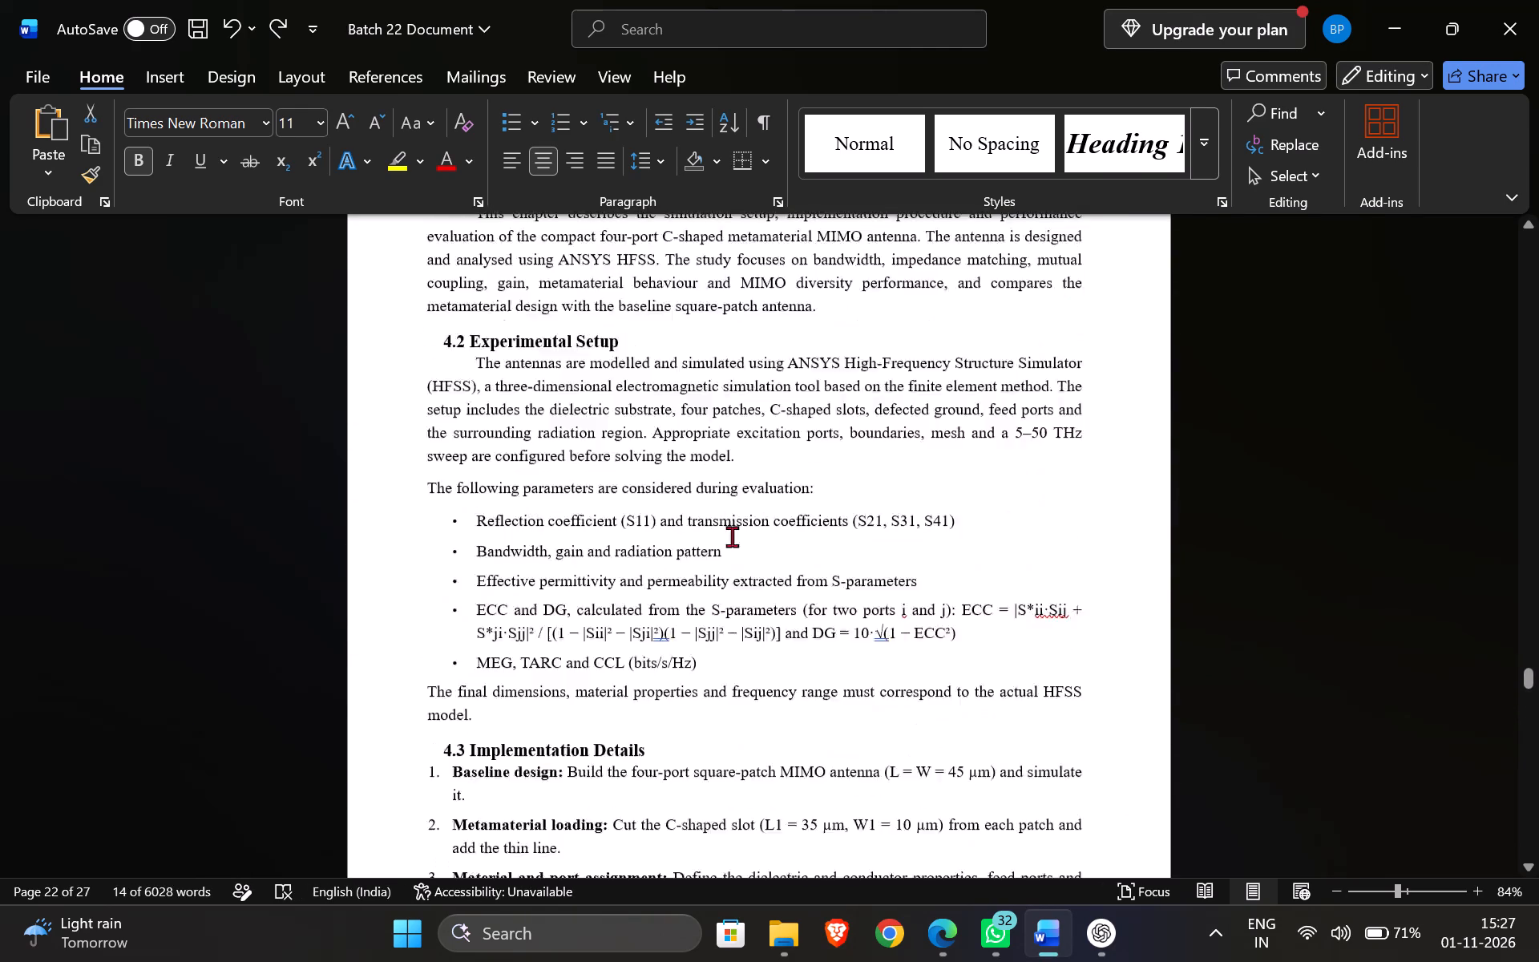
scroll(732, 536, up, 20)
scroll(732, 536, up, 16)
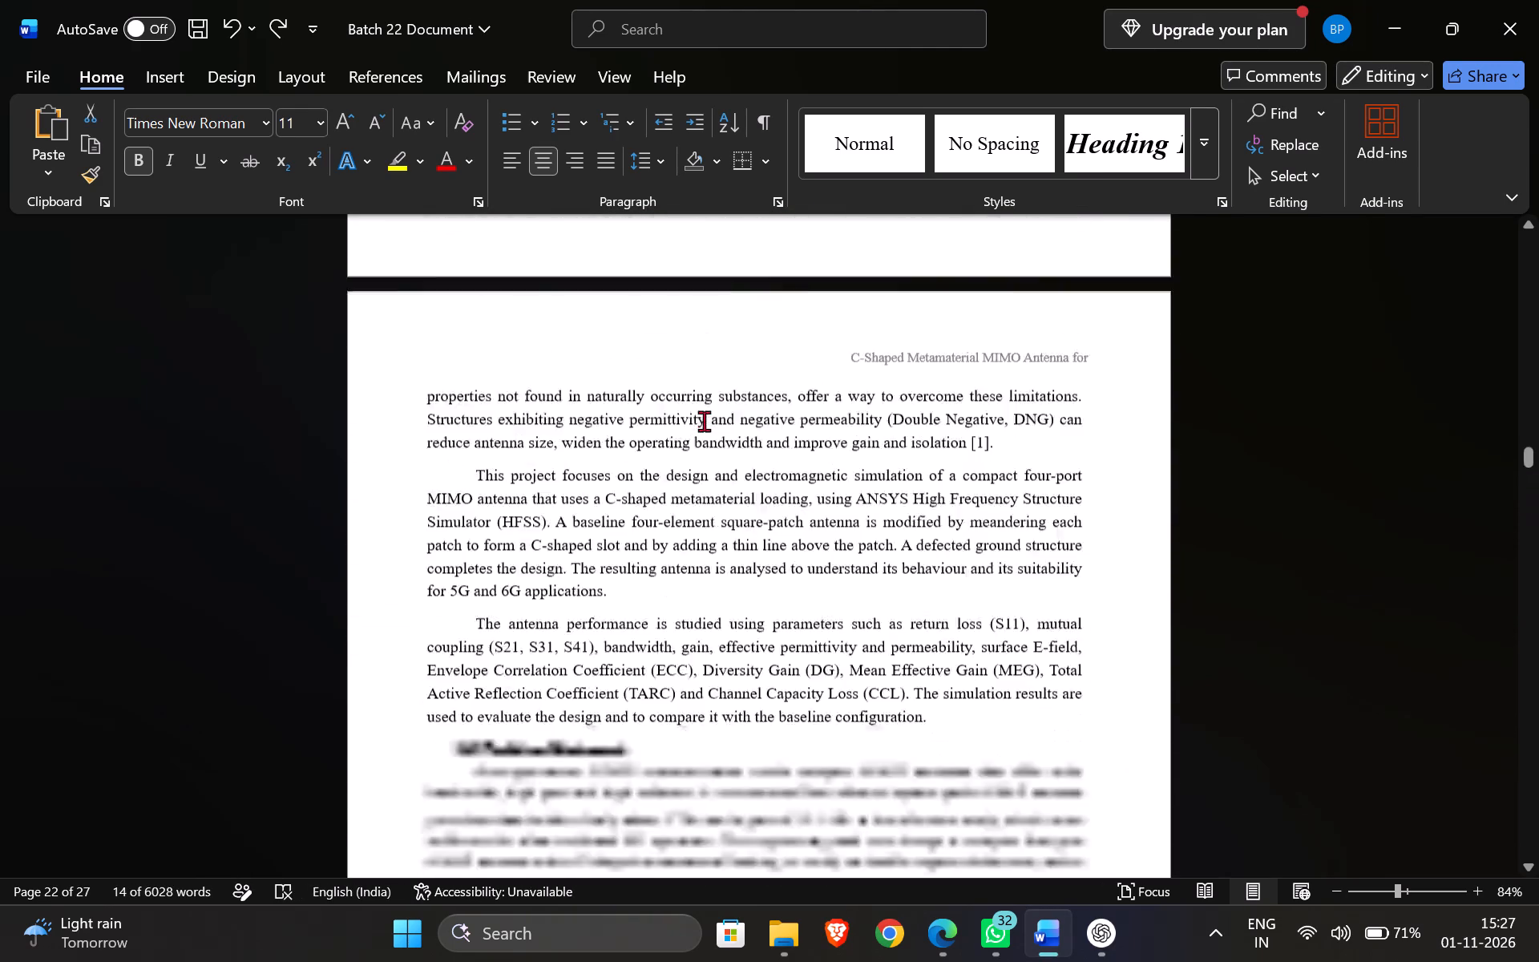
scroll(704, 421, up, 20)
scroll(704, 421, up, 3)
scroll(705, 409, down, 11)
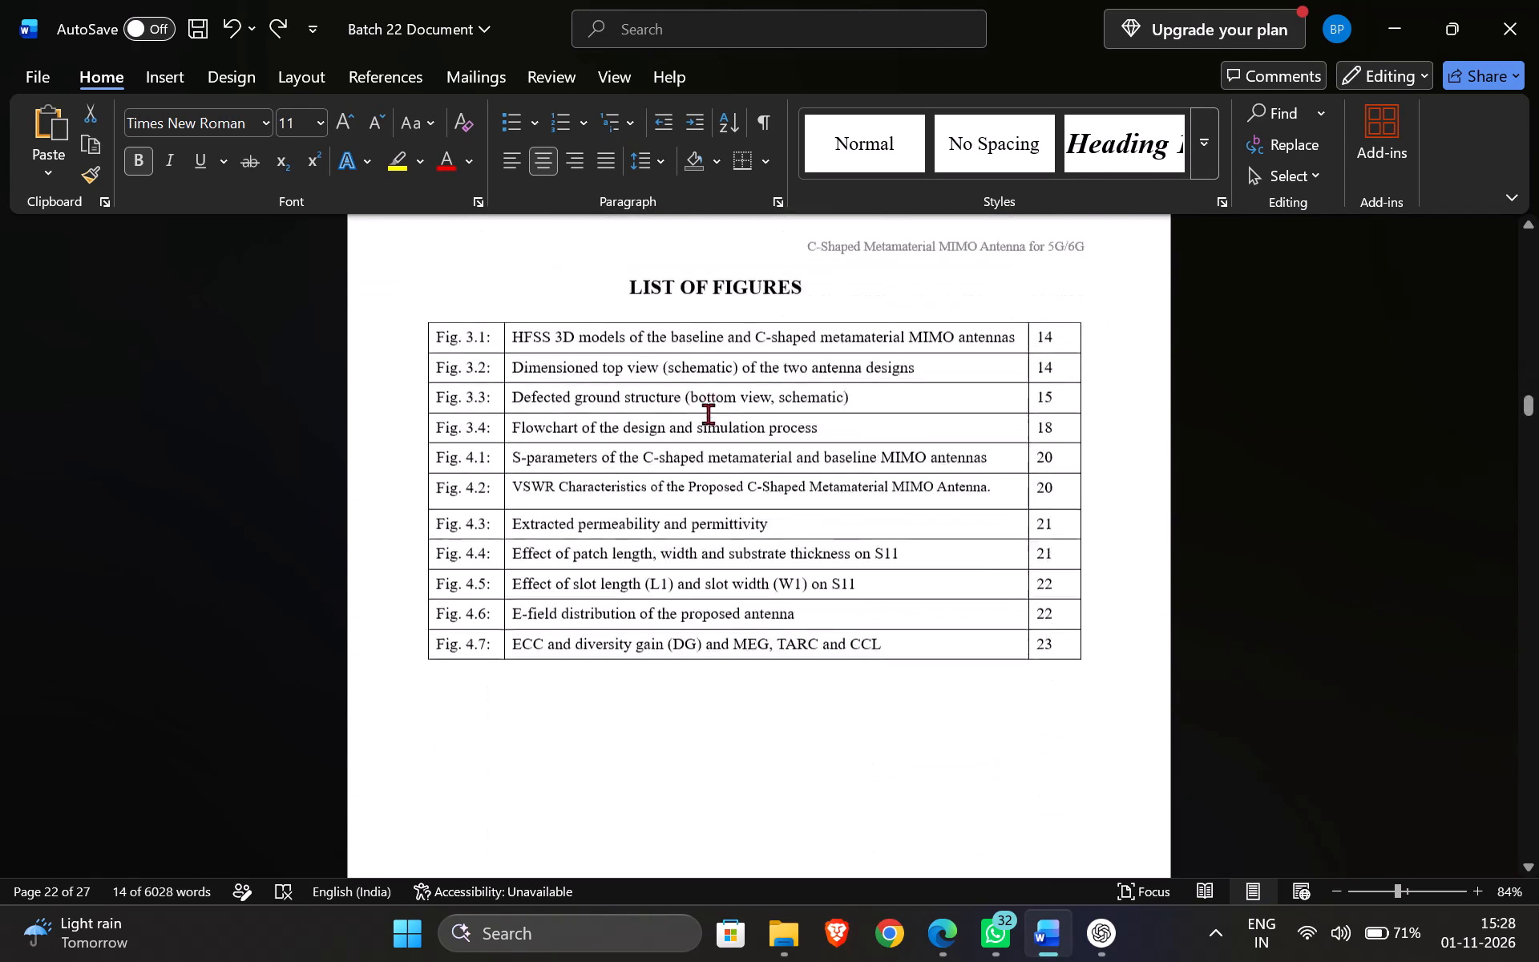
scroll(708, 414, up, 1)
click(626, 449)
click(527, 531)
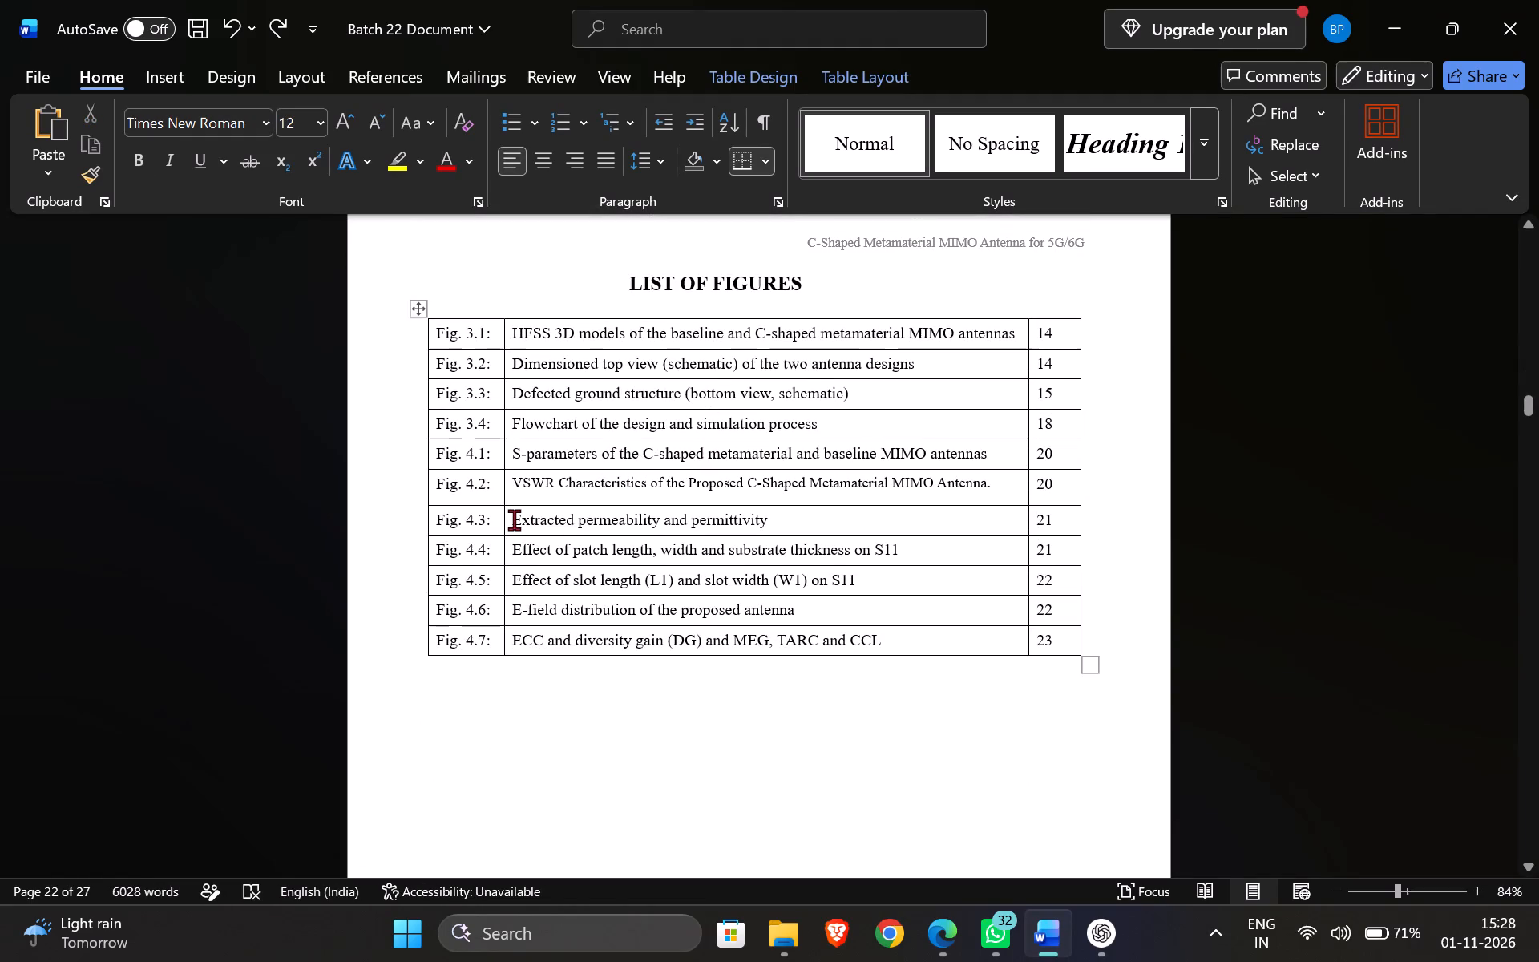
drag(514, 519, 754, 518)
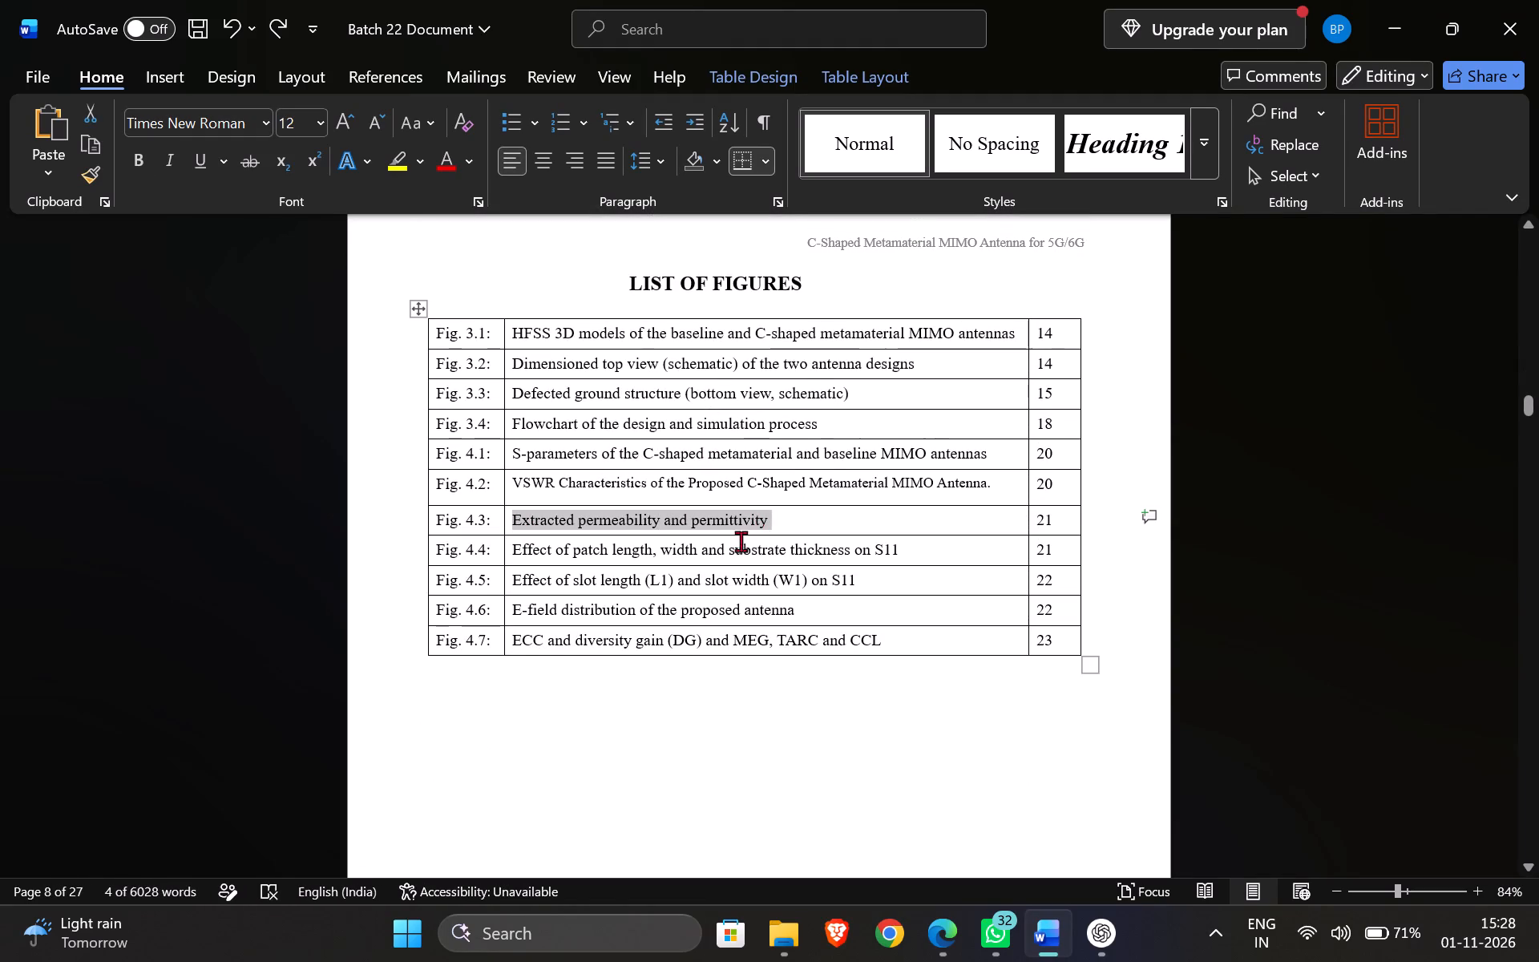
key(ctrl+v)
Tidy the Fig. 4.3 entry in the List of Figures: remove the bold, the blank line below it and the centring.
drag(886, 529, 774, 521)
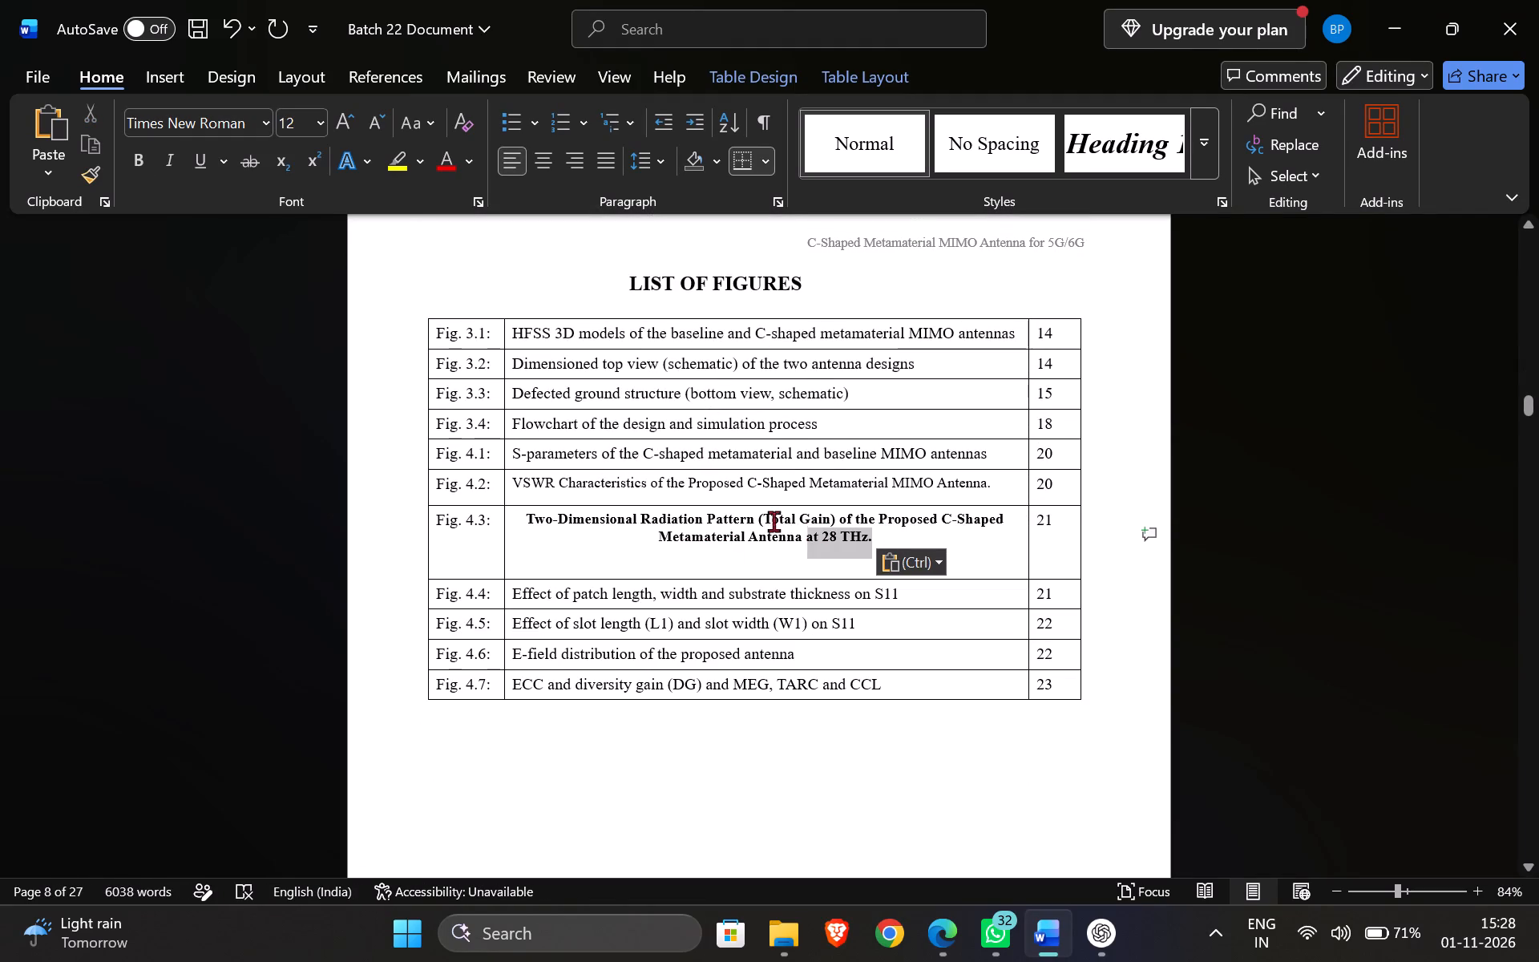
drag(774, 521, 512, 523)
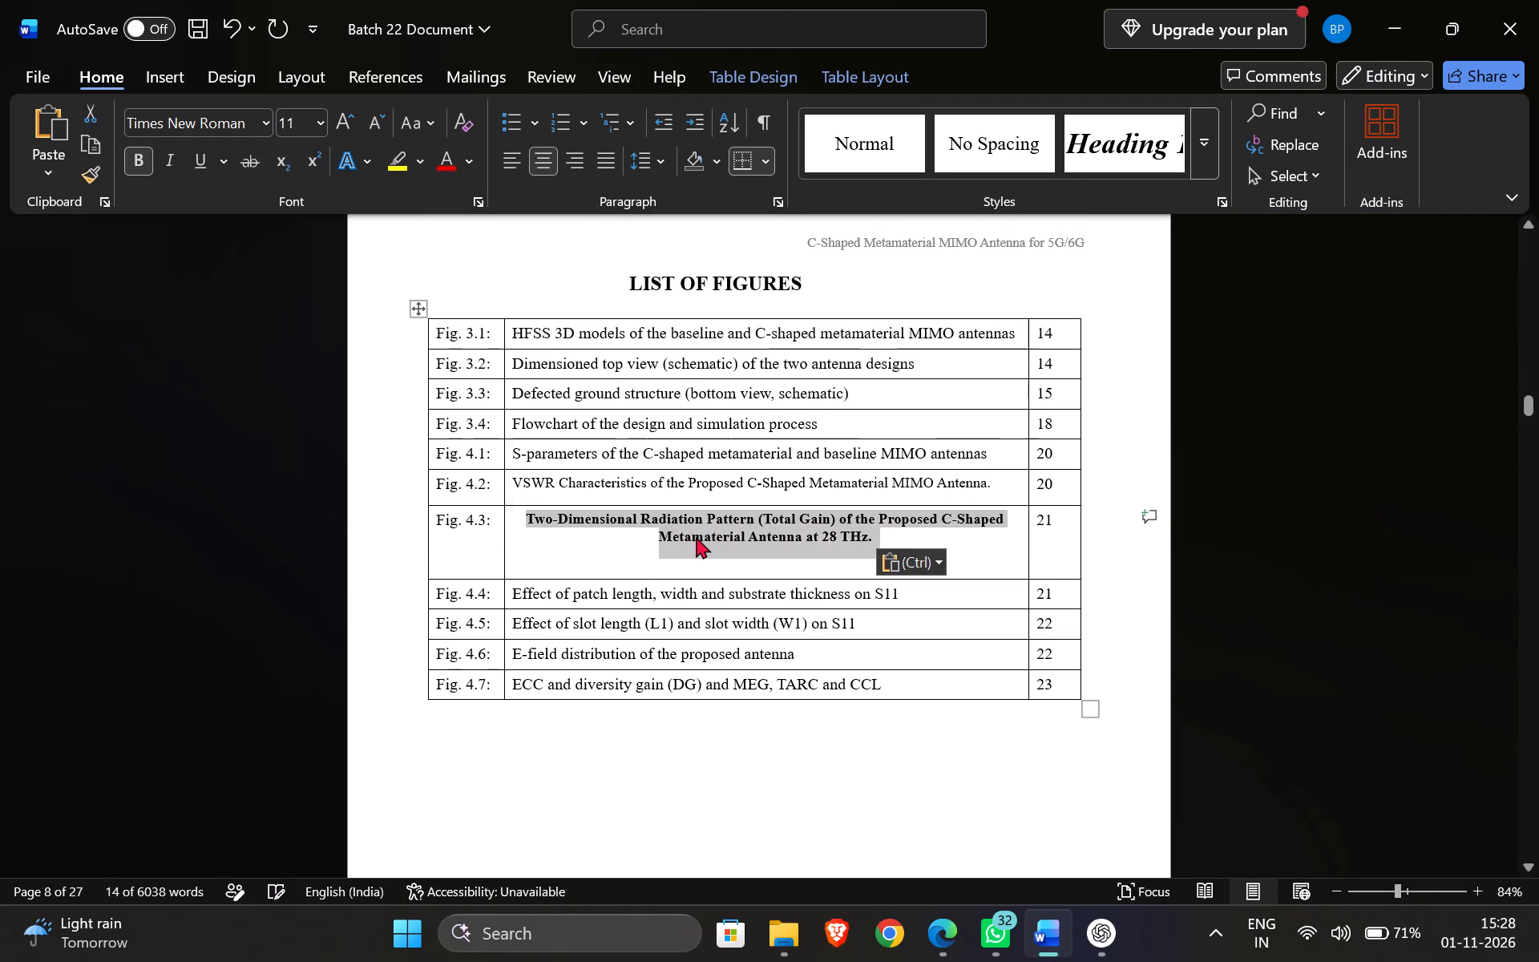
key(ctrl+b)
click(567, 562)
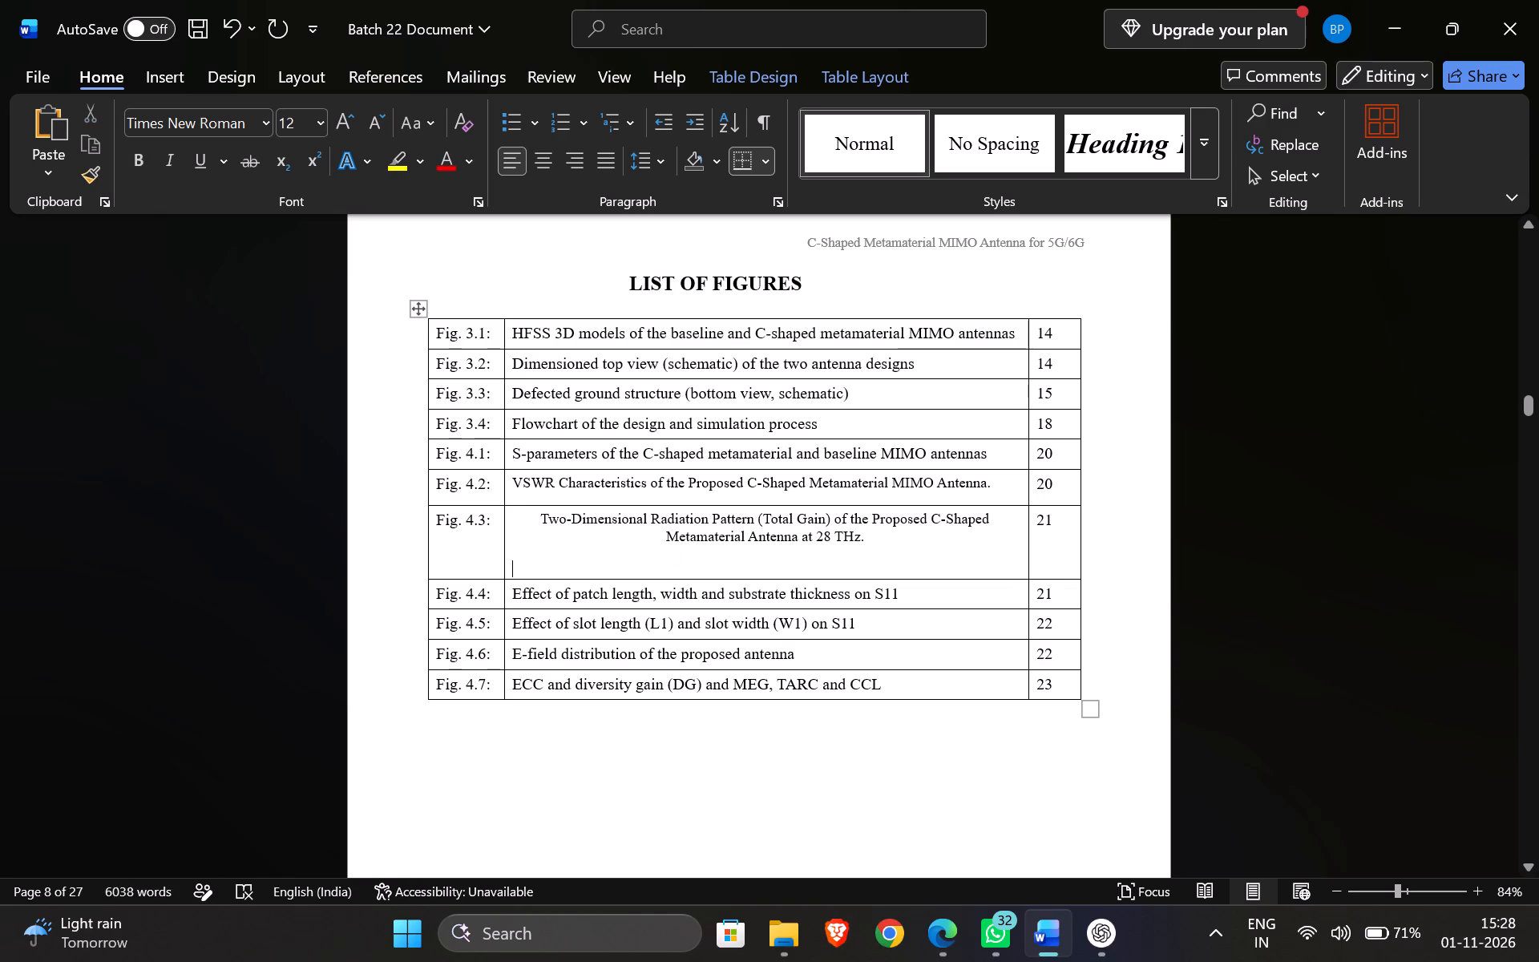
key(BackSpace)
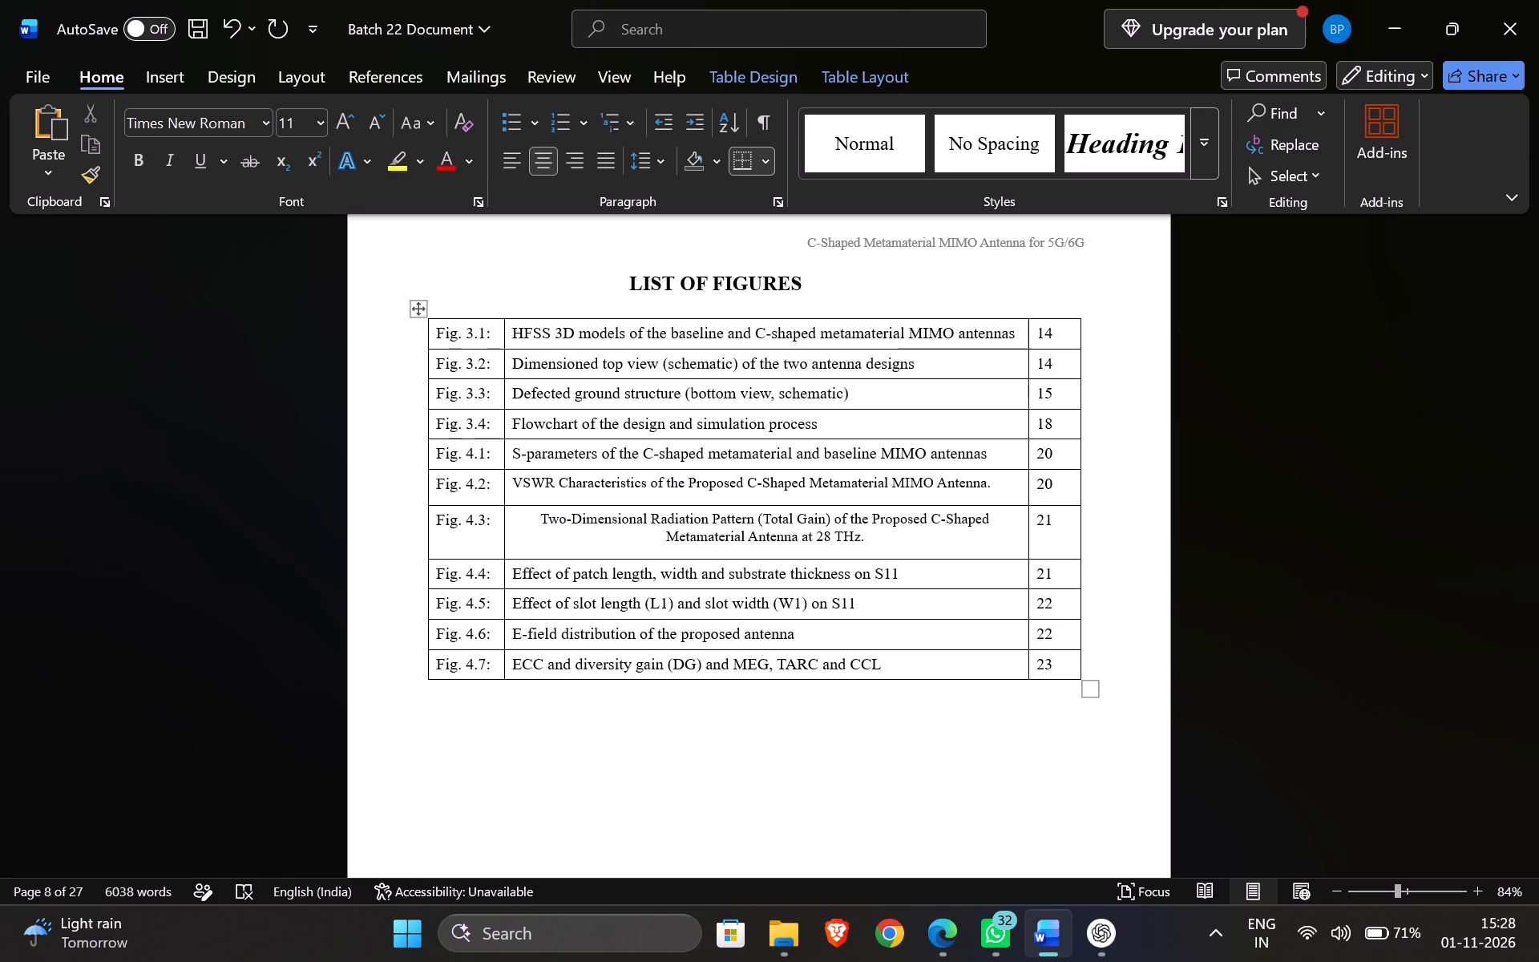
click(538, 553)
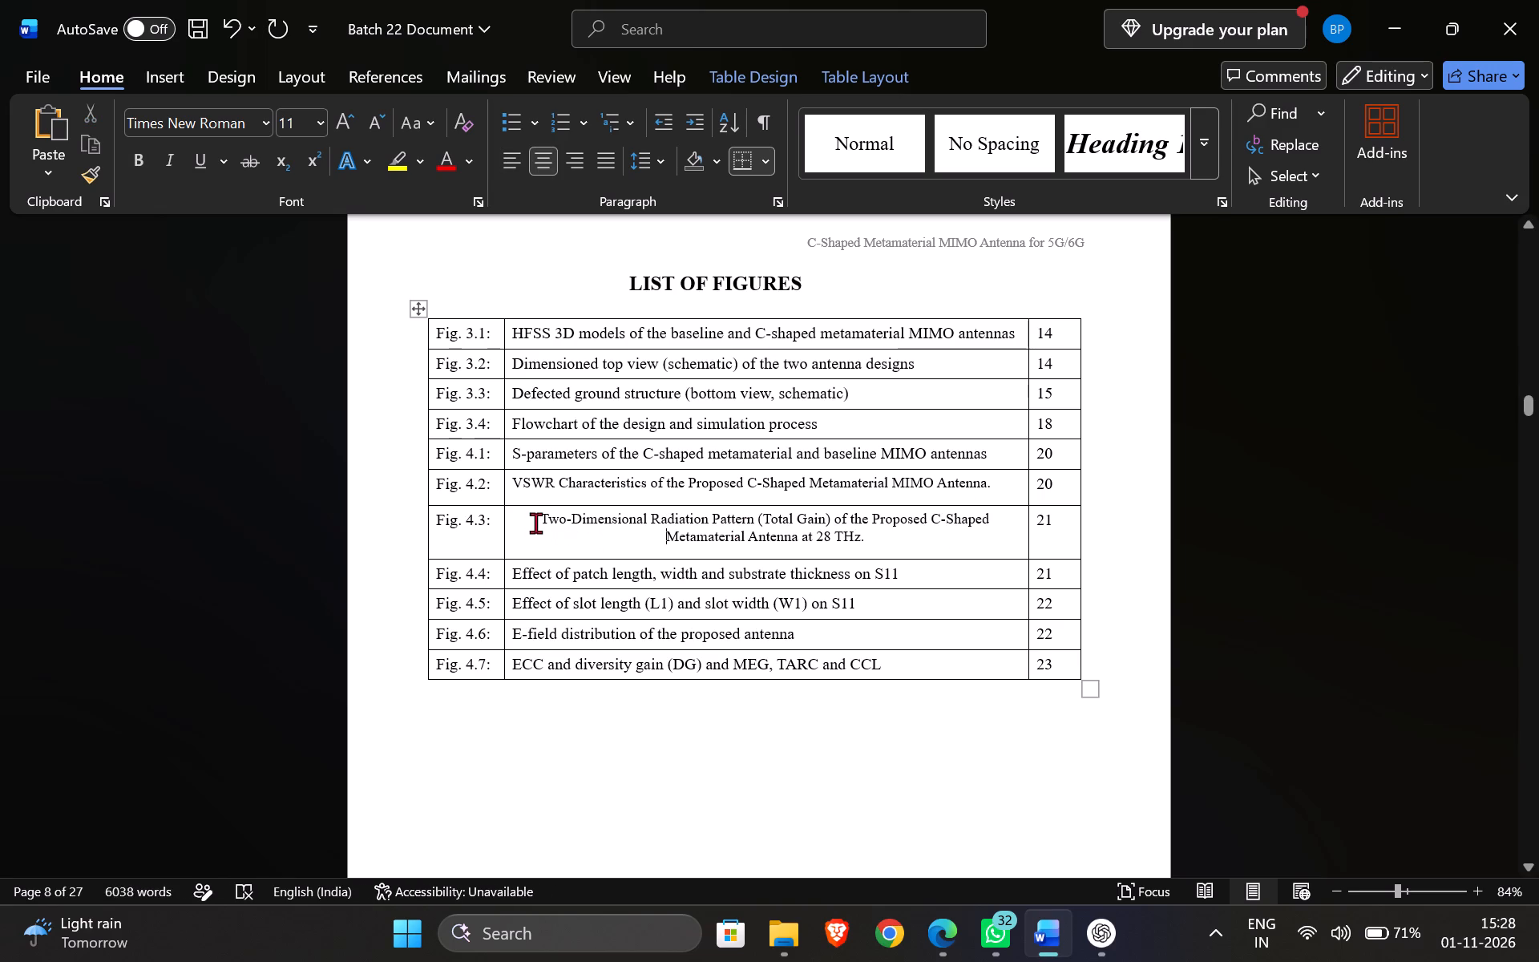
click(535, 523)
key(BackSpace)
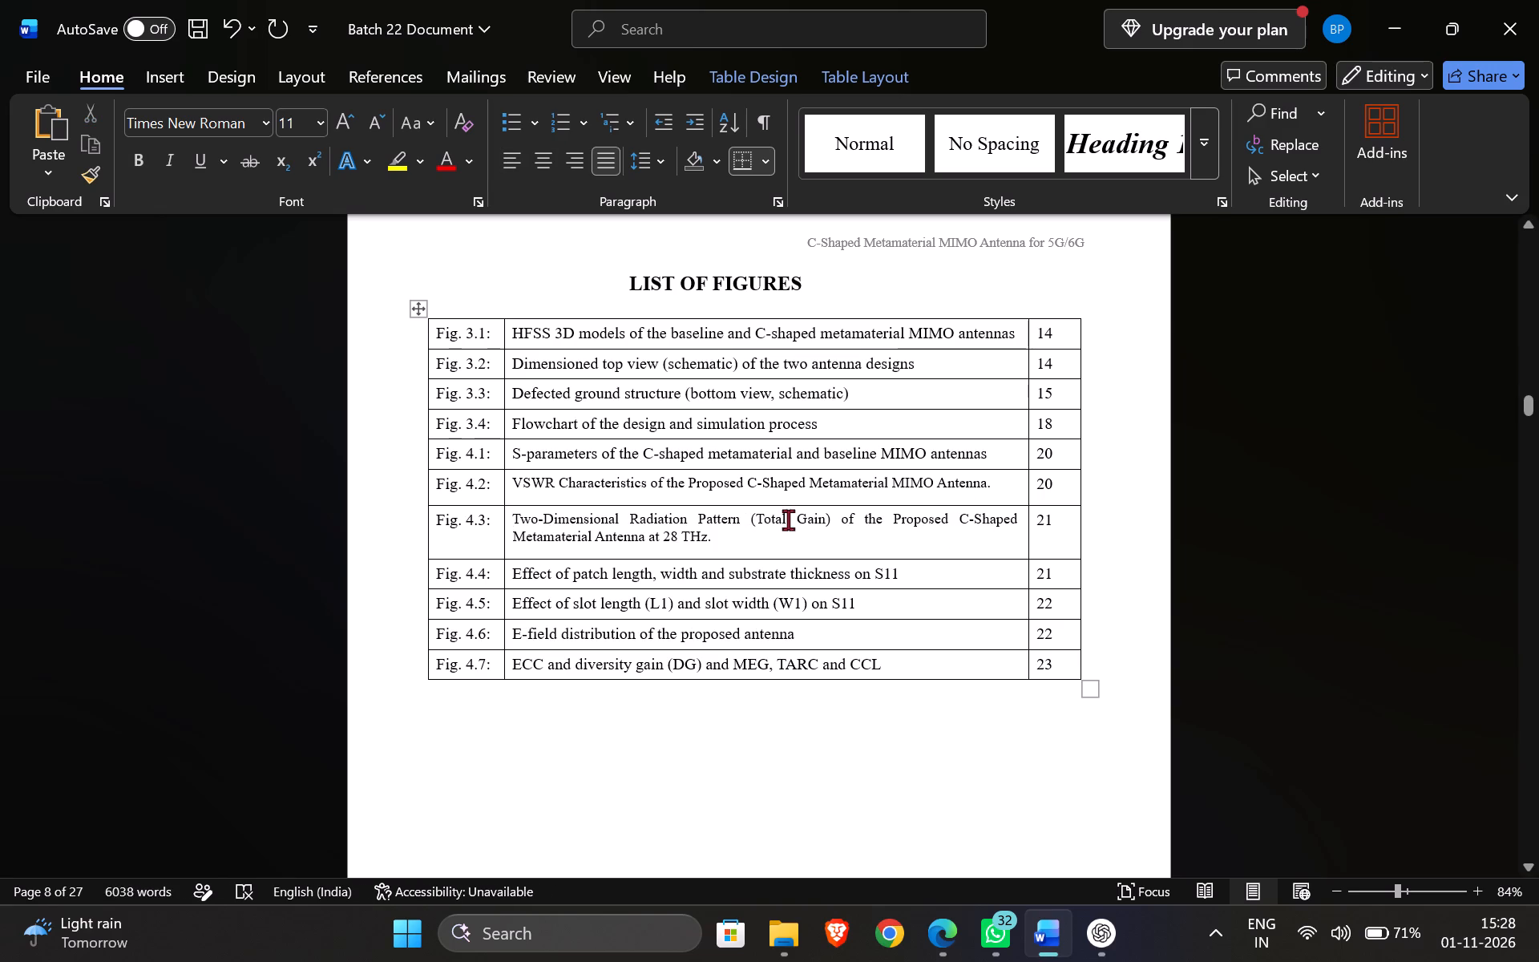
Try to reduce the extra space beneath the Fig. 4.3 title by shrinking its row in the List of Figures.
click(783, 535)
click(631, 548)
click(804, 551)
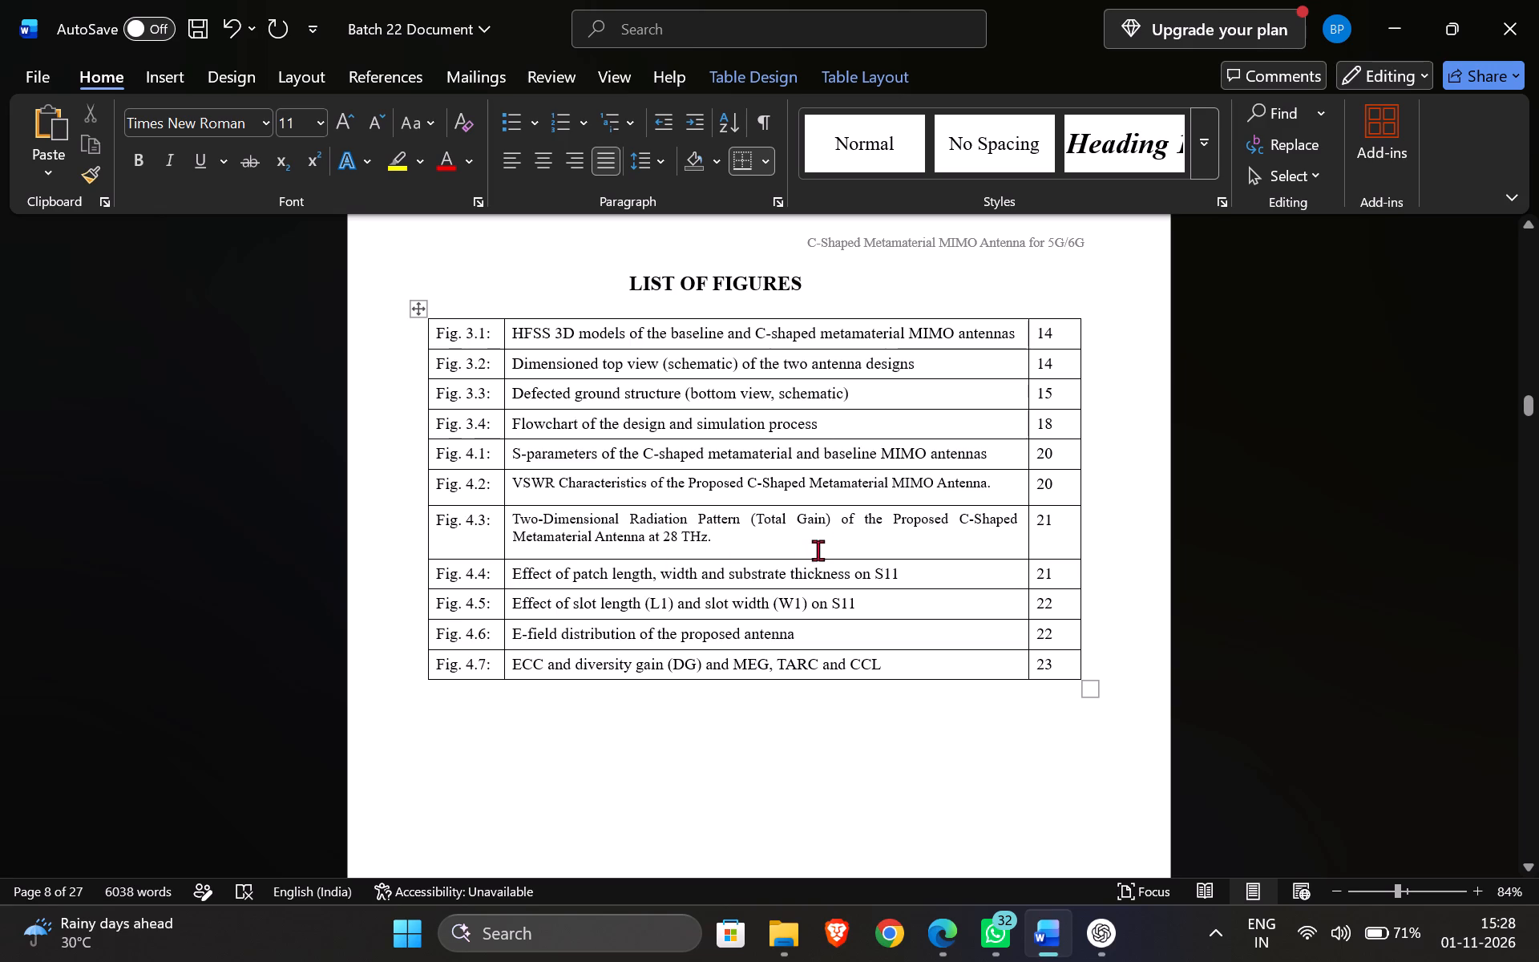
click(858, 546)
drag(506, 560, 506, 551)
Renumber the two-dimensional radiation pattern caption below Gain Plot 10 as Fig. 4.3, with a space before the colon.
scroll(1085, 778, down, 12)
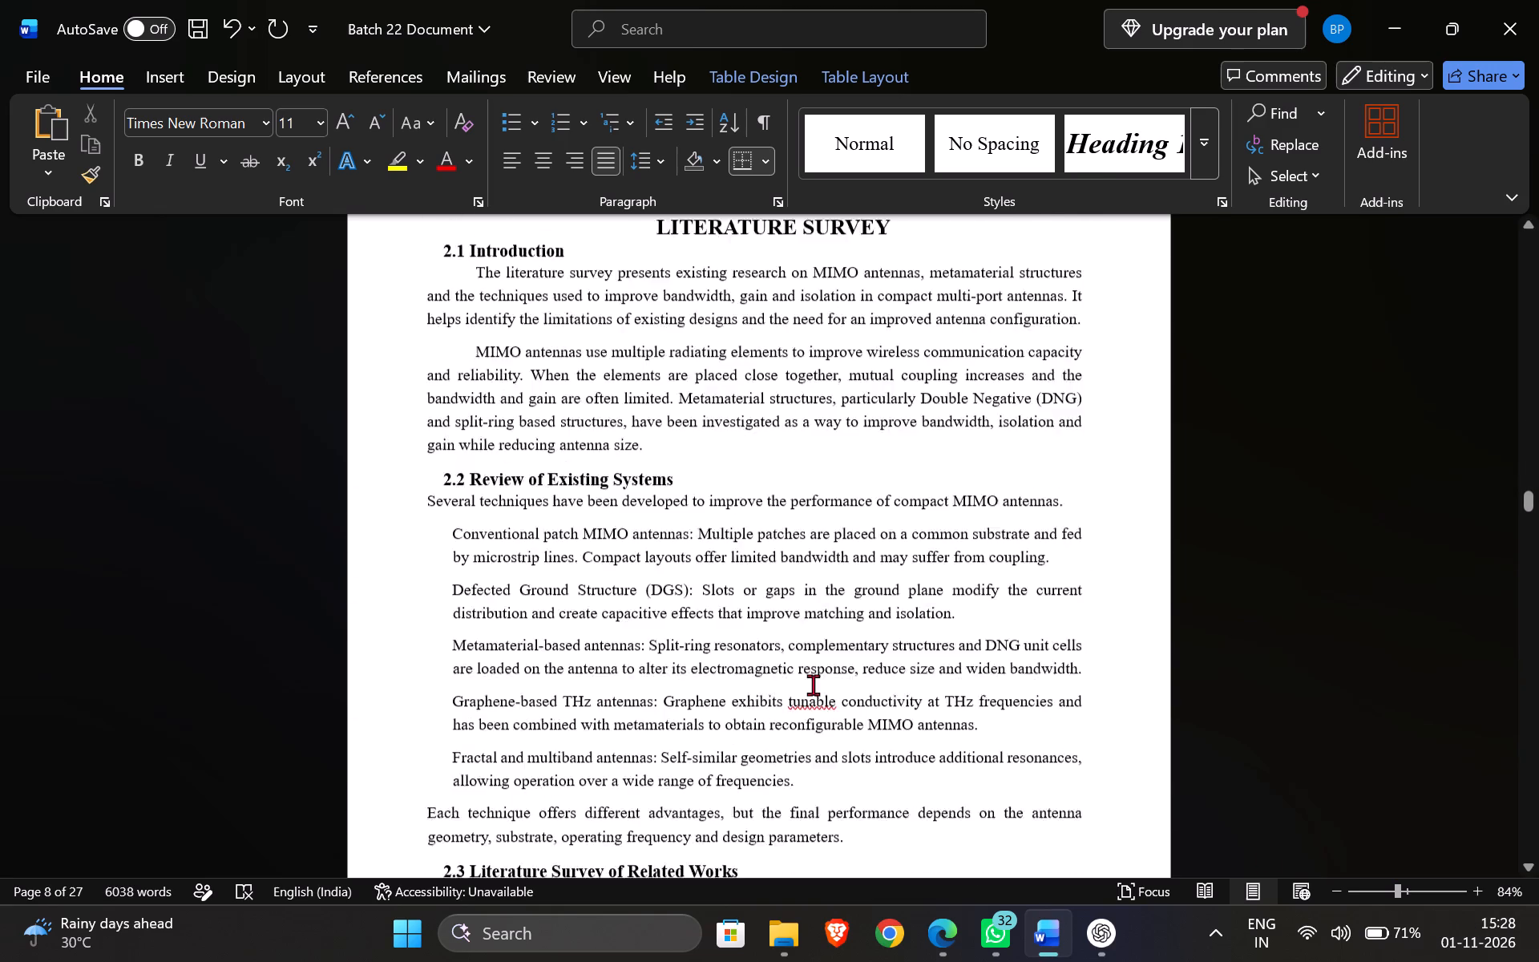
scroll(813, 685, down, 20)
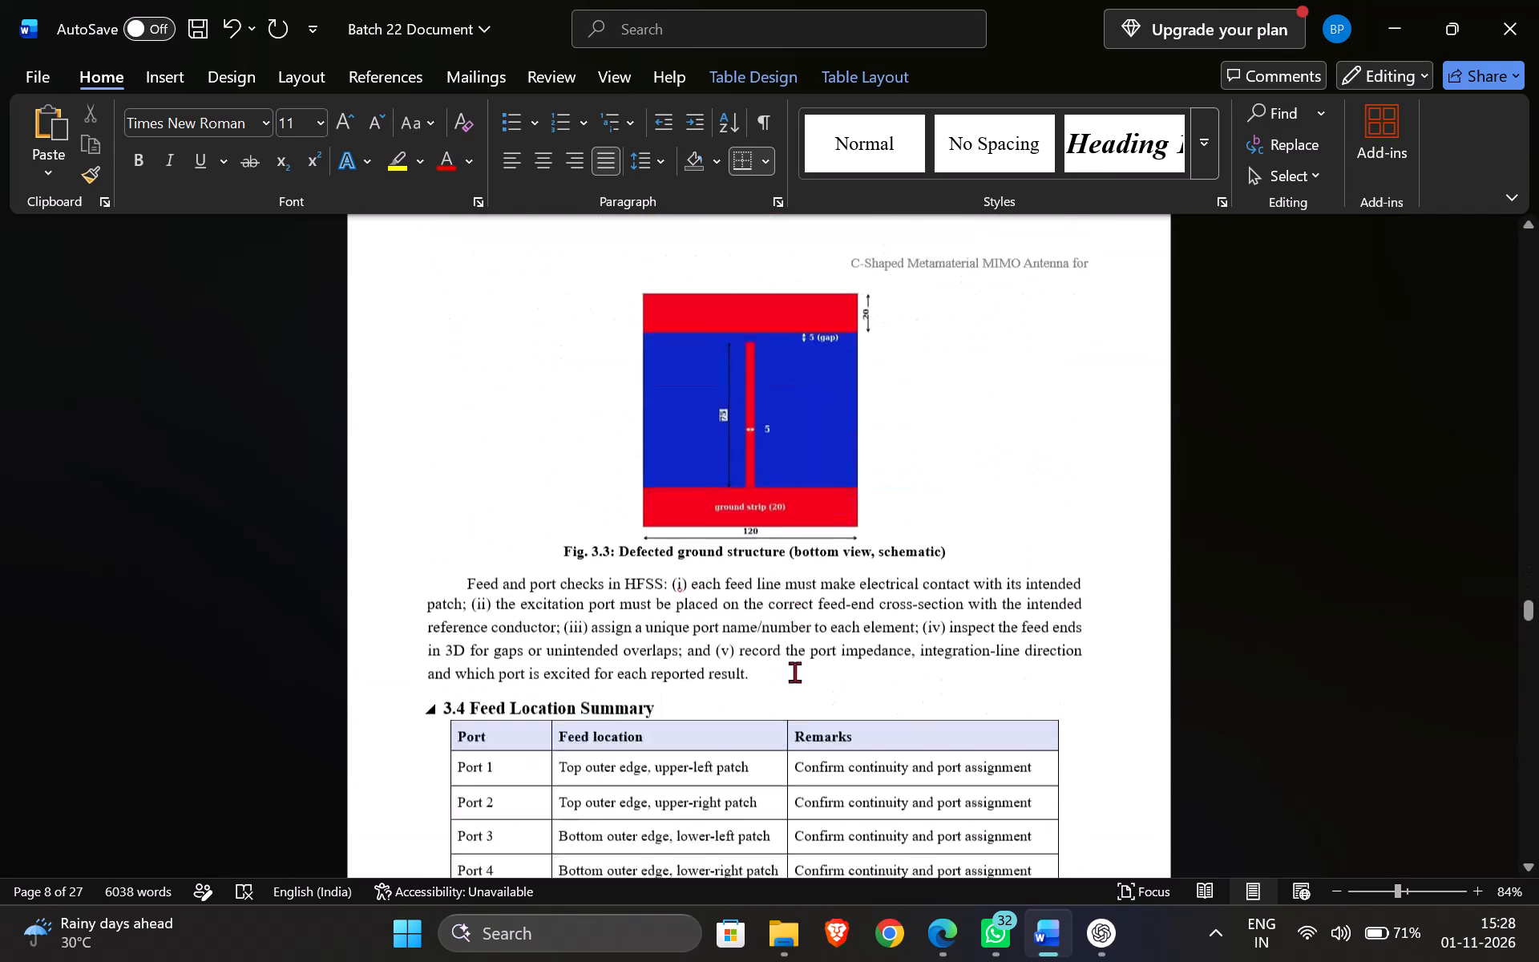
scroll(794, 672, down, 20)
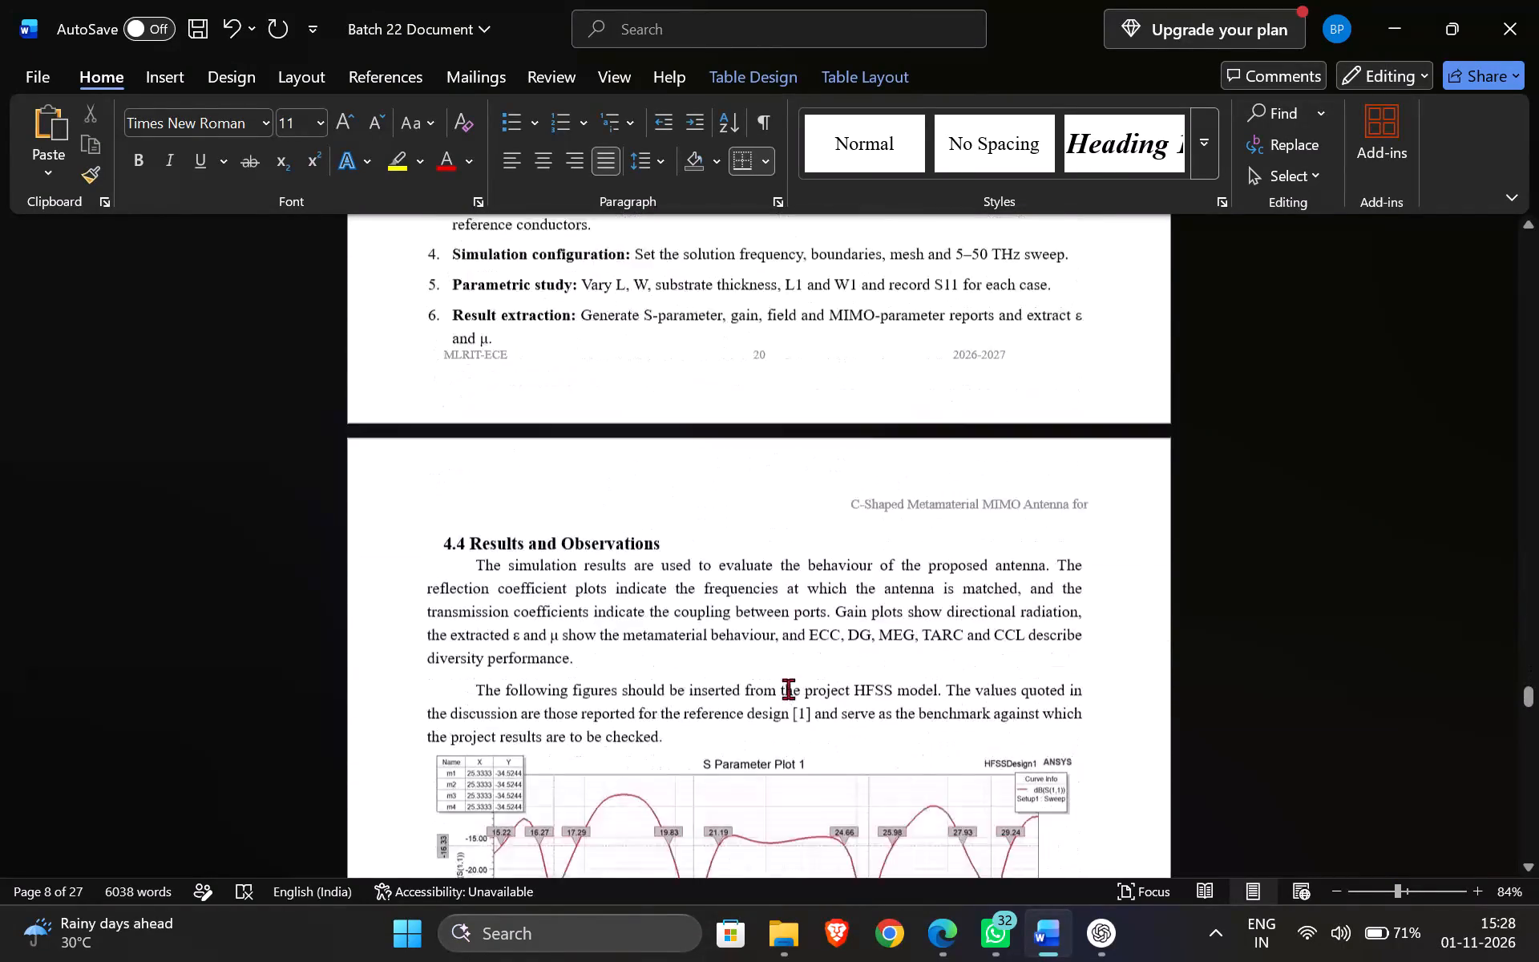
scroll(788, 689, down, 8)
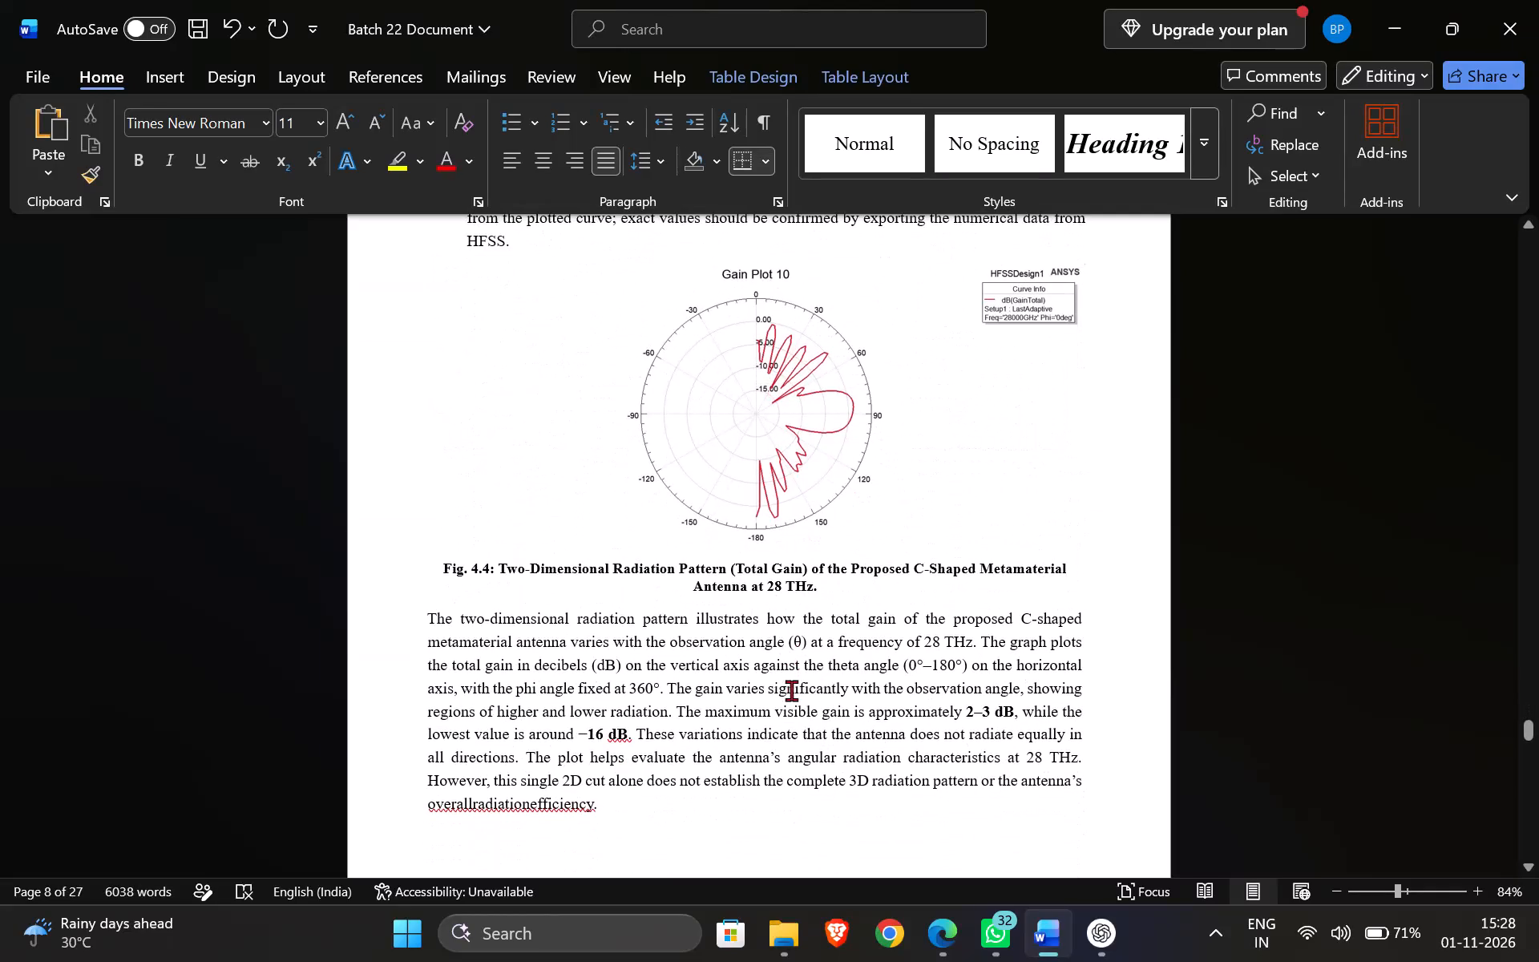
scroll(735, 624, up, 3)
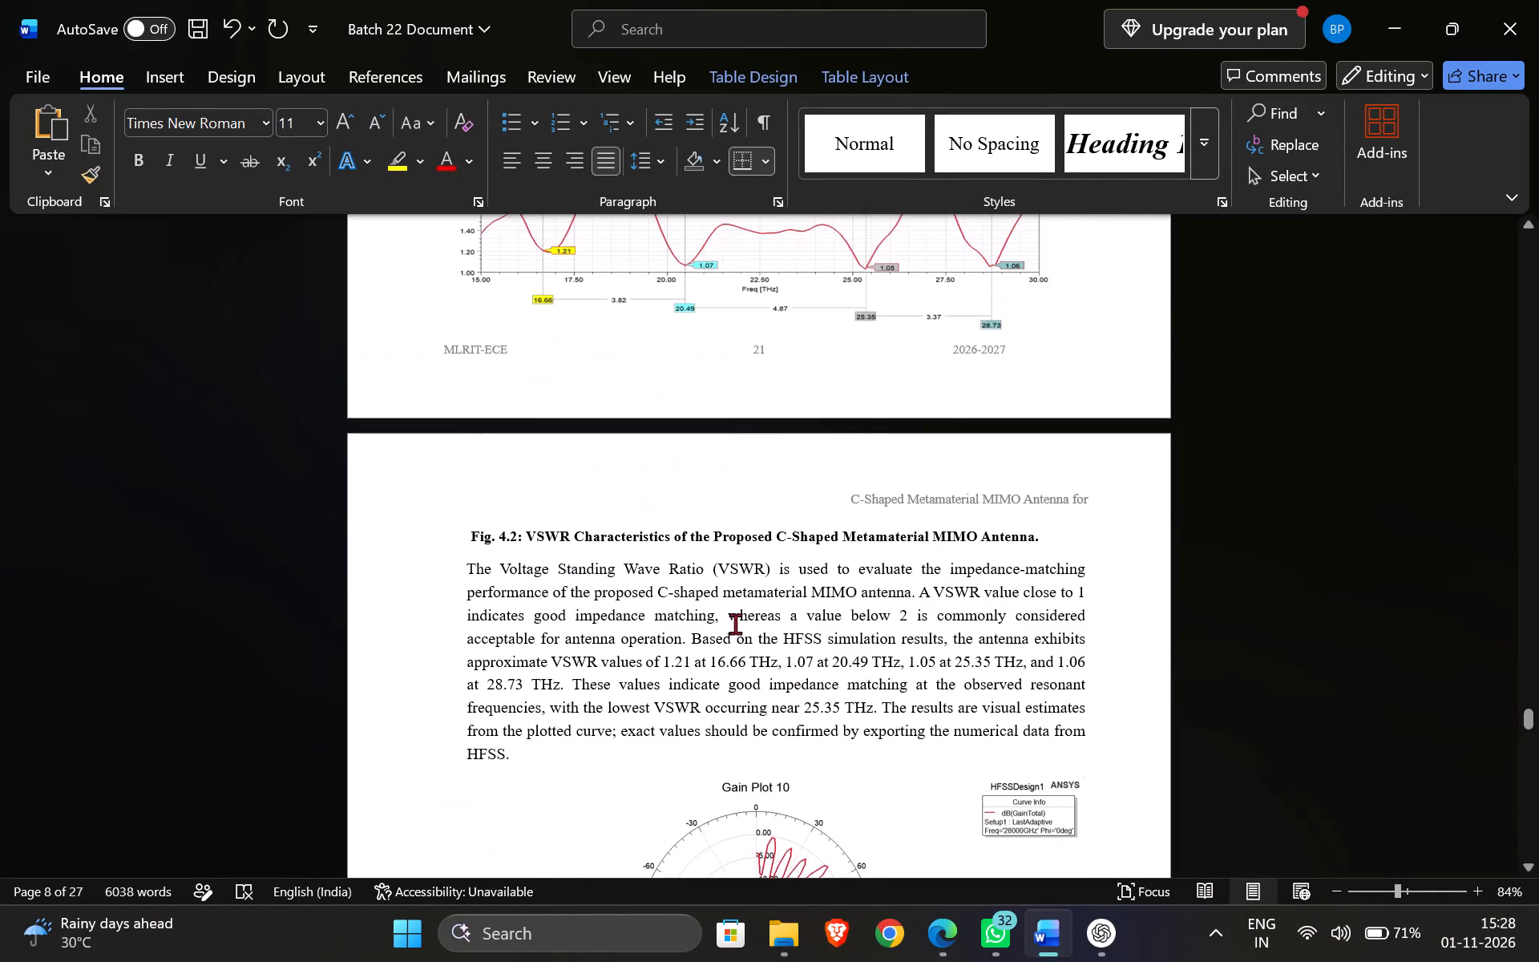
scroll(733, 624, up, 1)
scroll(734, 624, down, 7)
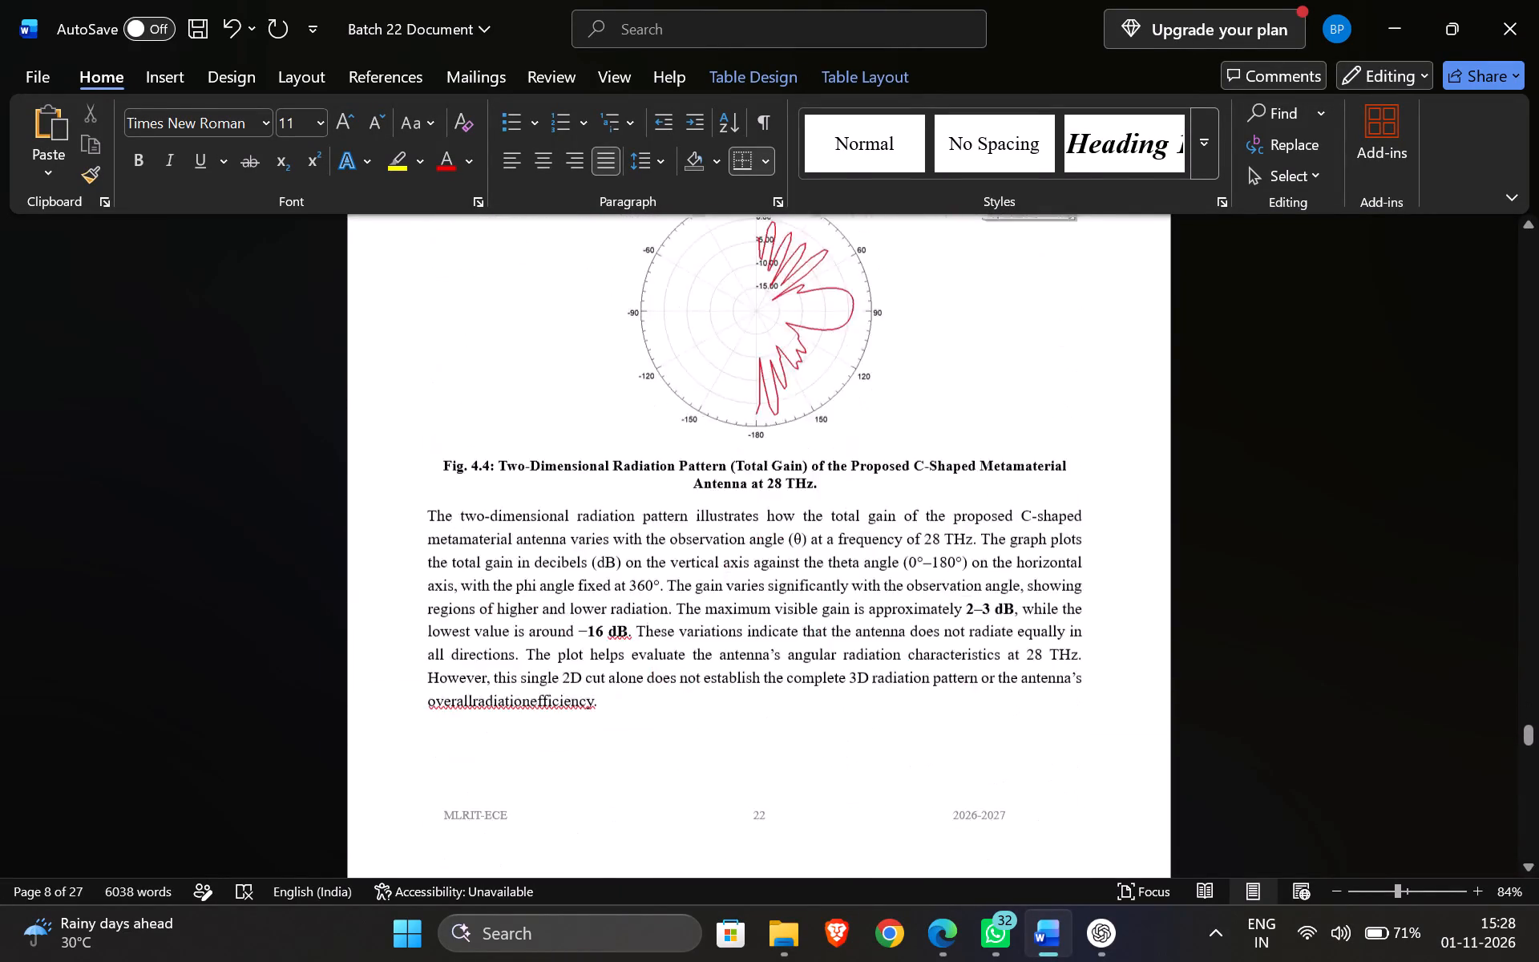
scroll(709, 641, up, 2)
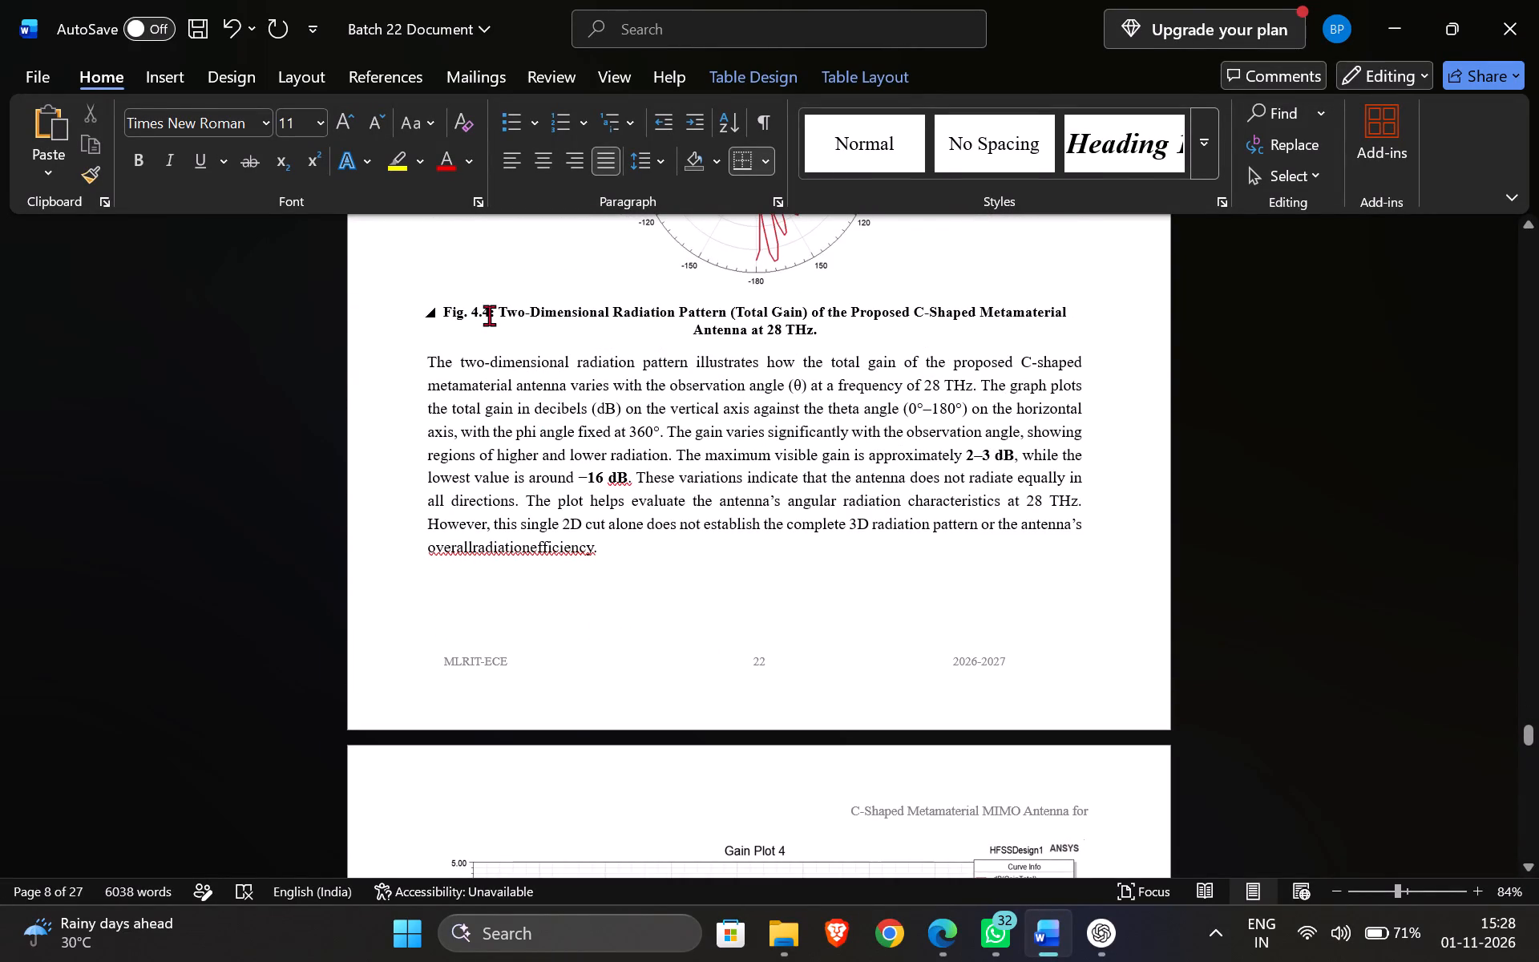
click(489, 315)
key(BackSpace)
key(3)
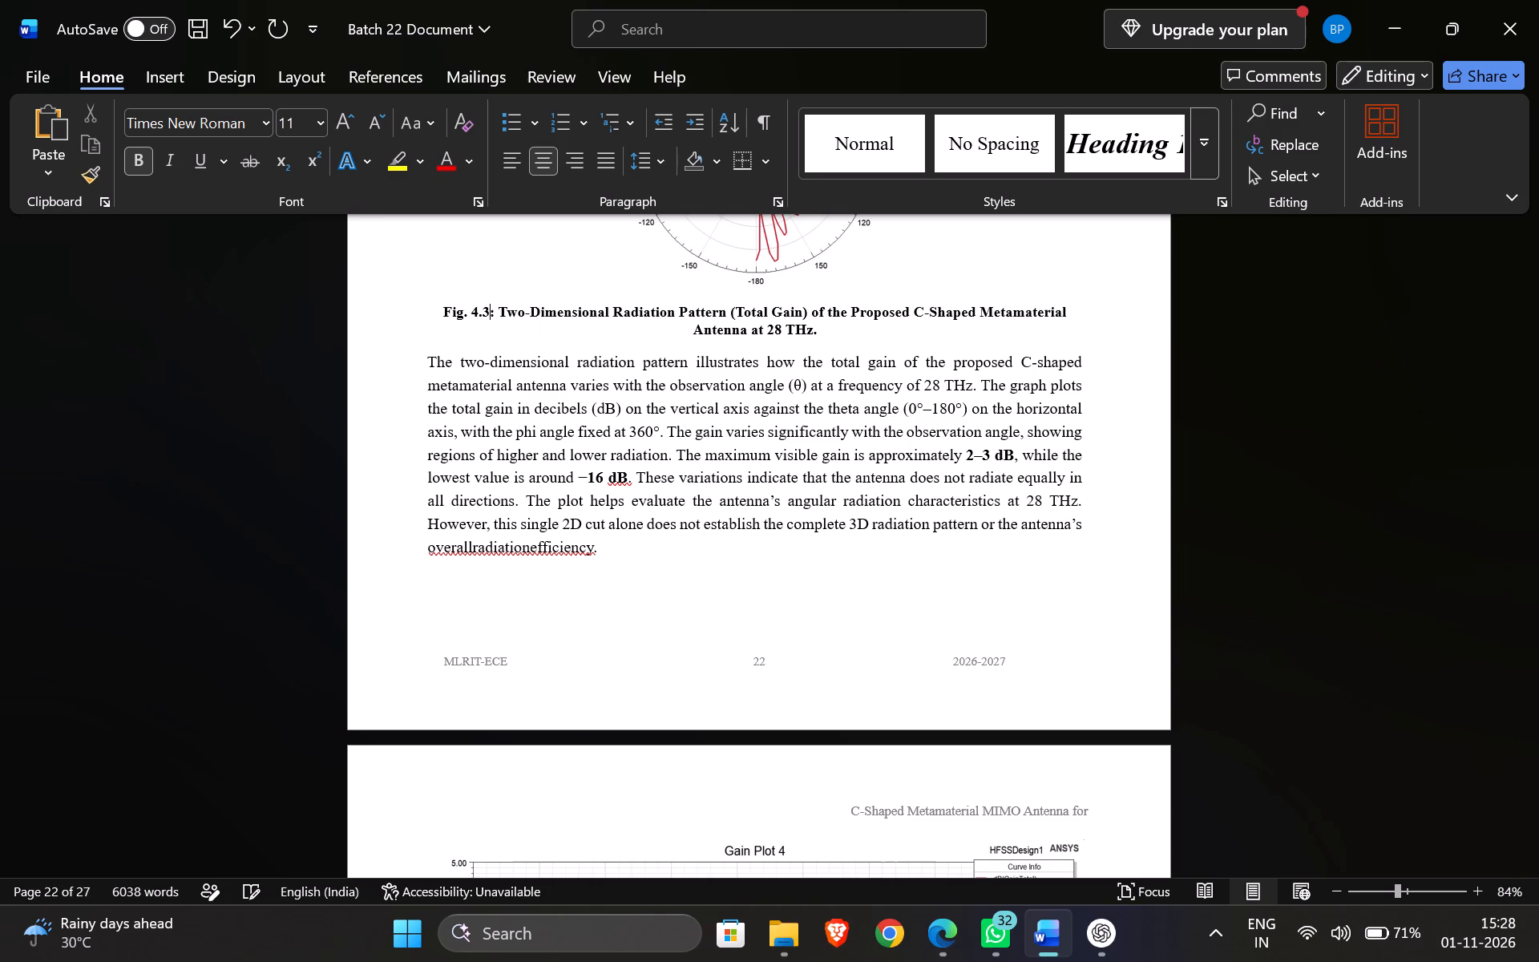
key(v)
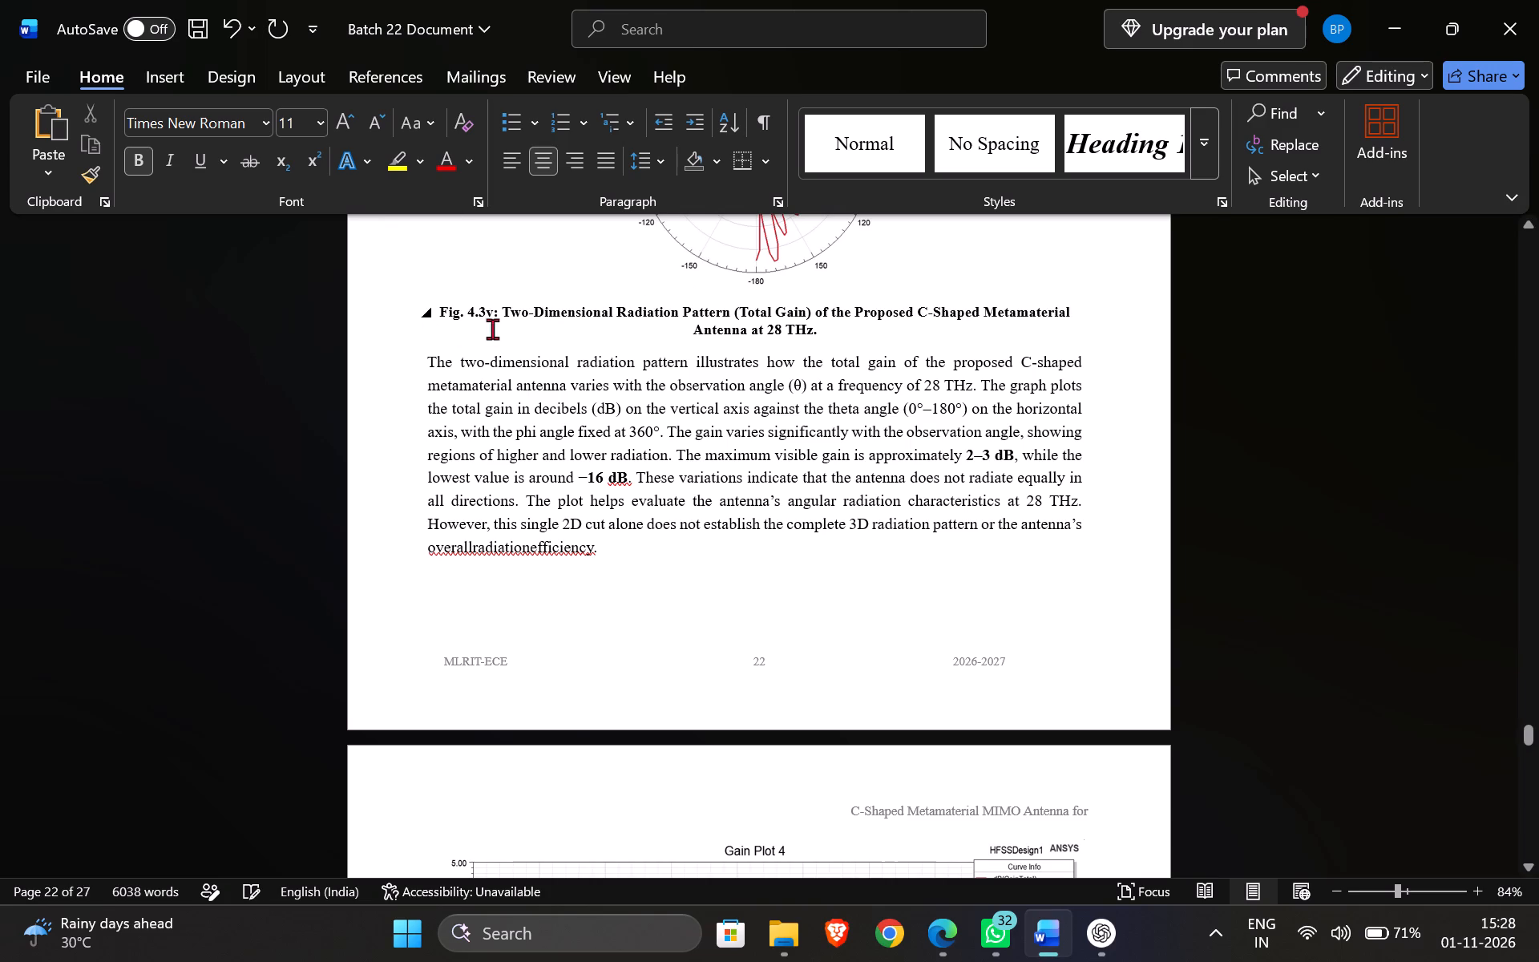
key(BackSpace)
key(space)
Renumber the total gain radiation pattern caption below Gain Plot 4 as Fig. 4.4.
scroll(659, 401, down, 2)
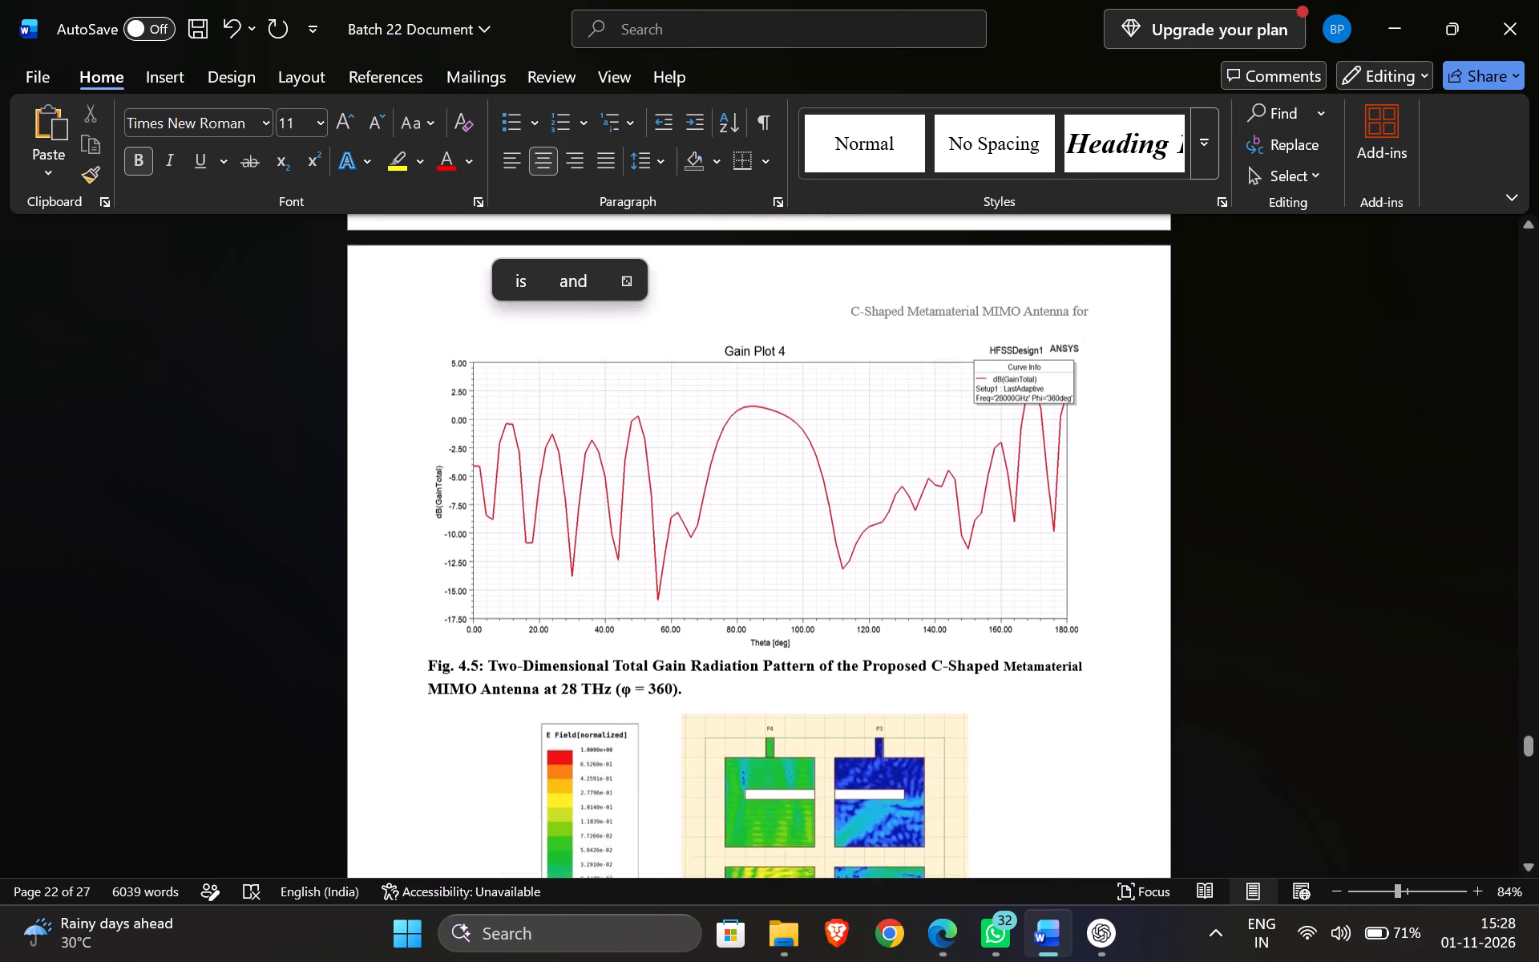
click(477, 648)
key(BackSpace)
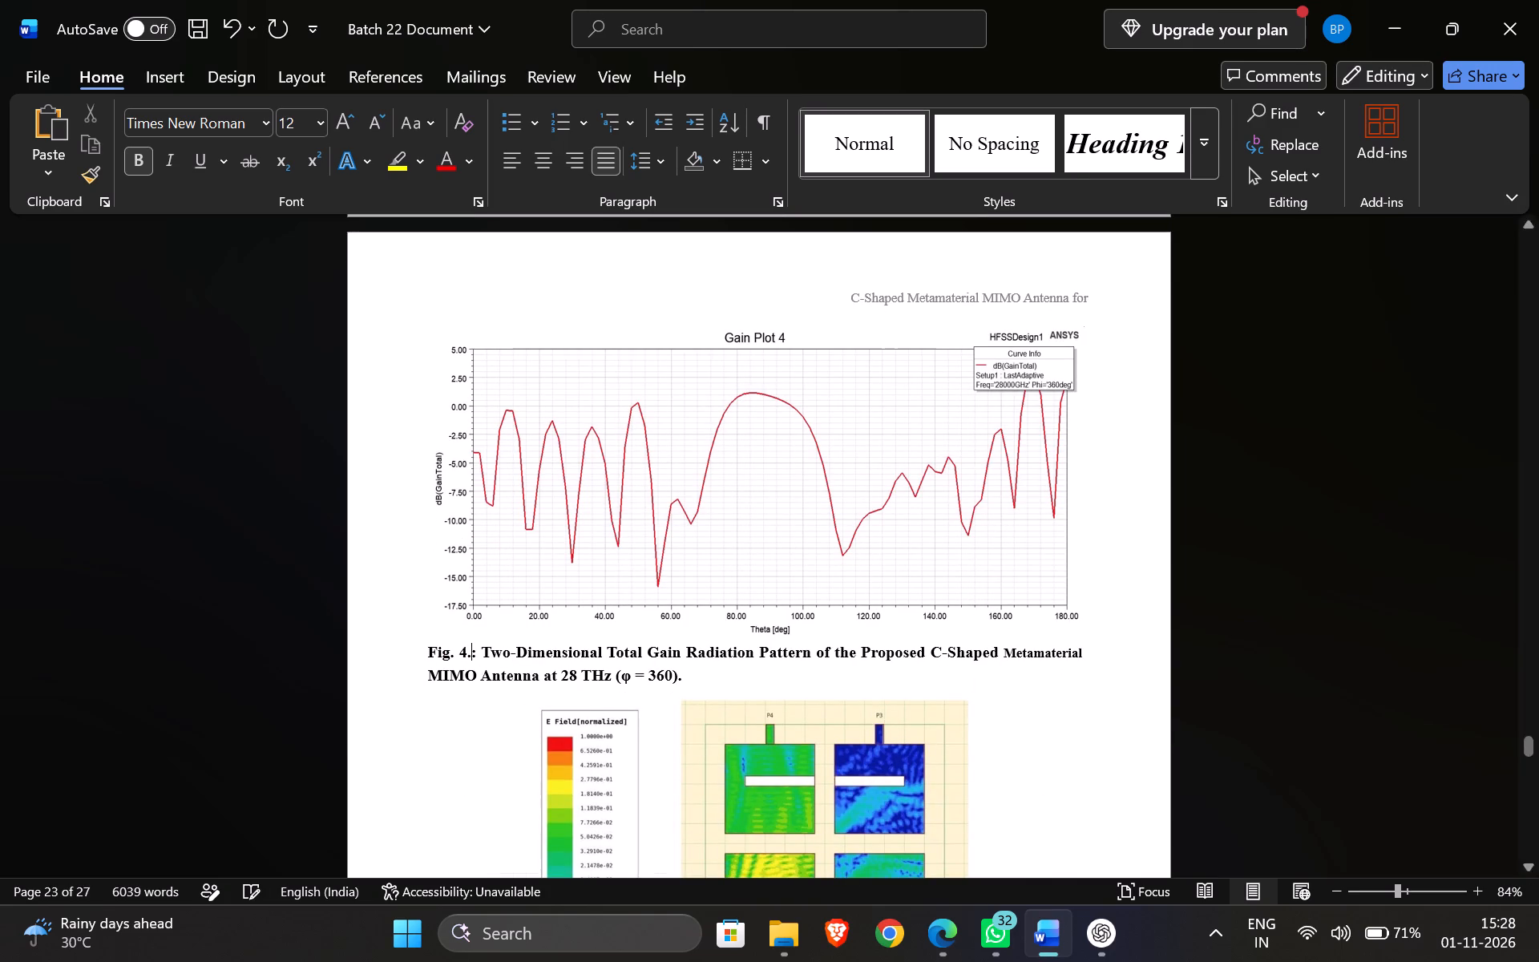
key(4)
Copy the Fig. 4.4 caption title, "Two-Dimensional Total Gain Radiation Pattern of the Proposed C-Shaped Metamaterial MIMO Antenna at 28 THz (φ = 360).", without its figure number.
drag(701, 673, 405, 648)
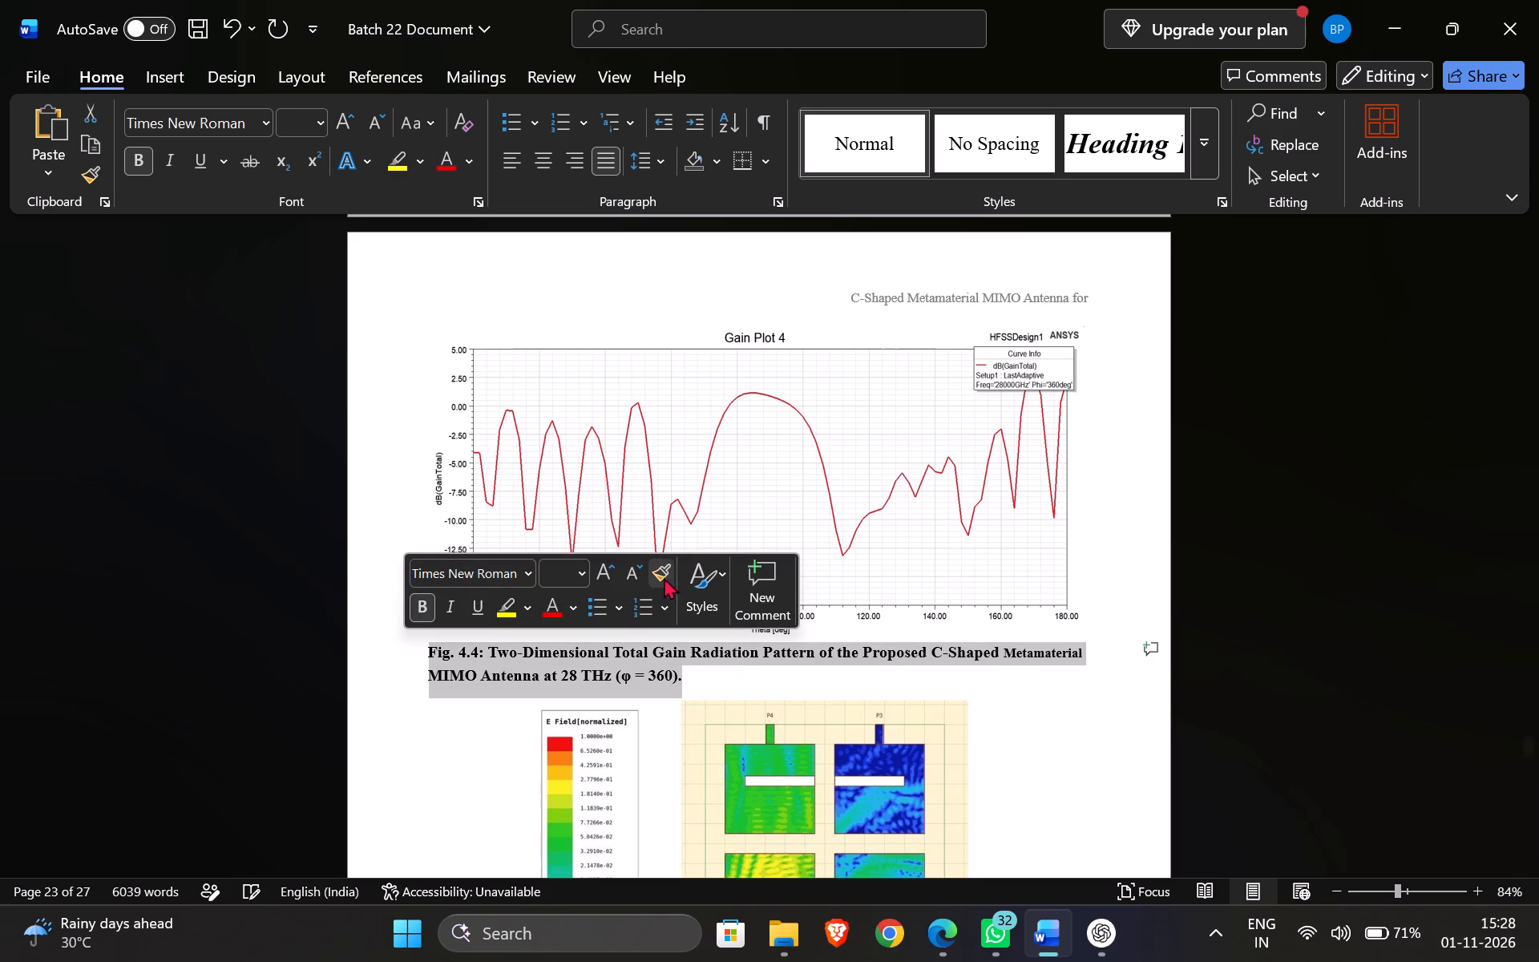
click(600, 668)
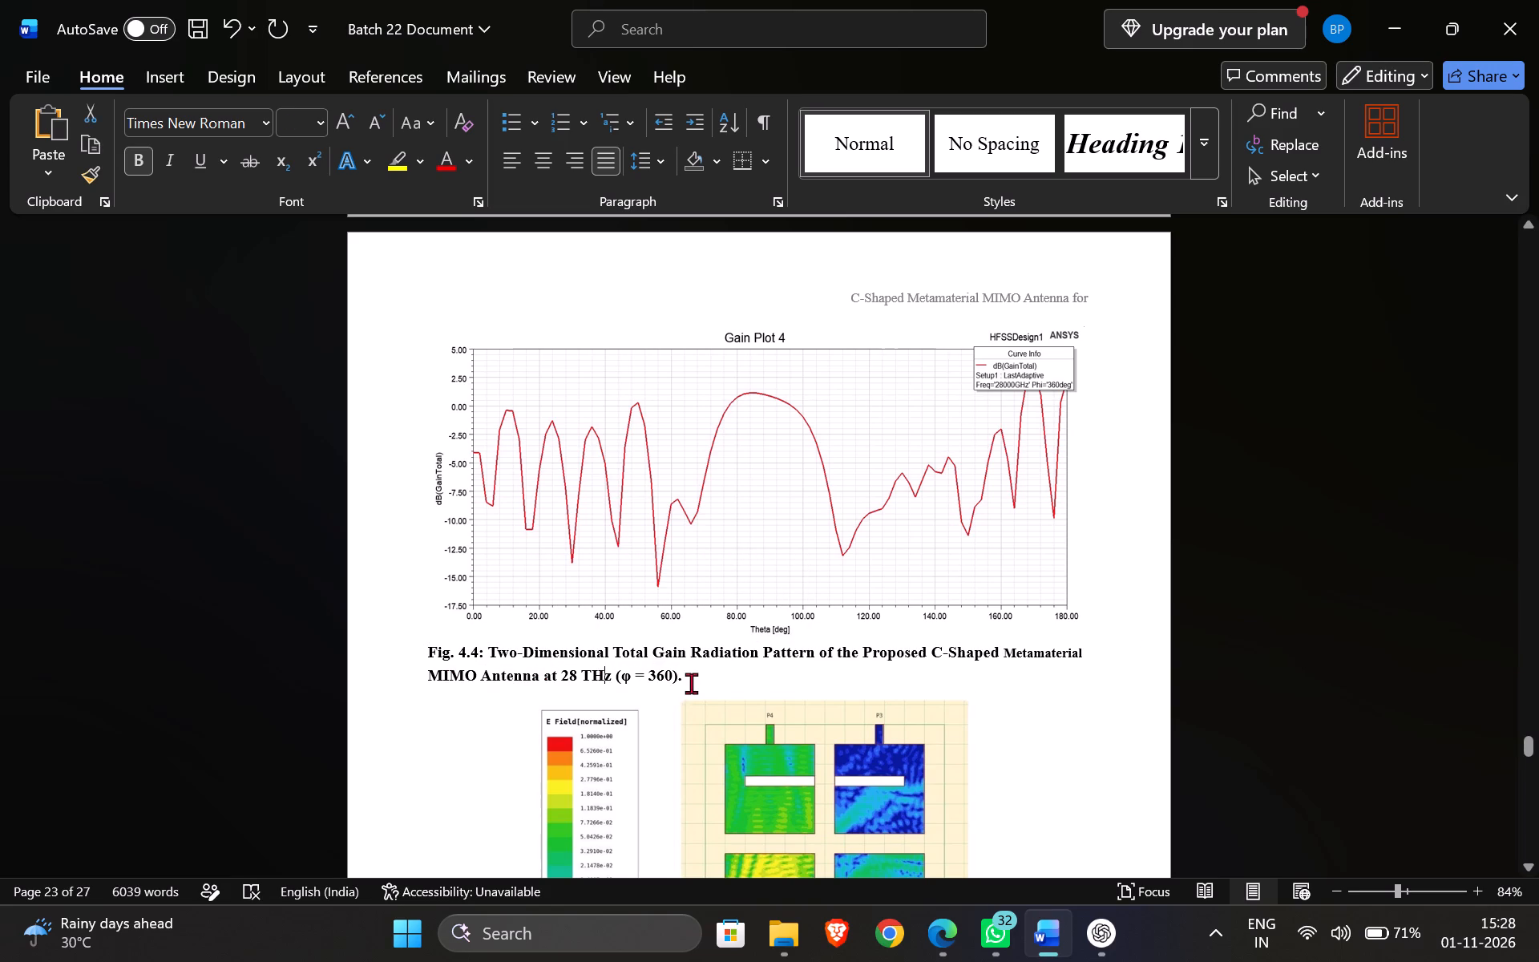
drag(691, 683, 499, 651)
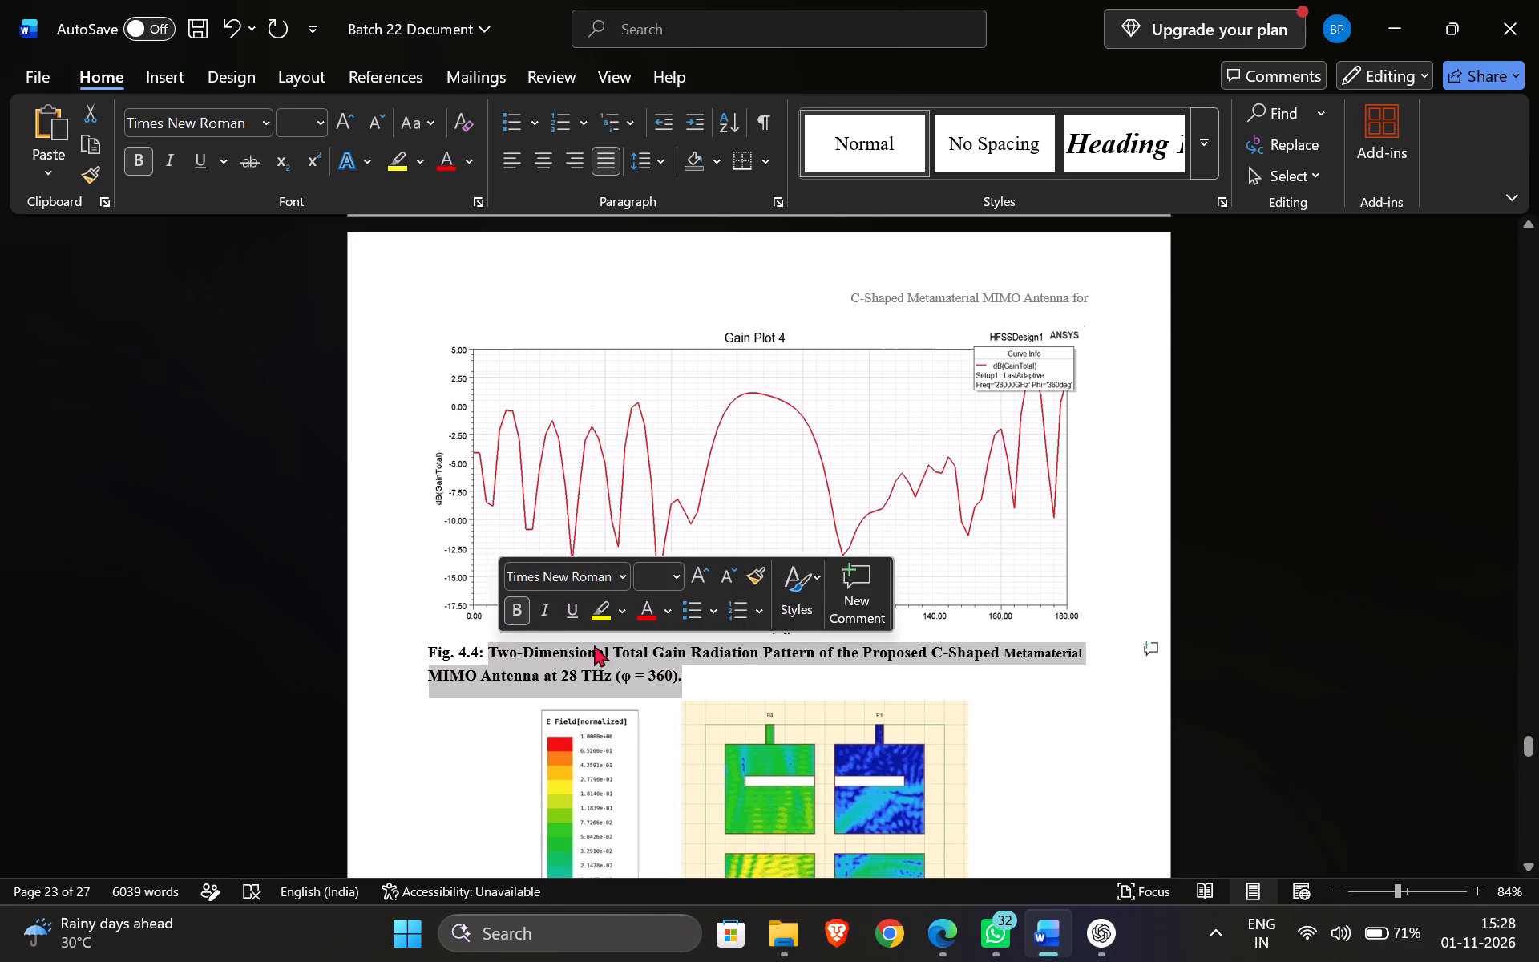
key(ctrl+c)
Replace the Fig. 4.4 title in the List of Figures, "Effect of patch length, width and substrate thickness on S11", with the copied total gain caption.
scroll(643, 547, up, 20)
scroll(643, 547, up, 20)
scroll(643, 547, up, 3)
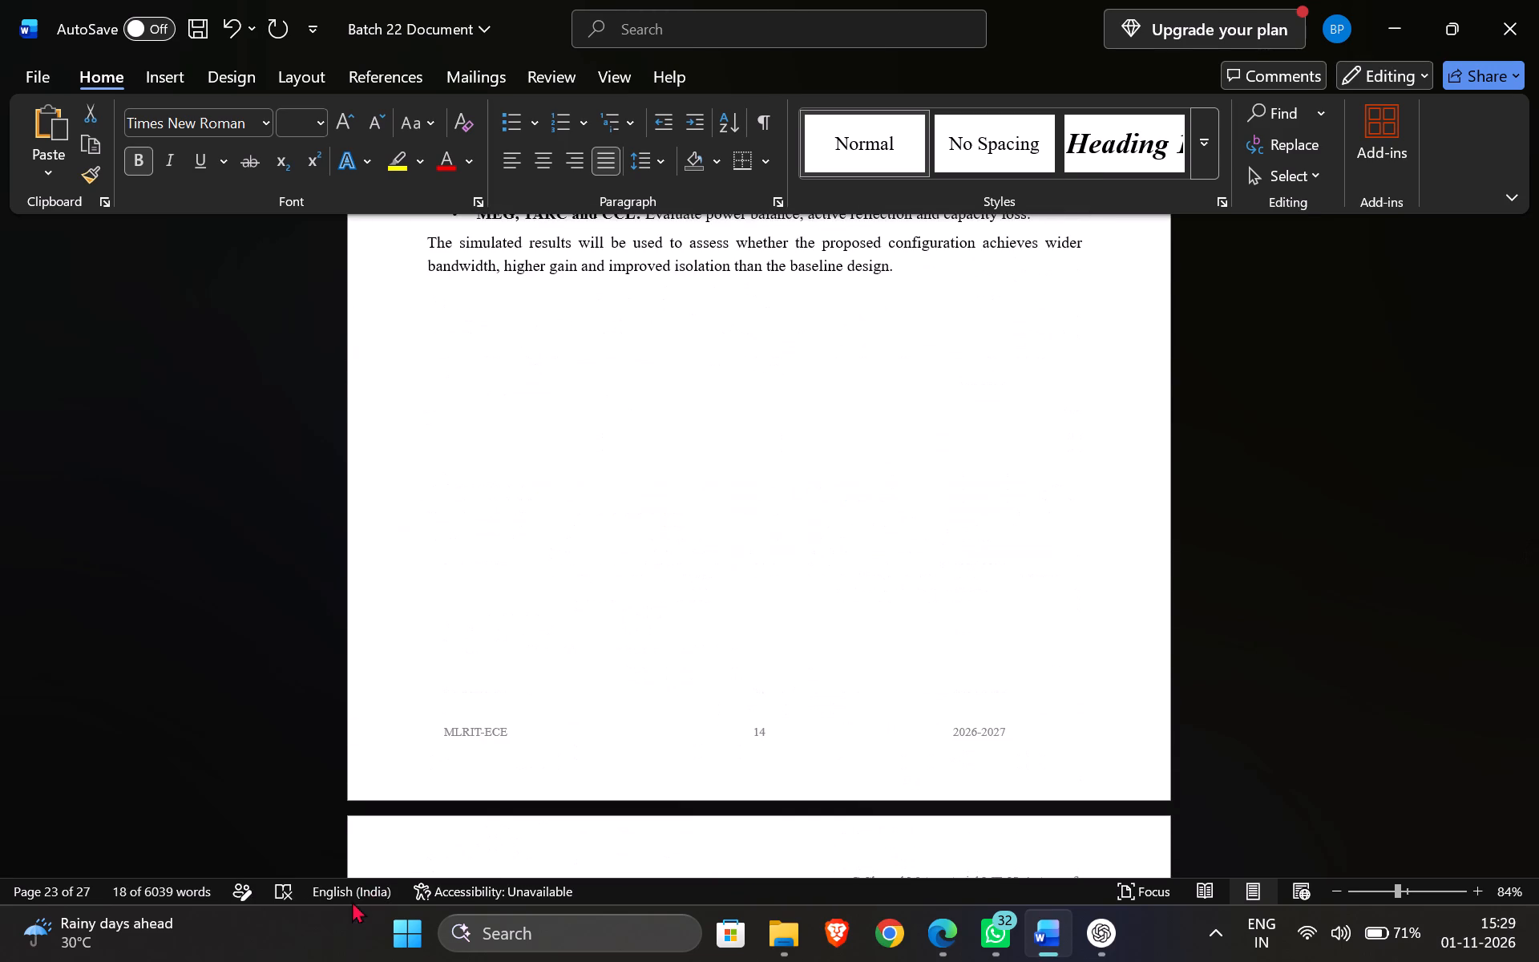
scroll(603, 510, up, 15)
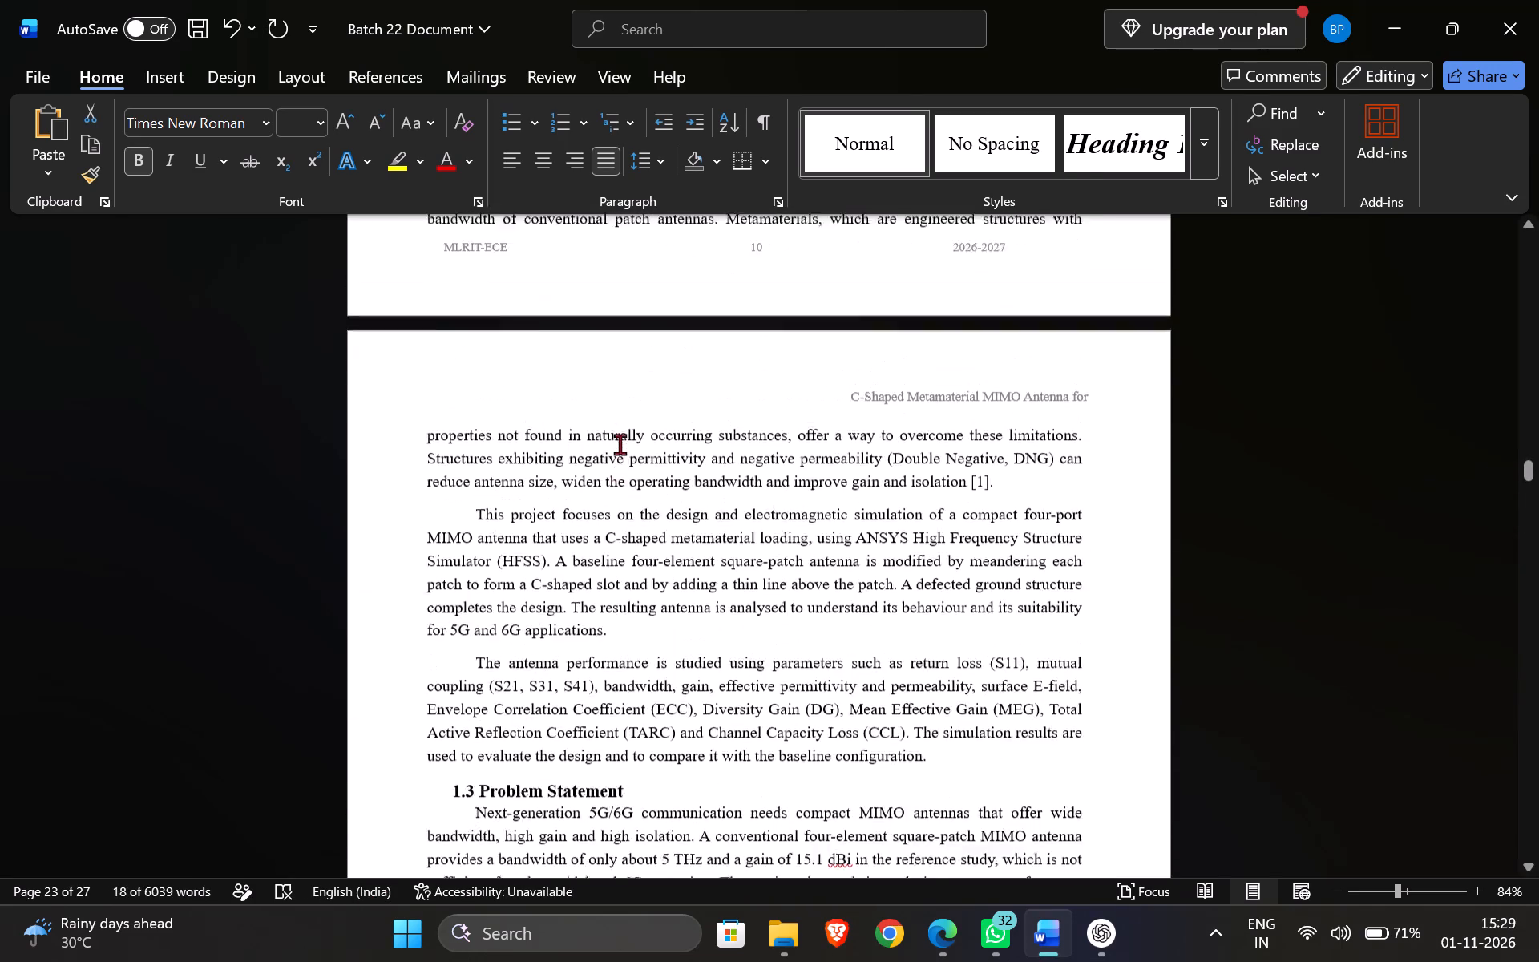
scroll(620, 444, up, 8)
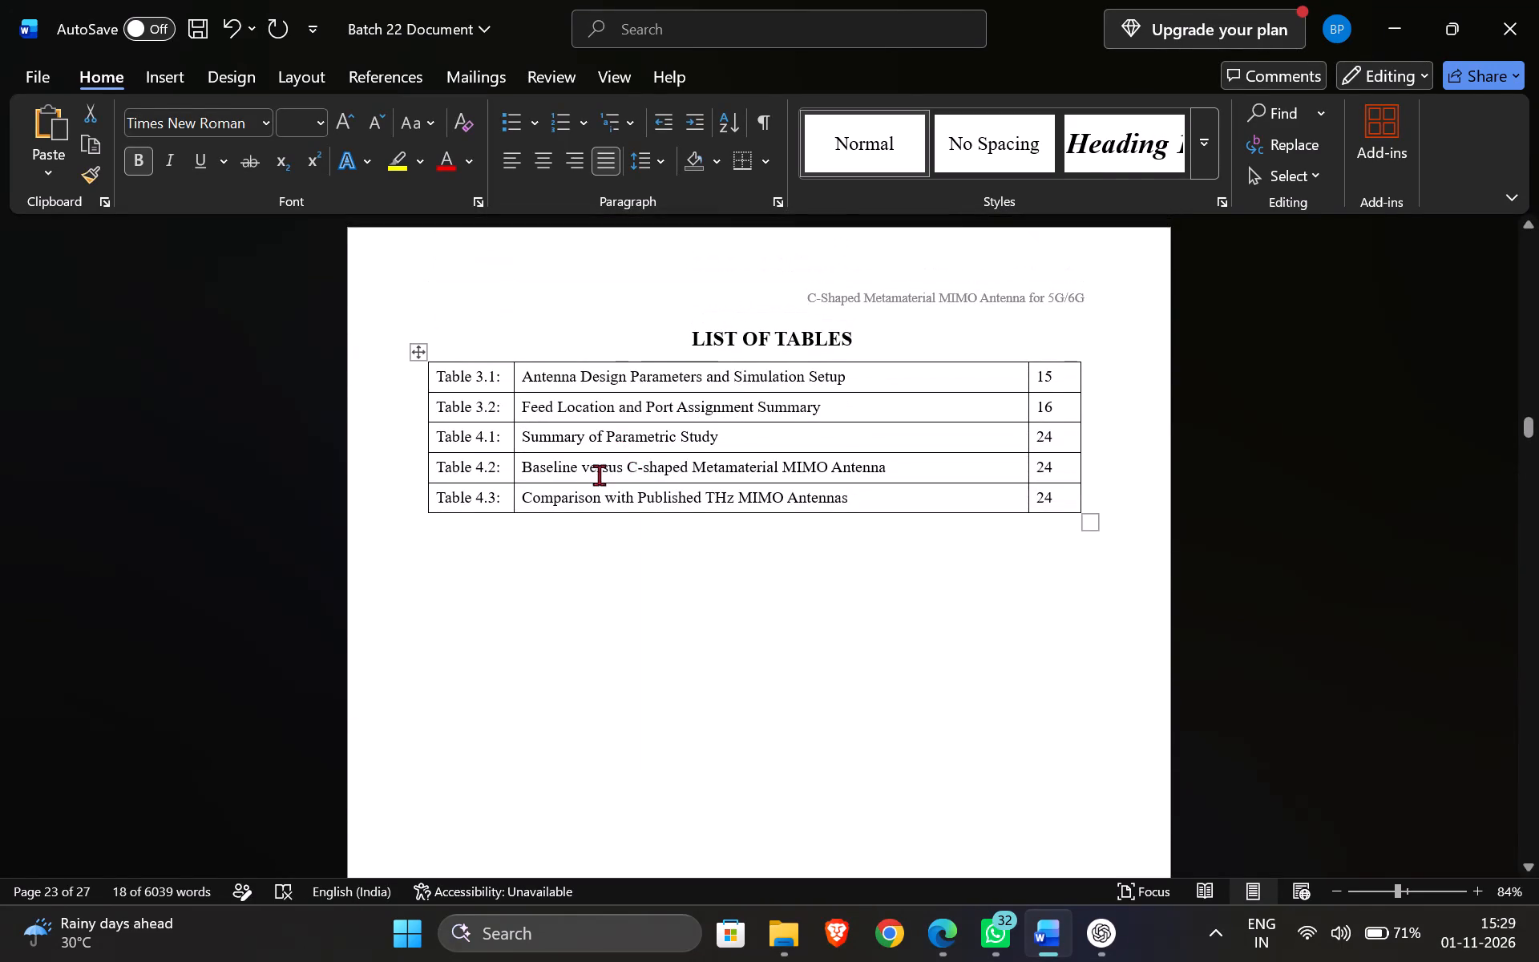
scroll(620, 484, up, 2)
scroll(620, 484, down, 5)
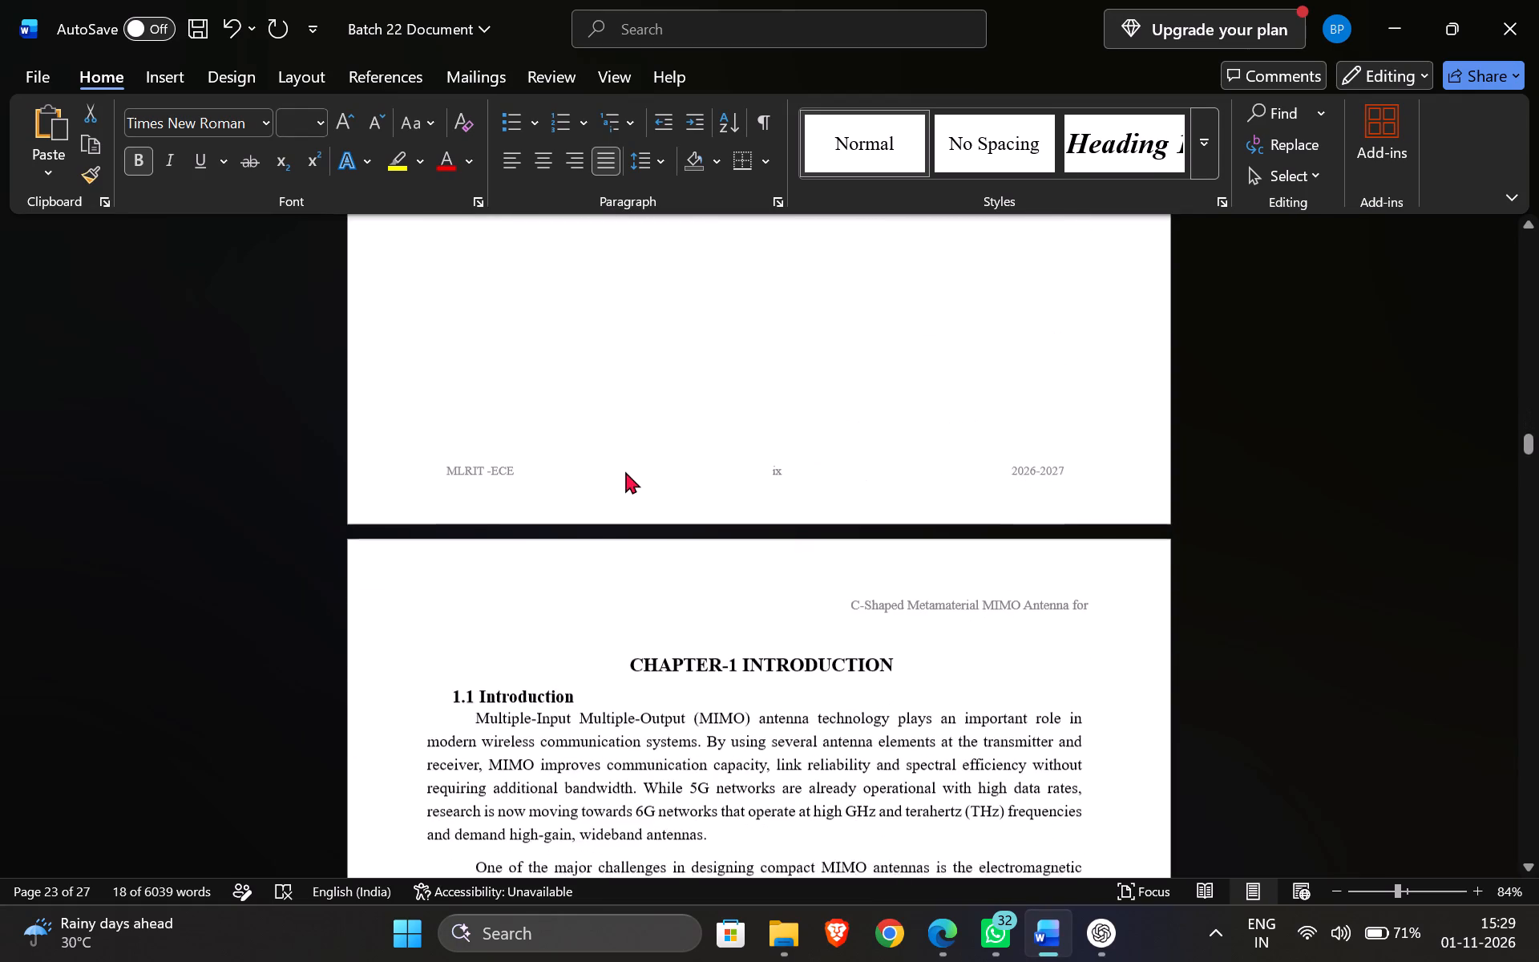
scroll(625, 471, up, 7)
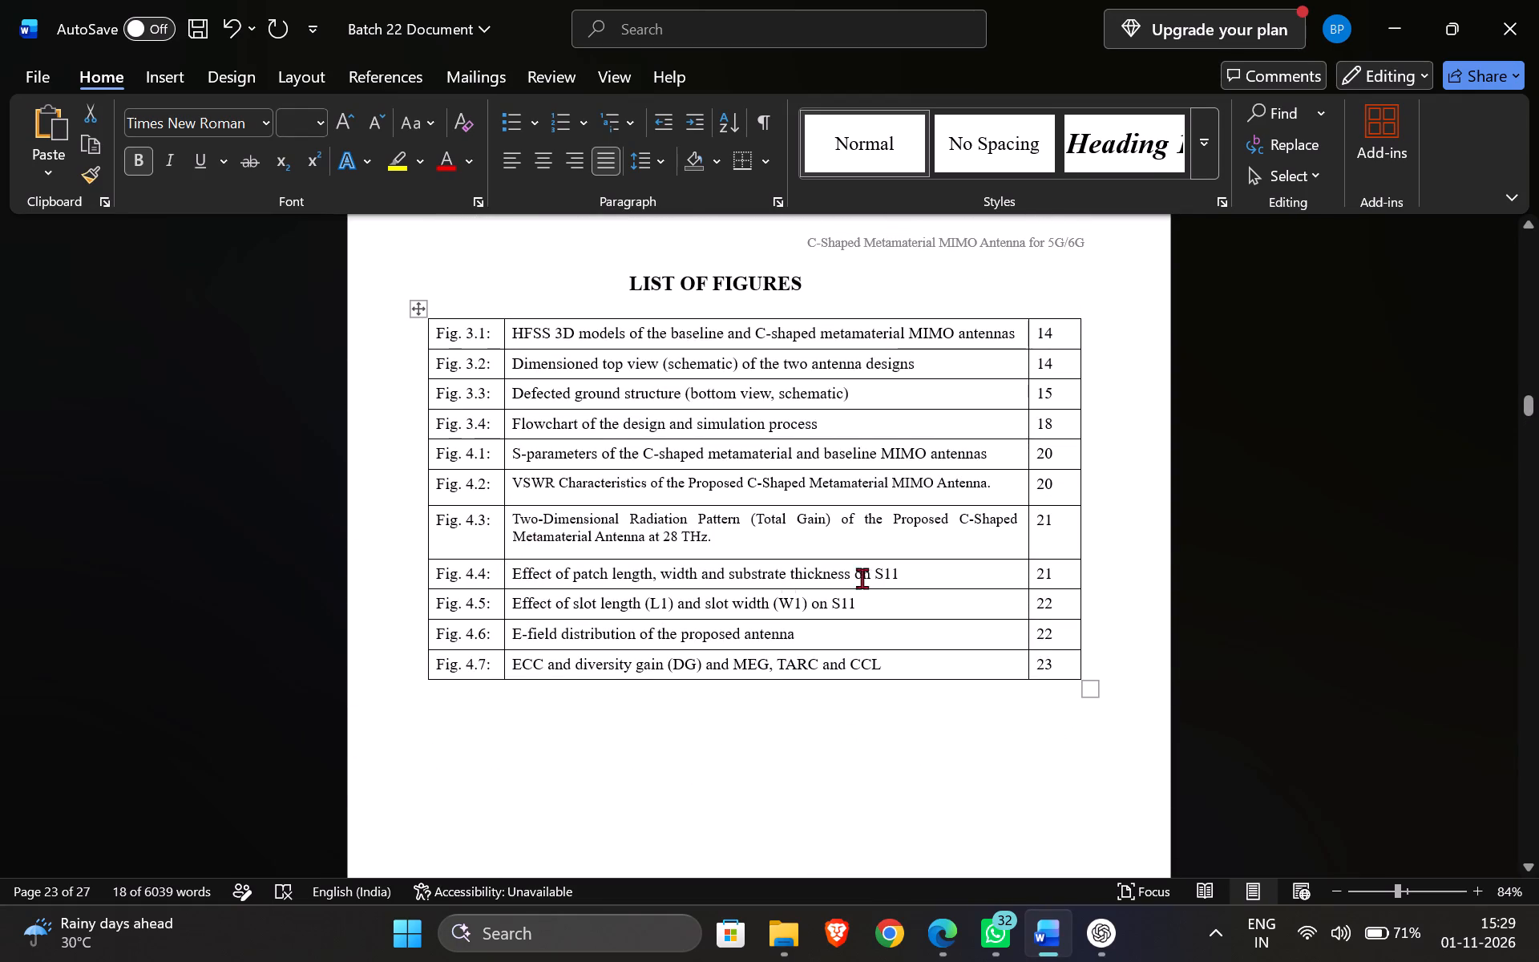
drag(911, 578, 519, 581)
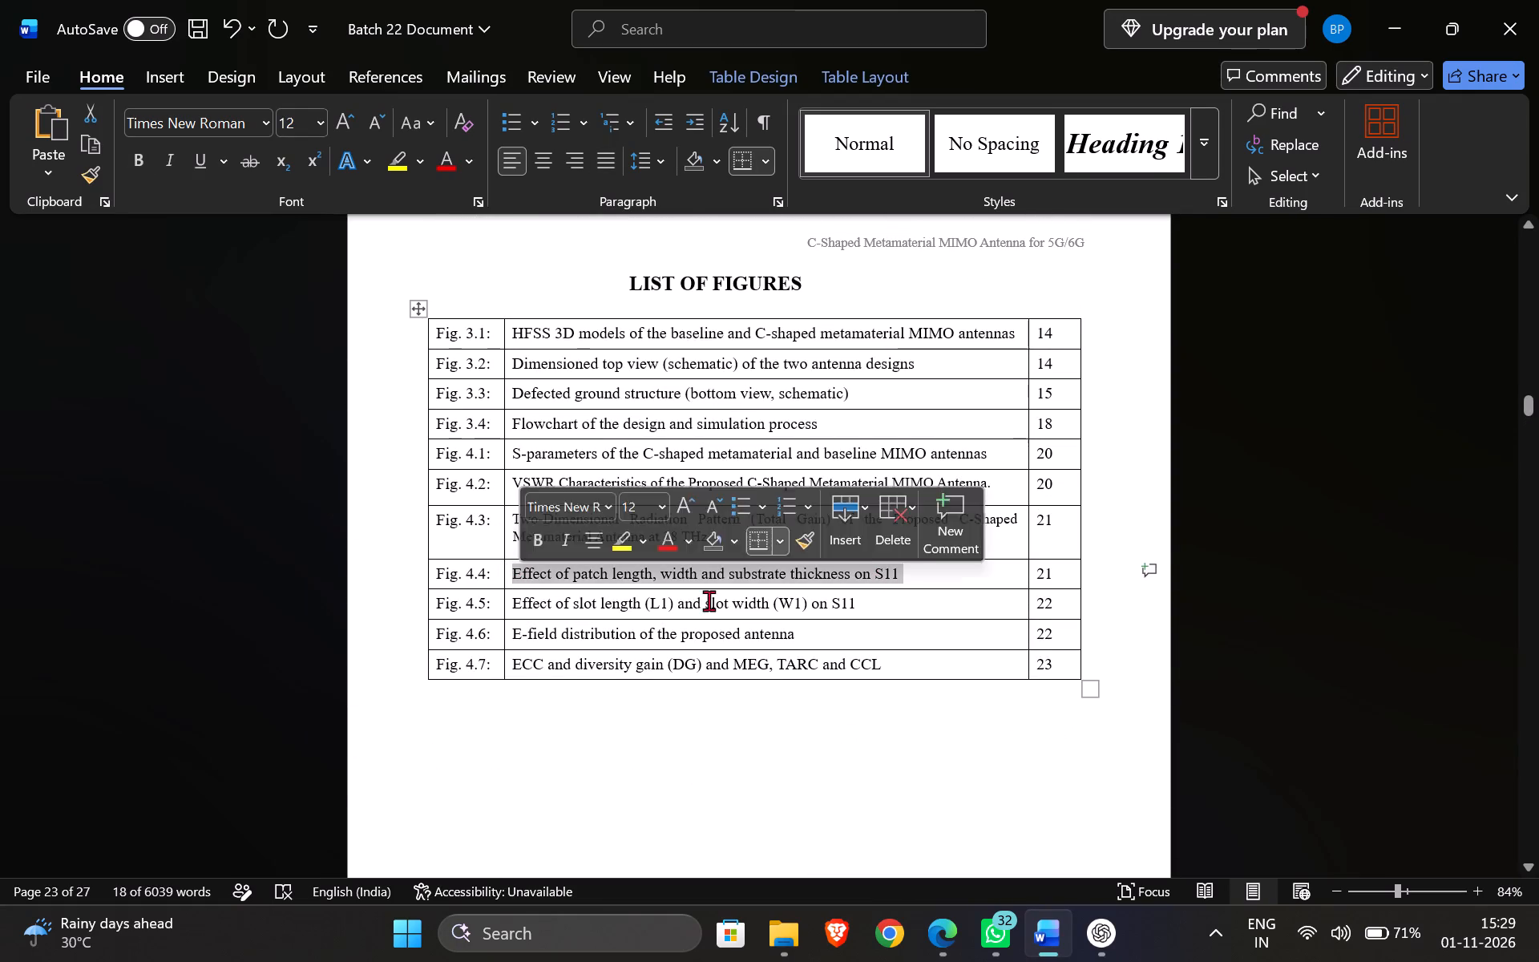
key(ctrl+v)
Remove the bold from the Fig. 4.4 title in the List of Figures.
drag(919, 592, 769, 585)
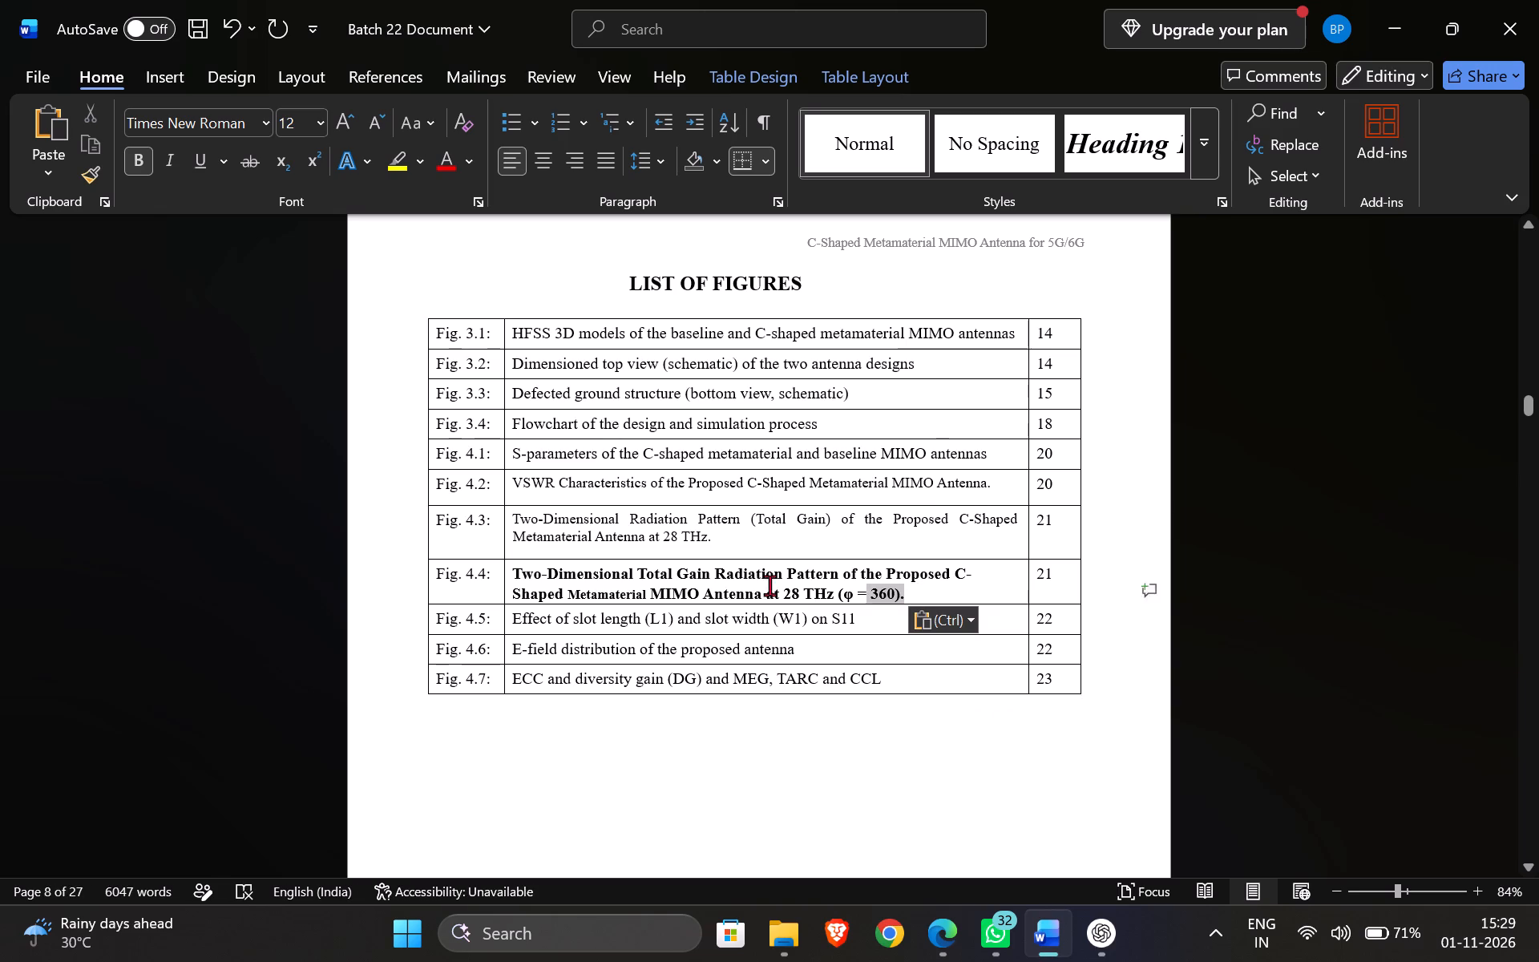
drag(769, 585, 531, 571)
key(ctrl+b)
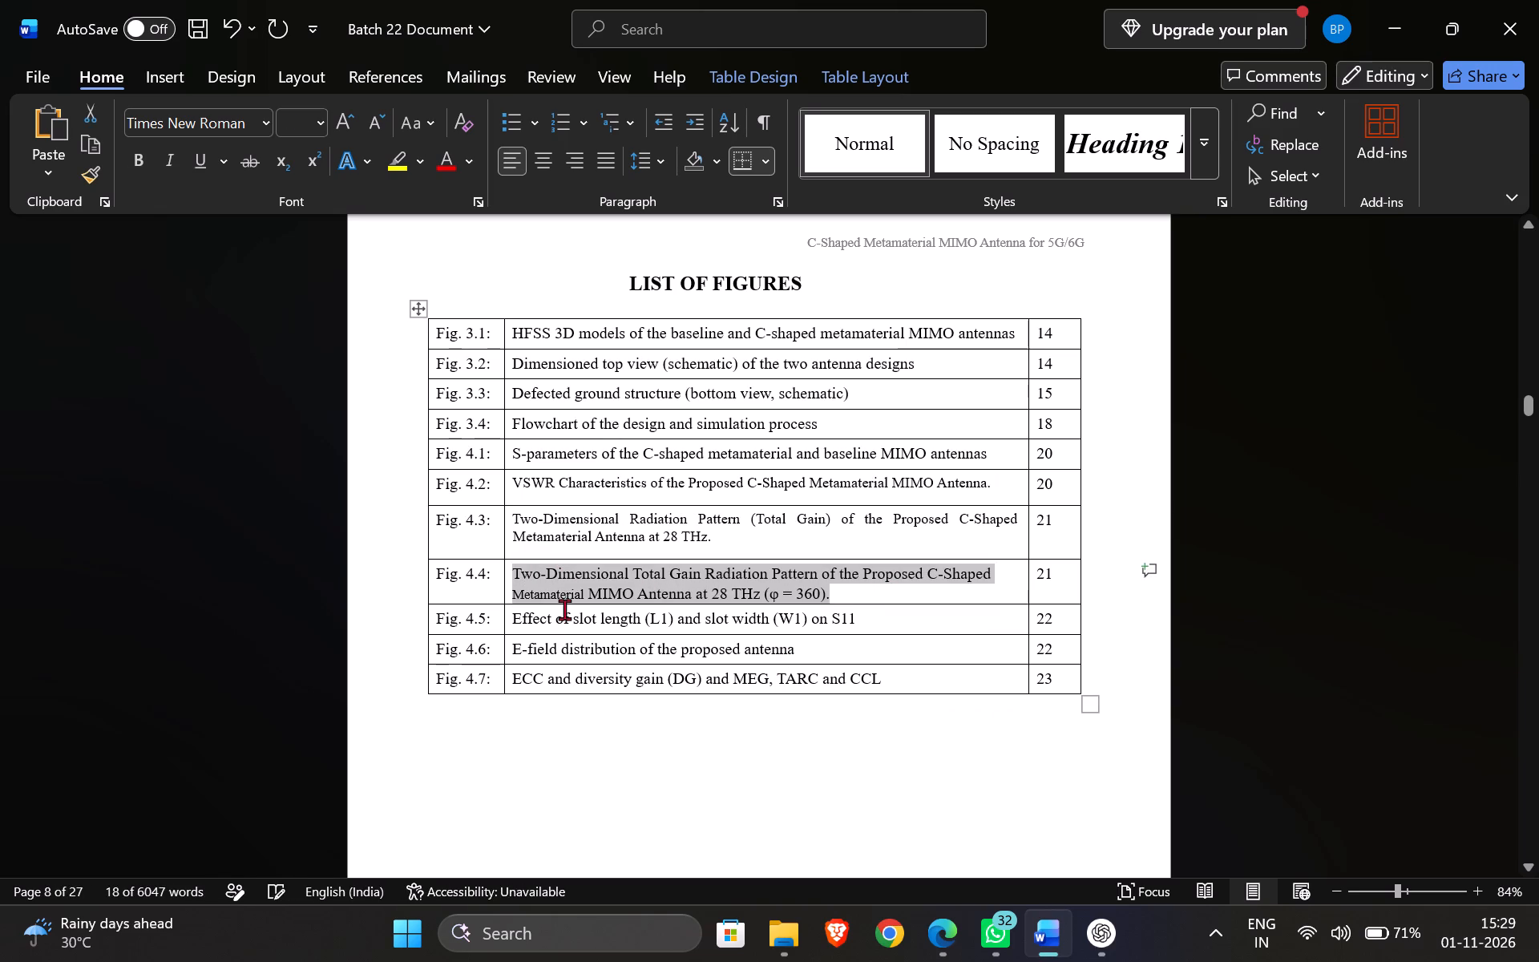
click(728, 627)
scroll(596, 745, down, 4)
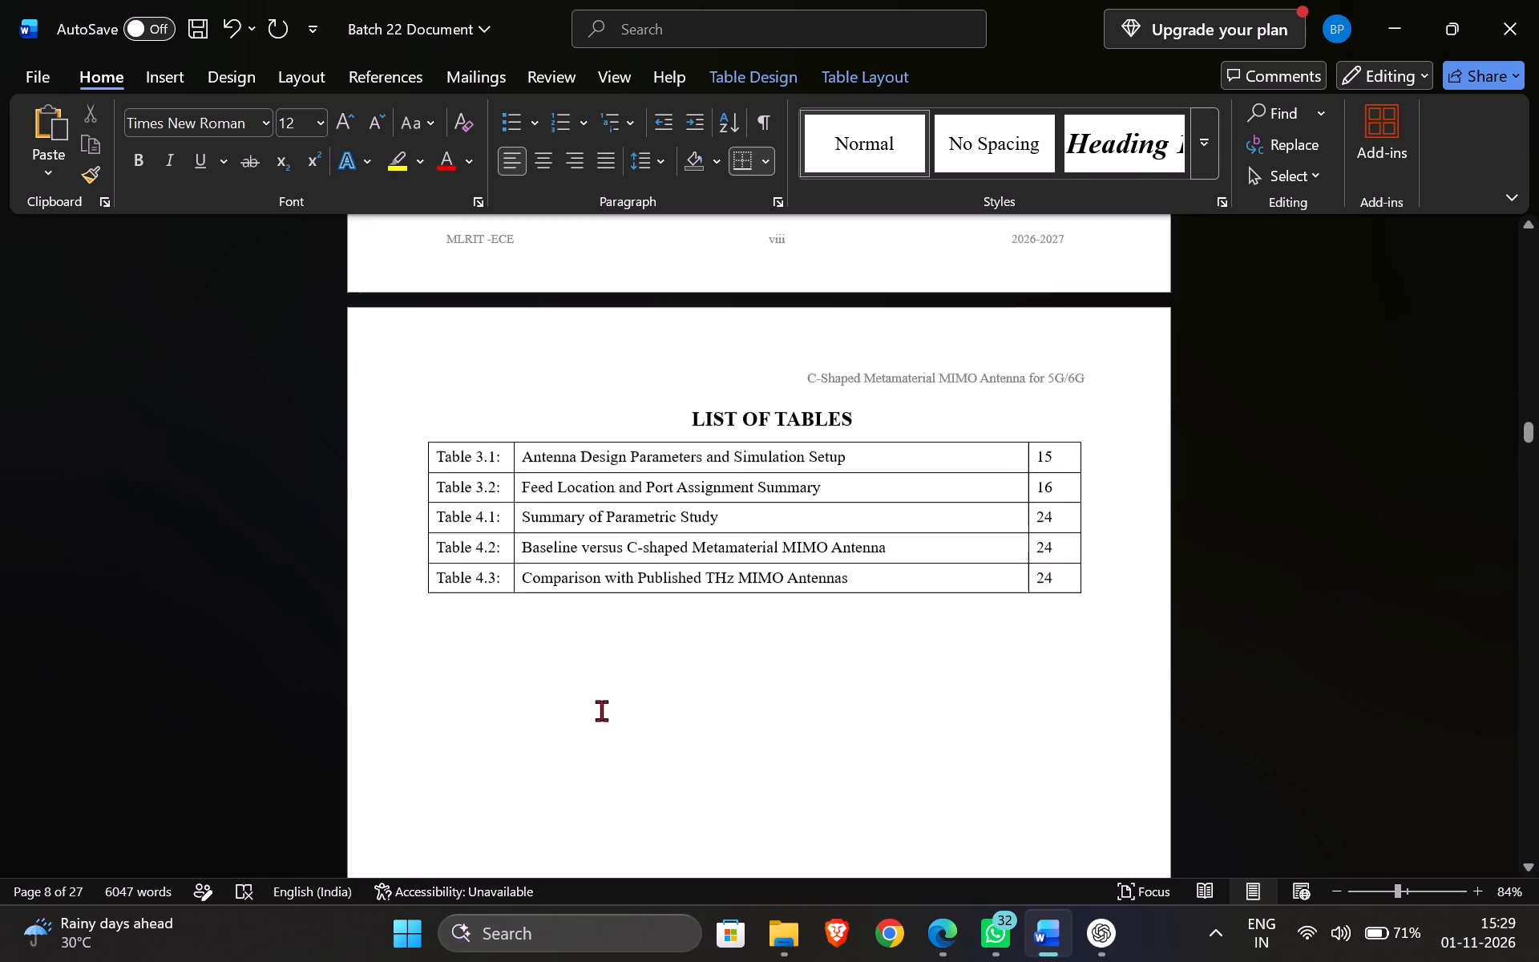
scroll(601, 710, down, 20)
scroll(601, 710, down, 11)
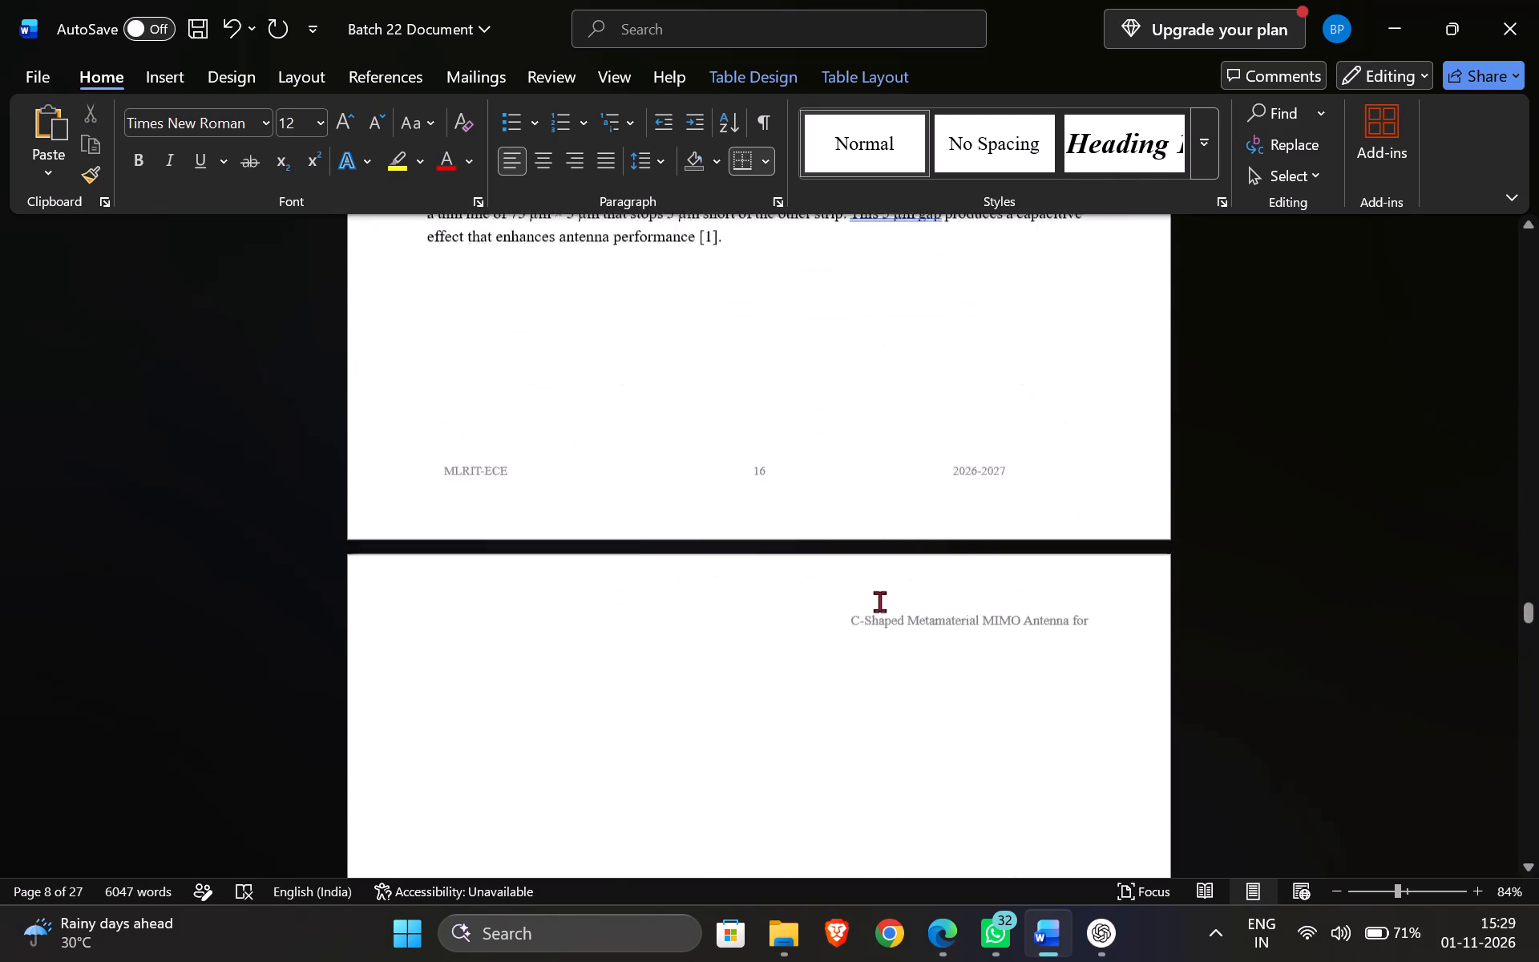
scroll(879, 601, down, 20)
scroll(879, 601, down, 7)
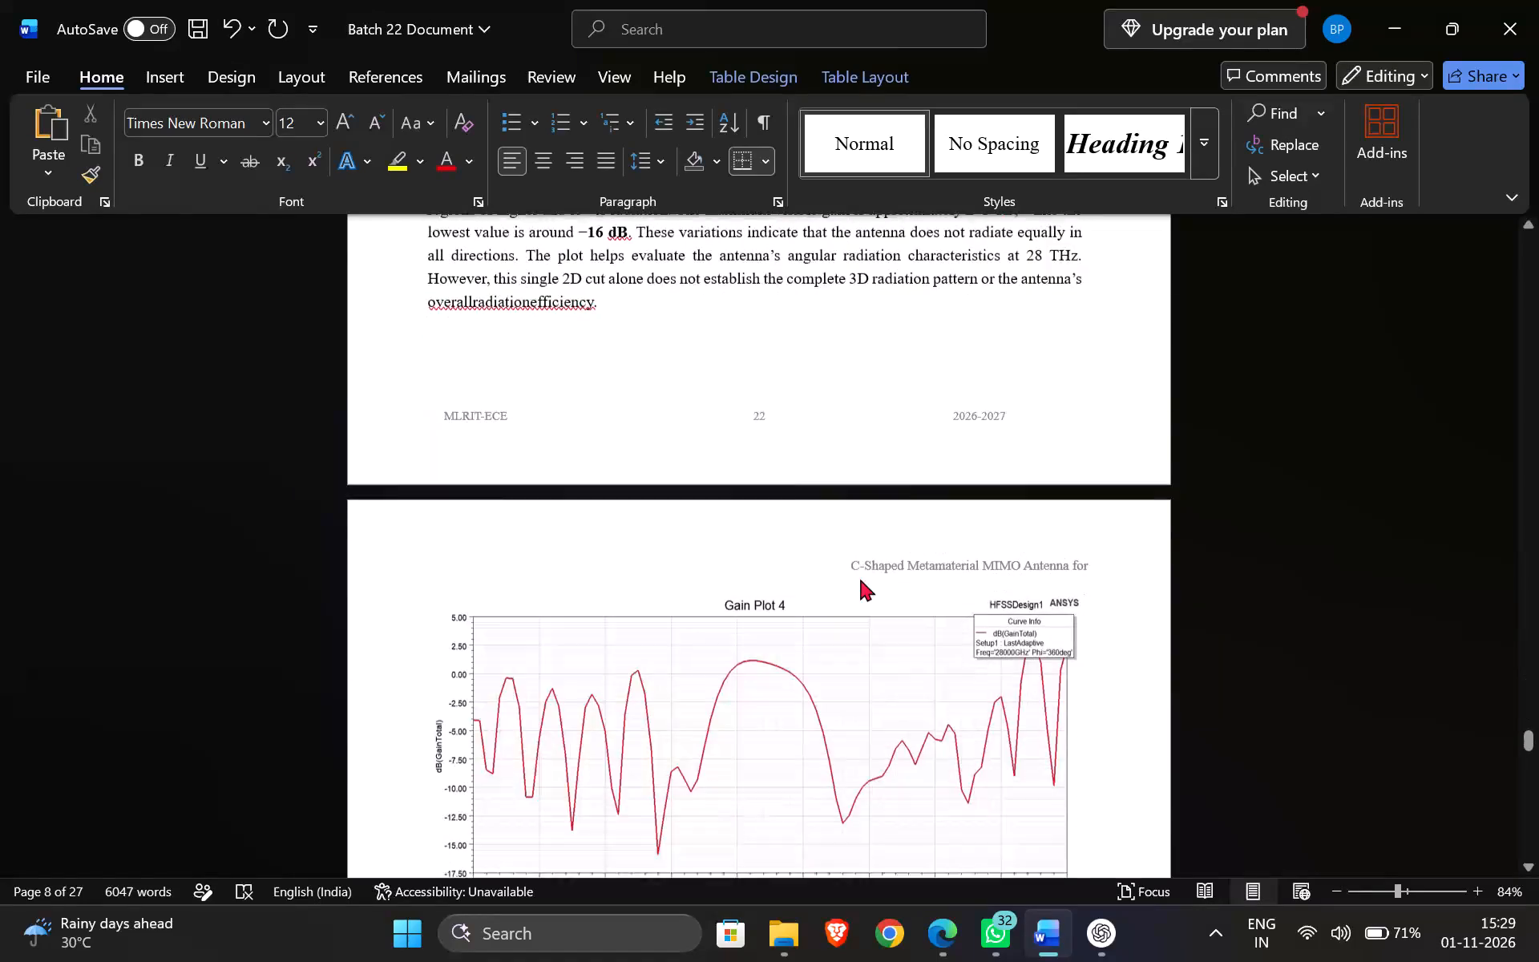
scroll(859, 580, down, 2)
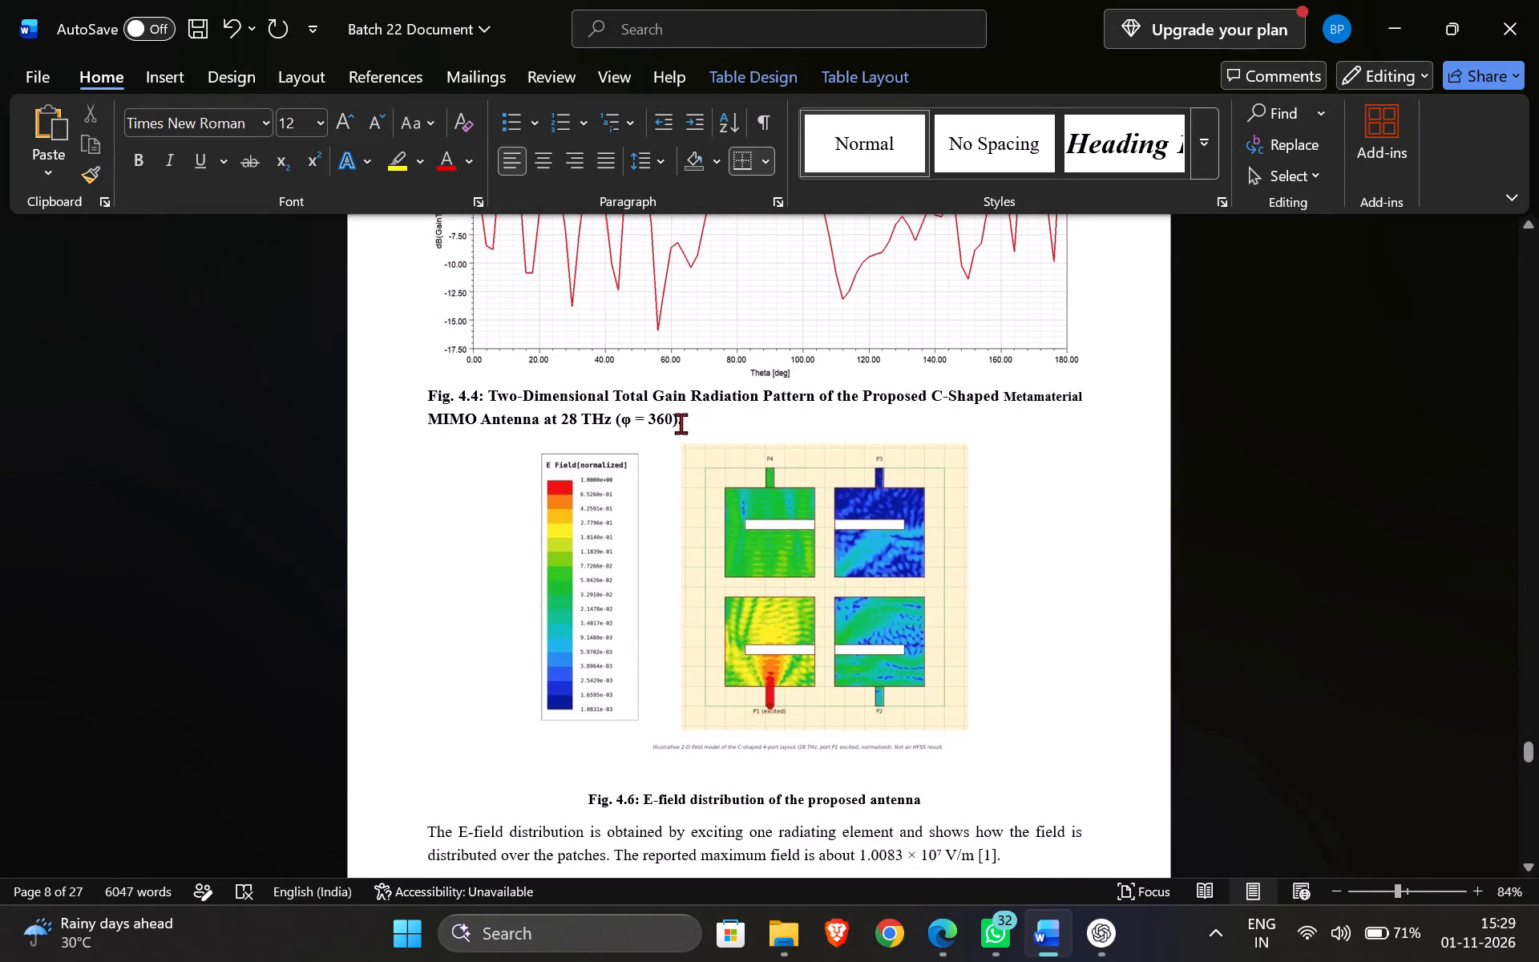
drag(685, 423, 493, 401)
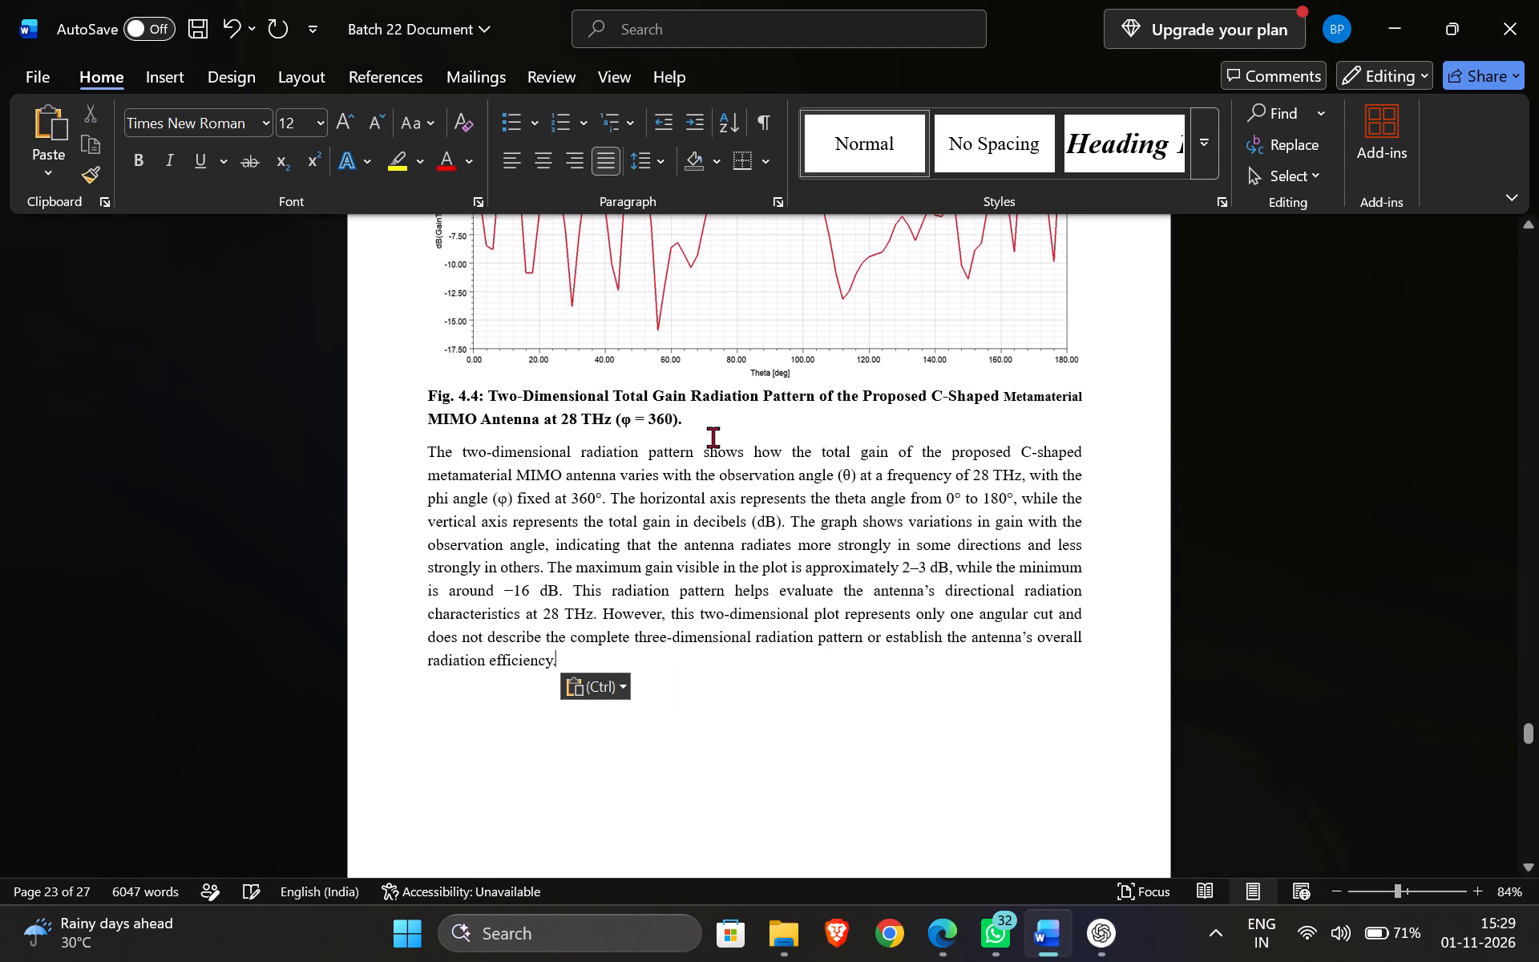
Reduce the height of the E-field distribution image so it fits below the new Fig. 4.4 explanation on page 23.
scroll(471, 575, down, 2)
click(685, 373)
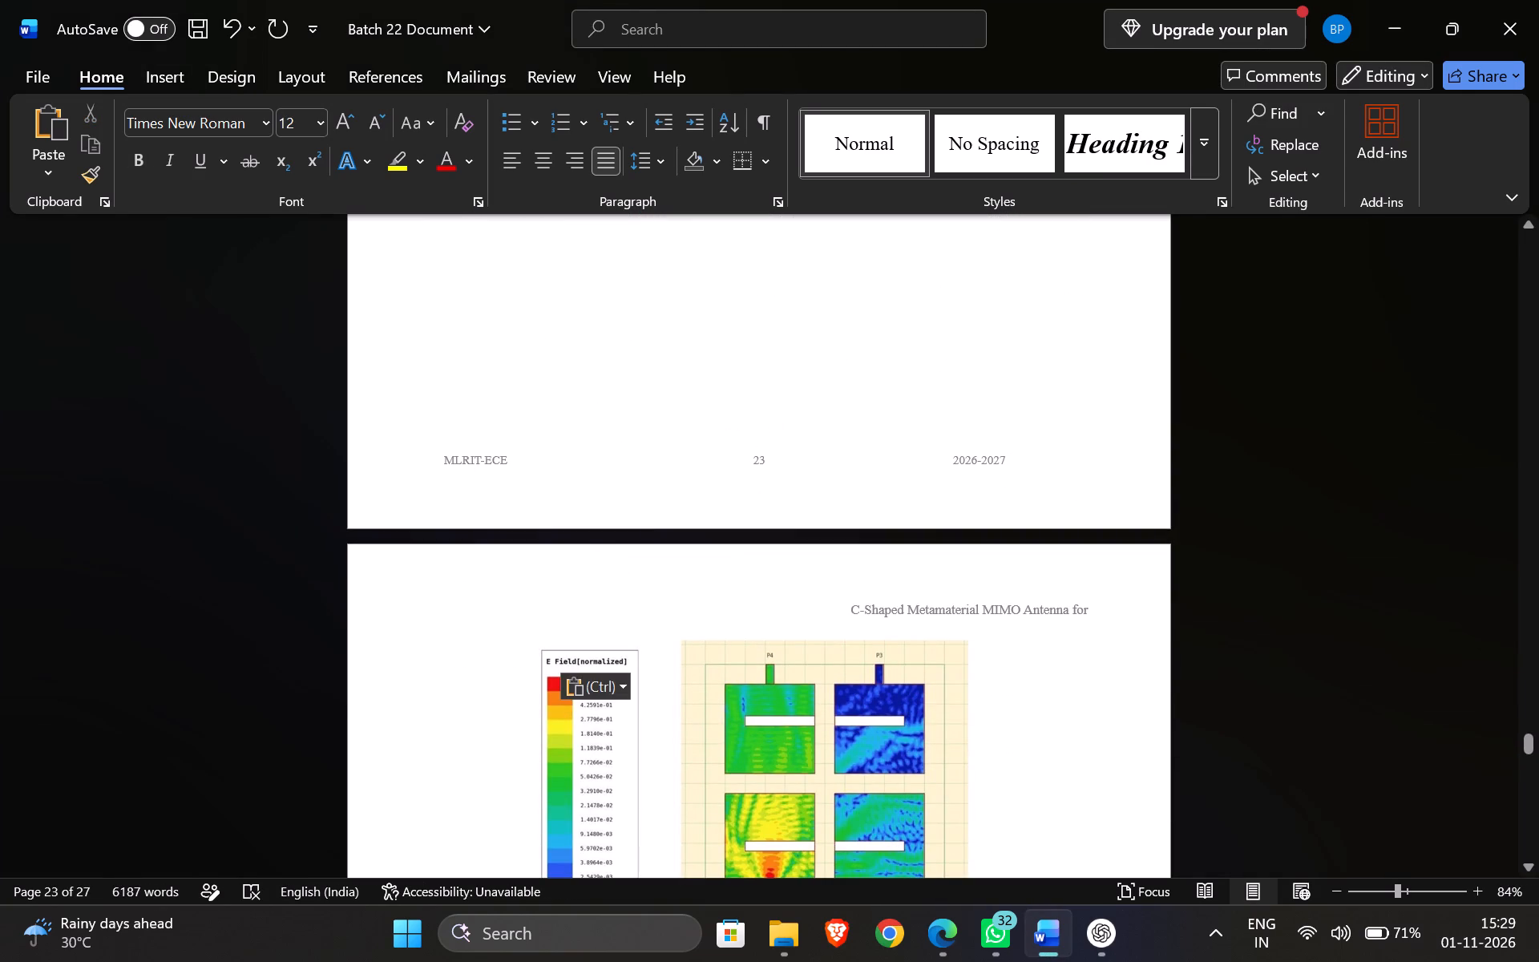
click(742, 723)
drag(757, 637, 772, 686)
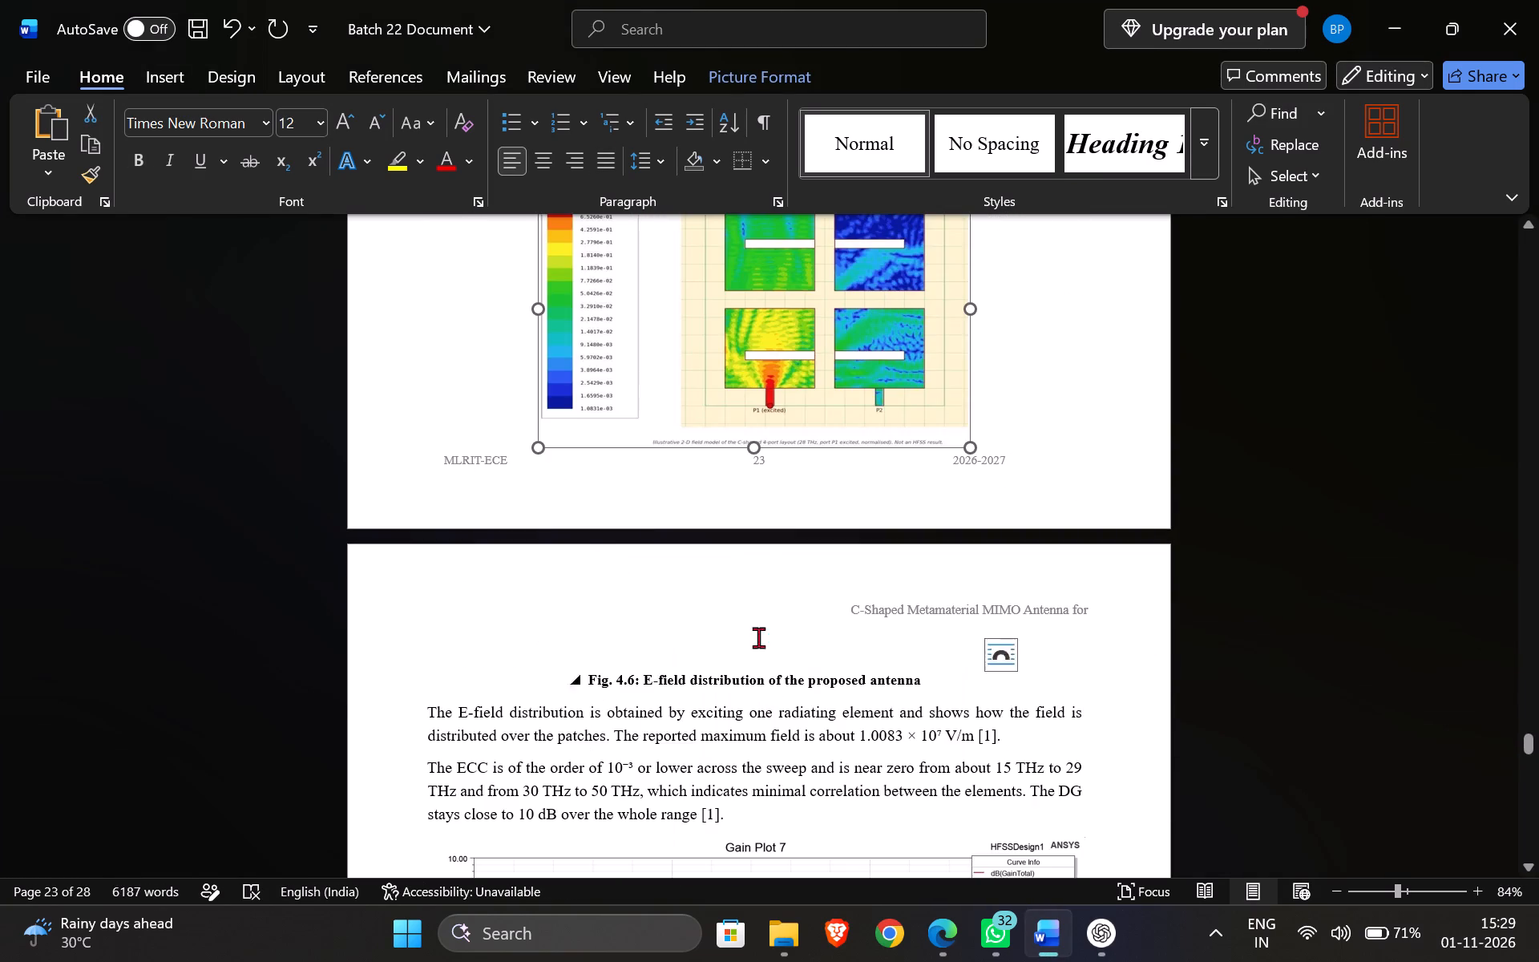
scroll(761, 499, up, 2)
scroll(784, 527, down, 1)
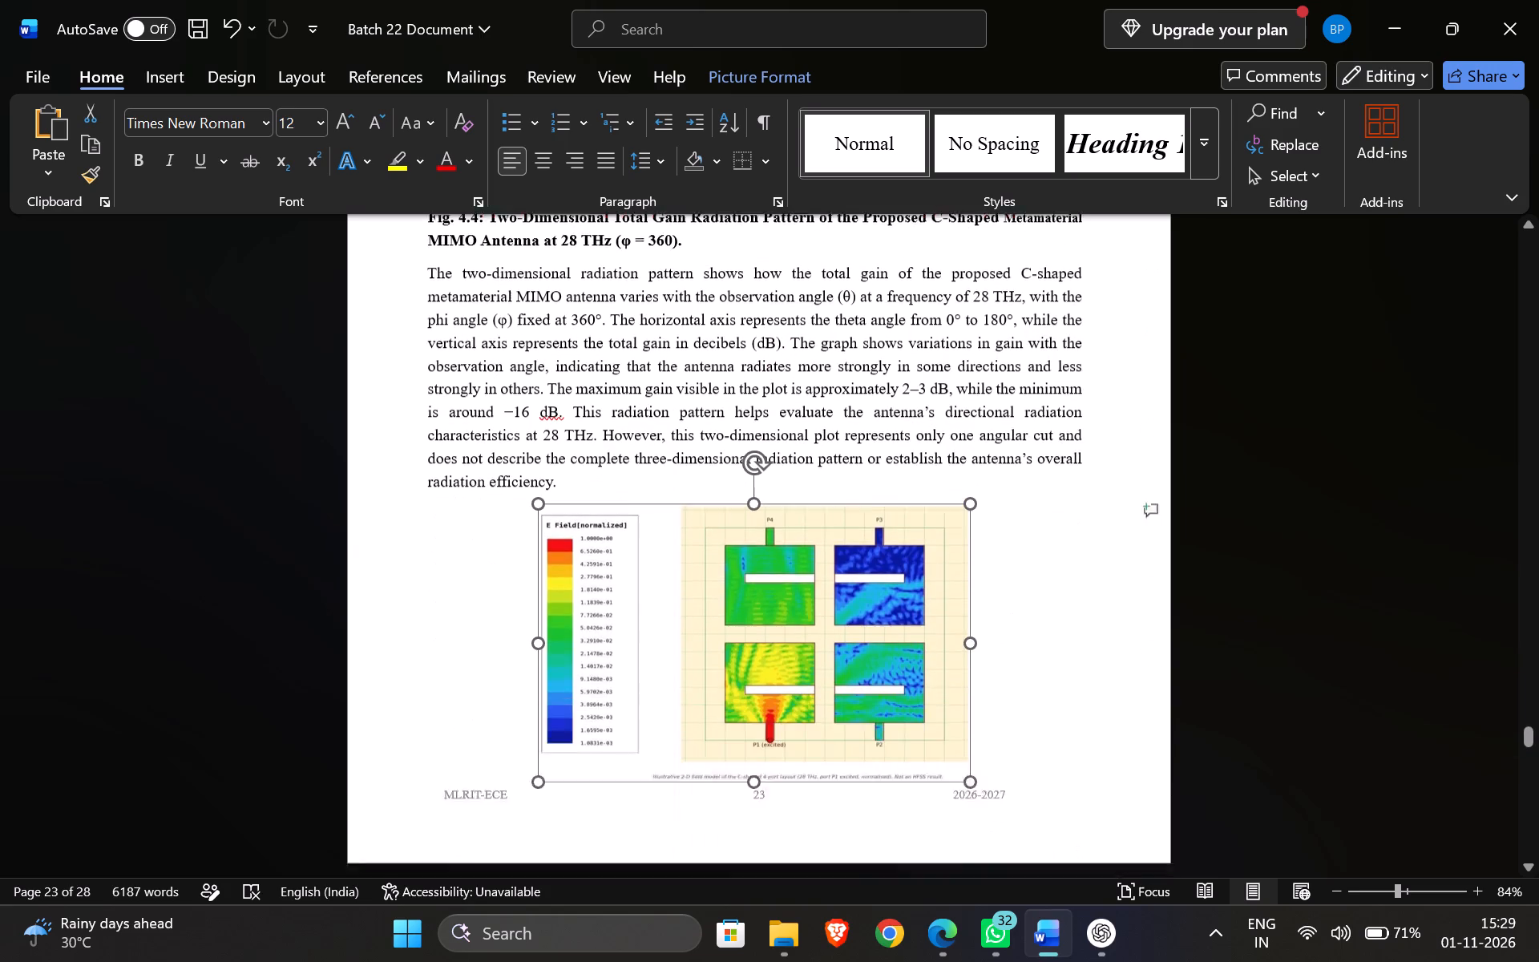
drag(758, 697, 755, 680)
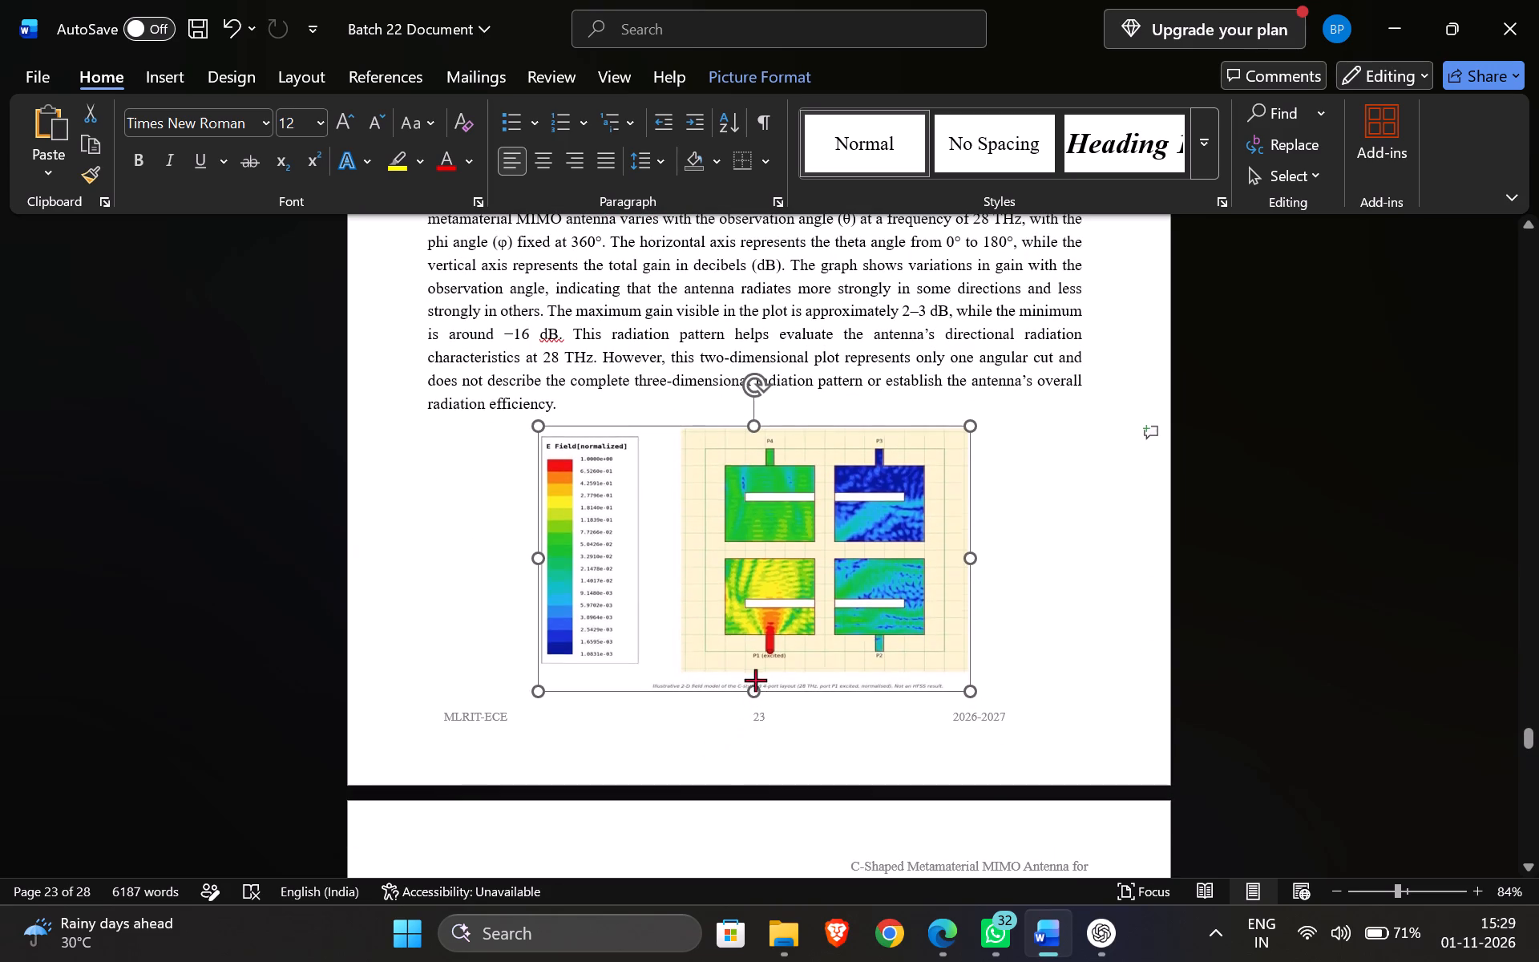
drag(755, 680, 757, 673)
scroll(781, 689, up, 1)
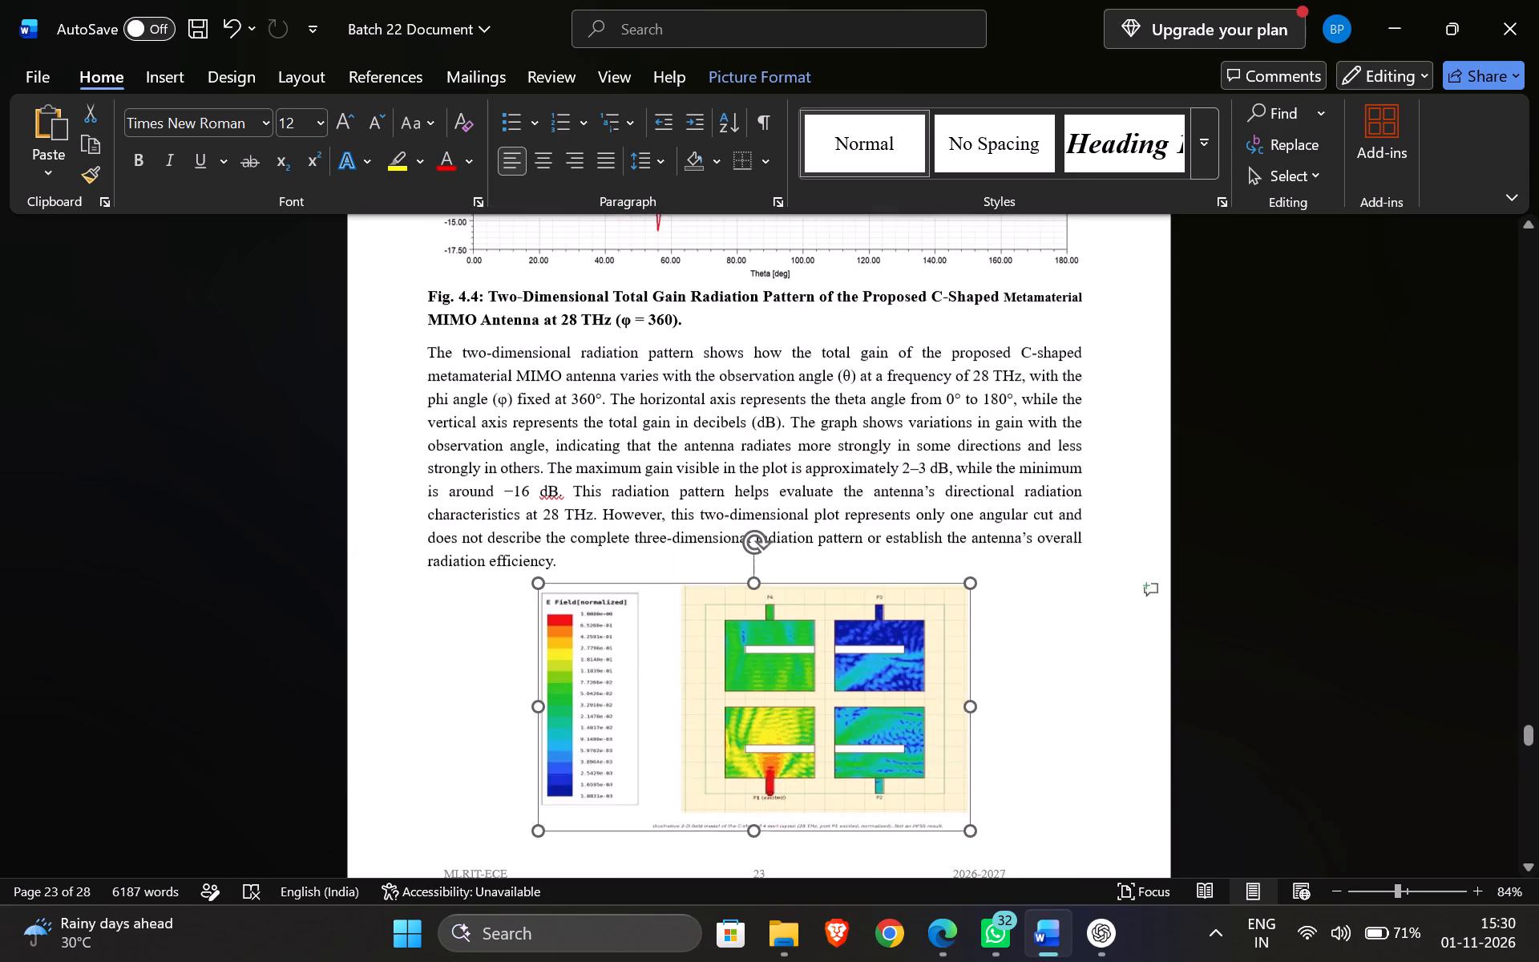
scroll(708, 705, down, 3)
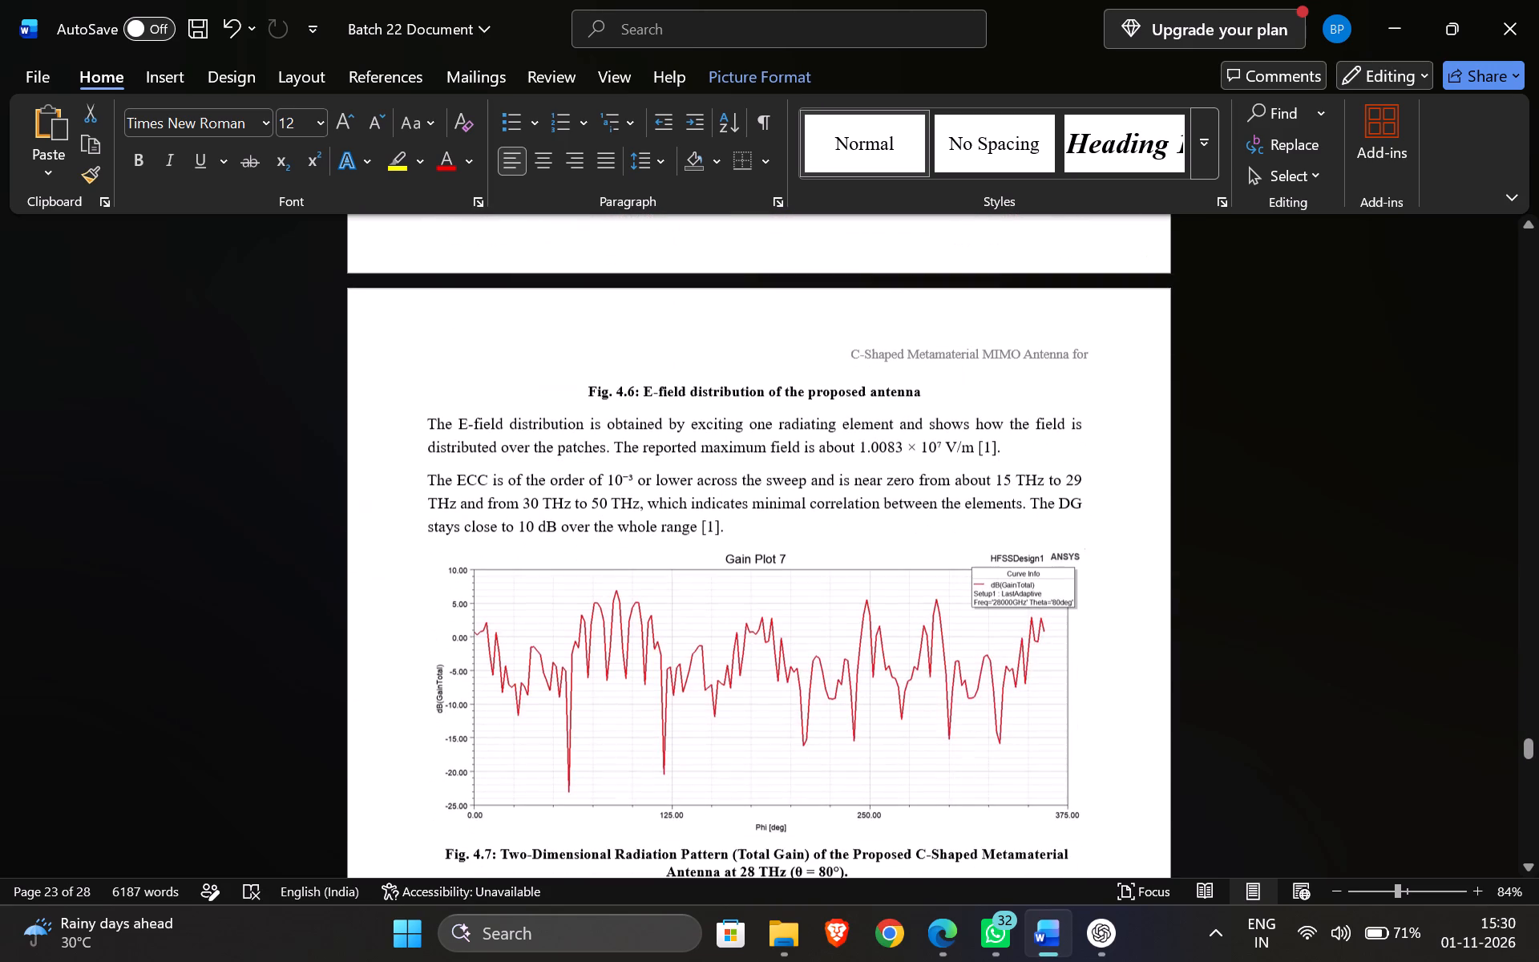
Centre the Gain Plot 7 image above the Fig. 4.7 caption.
click(677, 660)
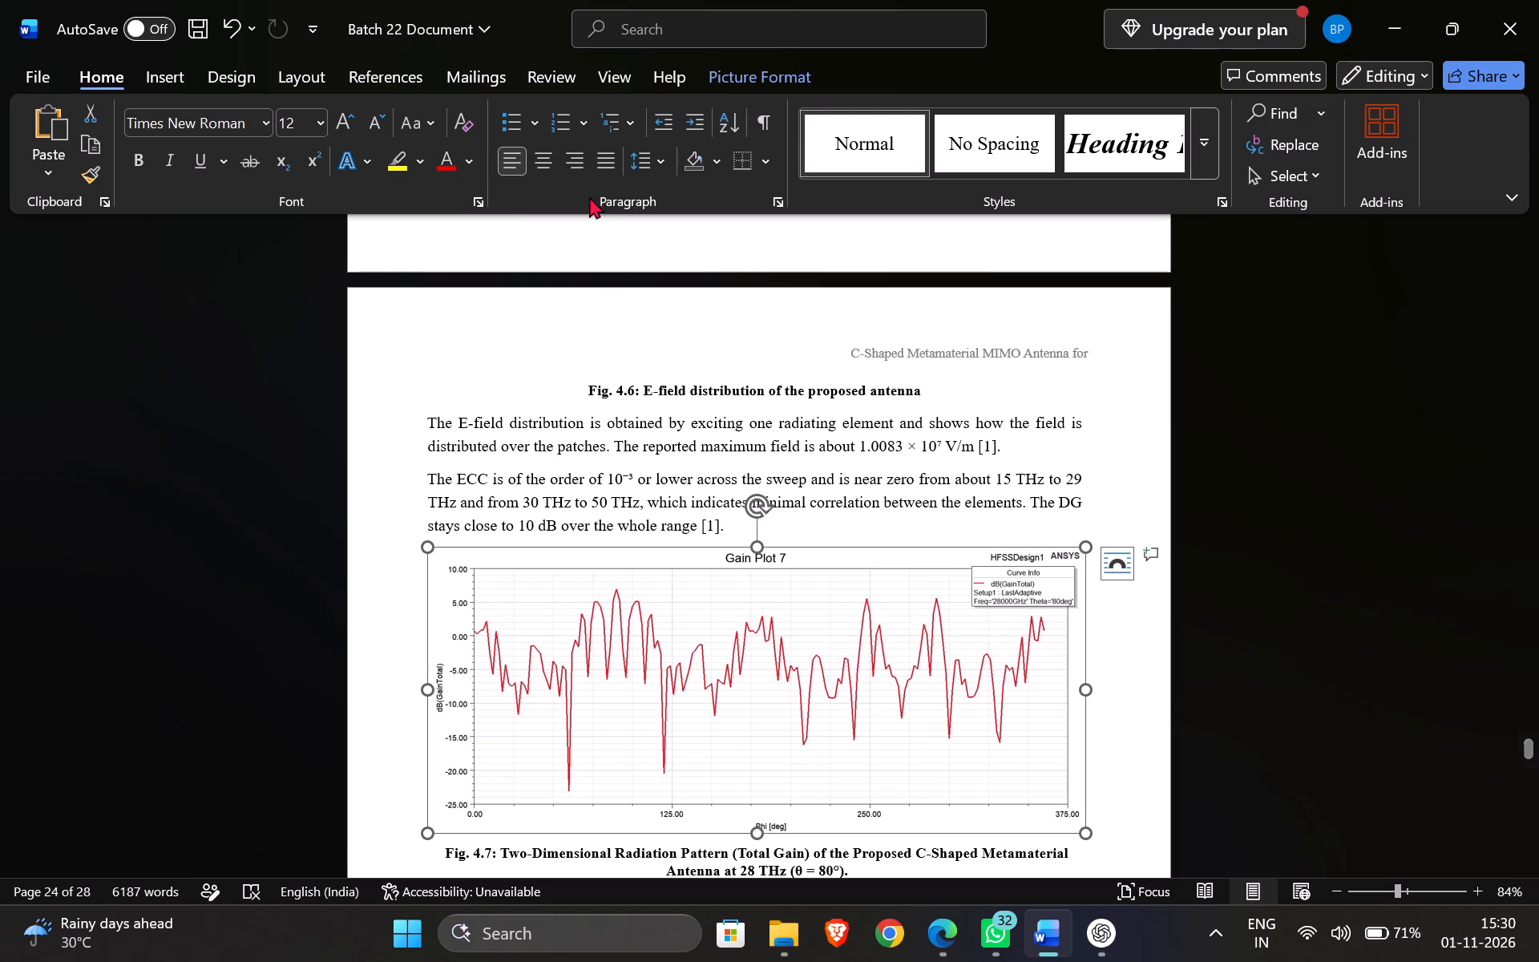
click(541, 157)
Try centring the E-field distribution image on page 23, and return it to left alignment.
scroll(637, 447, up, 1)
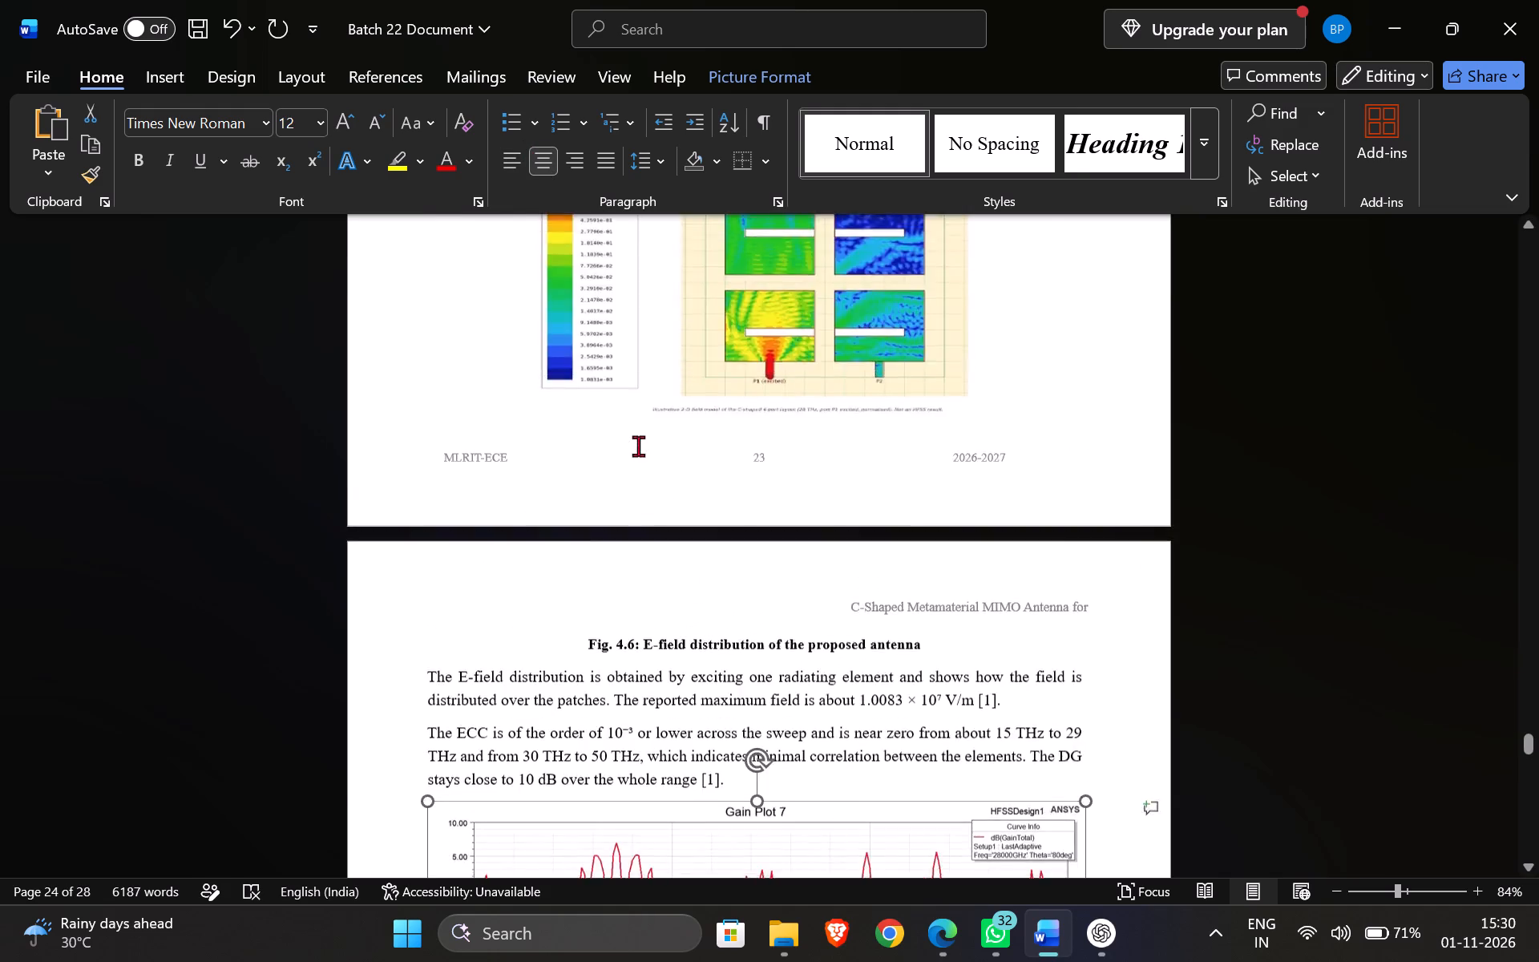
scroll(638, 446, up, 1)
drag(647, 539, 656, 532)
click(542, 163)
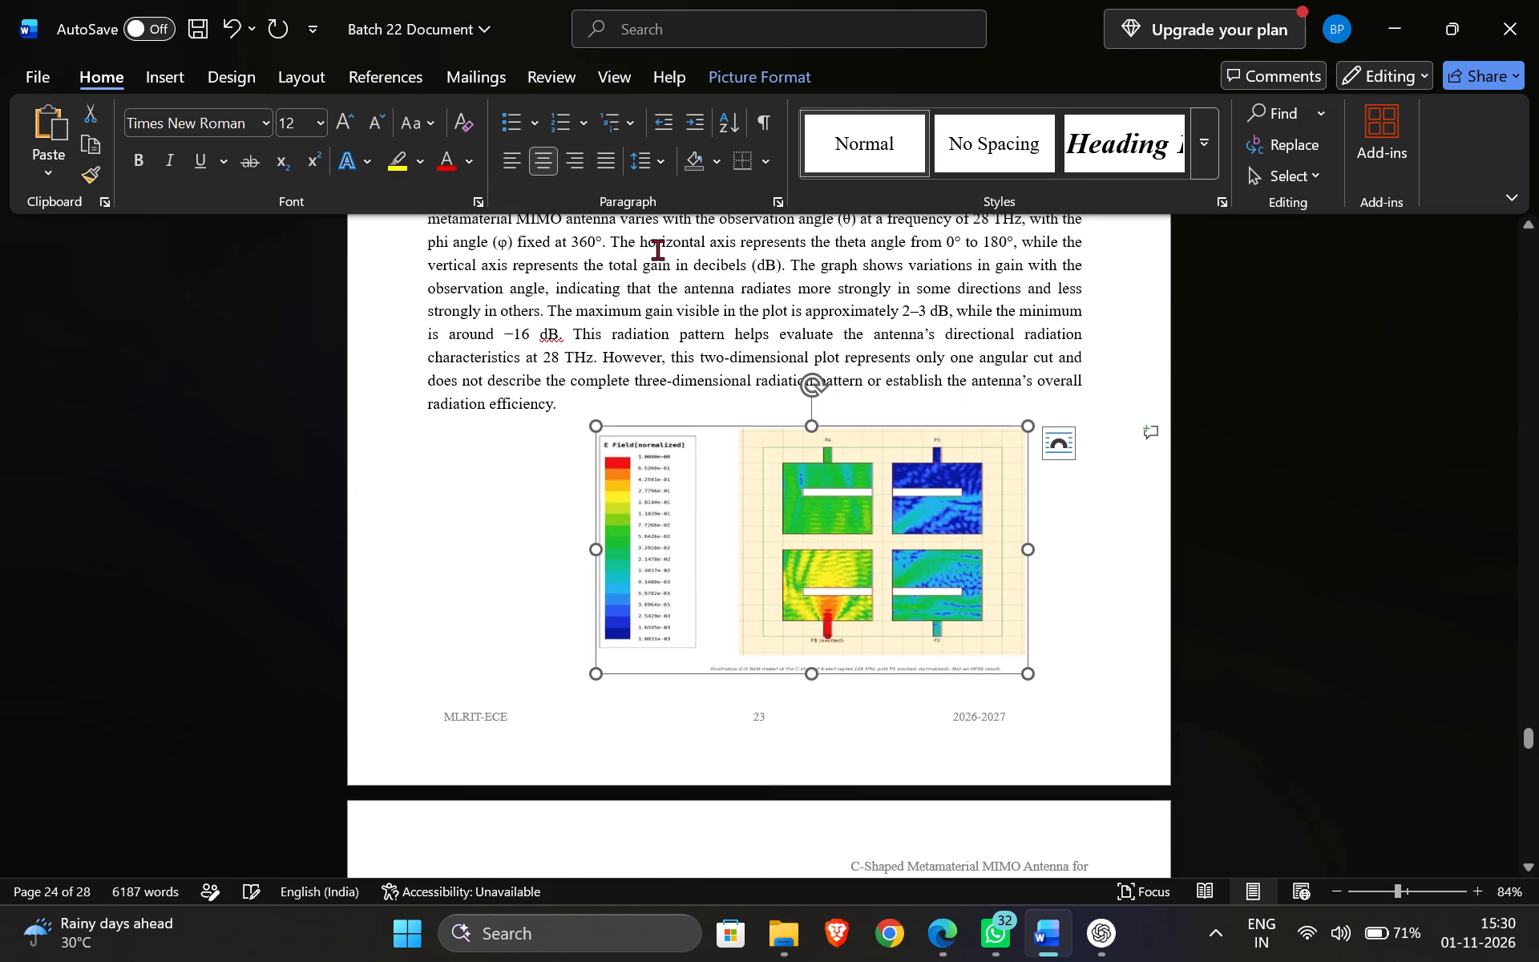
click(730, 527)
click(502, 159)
Review the layout of the Chapter 4 results pages, from the VSWR figure through the parametric and performance tables to Chapter 5.
scroll(660, 425, up, 3)
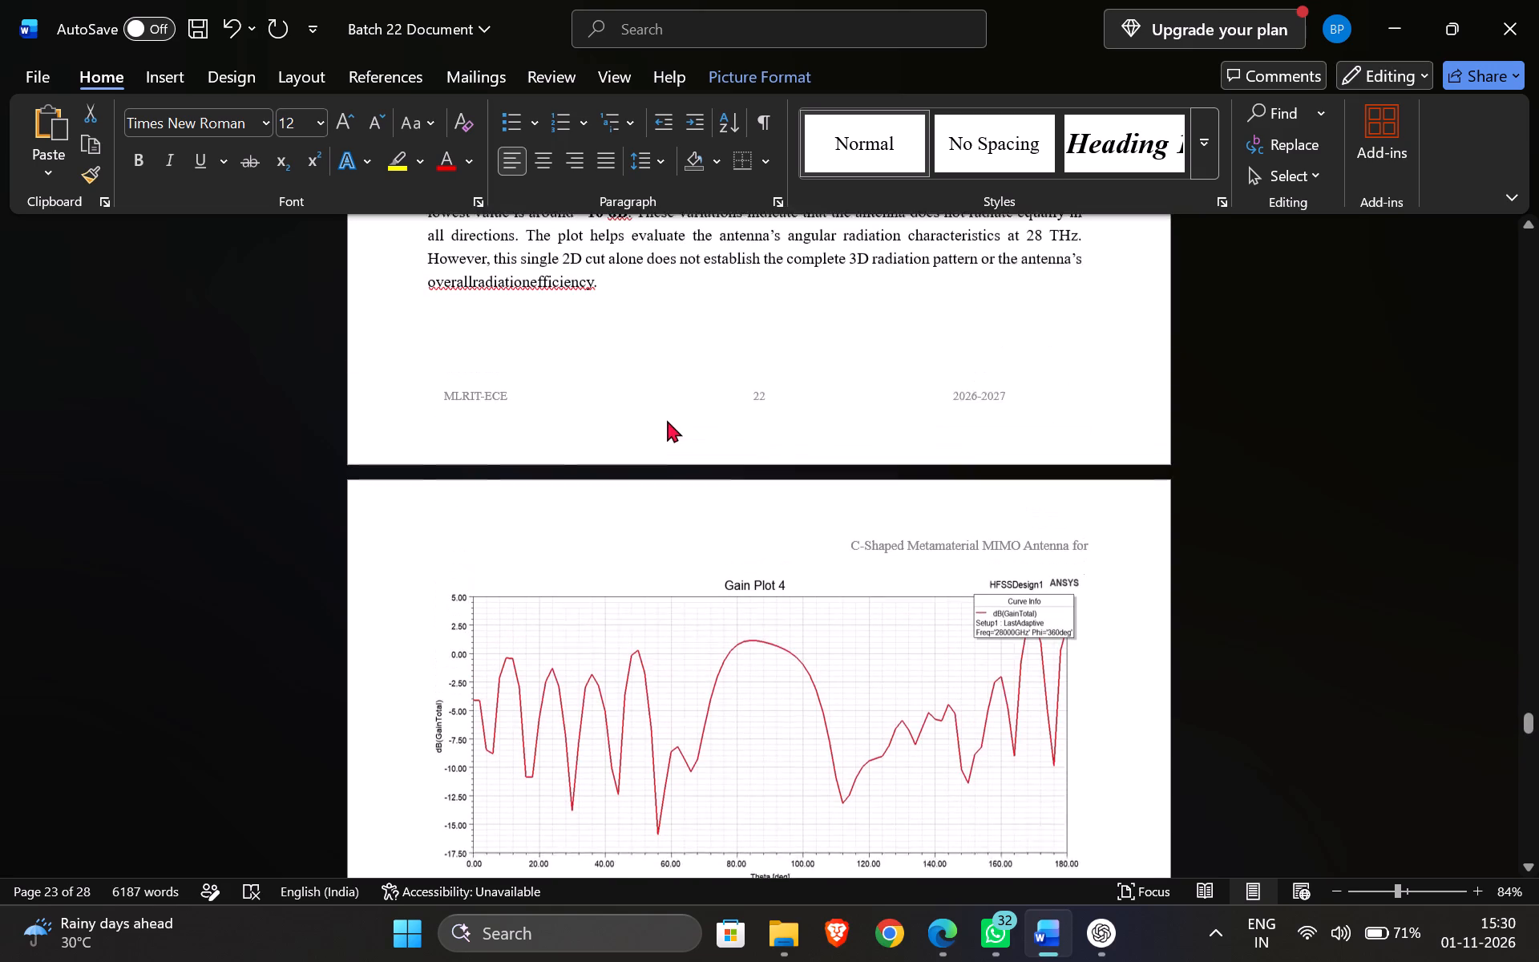
scroll(631, 591, up, 4)
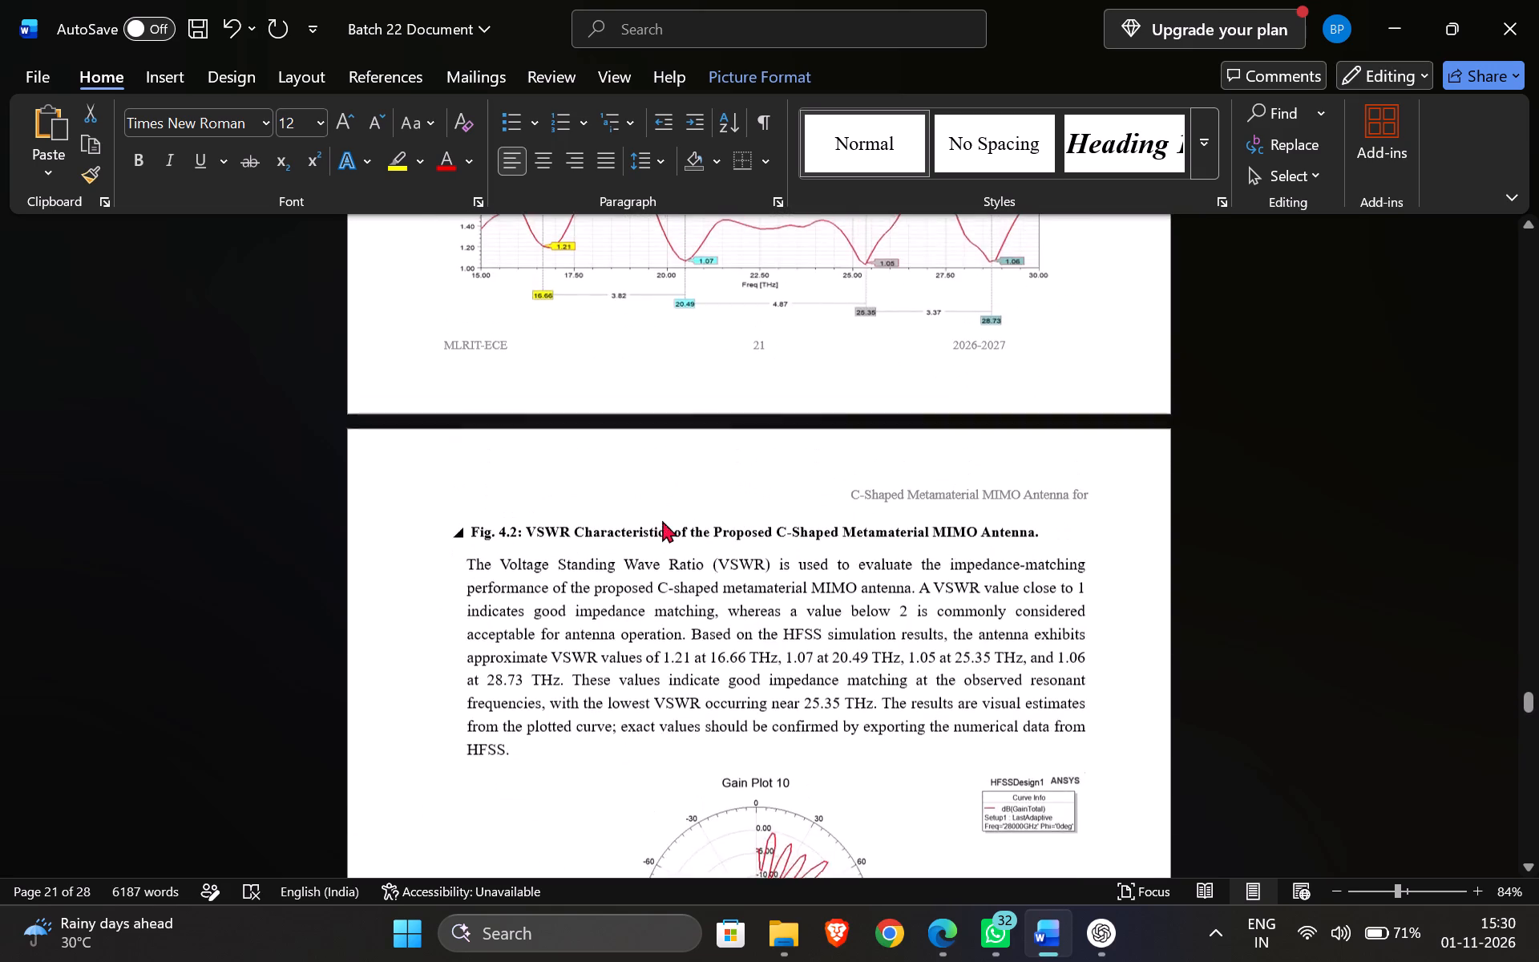
scroll(662, 519, down, 13)
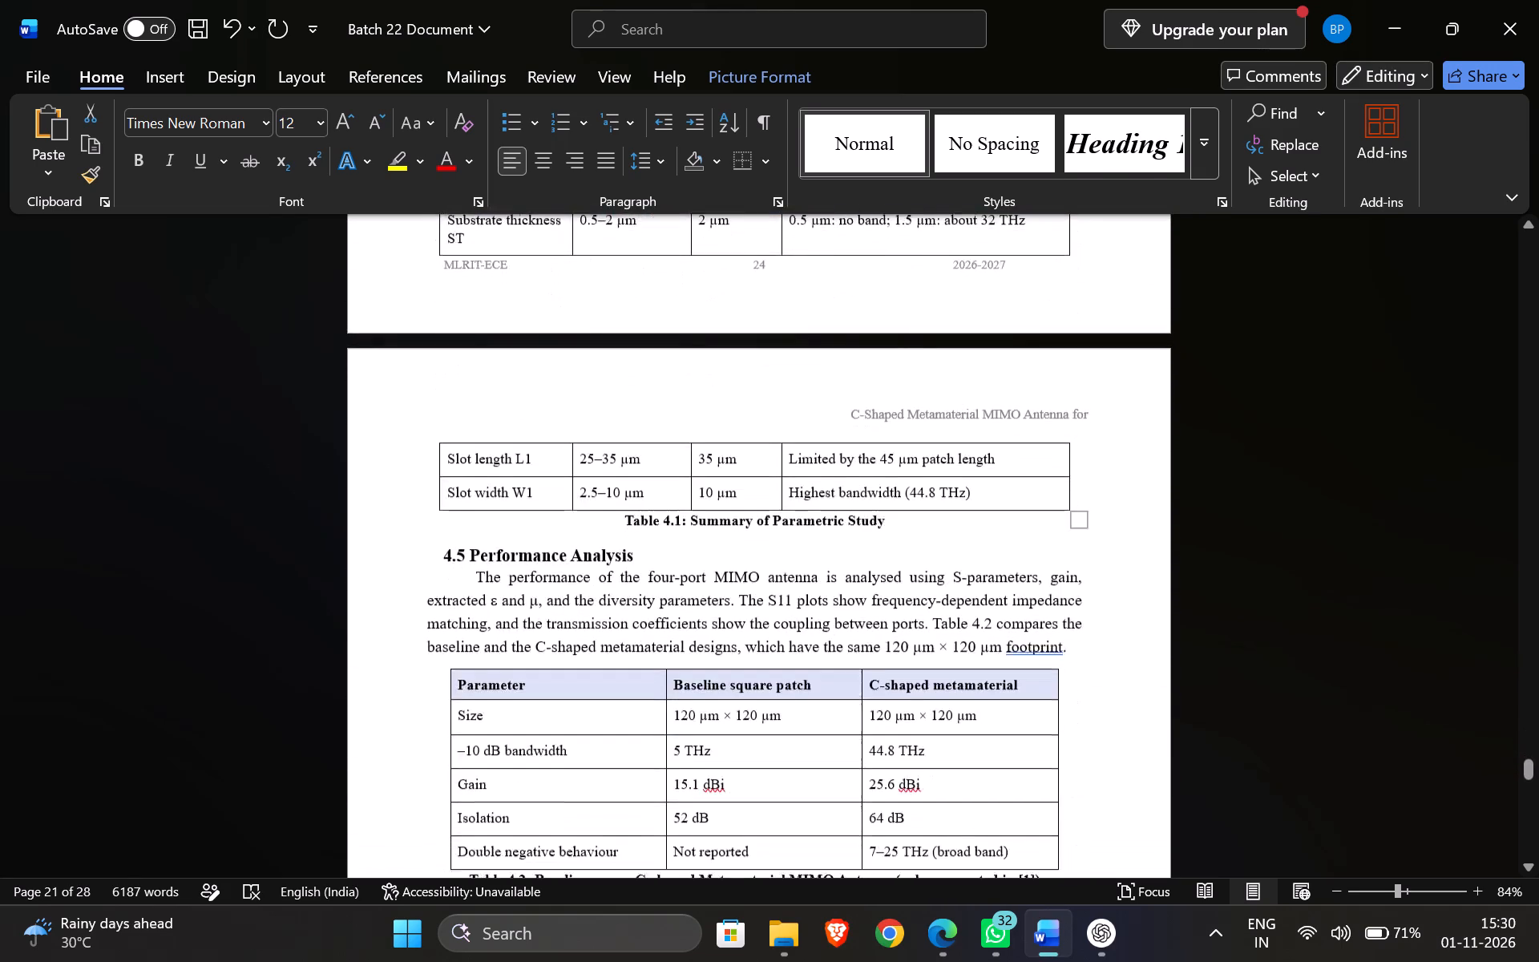
scroll(659, 502, down, 4)
Remove the blank lines above the CHAPTER 5 heading while keeping the heading at the top of its own page.
click(660, 627)
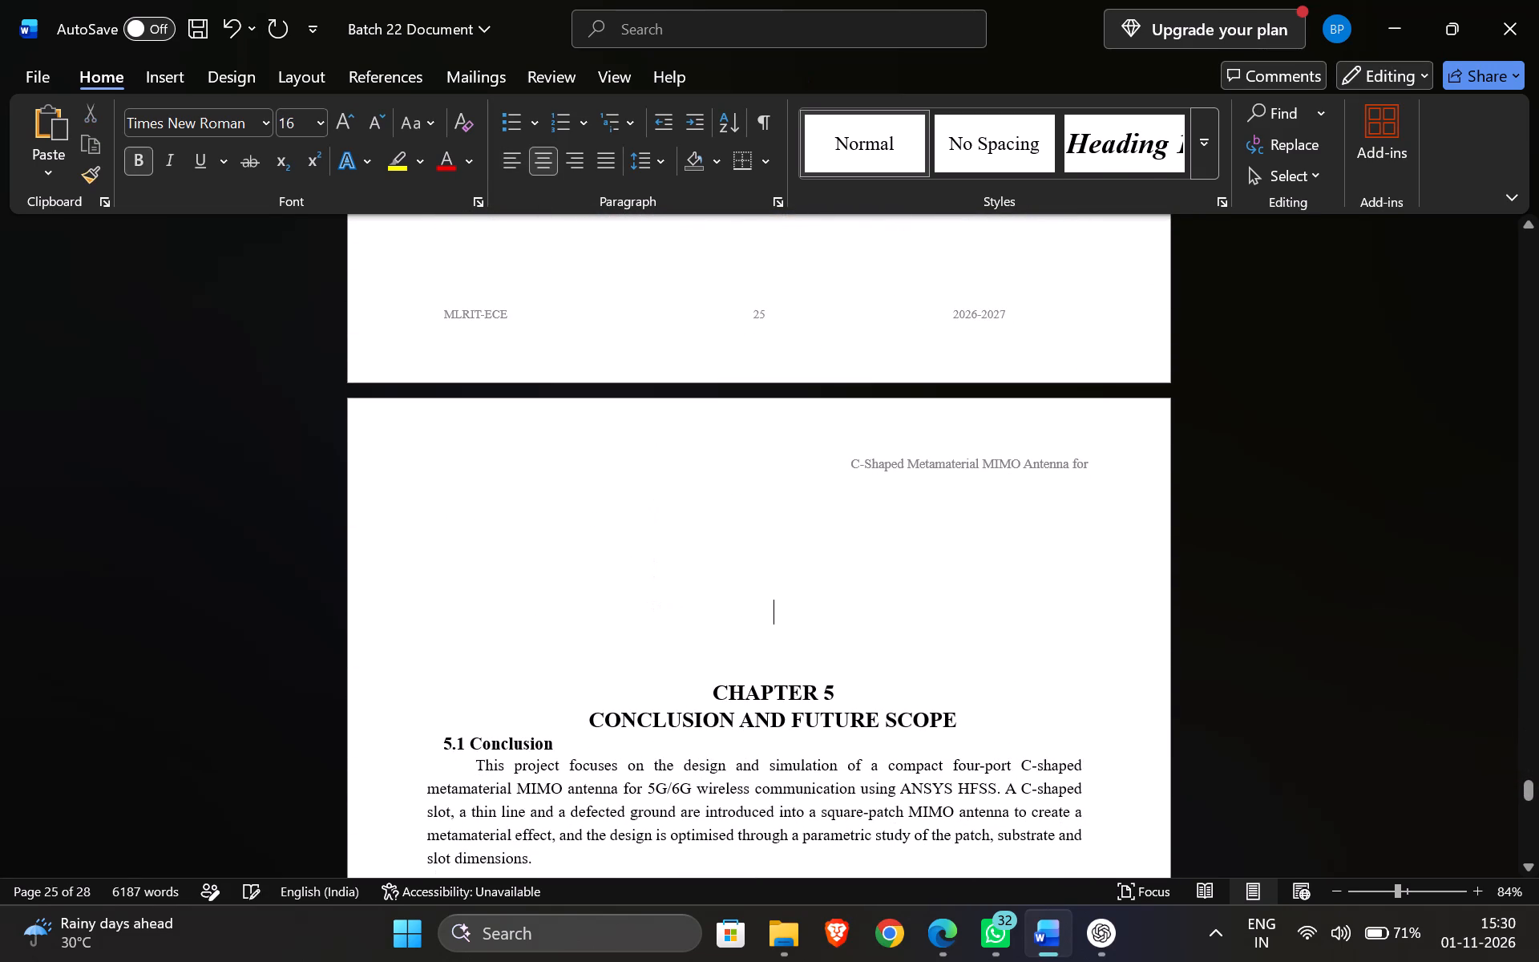
click(709, 689)
key(BackSpace)
key(BackSpace)
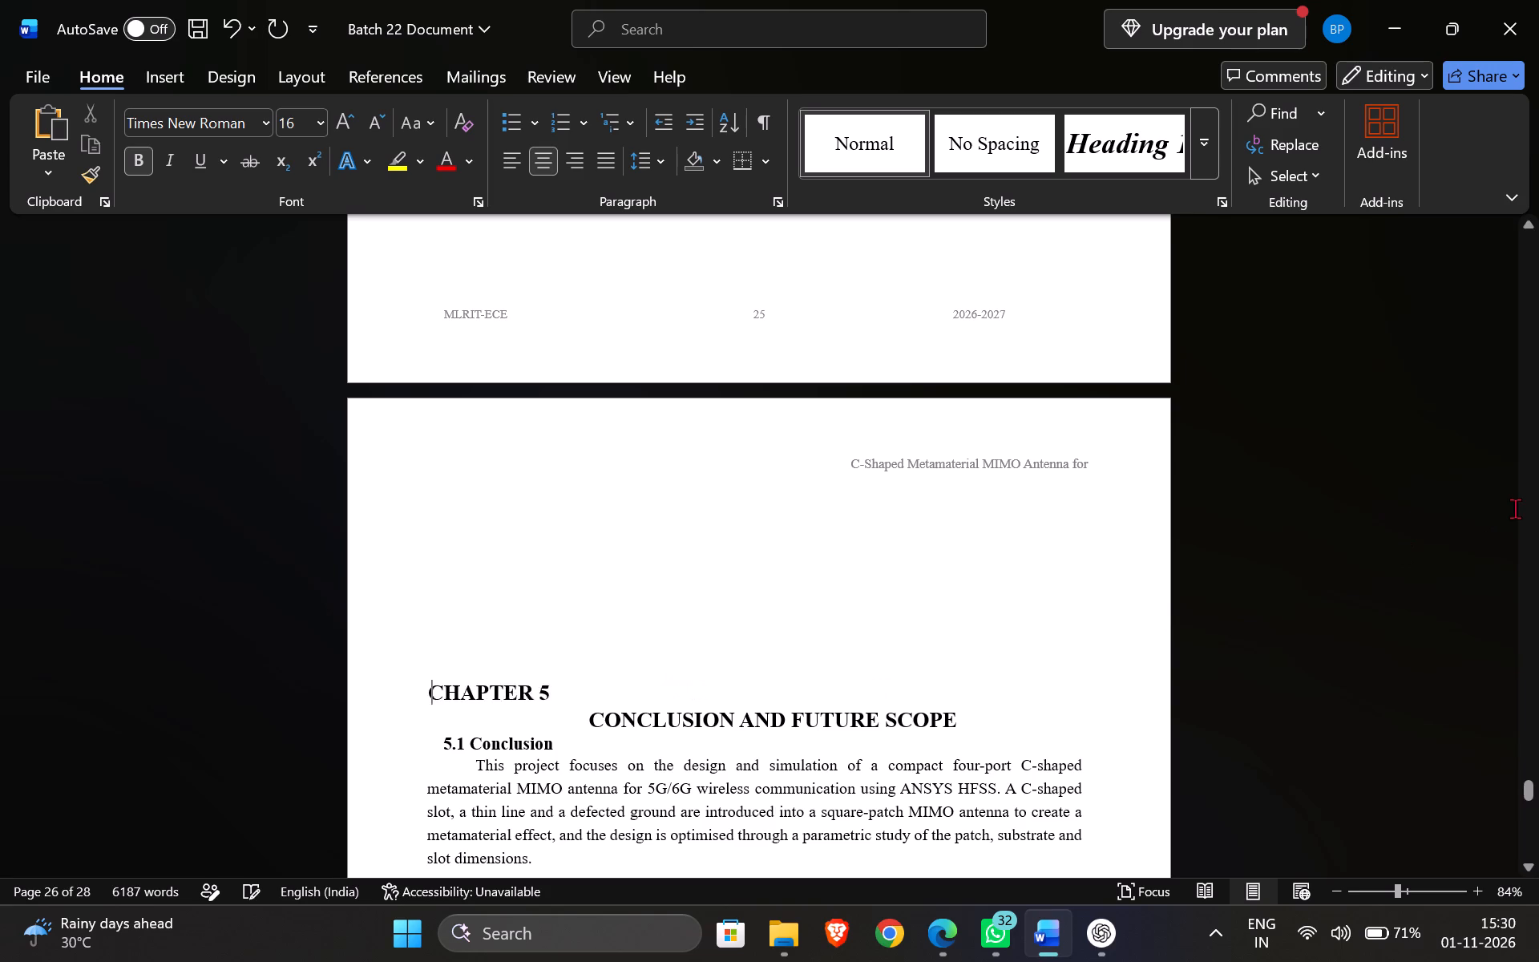
key(BackSpace)
key(BackSpace)
key(BackSpace)
key(BackSpace)
key(BackSpace)
key(BackSpace)
key(BackSpace)
key(BackSpace)
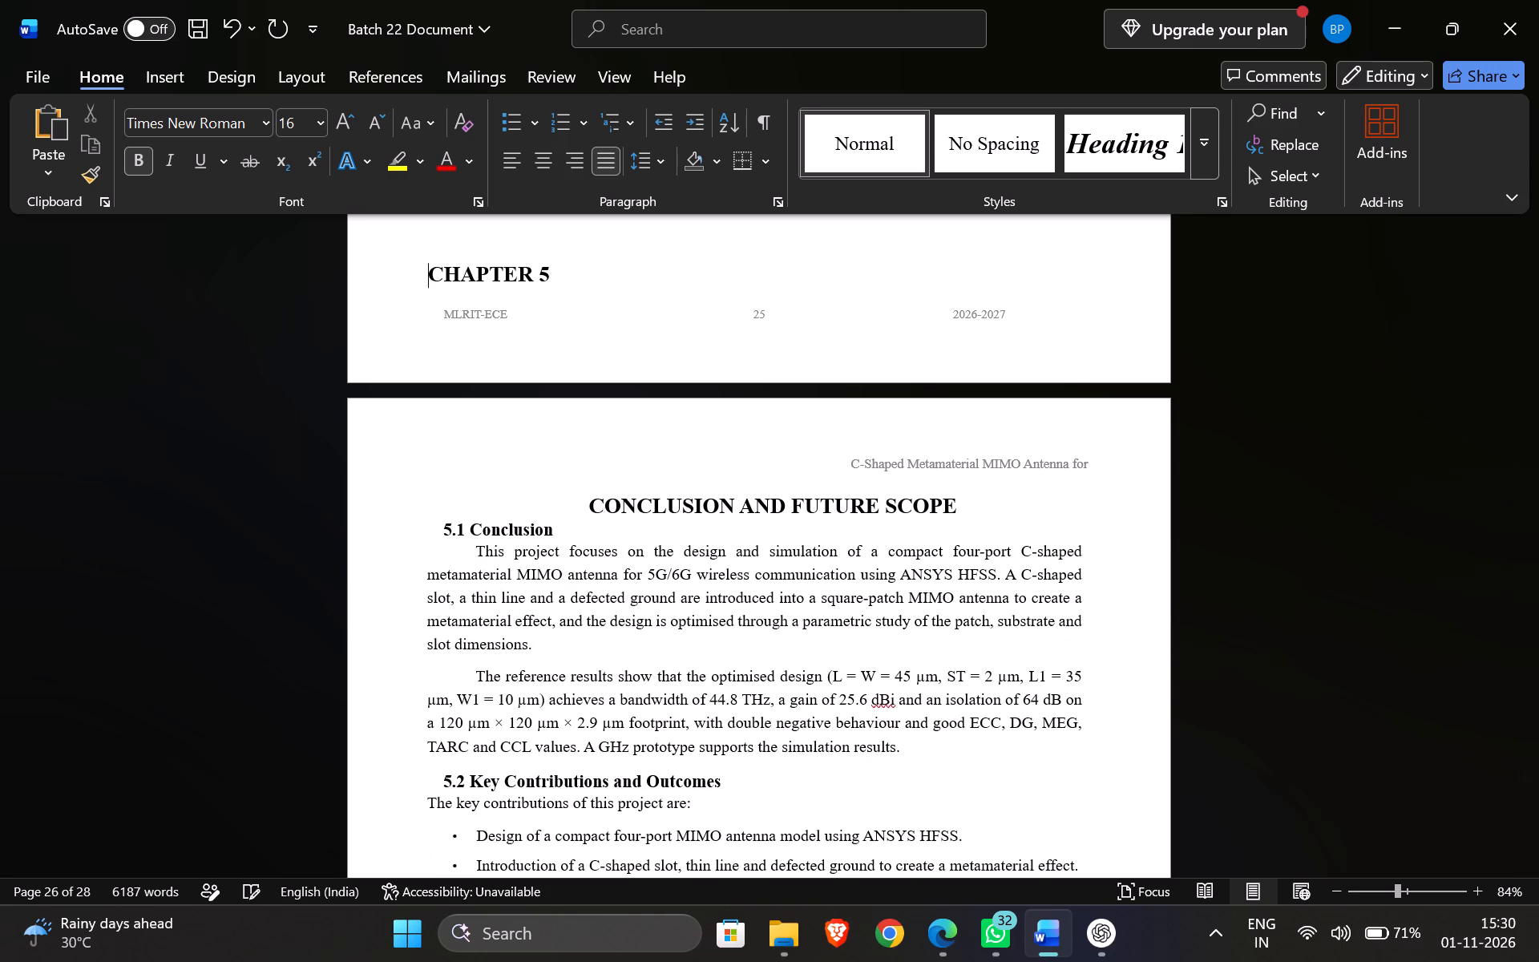
key(Return)
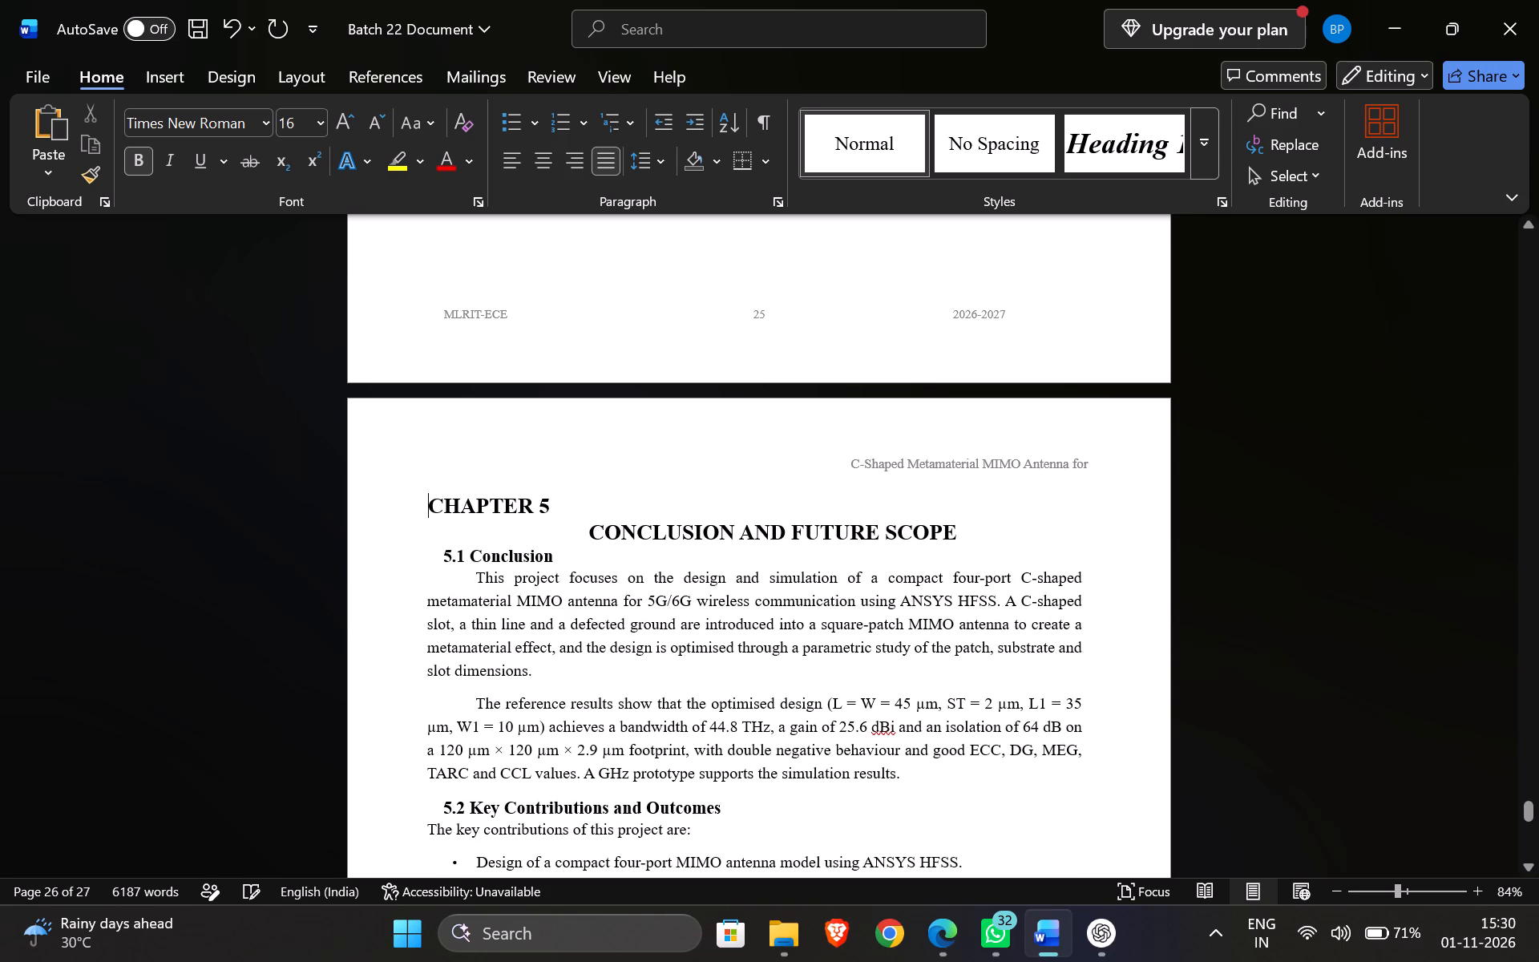
Centre the CHAPTER 5 heading above CONCLUSION AND FUTURE SCOPE.
drag(566, 517, 376, 495)
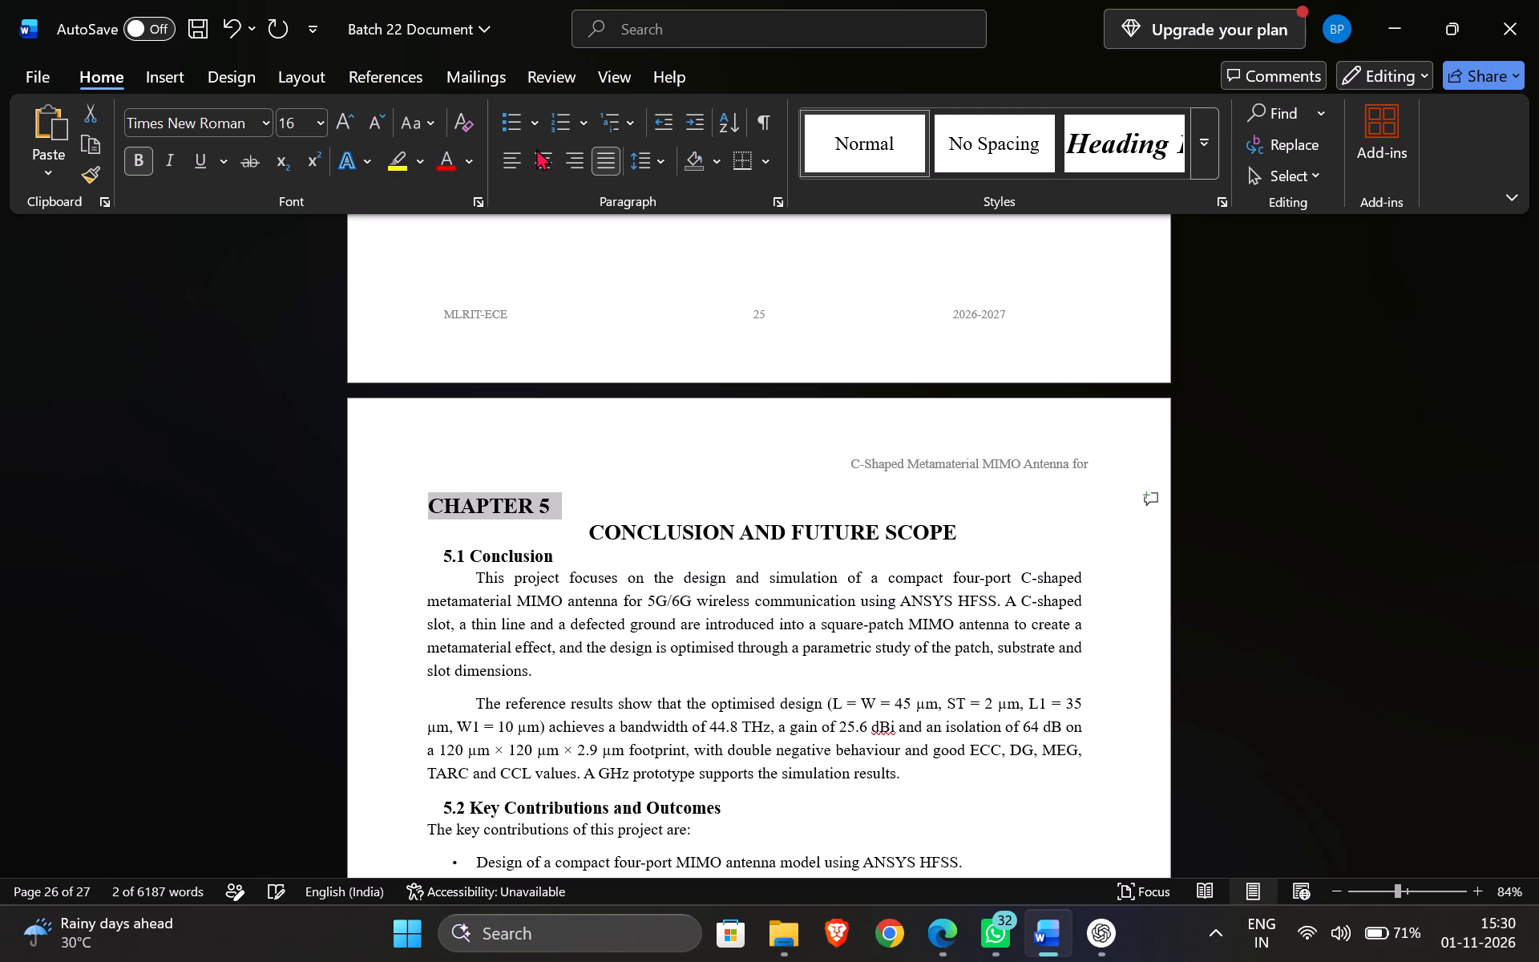
click(535, 148)
click(616, 447)
Delete the 4.7 Discussion of Results row from the table of contents.
scroll(633, 468, up, 3)
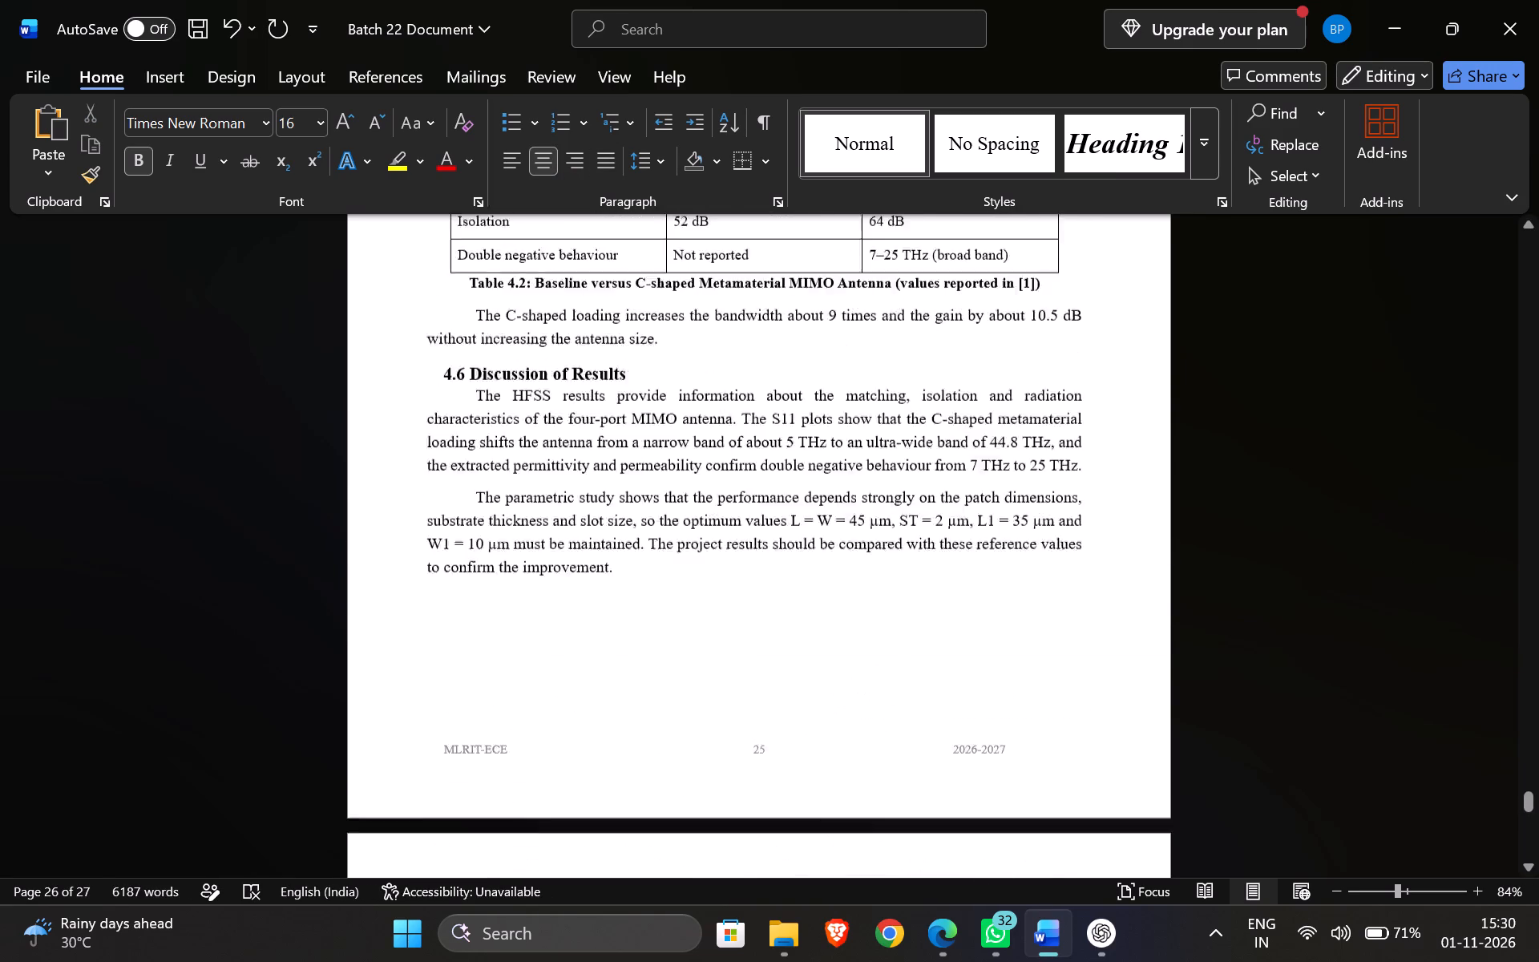
scroll(718, 657, up, 2)
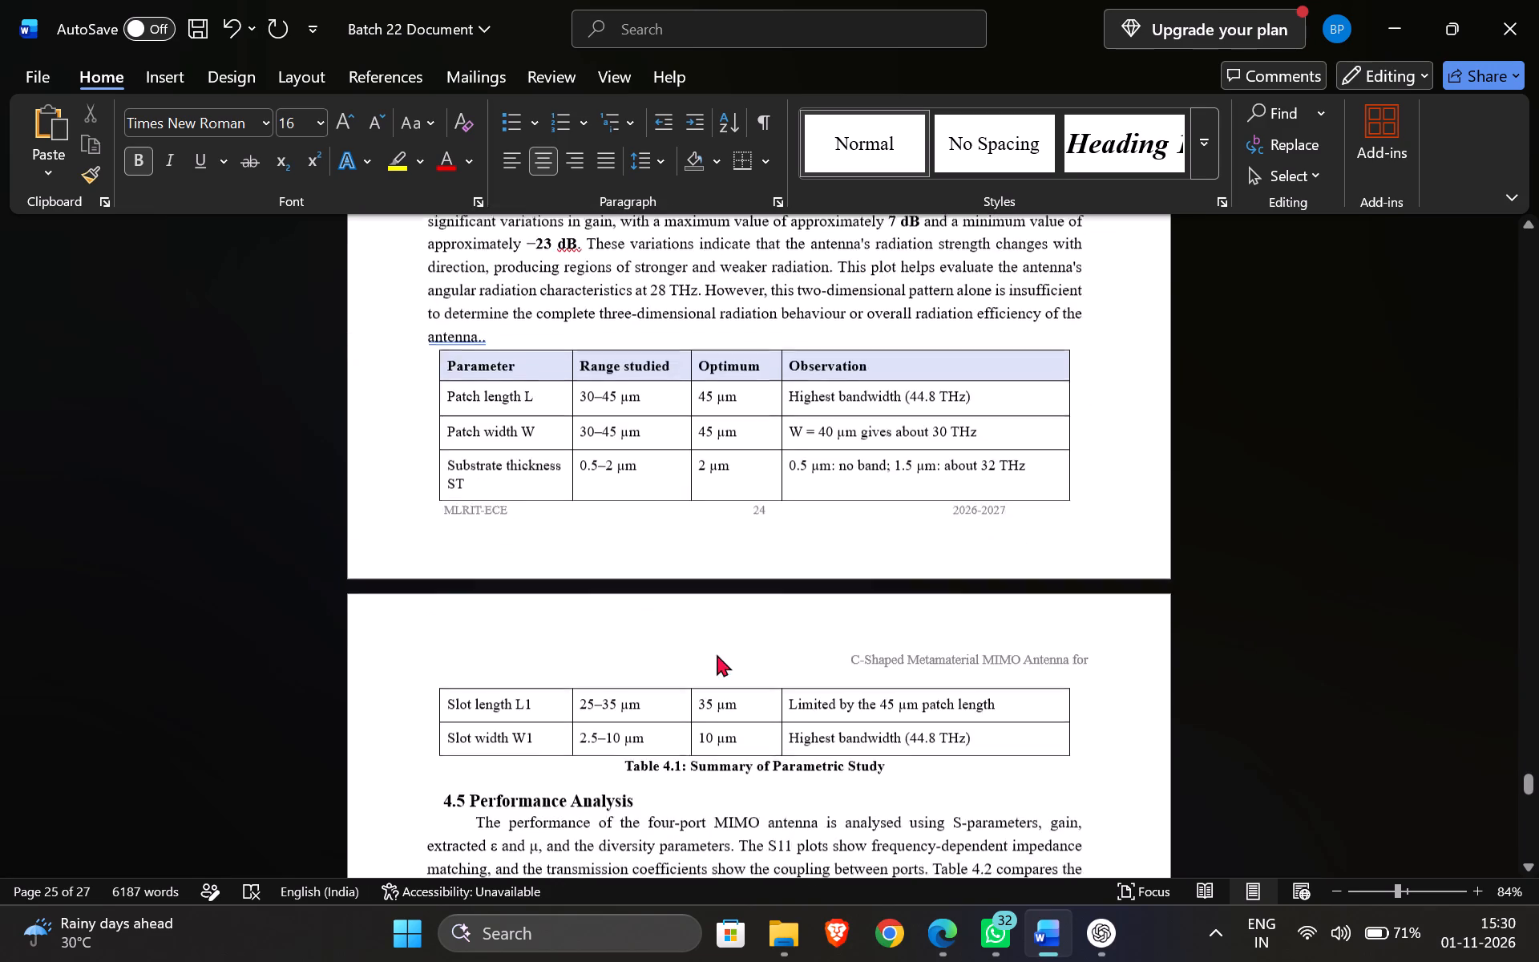
scroll(717, 654, up, 9)
scroll(614, 657, up, 2)
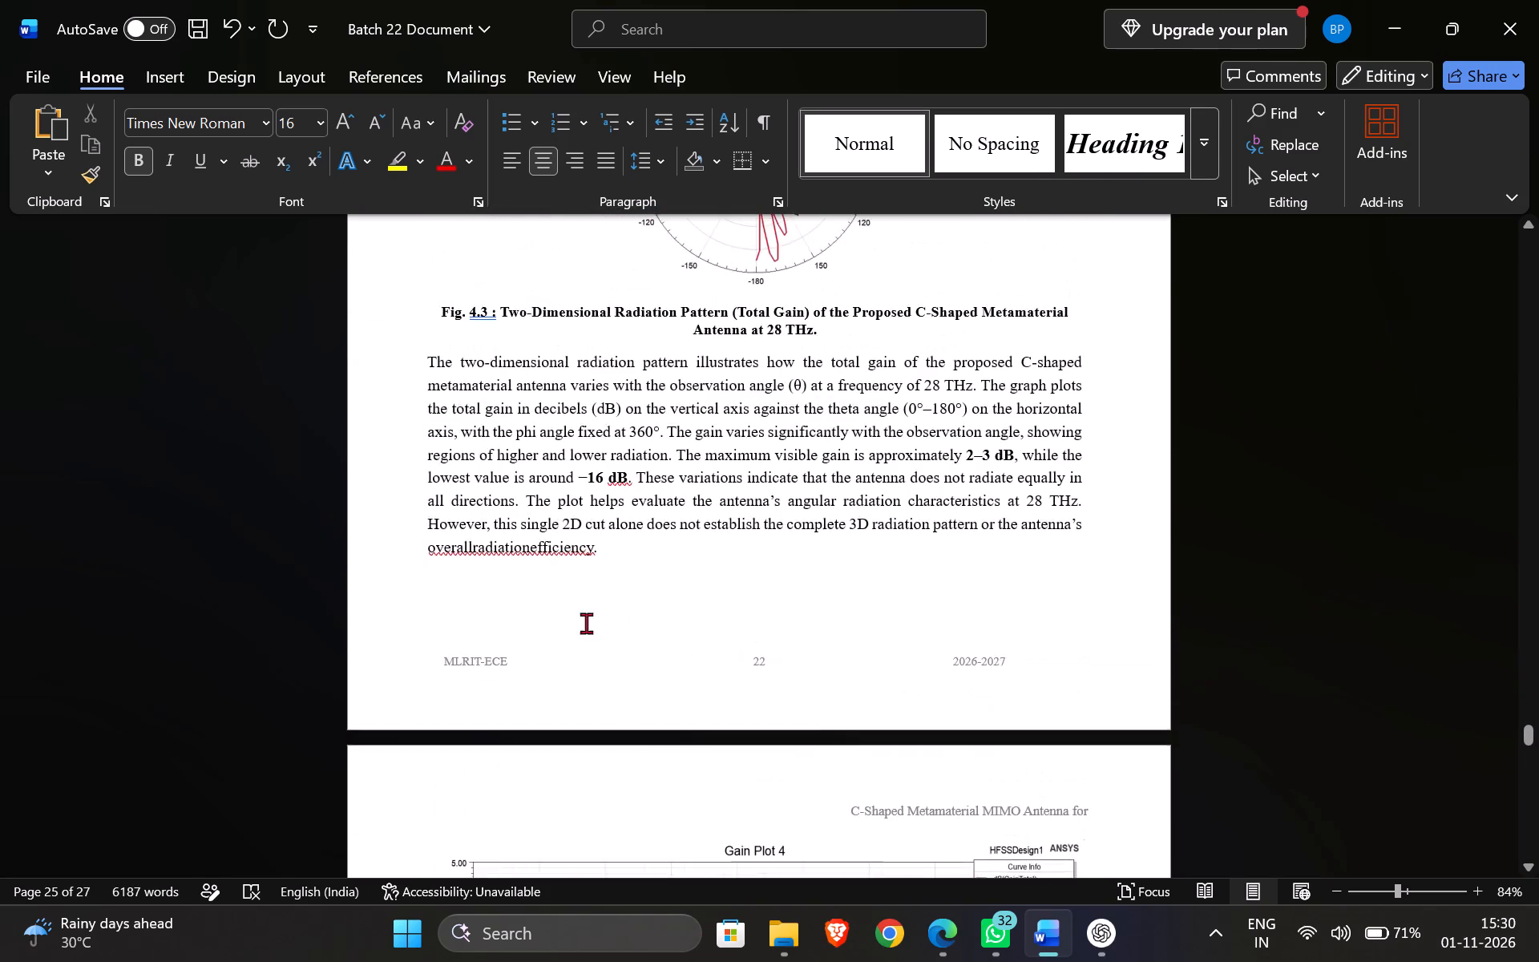
scroll(586, 623, up, 20)
scroll(586, 623, up, 20)
scroll(586, 623, up, 5)
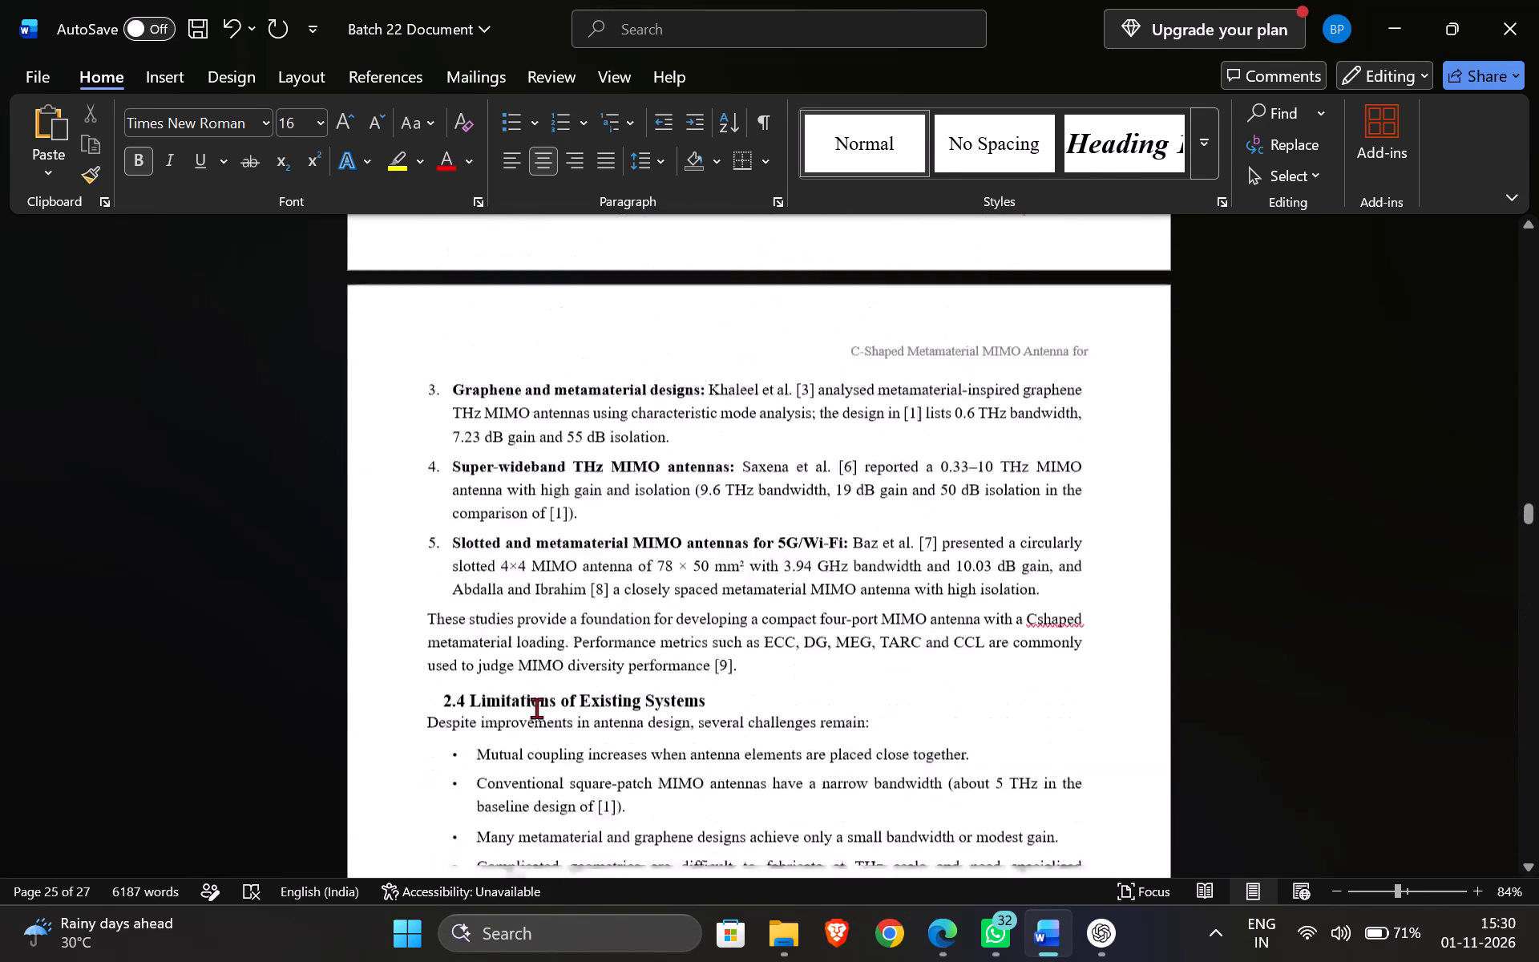
scroll(536, 708, up, 20)
scroll(592, 607, up, 3)
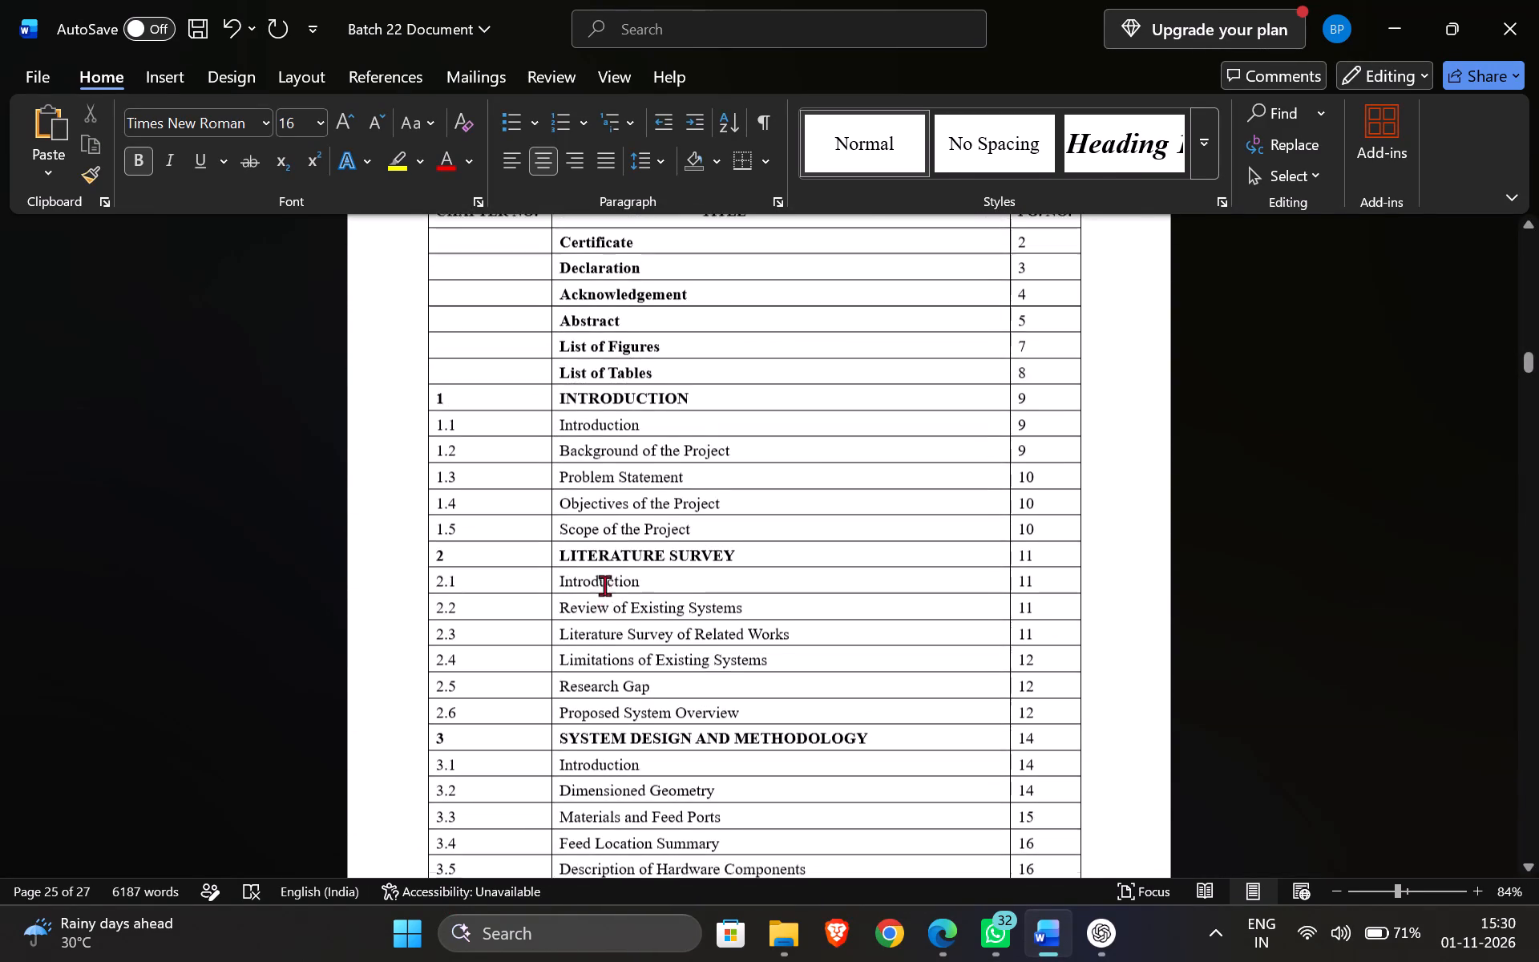
scroll(605, 577, up, 2)
scroll(605, 576, down, 4)
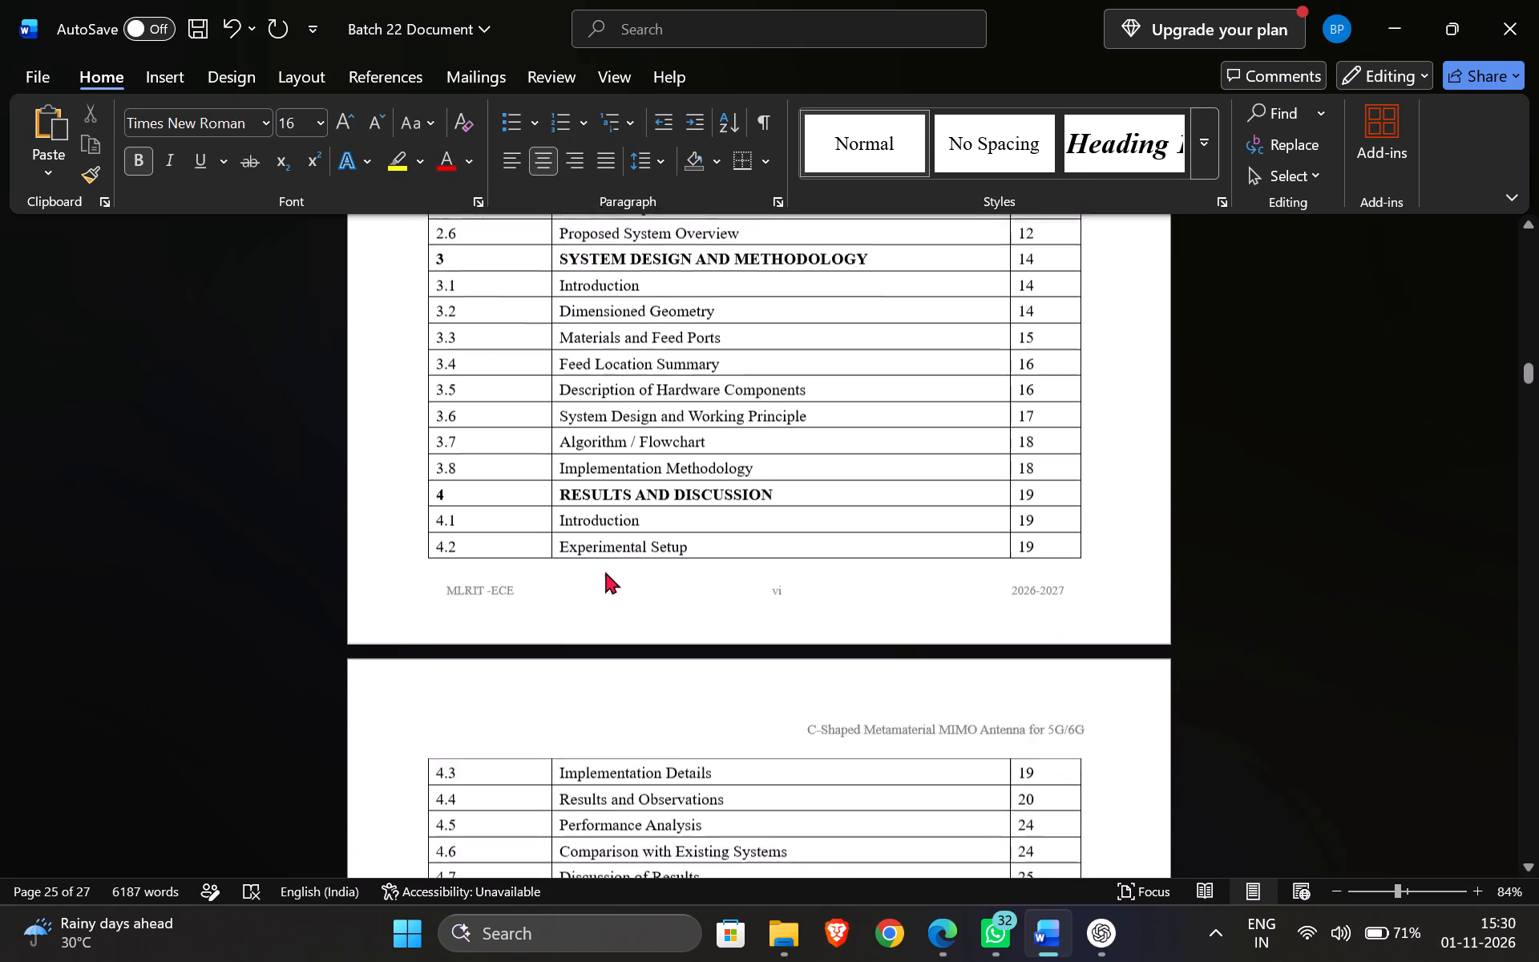
scroll(543, 578, down, 1)
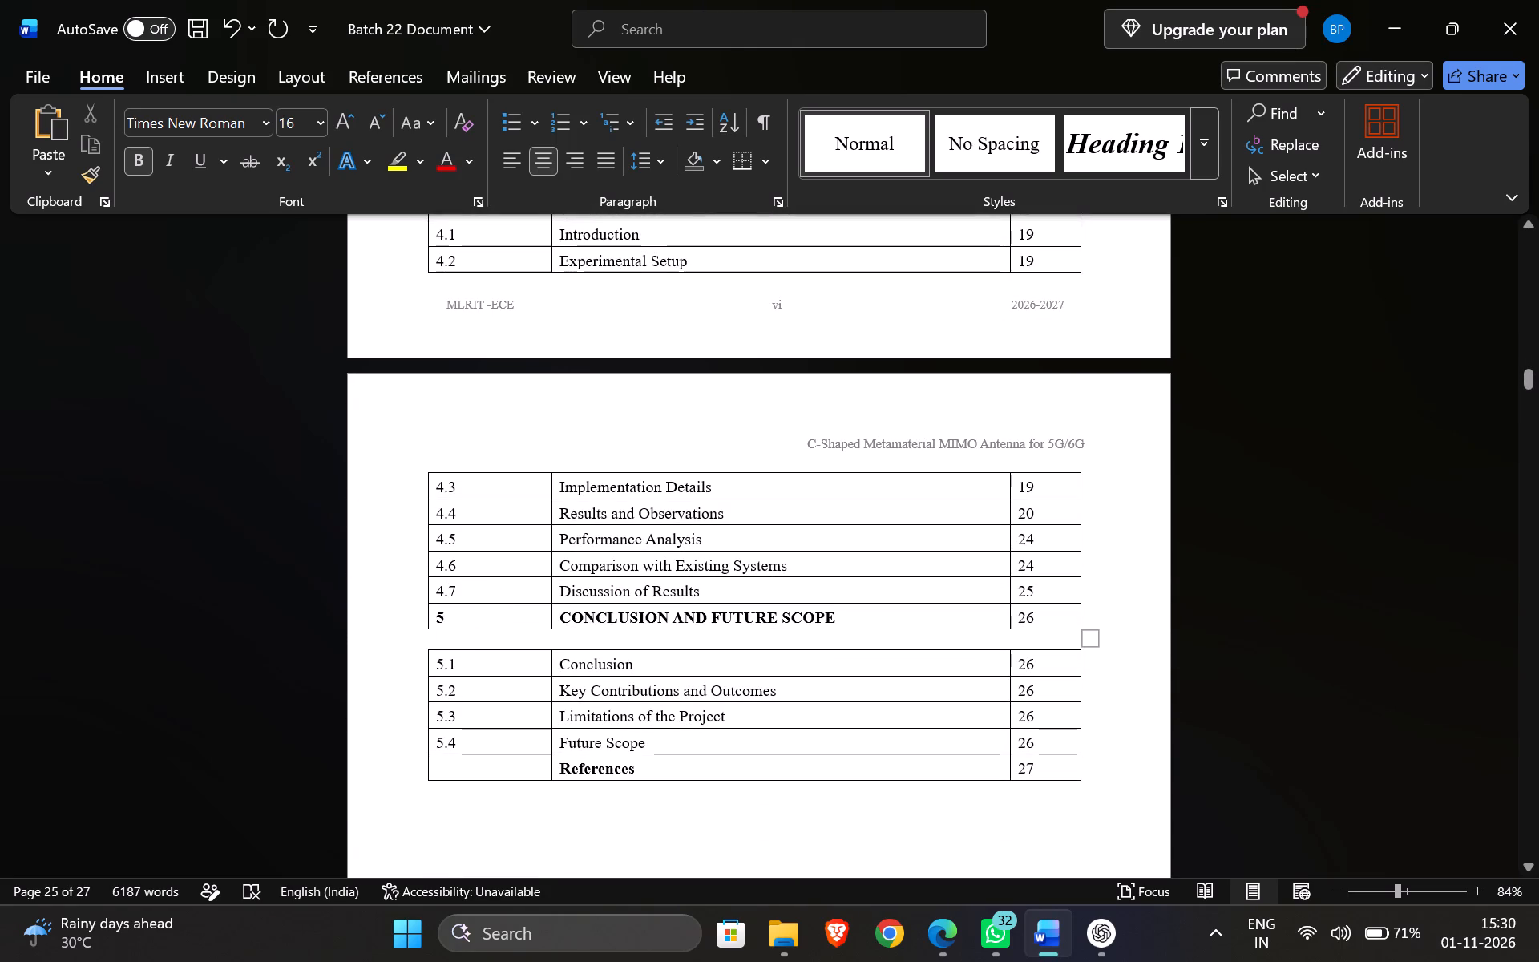
scroll(567, 616, up, 2)
scroll(568, 620, down, 2)
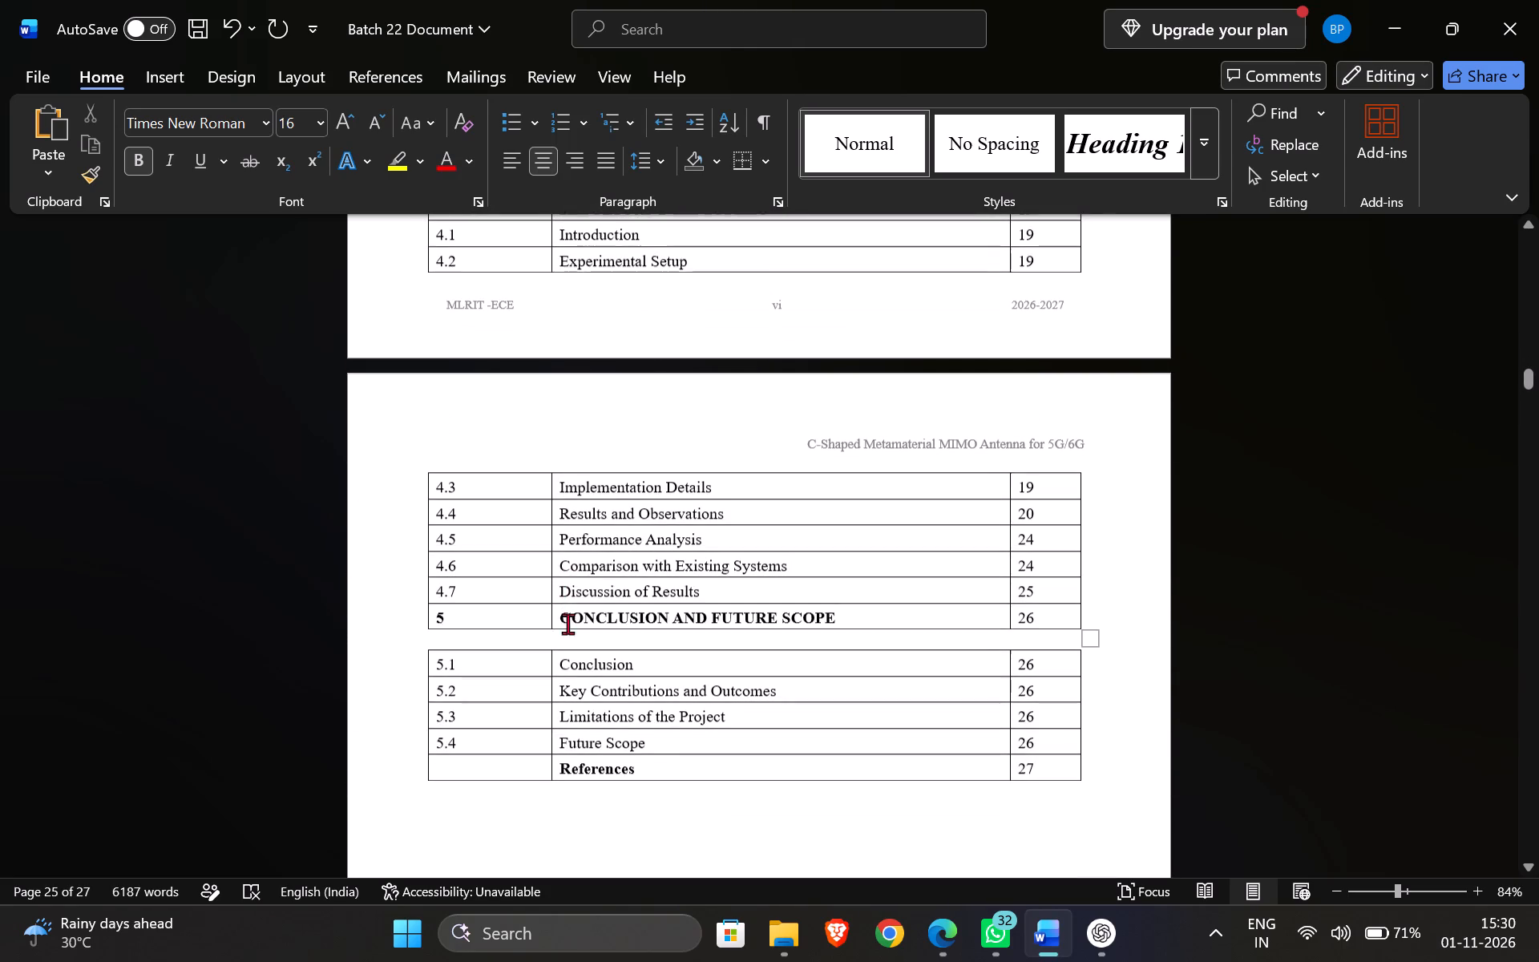
drag(717, 593, 441, 592)
right_click(828, 587)
right_click(828, 587)
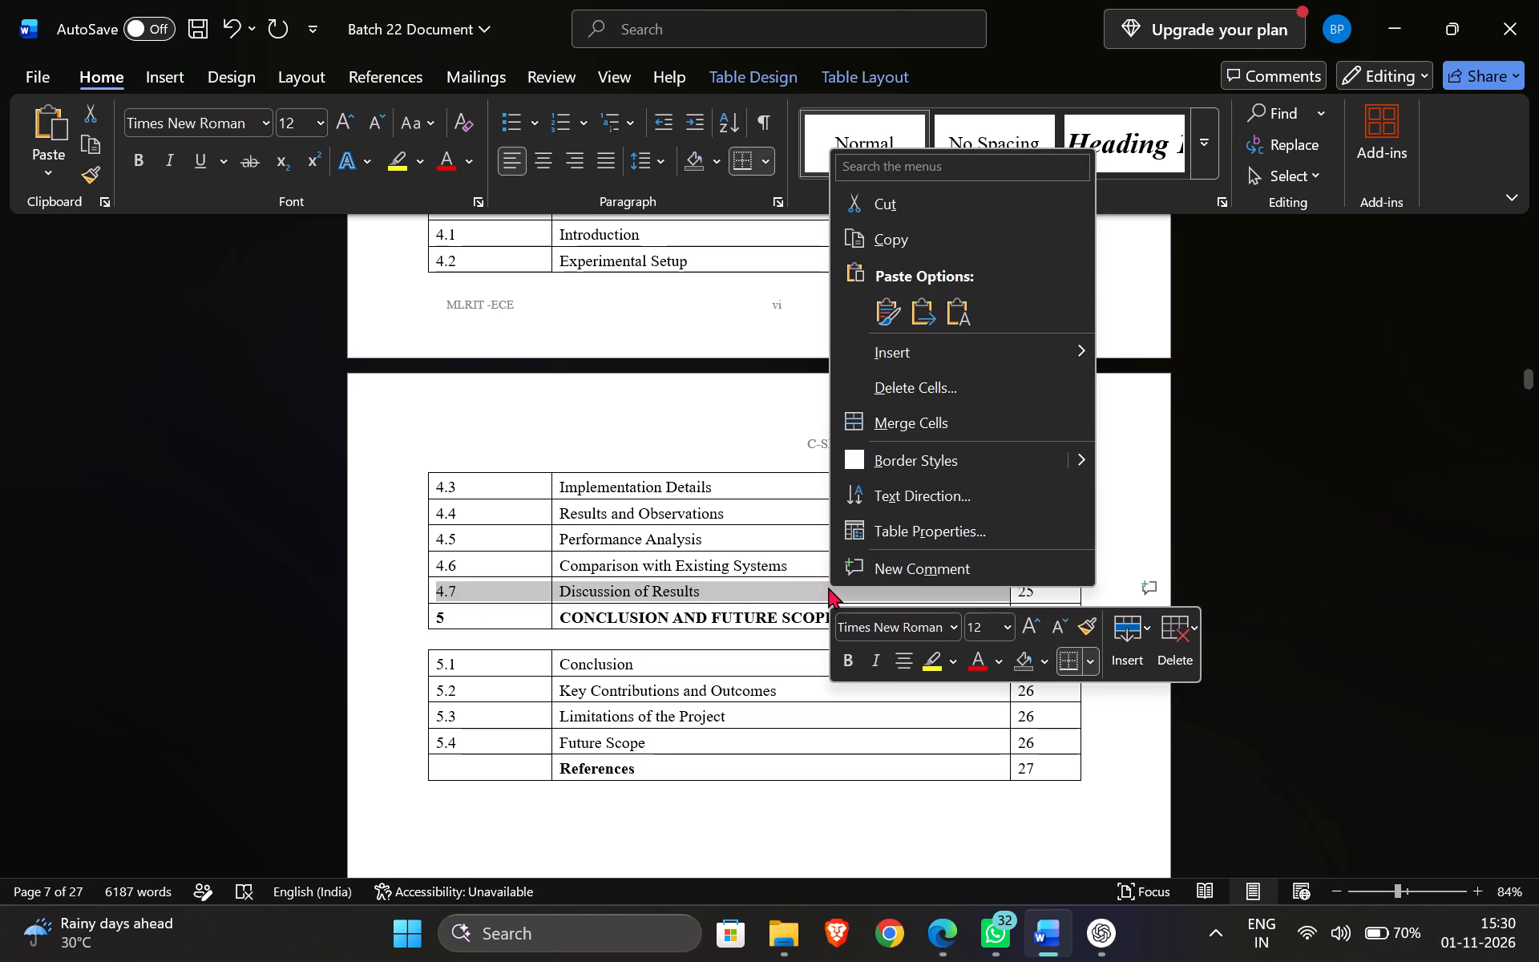
click(1184, 641)
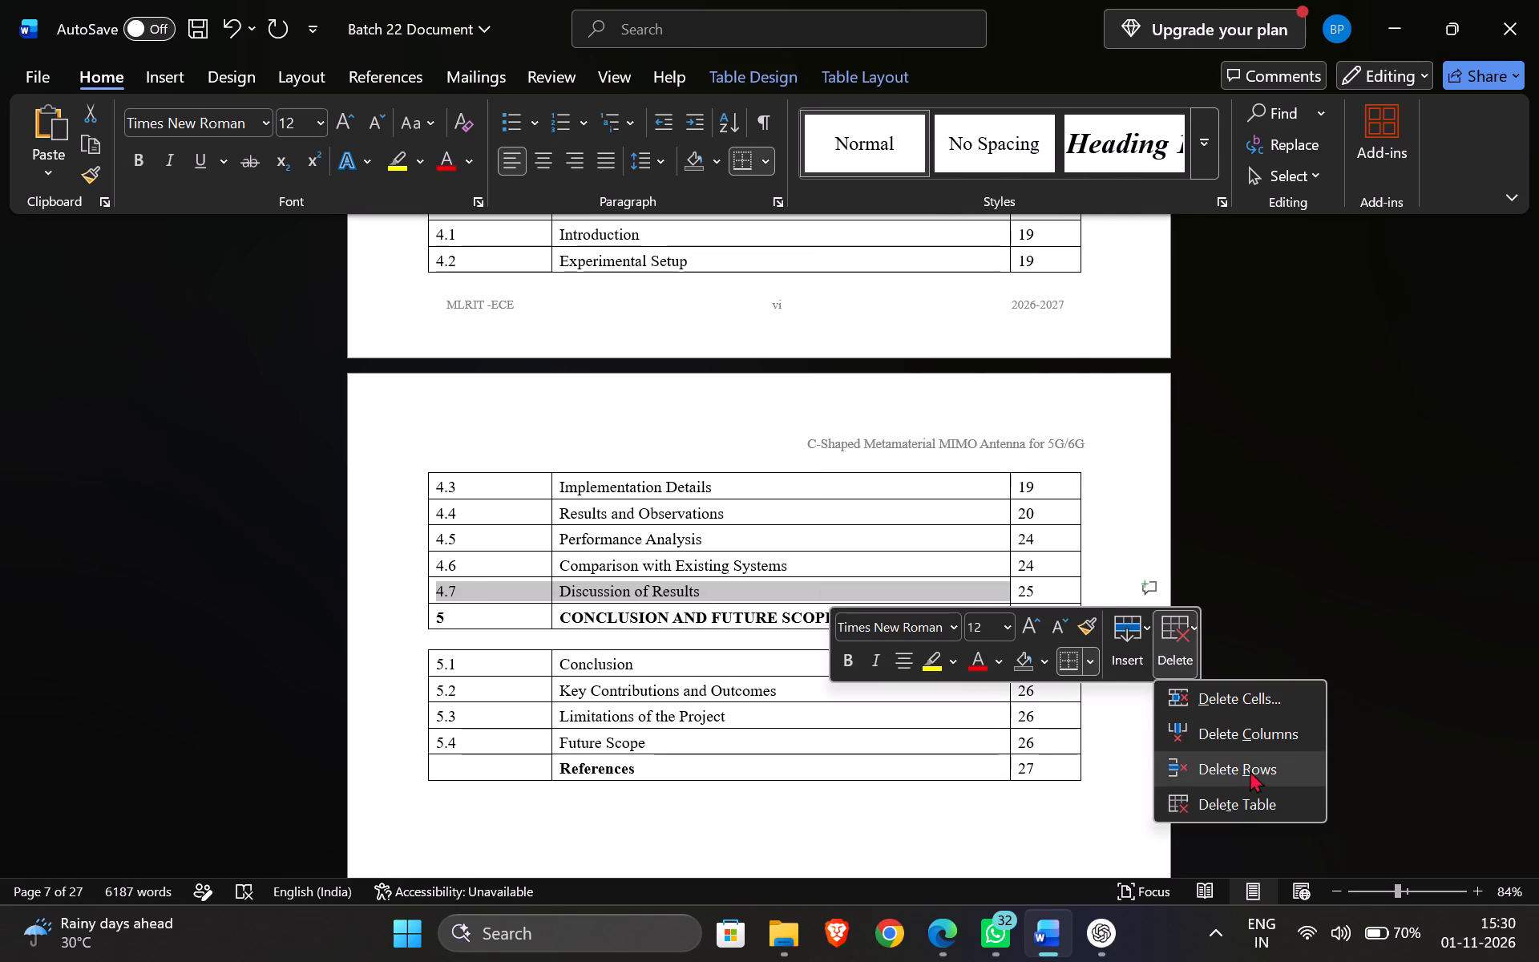
click(1250, 770)
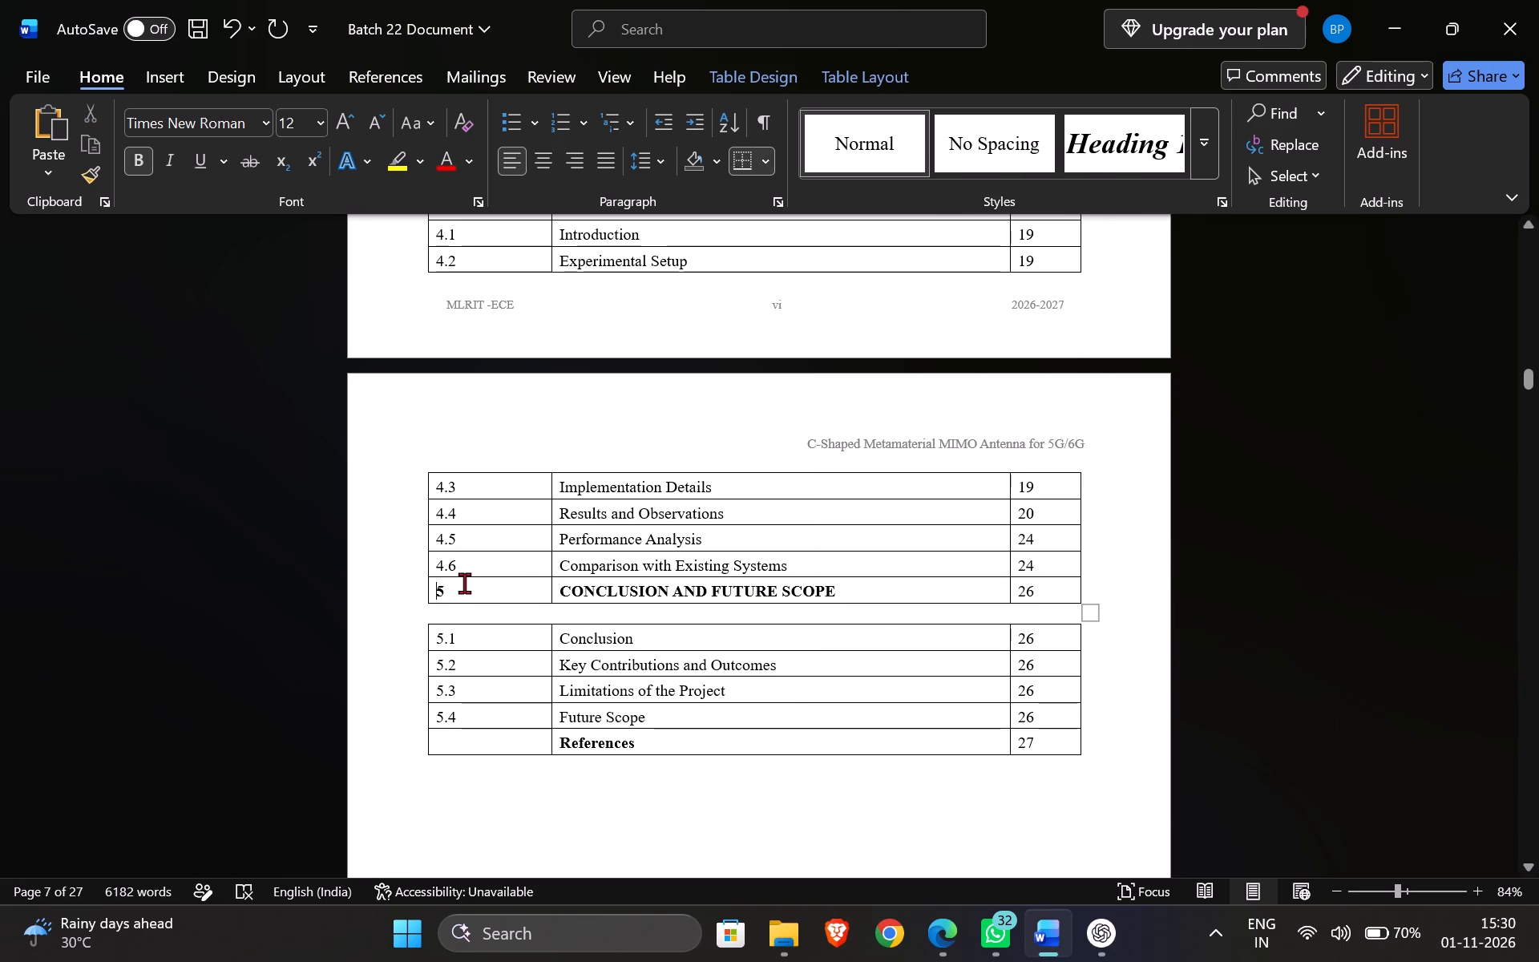
Check the figure caption numbering and page flow through the Chapter 4 results pages, up to the E-field distribution and Gain Plot 7 figures.
scroll(633, 688, down, 1)
scroll(935, 733, down, 5)
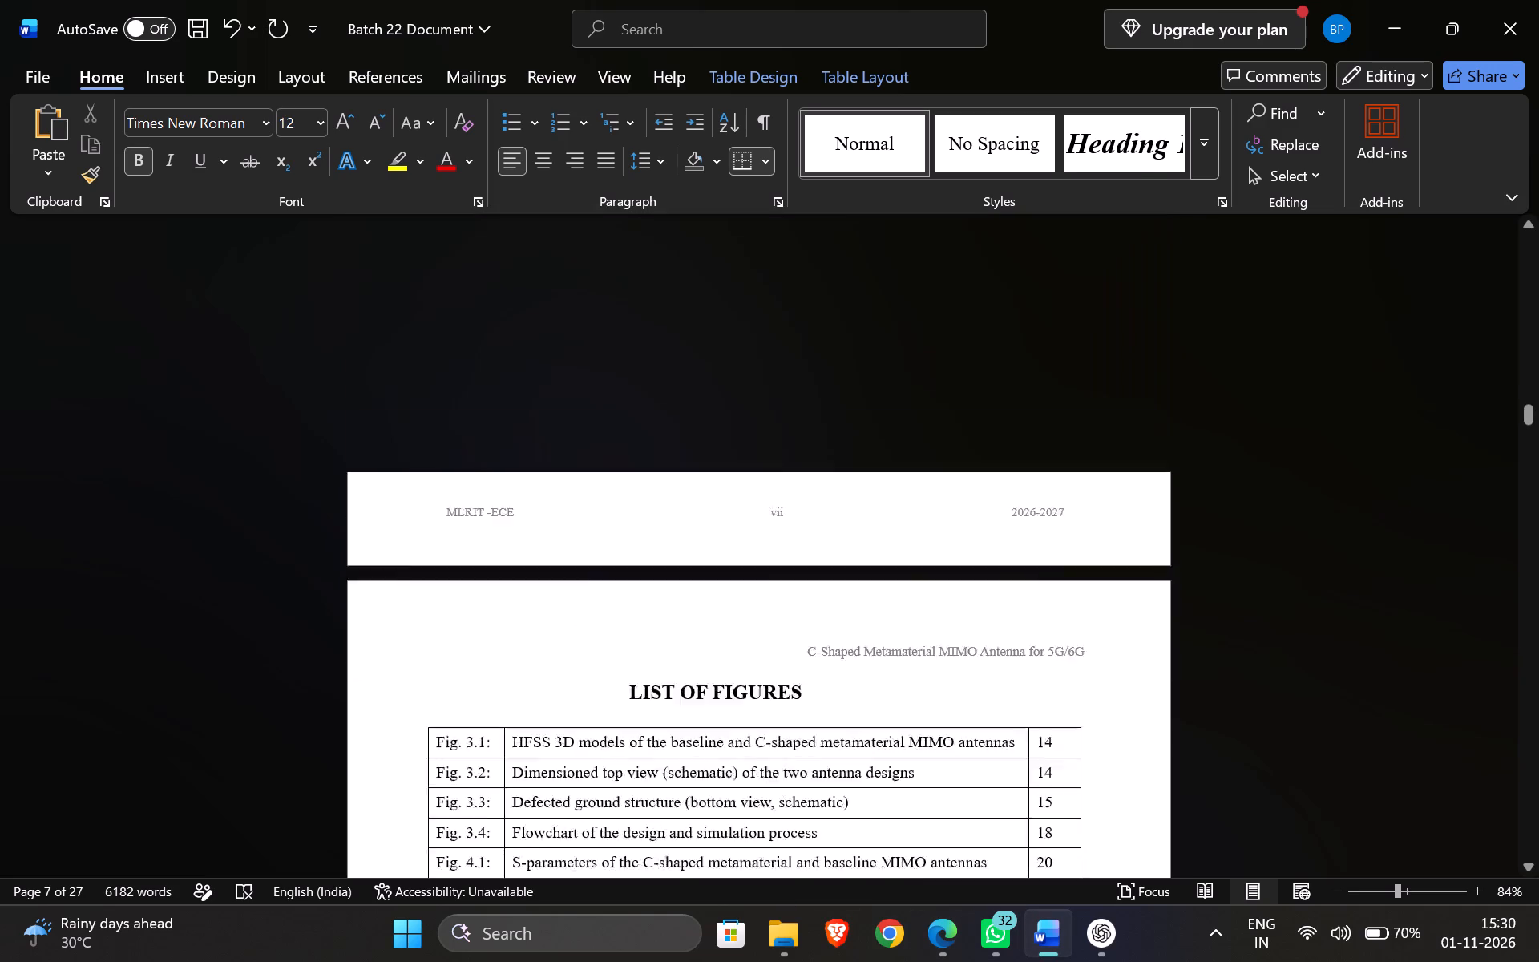
scroll(890, 744, down, 20)
scroll(890, 744, down, 19)
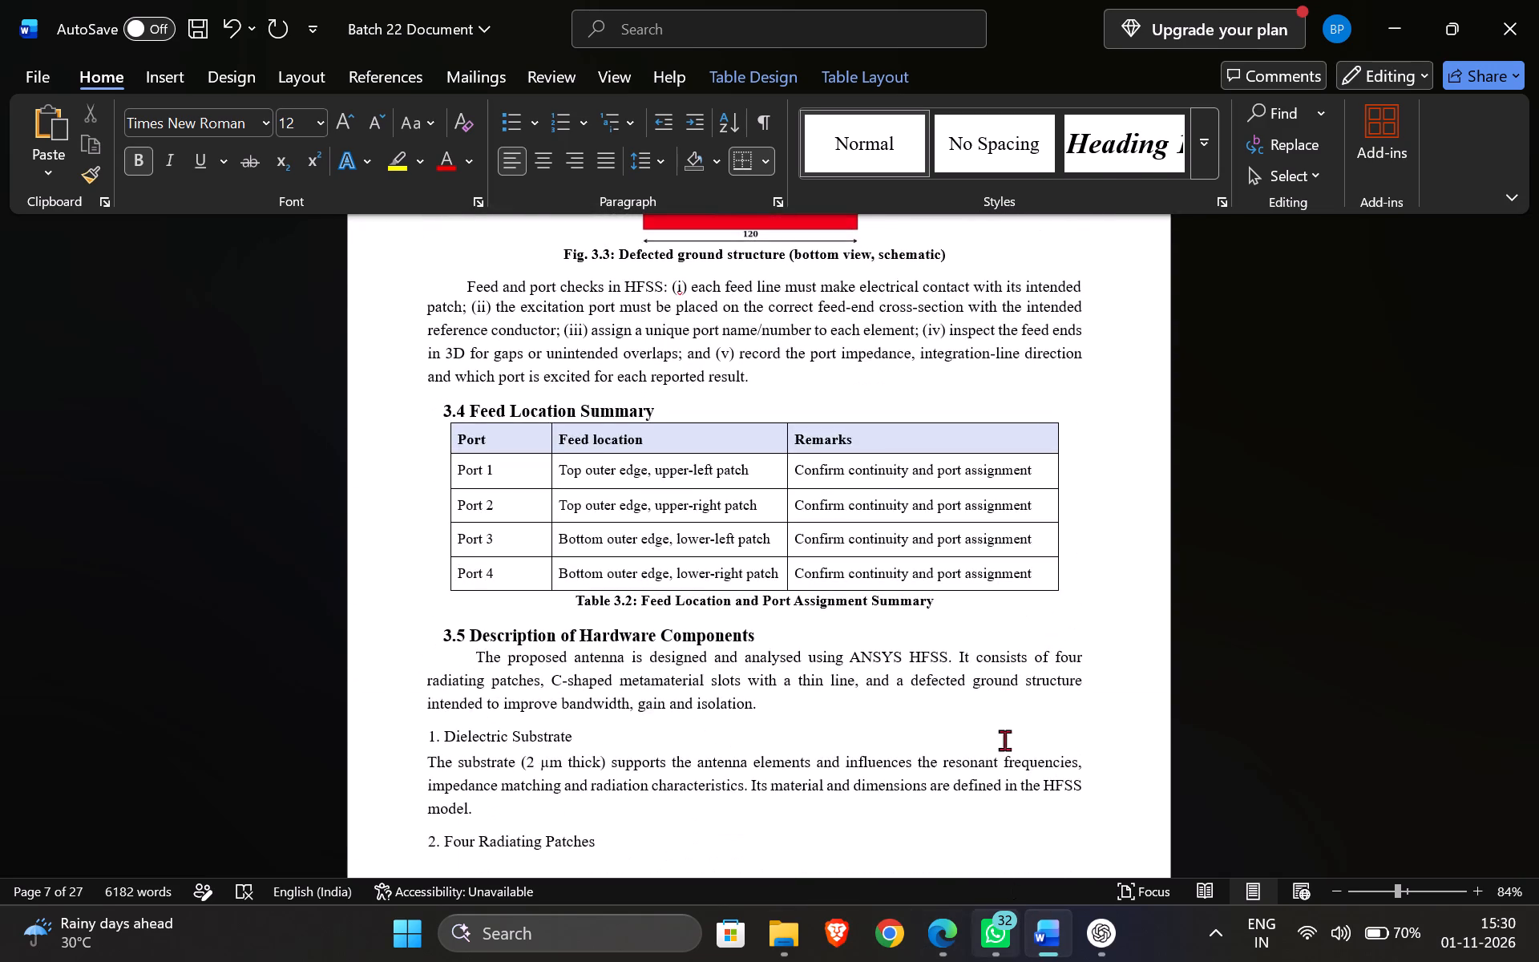
scroll(971, 574, down, 7)
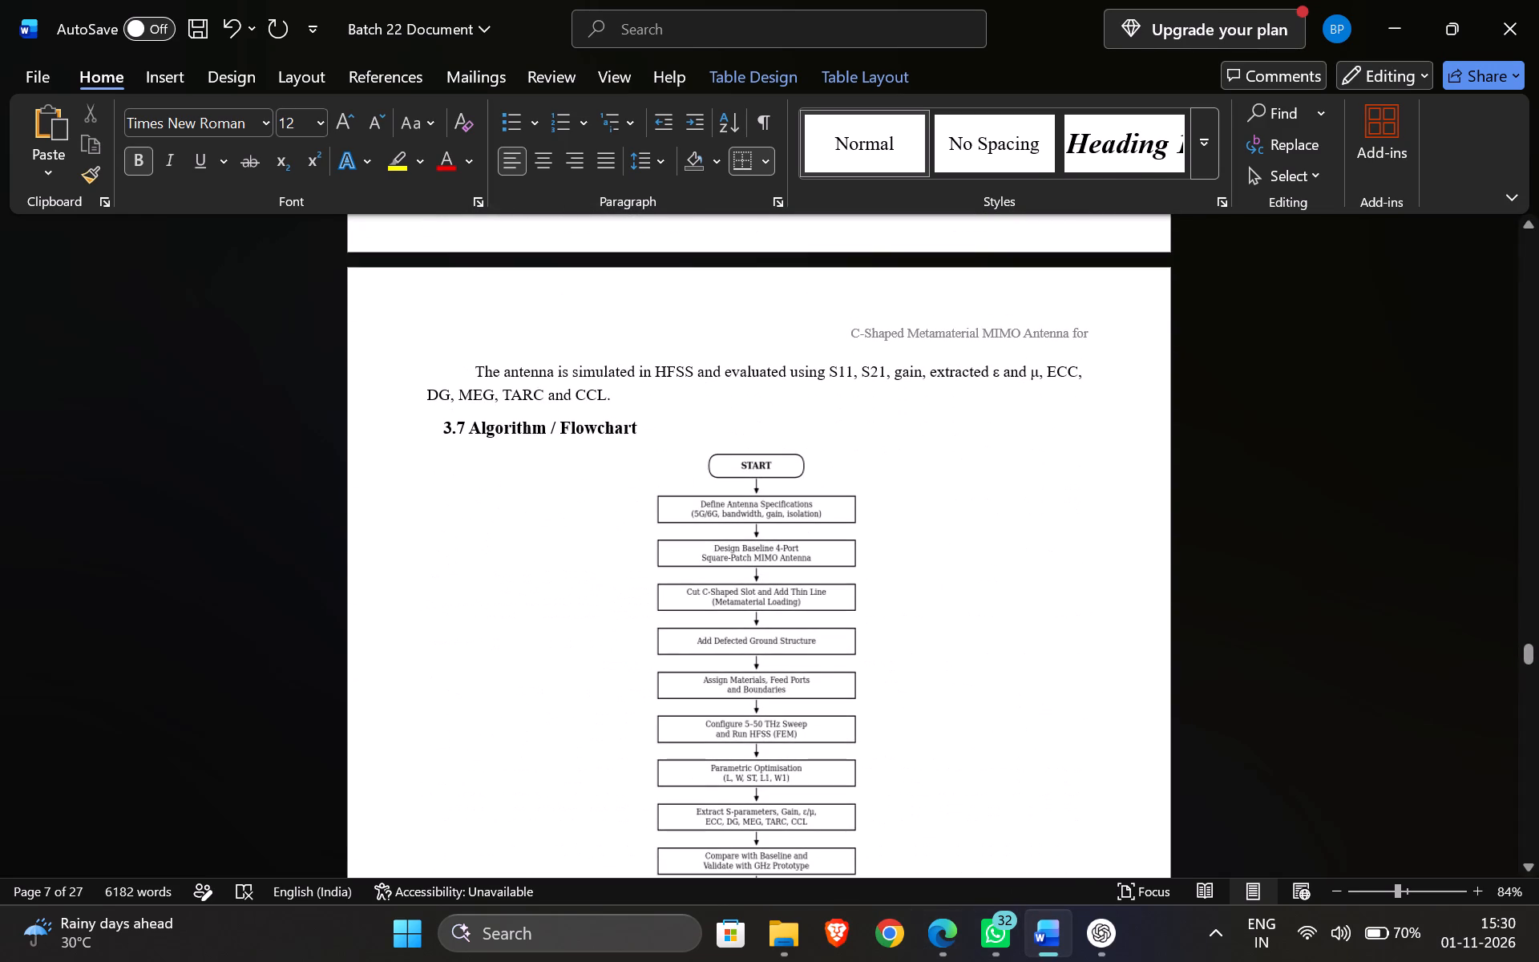
scroll(139, 145, down, 9)
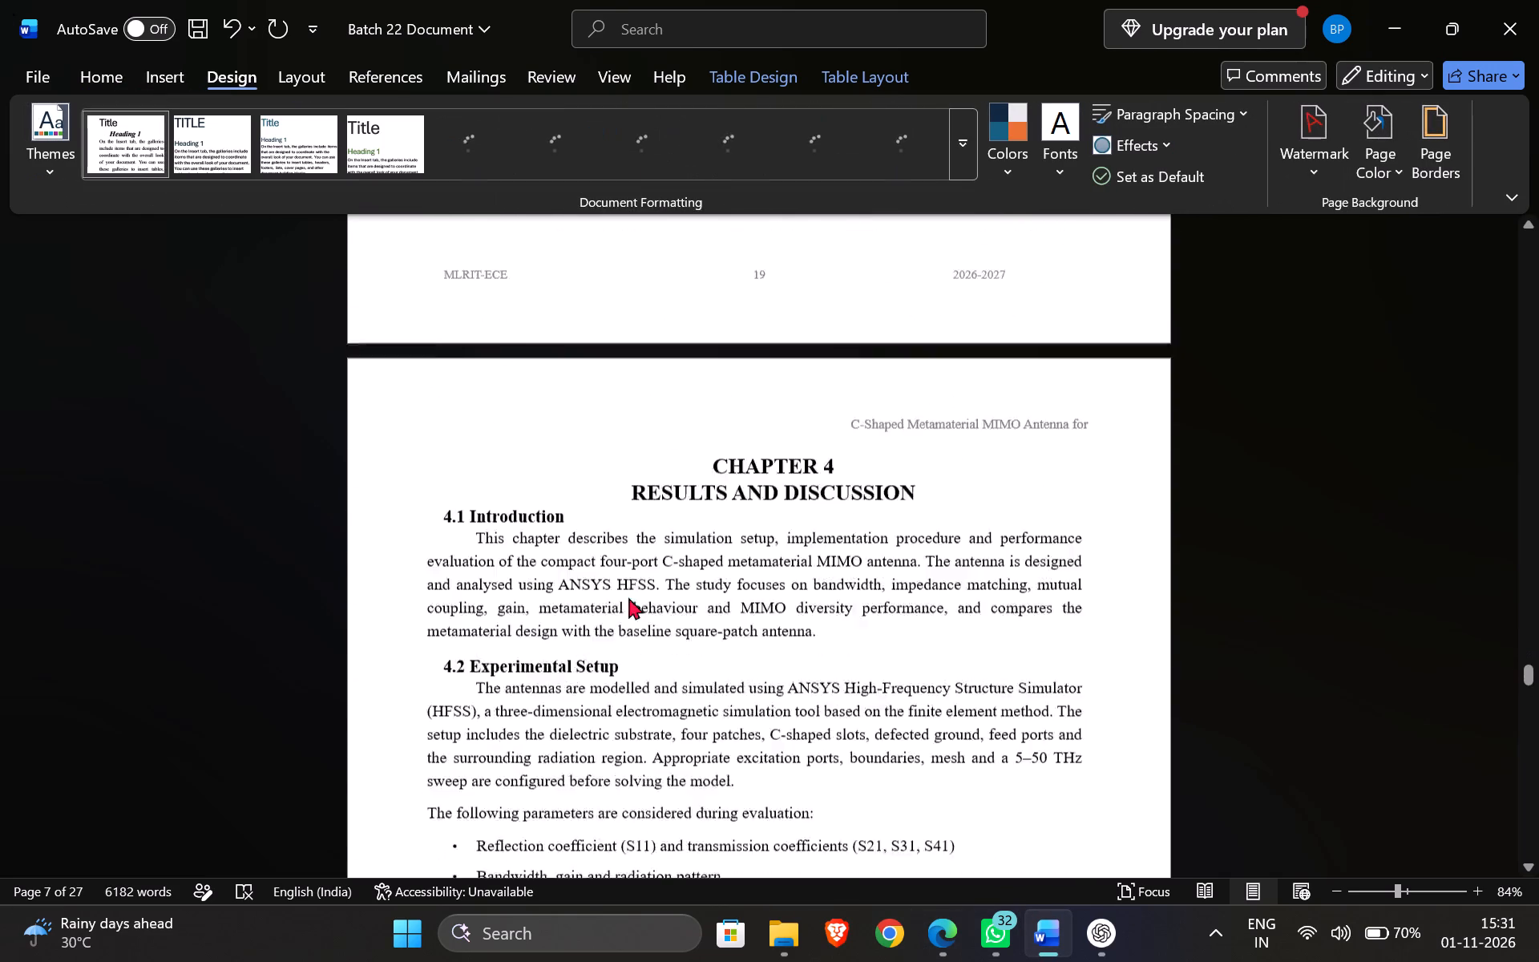
scroll(904, 174, up, 4)
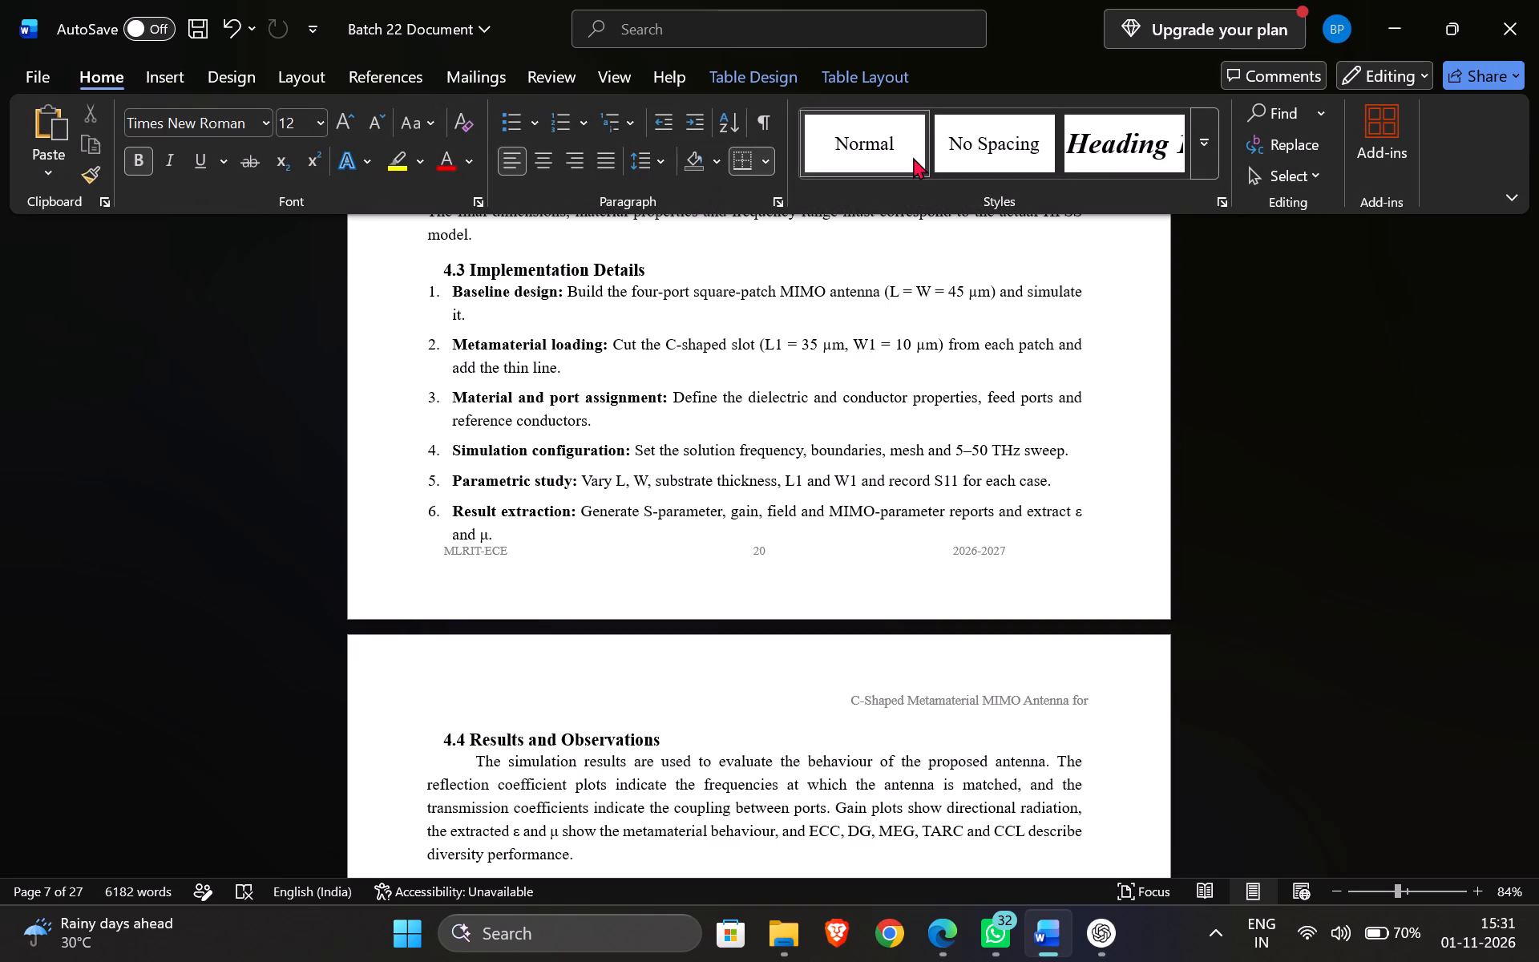
scroll(382, 527, down, 6)
scroll(475, 531, down, 4)
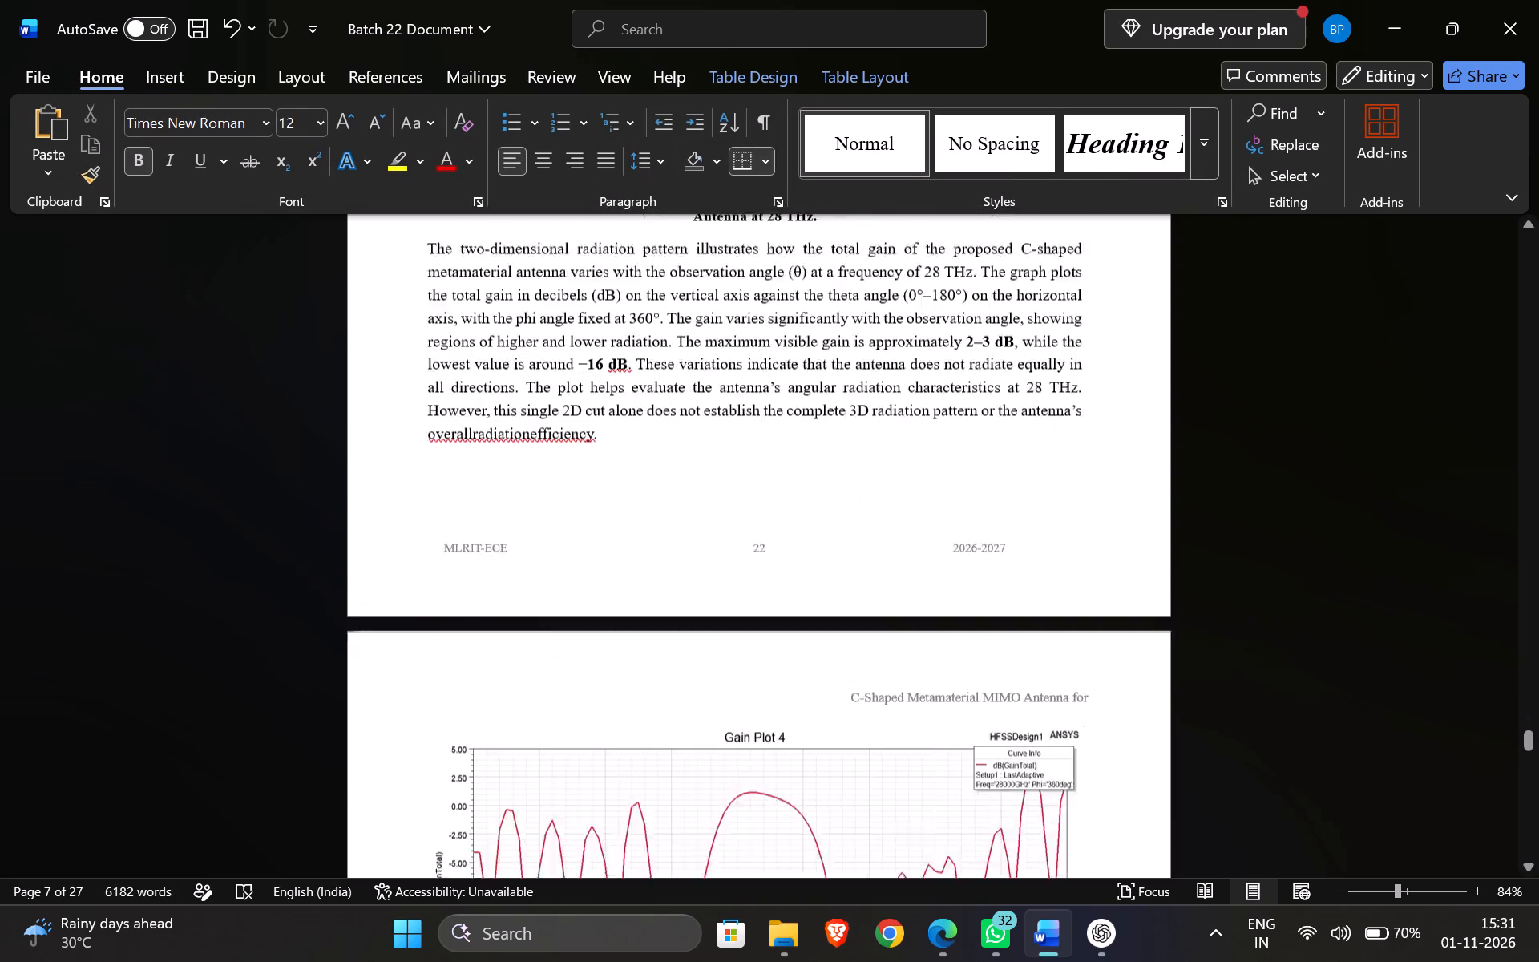
scroll(482, 606, down, 2)
scroll(458, 656, up, 1)
scroll(454, 836, down, 5)
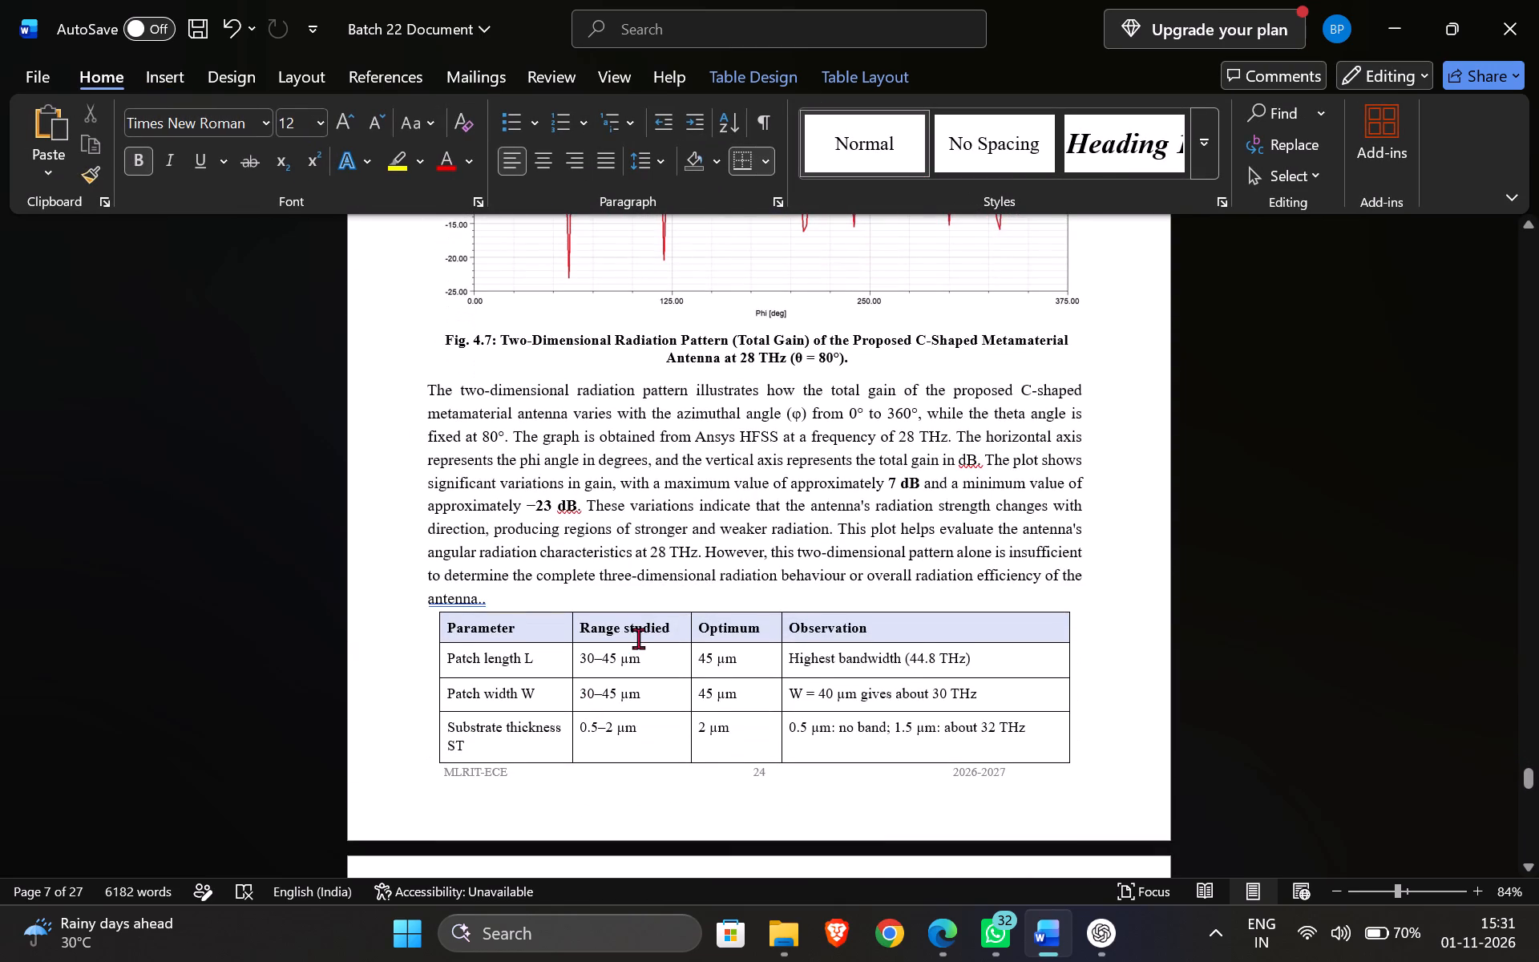
scroll(680, 496, up, 3)
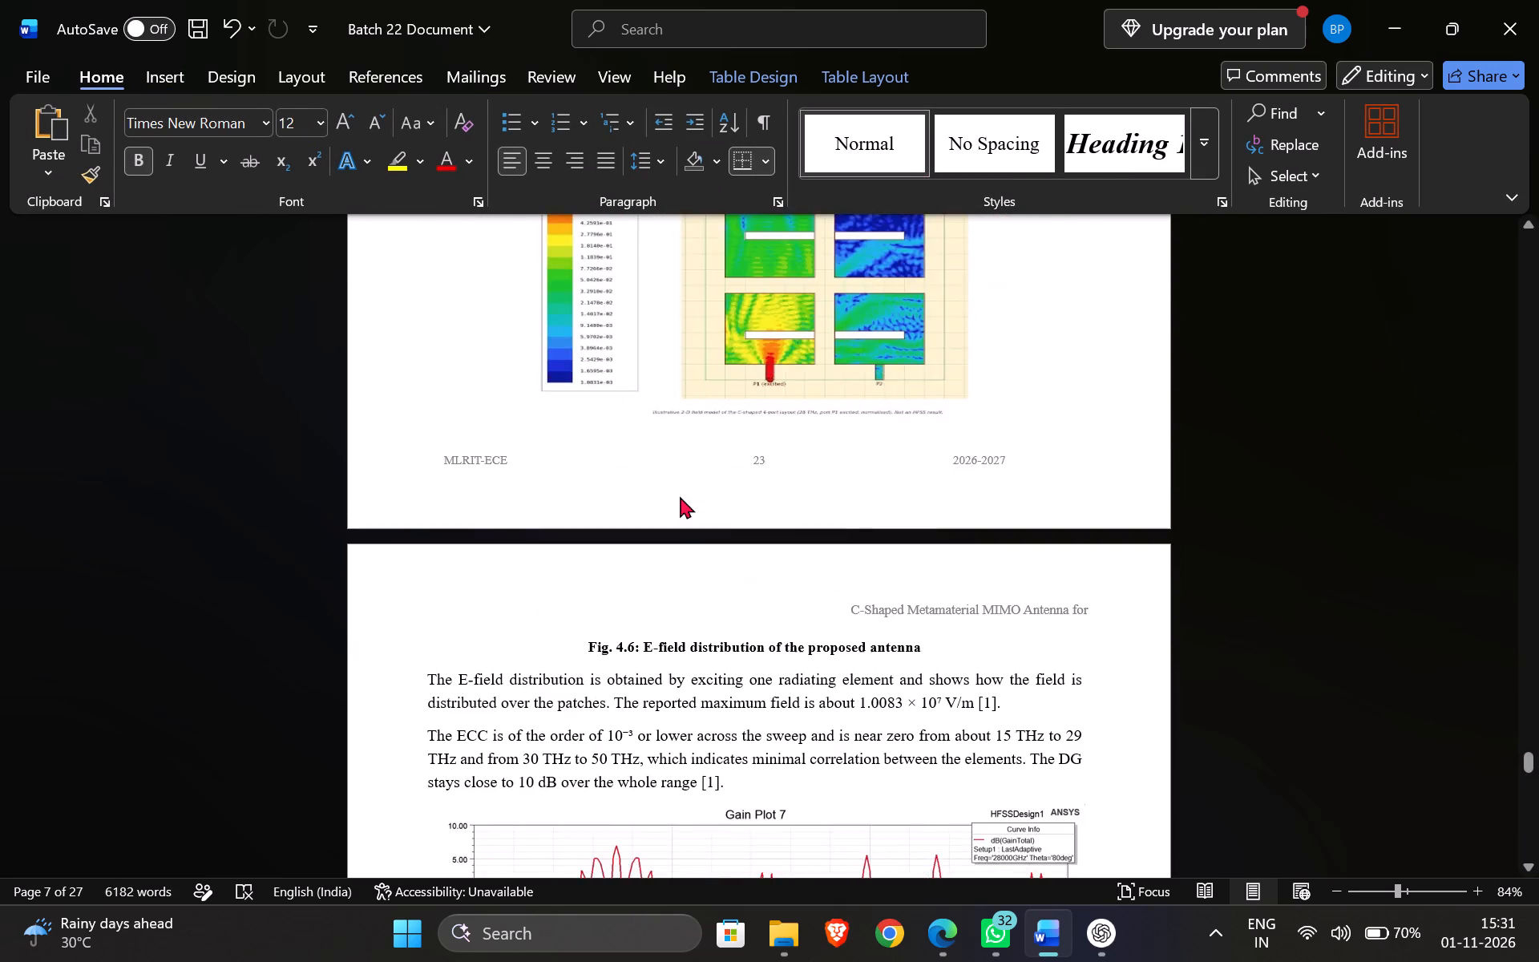
scroll(680, 496, up, 1)
scroll(680, 495, down, 4)
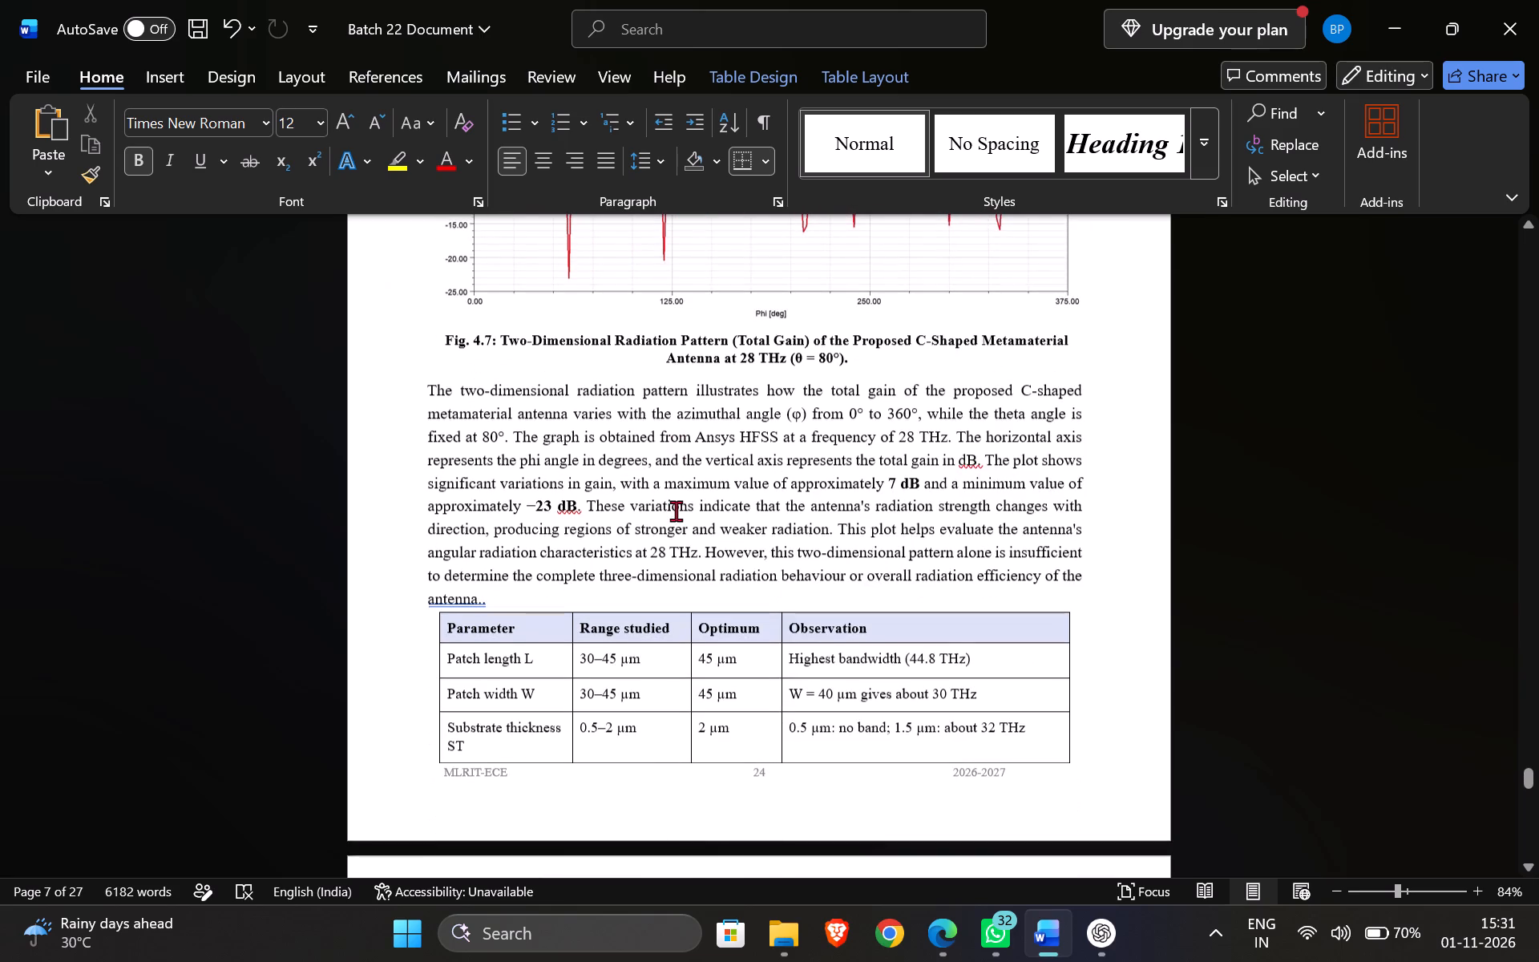
scroll(676, 511, up, 1)
scroll(541, 560, up, 3)
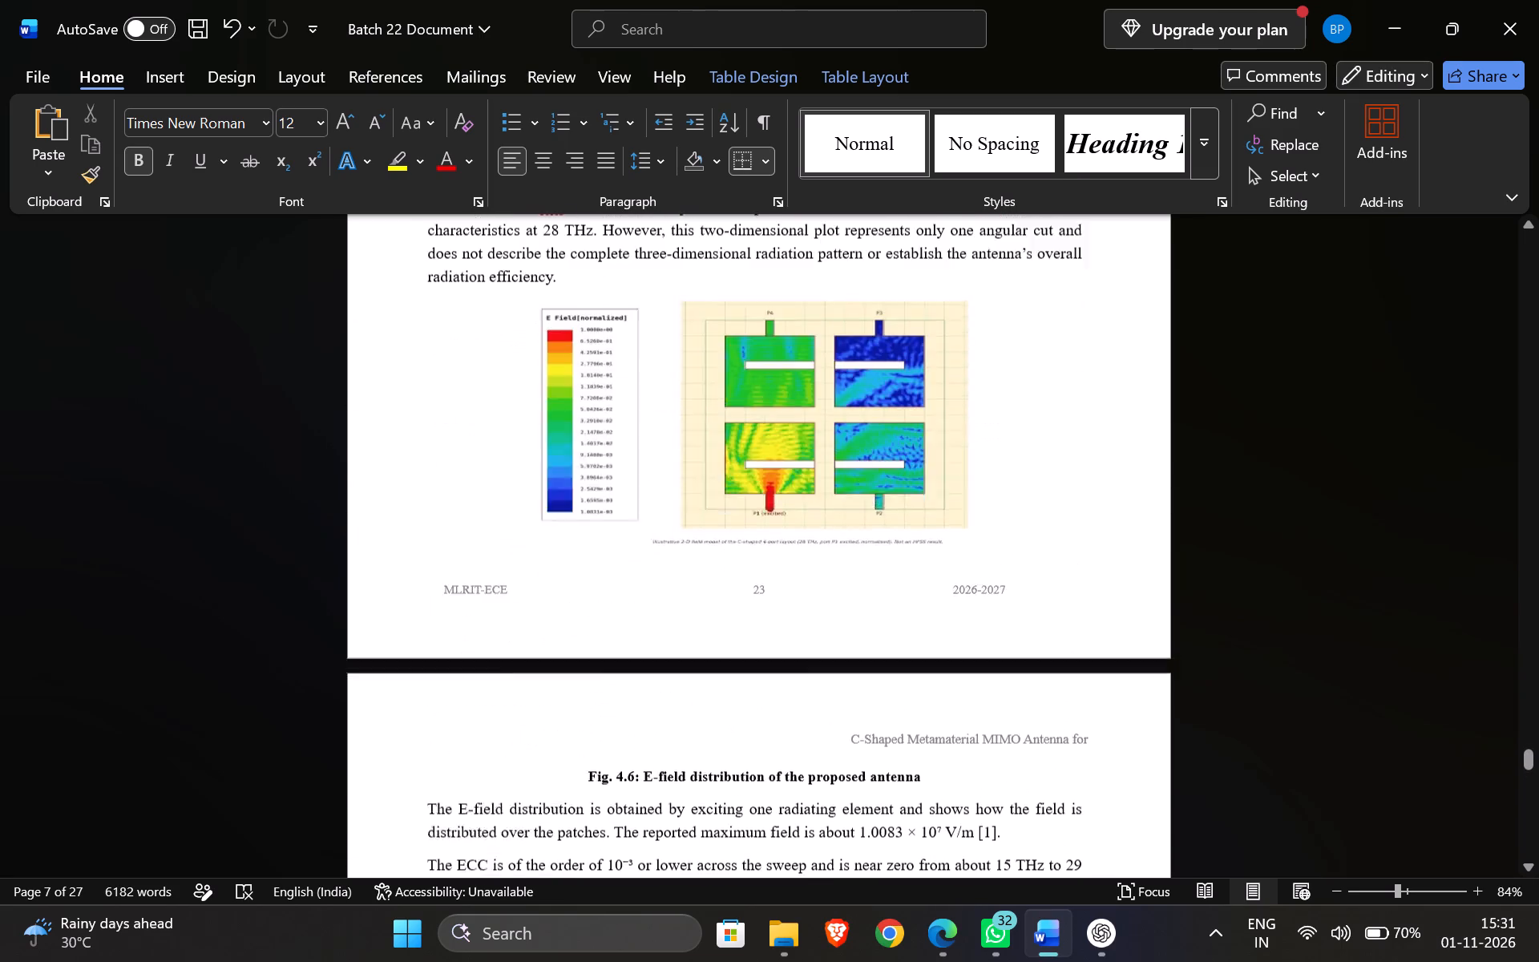
scroll(543, 560, up, 2)
Renumber the E-field distribution caption as Fig. 4.5, with a space before the colon.
scroll(544, 561, down, 4)
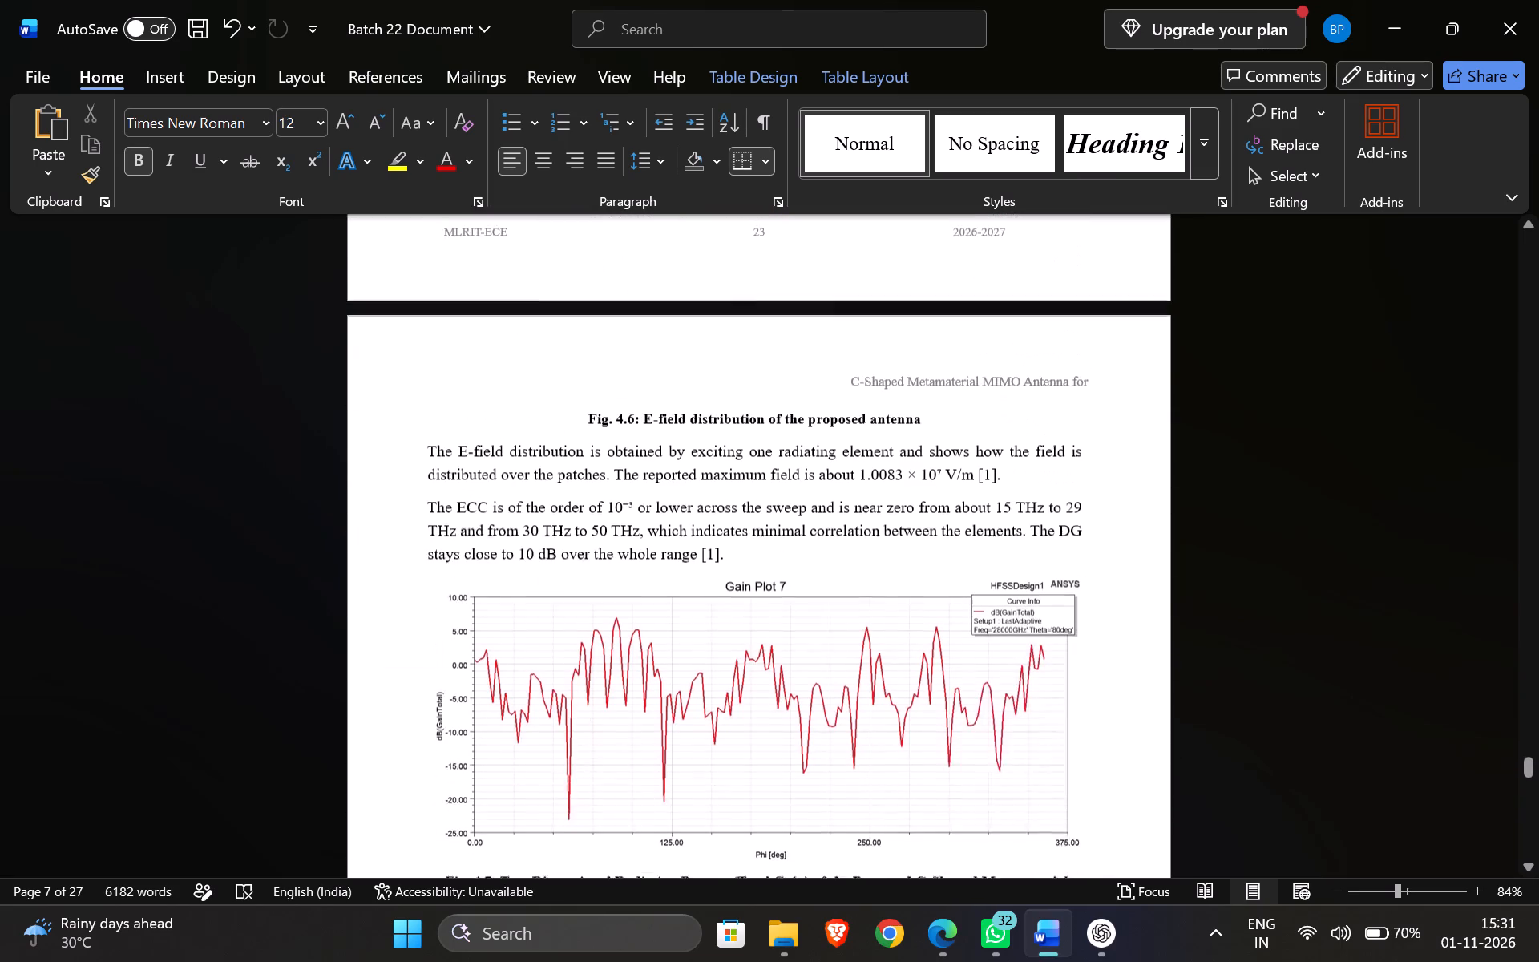
click(636, 395)
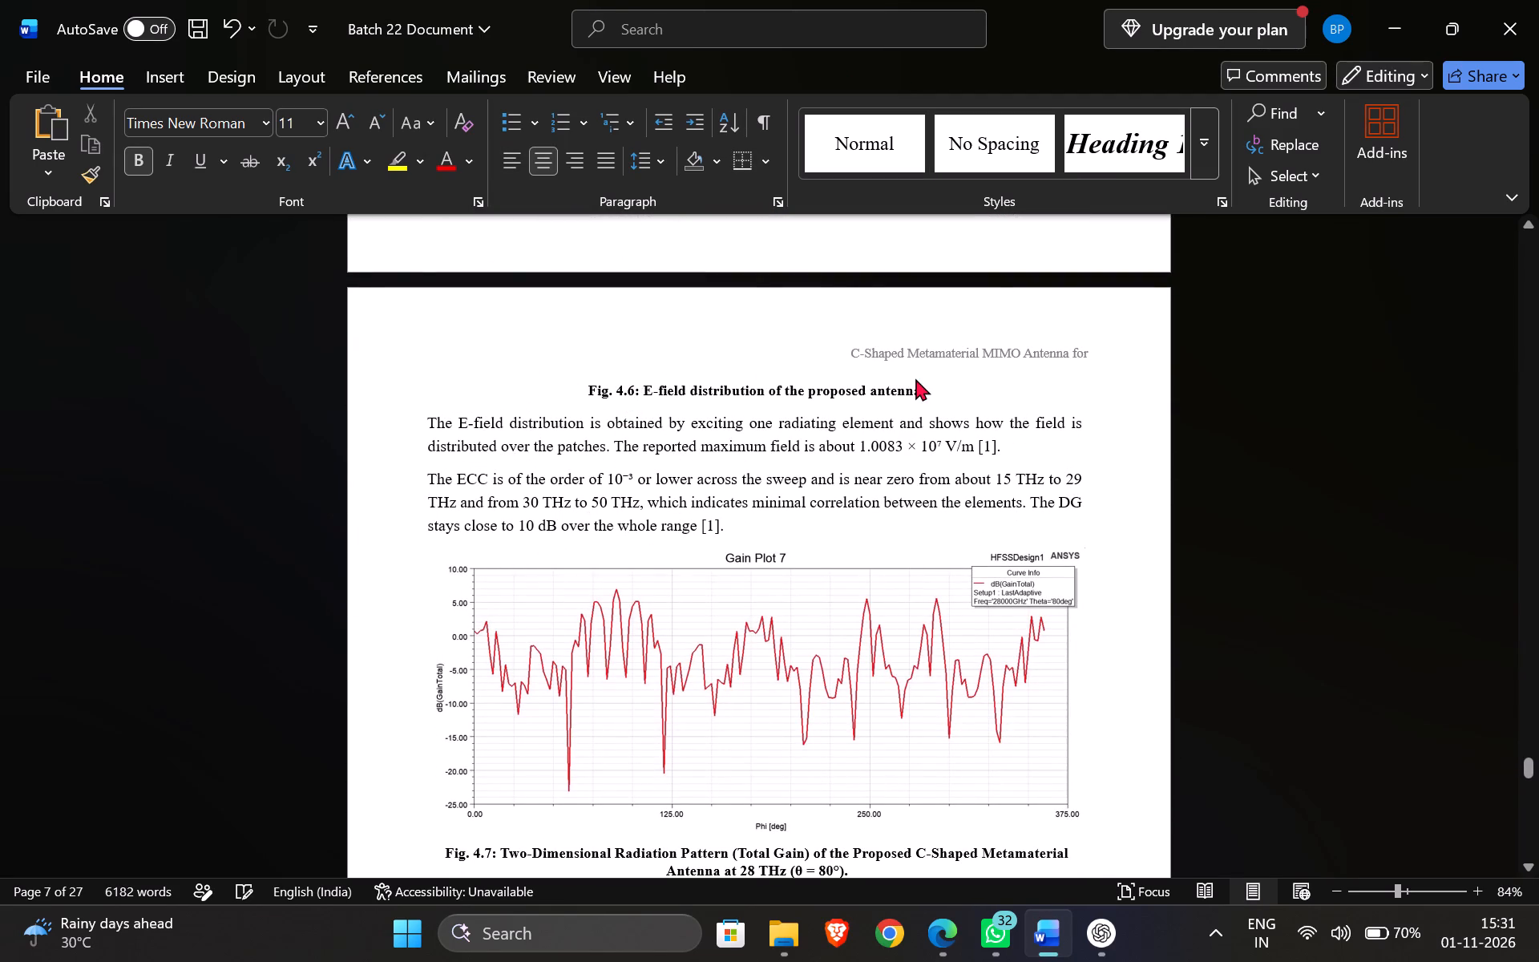
key(BackSpace)
key(5)
key(space)
Renumber the caption under Gain Plot 7 as Fig. 4.6, with a space before the colon.
click(624, 719)
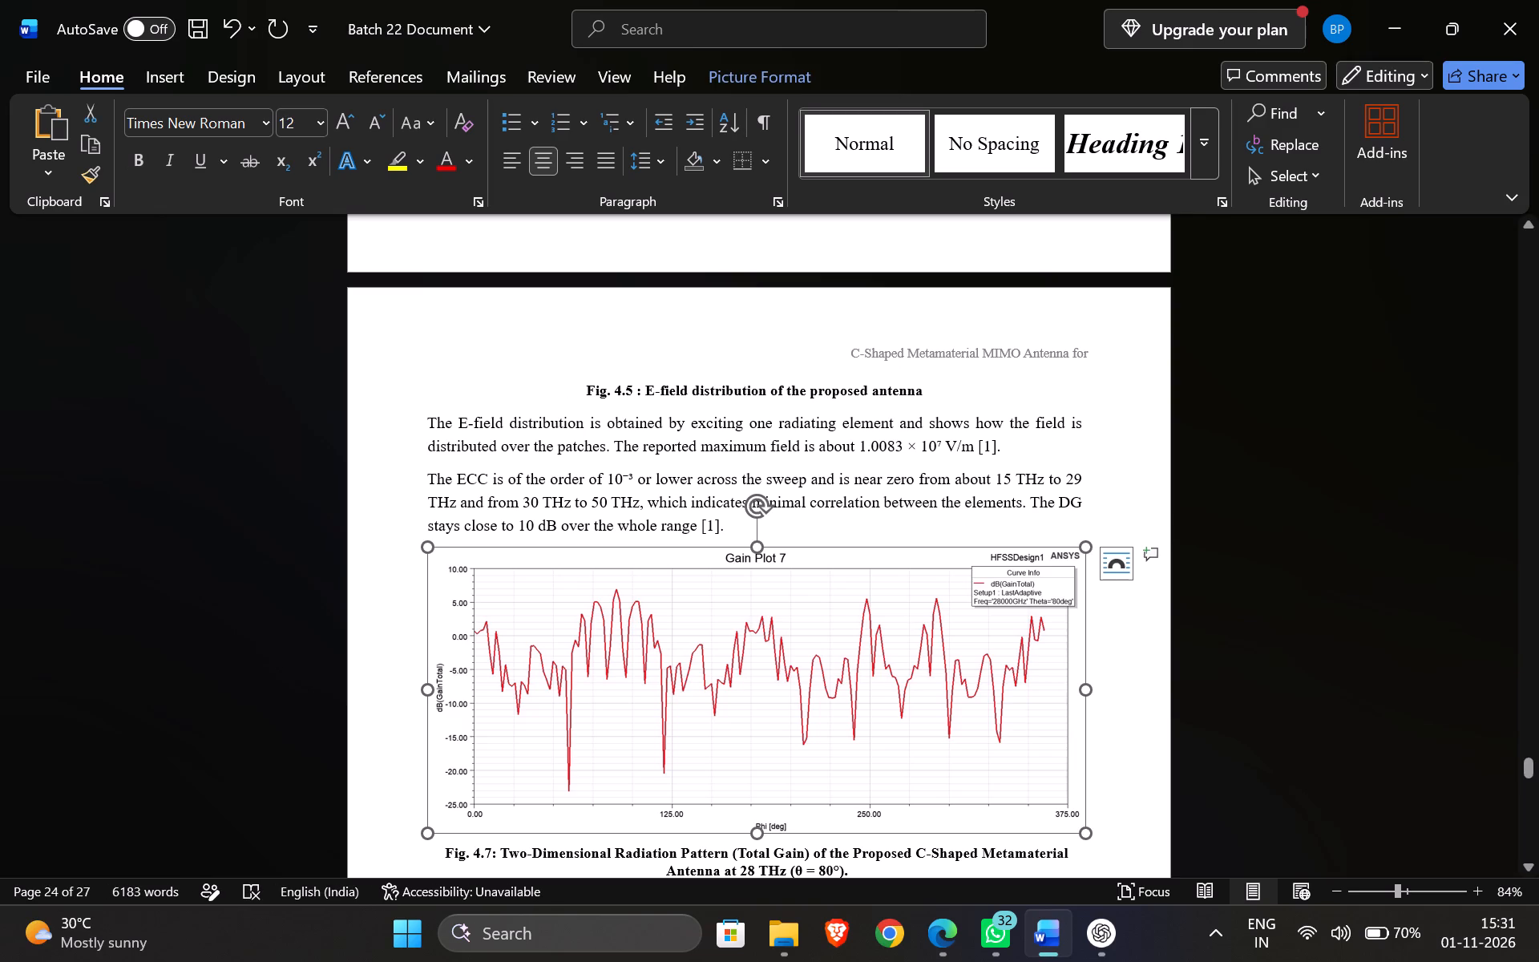
click(494, 848)
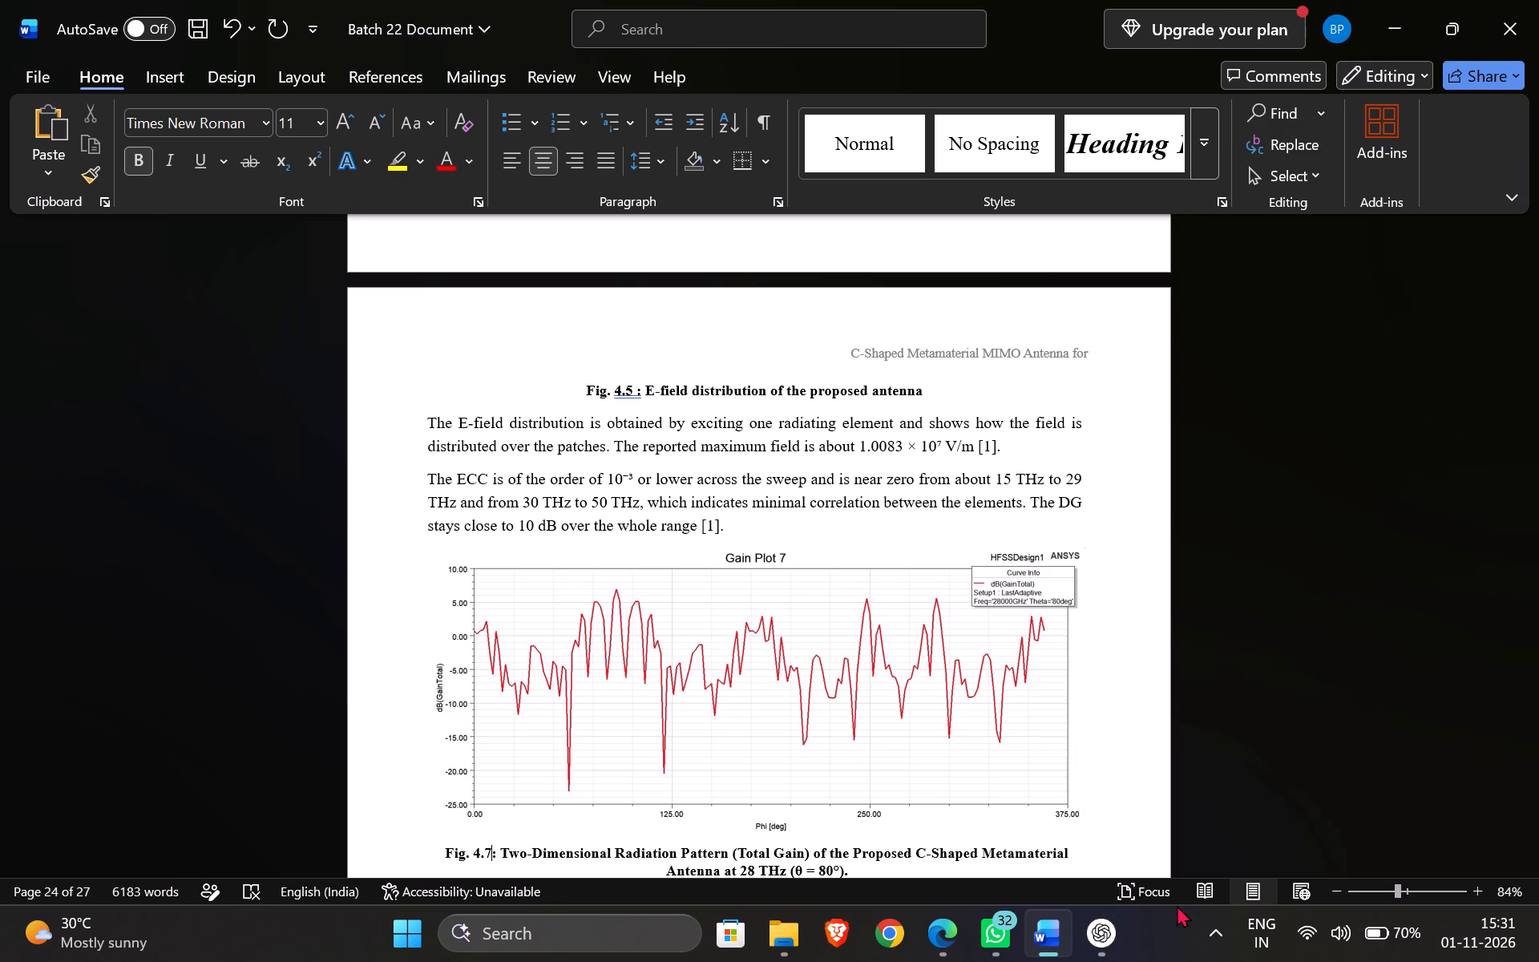
key(BackSpace)
text(6)
key(space)
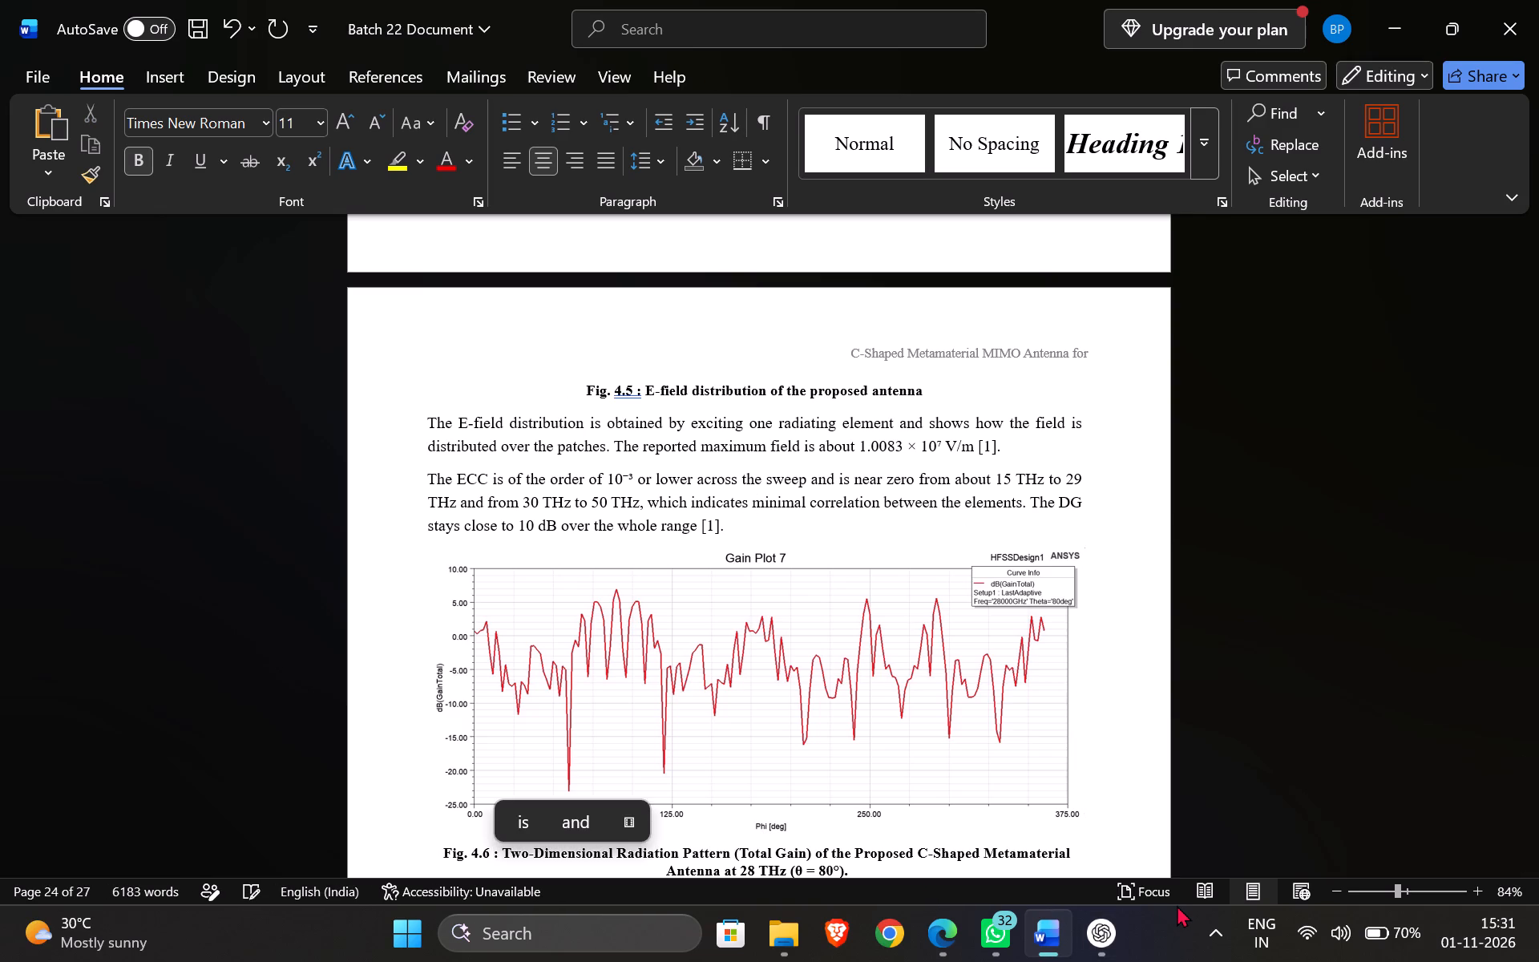
Replace the Fig. 4.7 title in the List of Figures with the title copied from the Fig. 4.6 caption under Gain Plot 7.
scroll(777, 528, down, 1)
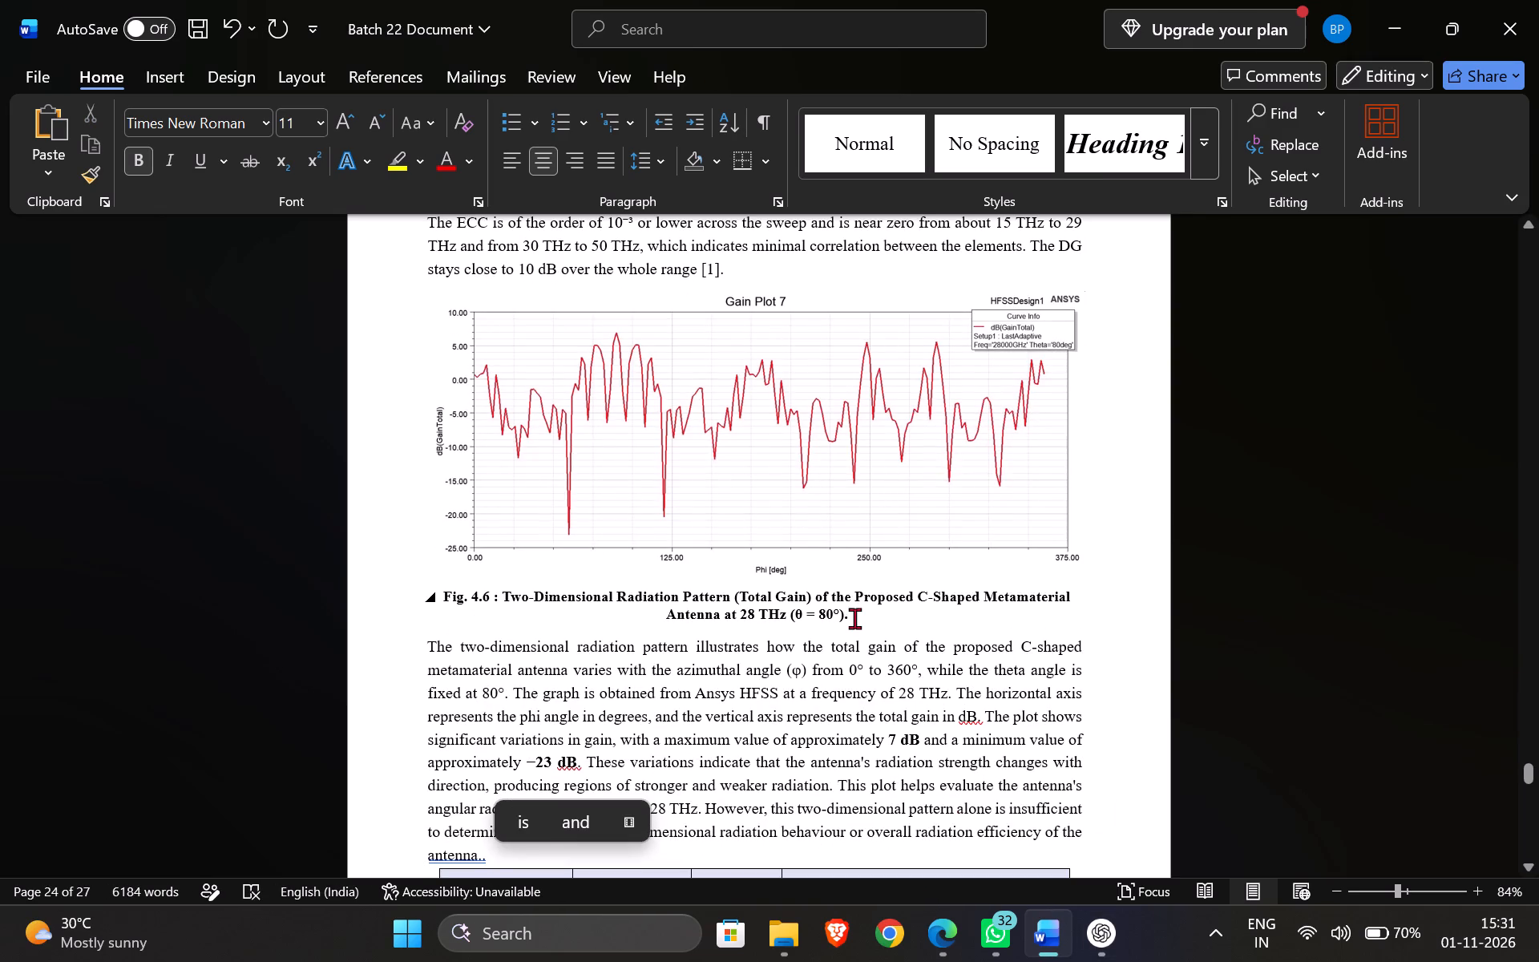
drag(854, 618, 512, 604)
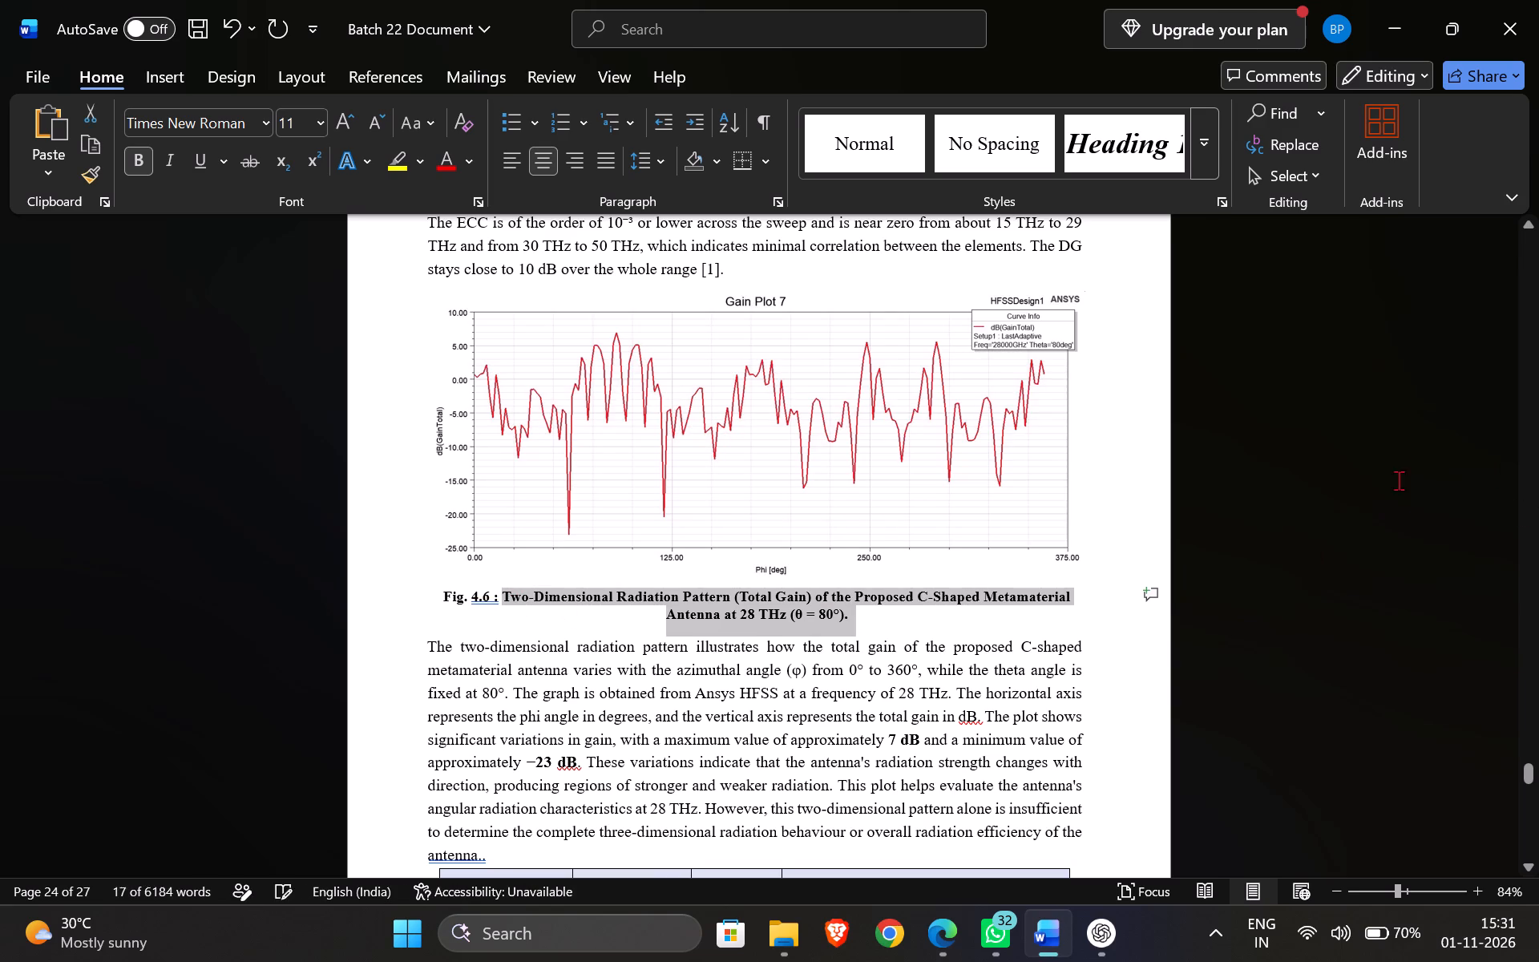
key(ctrl+c)
scroll(950, 575, up, 20)
scroll(950, 575, up, 18)
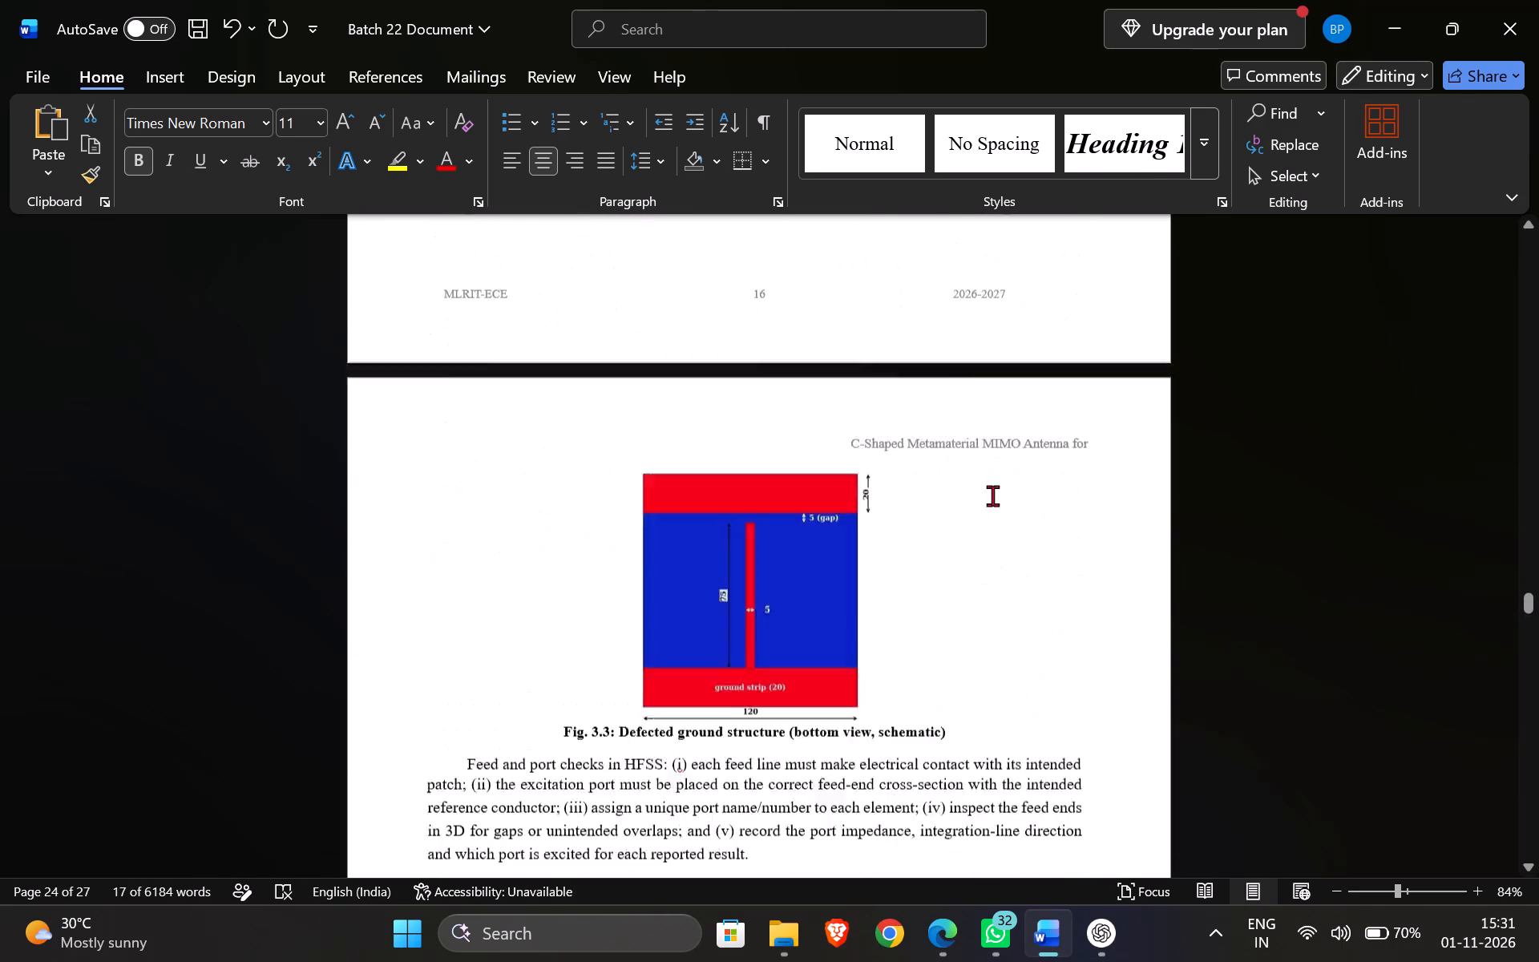
scroll(992, 495, up, 20)
scroll(992, 495, up, 12)
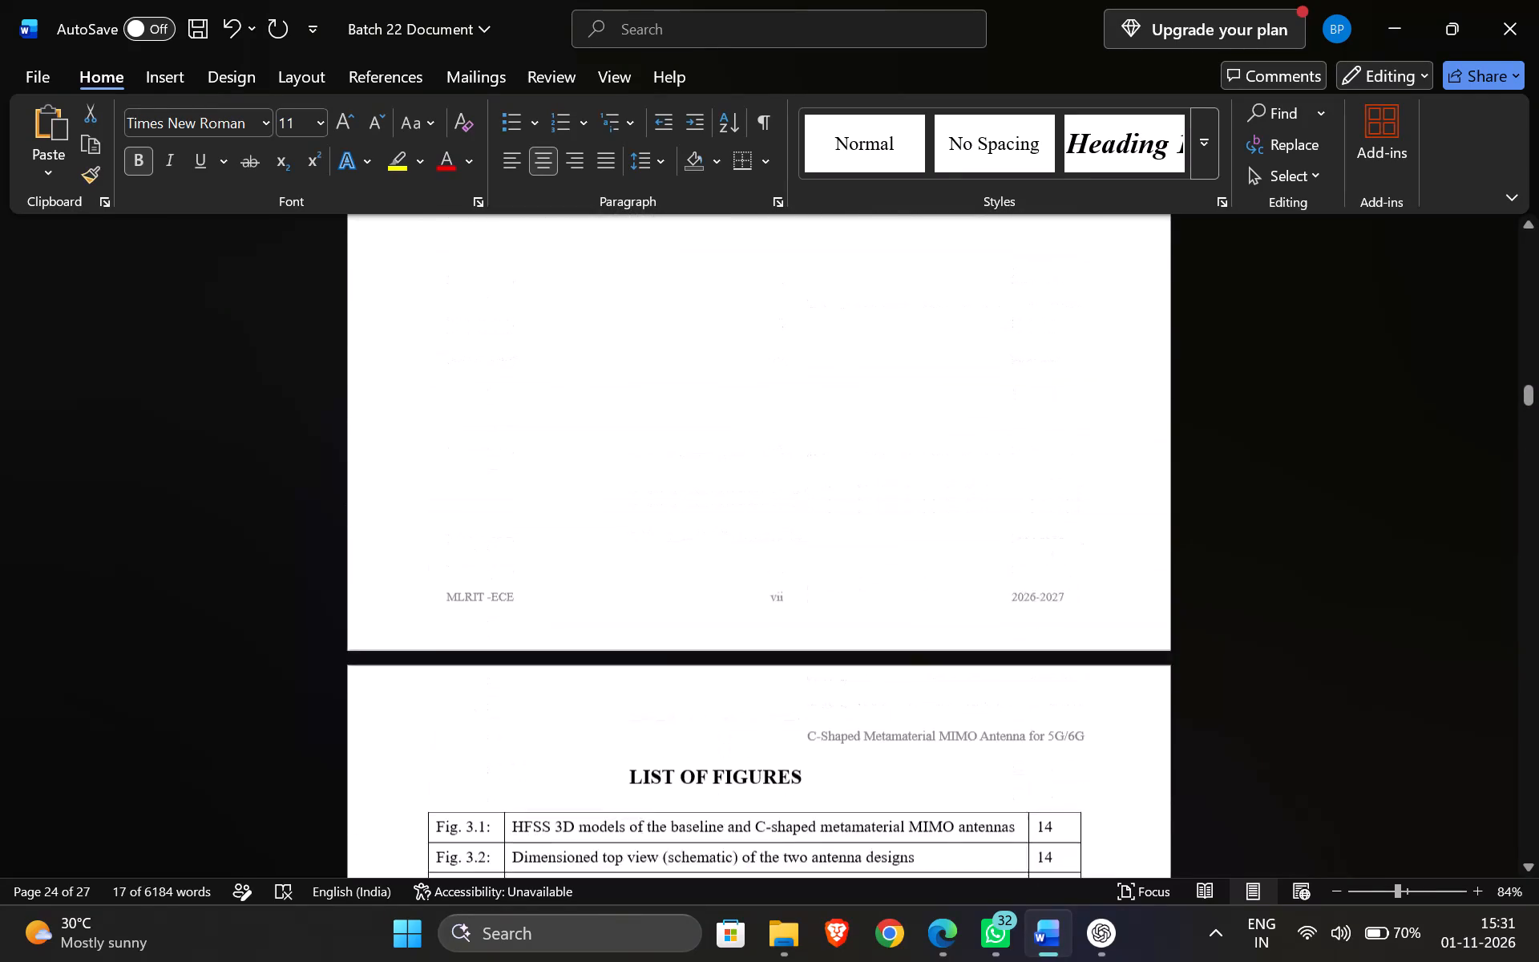
scroll(1032, 570, down, 1)
scroll(953, 604, down, 1)
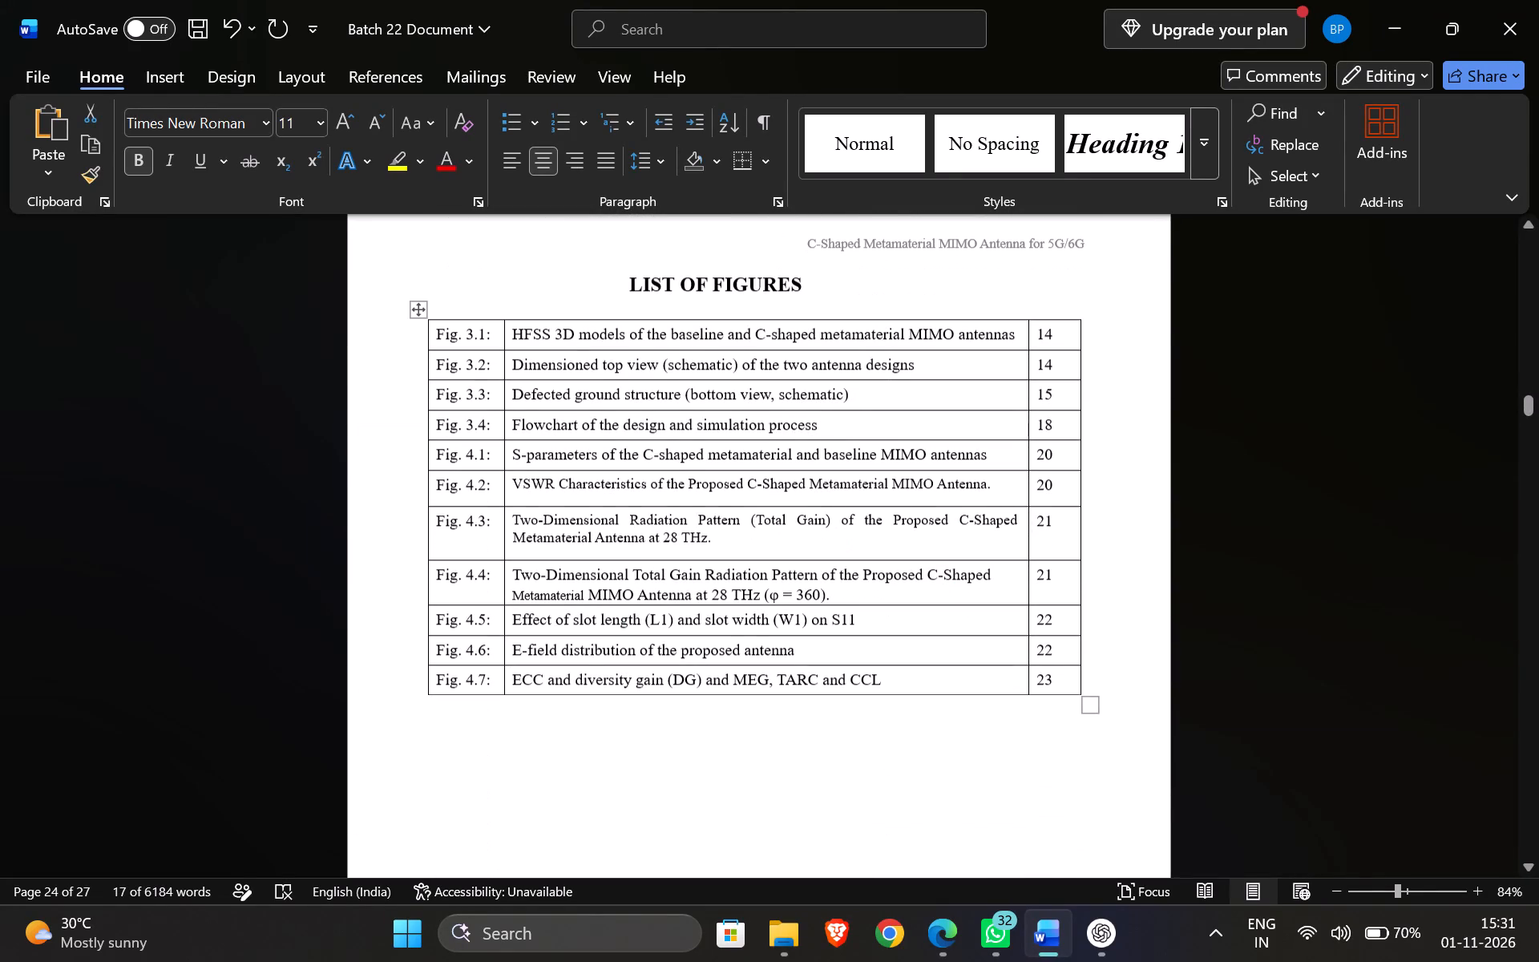
drag(826, 646, 806, 644)
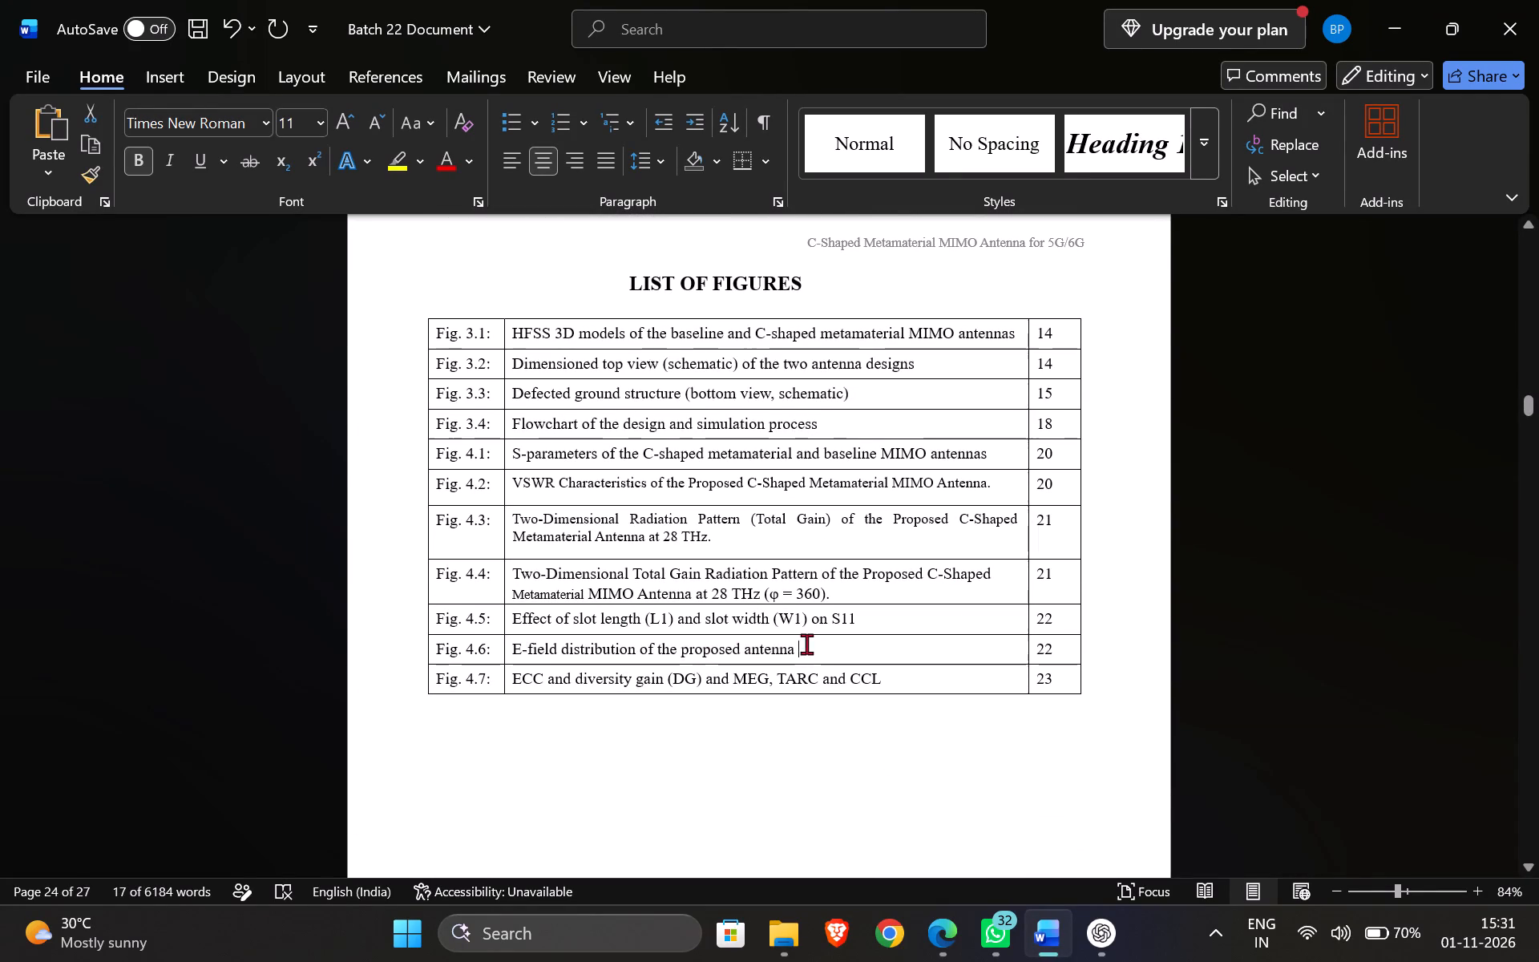
drag(806, 644, 519, 656)
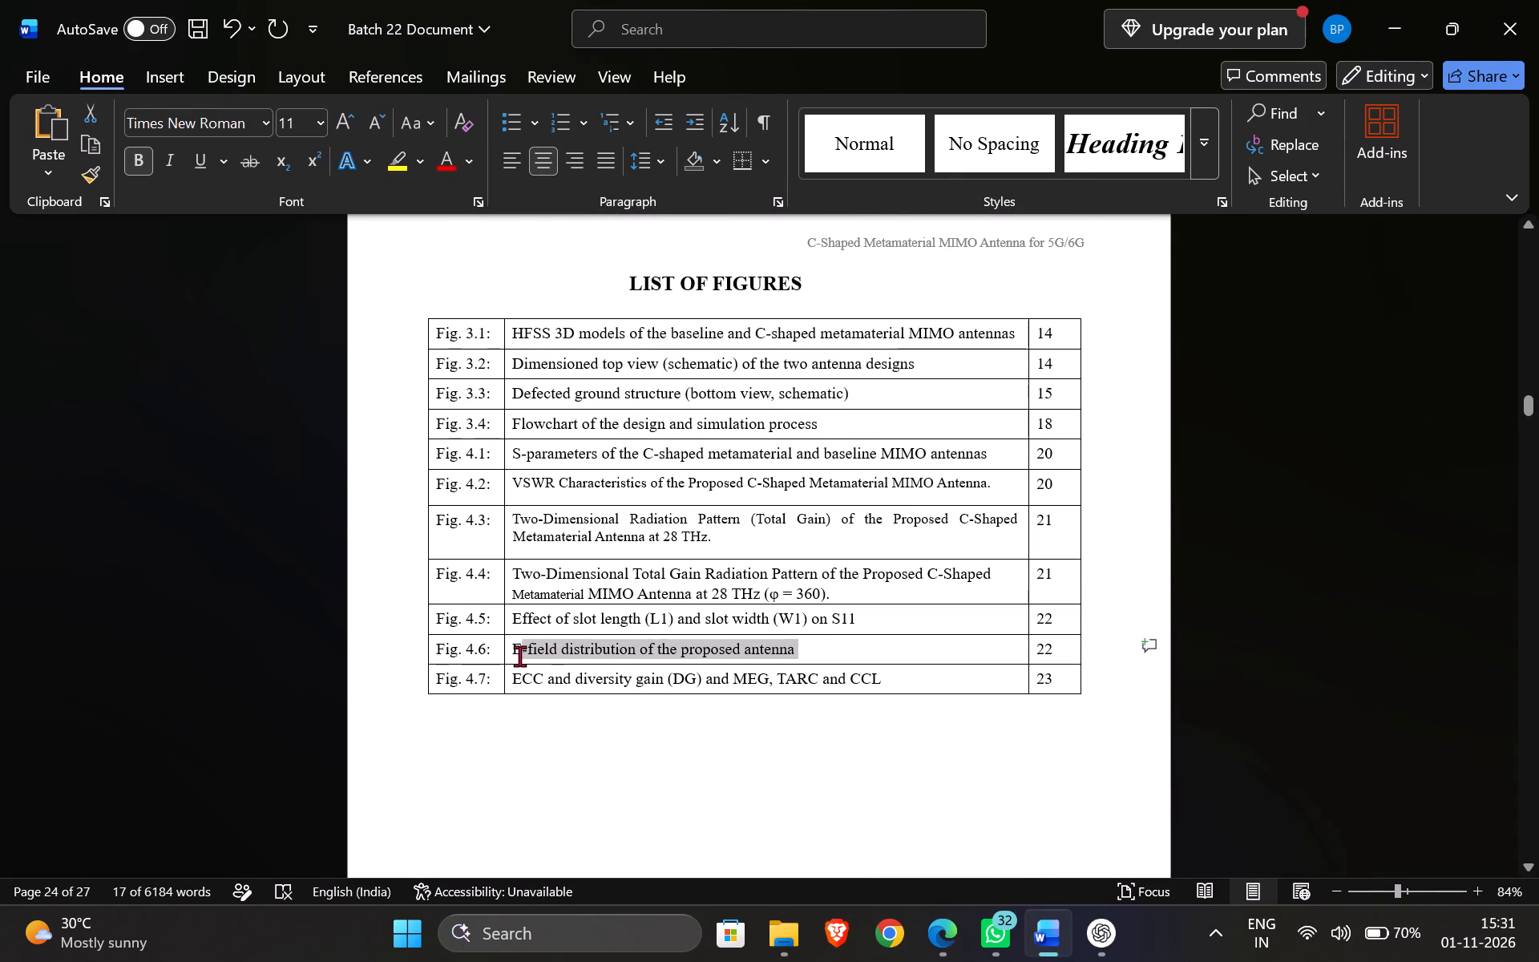
drag(519, 656, 830, 657)
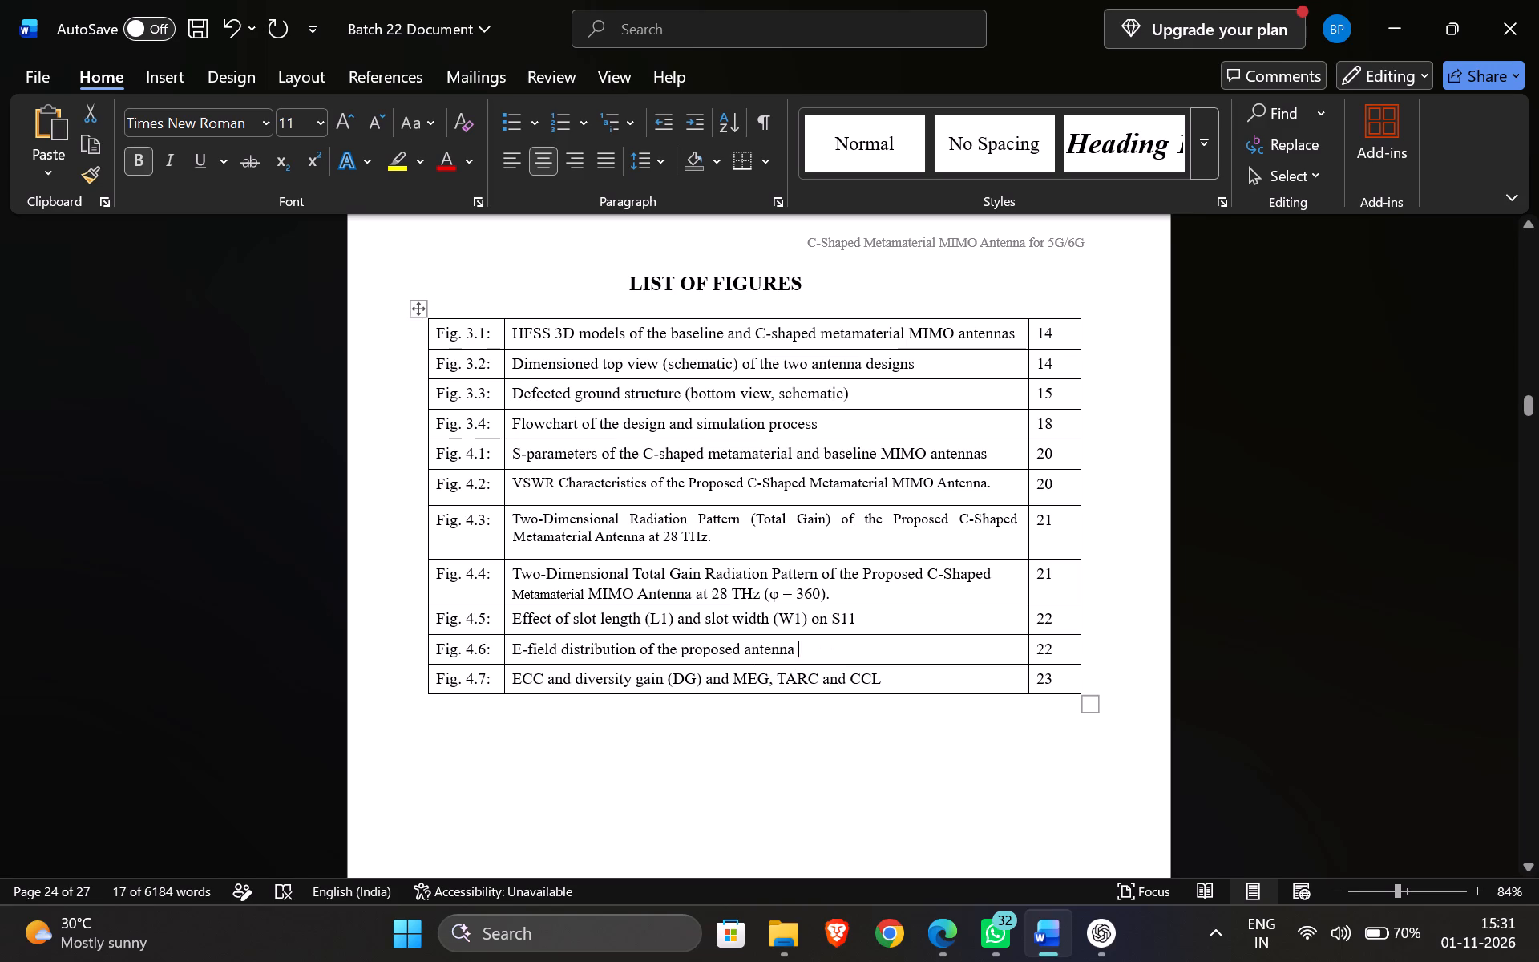
drag(900, 683, 805, 672)
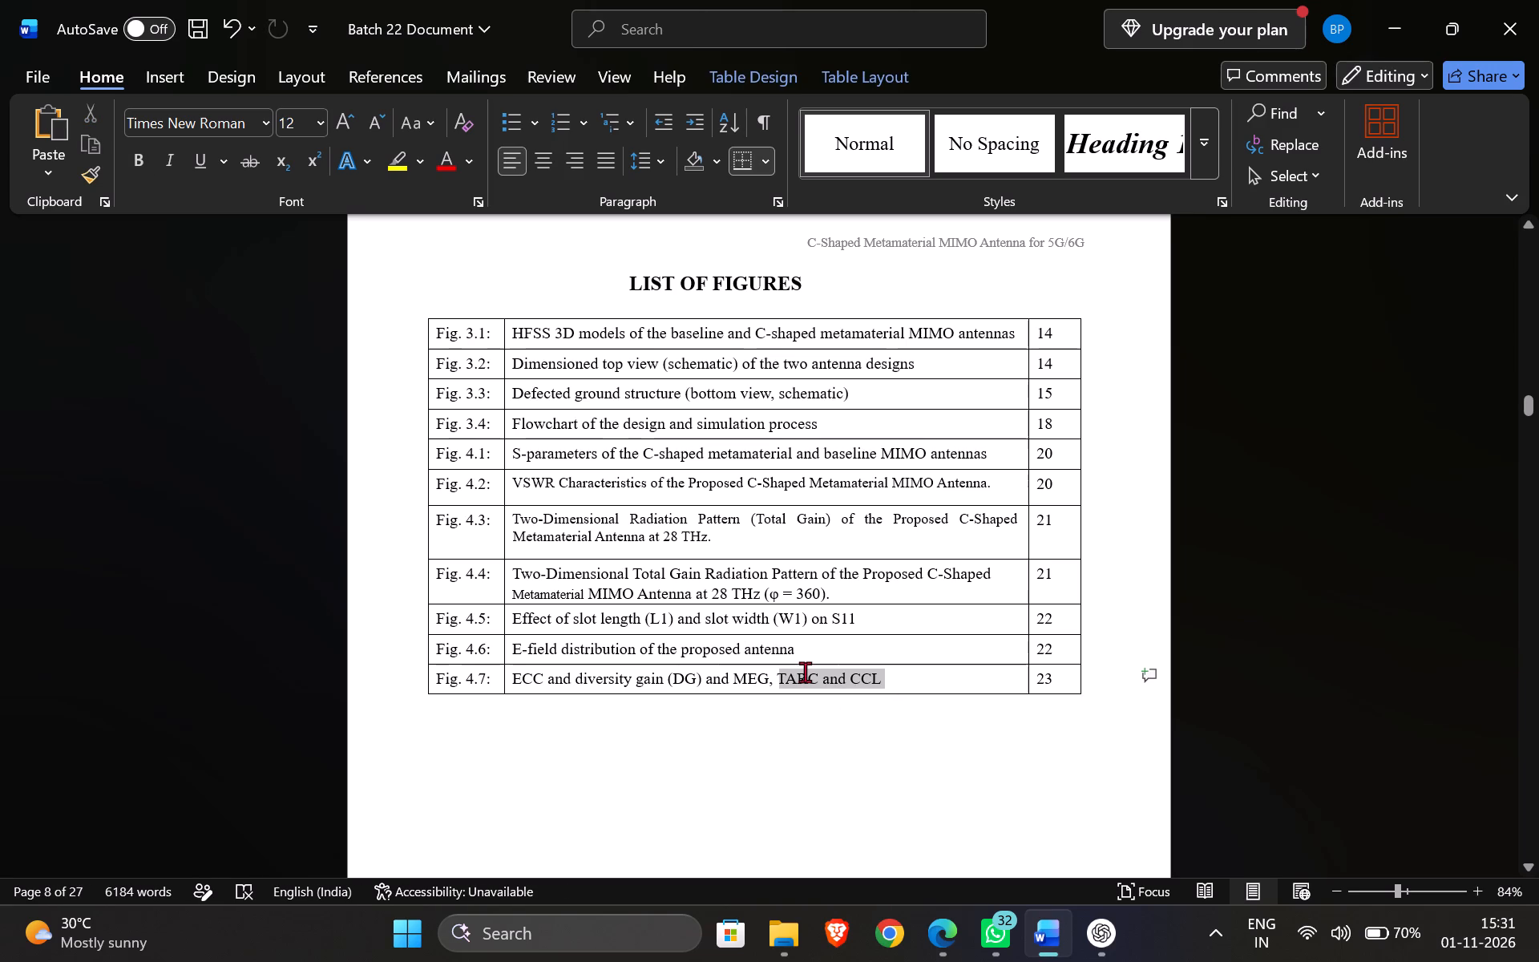
drag(805, 672, 528, 688)
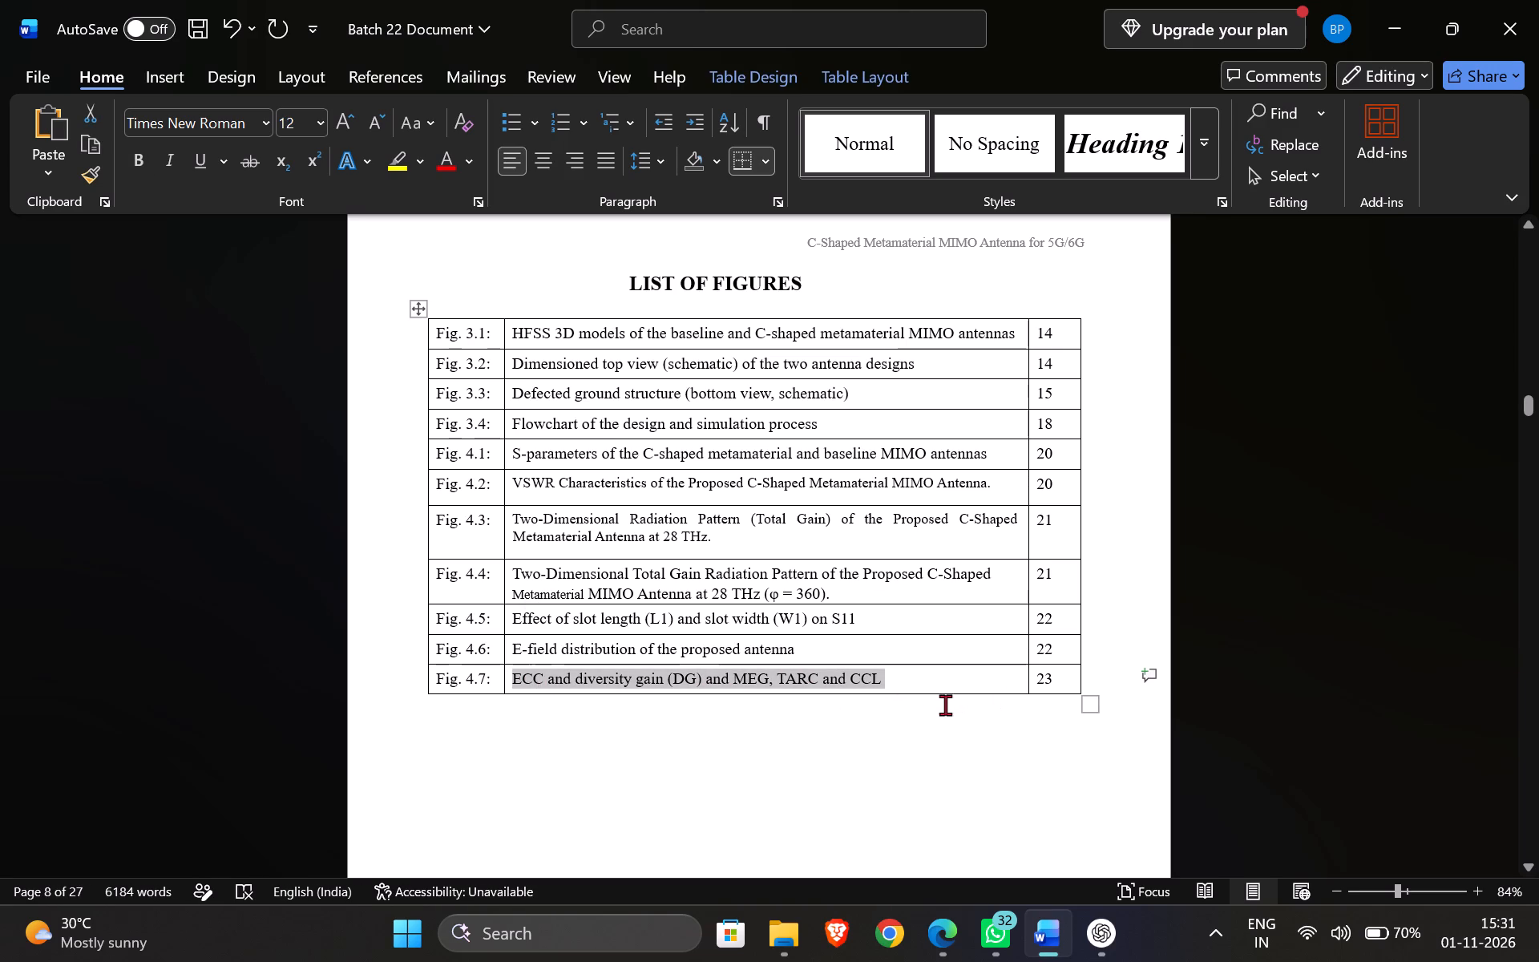
key(ctrl+v)
Remove the bold and centring from the pasted Fig. 4.7 title and delete the blank line below it.
drag(928, 697, 616, 690)
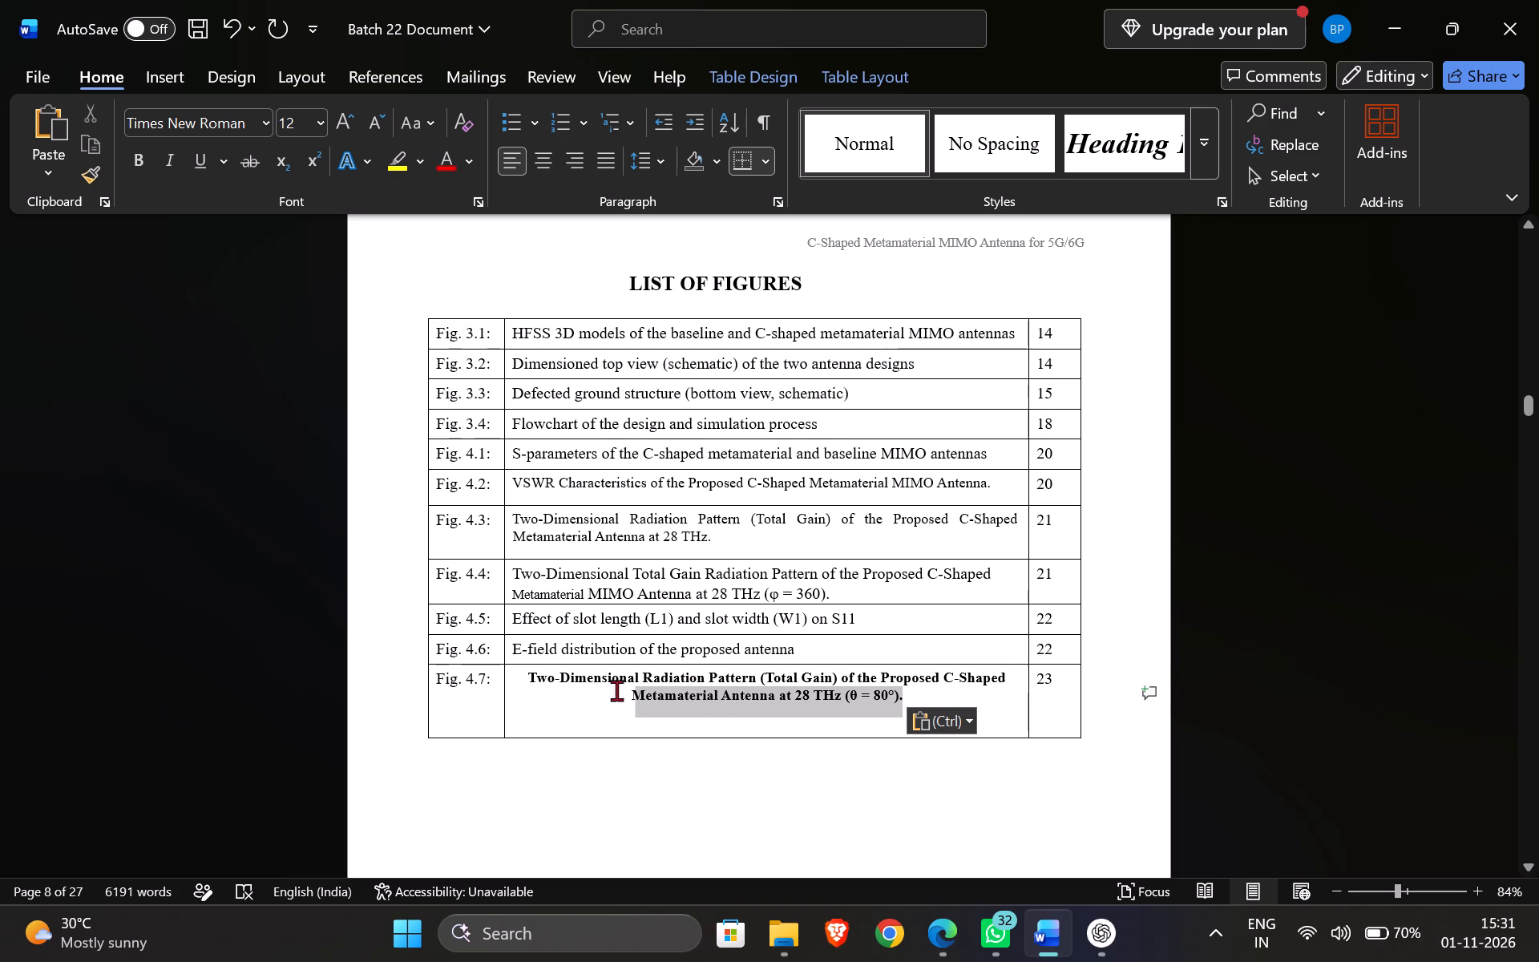
drag(616, 690, 521, 675)
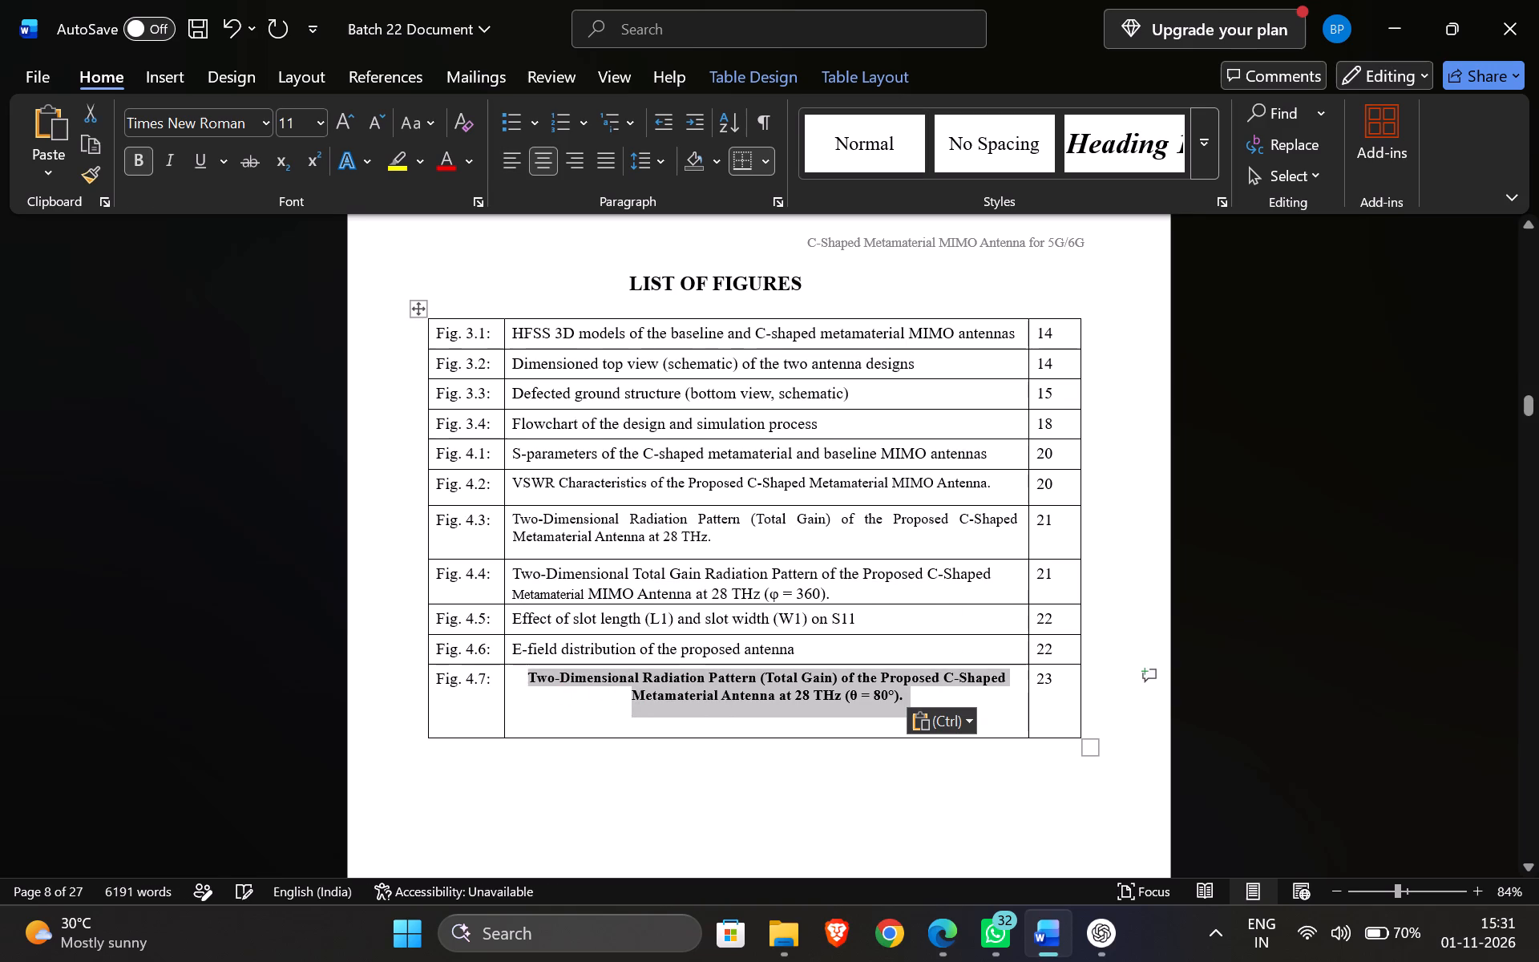
key(ctrl+b)
click(543, 669)
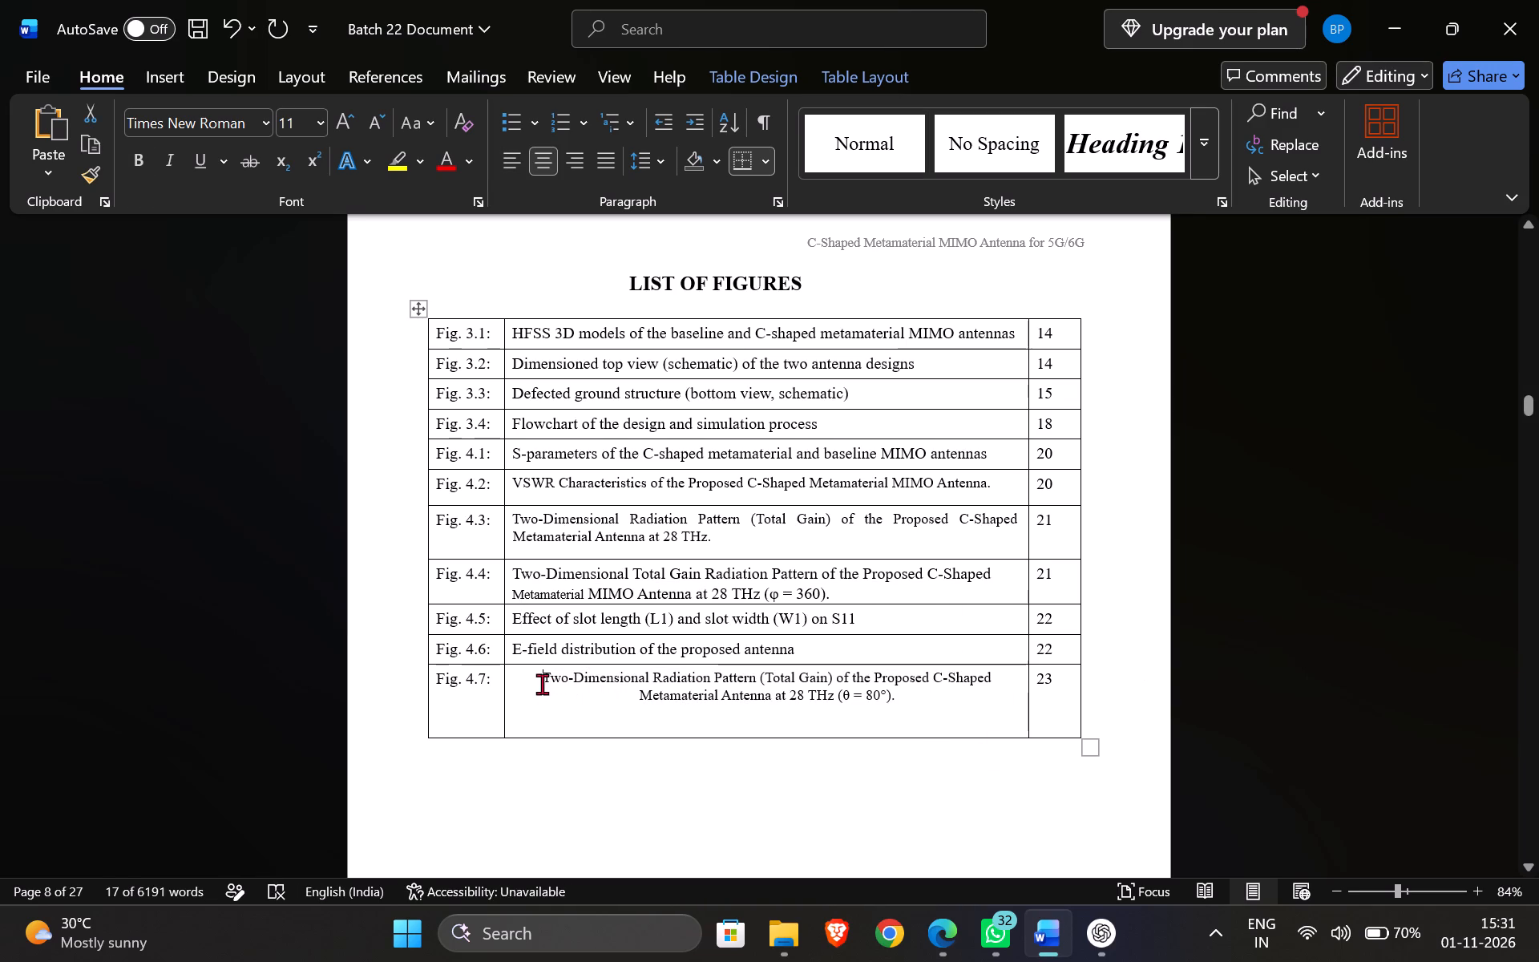
click(543, 685)
key(BackSpace)
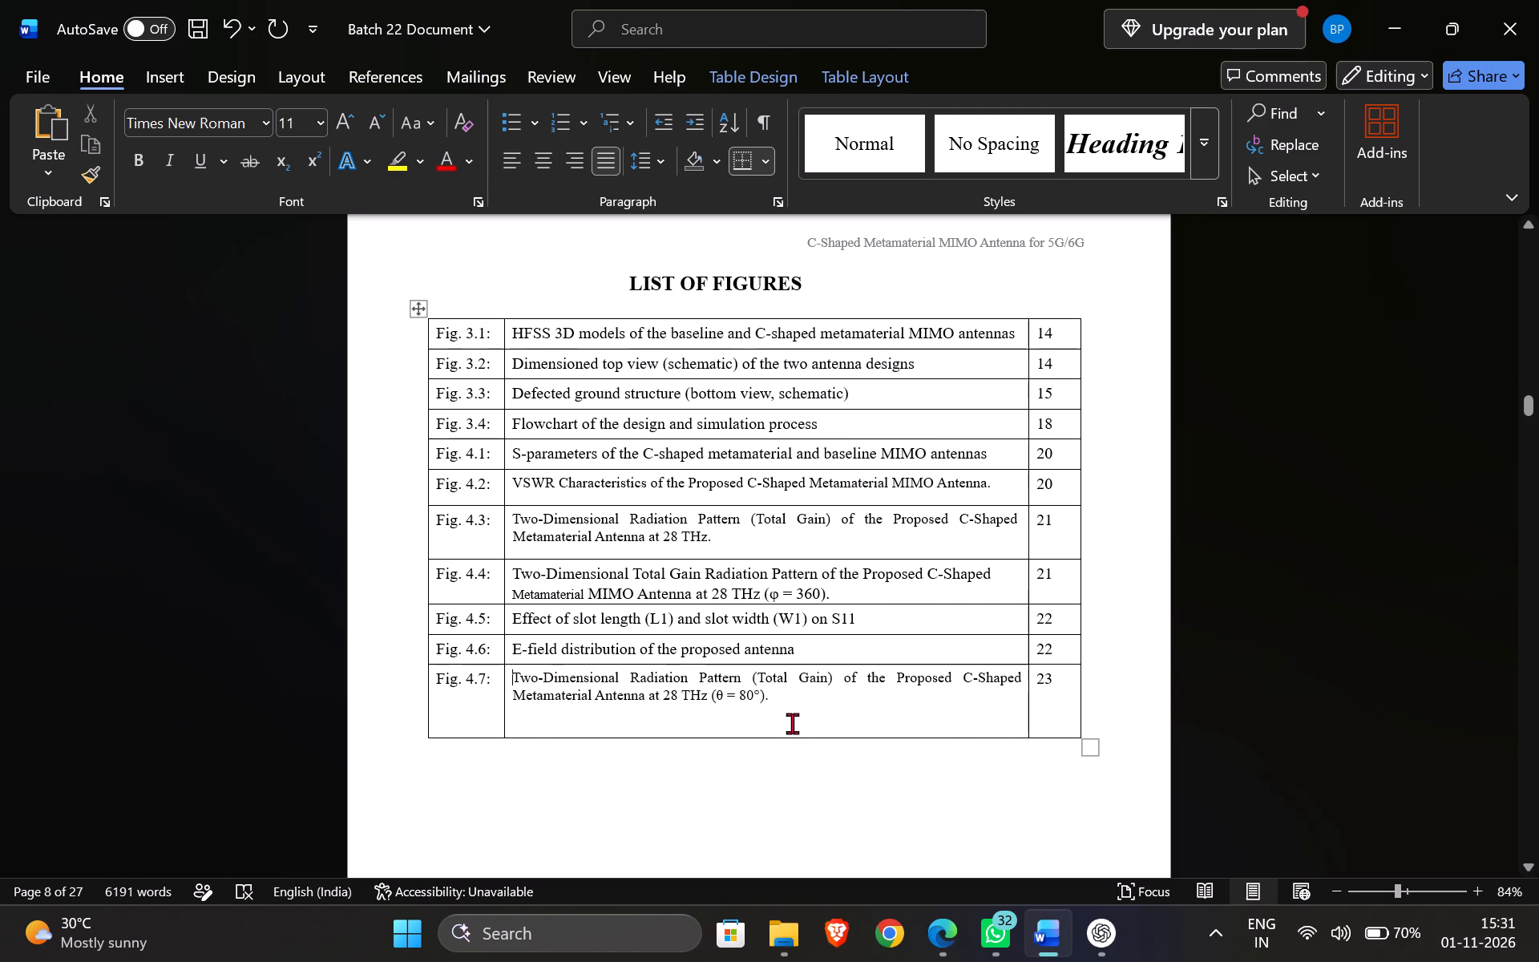
click(782, 723)
key(BackSpace)
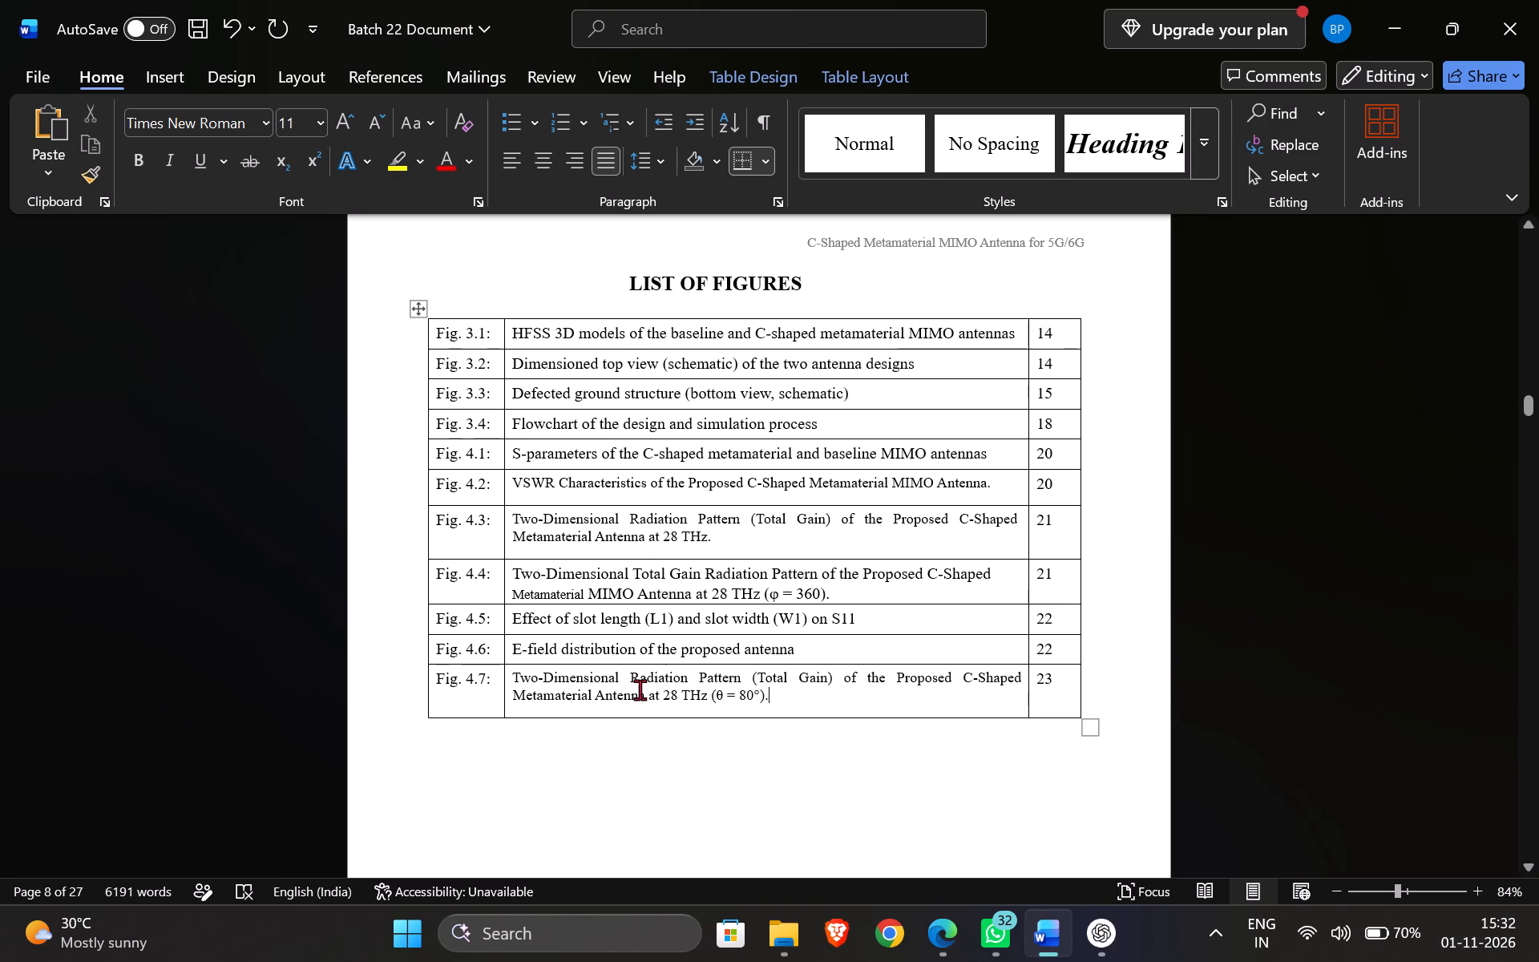
scroll(887, 708, down, 20)
scroll(887, 708, down, 12)
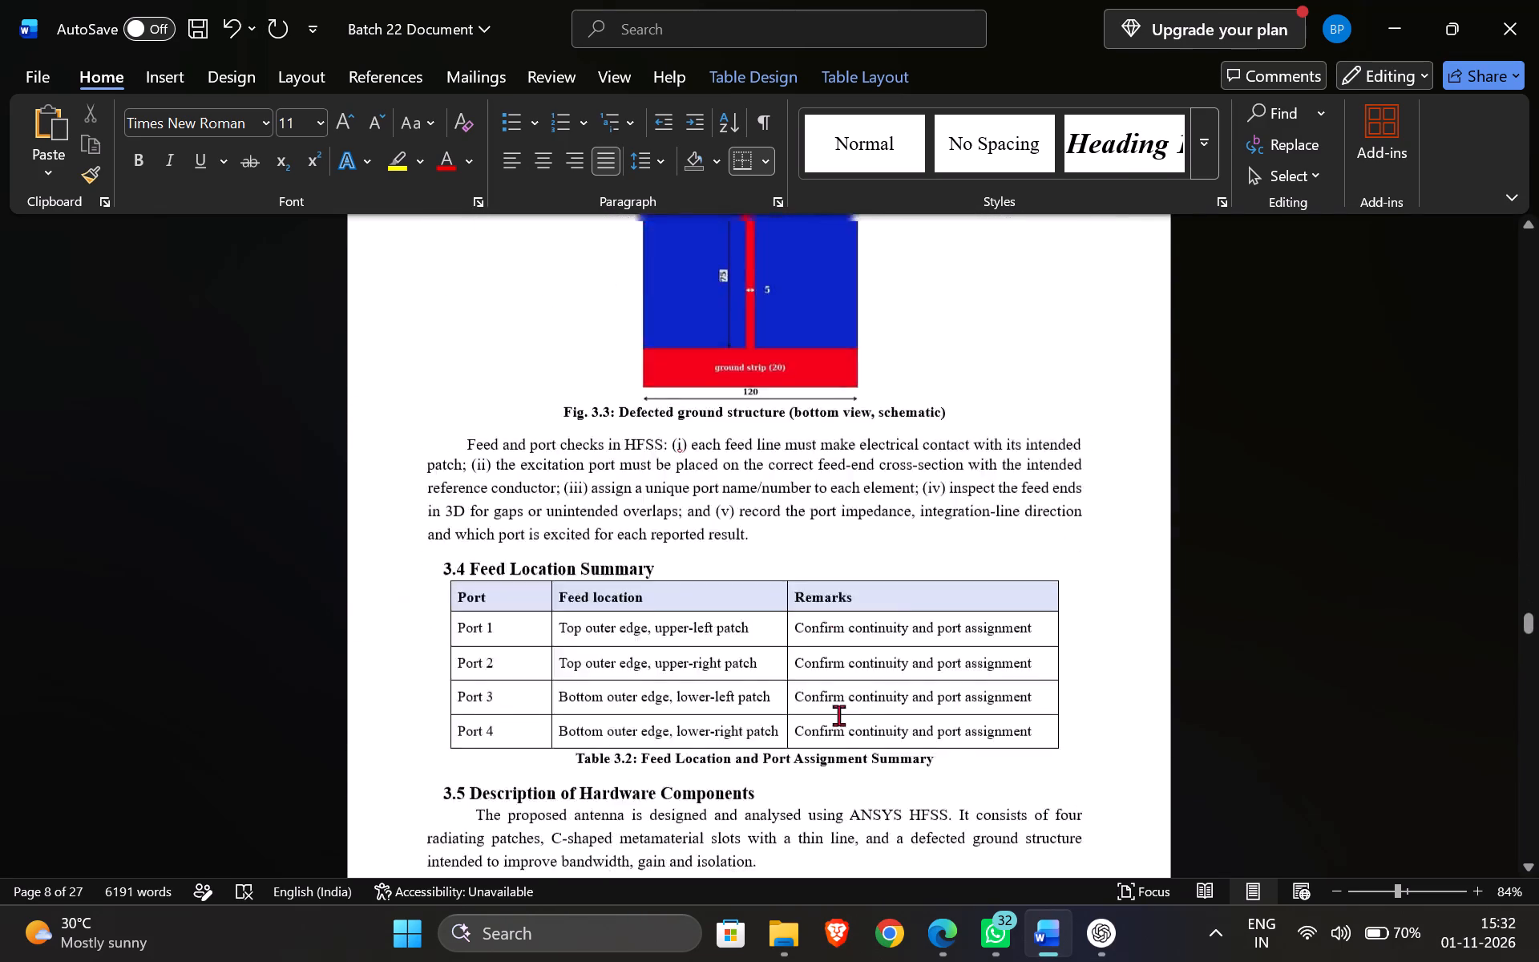
scroll(838, 715, down, 20)
scroll(838, 715, down, 14)
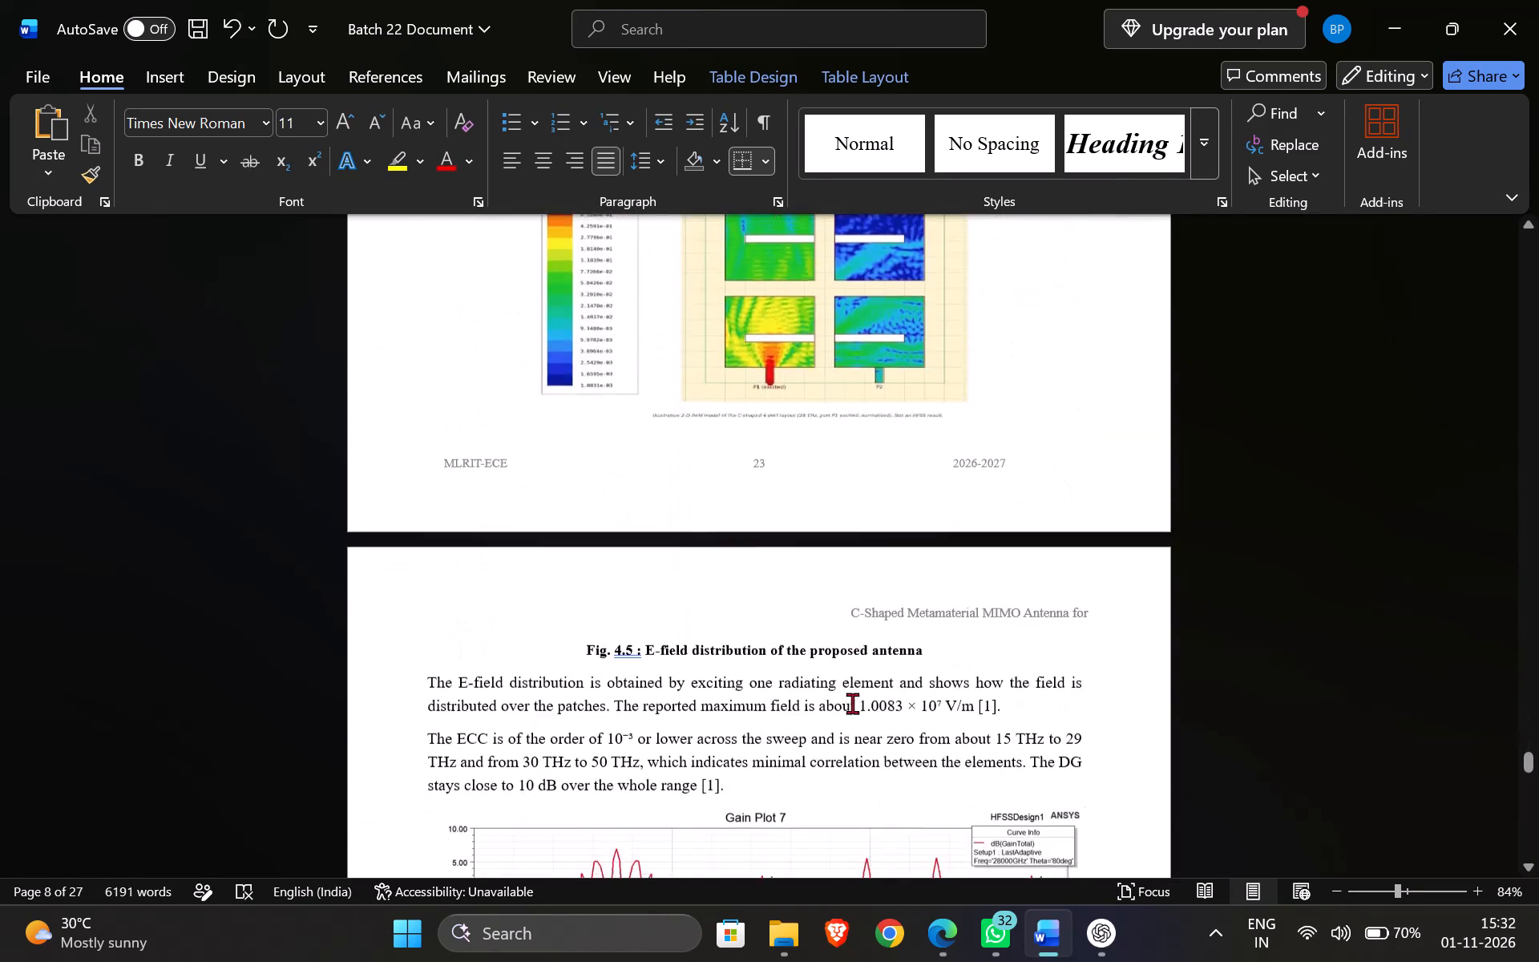
scroll(852, 703, up, 4)
scroll(852, 701, down, 4)
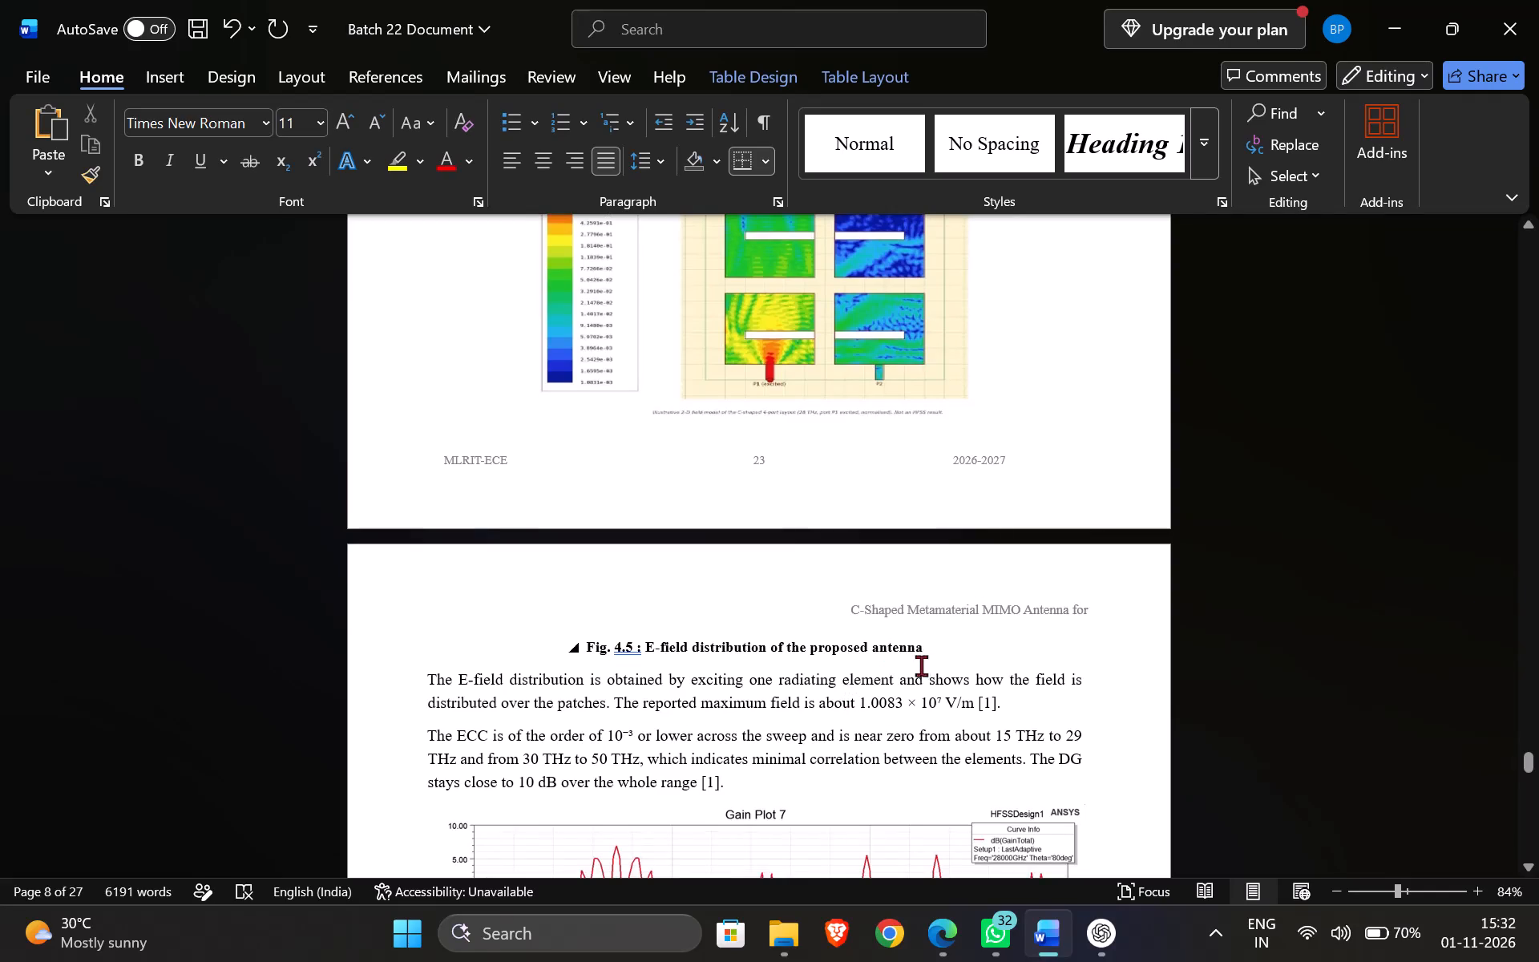
scroll(915, 671, down, 1)
drag(935, 394, 824, 404)
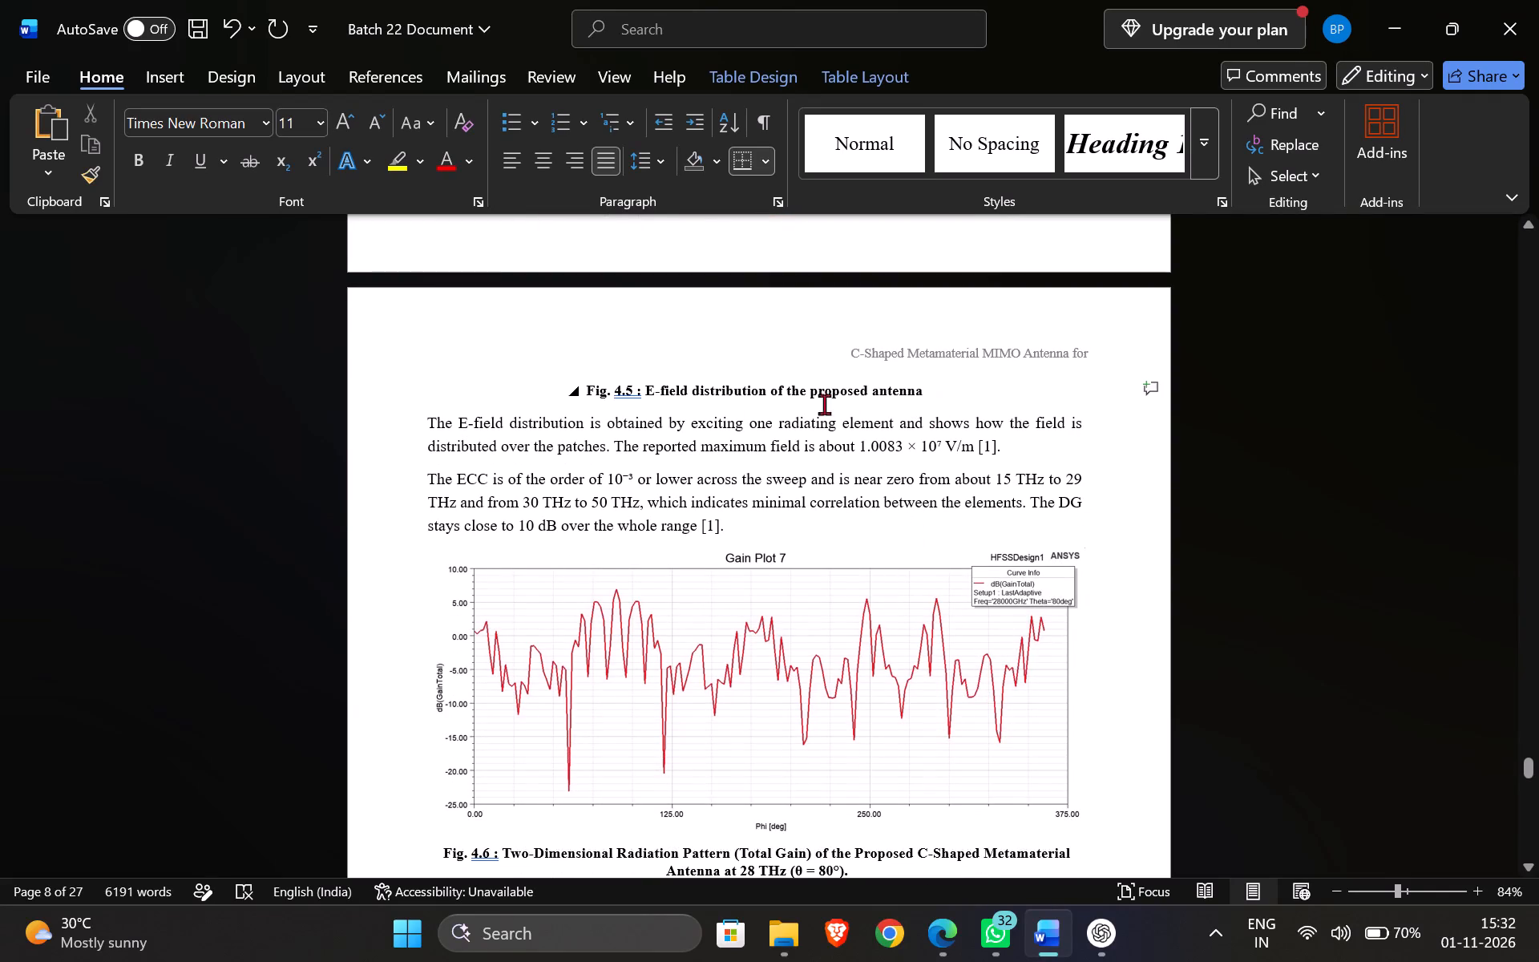
drag(824, 404, 644, 394)
key(ctrl+c)
key(alt+Tab)
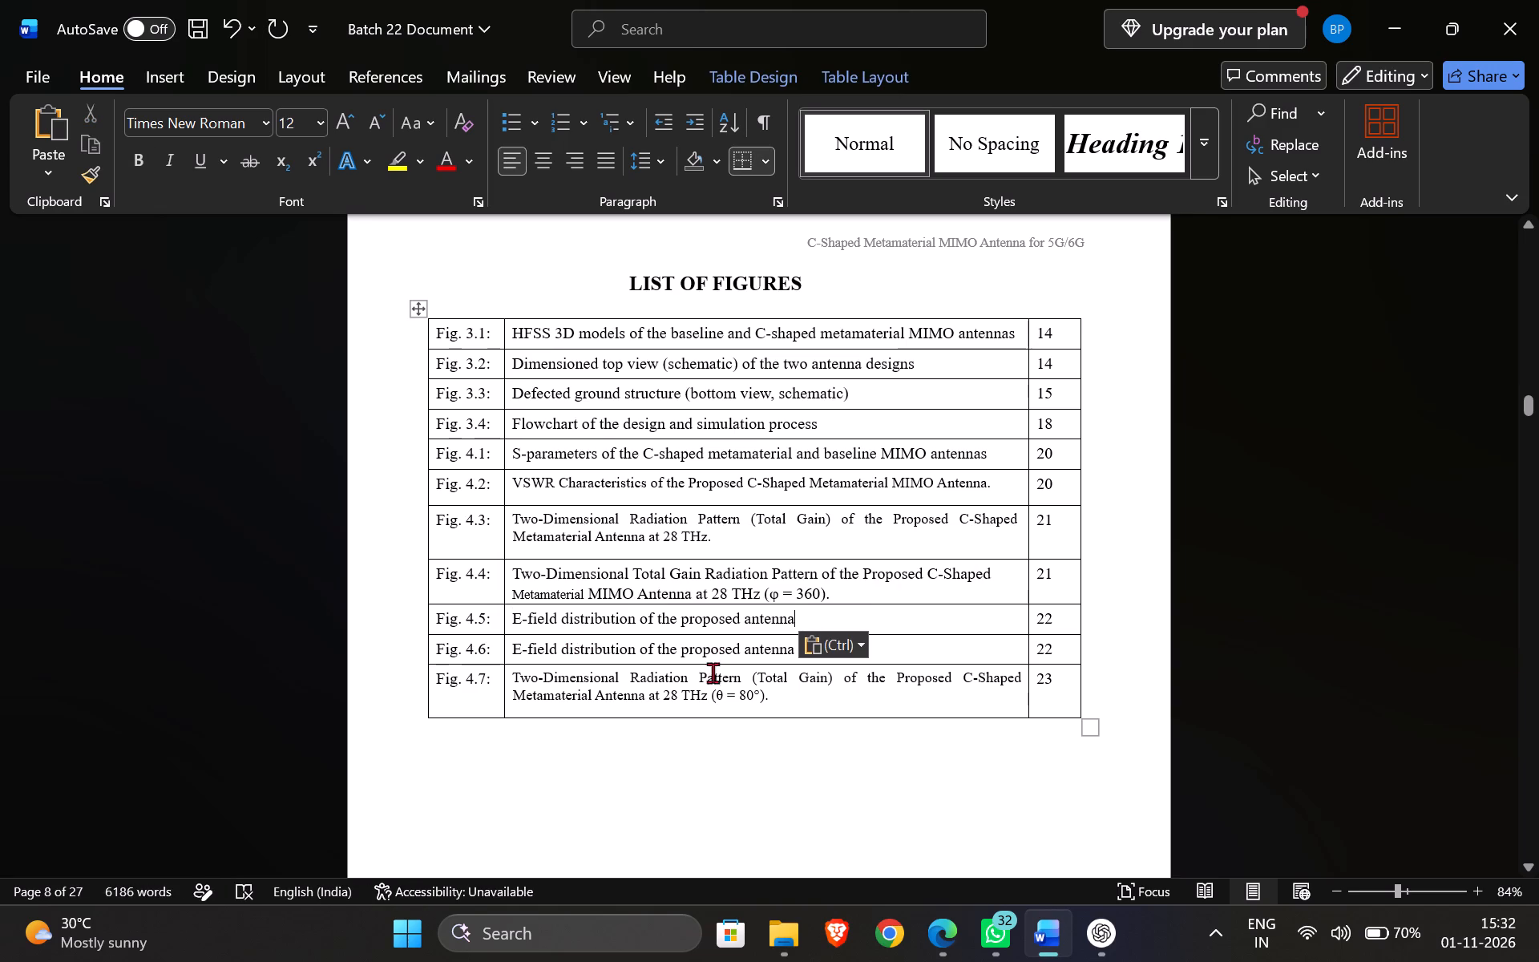
Copy the Fig. 4.7 label and radiation pattern title over the Fig. 4.6 label and title in the List of Figures.
drag(775, 701, 529, 685)
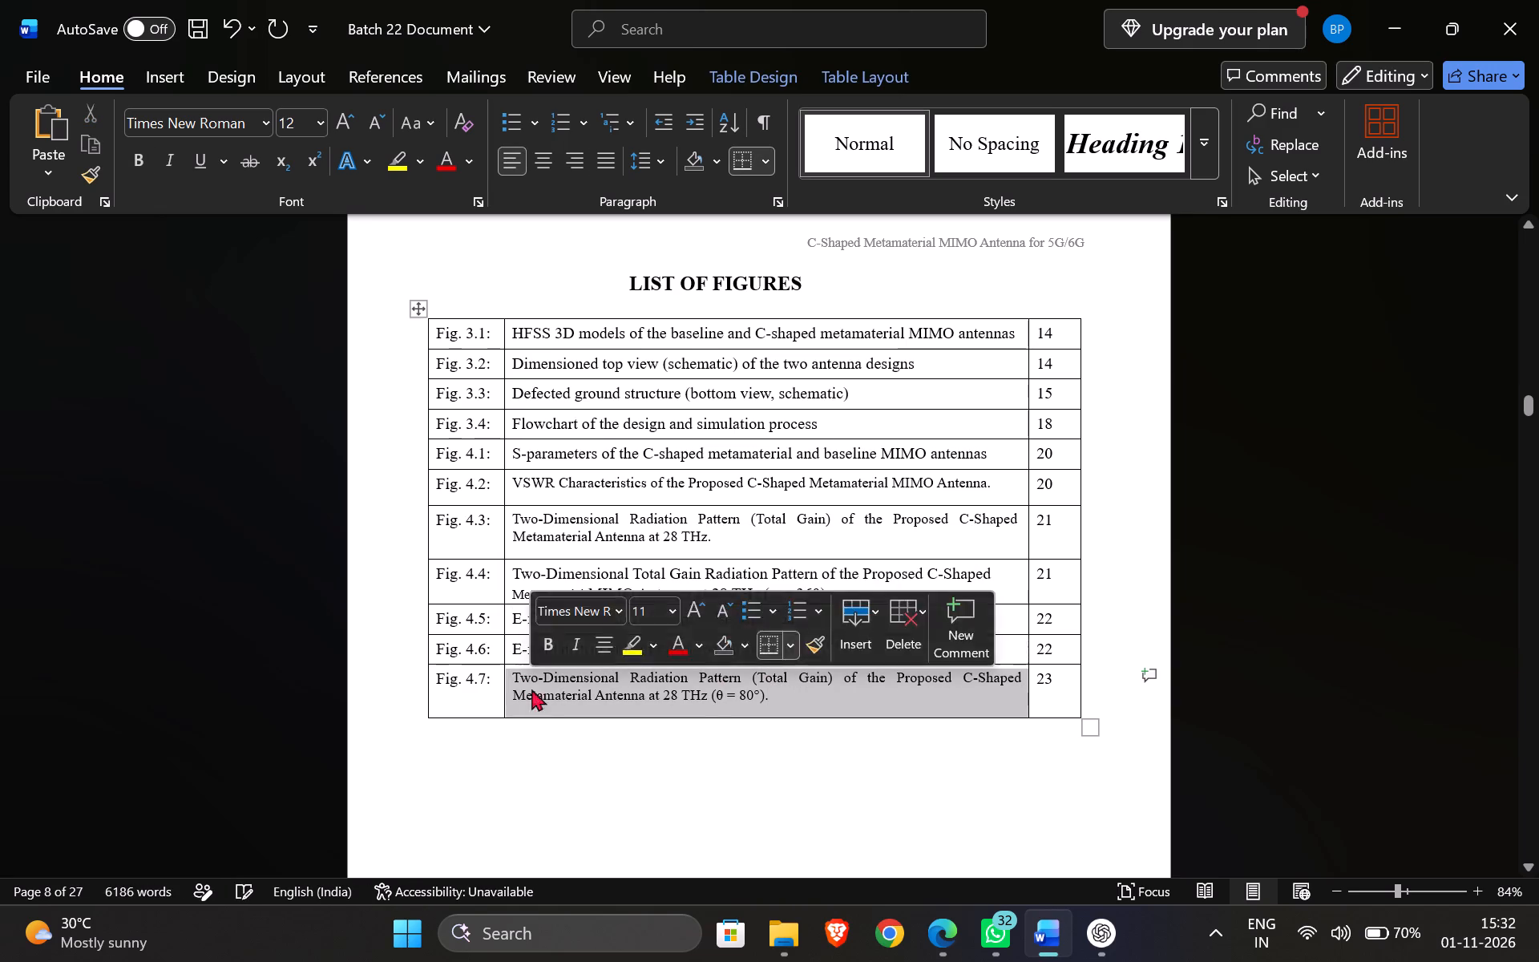
key(ctrl+c)
drag(820, 649, 474, 662)
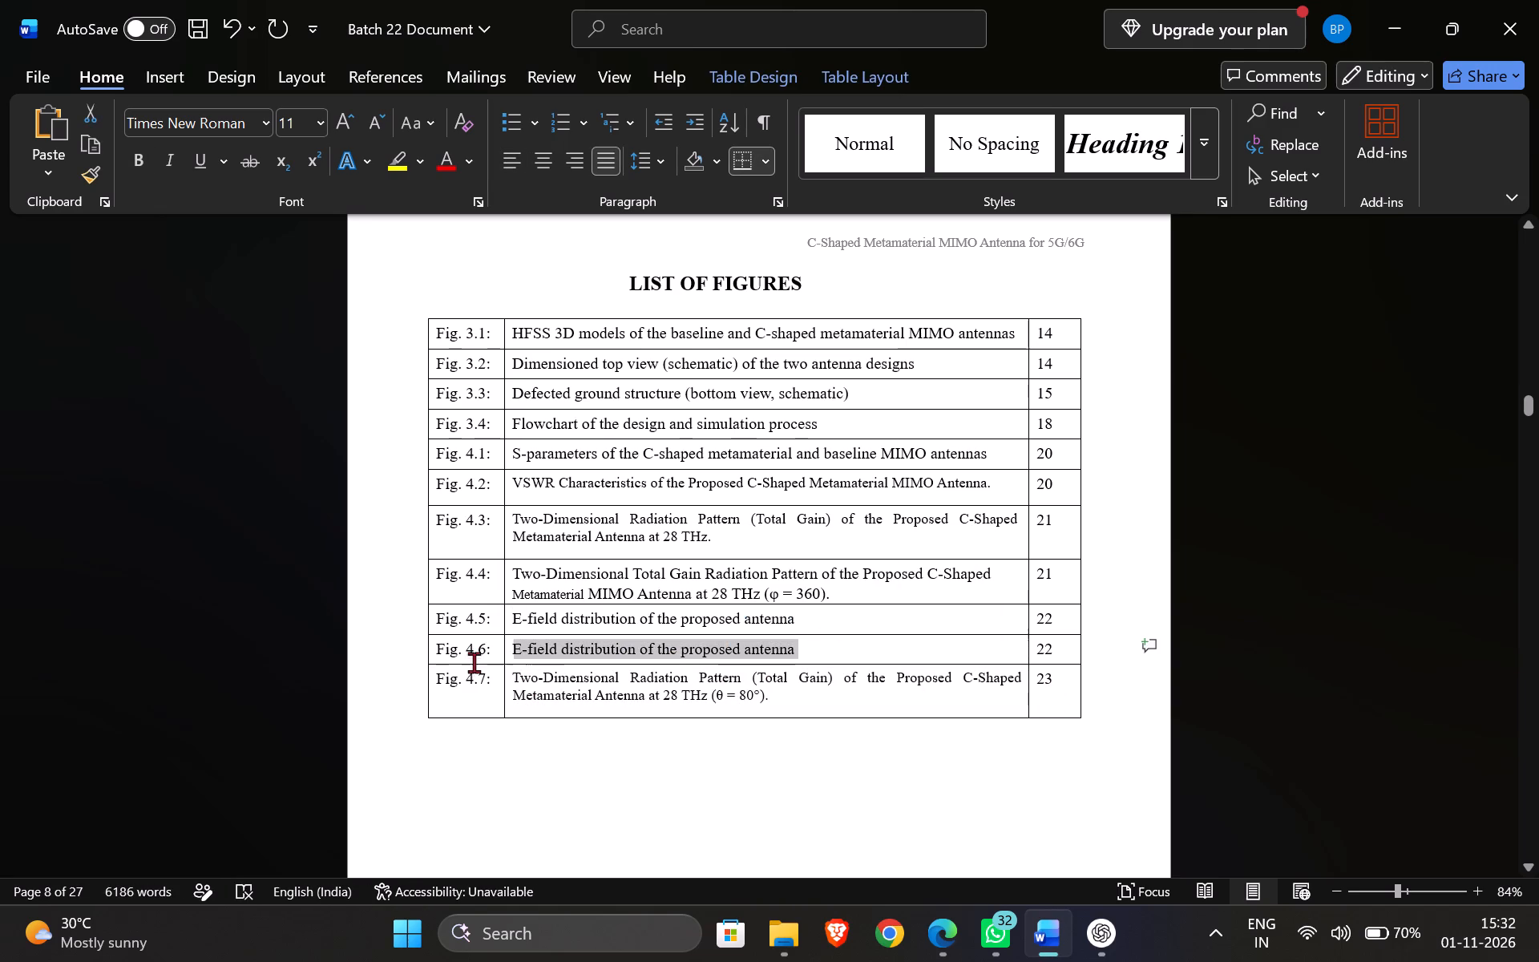
drag(474, 662, 472, 662)
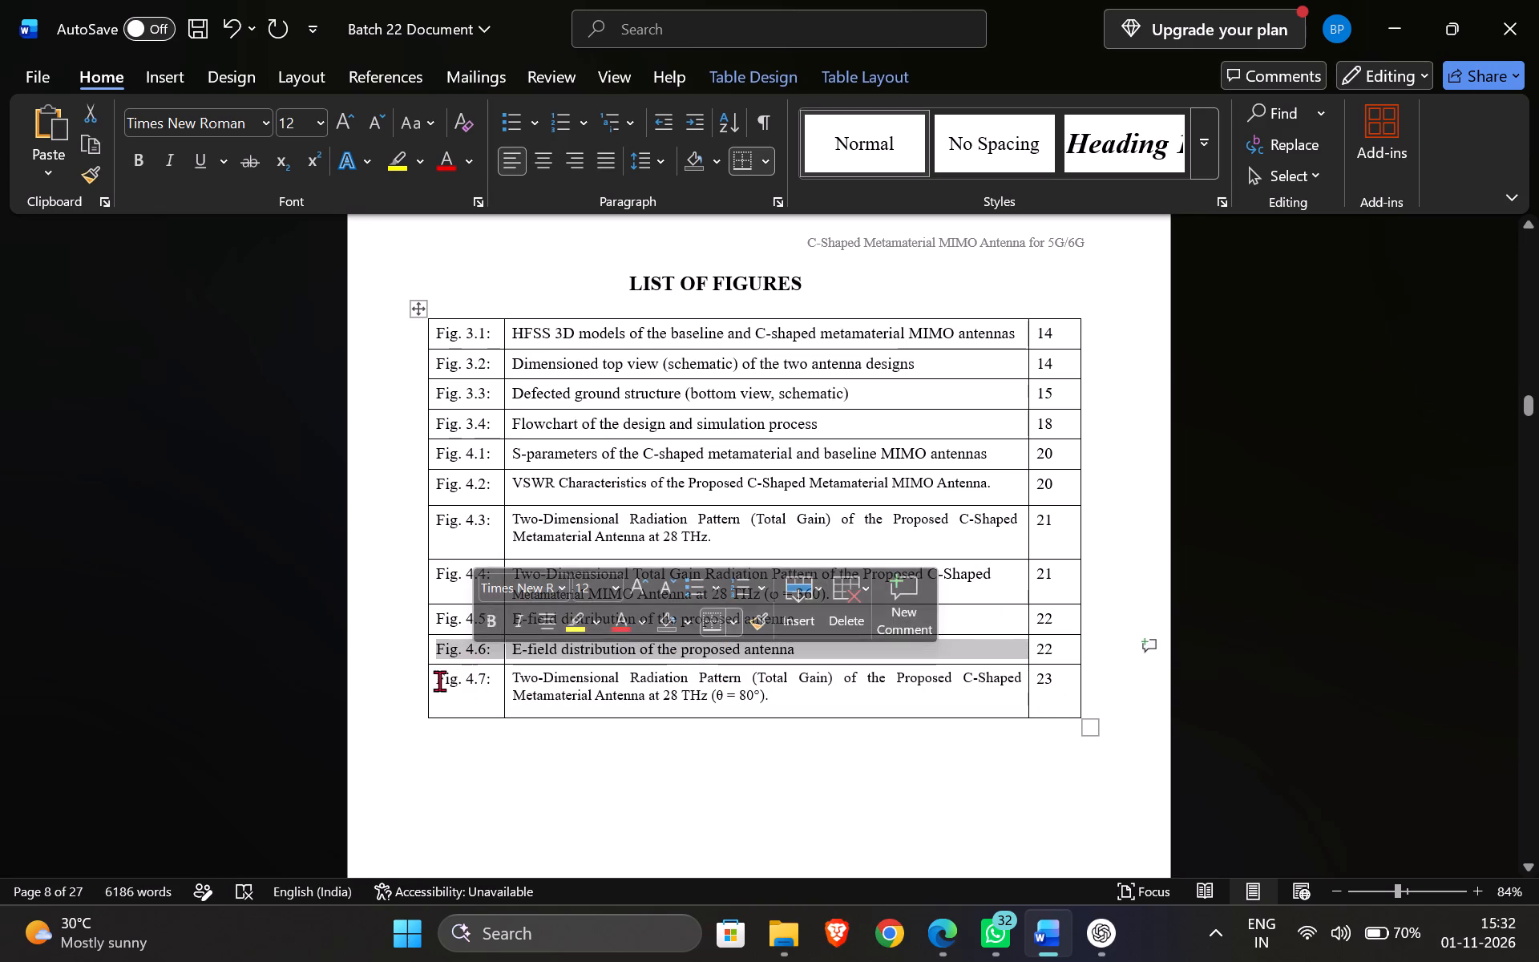
drag(439, 677, 843, 696)
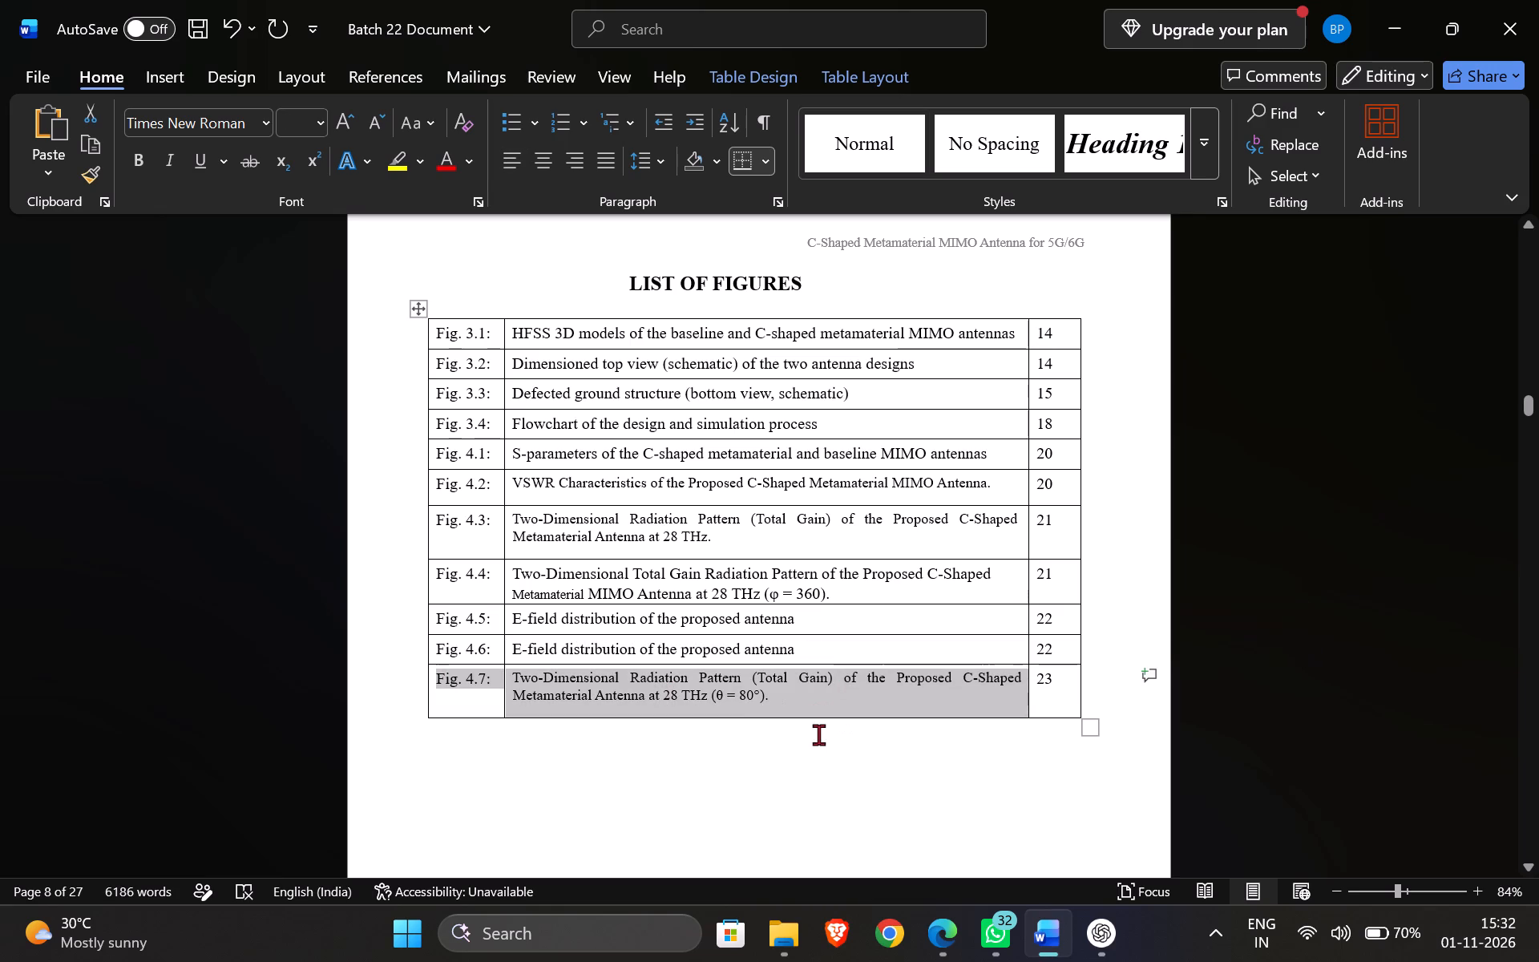
key(ctrl+c)
drag(833, 649, 609, 653)
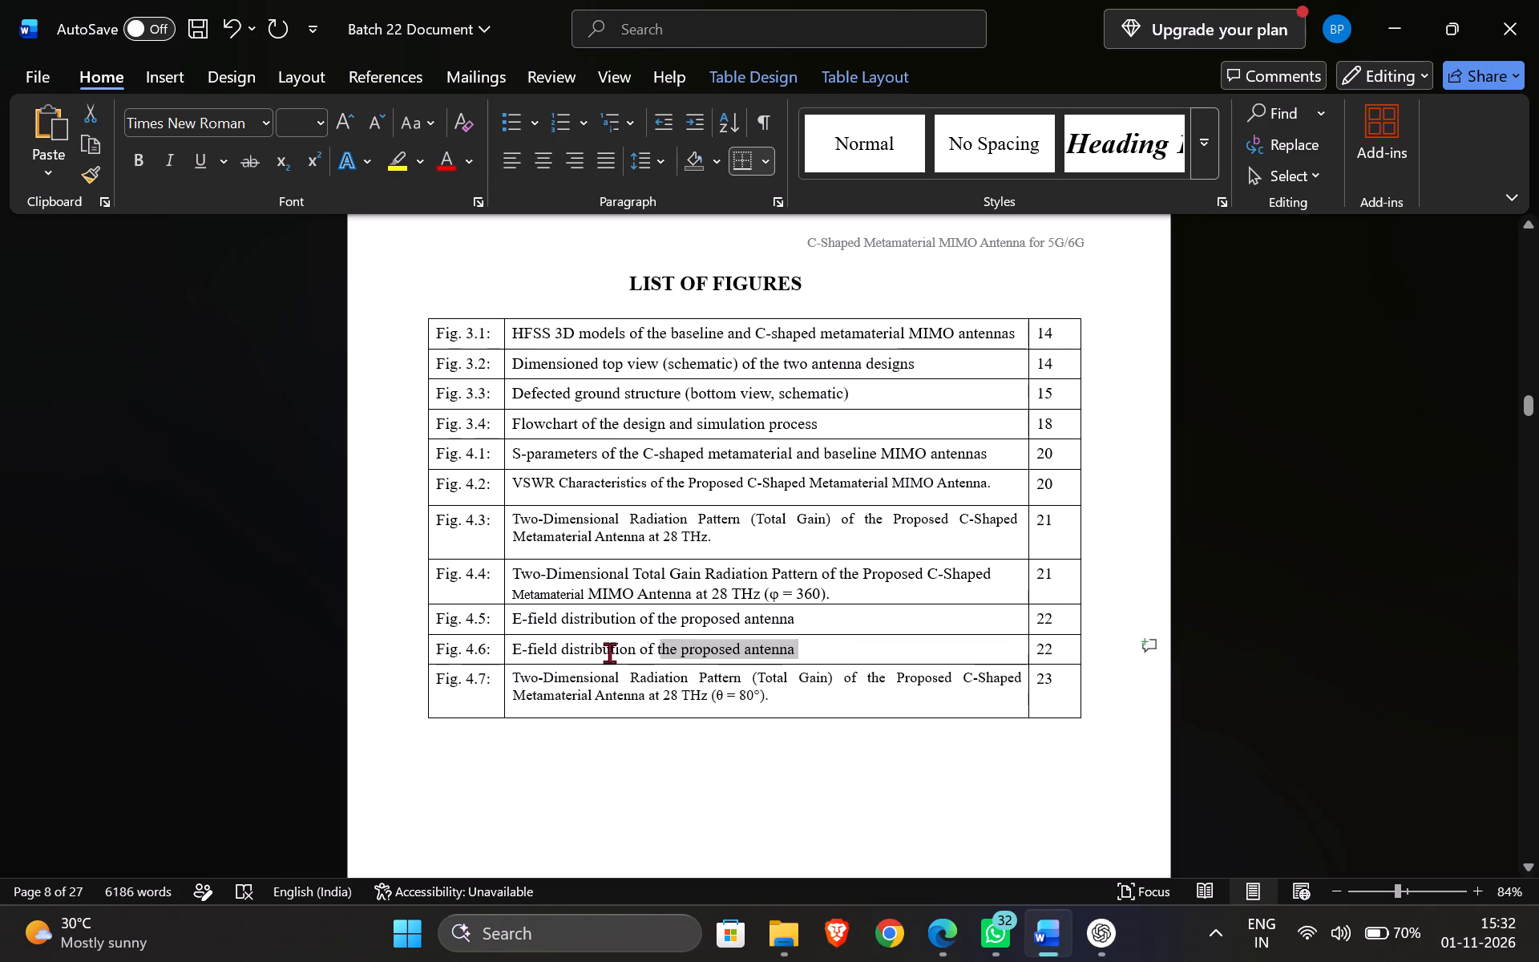
drag(609, 653, 454, 661)
key(ctrl+v)
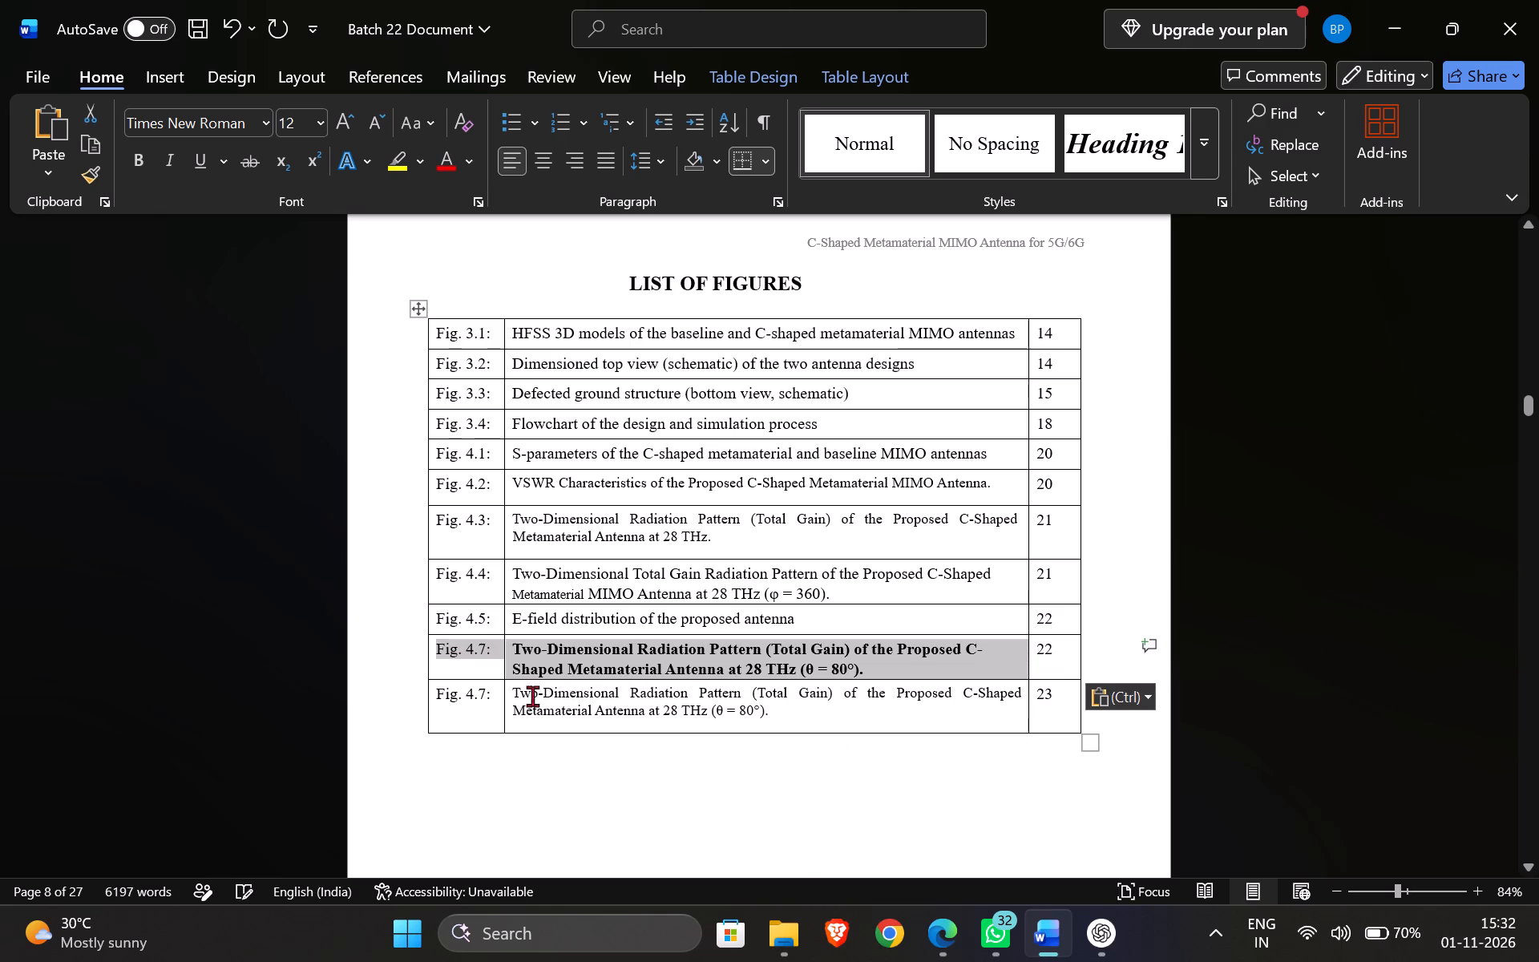
Remove the bold from the radiation pattern title pasted below the Fig. 4.5 entry in the List of Figures.
click(888, 661)
drag(873, 668, 762, 651)
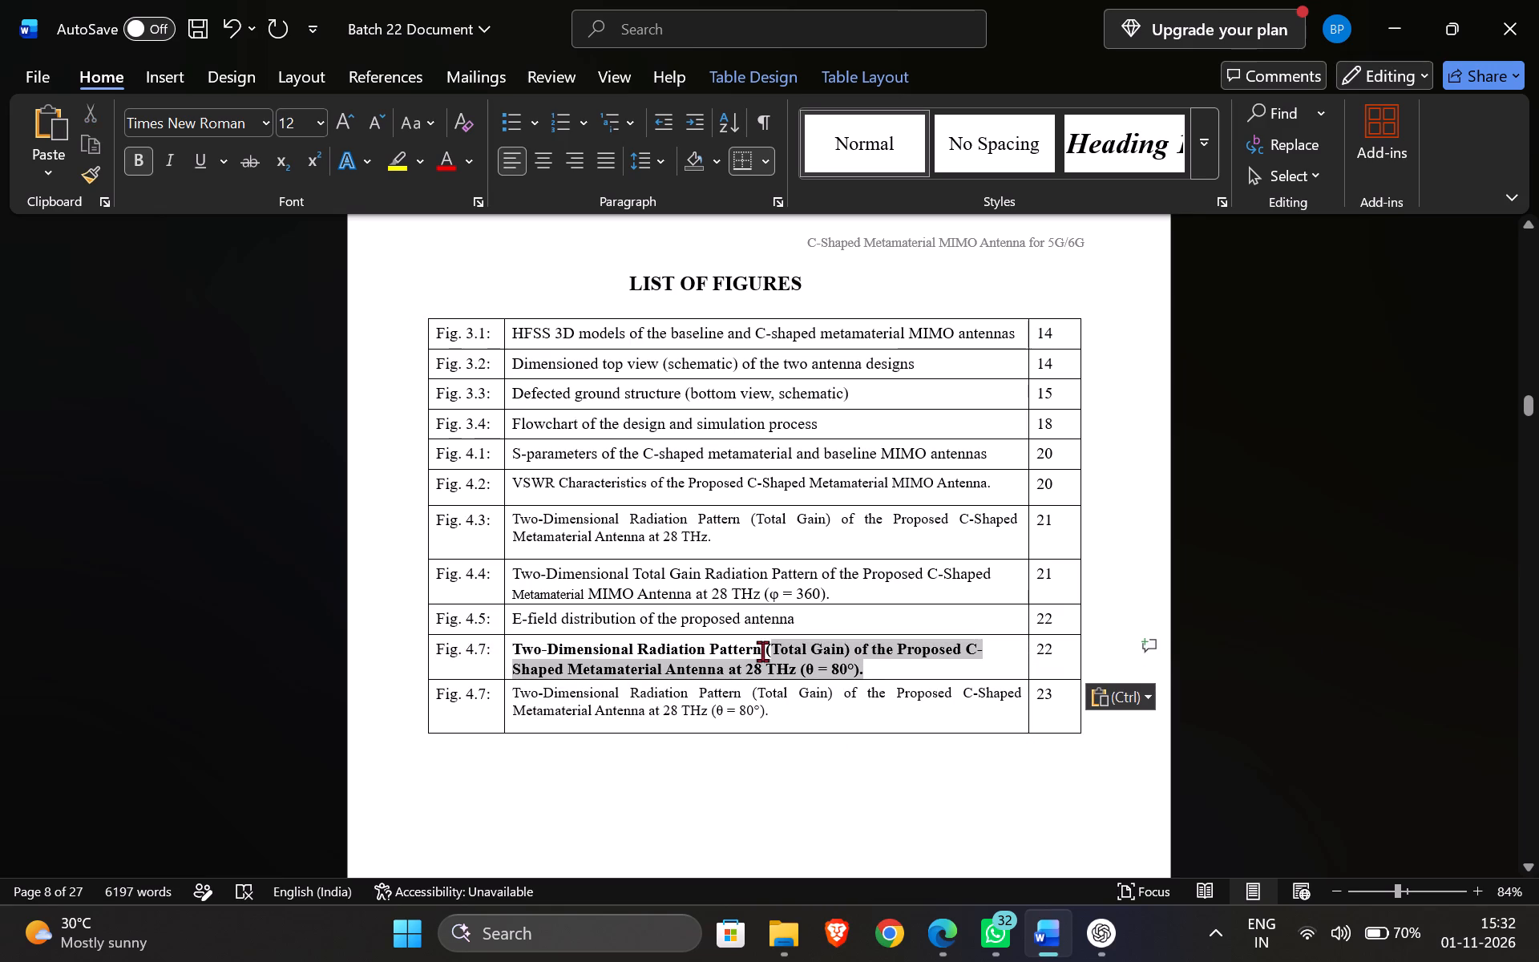
drag(762, 651, 521, 651)
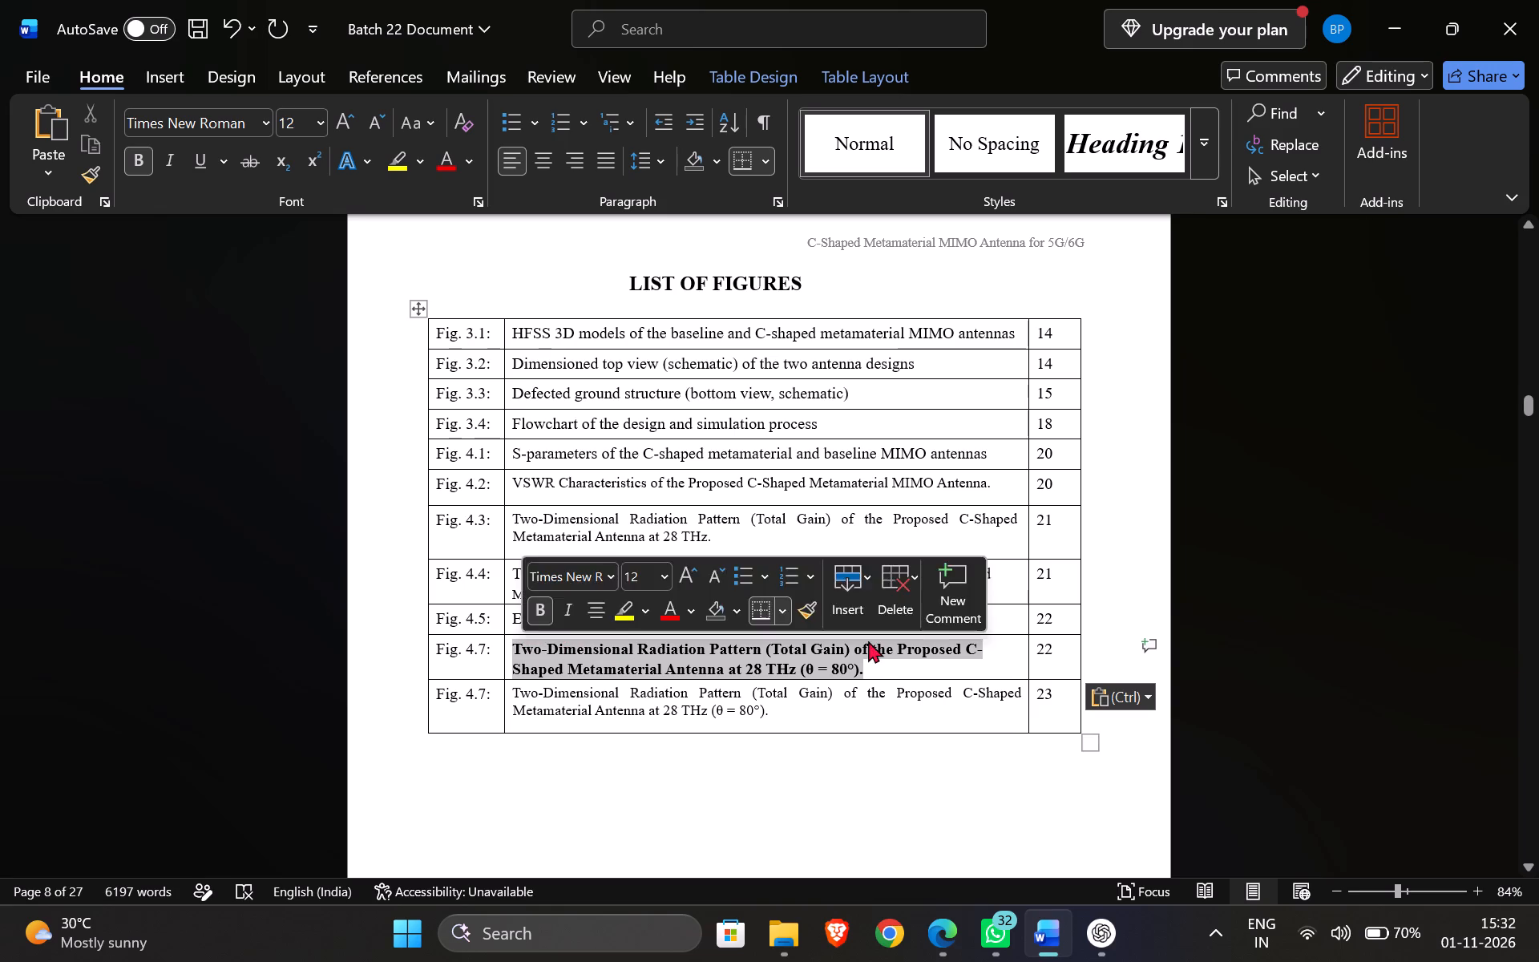
key(ctrl+b)
Delete the duplicate last Fig. 4.7 row from the List of Figures table.
click(802, 717)
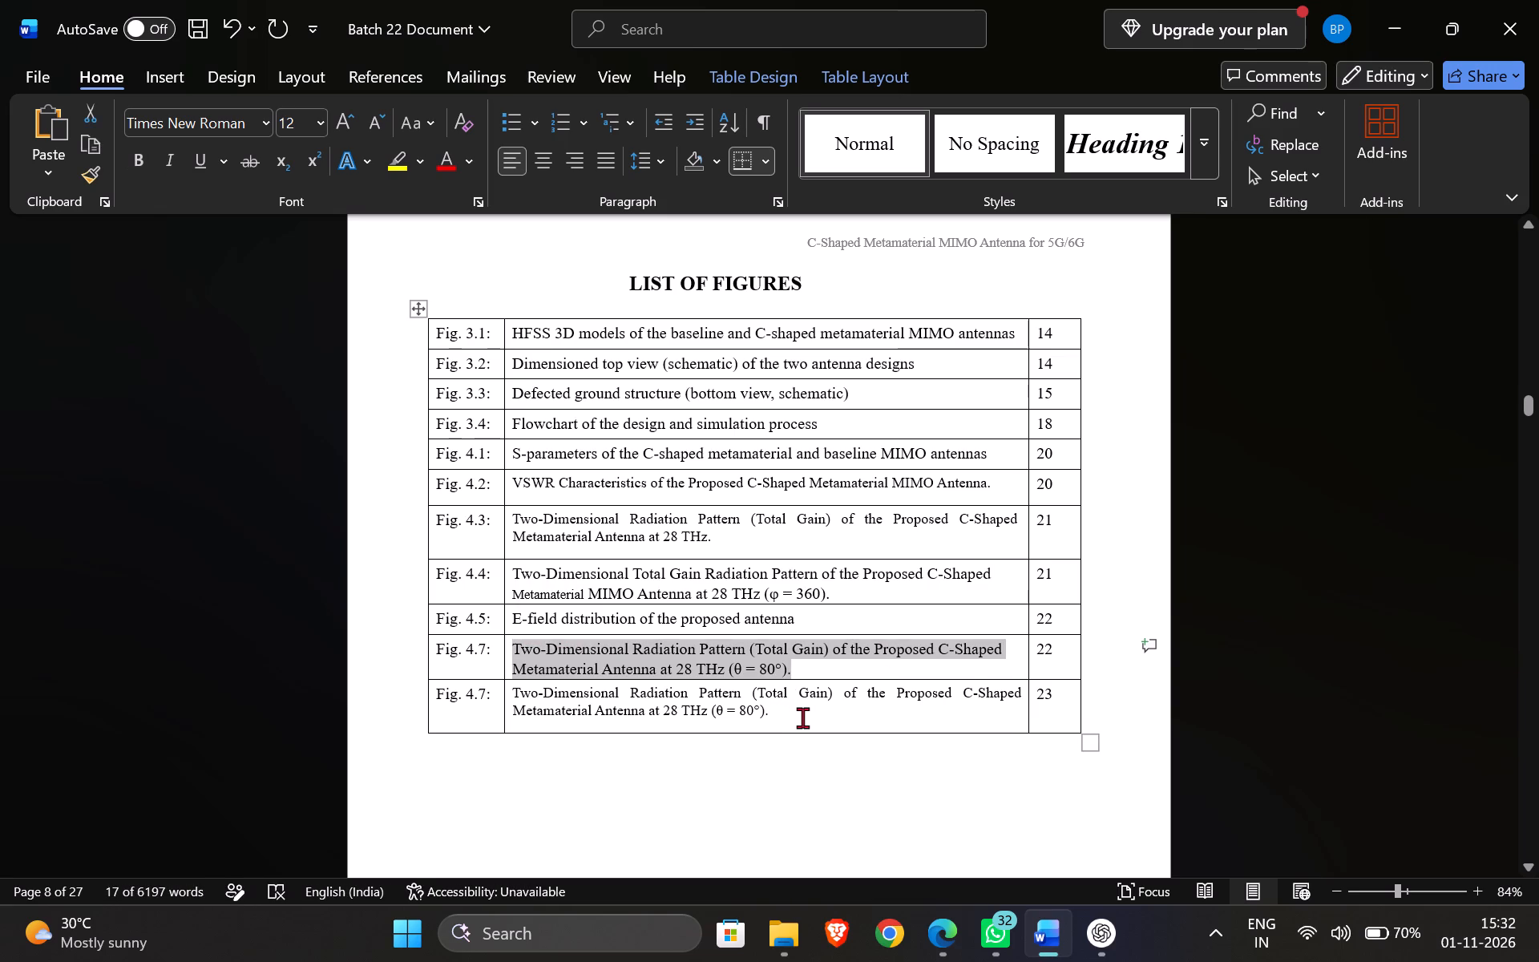
drag(802, 714, 422, 696)
right_click(422, 696)
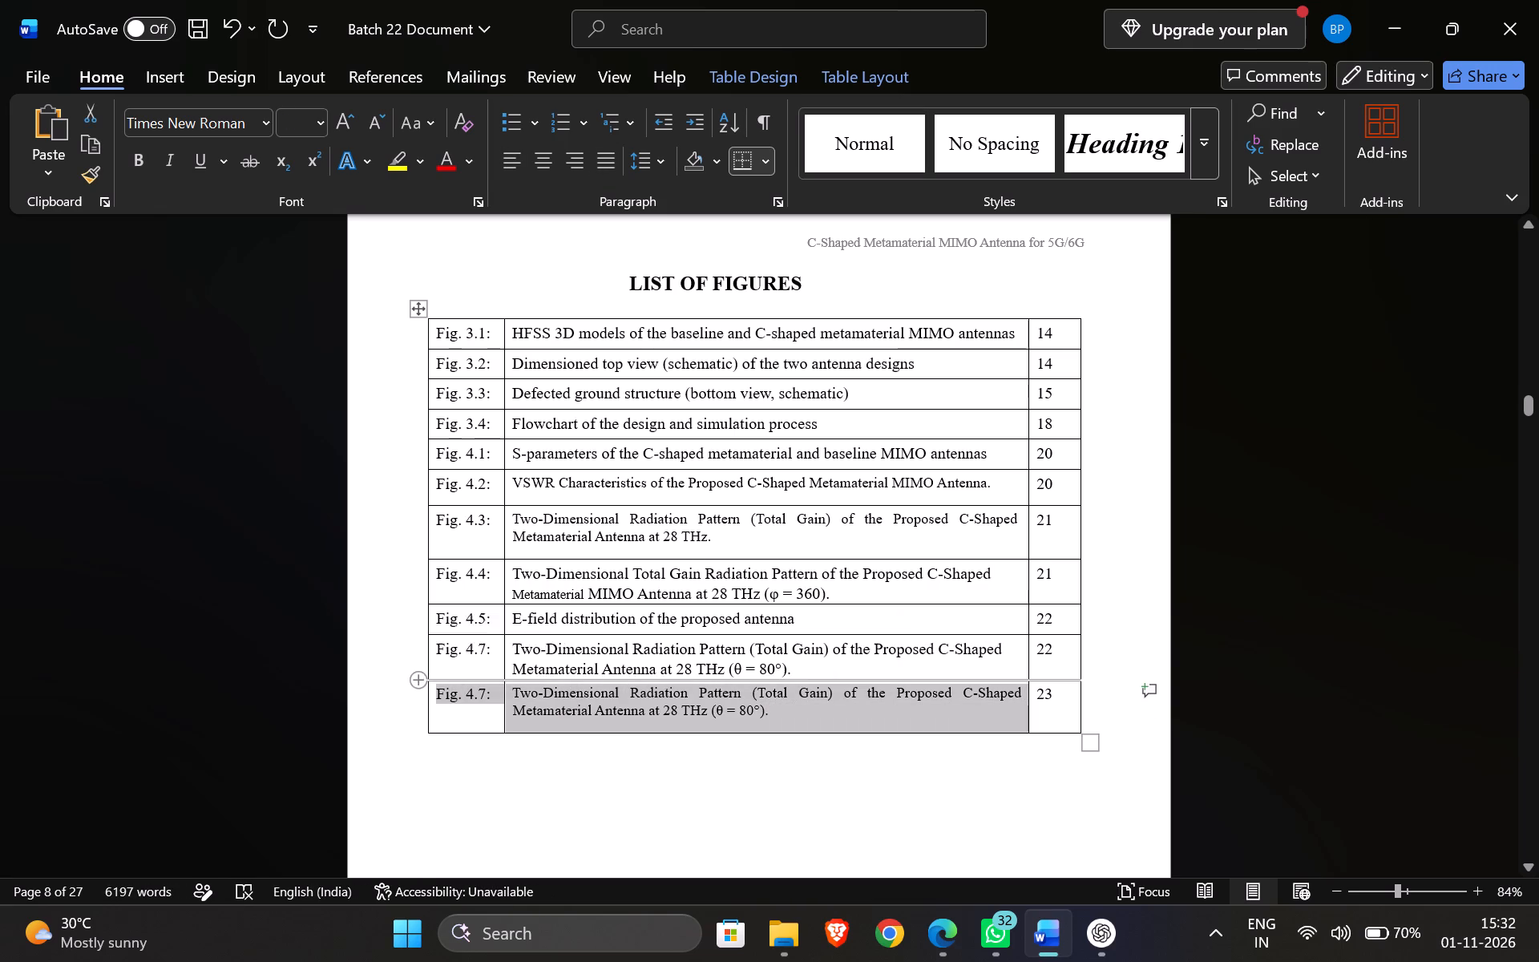
click(764, 740)
click(813, 658)
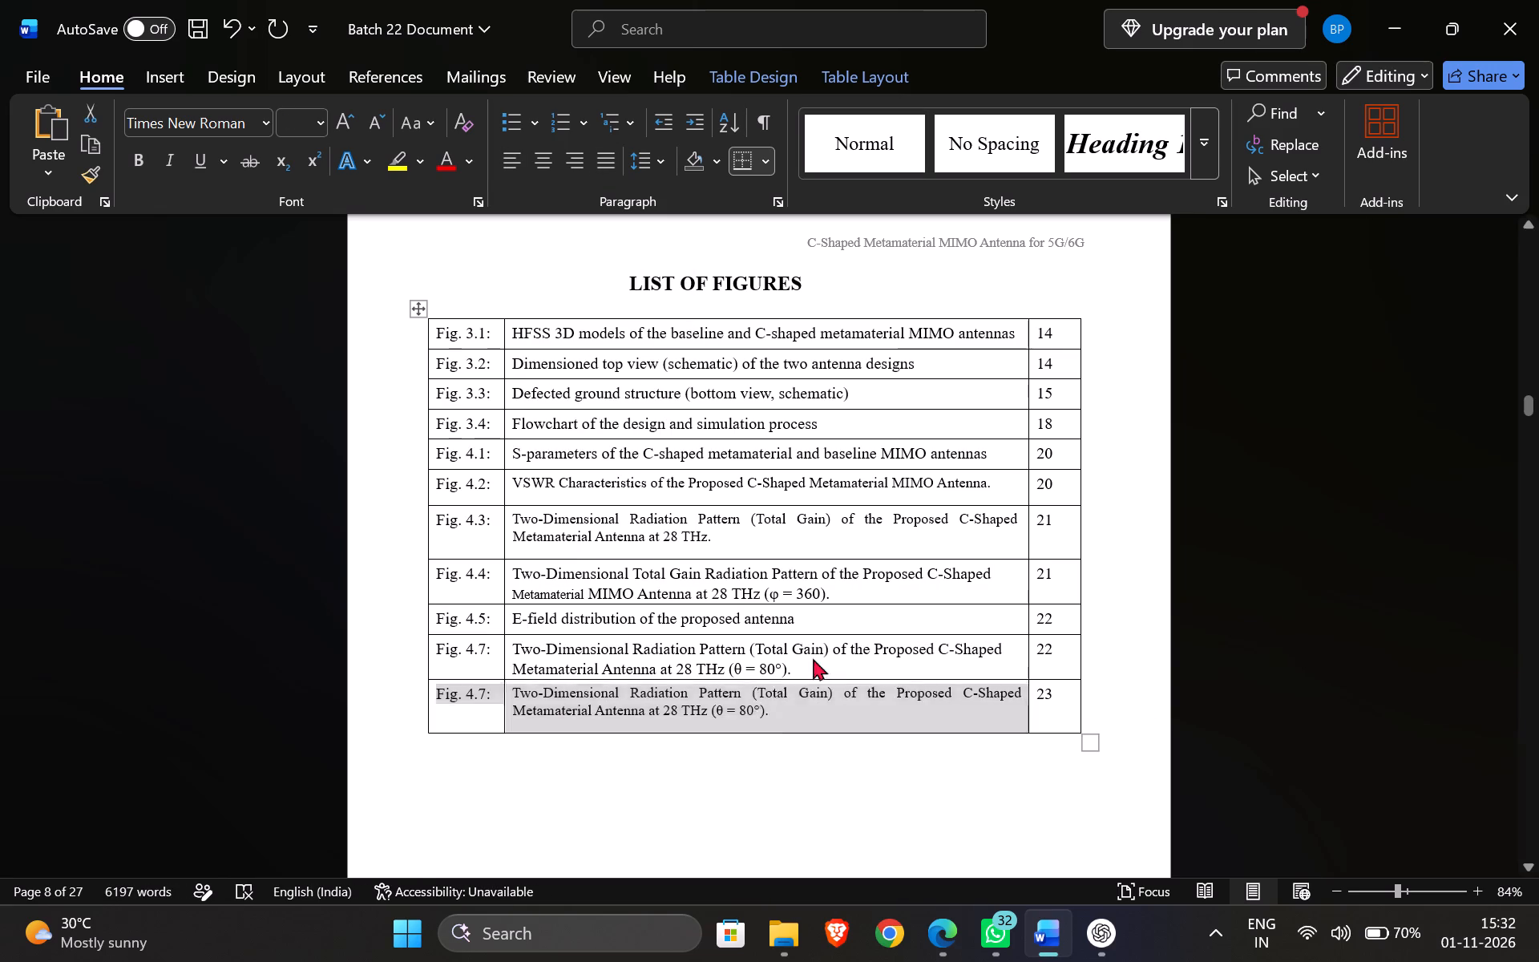
Renumber the label of the remaining last entry in the List of Figures as Fig. 4.6.
click(488, 645)
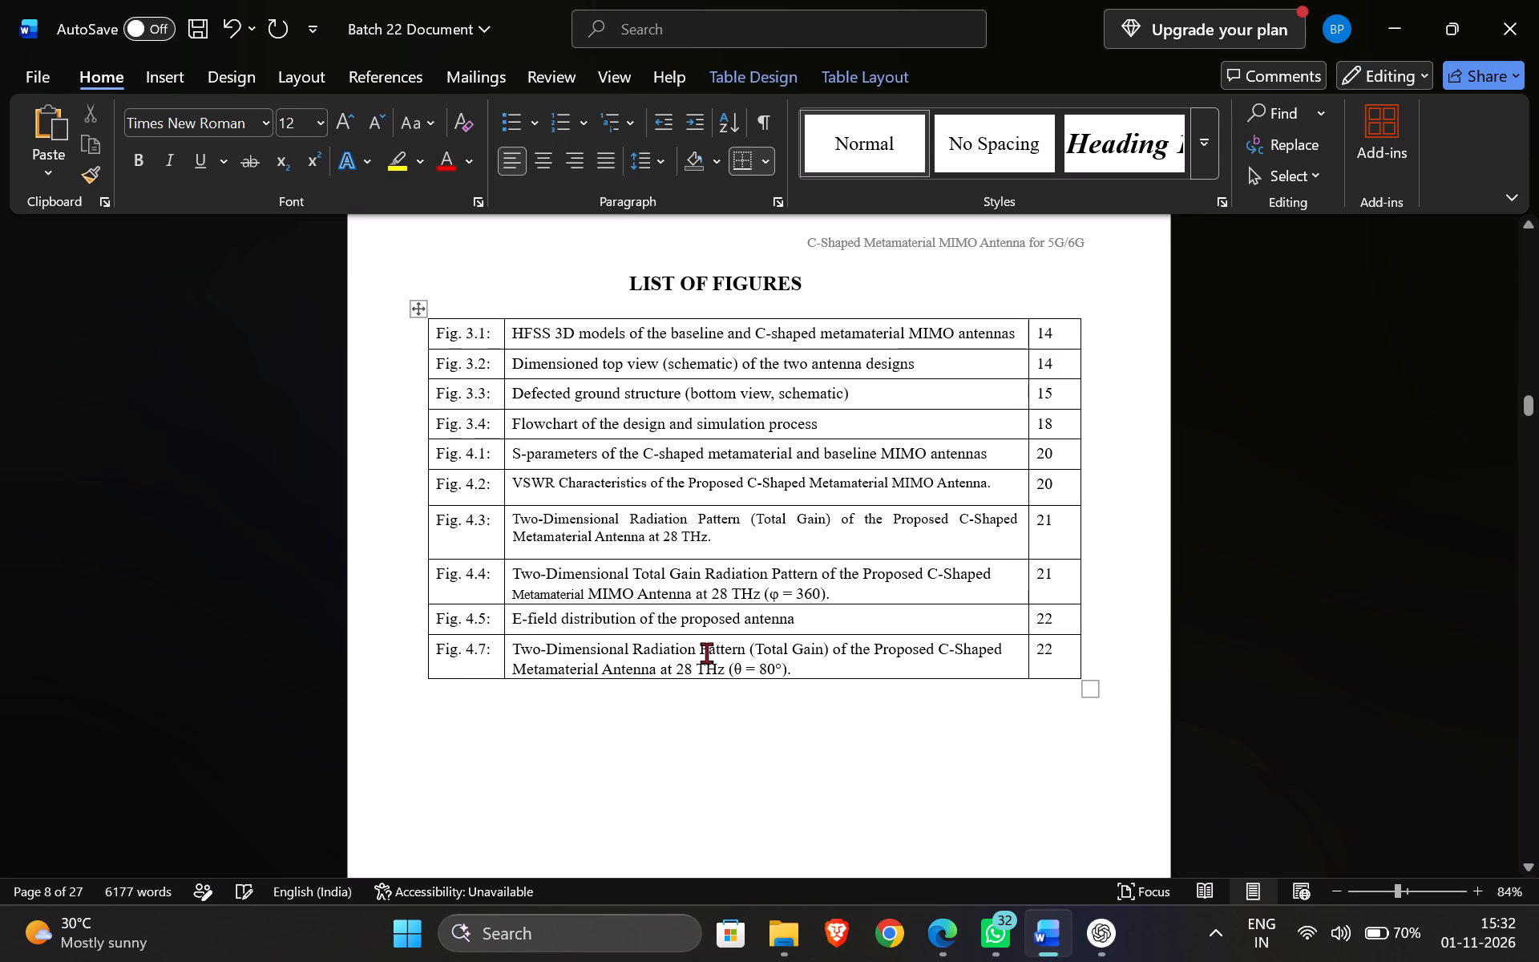
key(Left)
key(BackSpace)
key(6)
click(717, 691)
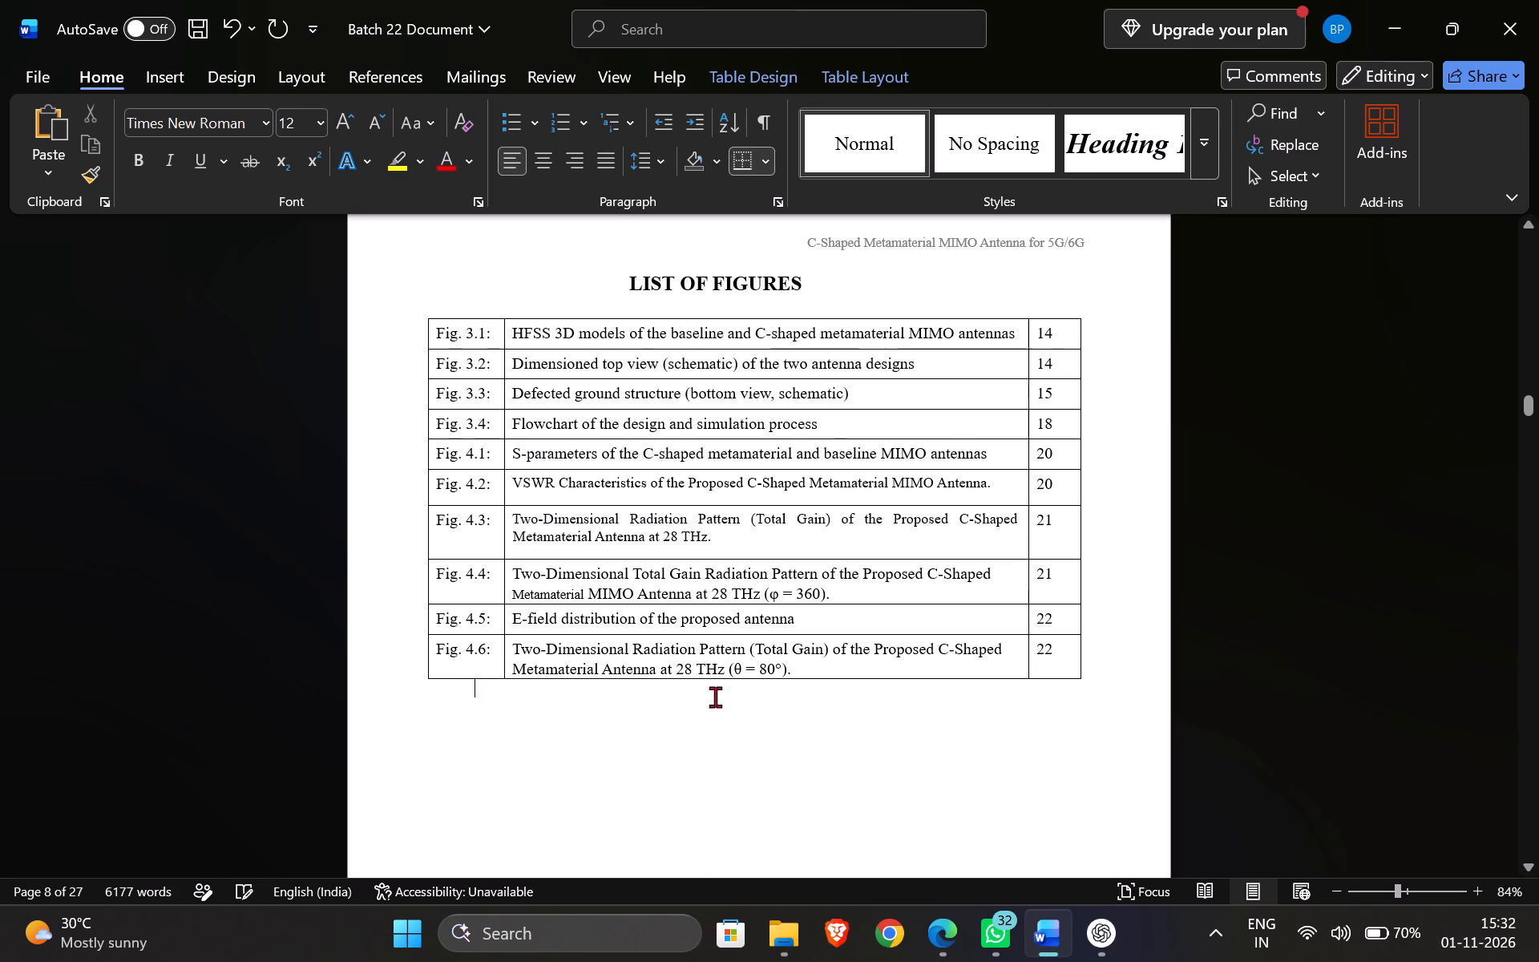
Review the List of Tables and the Chapter 4, Chapter 5 and References entries in the table of contents.
scroll(733, 754, down, 5)
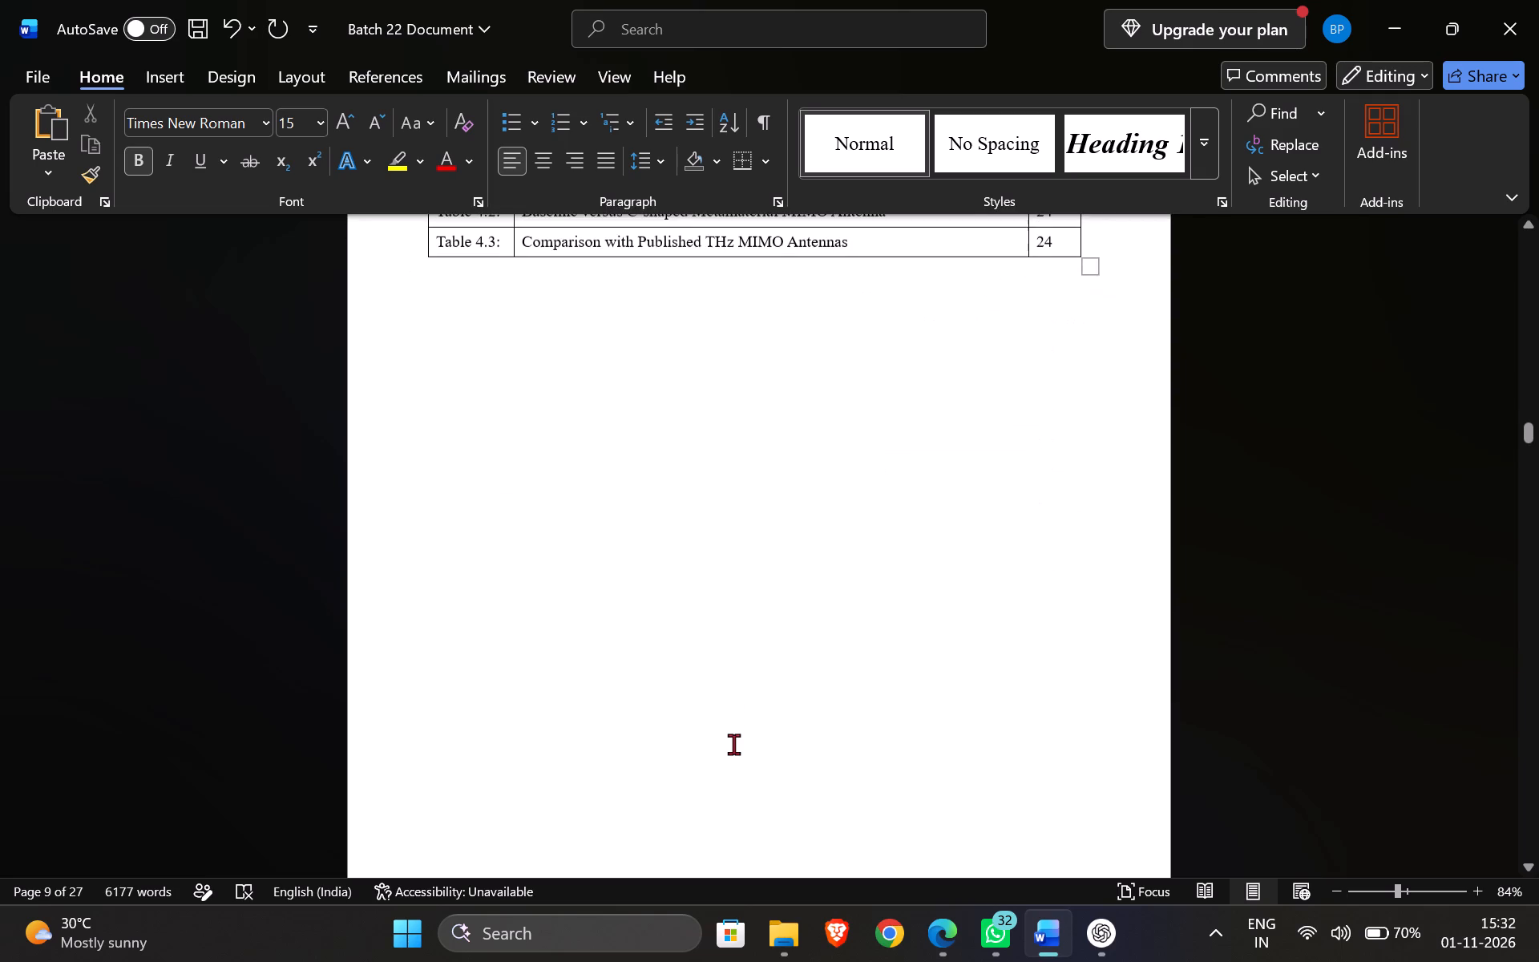
scroll(730, 738, up, 9)
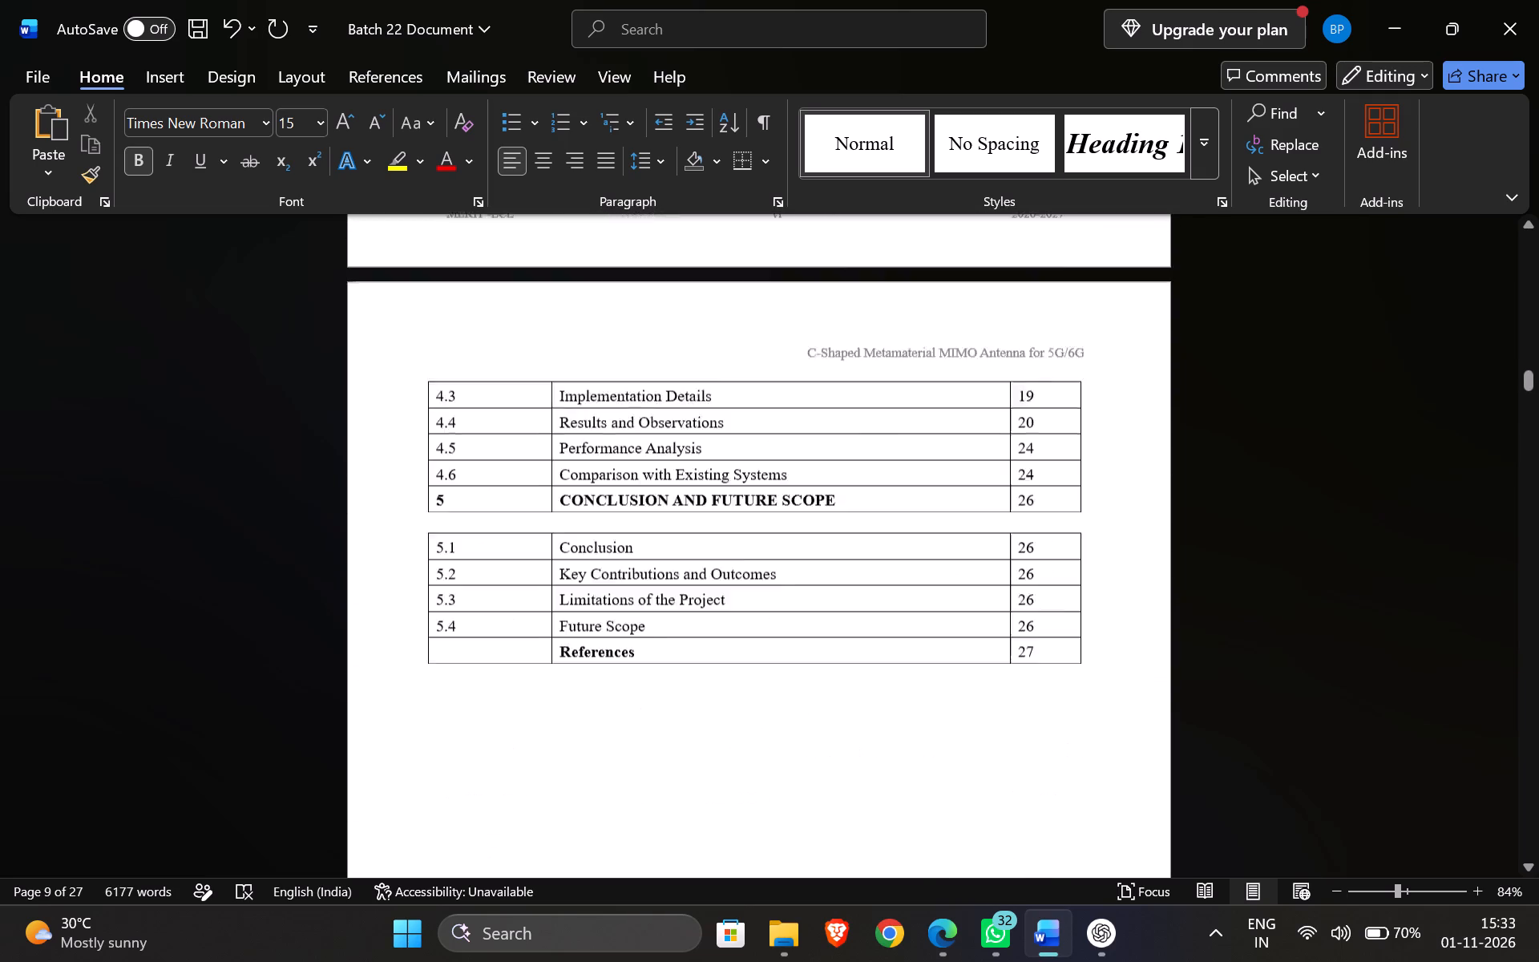
scroll(731, 729, up, 2)
scroll(725, 776, down, 2)
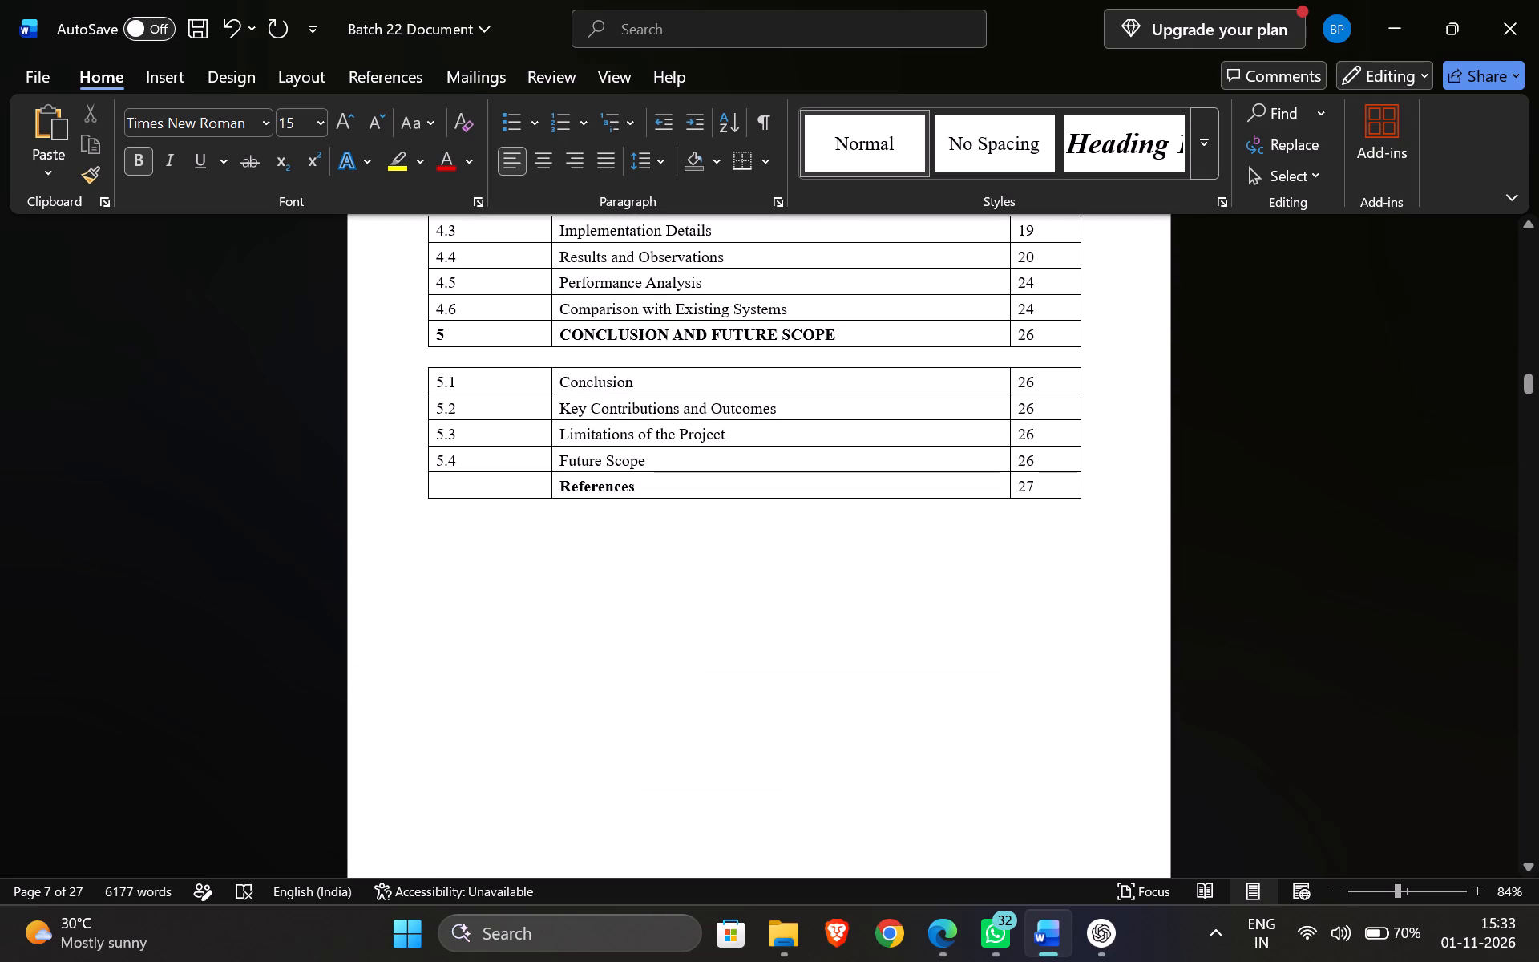
Look through Chapters 2 and 3, checking the section headings, figure captions and page numbers.
scroll(722, 762, down, 20)
scroll(722, 762, down, 7)
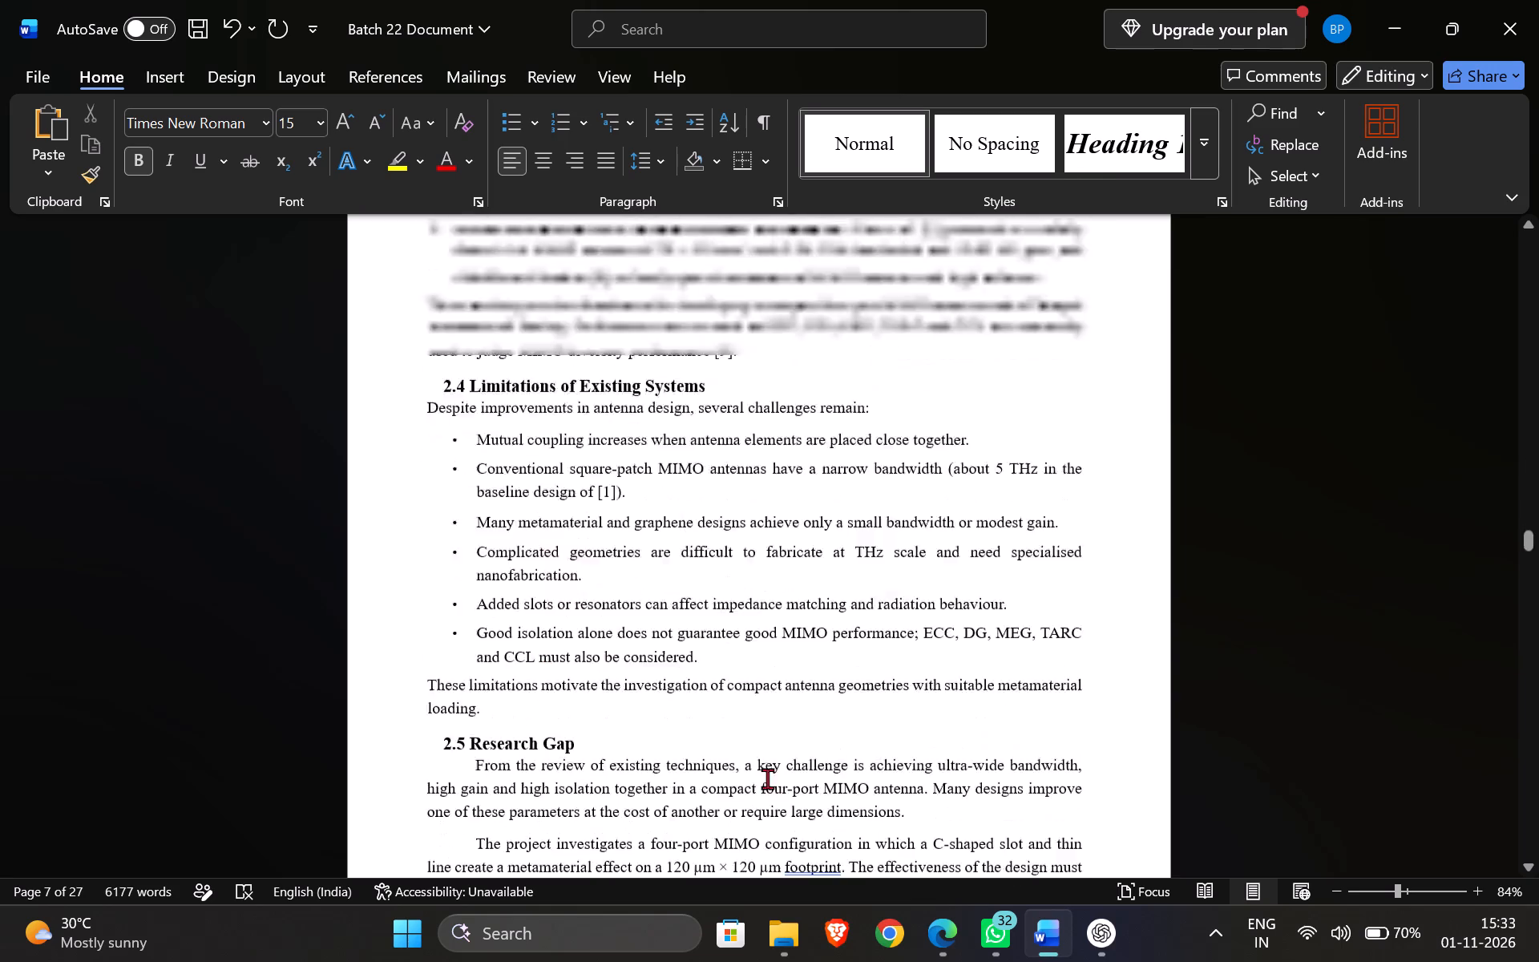
scroll(767, 778, down, 20)
scroll(767, 778, down, 1)
scroll(776, 741, up, 9)
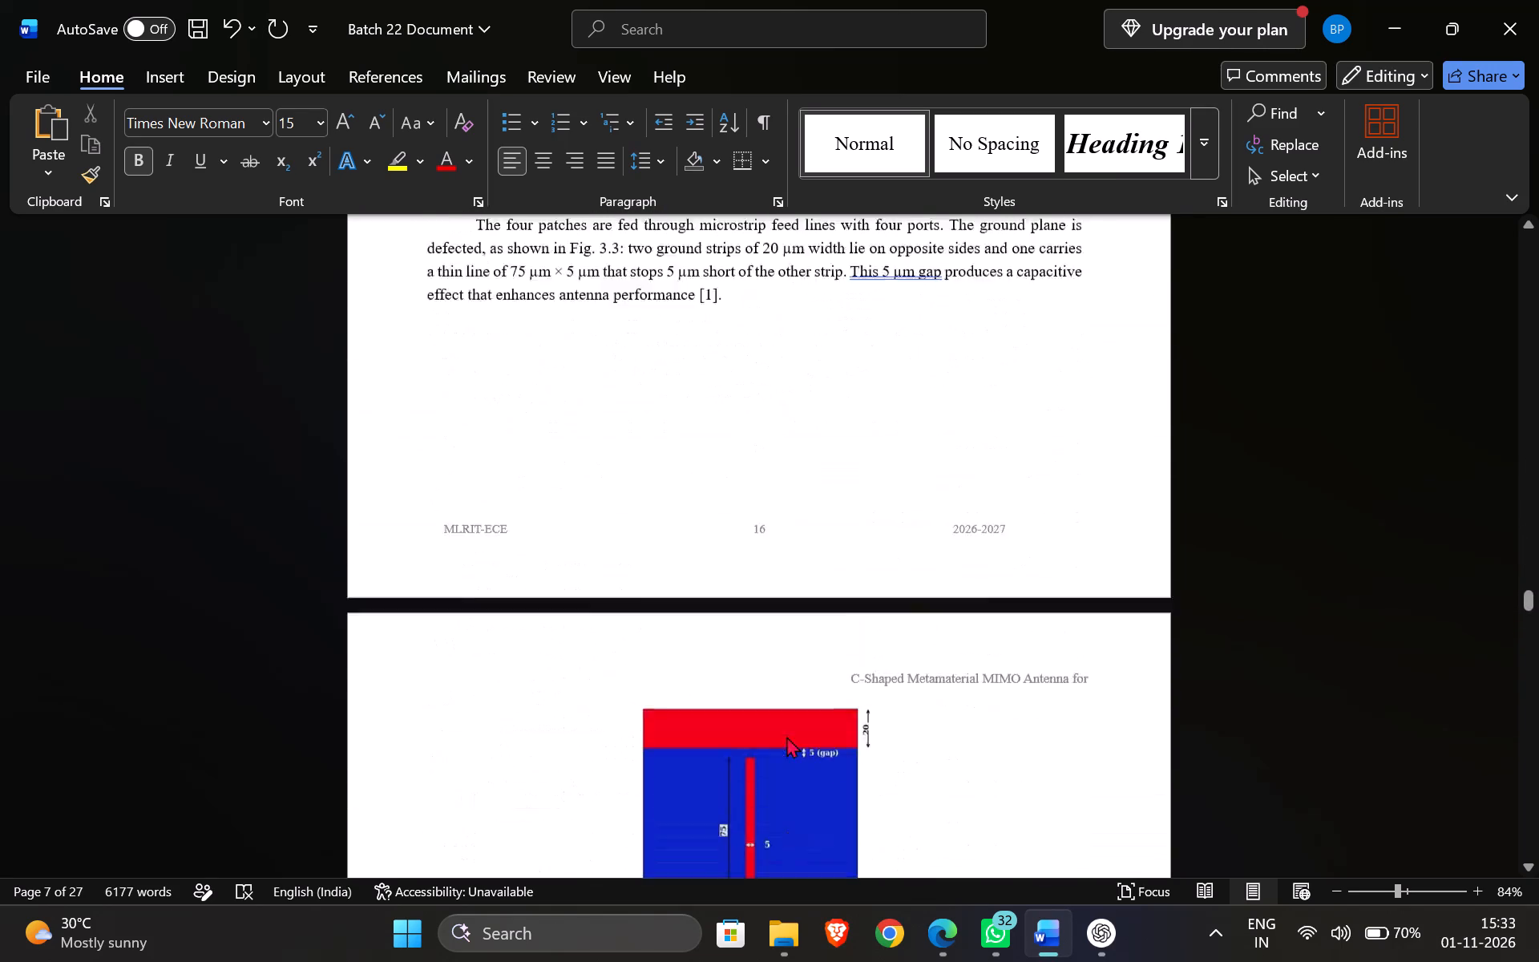
scroll(786, 736, up, 6)
scroll(790, 730, down, 3)
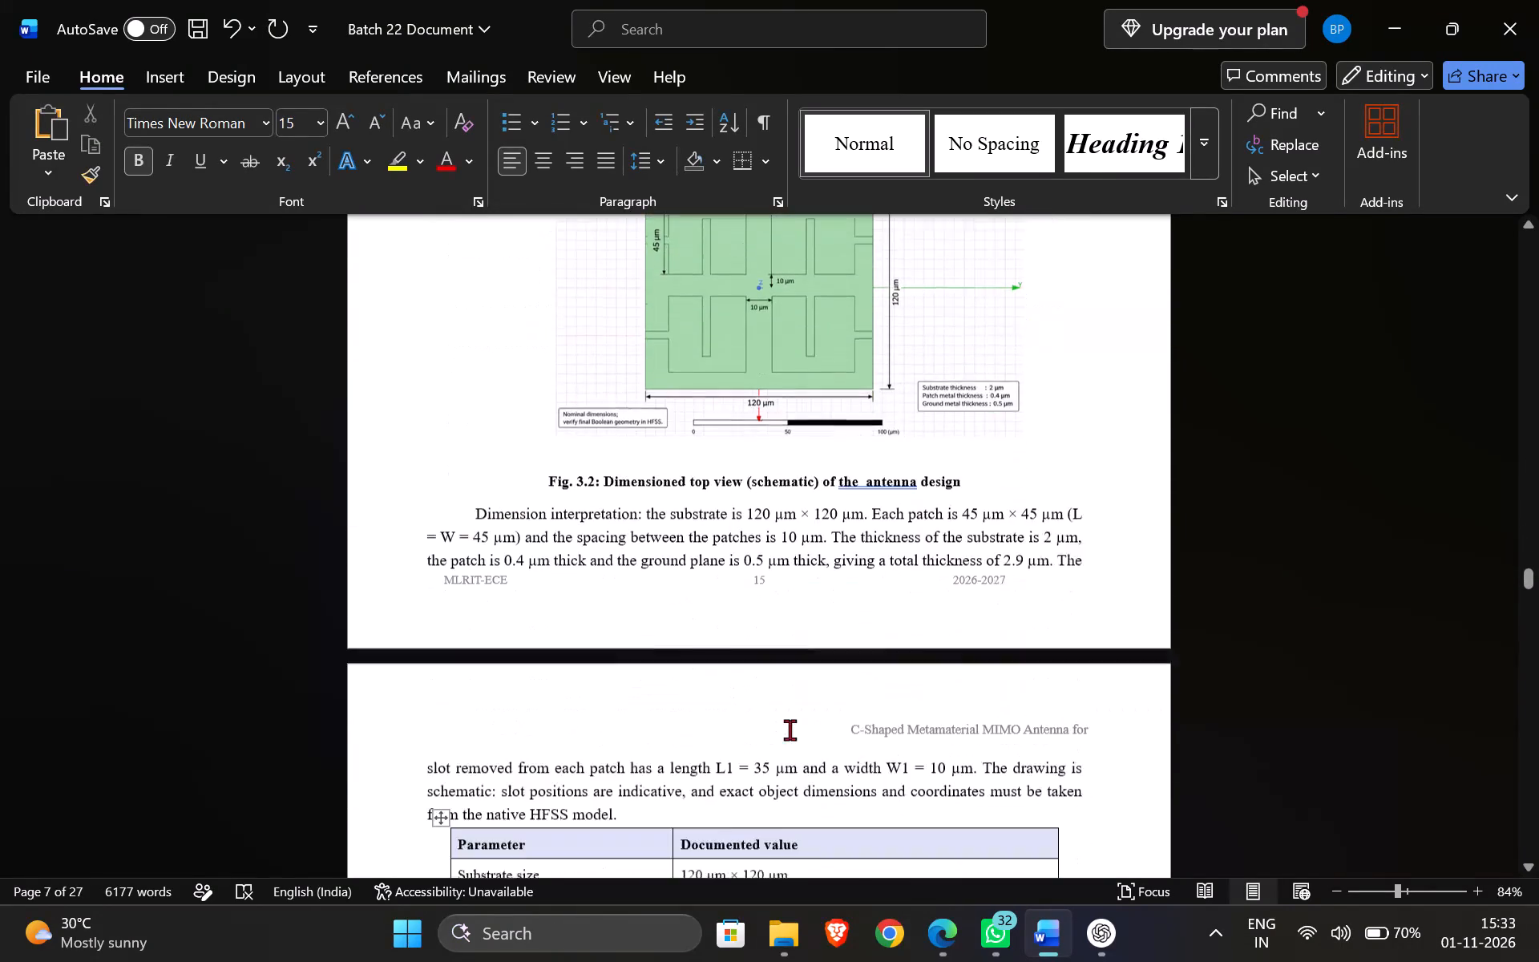
scroll(790, 726, up, 1)
scroll(790, 726, down, 13)
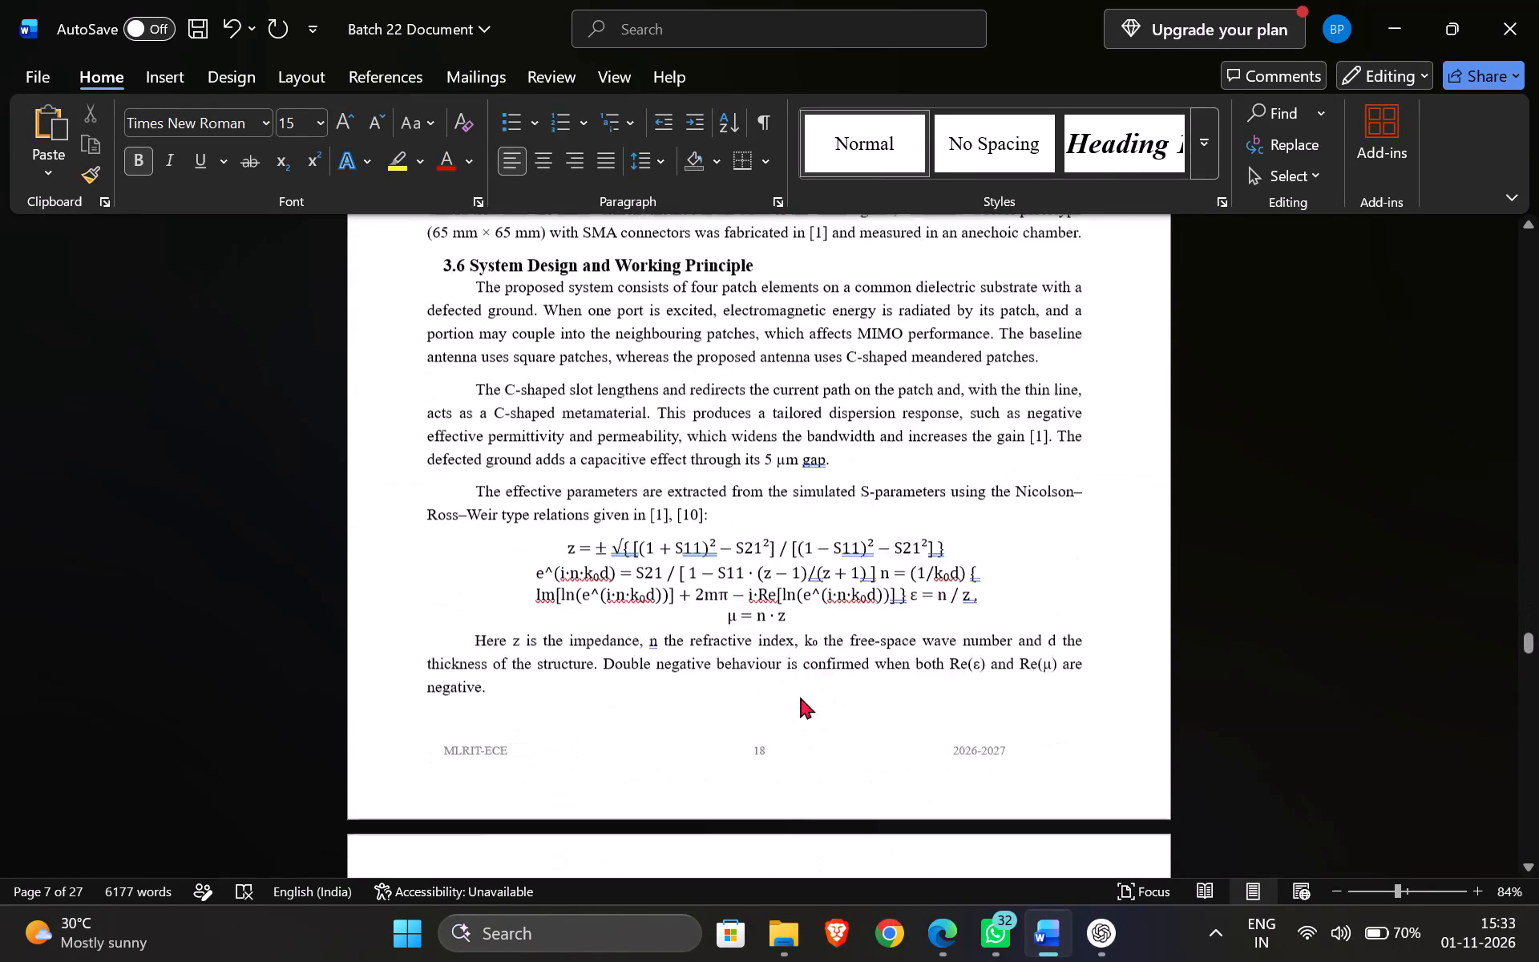
scroll(796, 699, down, 6)
scroll(790, 697, up, 8)
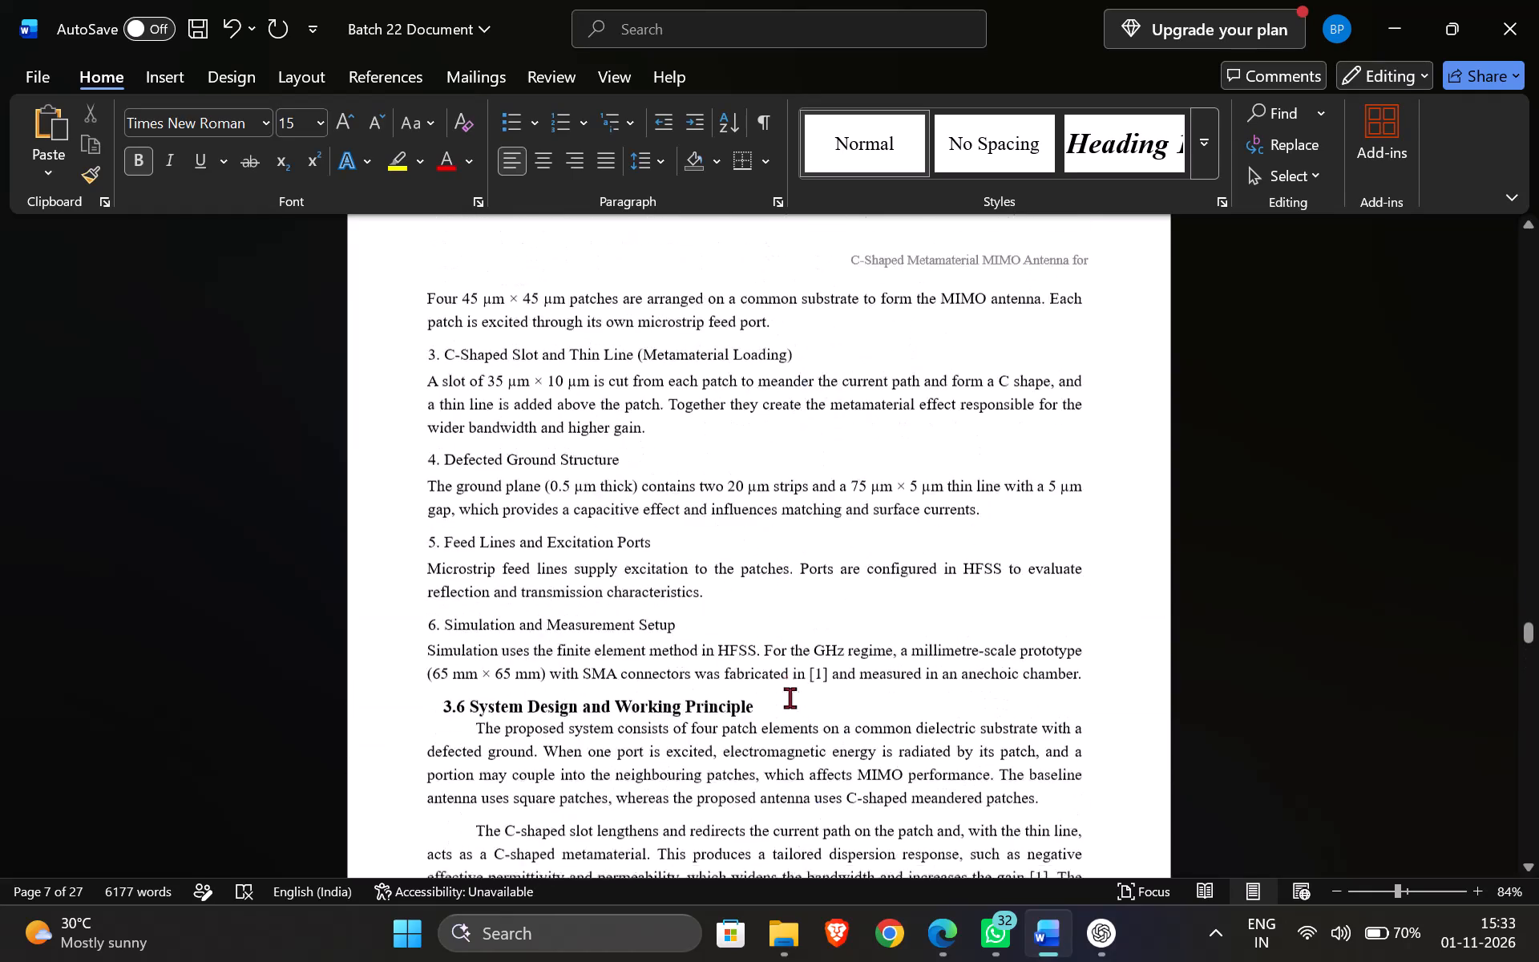
Examine the report from the Chapter 4 results through Chapter 5 to the References, including headings and page numbers.
scroll(790, 697, down, 20)
scroll(790, 697, down, 3)
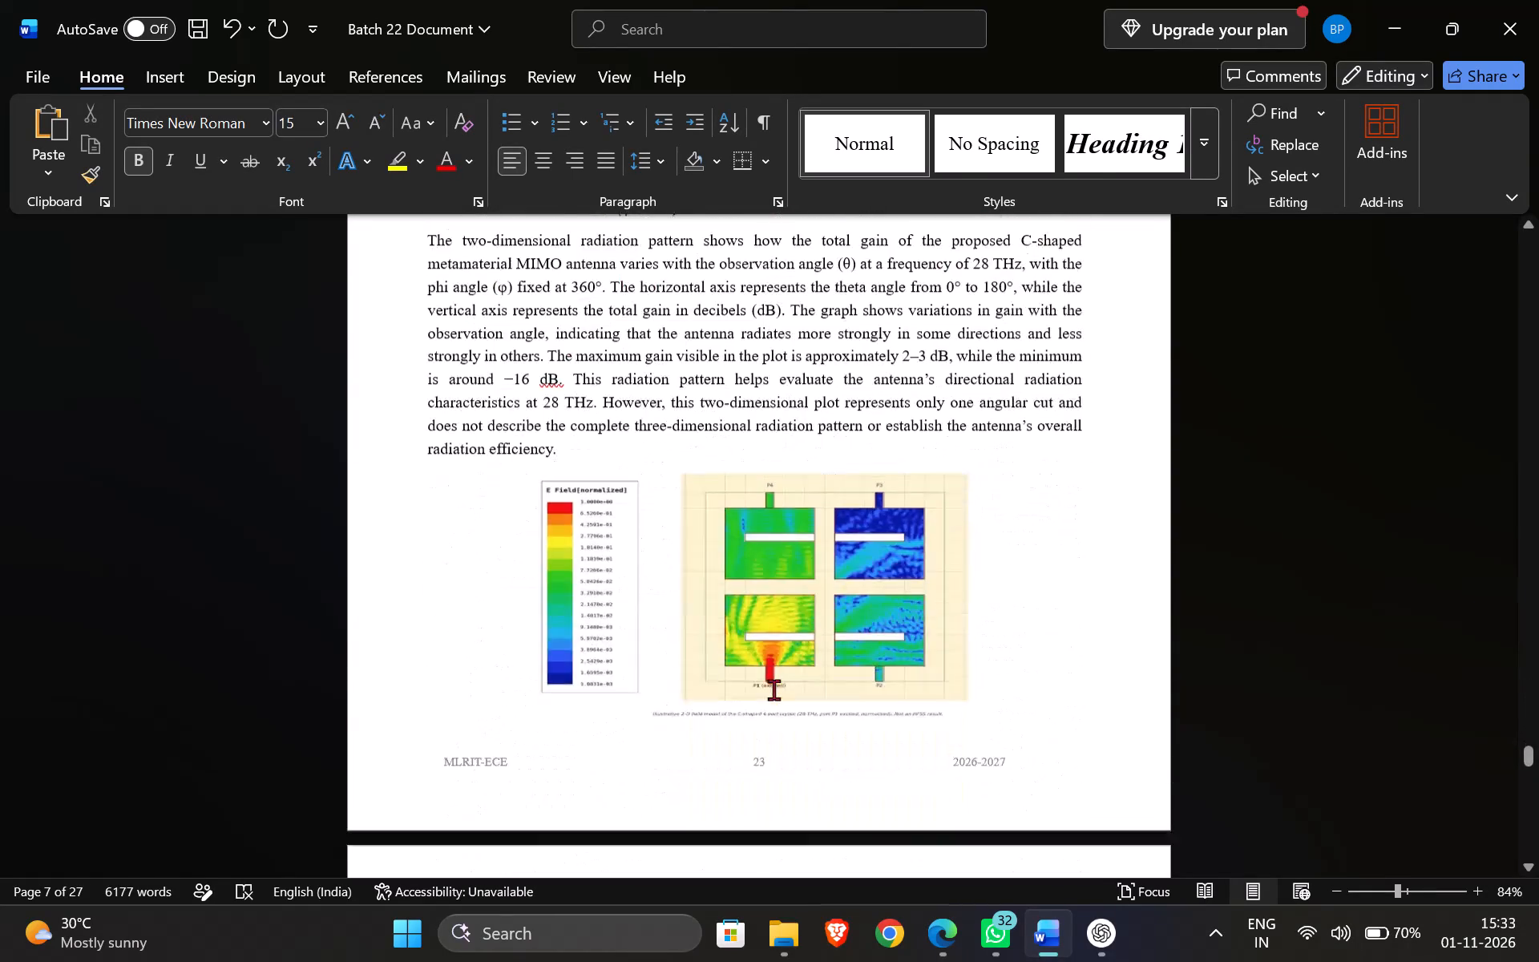
scroll(774, 689, down, 9)
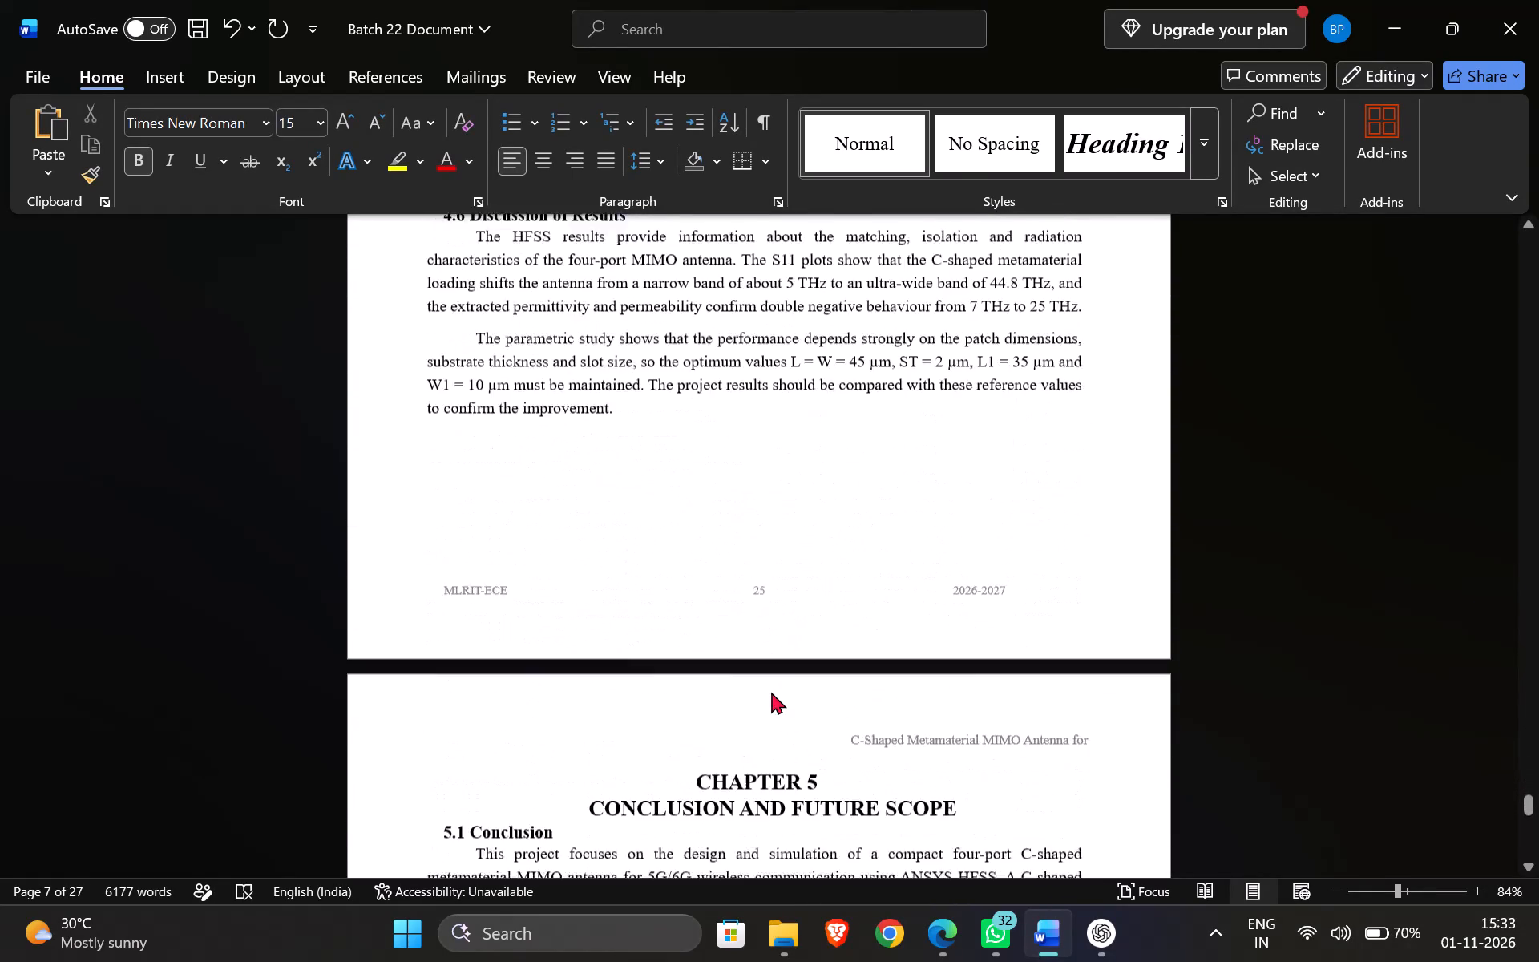
scroll(771, 692, up, 4)
scroll(766, 697, down, 3)
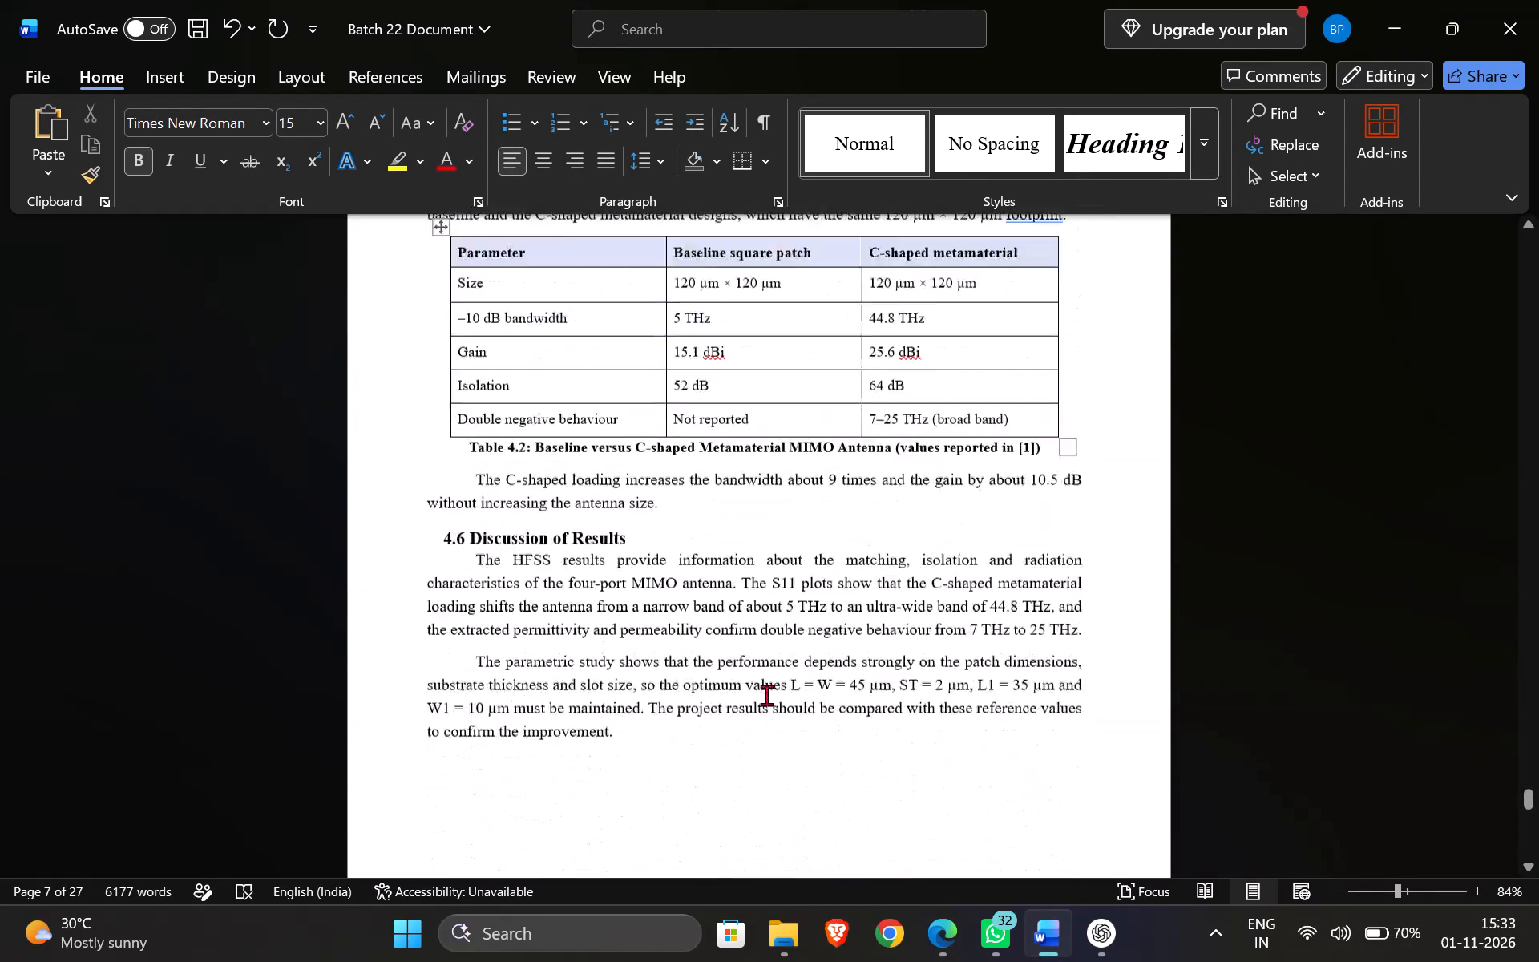
scroll(766, 695, down, 9)
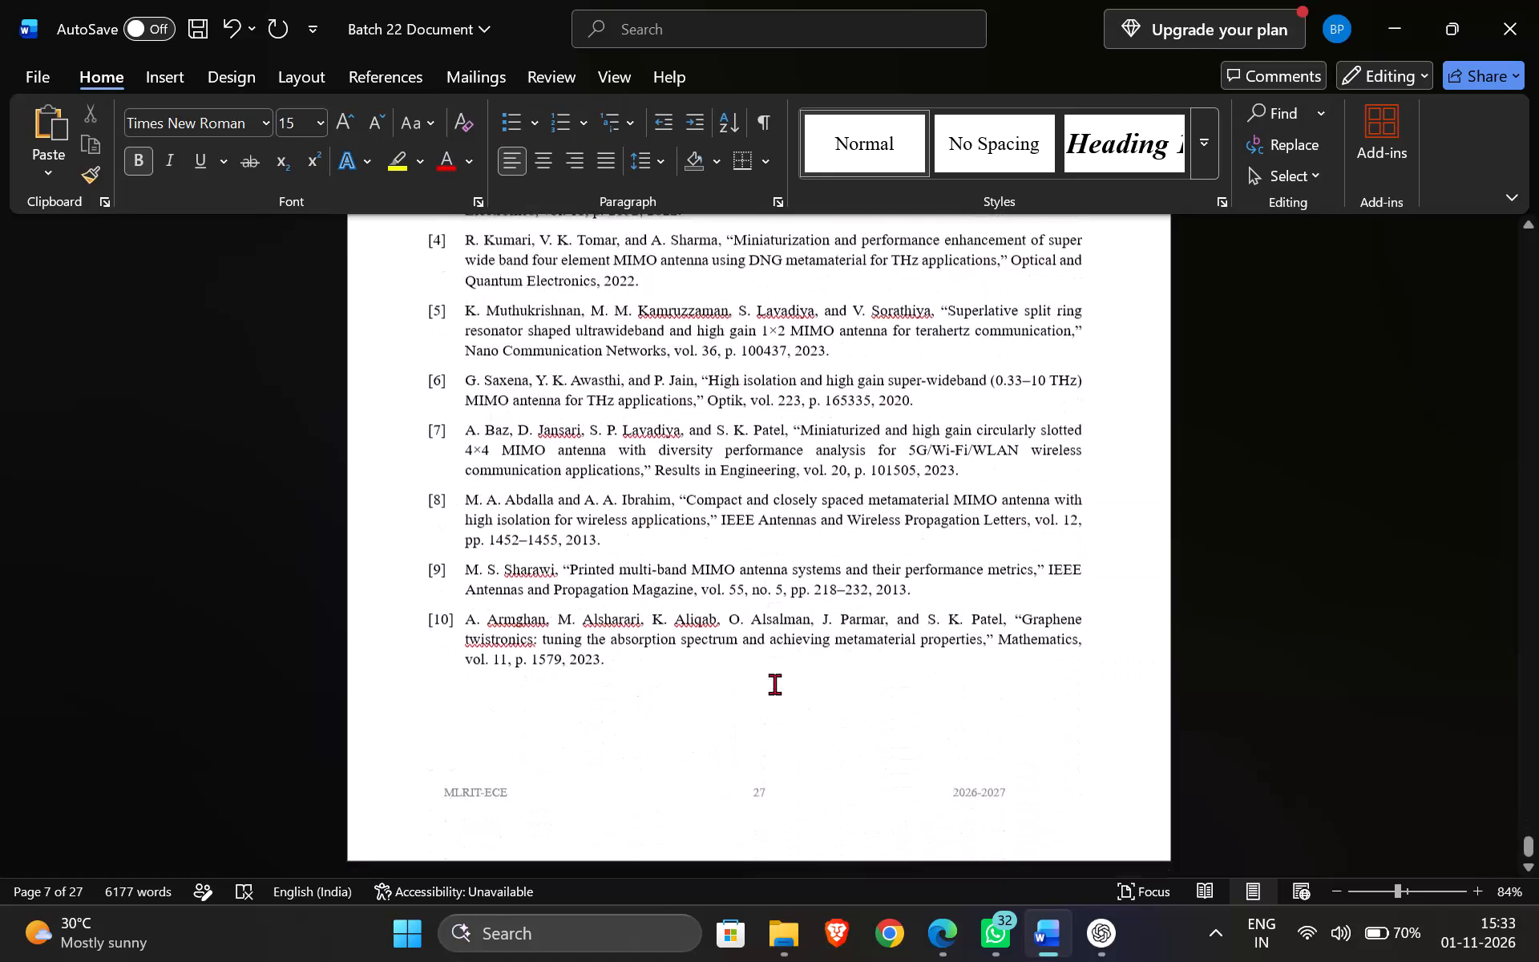
scroll(774, 684, up, 5)
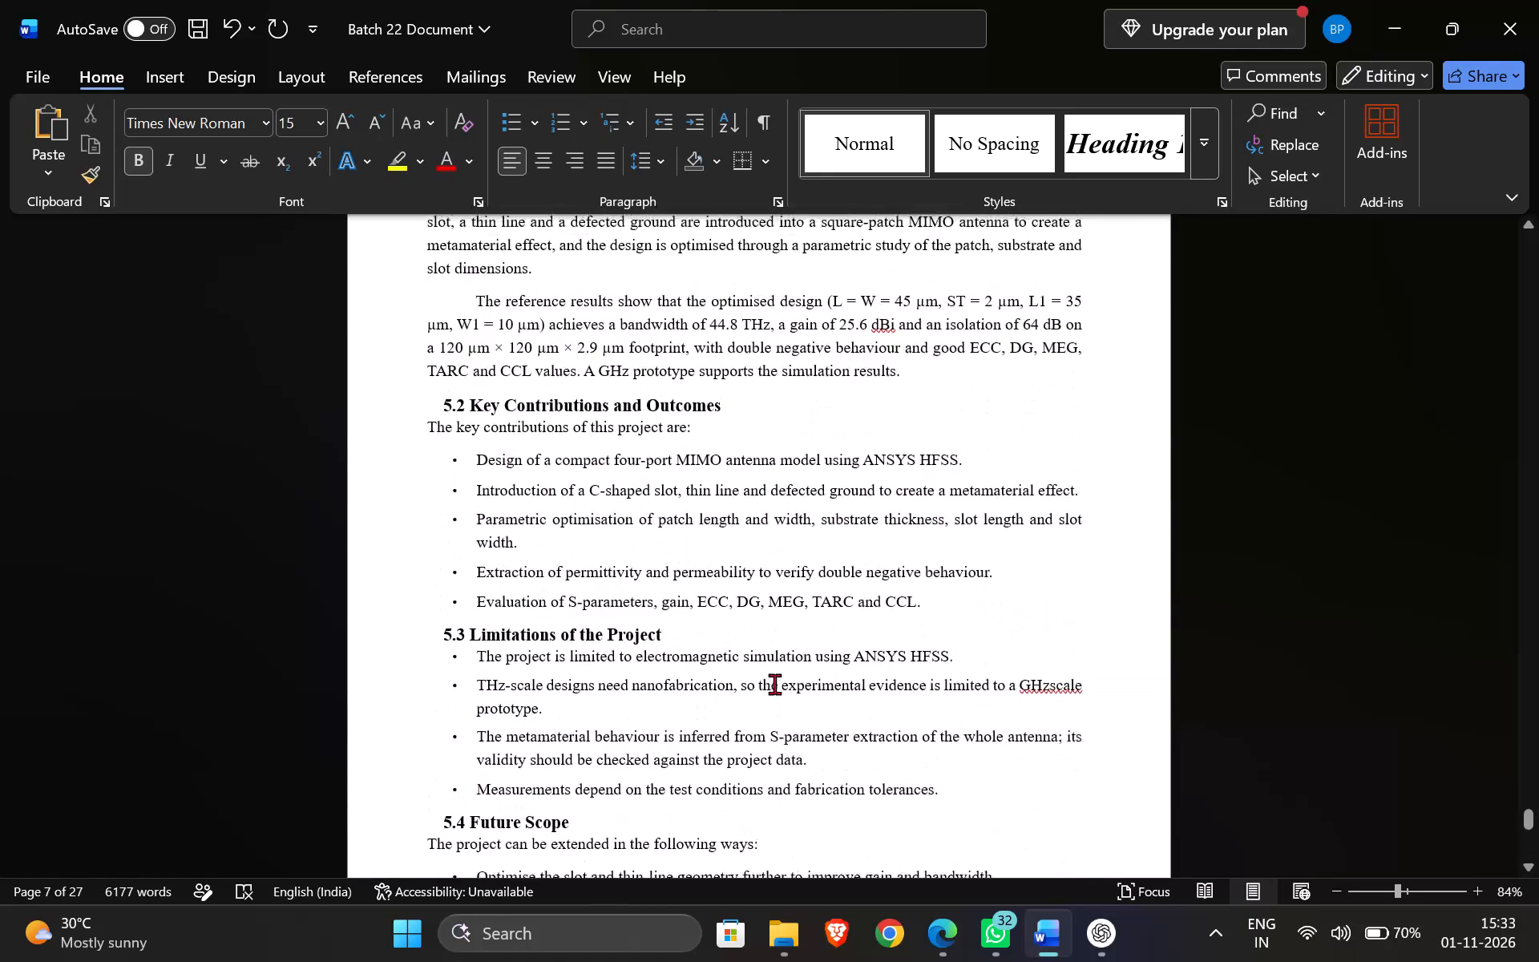
scroll(774, 684, up, 3)
scroll(774, 684, down, 11)
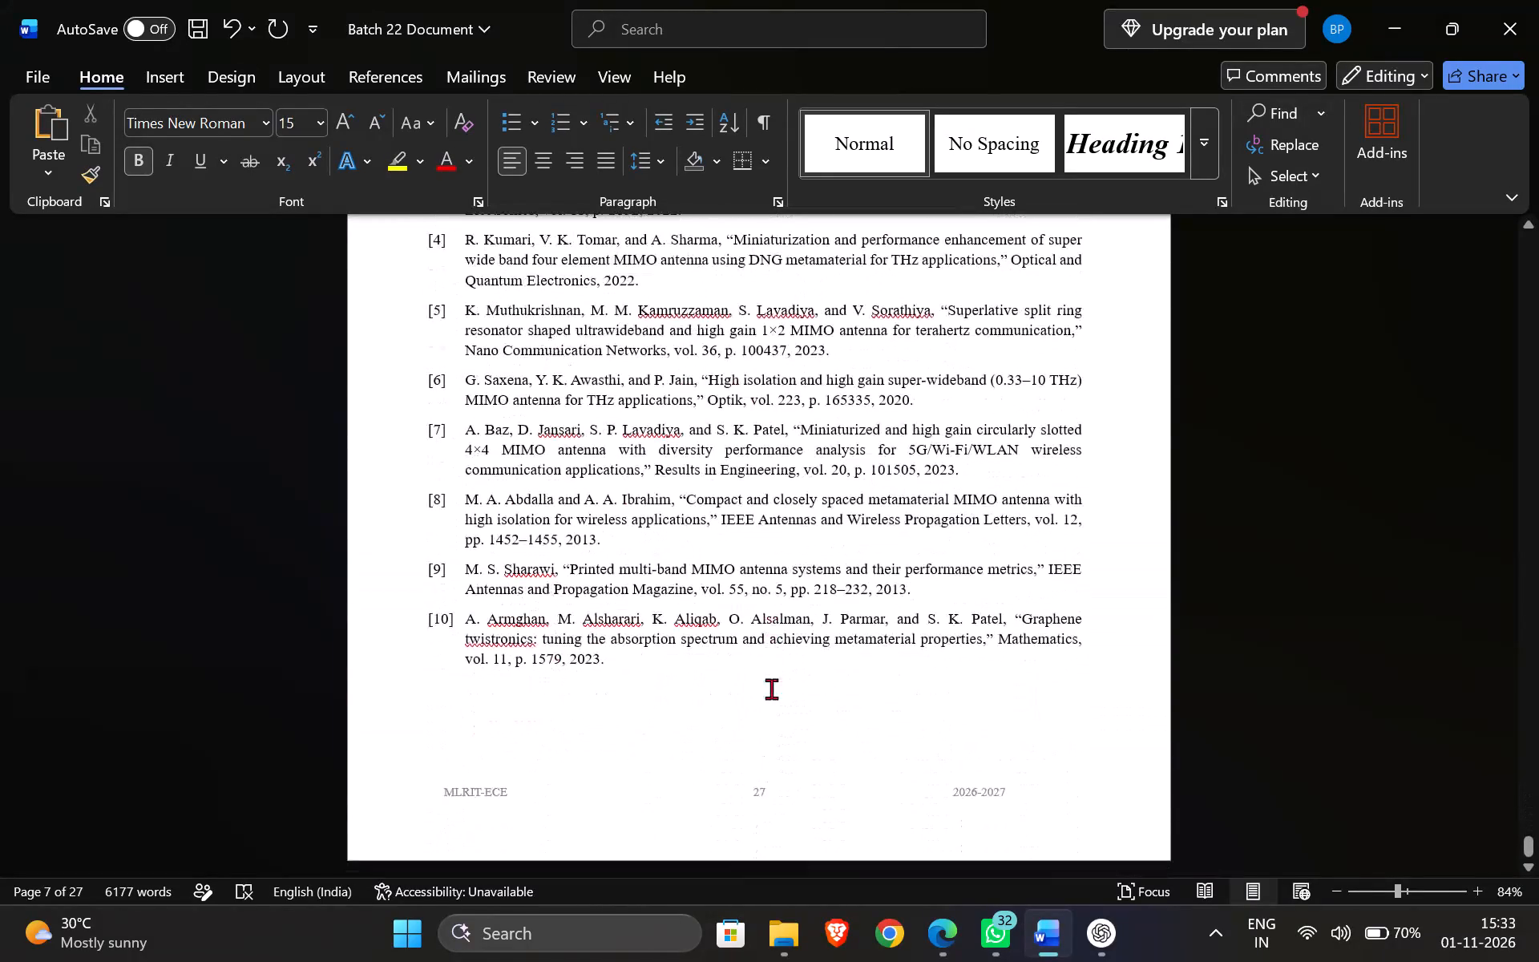
scroll(771, 689, down, 3)
scroll(771, 685, up, 8)
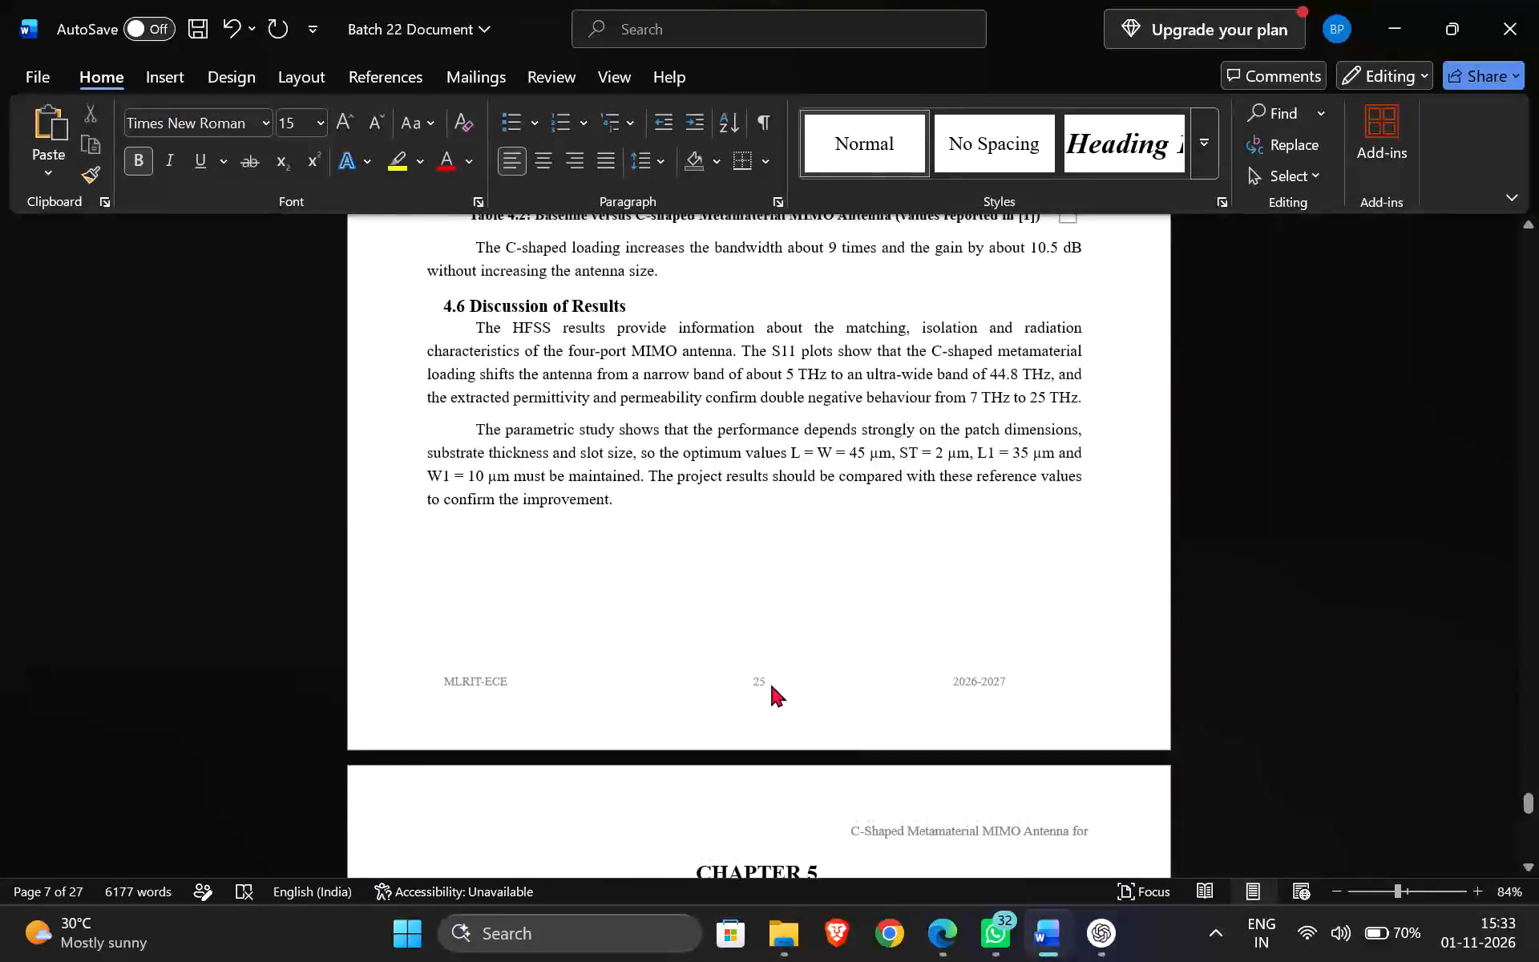
scroll(771, 685, down, 3)
scroll(836, 651, down, 4)
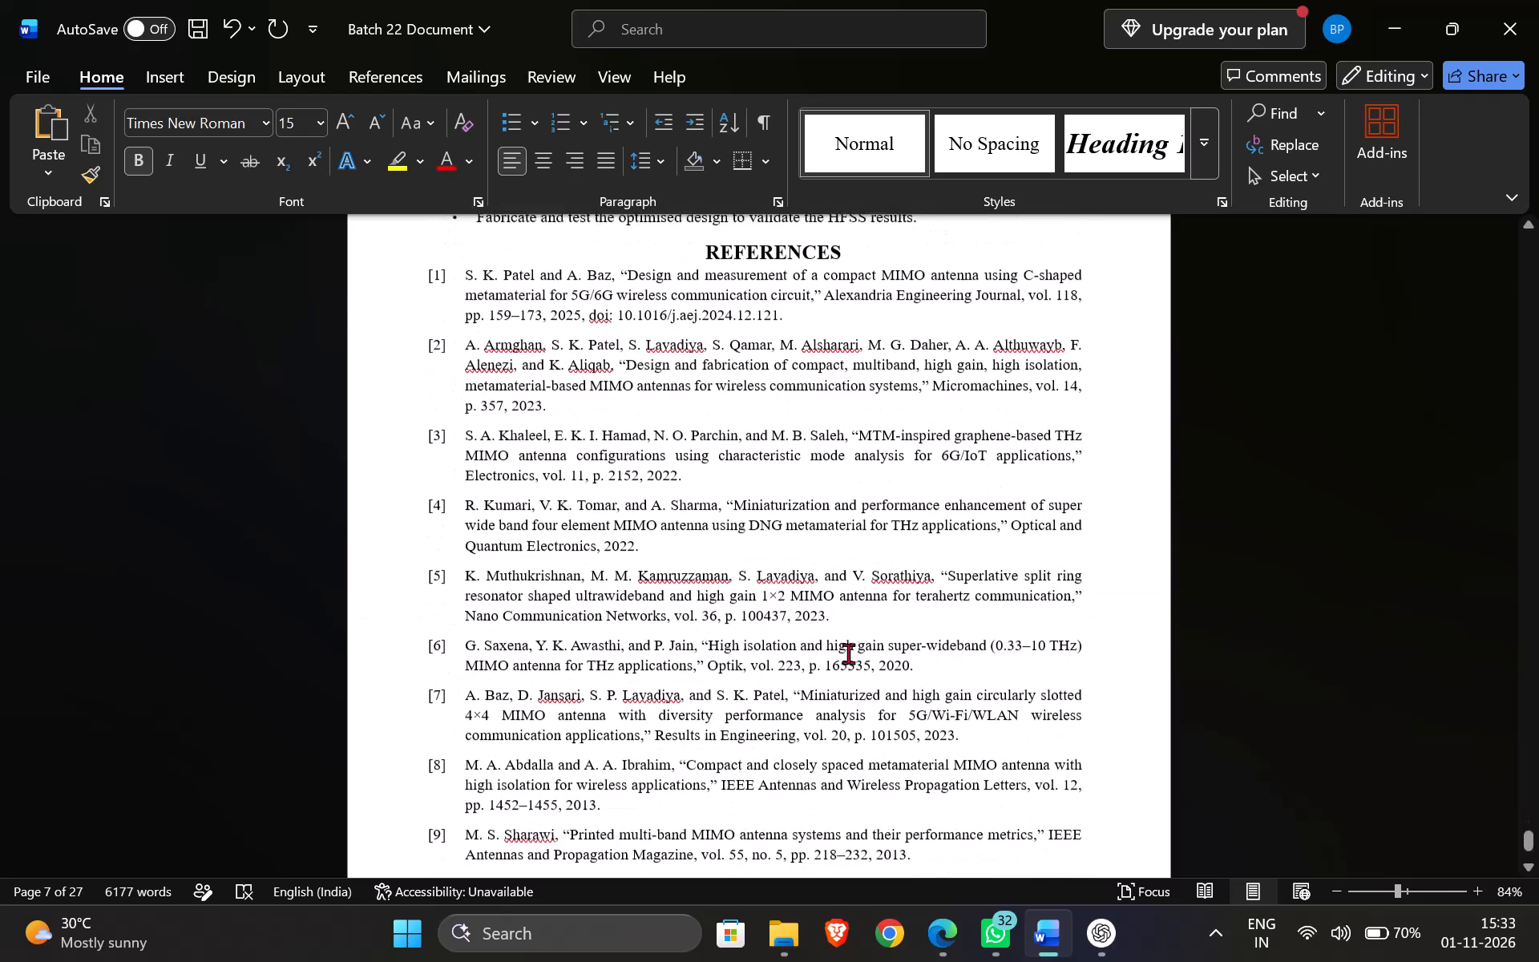
scroll(808, 945, down, 1)
scroll(896, 700, up, 7)
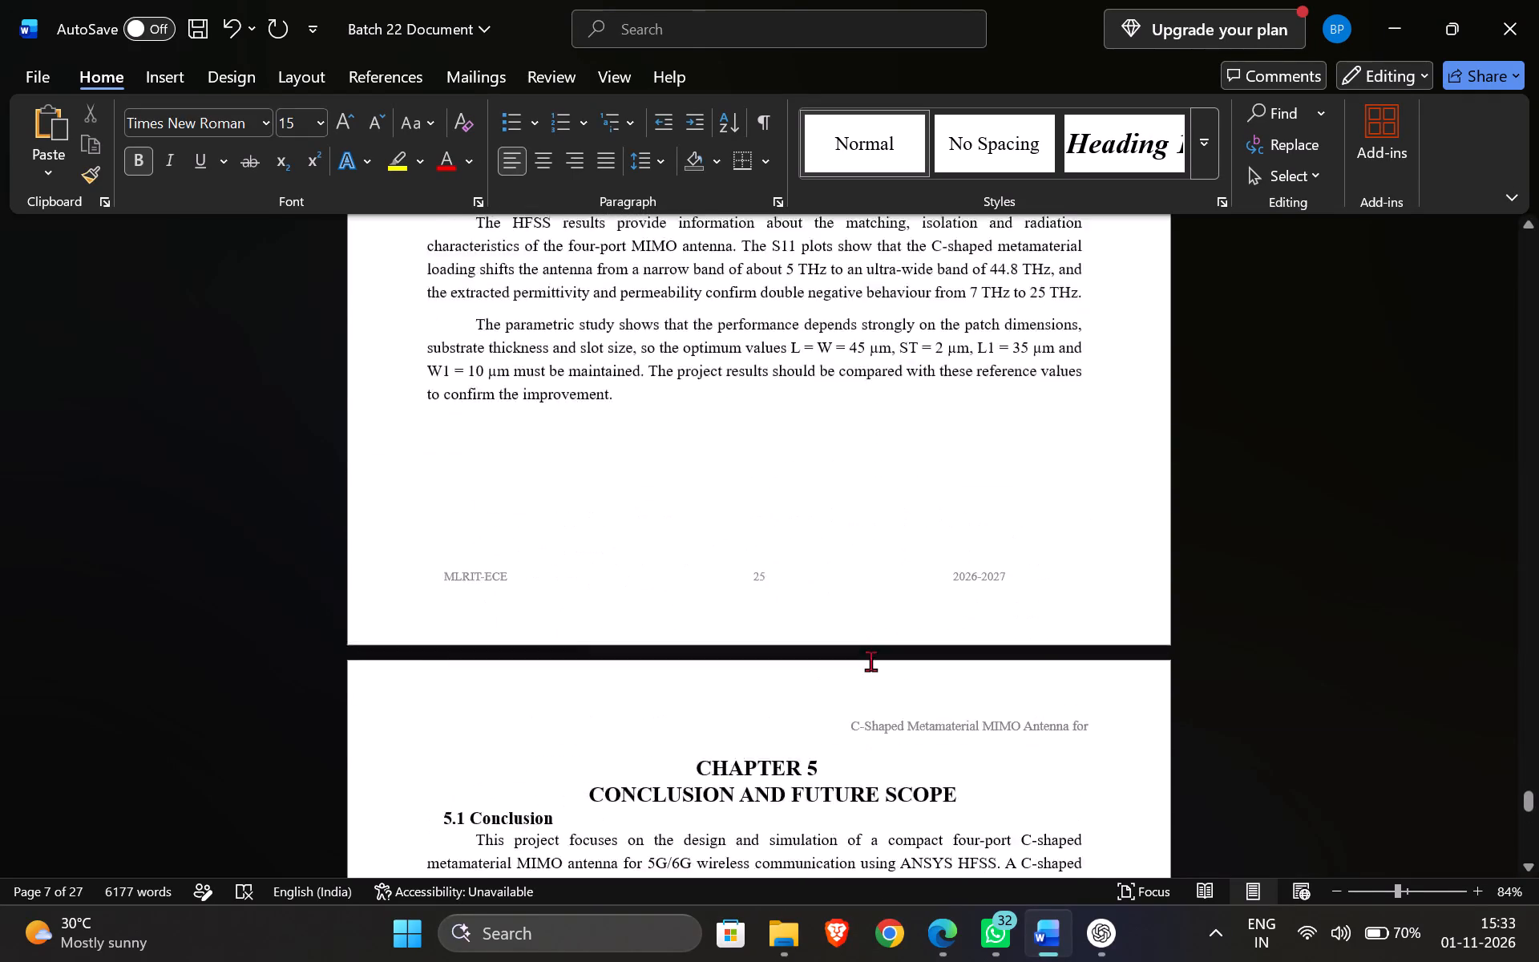
Recheck the Chapter 4 sections and figures, from the introduction to the E-field distribution plot.
scroll(870, 661, up, 9)
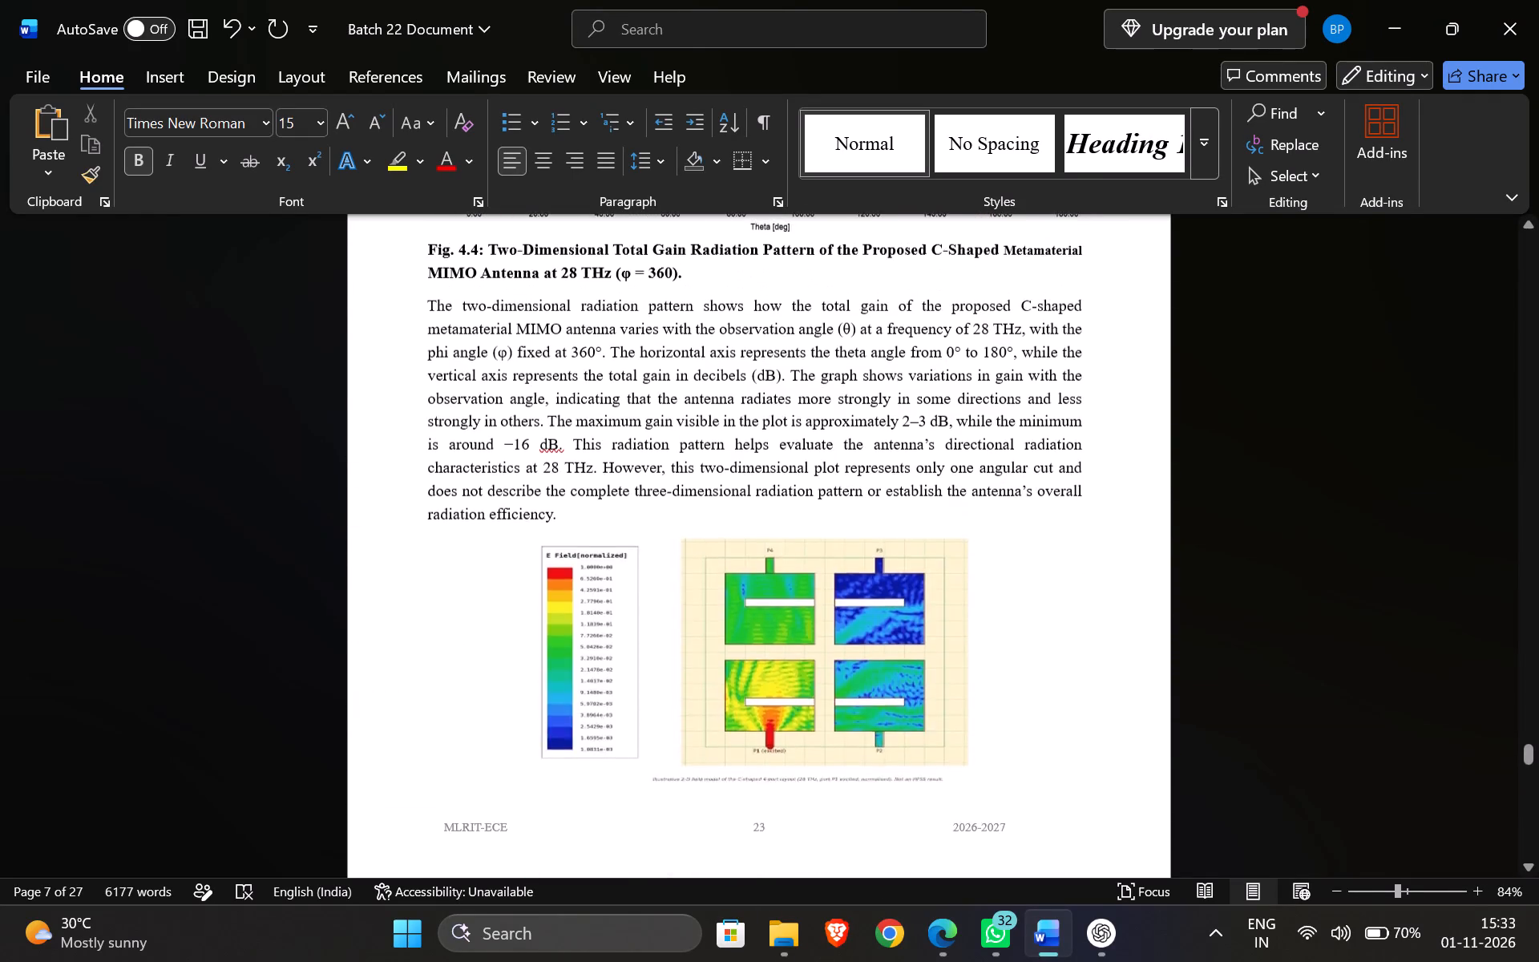
scroll(871, 653, up, 11)
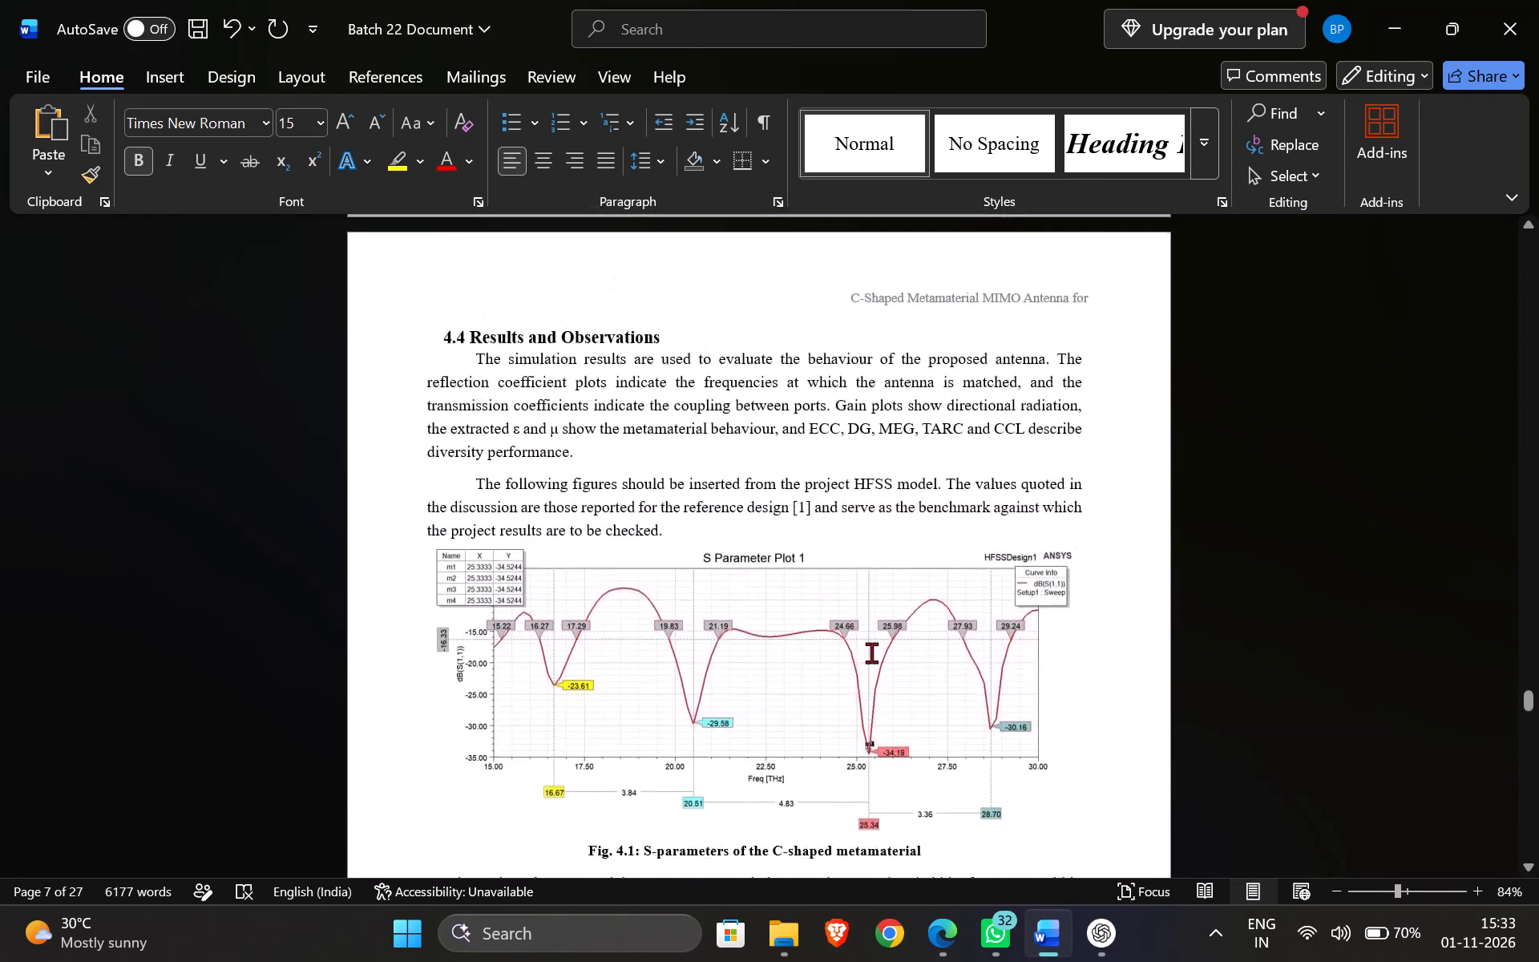
scroll(871, 653, up, 4)
scroll(871, 653, down, 3)
scroll(871, 653, up, 3)
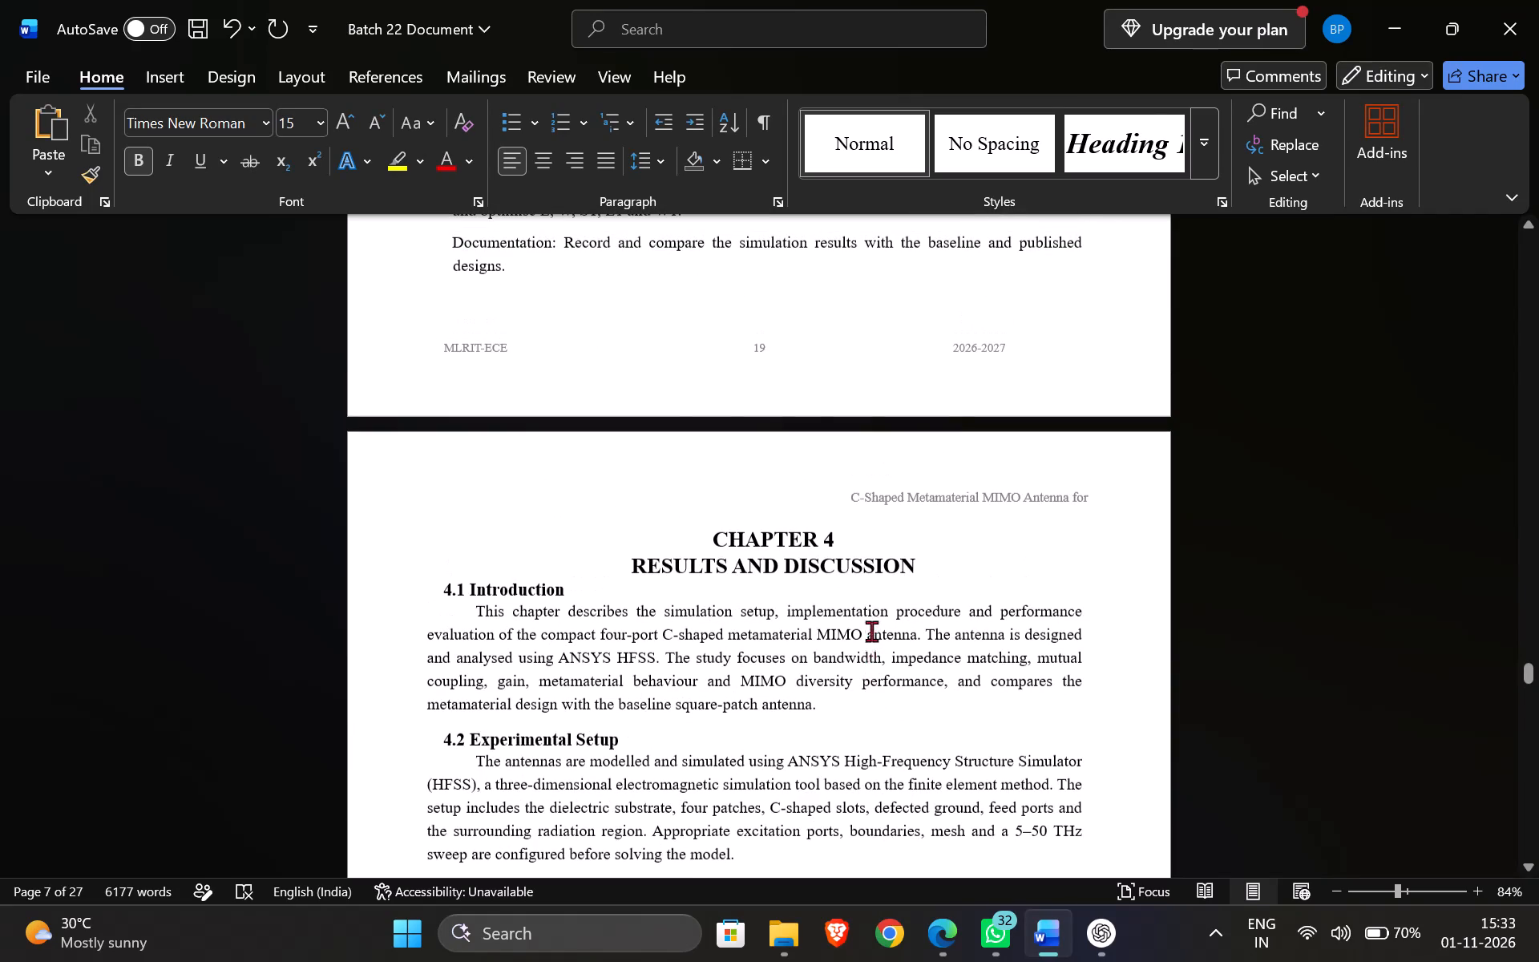
scroll(737, 767, down, 3)
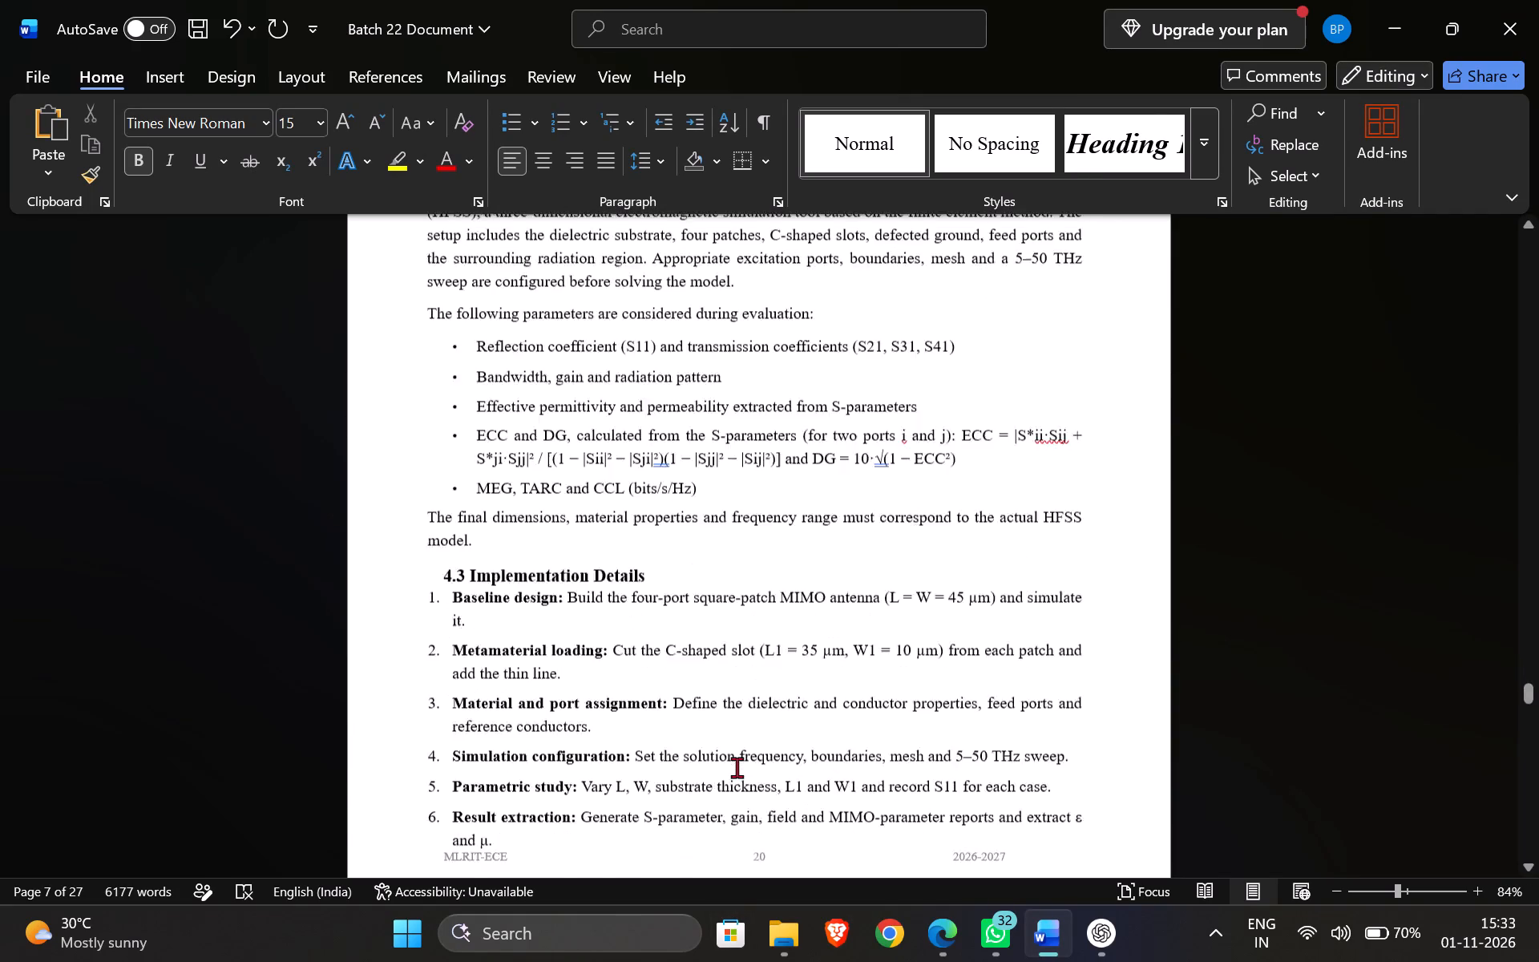
scroll(737, 767, down, 14)
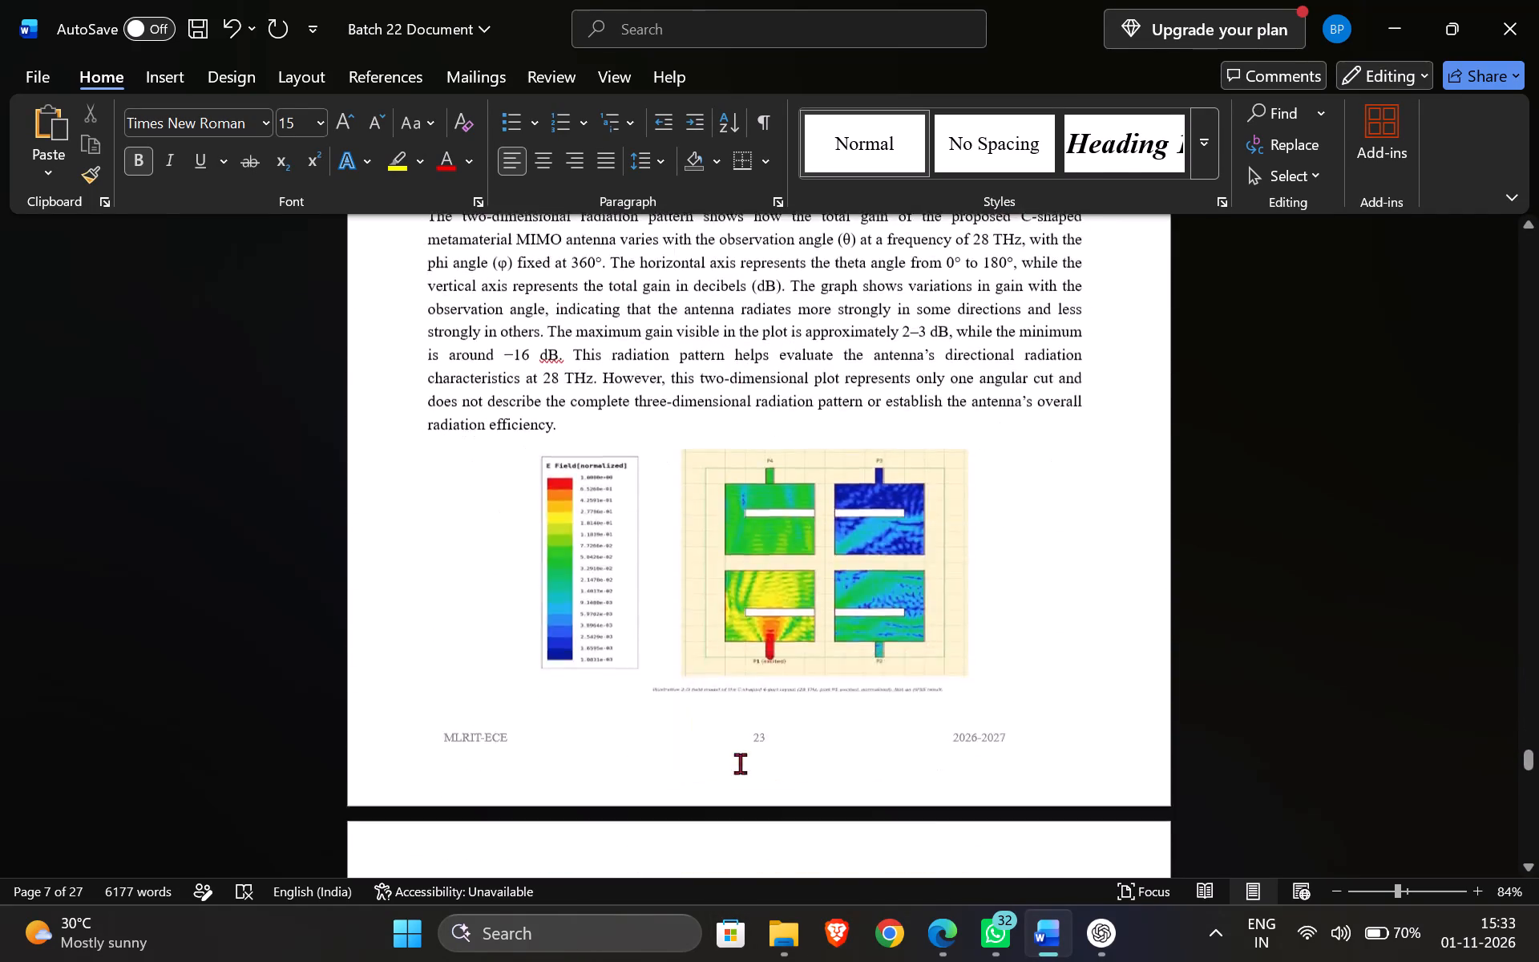
Check Chapter 5 and the References once more, and look back through the report to the start of Chapter 3.
scroll(740, 763, down, 8)
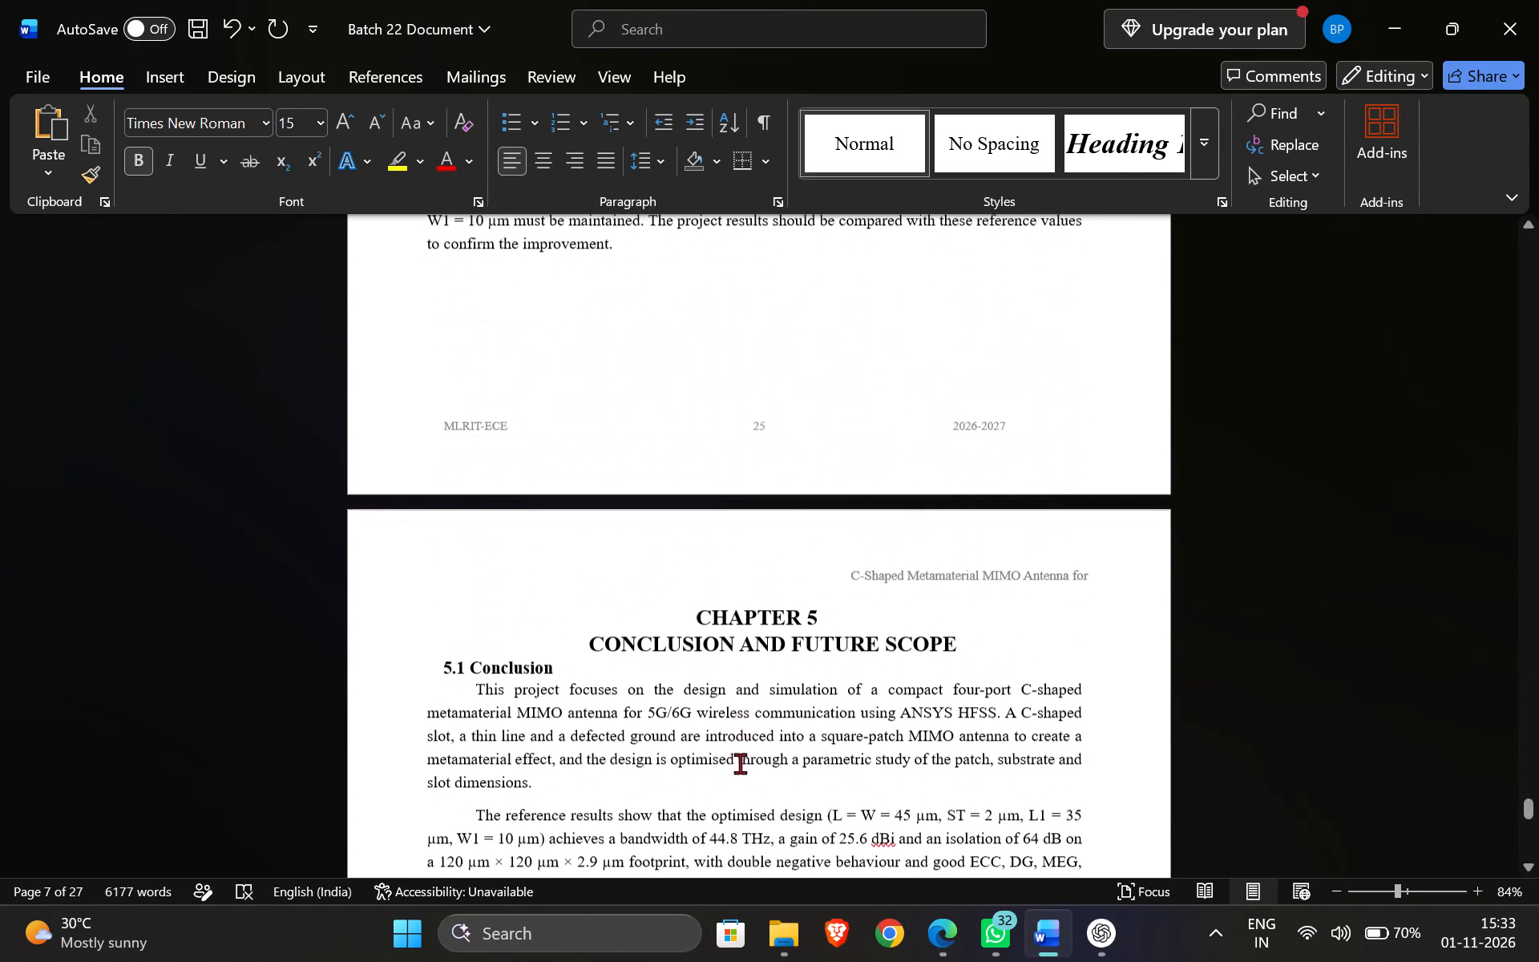
scroll(740, 759, down, 6)
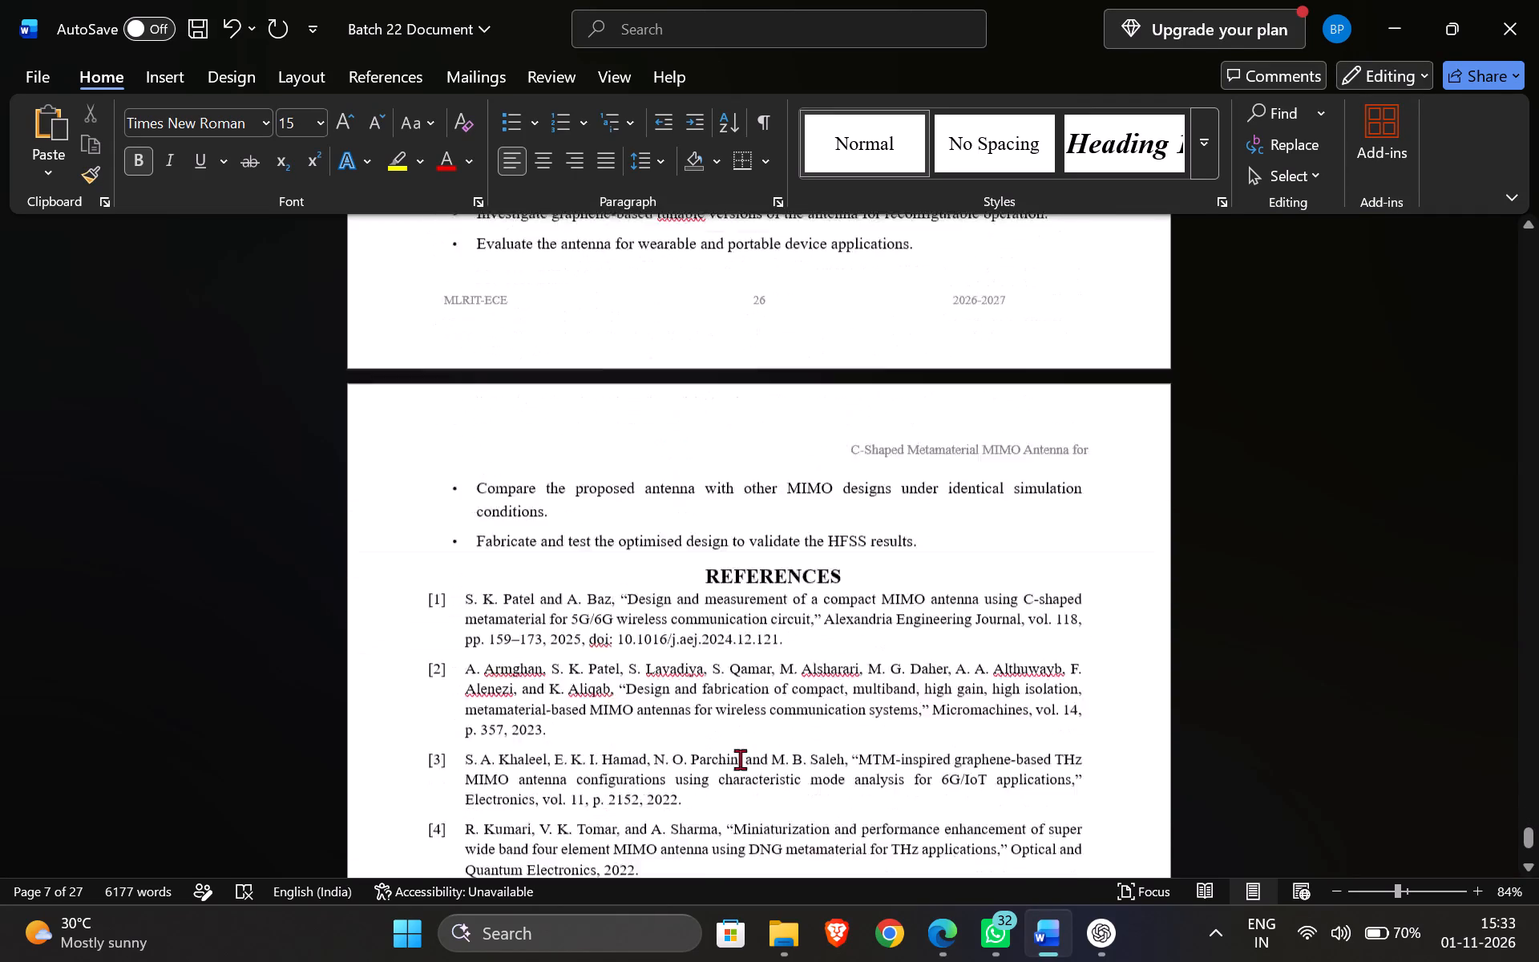
scroll(740, 759, down, 2)
scroll(740, 759, up, 8)
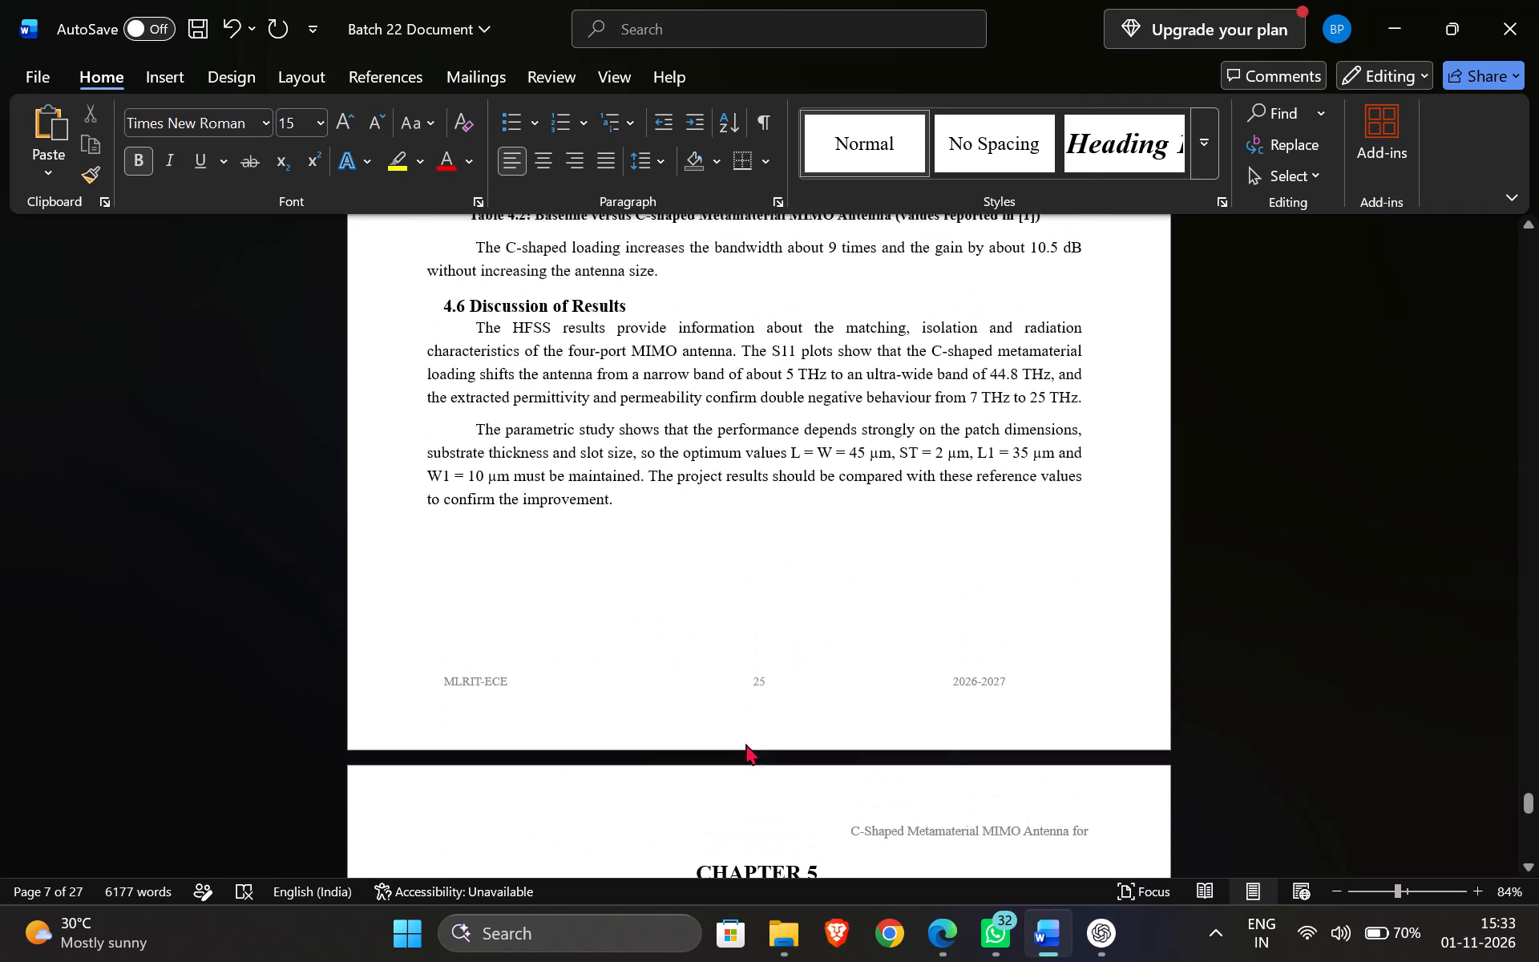
scroll(745, 742, up, 20)
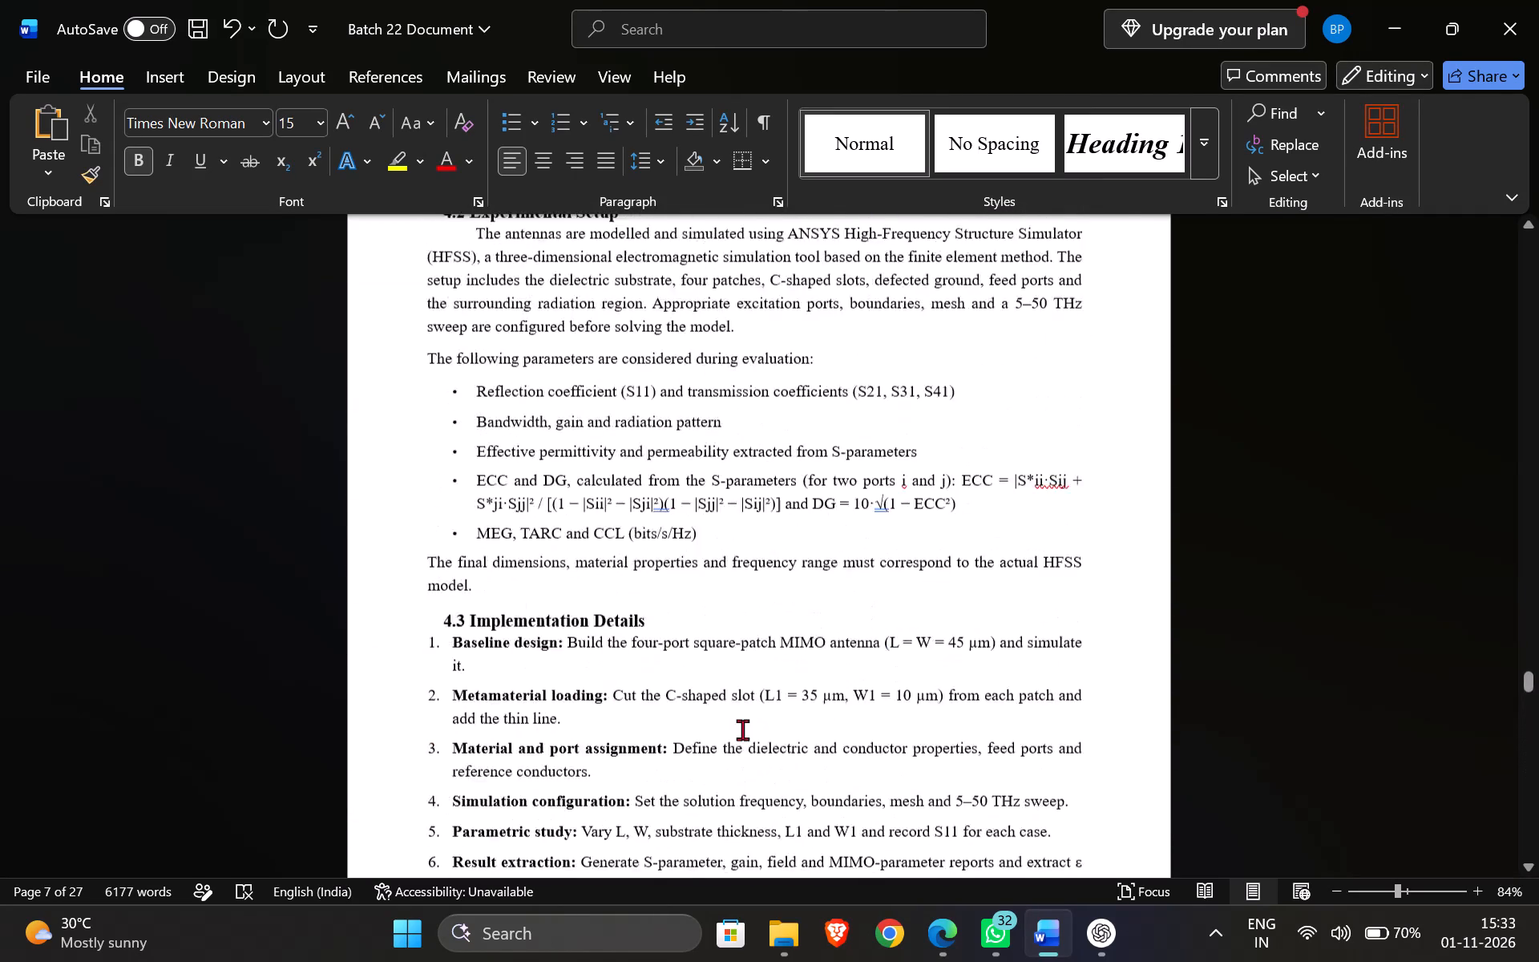
scroll(742, 730, up, 20)
scroll(742, 730, up, 3)
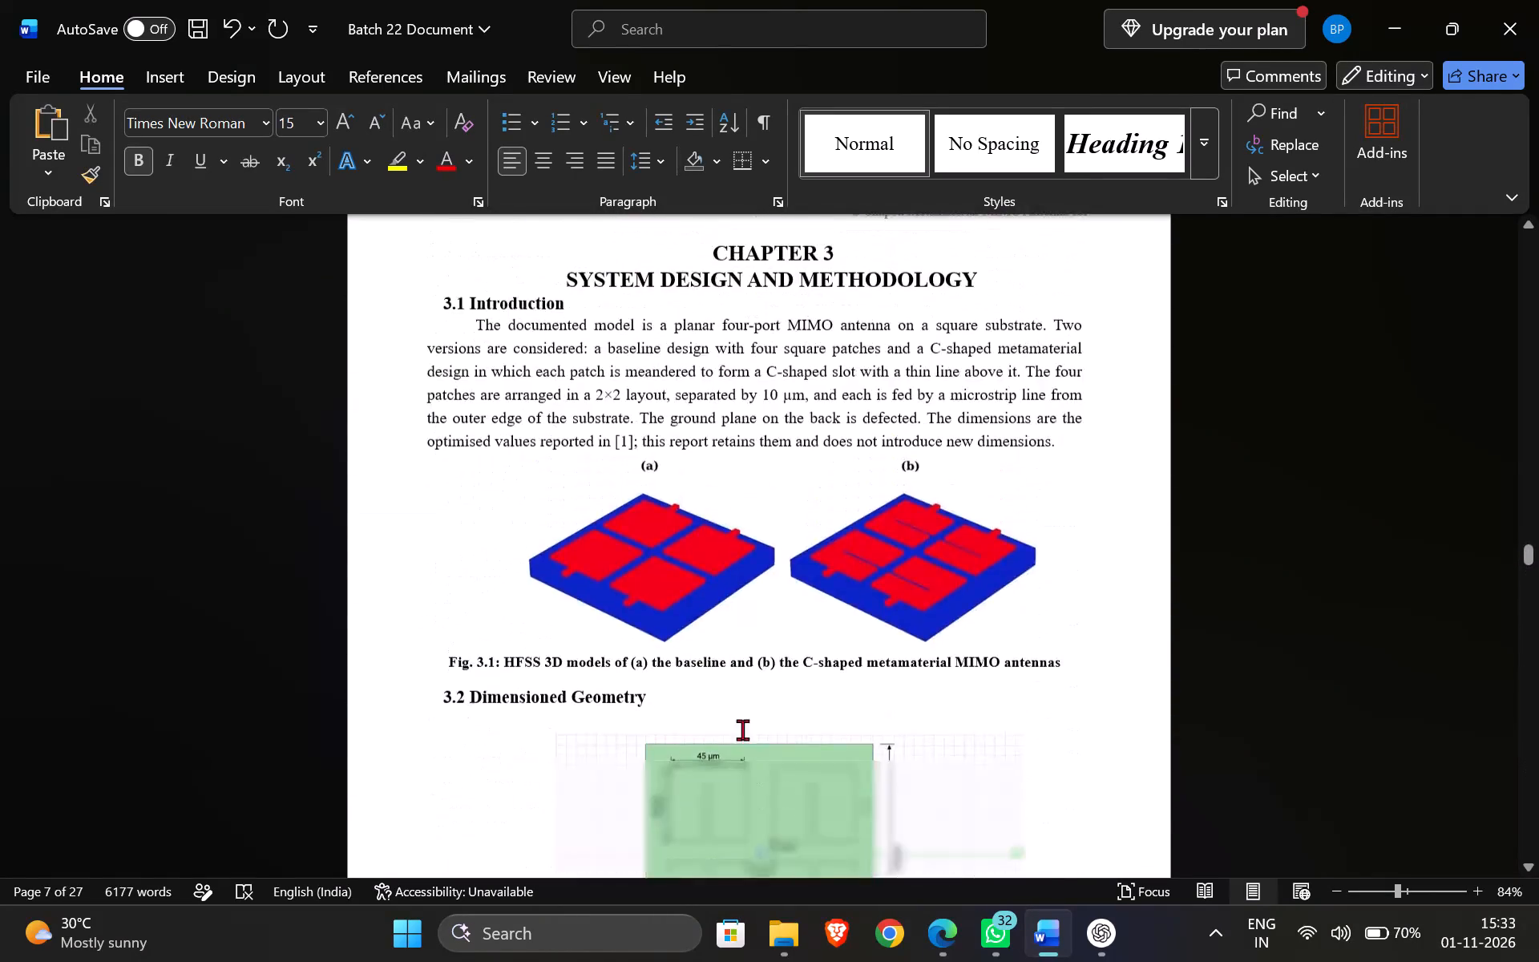
Look back from Chapter 3 through the contents table, acknowledgement and certificate to the cover page, checking the layout.
scroll(742, 730, up, 20)
scroll(742, 730, up, 3)
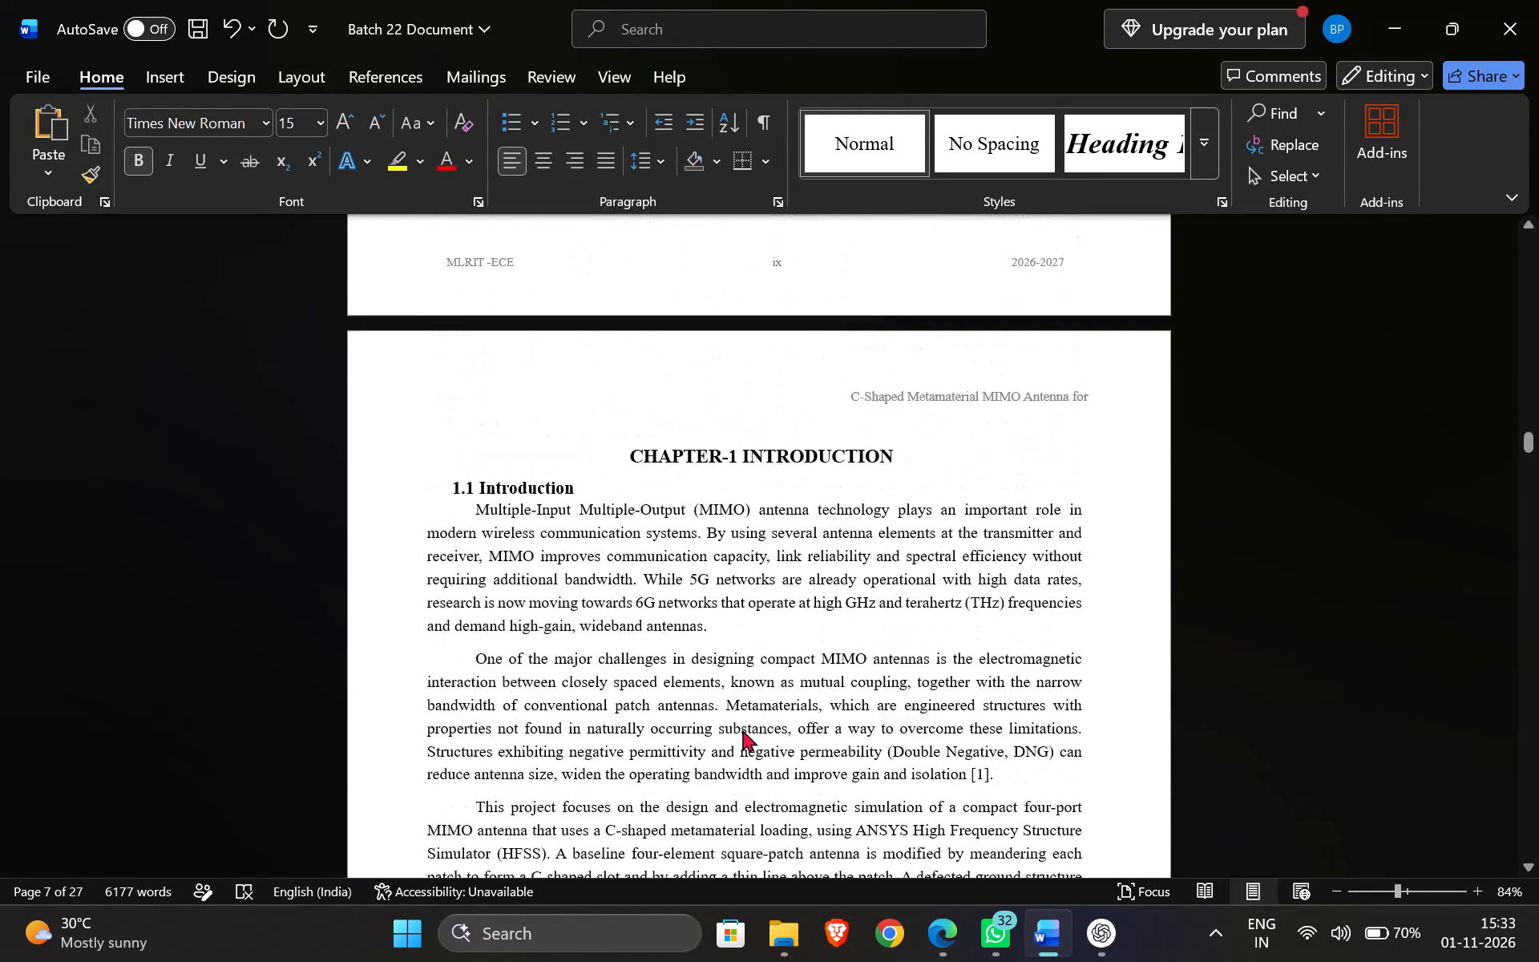
scroll(742, 730, up, 16)
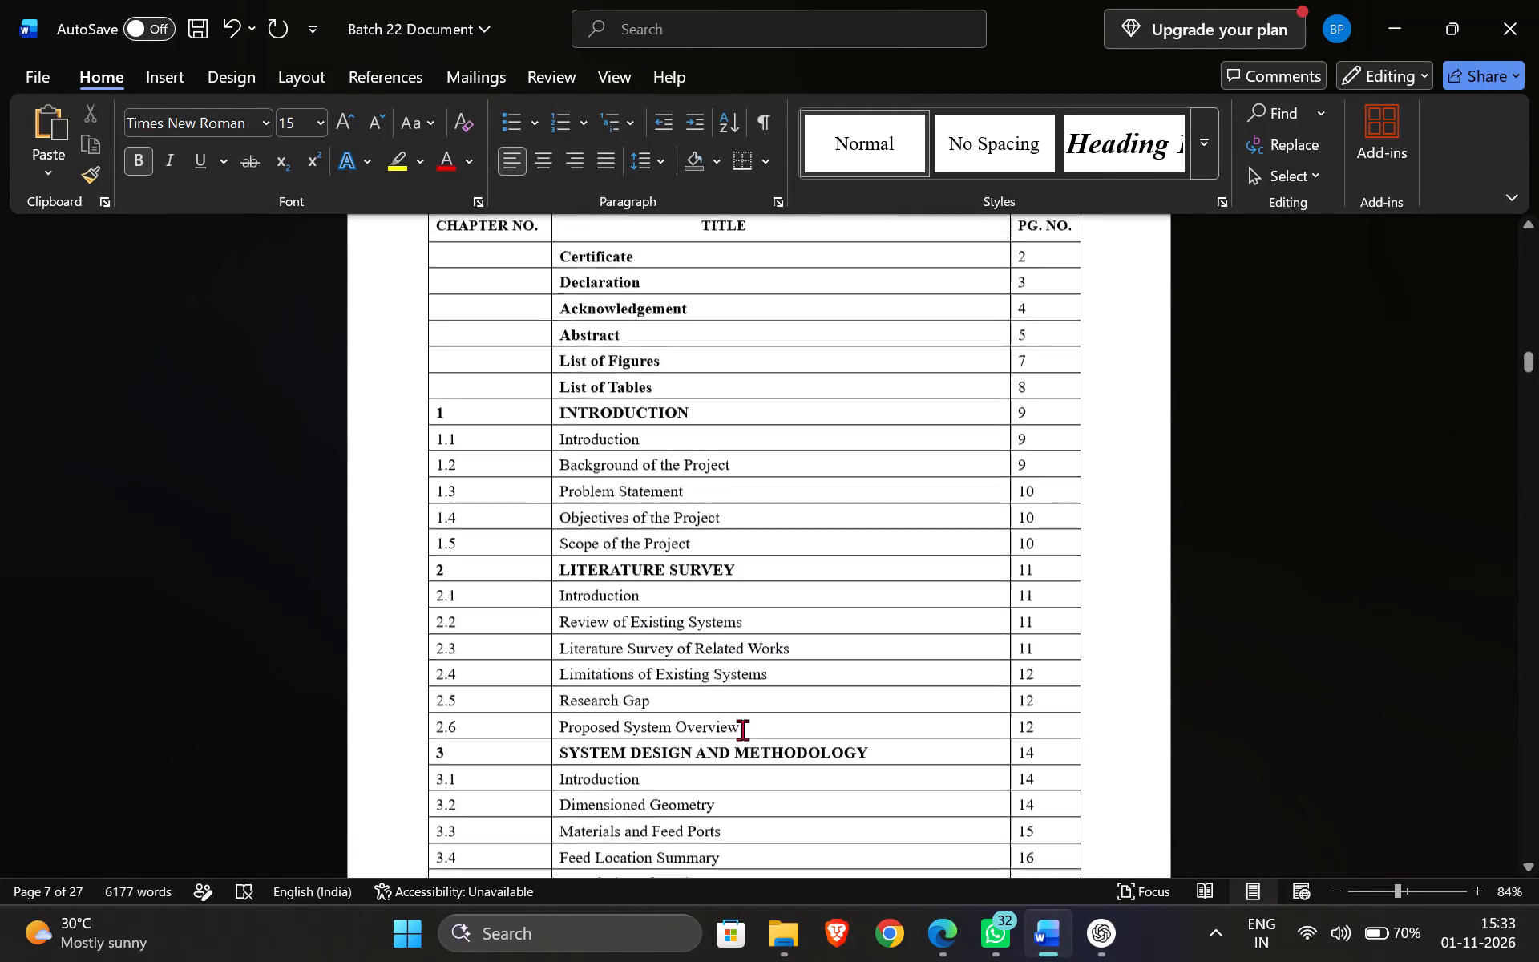
scroll(742, 730, up, 12)
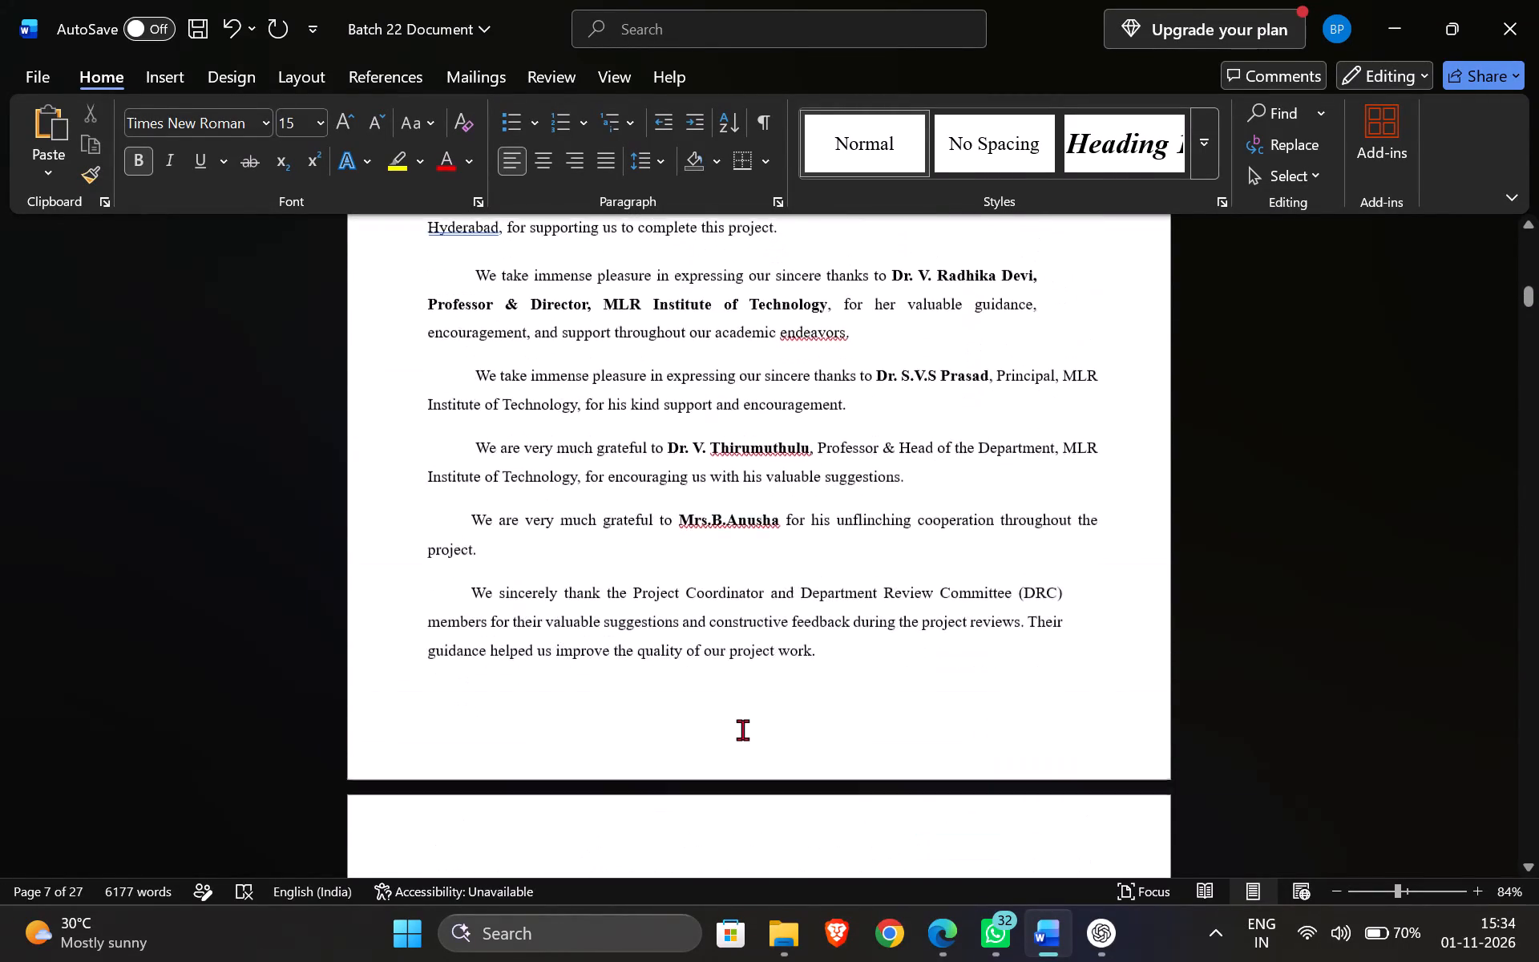
scroll(742, 730, up, 6)
scroll(669, 786, down, 4)
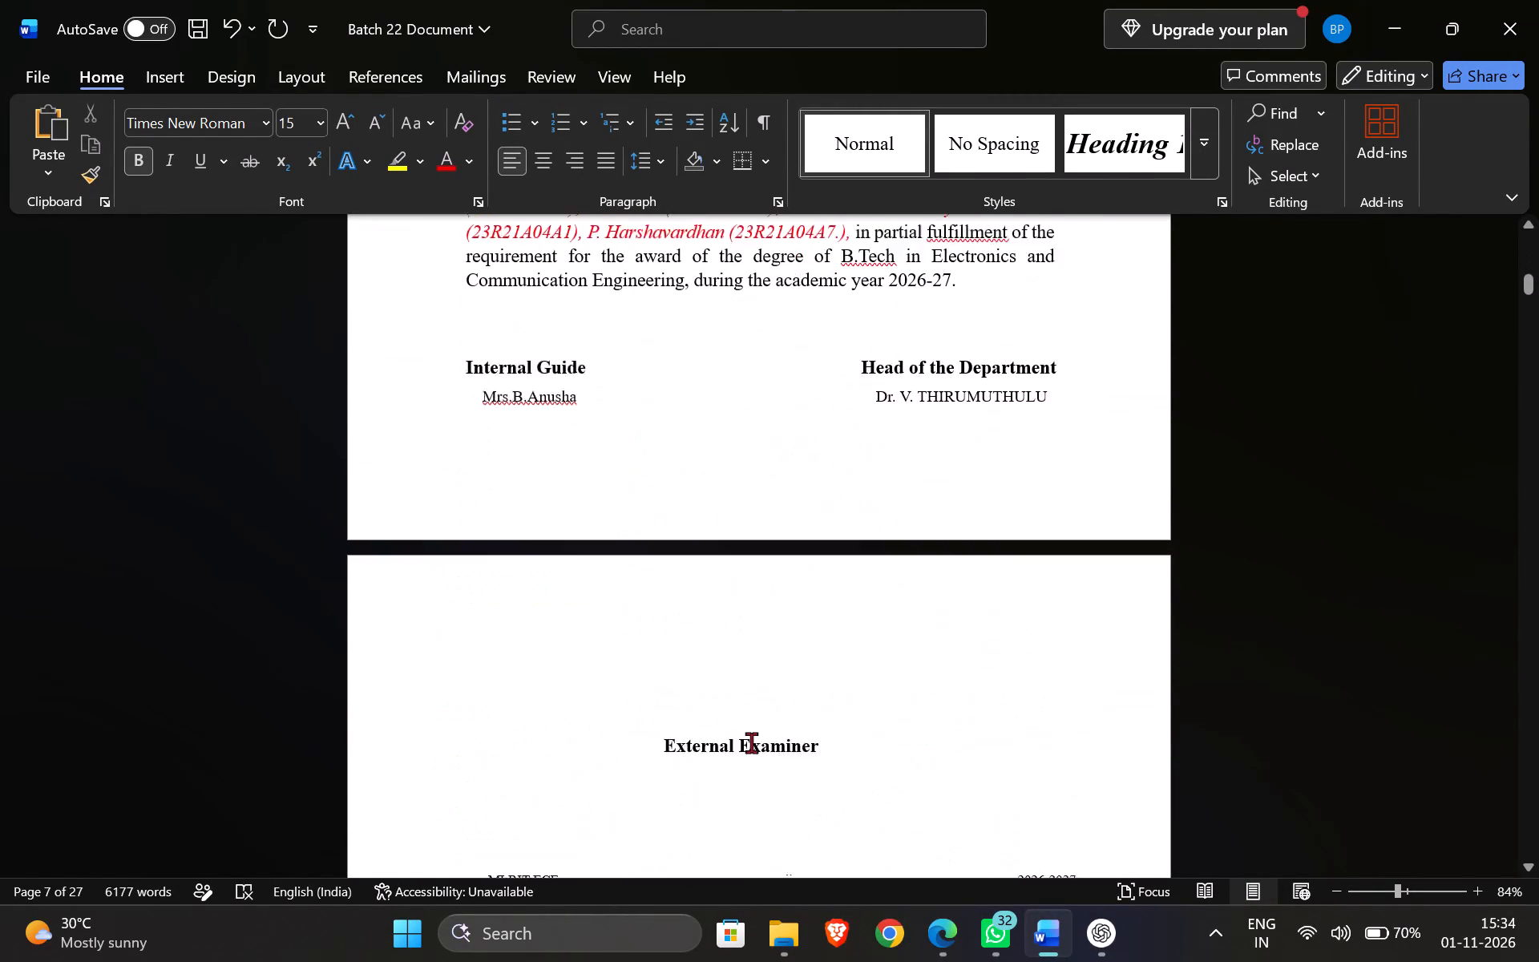
scroll(751, 742, up, 7)
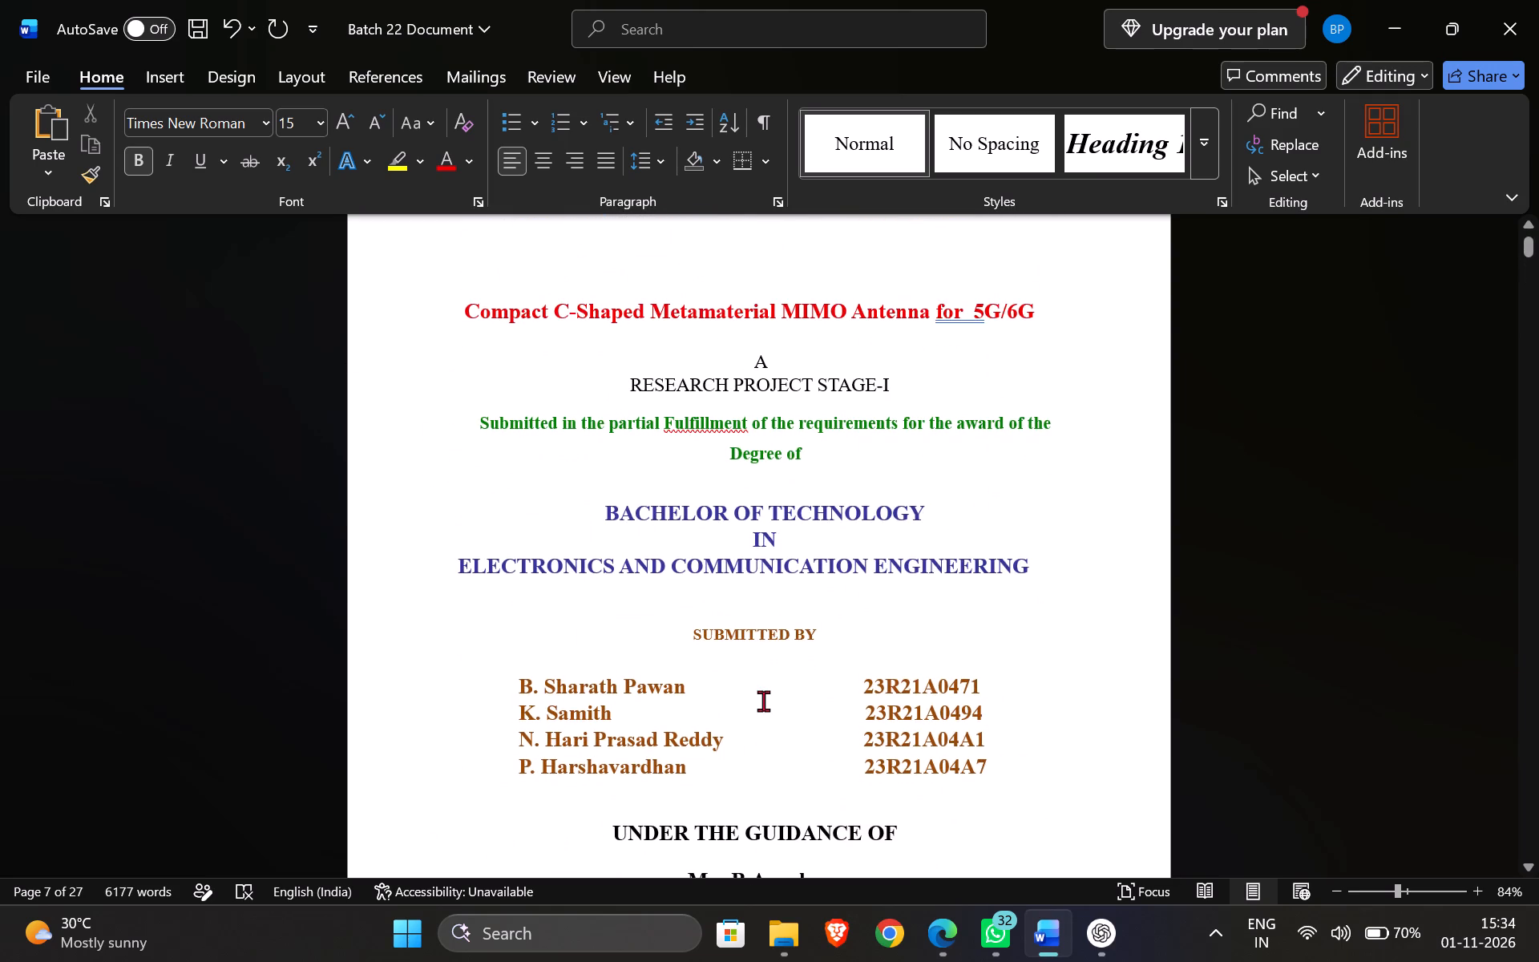
scroll(760, 511, up, 1)
scroll(760, 511, down, 7)
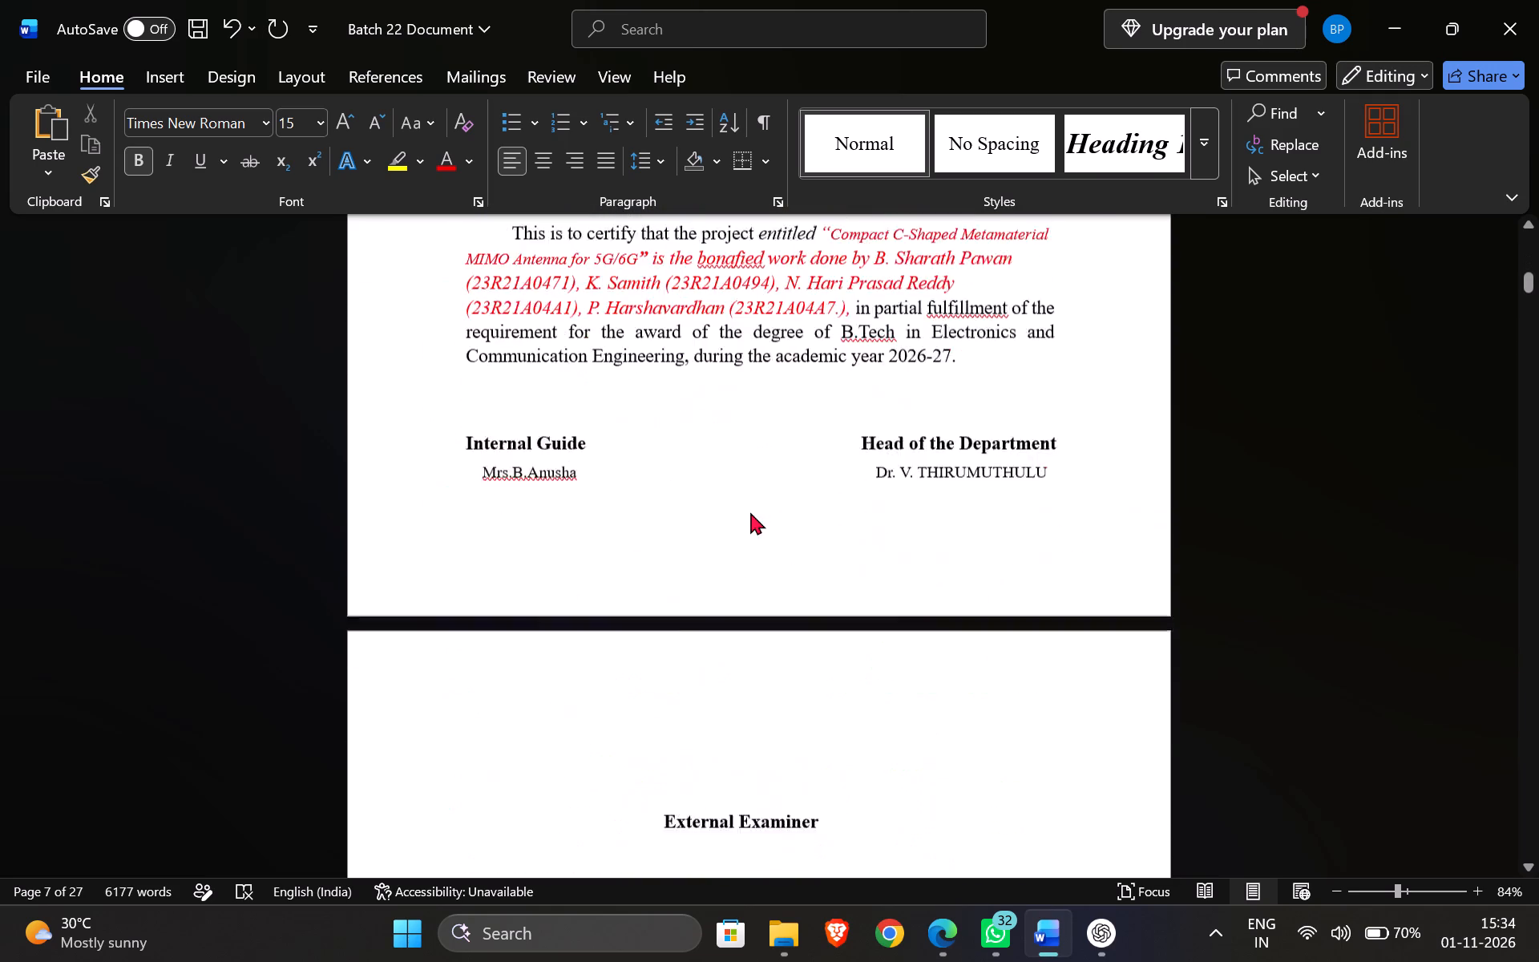
scroll(750, 512, up, 5)
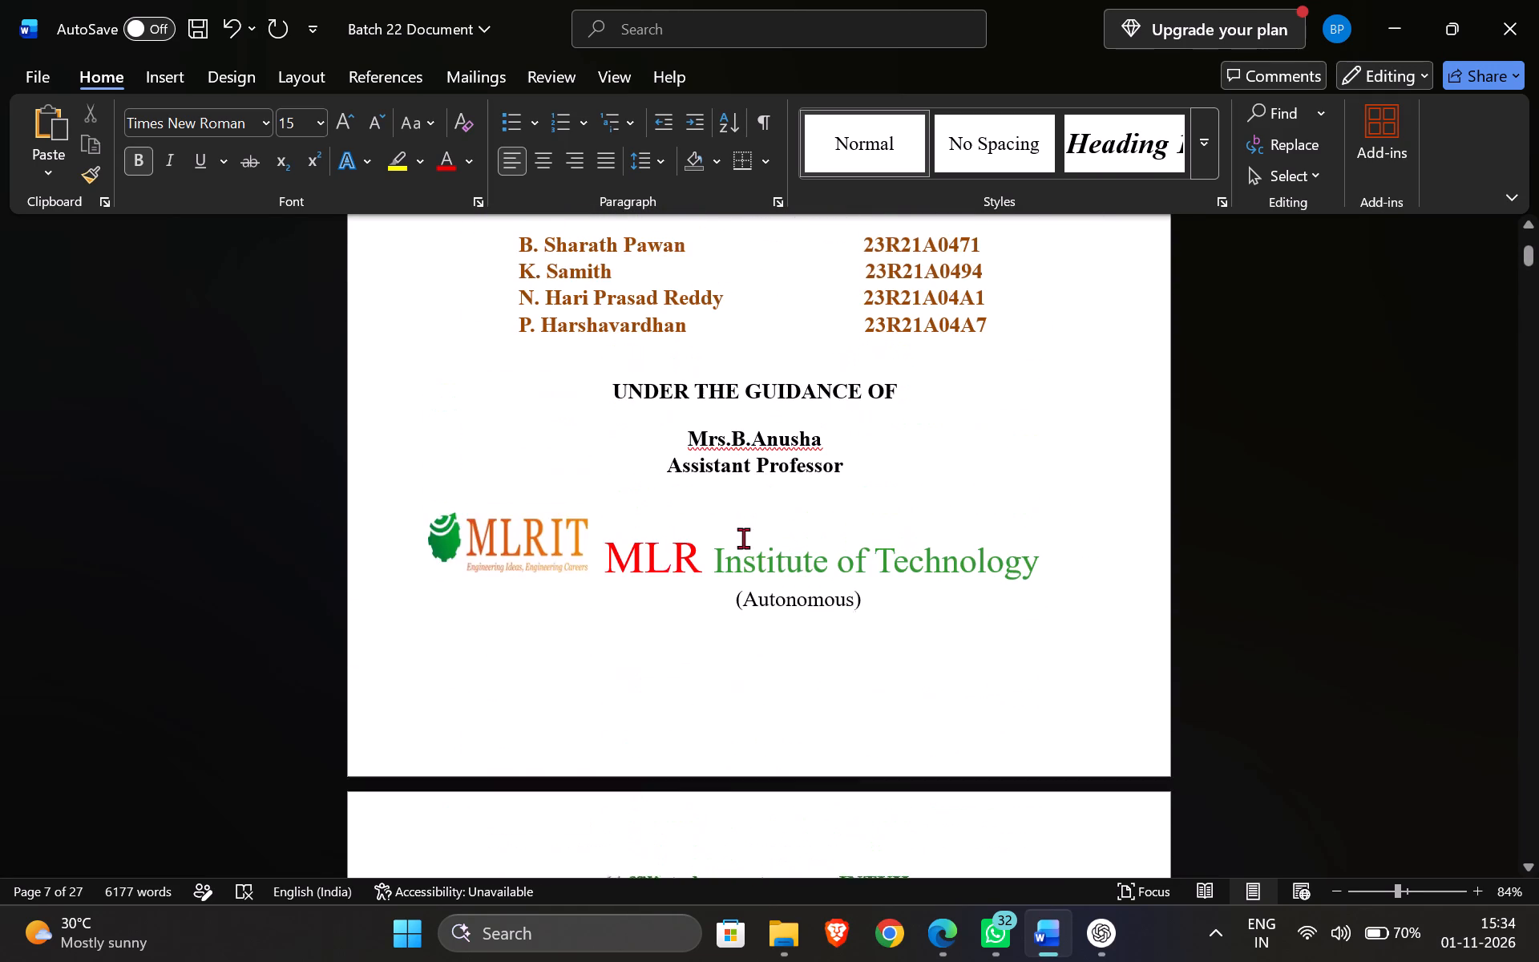
scroll(745, 541, up, 5)
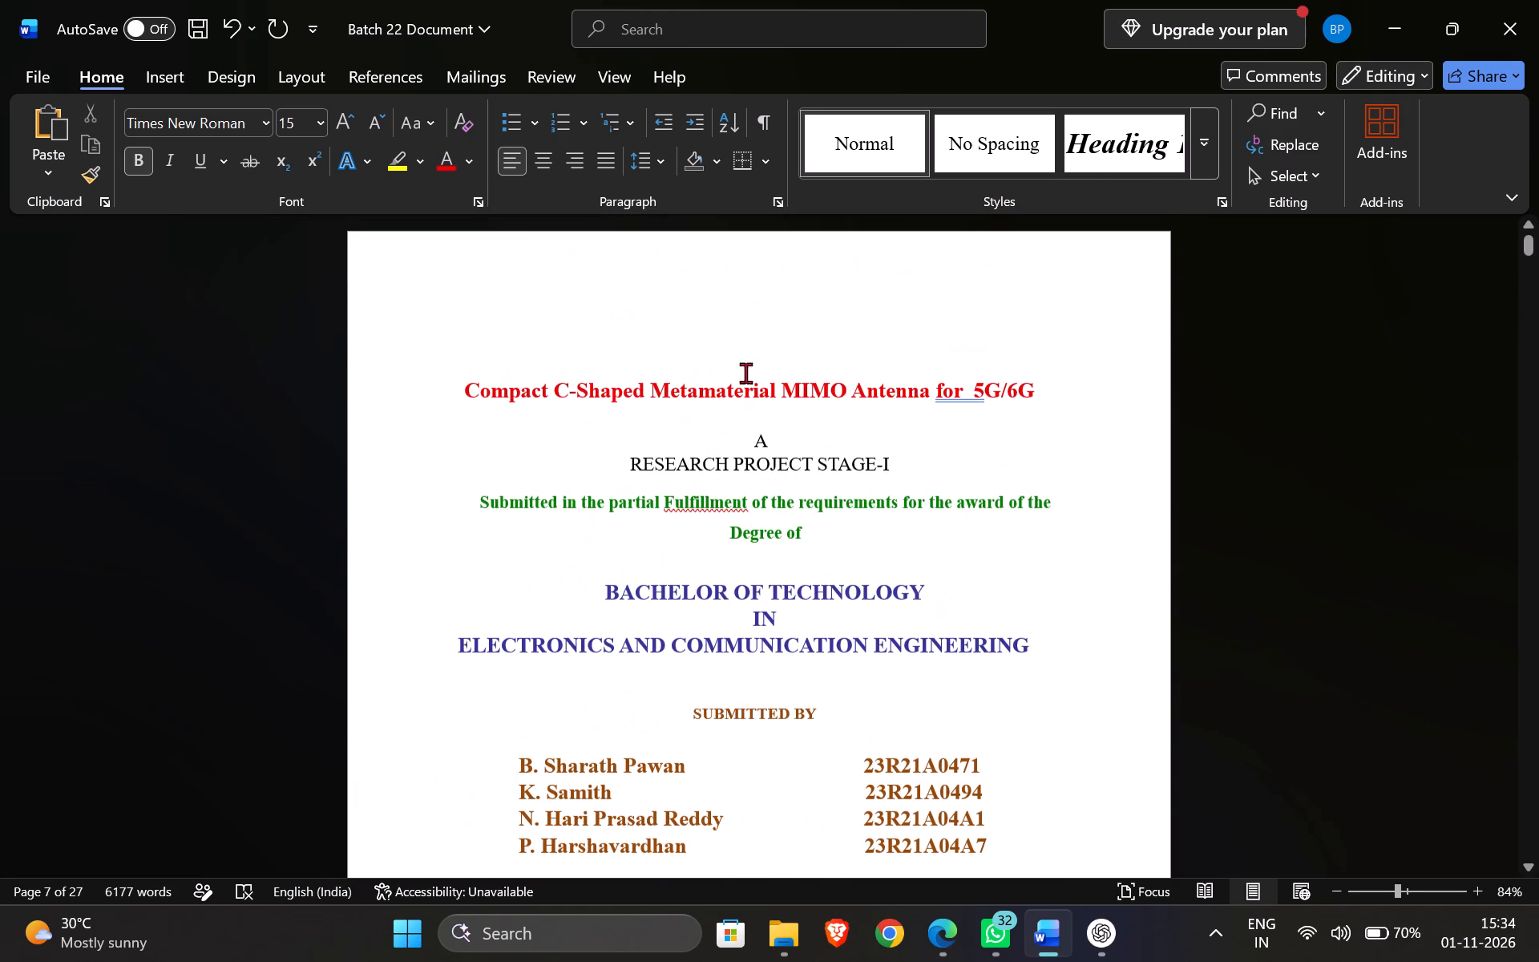
Delete the blank space above the project title on the cover page.
click(741, 354)
key(BackSpace)
key(BackSpace)
key(BackSpace)
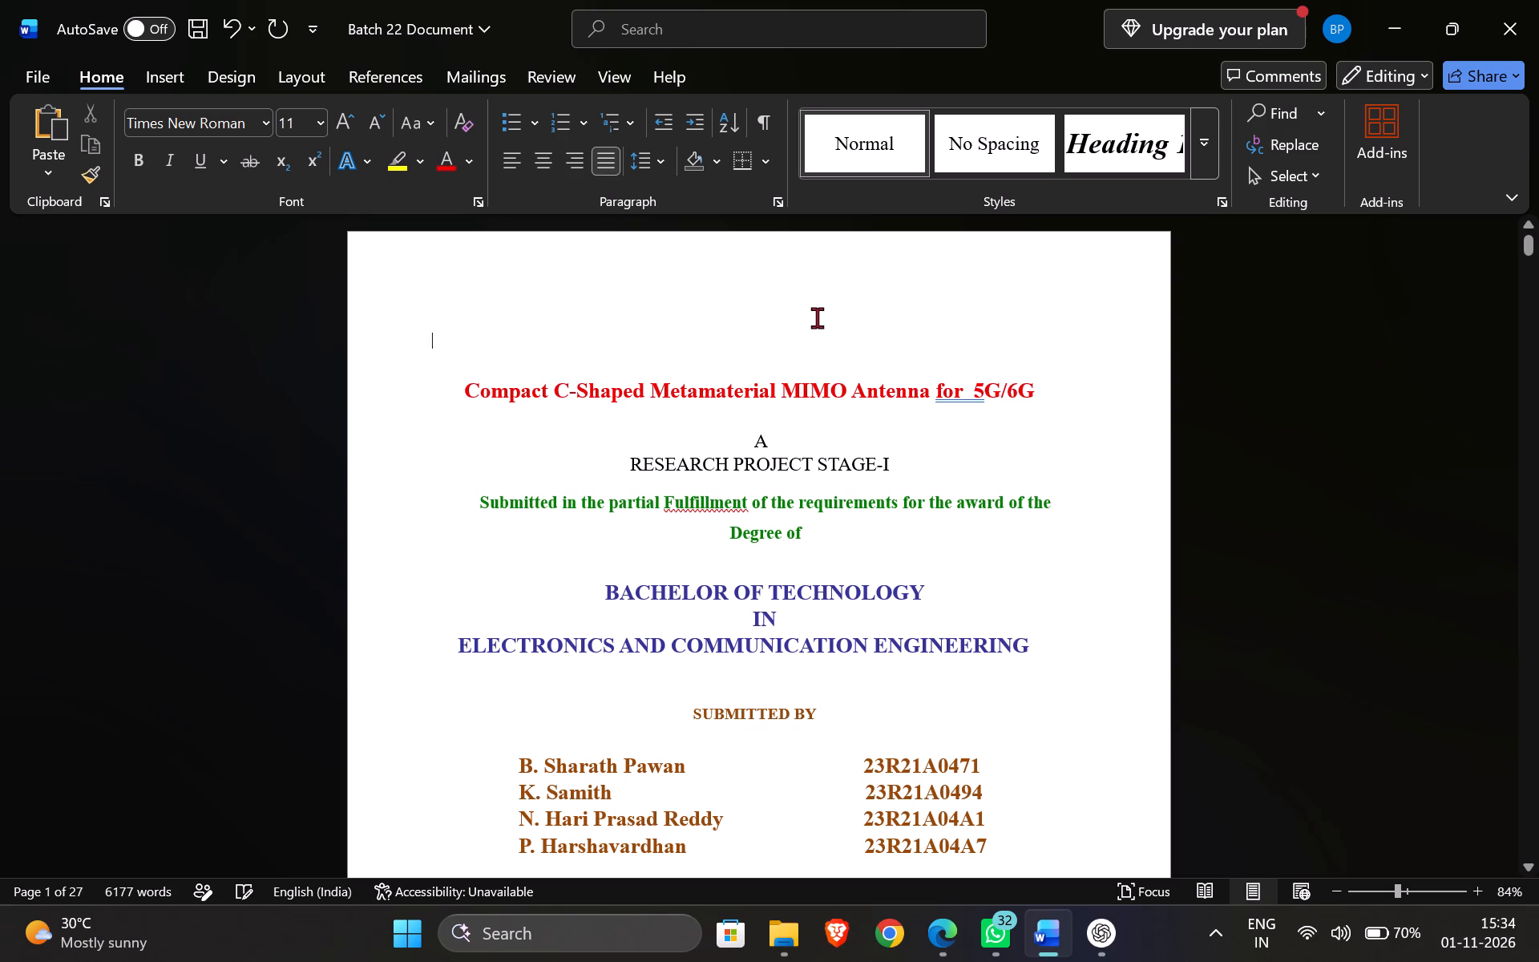
key(BackSpace)
key(BackSpace)
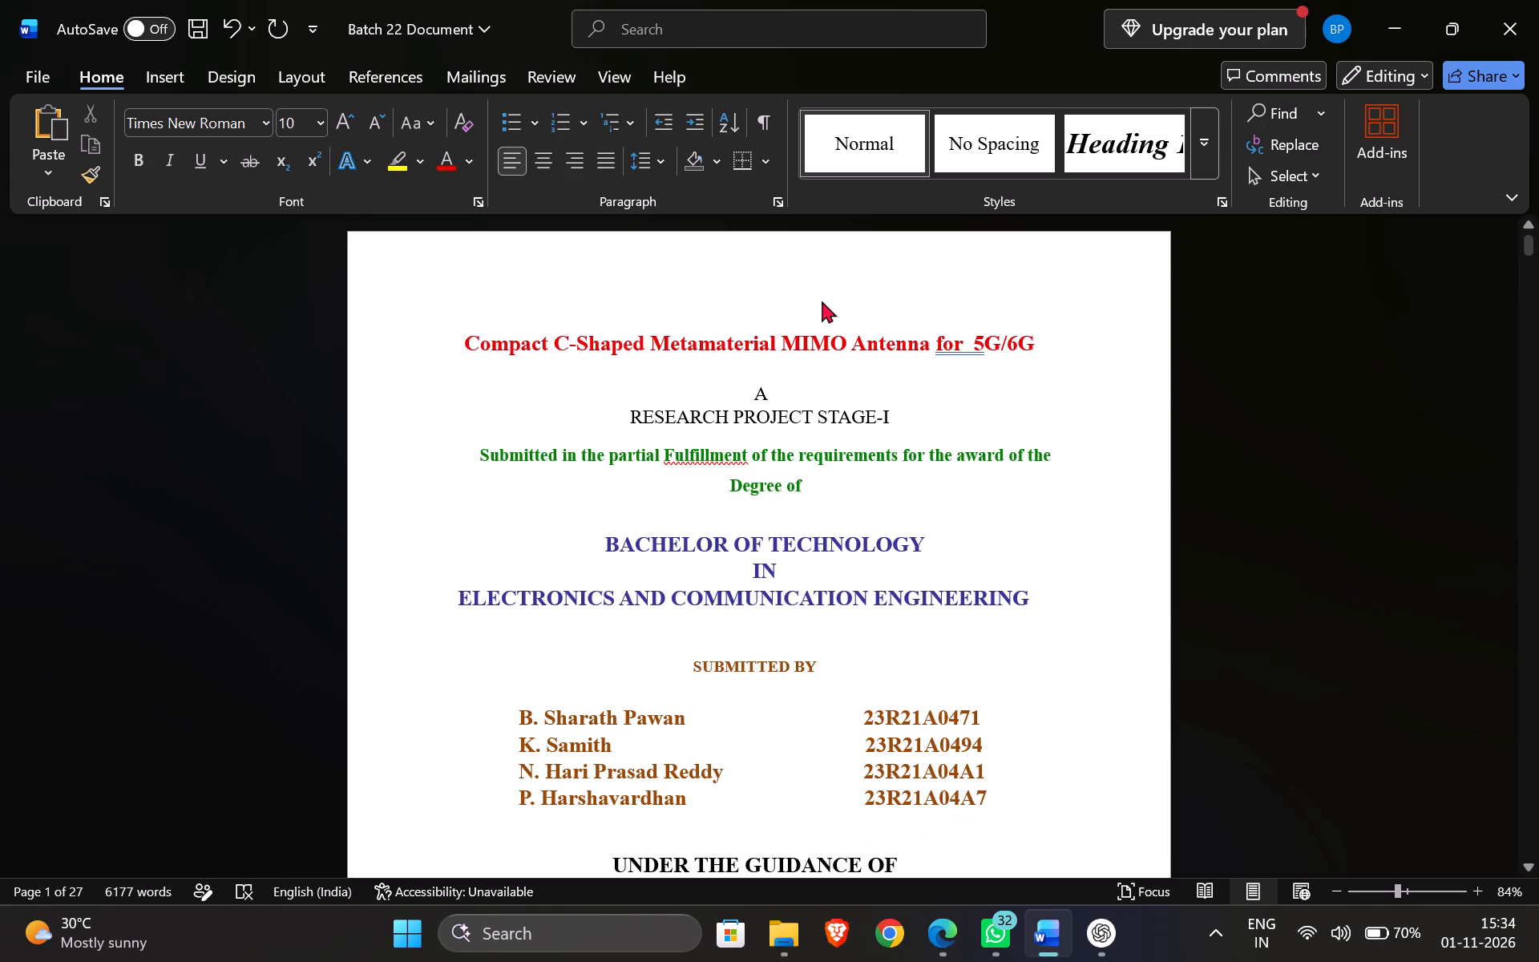
Check the layout of the cover page and the certificate page, including where each page breaks.
scroll(834, 384, down, 5)
scroll(814, 413, up, 3)
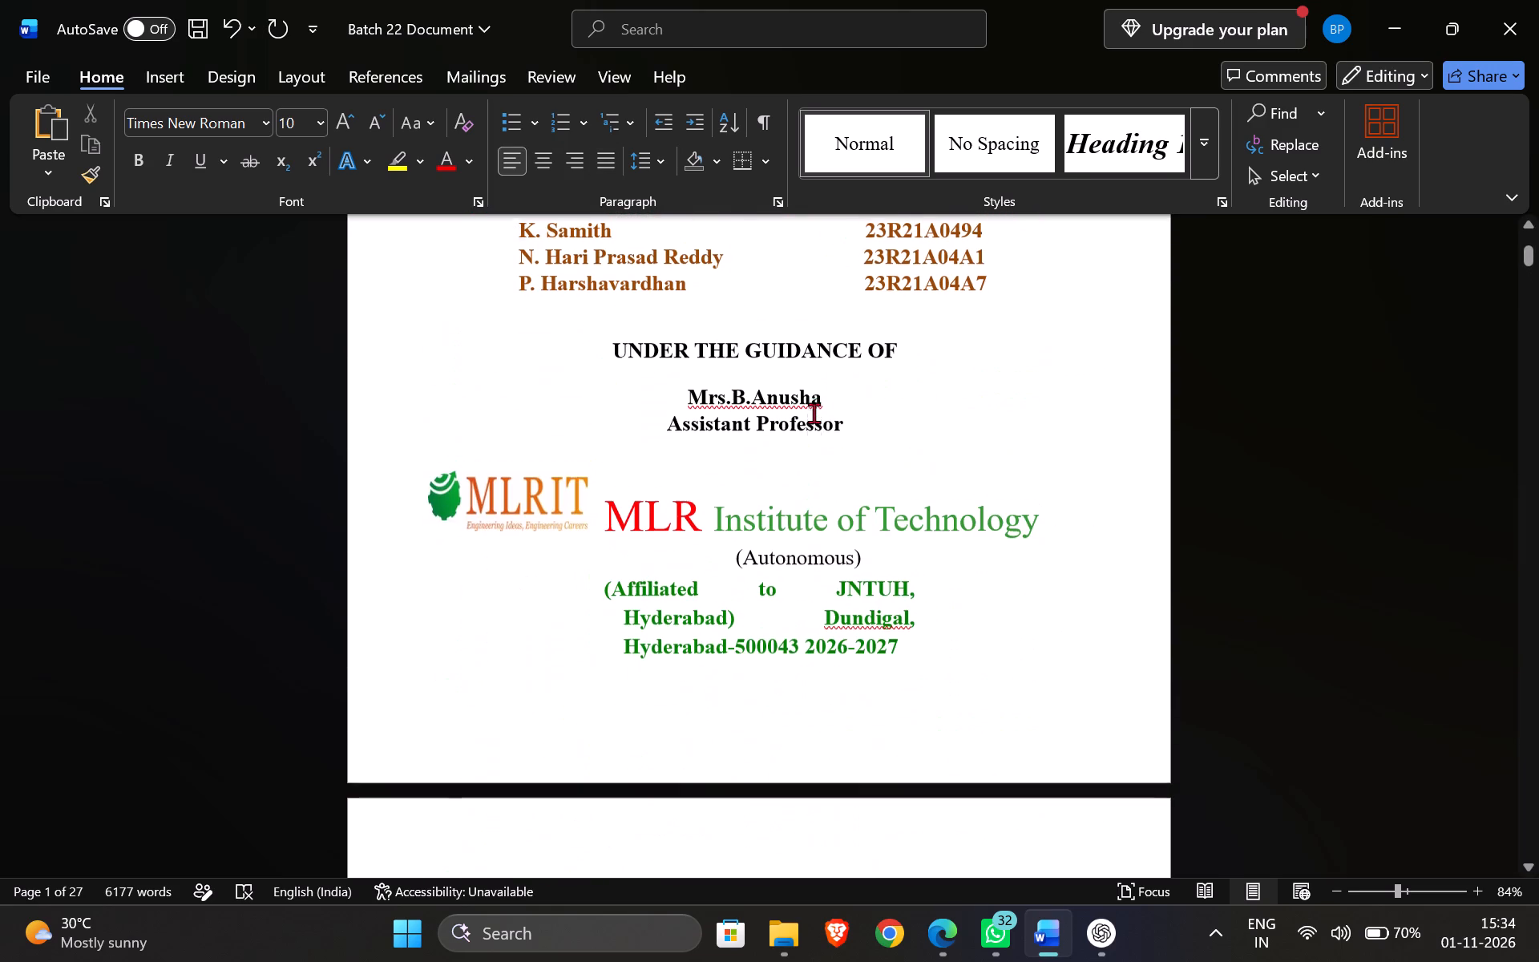
scroll(821, 569, down, 3)
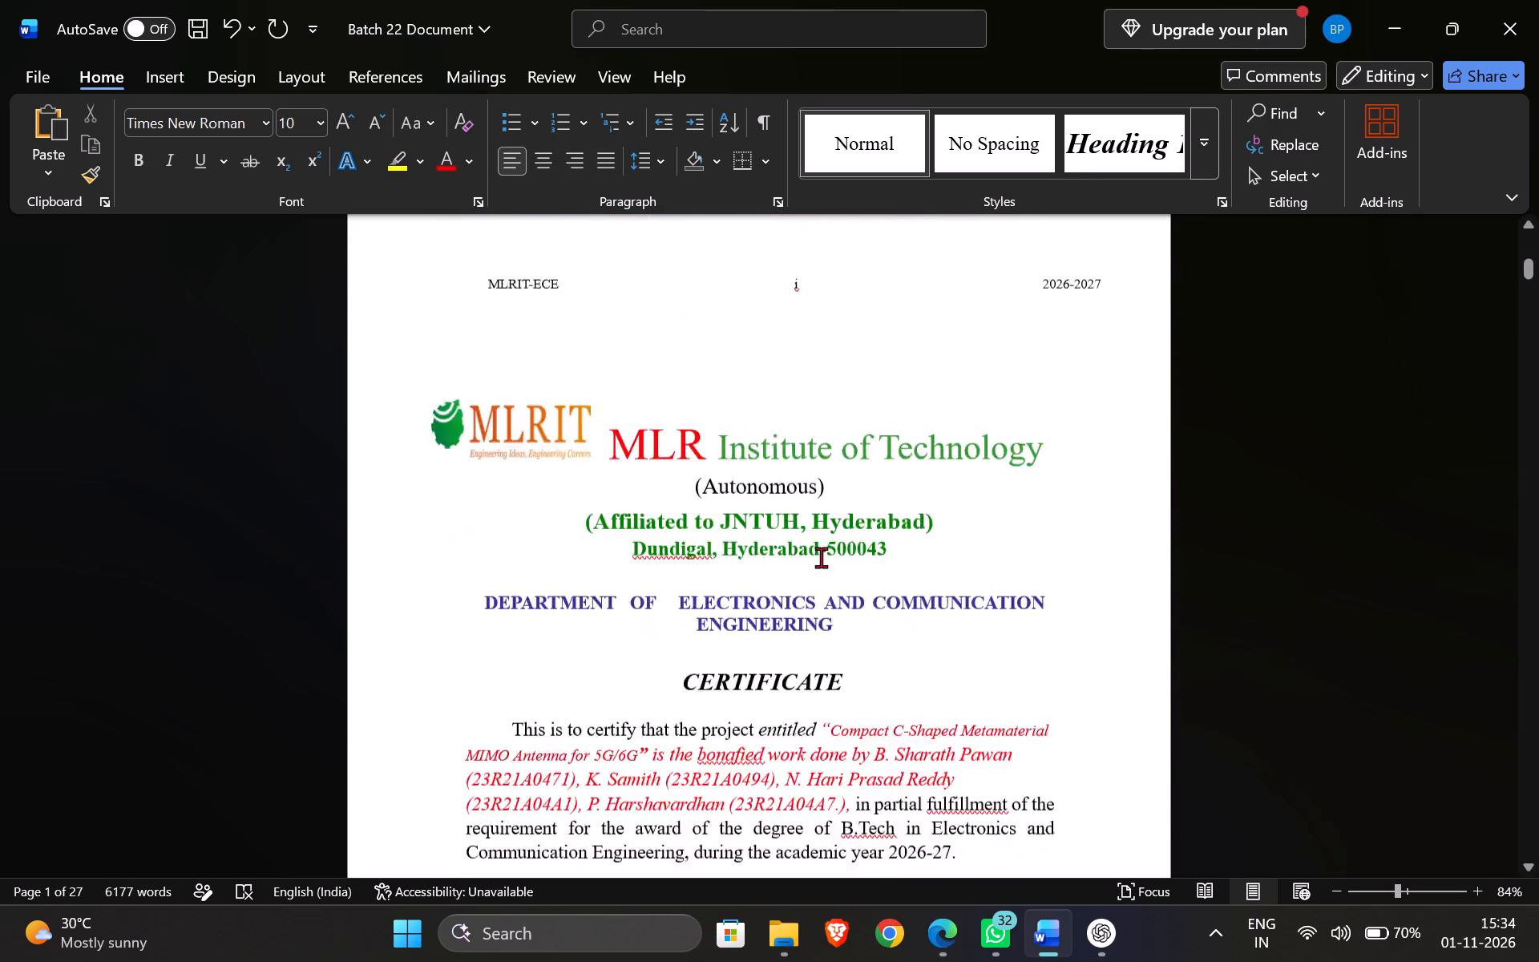
scroll(821, 557, down, 2)
scroll(821, 545, up, 2)
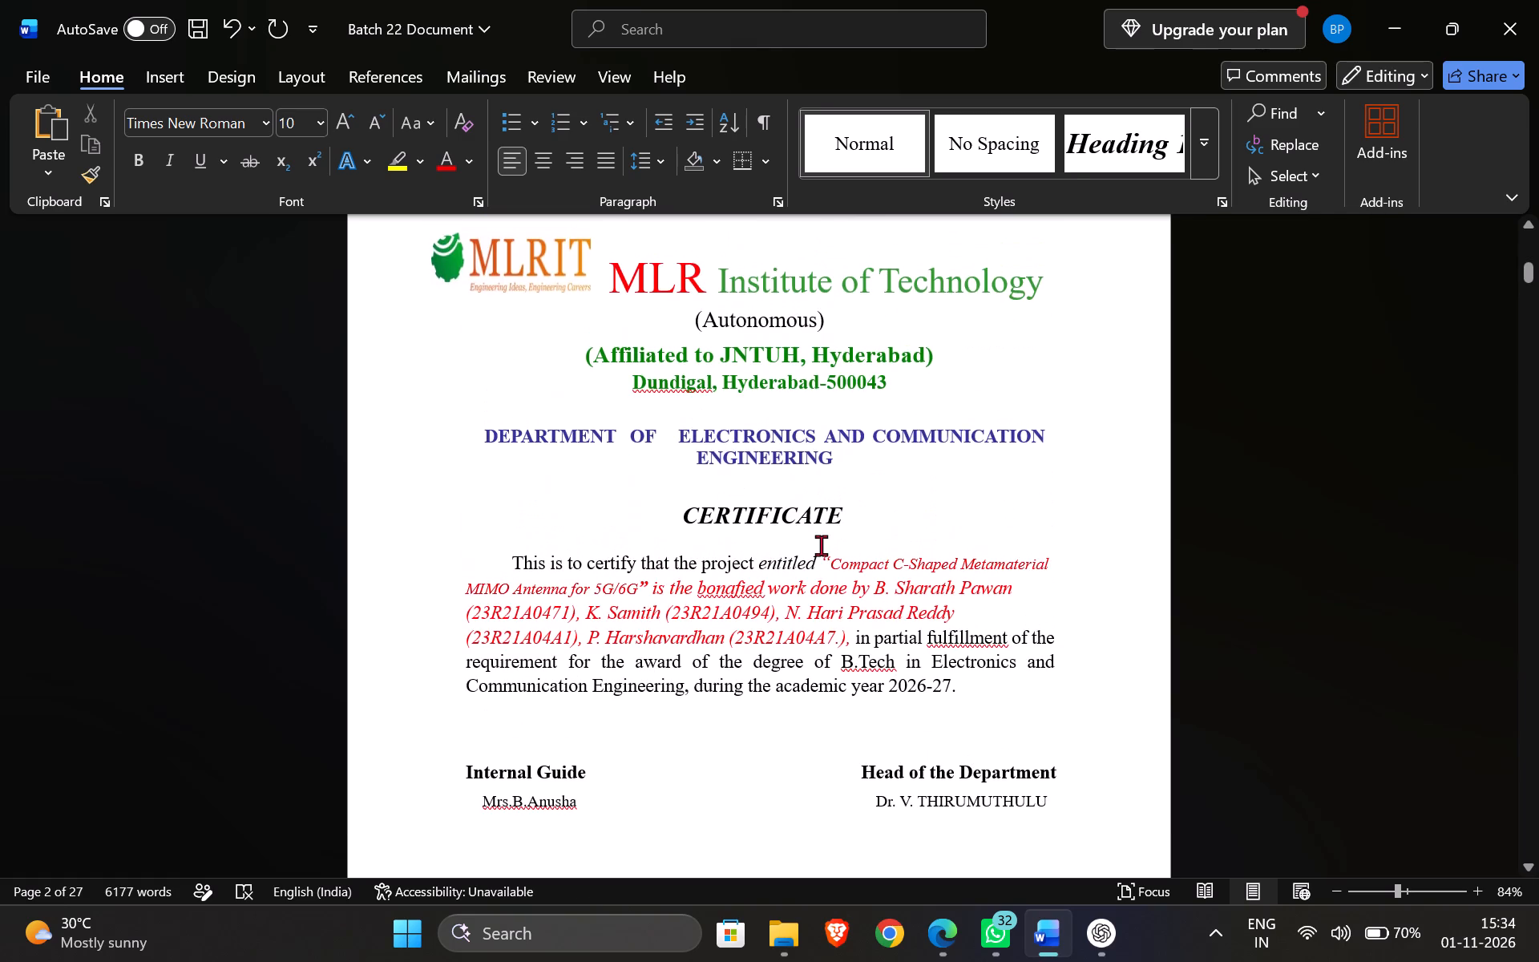
Delete the empty lines between the MLRIT-ECE page line and the ACKNOWLEDGEMENT heading.
scroll(821, 545, down, 3)
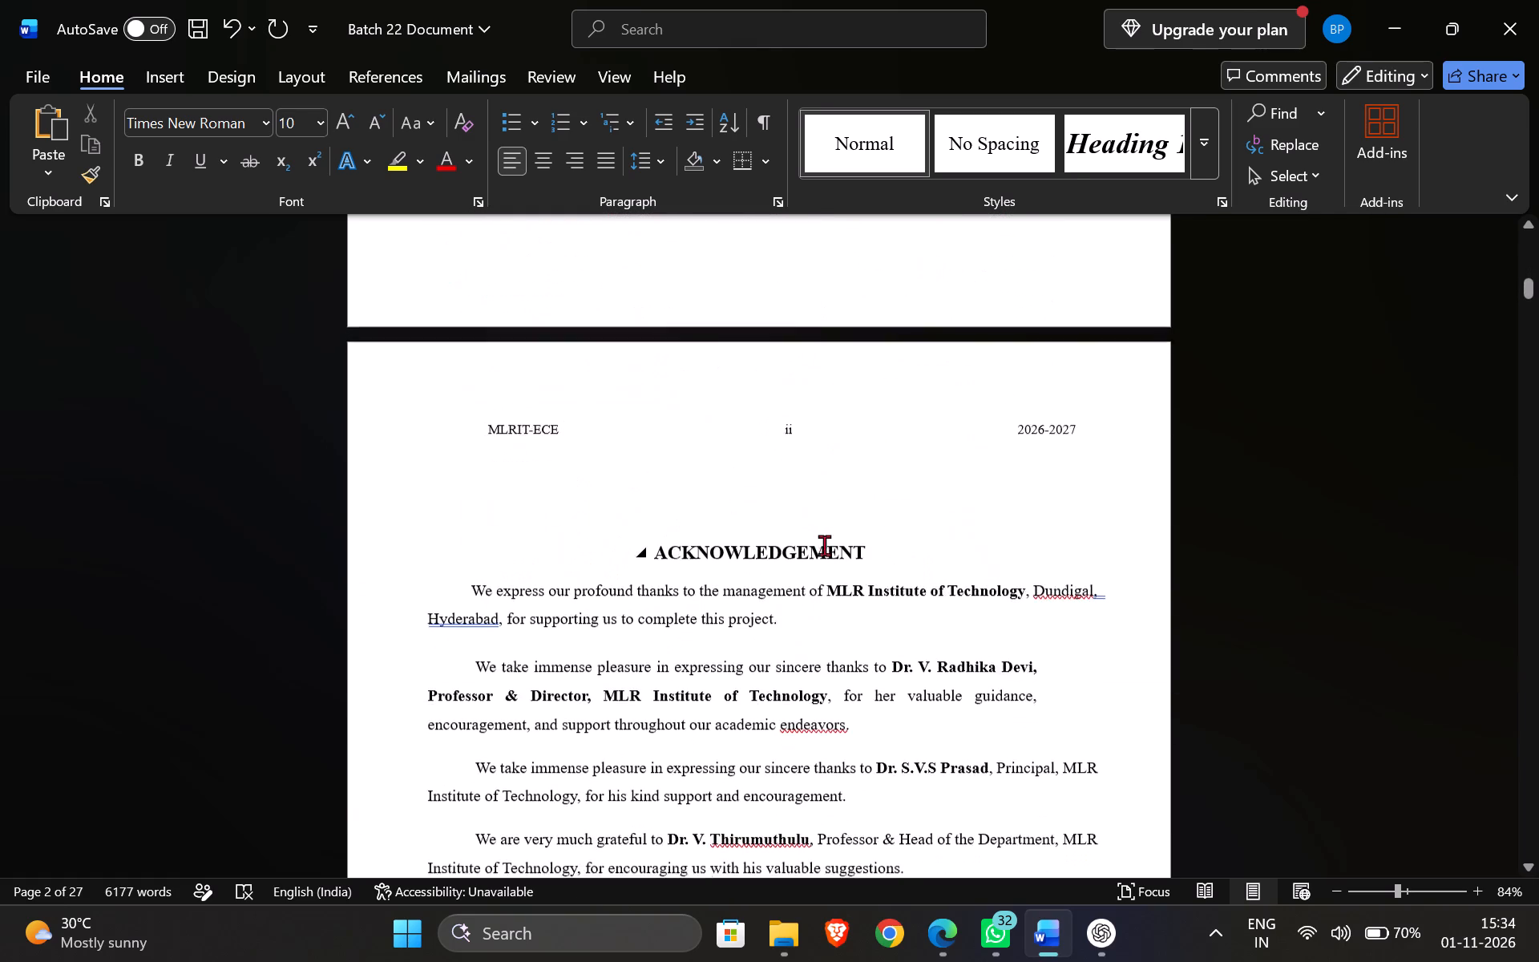
scroll(824, 545, down, 2)
scroll(750, 446, up, 2)
click(664, 514)
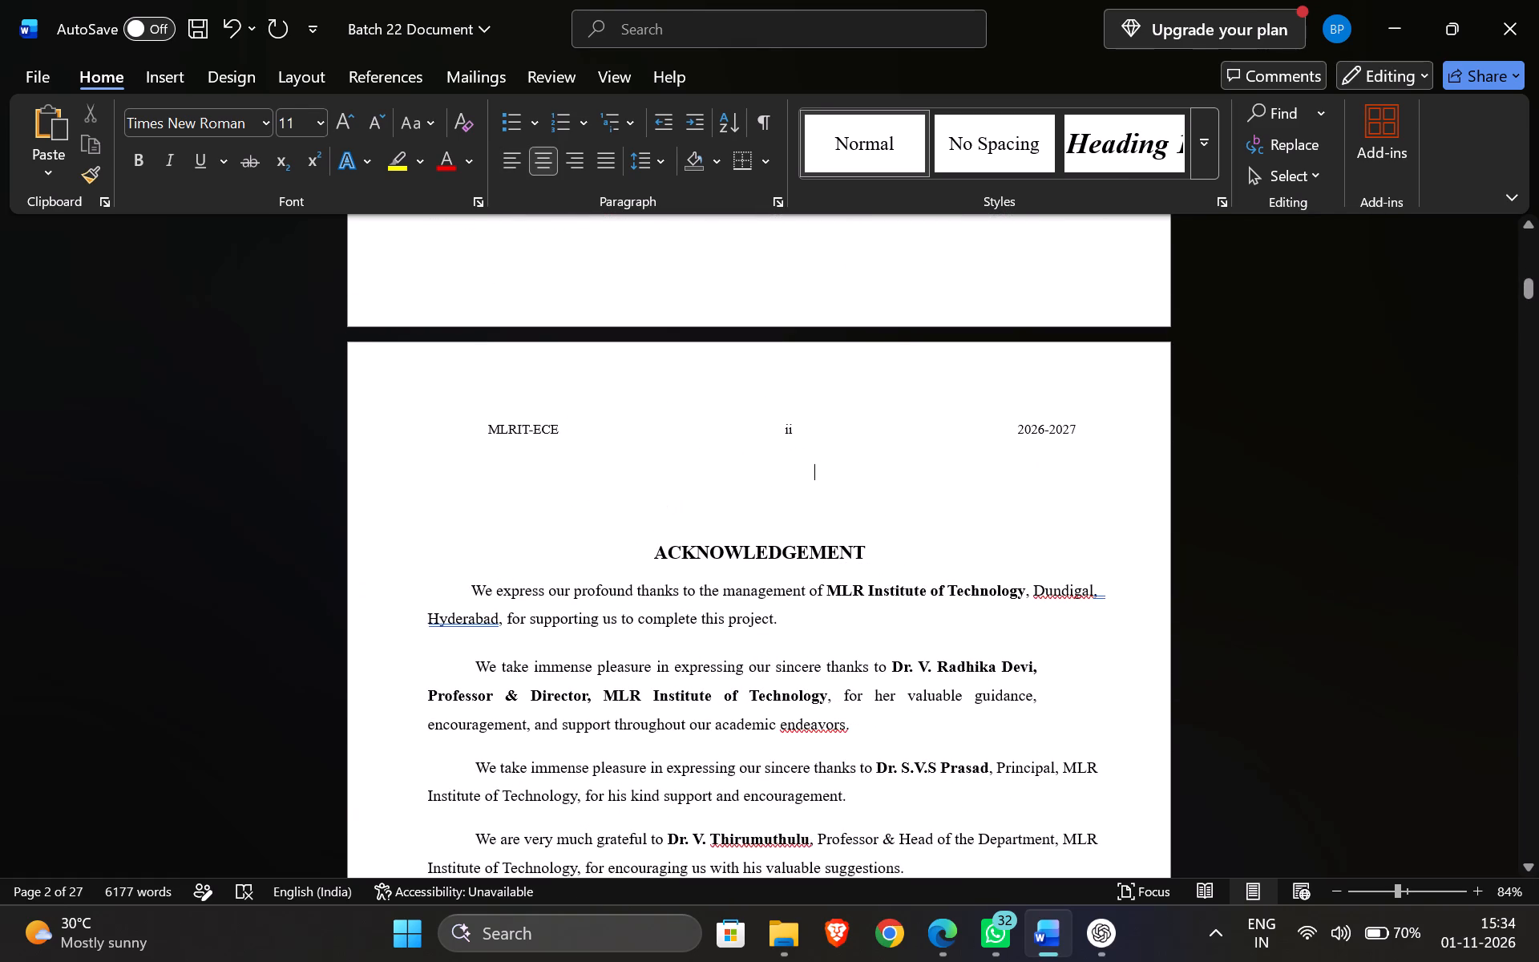
click(790, 509)
click(781, 515)
click(633, 545)
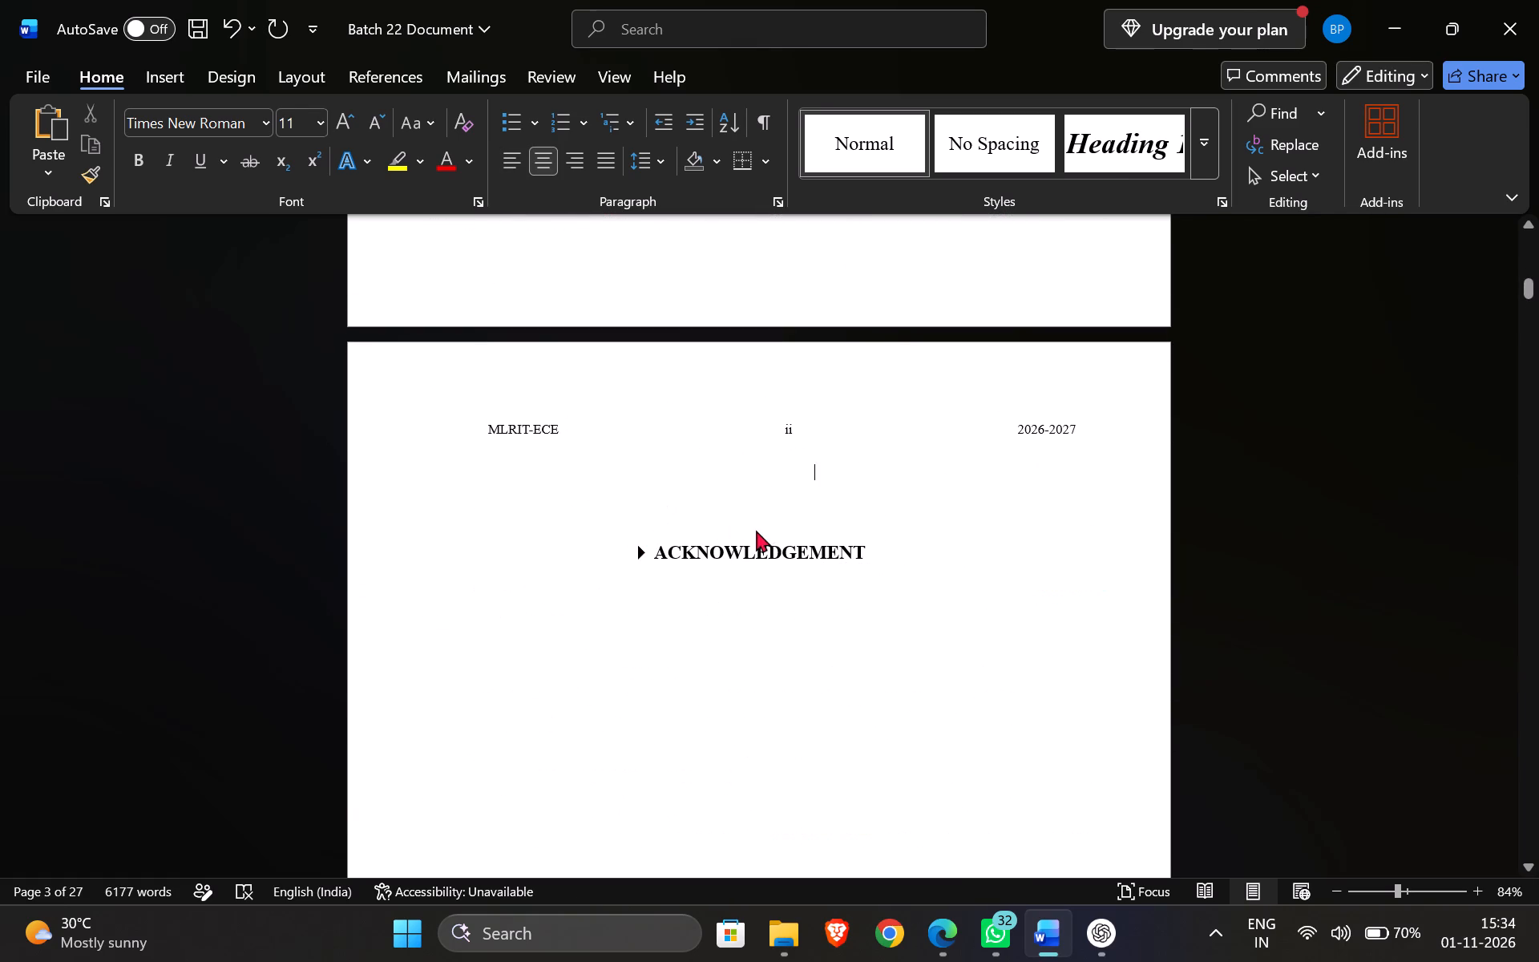
click(645, 551)
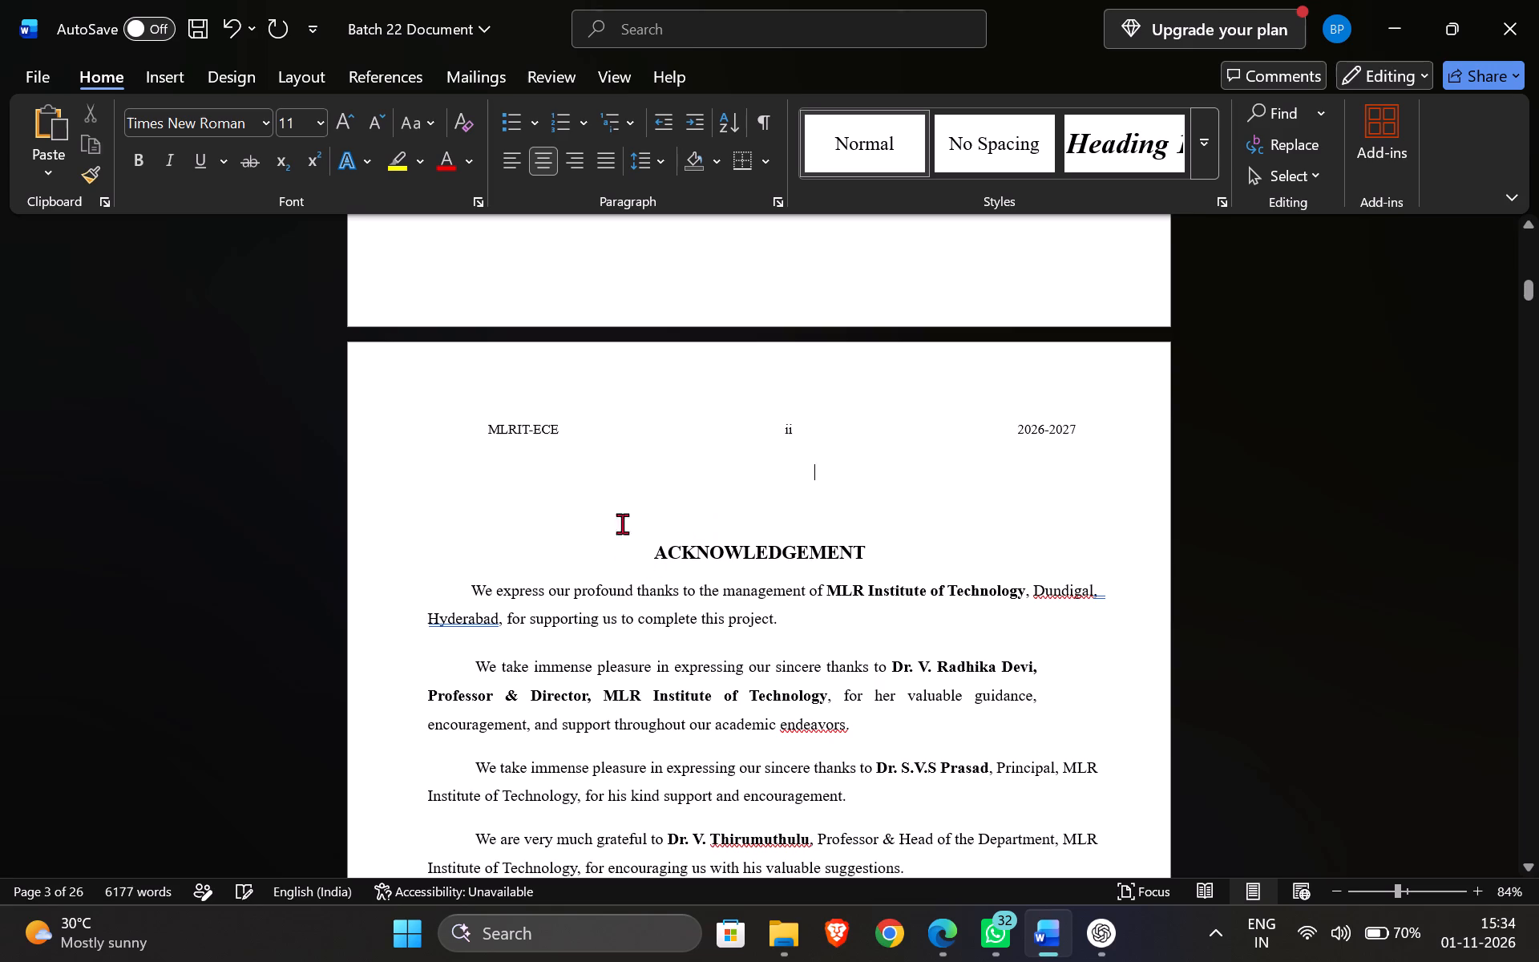
click(627, 510)
key(BackSpace)
key(BackSpace)
key(BackSpace)
key(BackSpace)
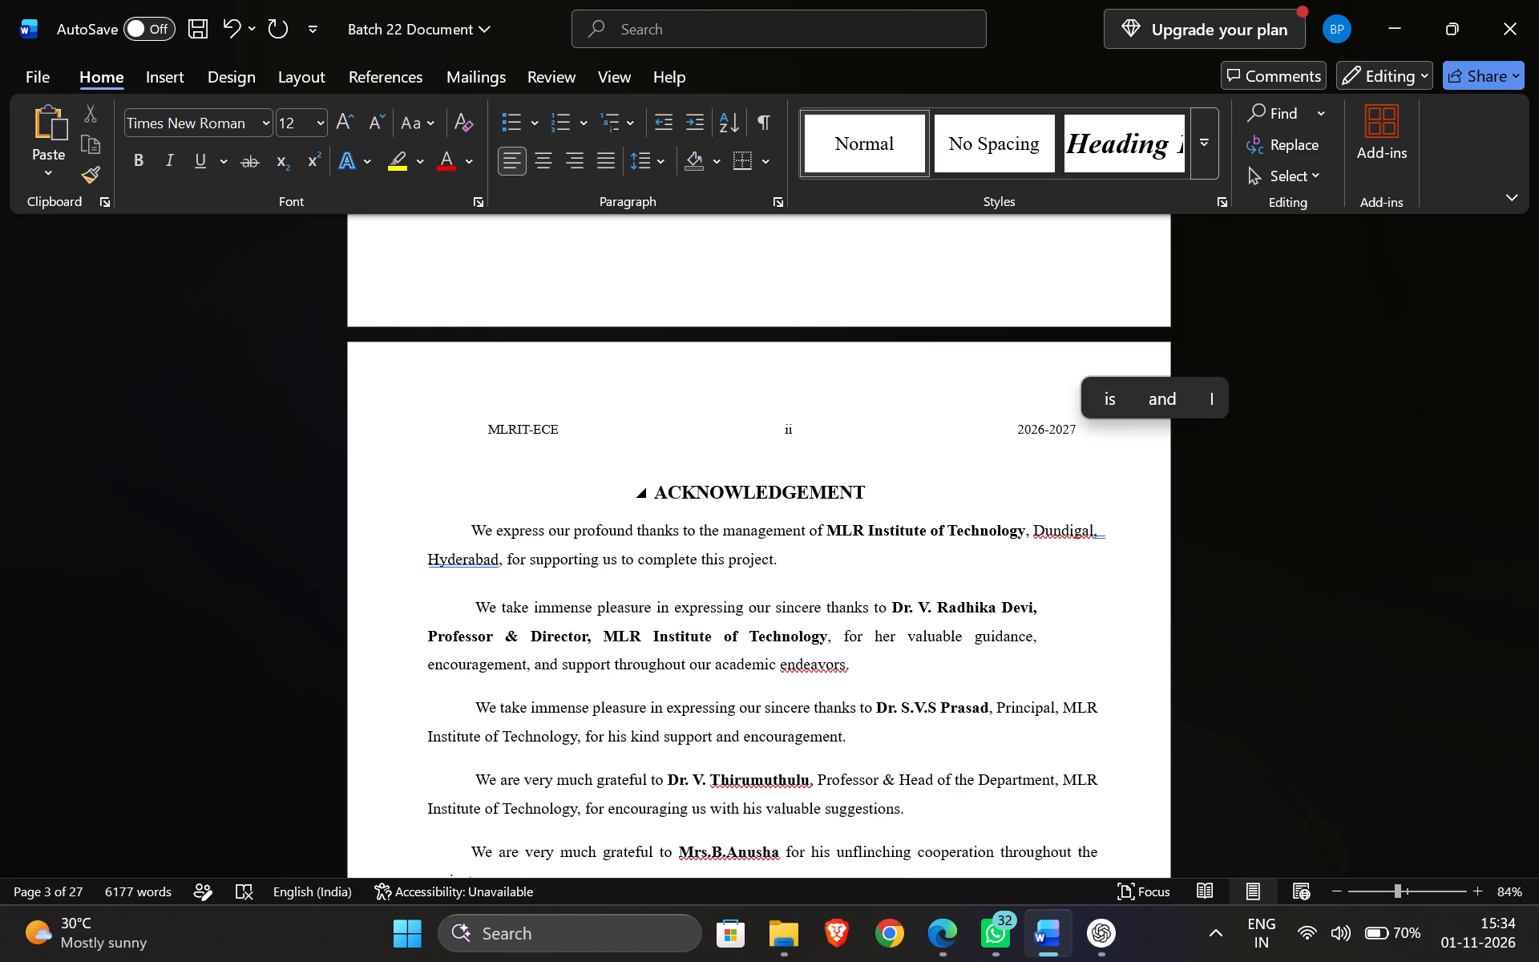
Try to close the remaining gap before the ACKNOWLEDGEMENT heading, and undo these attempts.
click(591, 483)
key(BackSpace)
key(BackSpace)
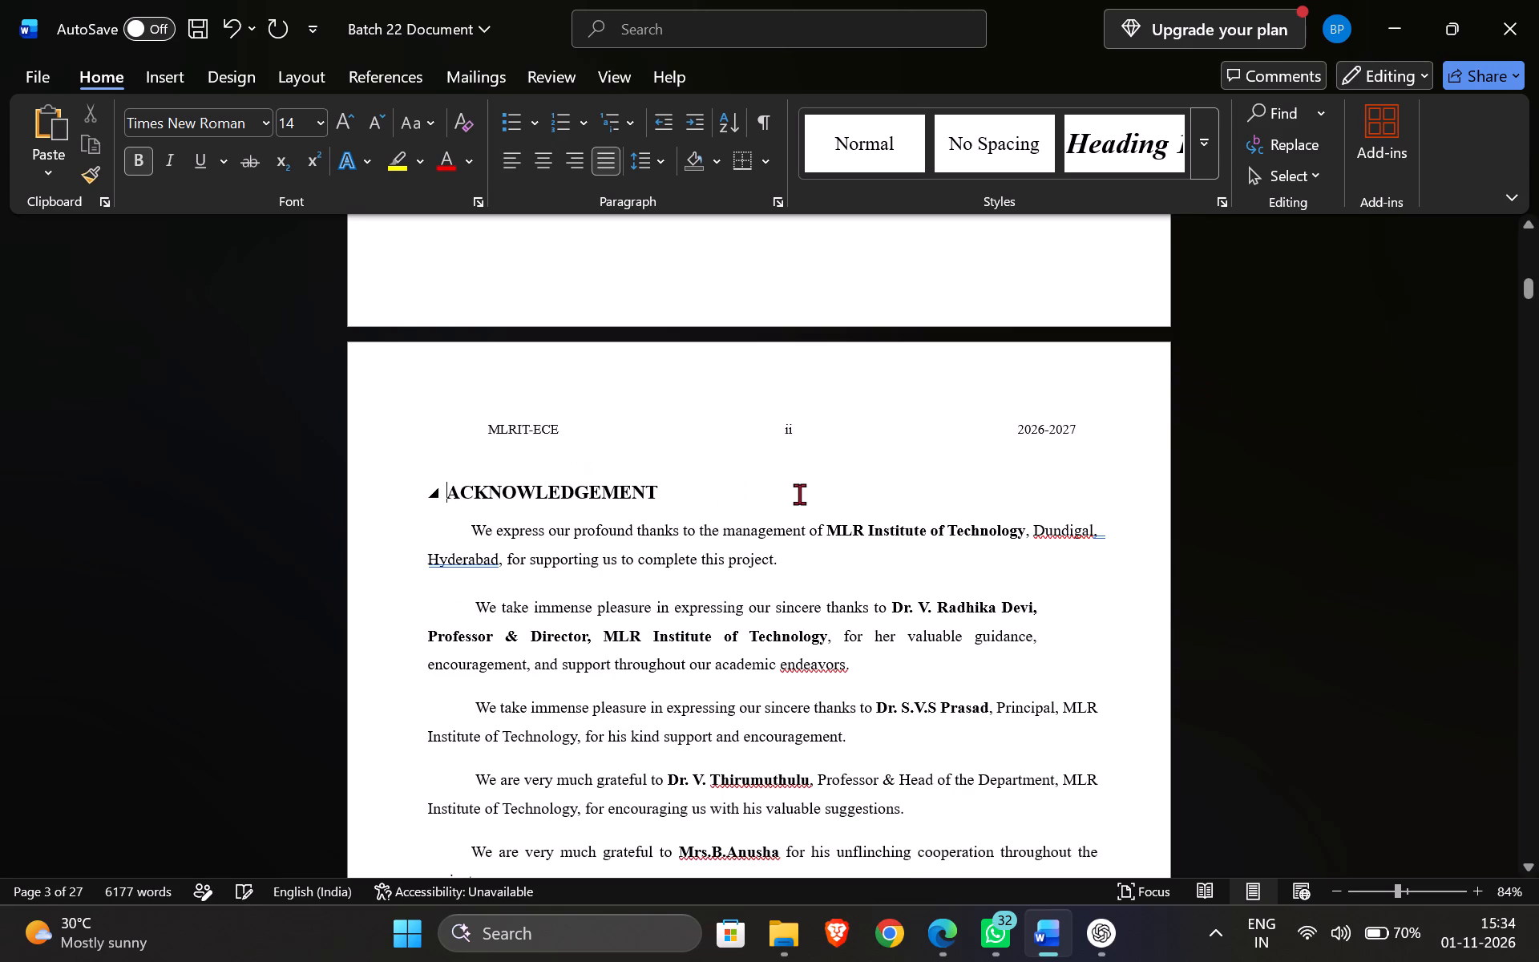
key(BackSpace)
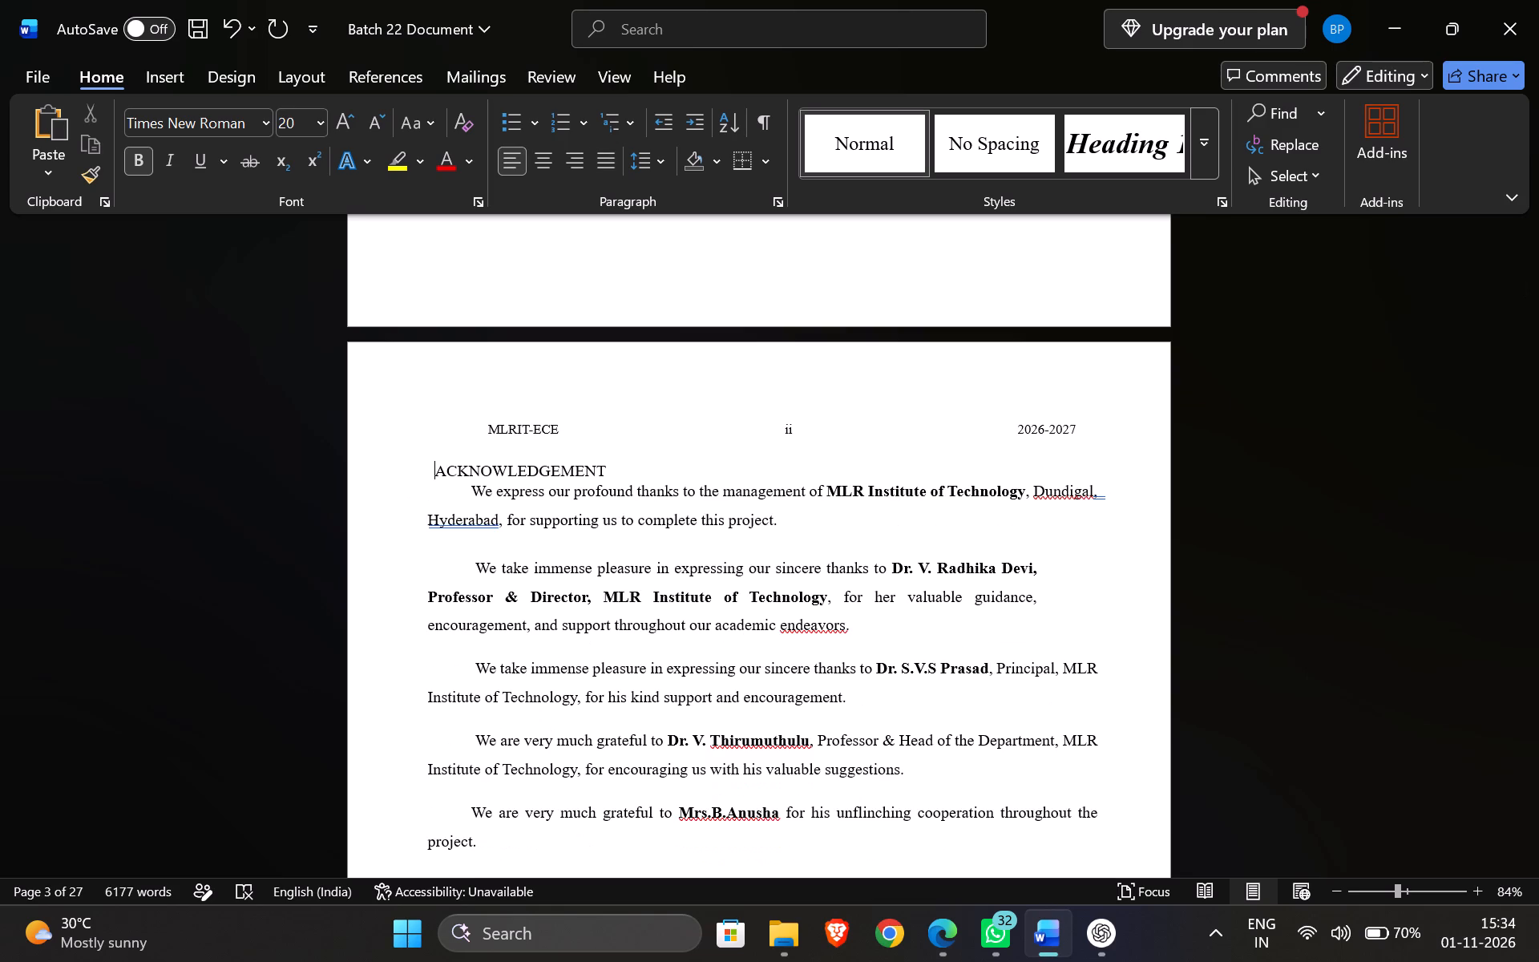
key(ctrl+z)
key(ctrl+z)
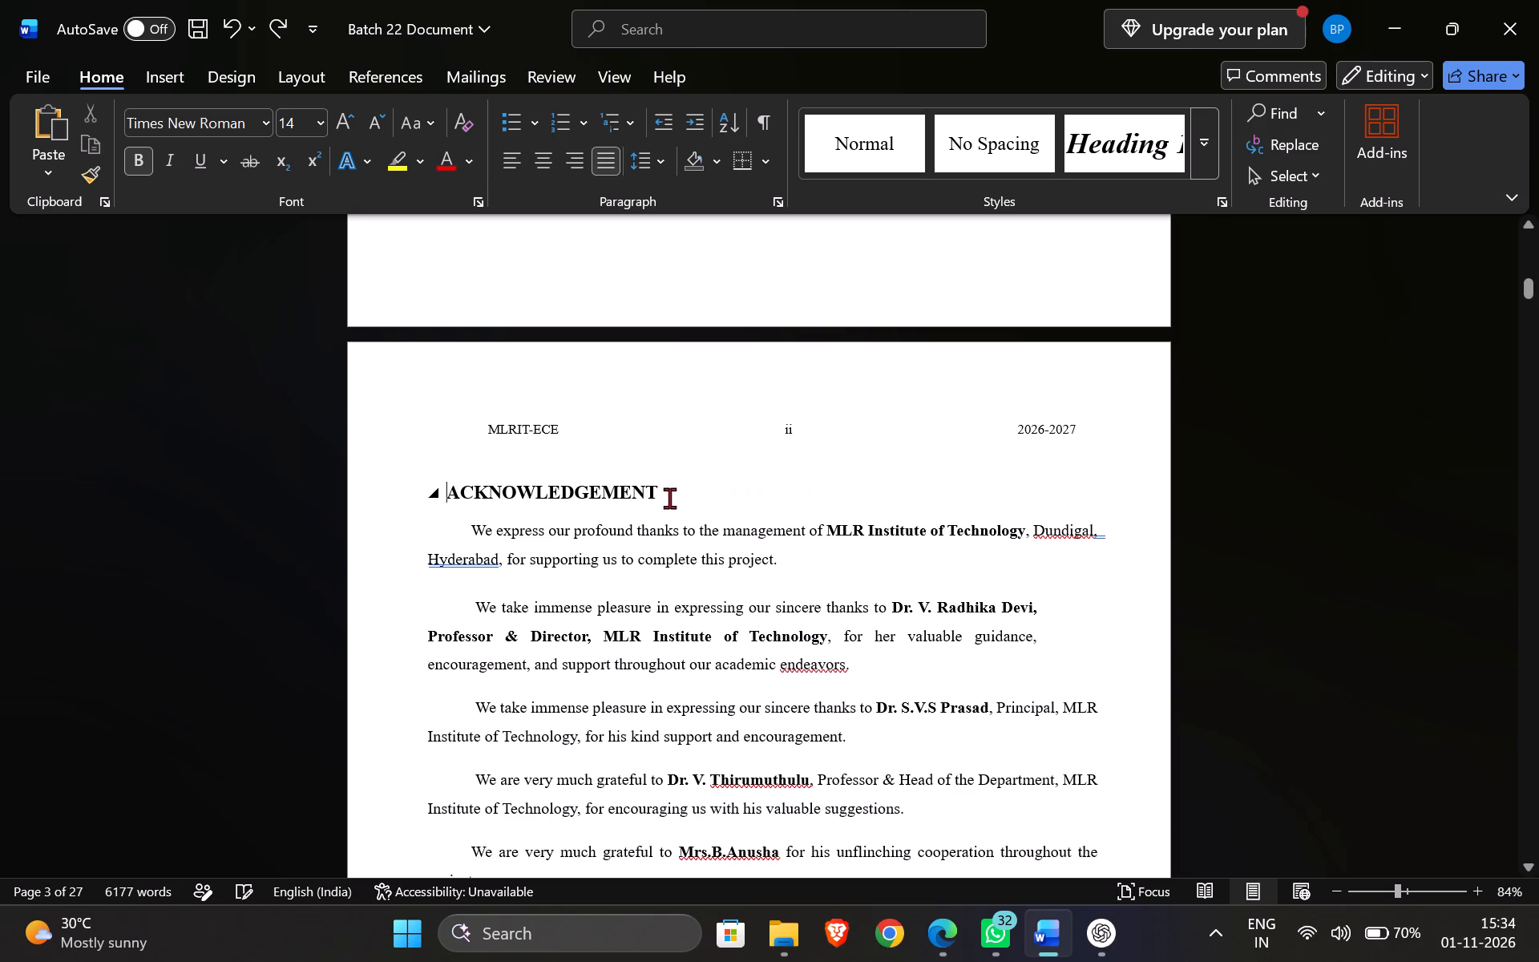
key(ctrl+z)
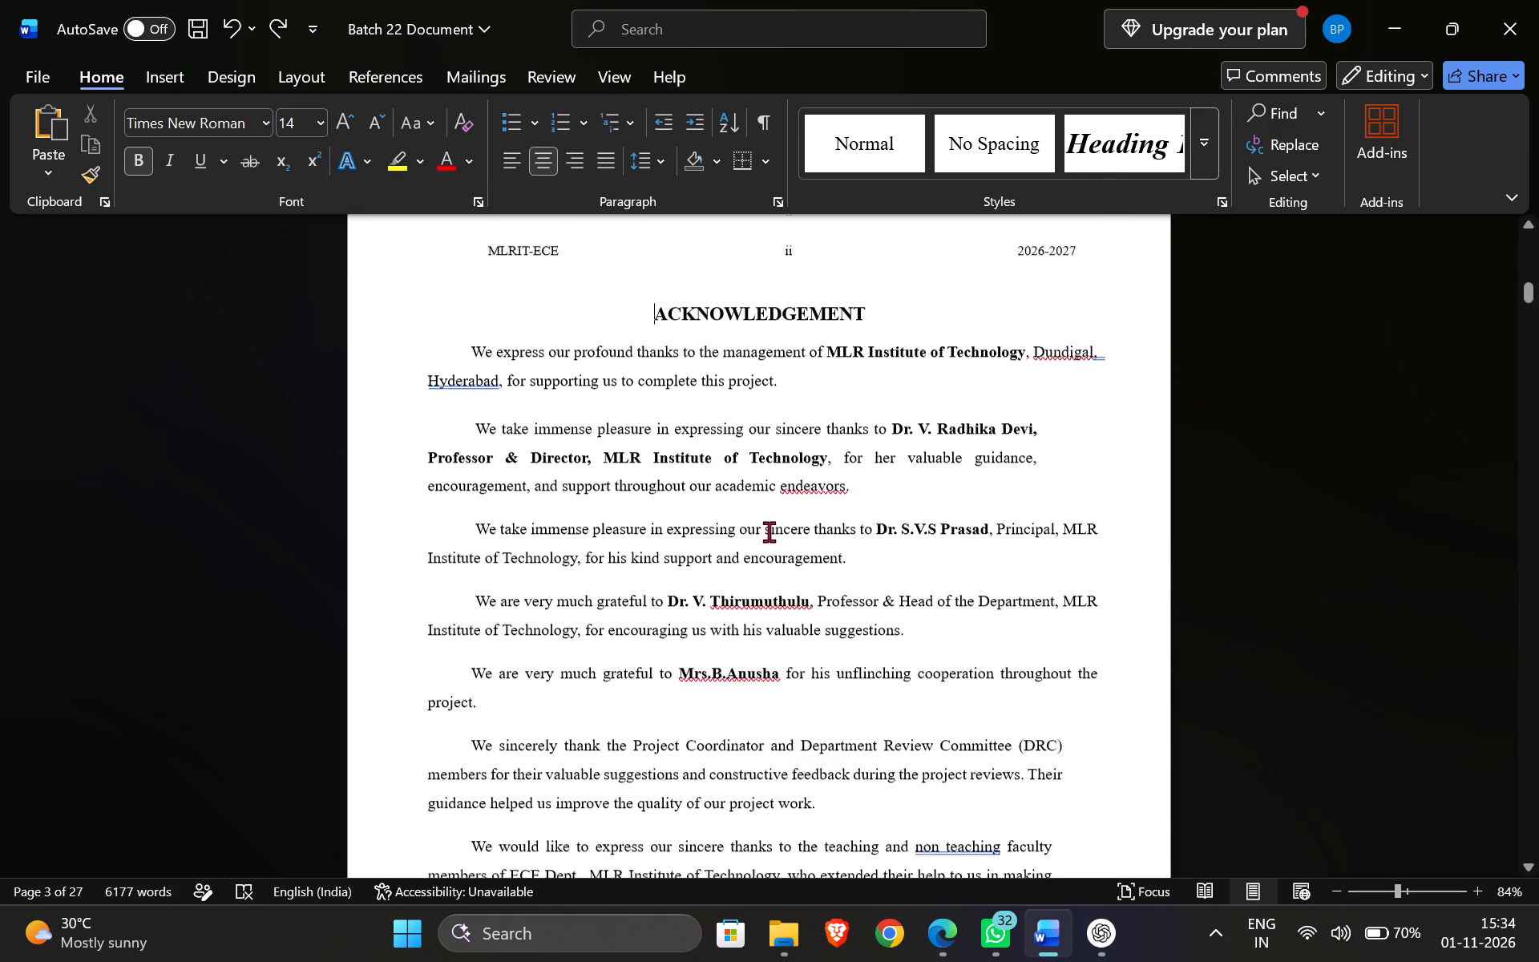
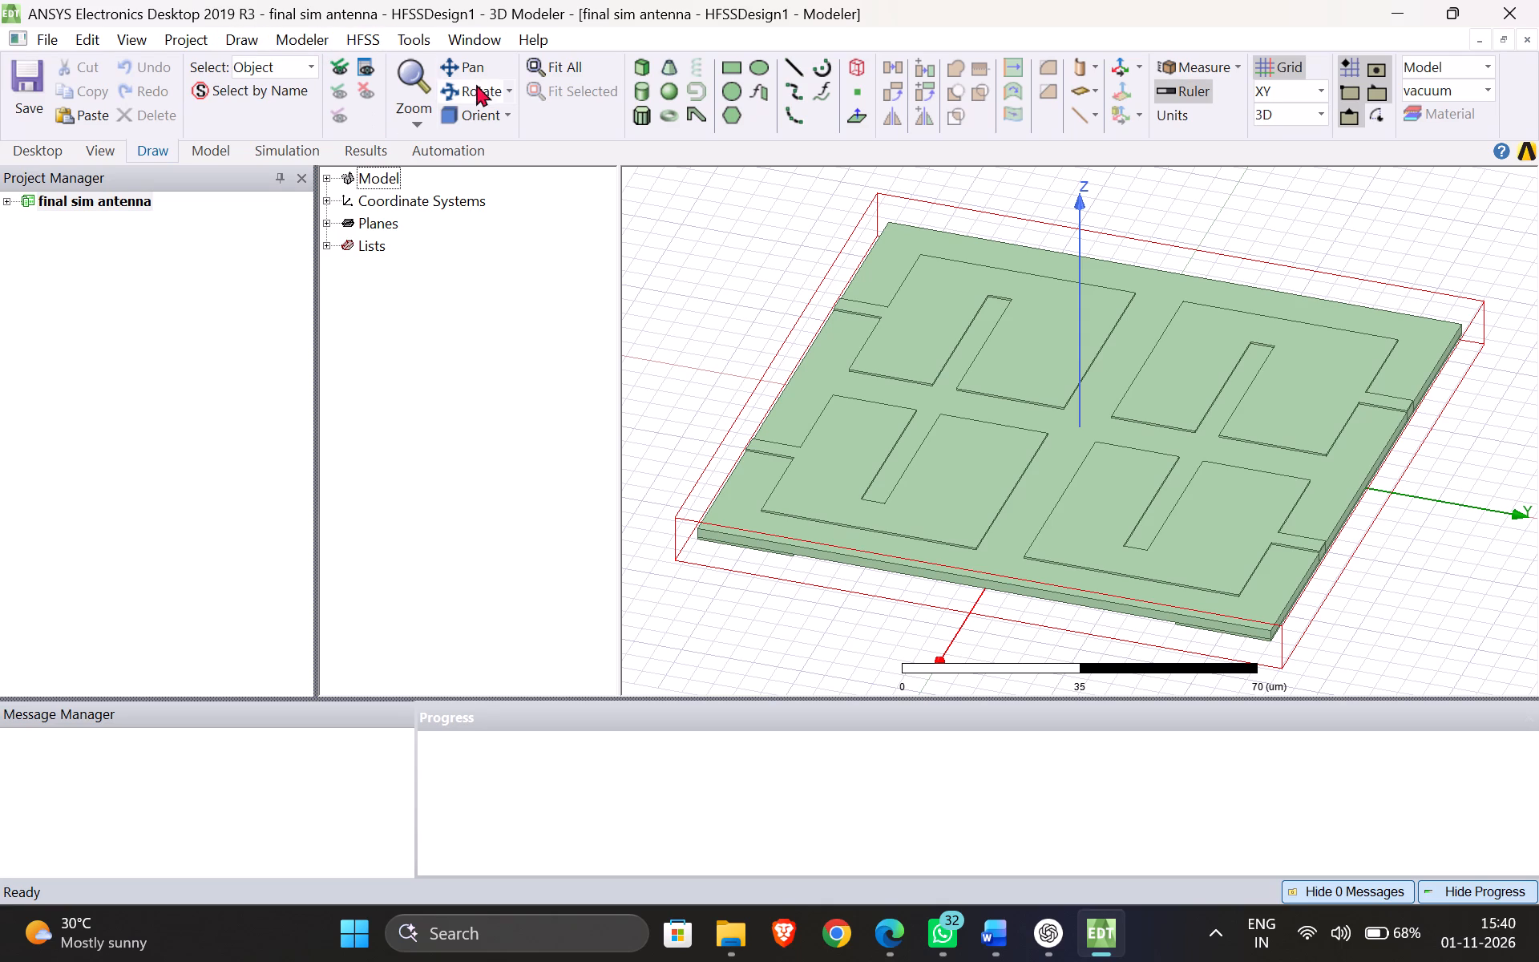
Orient the antenna model to the Bottom (+Z) view with the whole board and its boundary in frame.
drag(474, 90, 474, 100)
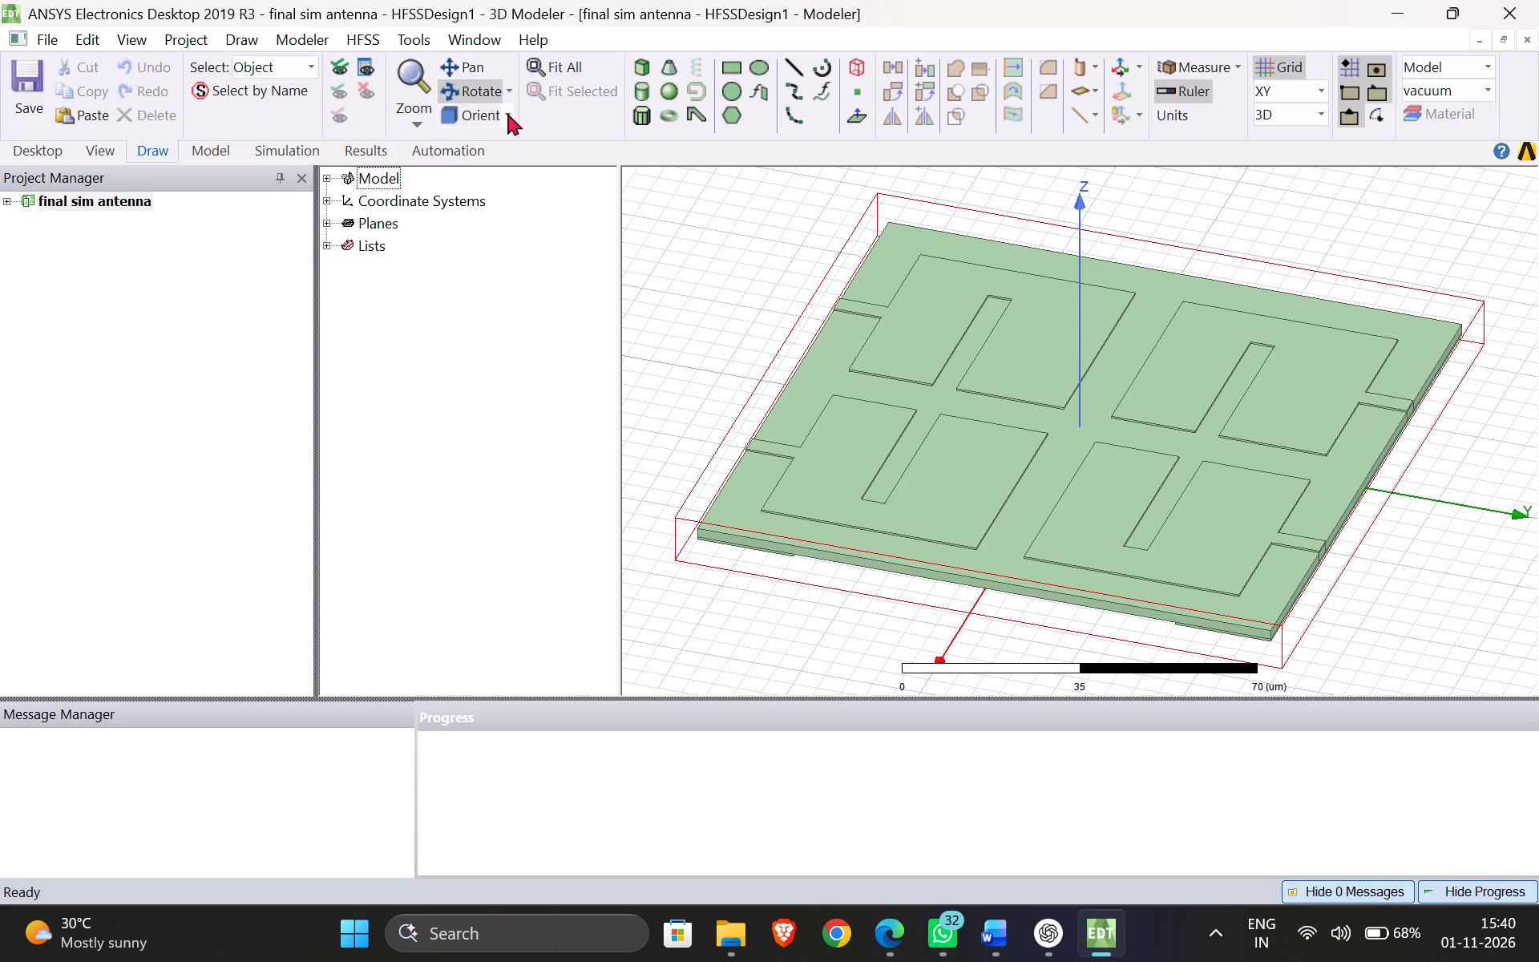
click(503, 106)
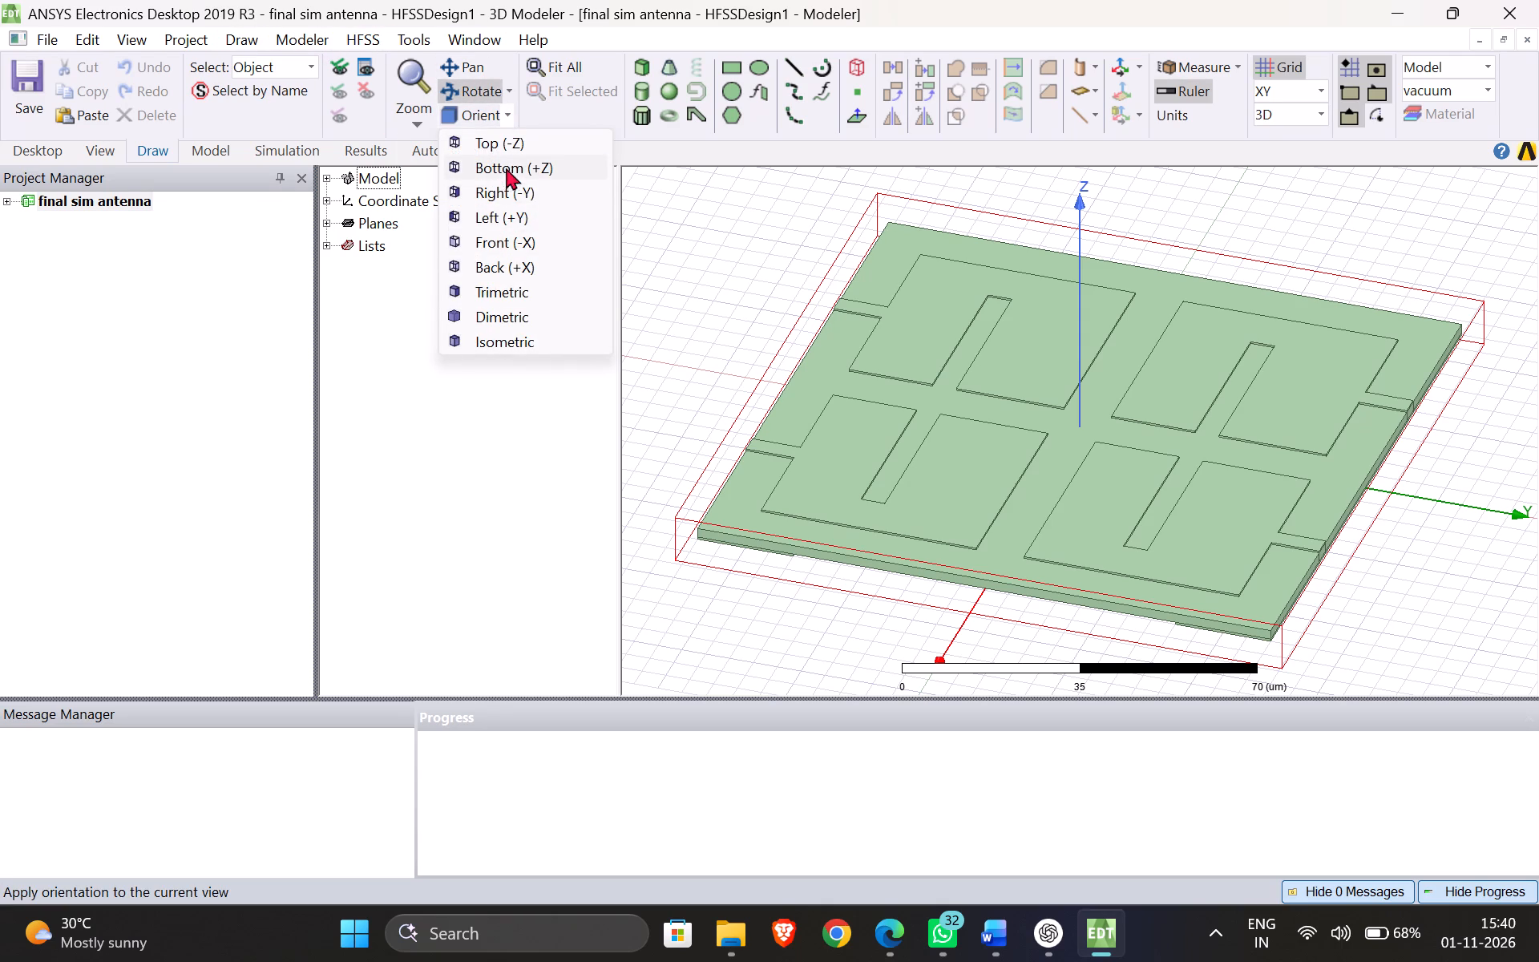
click(499, 163)
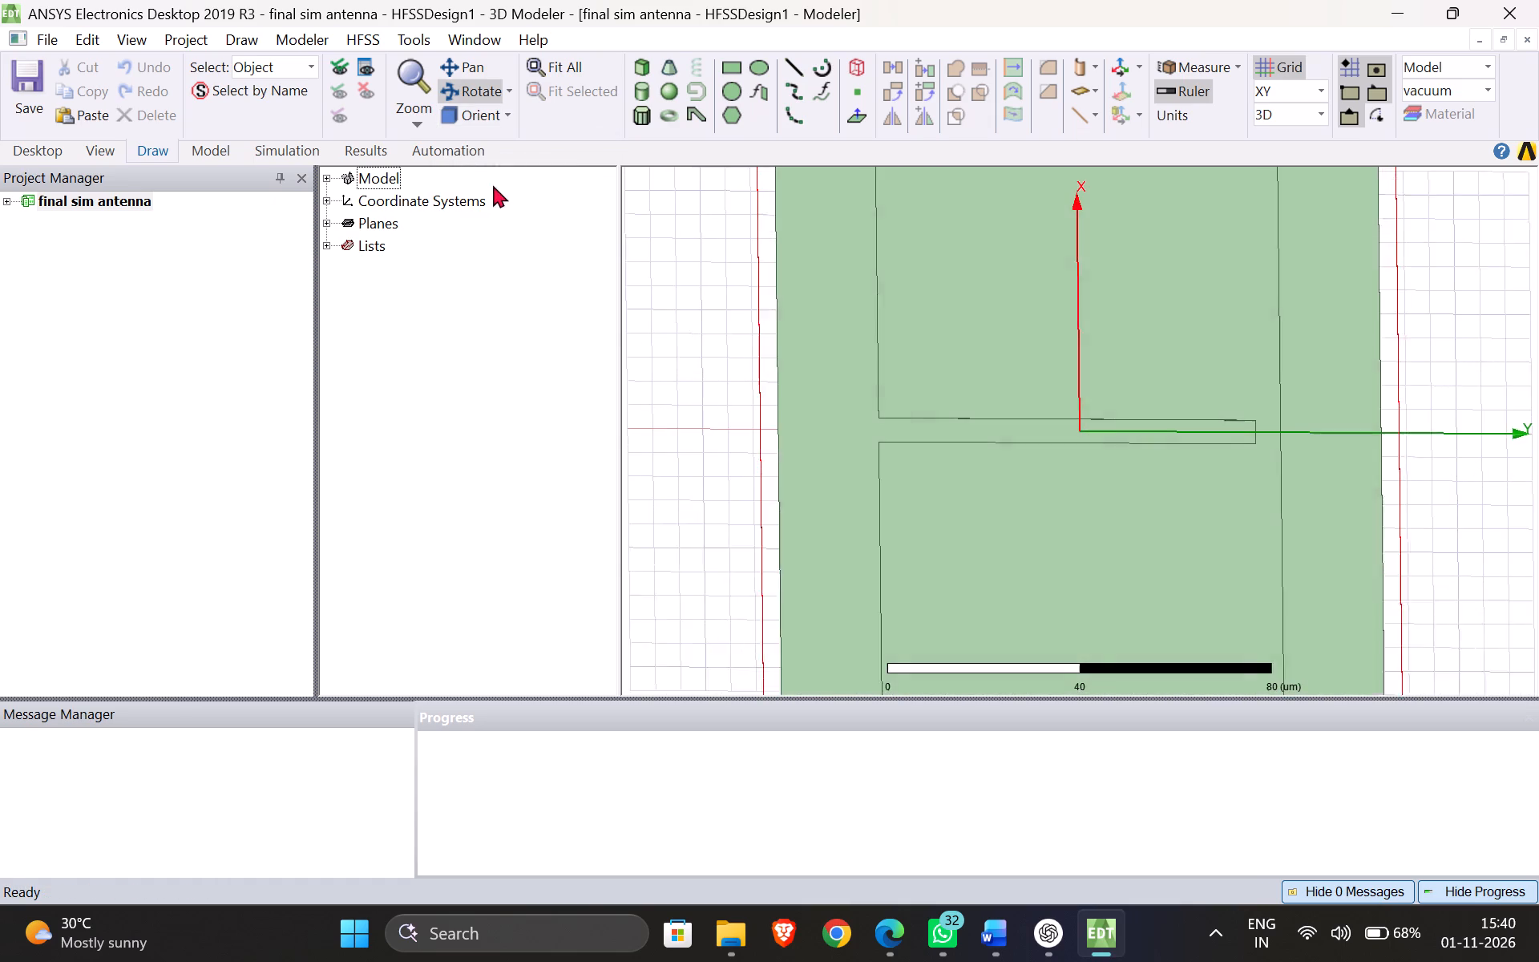
scroll(855, 337, down, 3)
scroll(810, 419, down, 2)
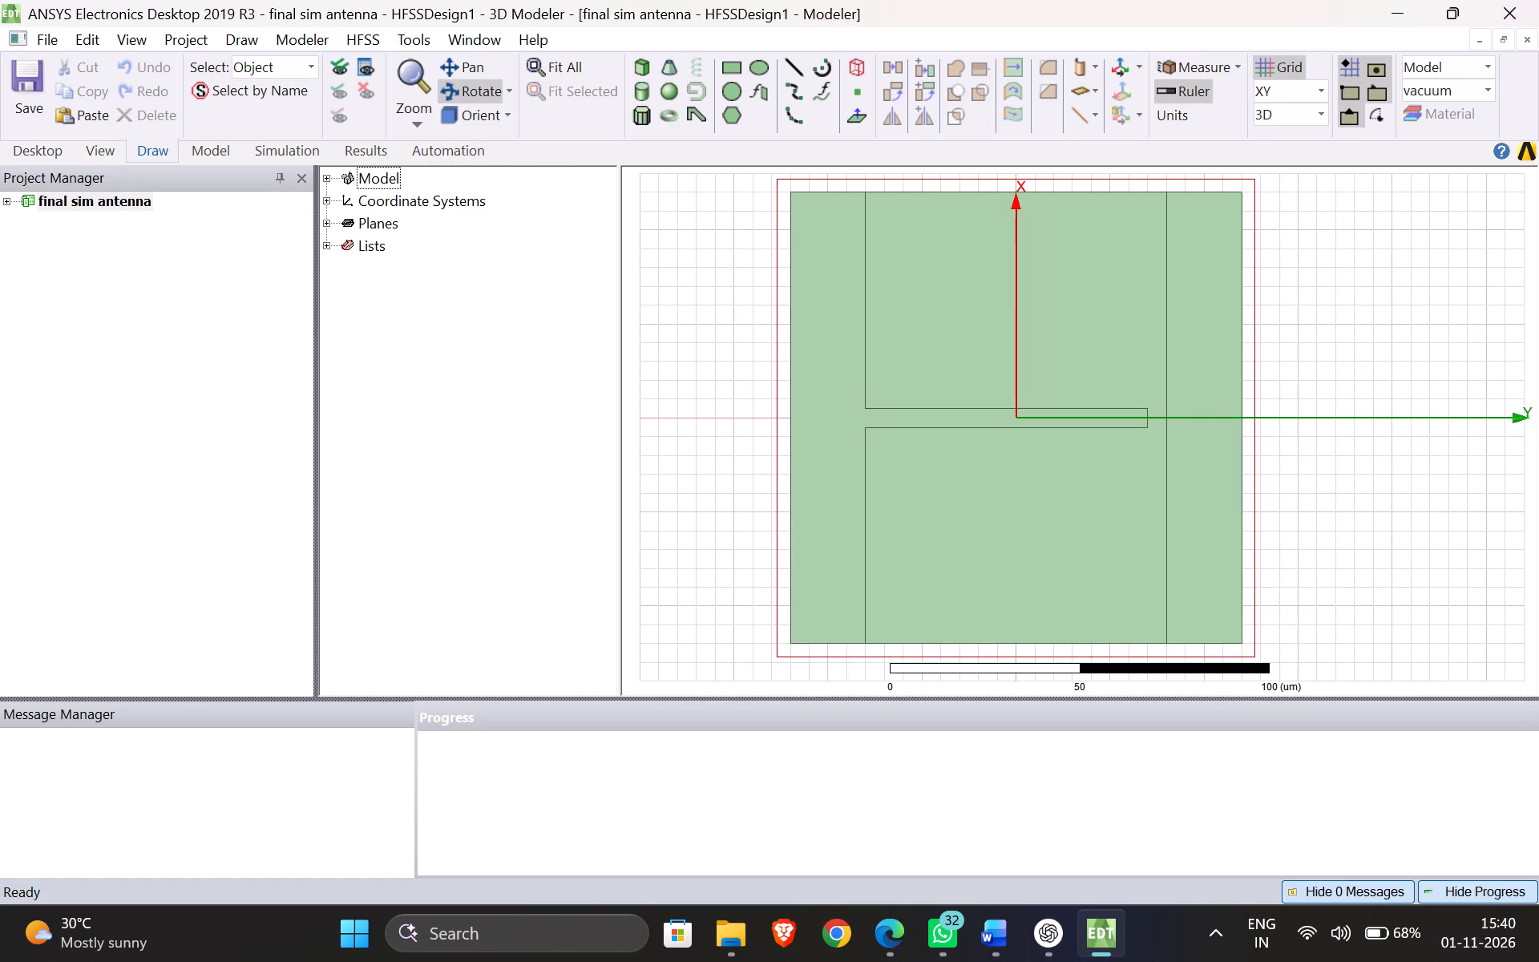
Highlight the copper ground layer GL in the bottom view of the antenna.
click(827, 270)
click(828, 321)
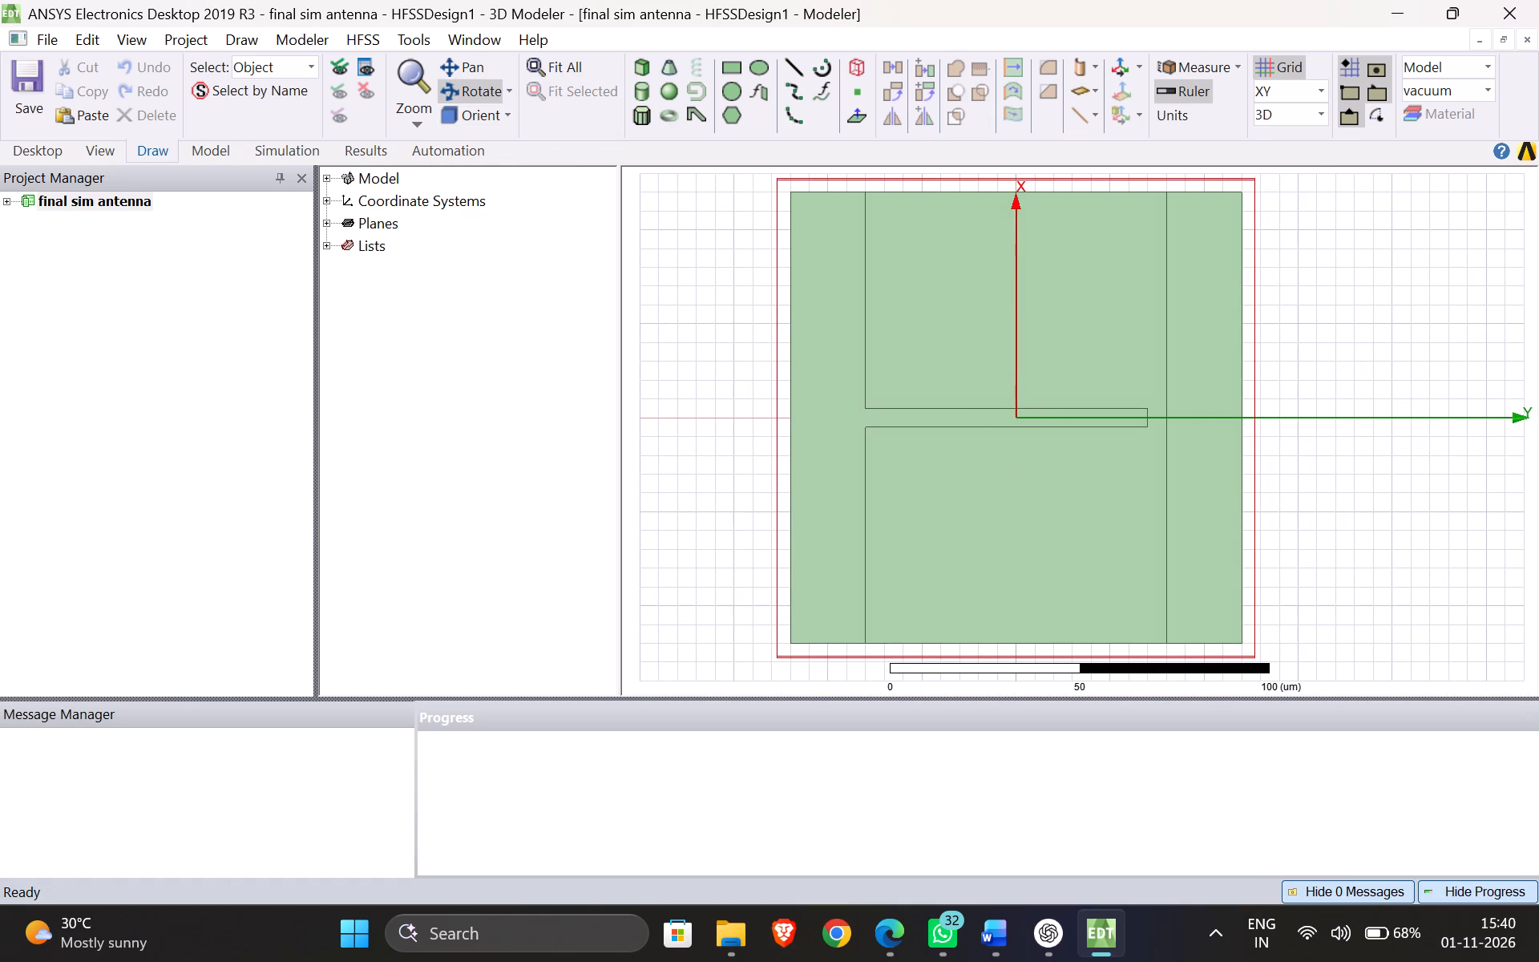
key(Escape)
click(821, 317)
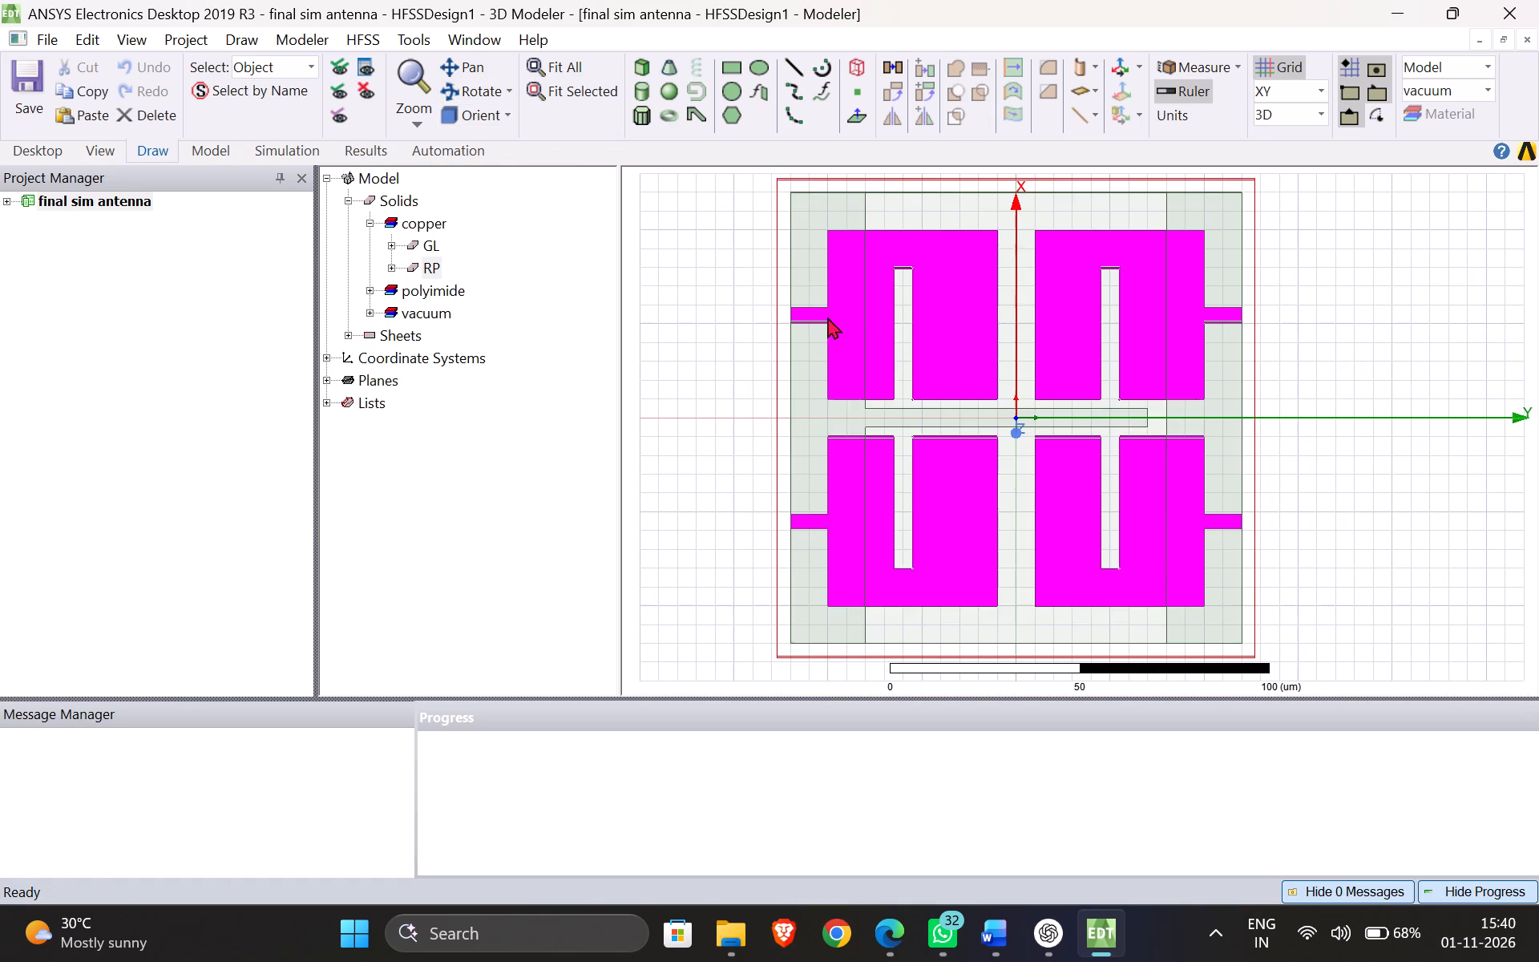
click(774, 321)
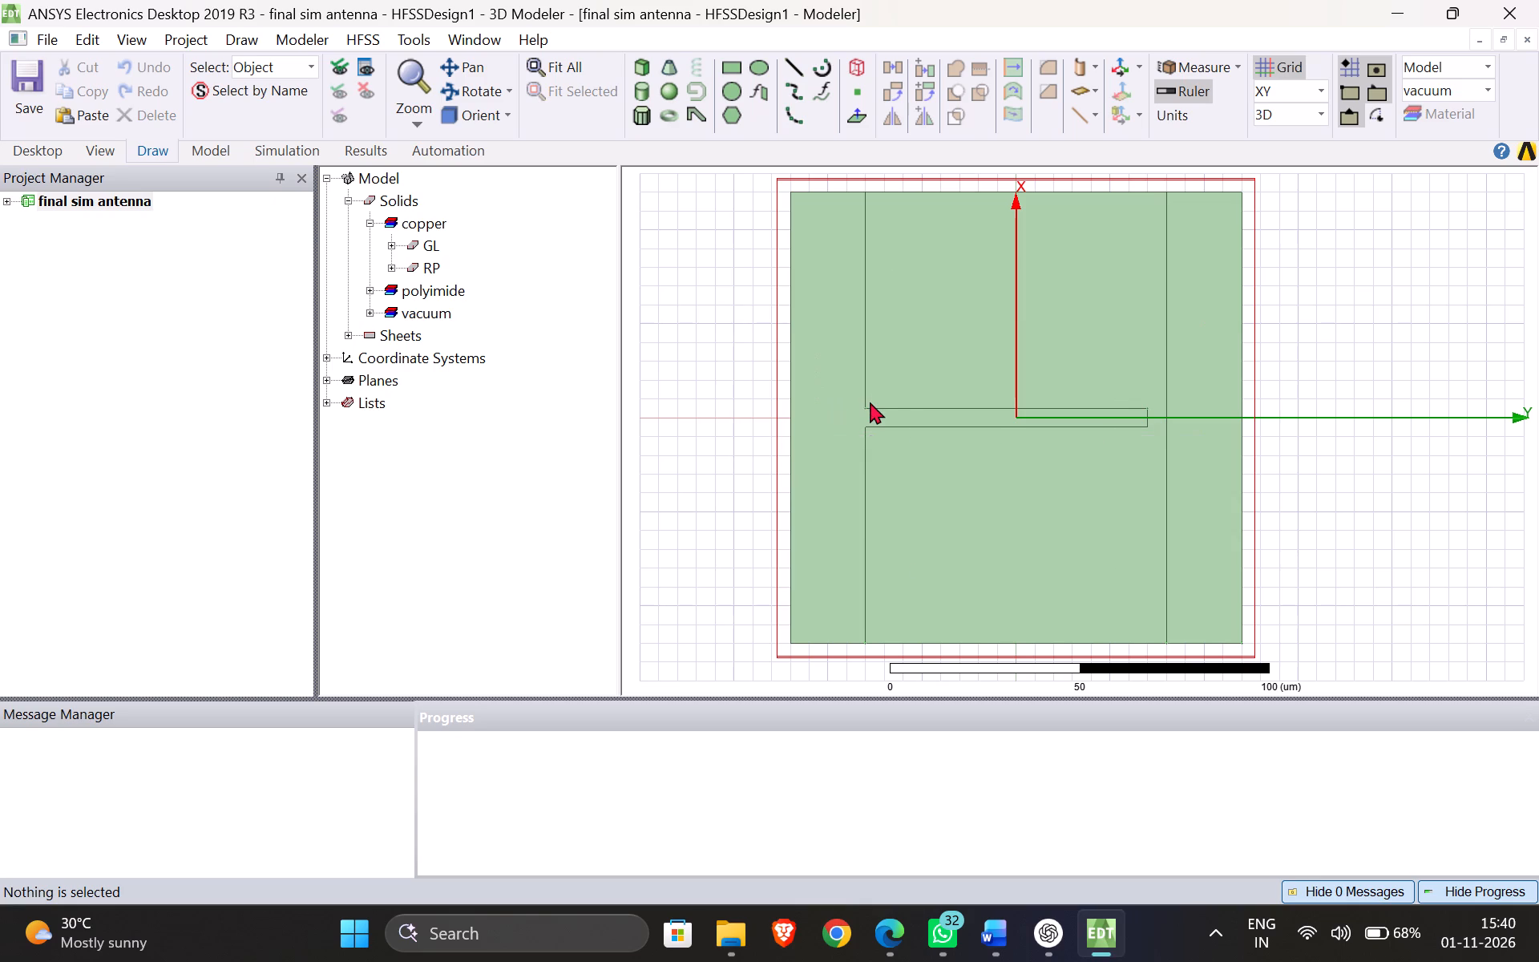
click(866, 406)
click(730, 393)
click(1147, 423)
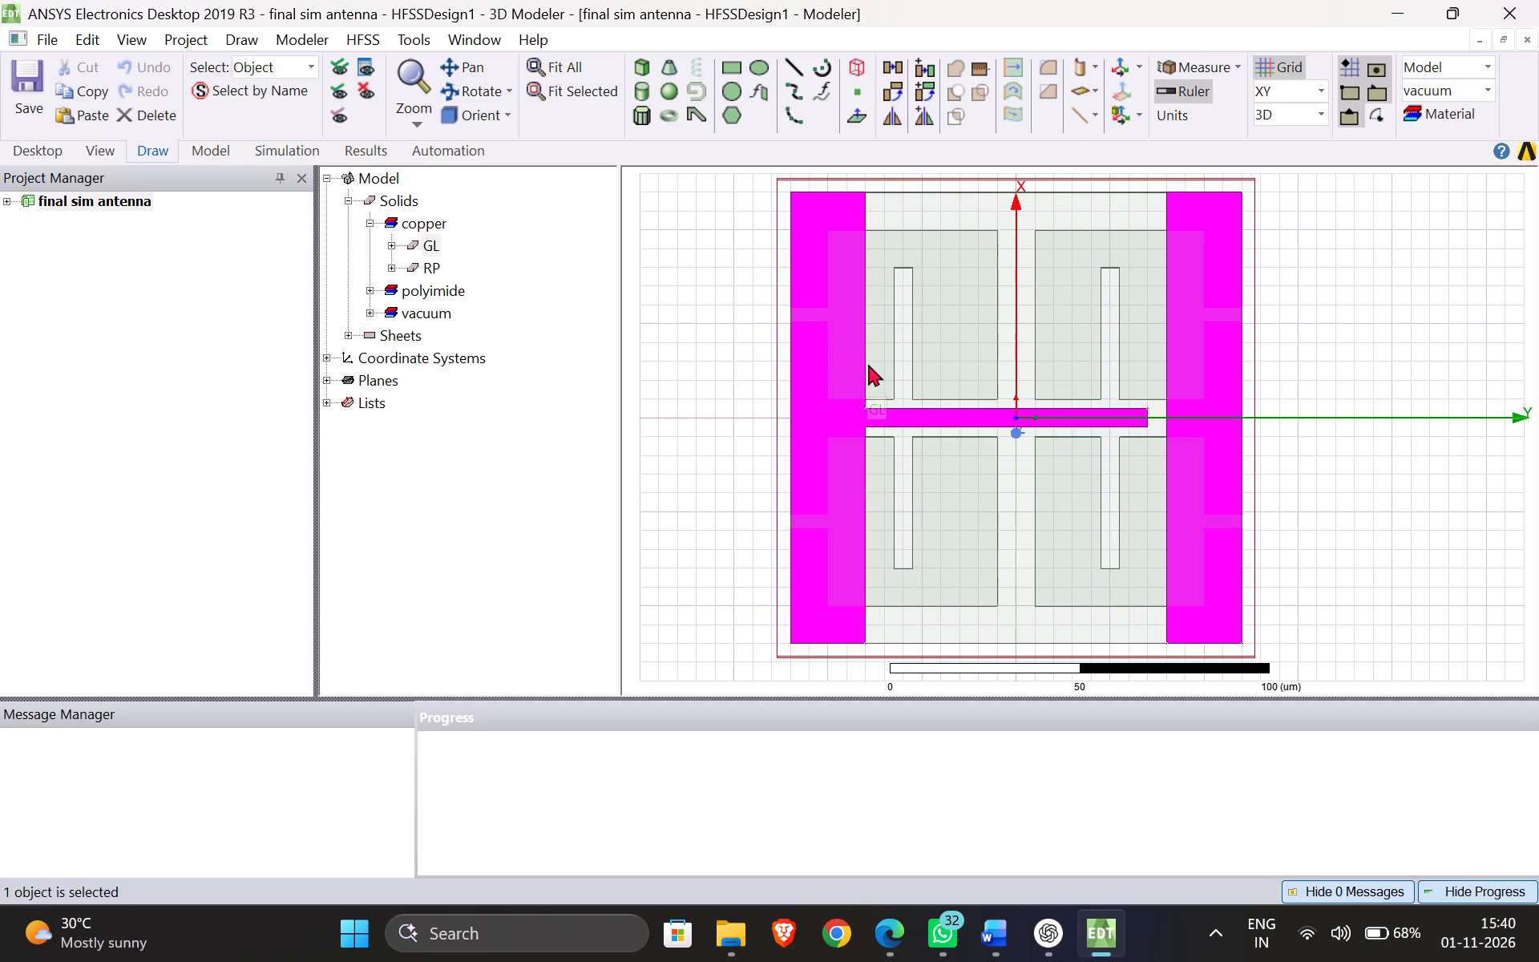
scroll(865, 387, down, 2)
scroll(851, 398, up, 1)
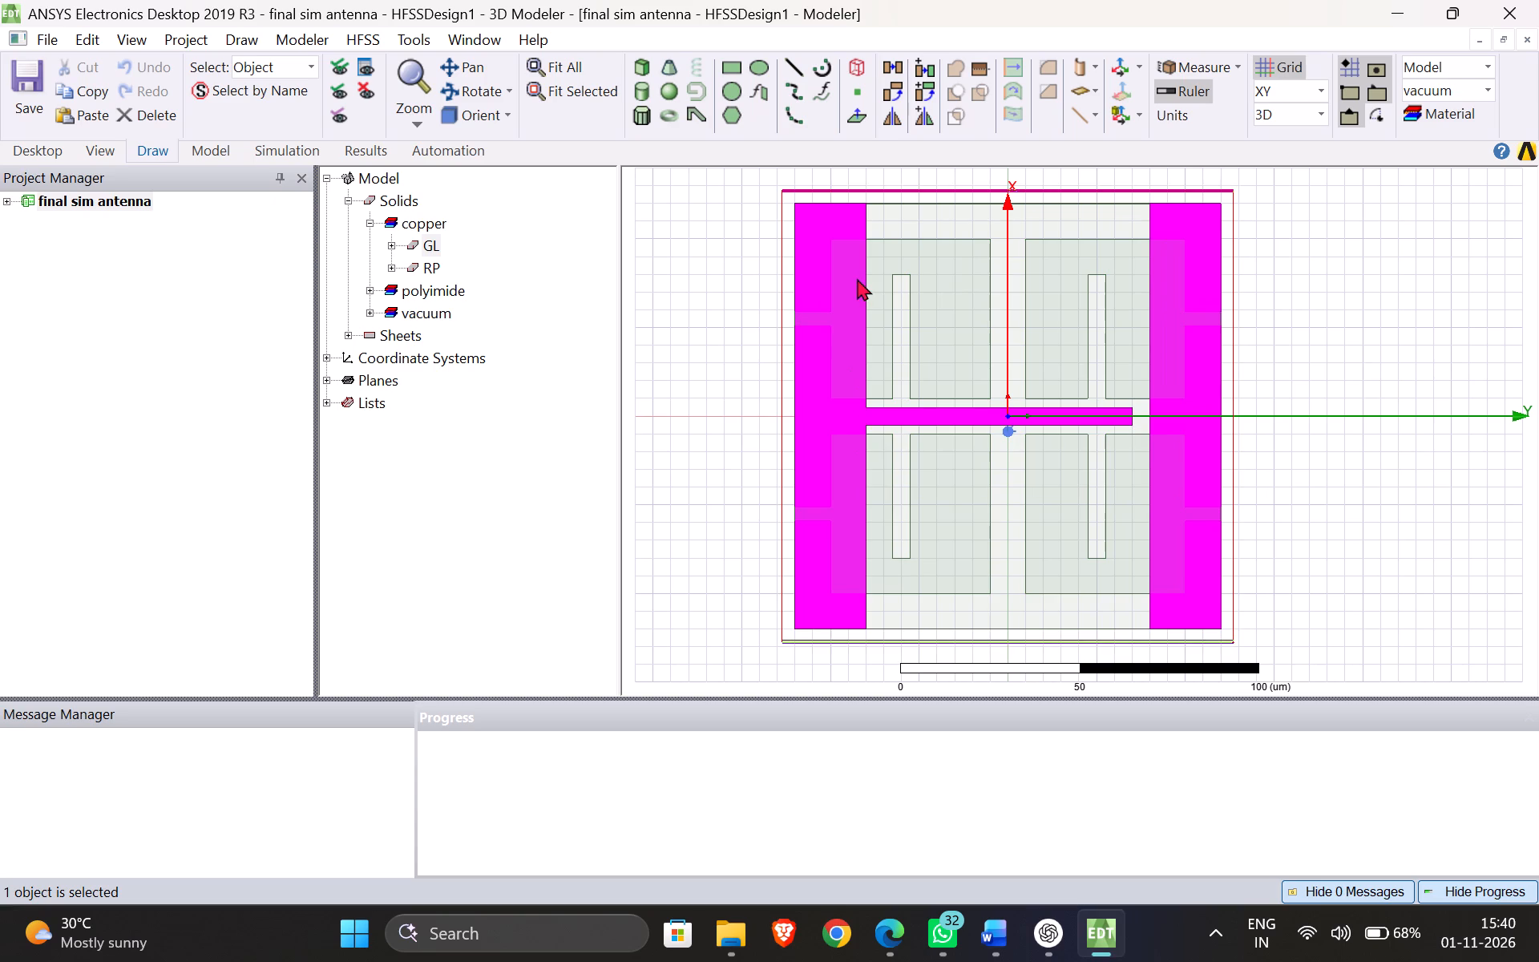
Capture a screenshot of the bottom view, framed around the antenna with the ground layer highlighted.
key(alt+shift+s)
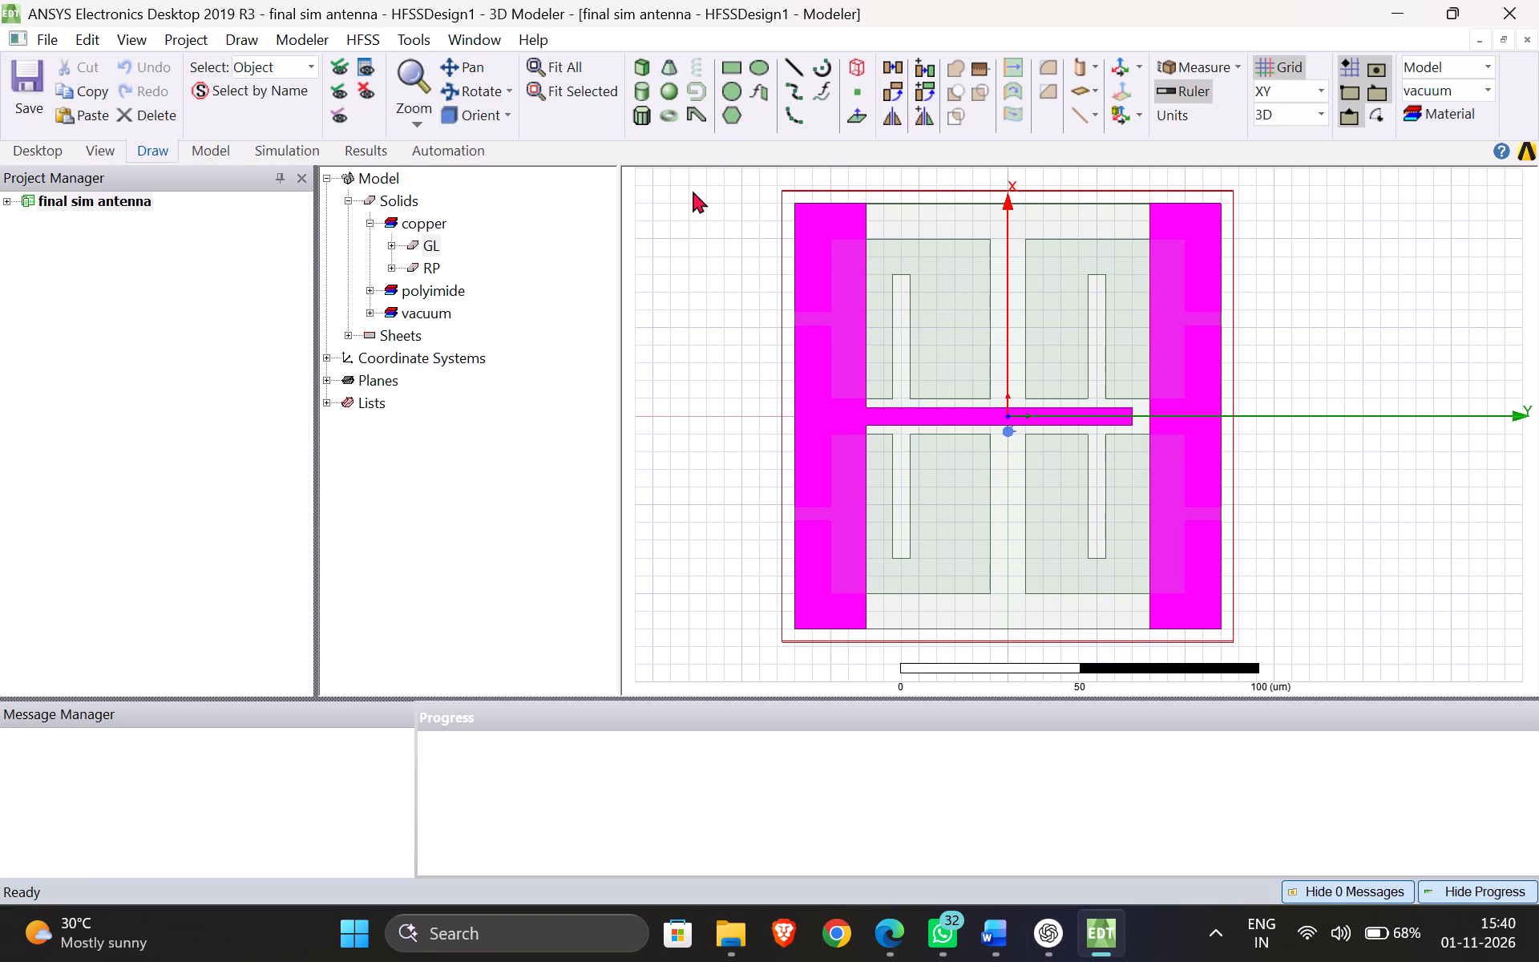
key(shift+super+s)
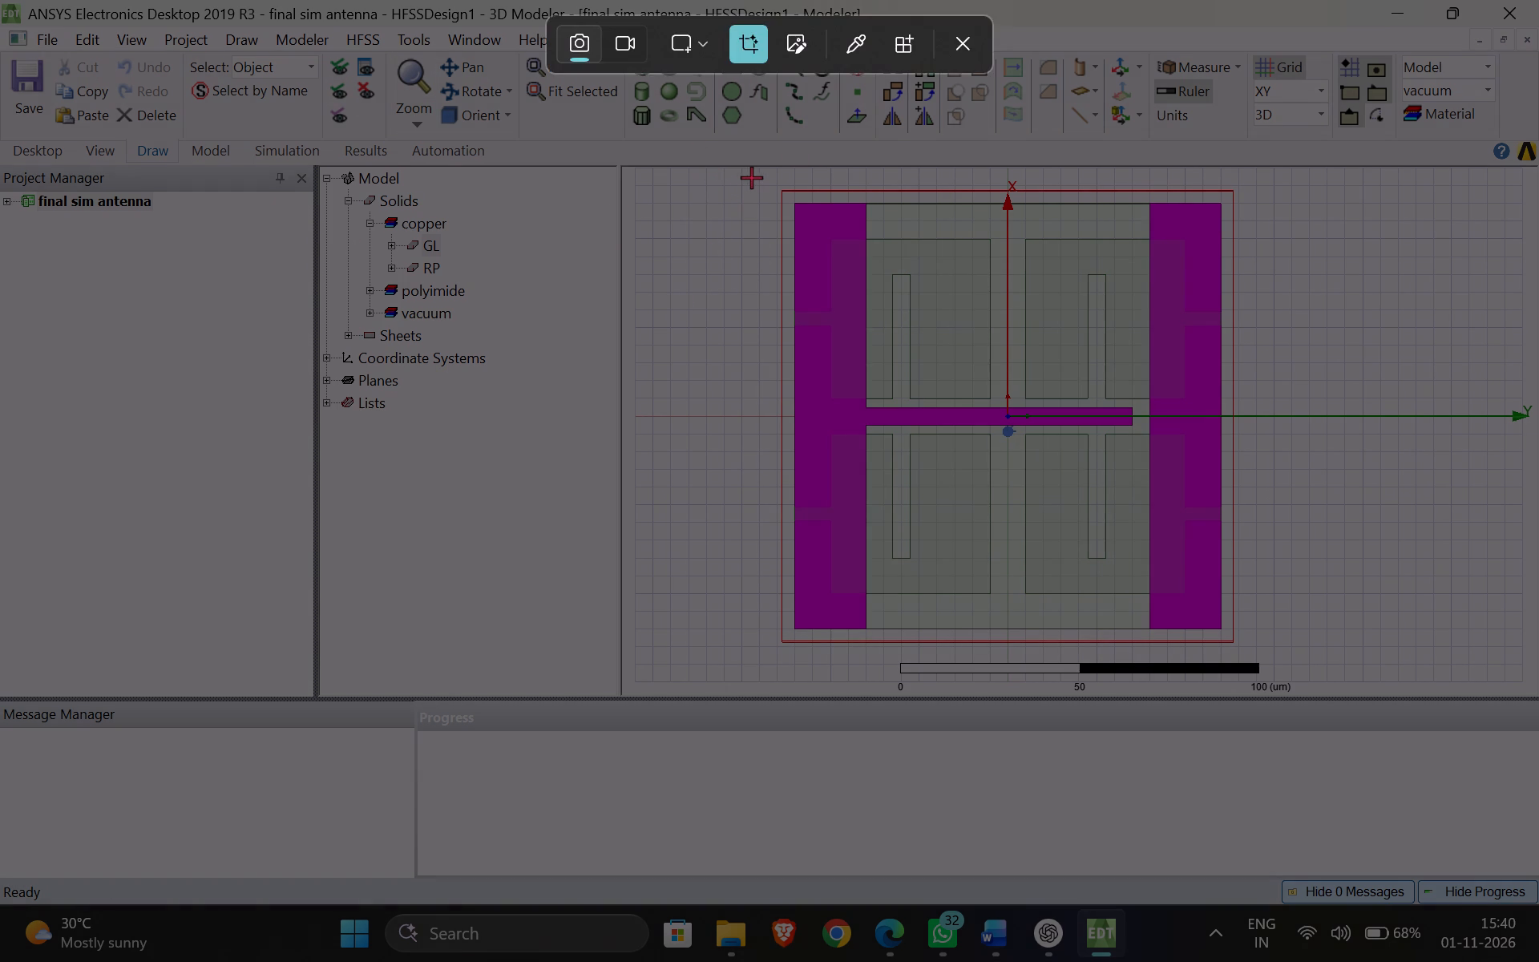
drag(750, 165, 1307, 684)
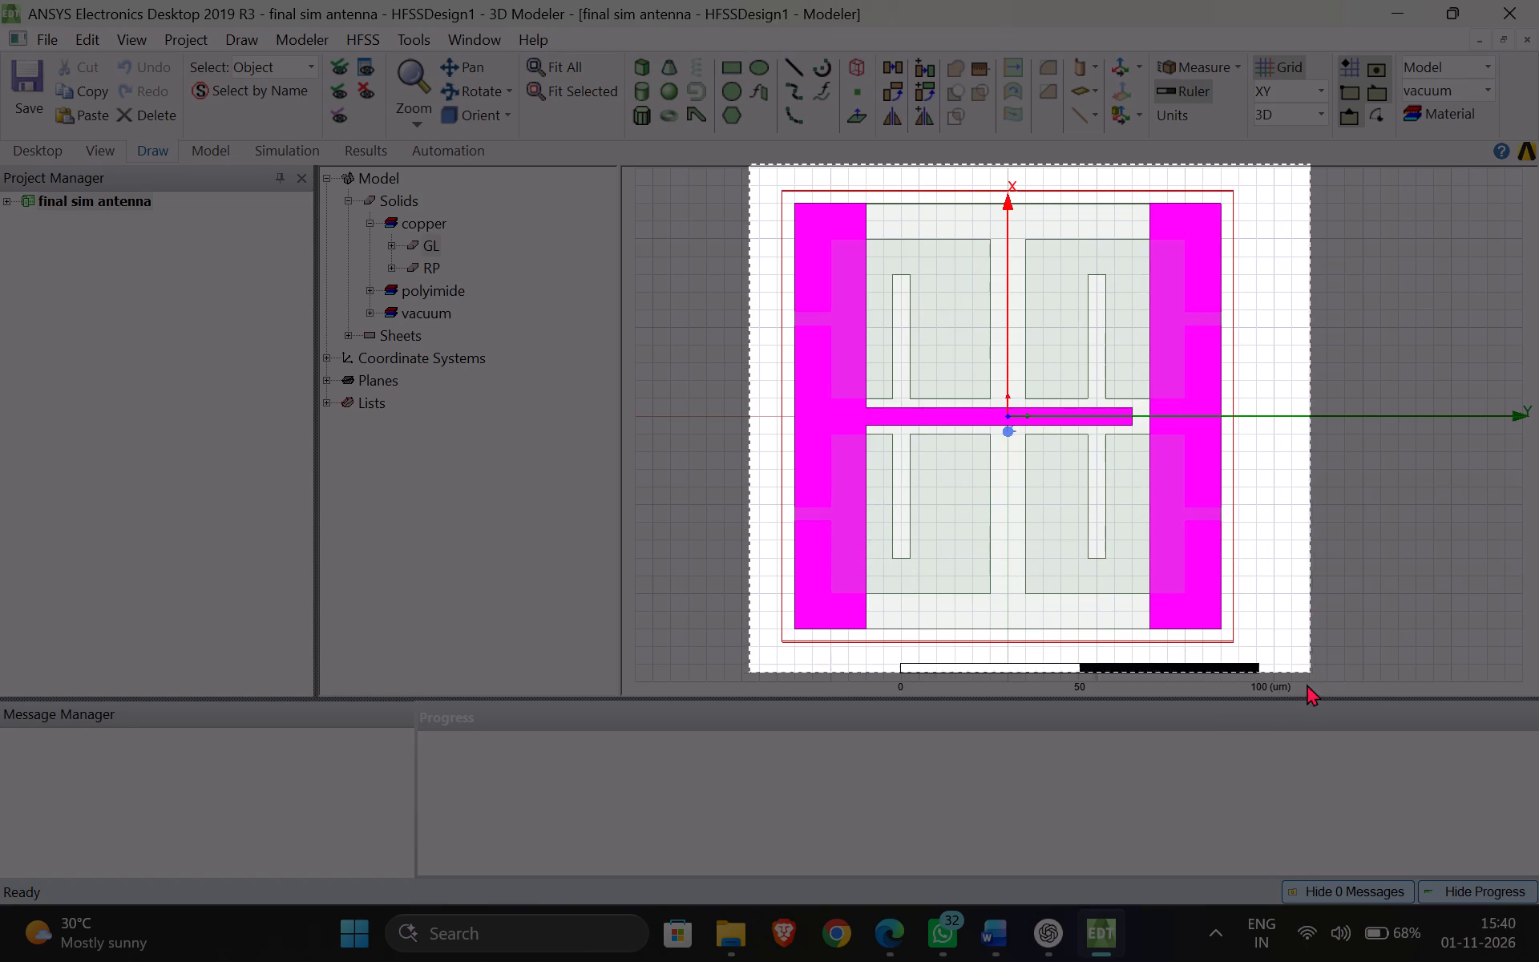
drag(1307, 684, 1297, 661)
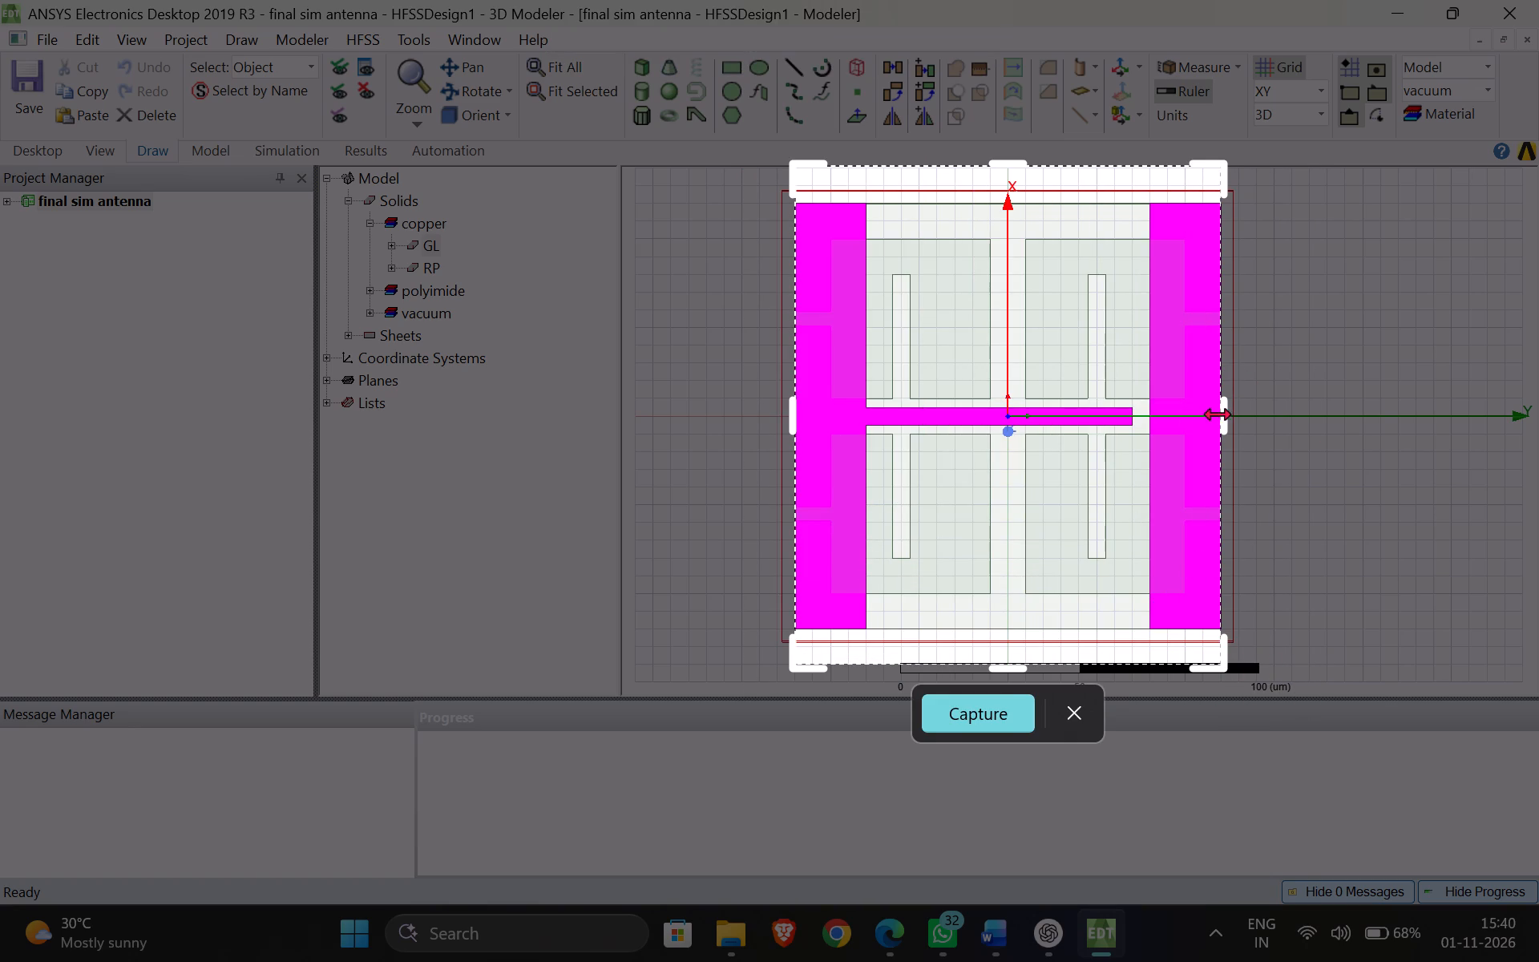
drag(1217, 414, 1258, 422)
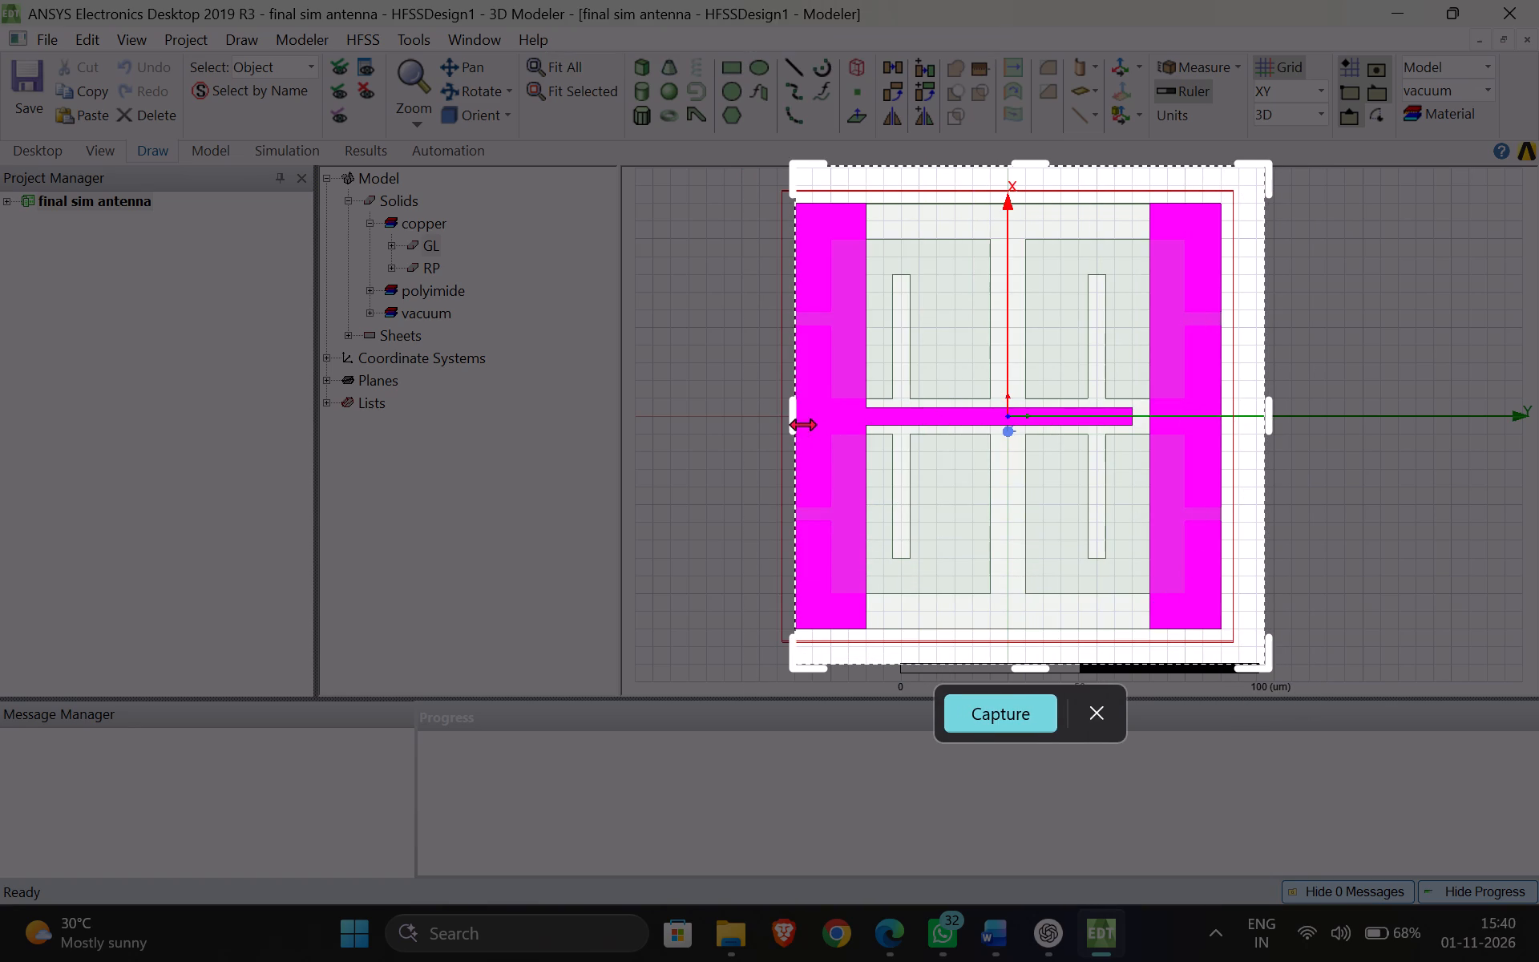
drag(792, 415, 759, 421)
click(987, 708)
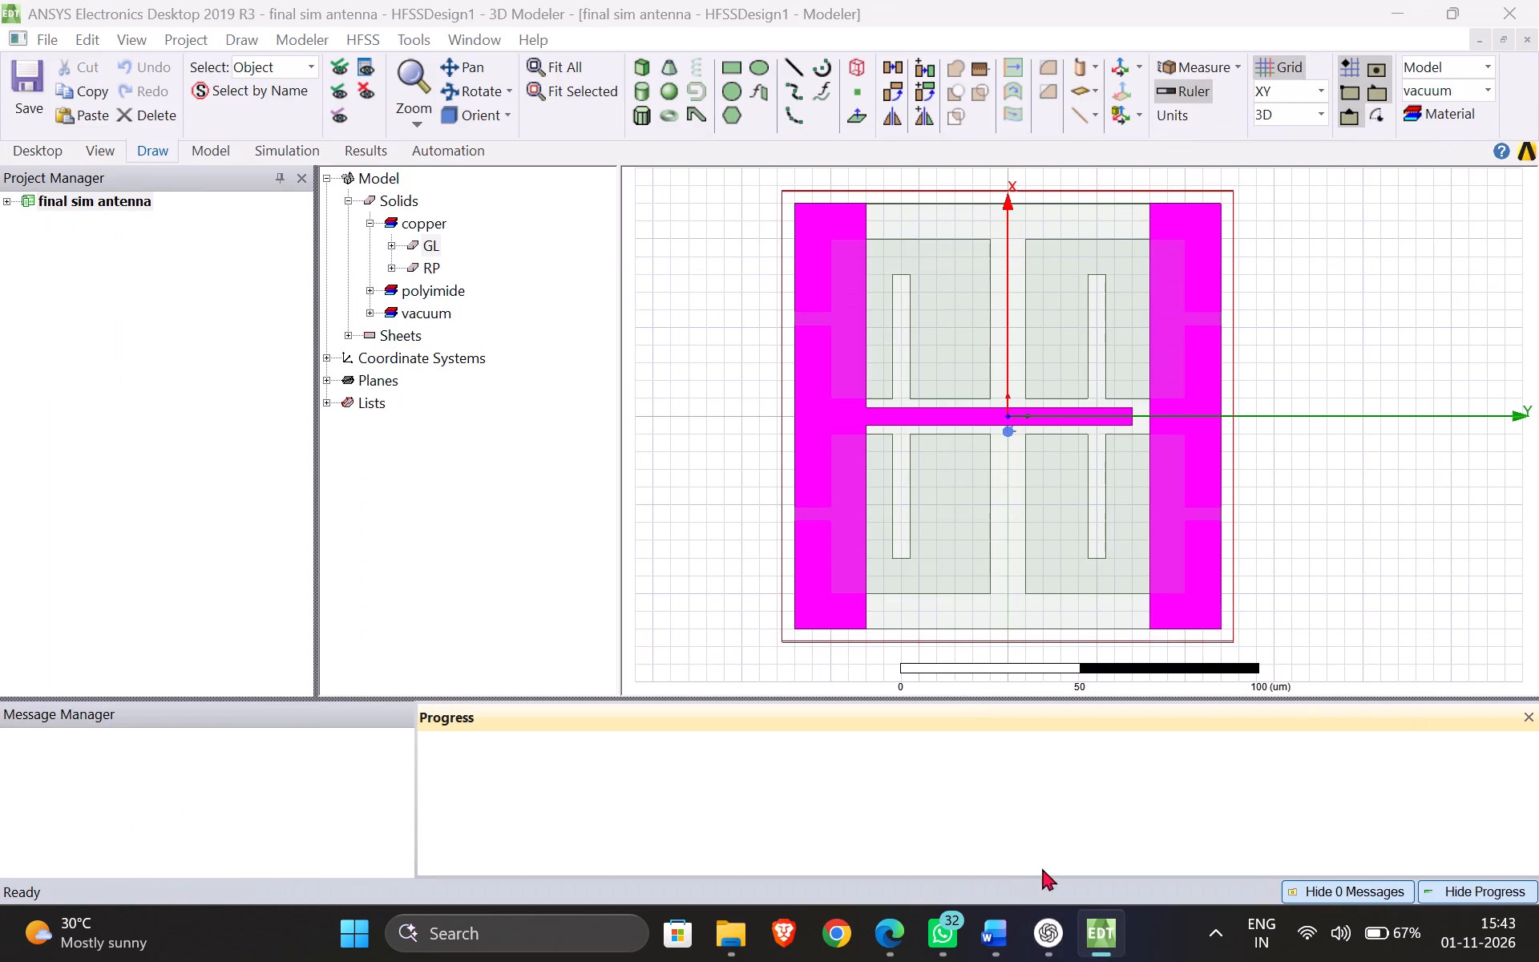
click(1012, 928)
click(941, 854)
click(652, 399)
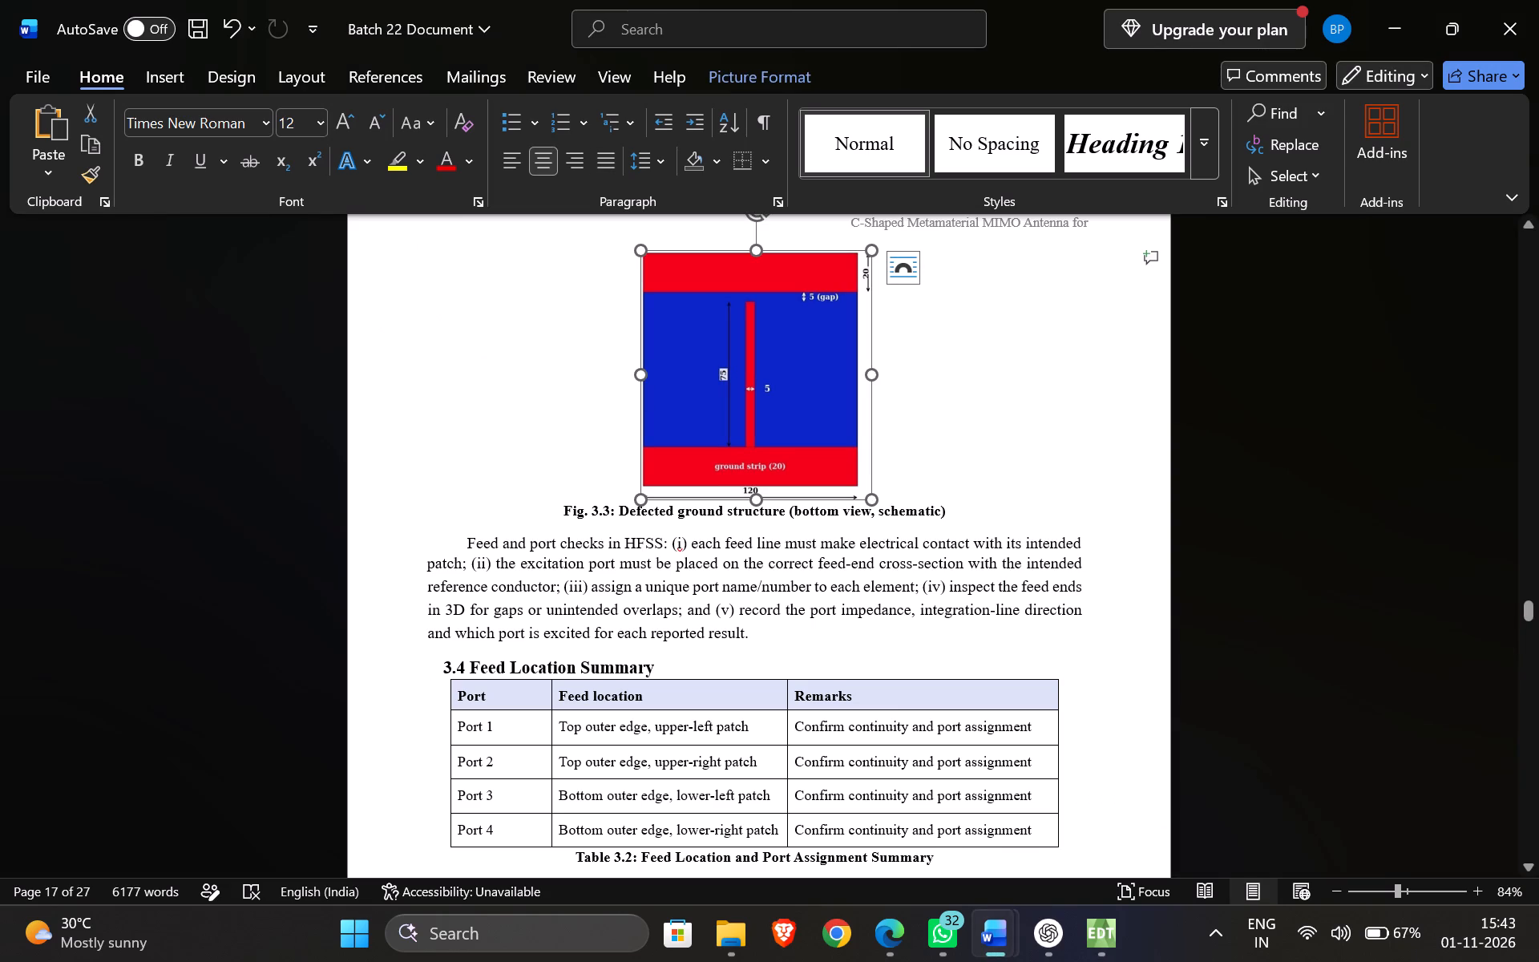
right_click(684, 397)
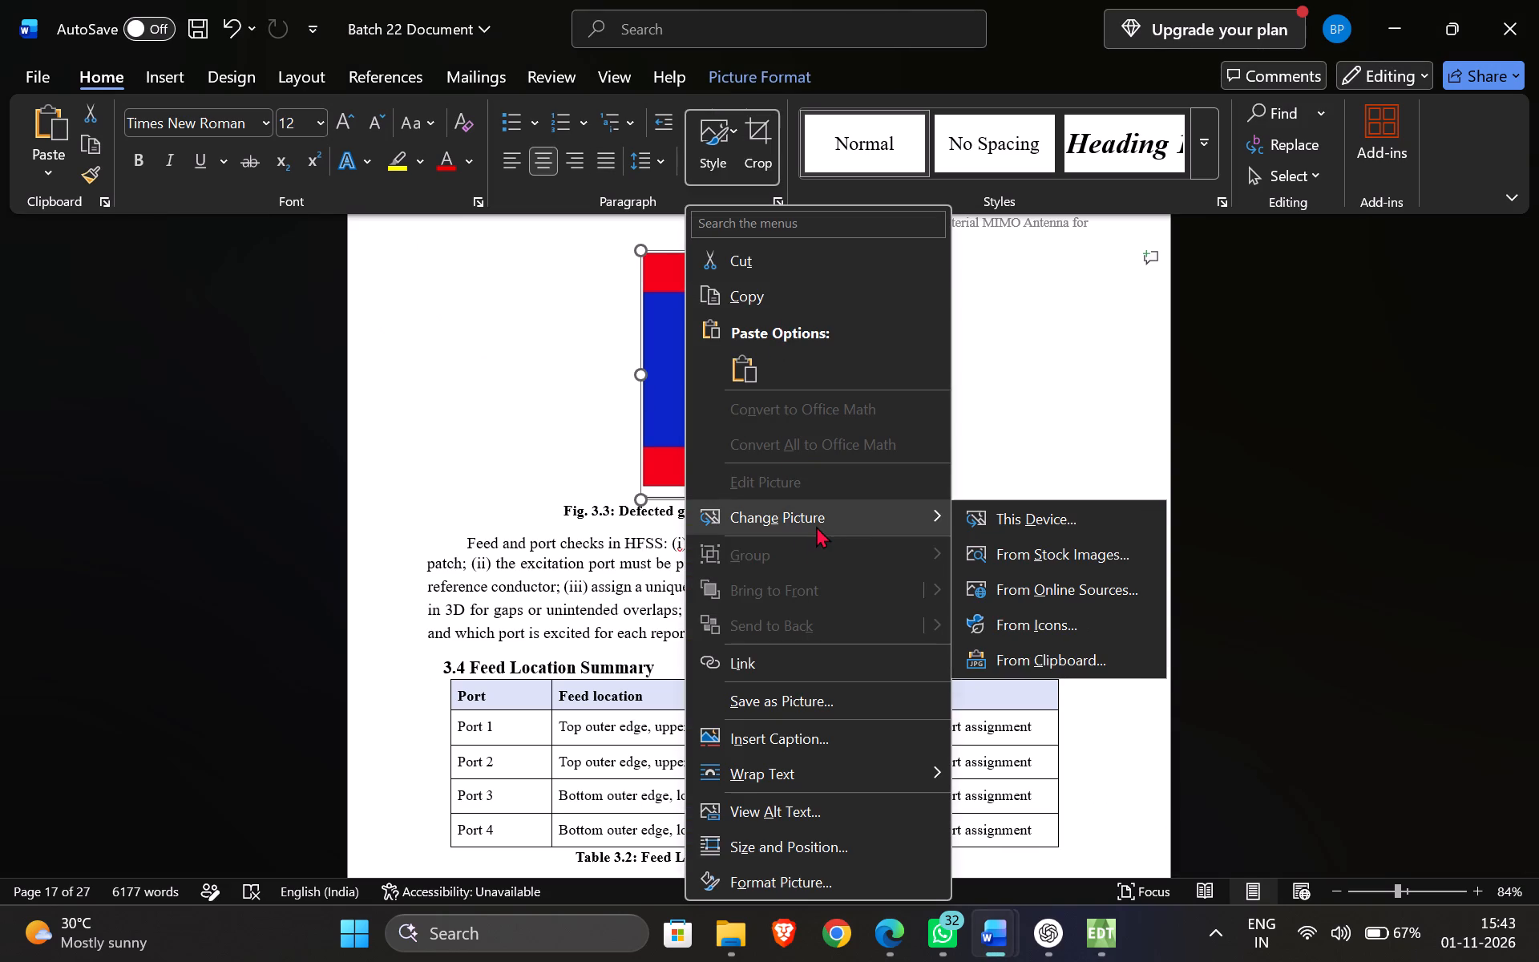
click(816, 526)
click(1016, 517)
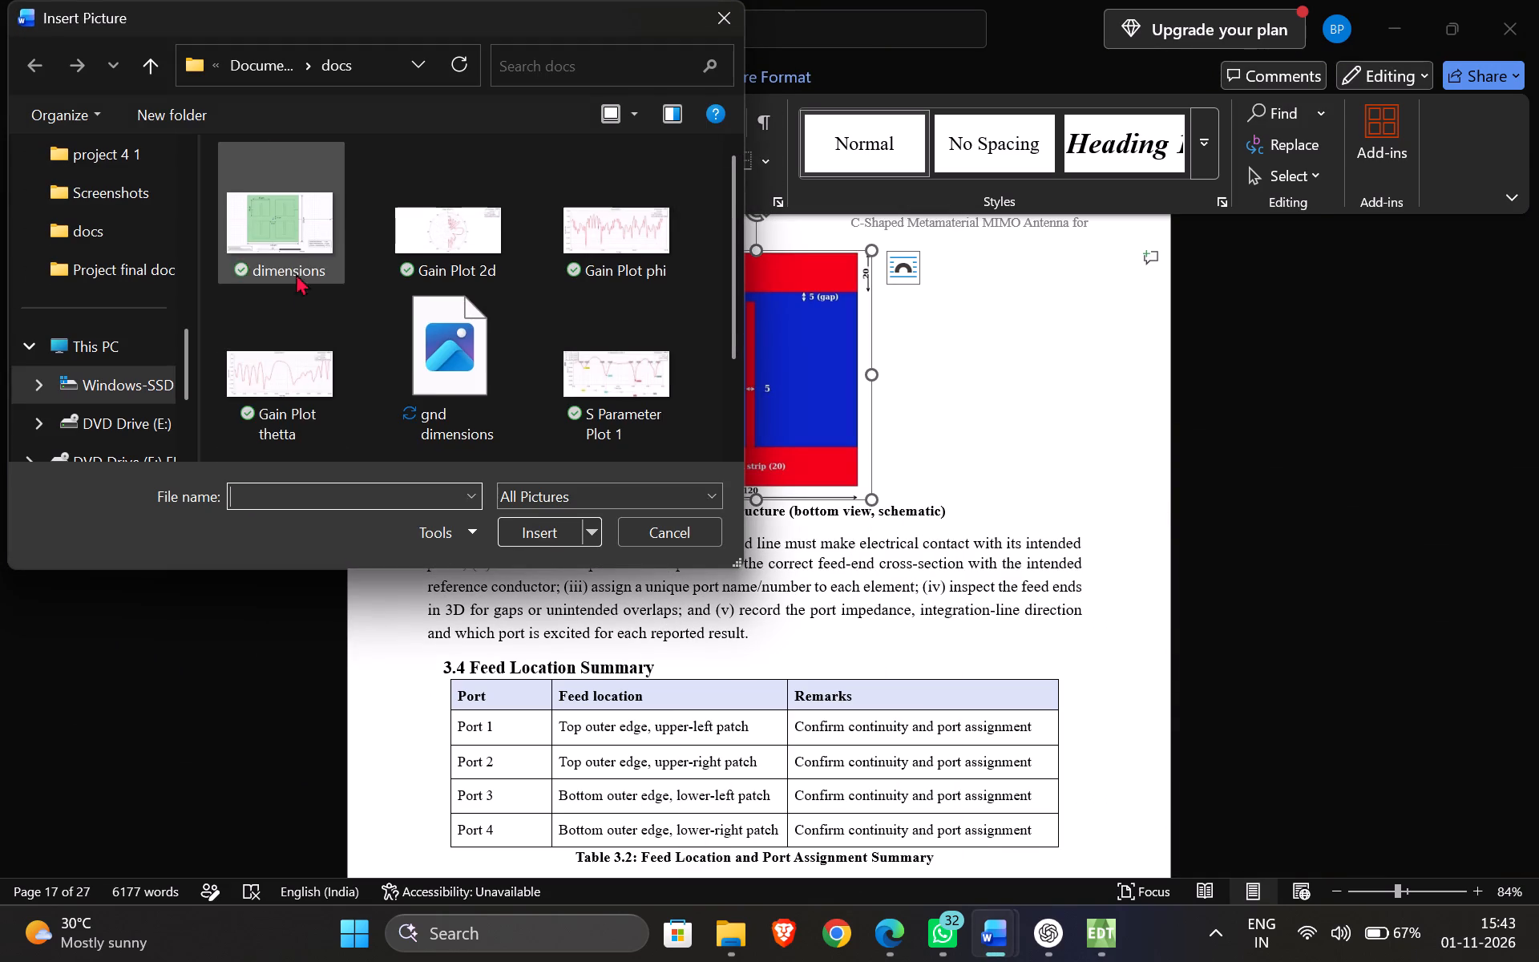
scroll(391, 285, down, 4)
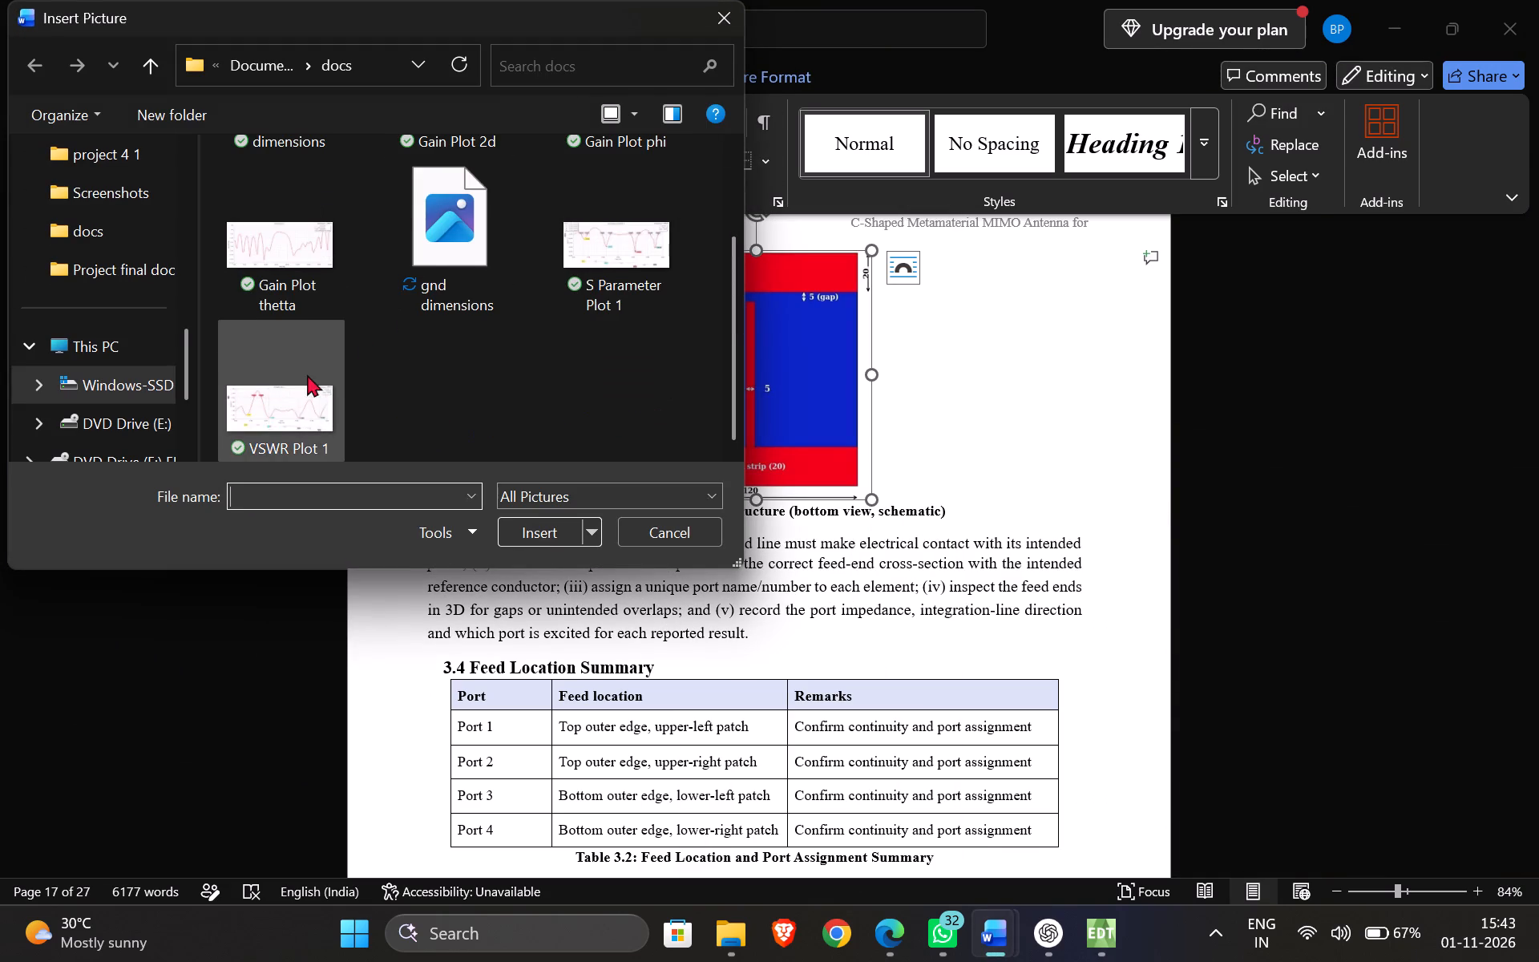
scroll(307, 360, up, 2)
click(445, 421)
click(527, 524)
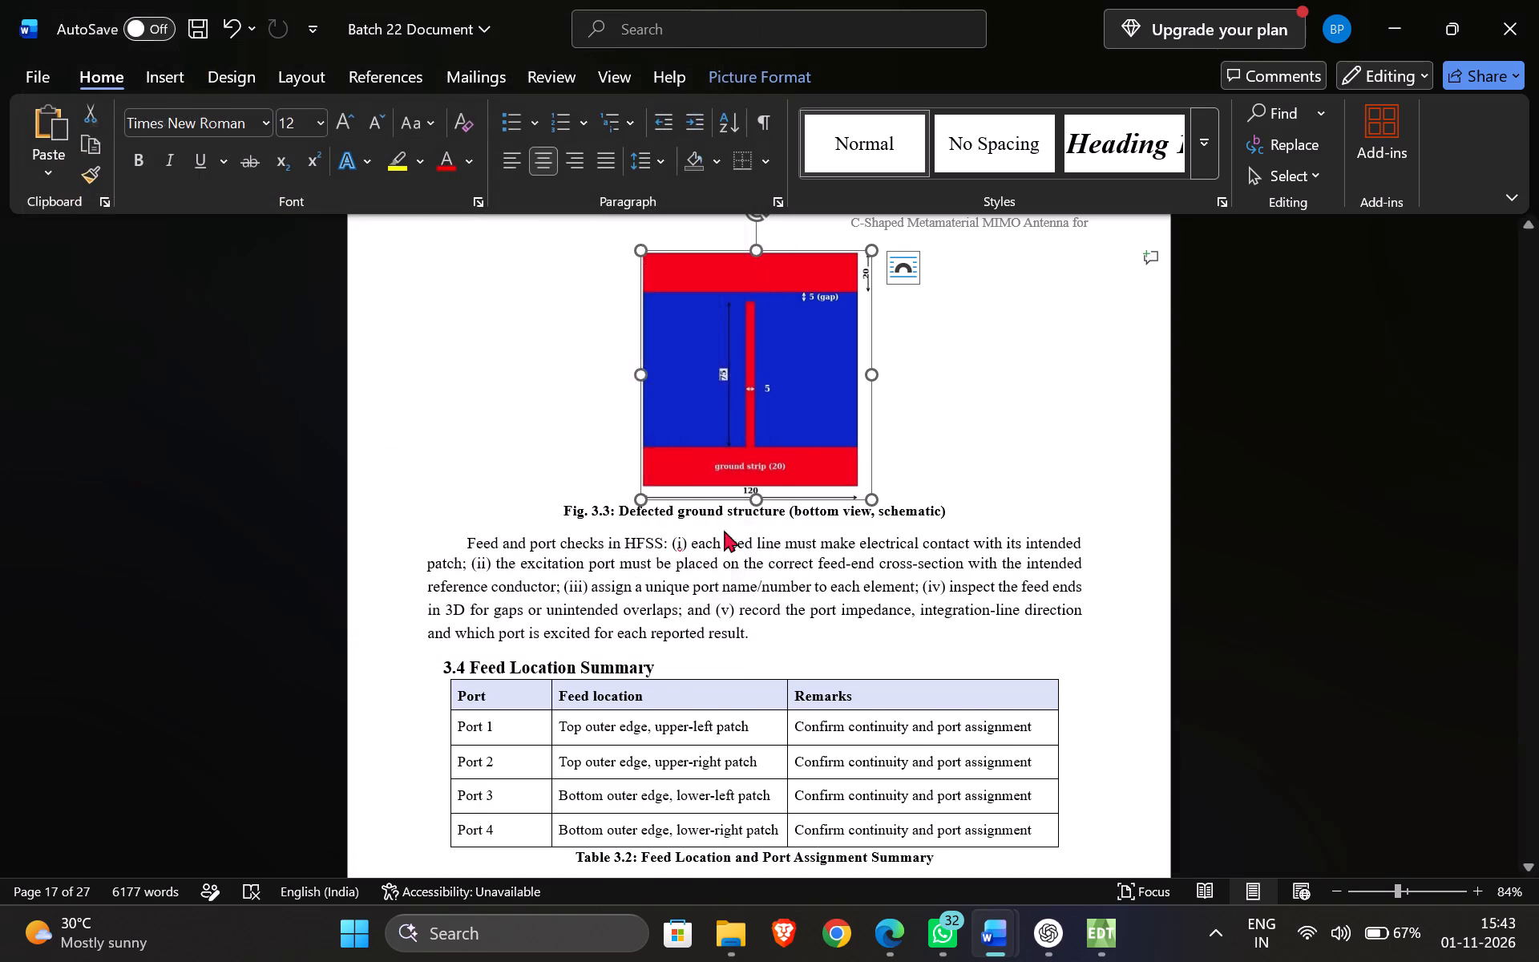
Stretch the new Fig. 3.3 picture slightly in height and width and check its placement on the page.
drag(761, 480, 761, 504)
drag(872, 375, 895, 372)
scroll(772, 375, up, 3)
scroll(695, 417, down, 2)
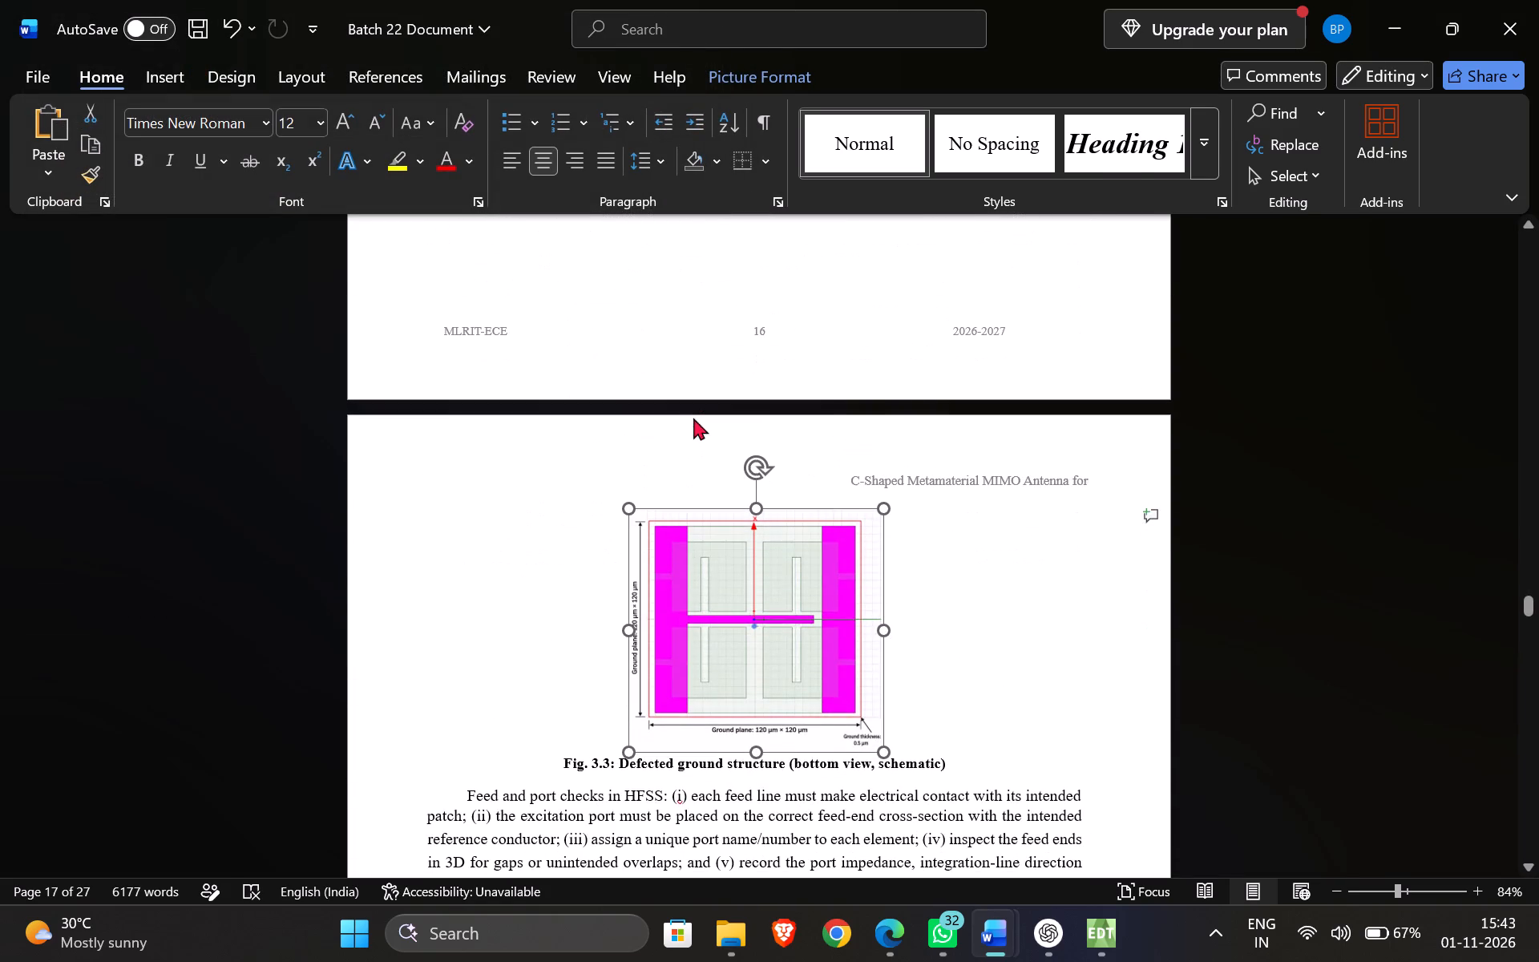
Widen the Fig. 3.3 defected ground structure picture slightly by stretching it outward on one side.
ctrl+scroll(745, 616, up, 2)
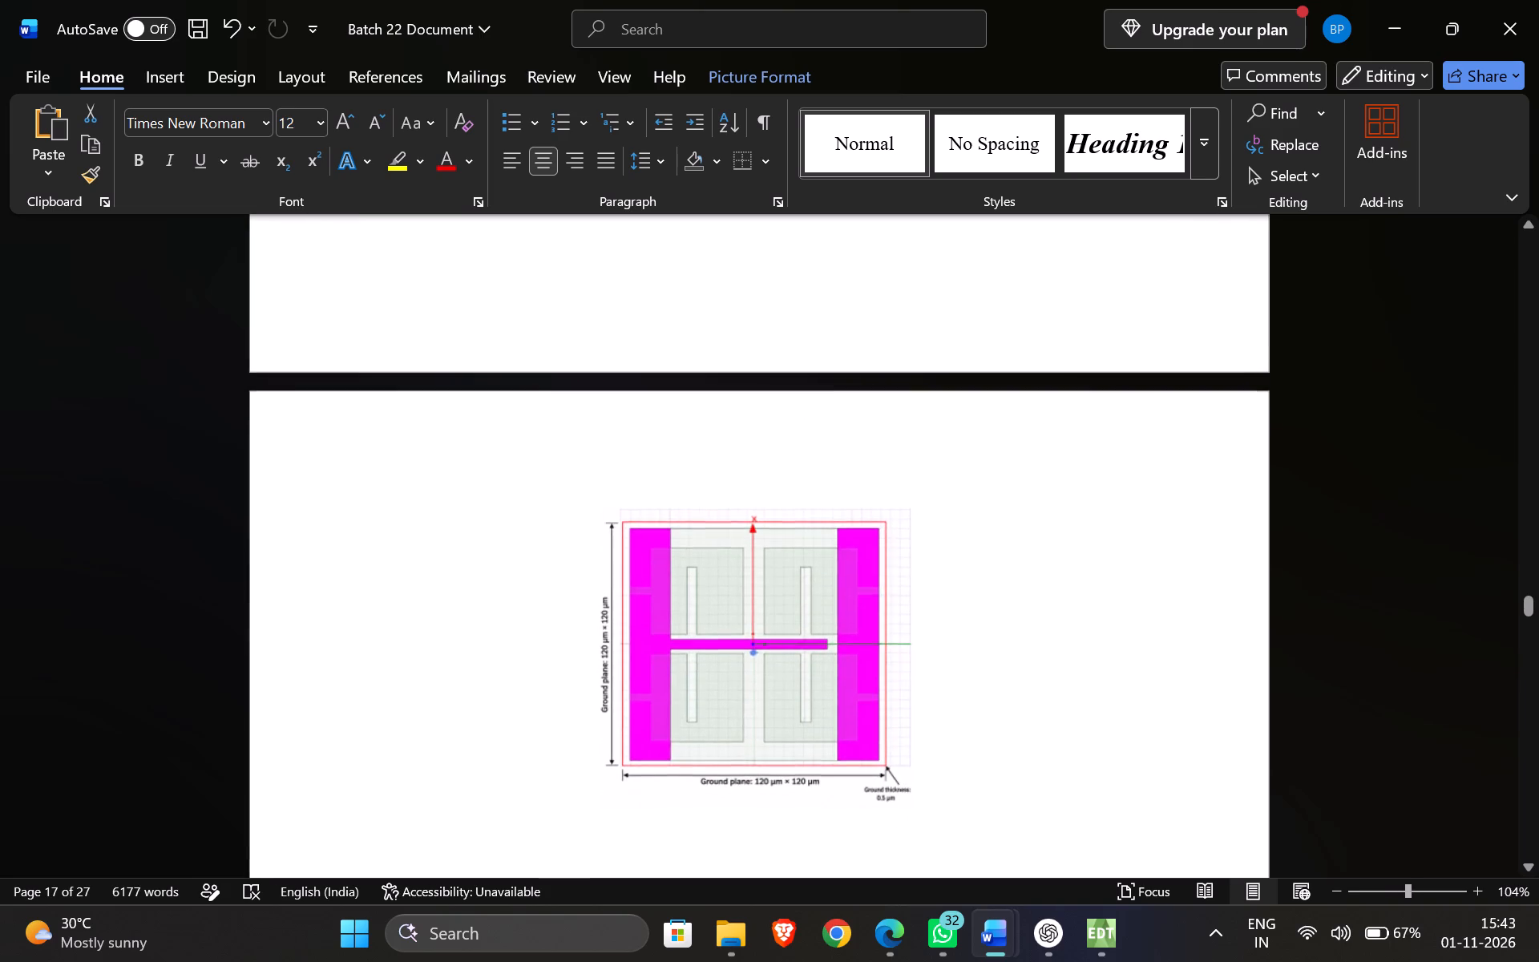
ctrl+scroll(744, 610, up, 3)
scroll(746, 605, down, 2)
scroll(747, 600, up, 2)
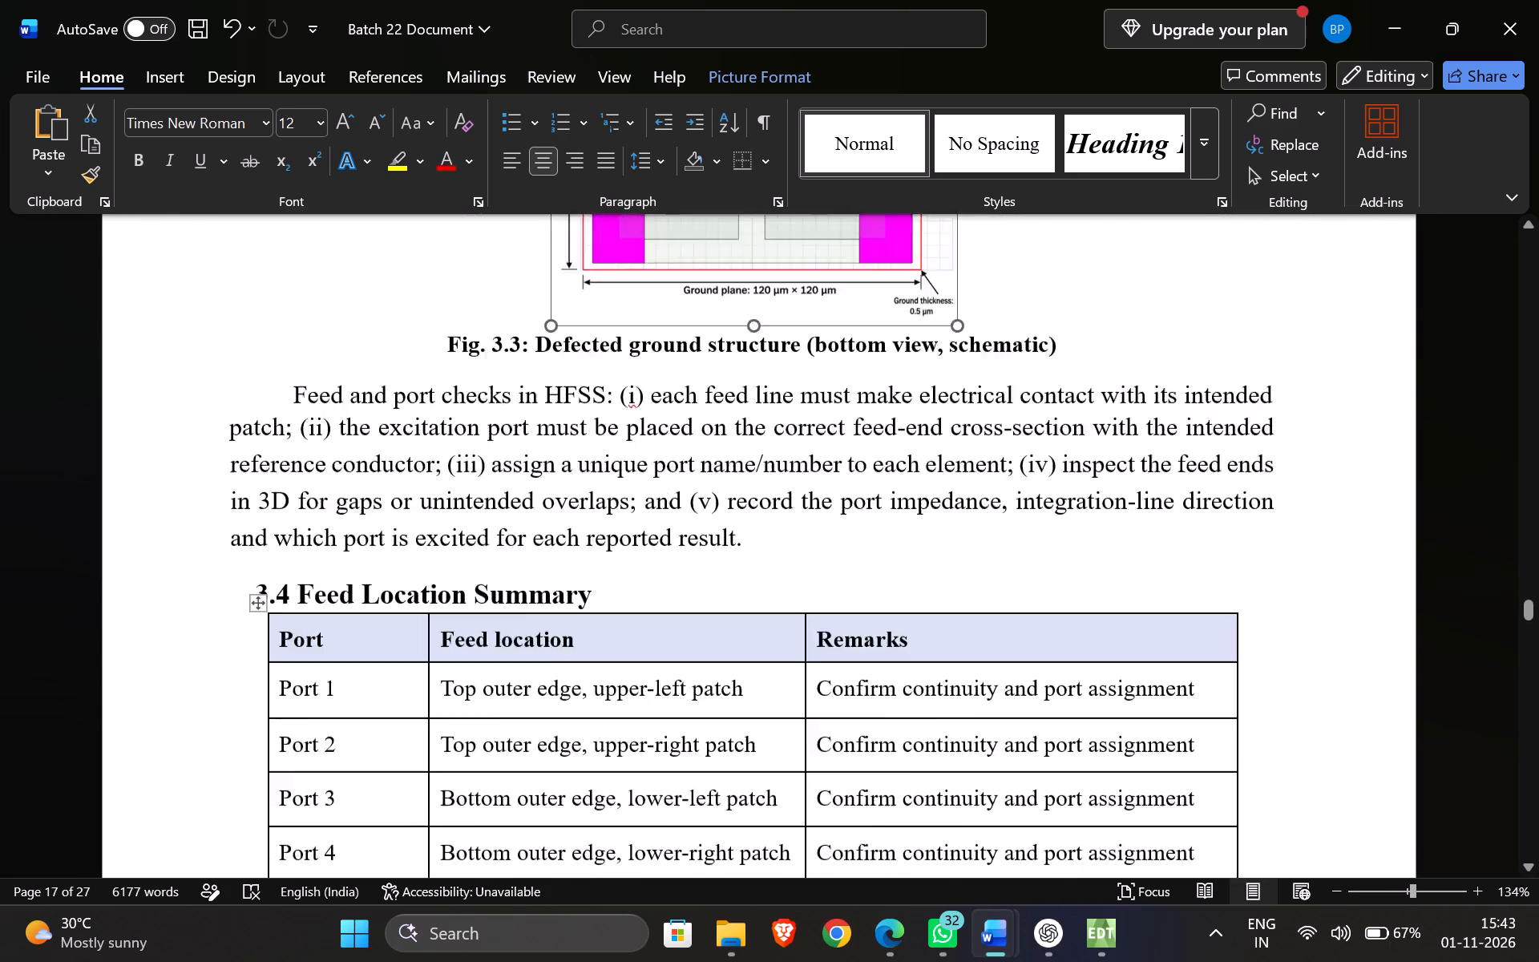
click(745, 655)
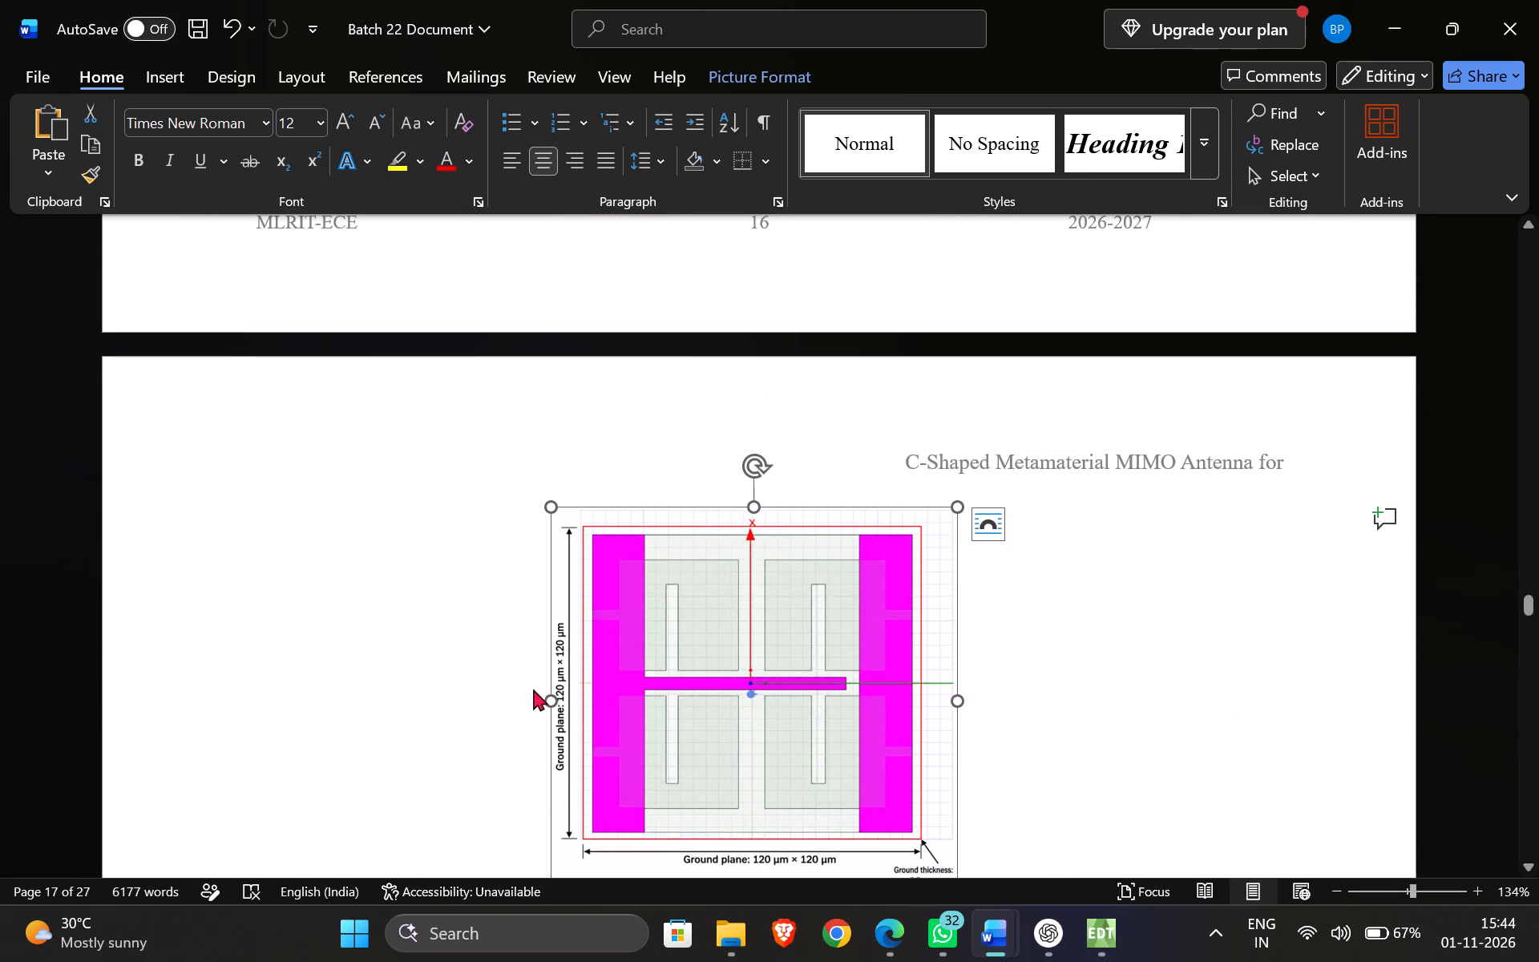
drag(553, 701, 527, 706)
click(1242, 673)
Review the rest of the report from Section 3.4 through Chapters 4 and 5 to the references.
scroll(979, 639, down, 4)
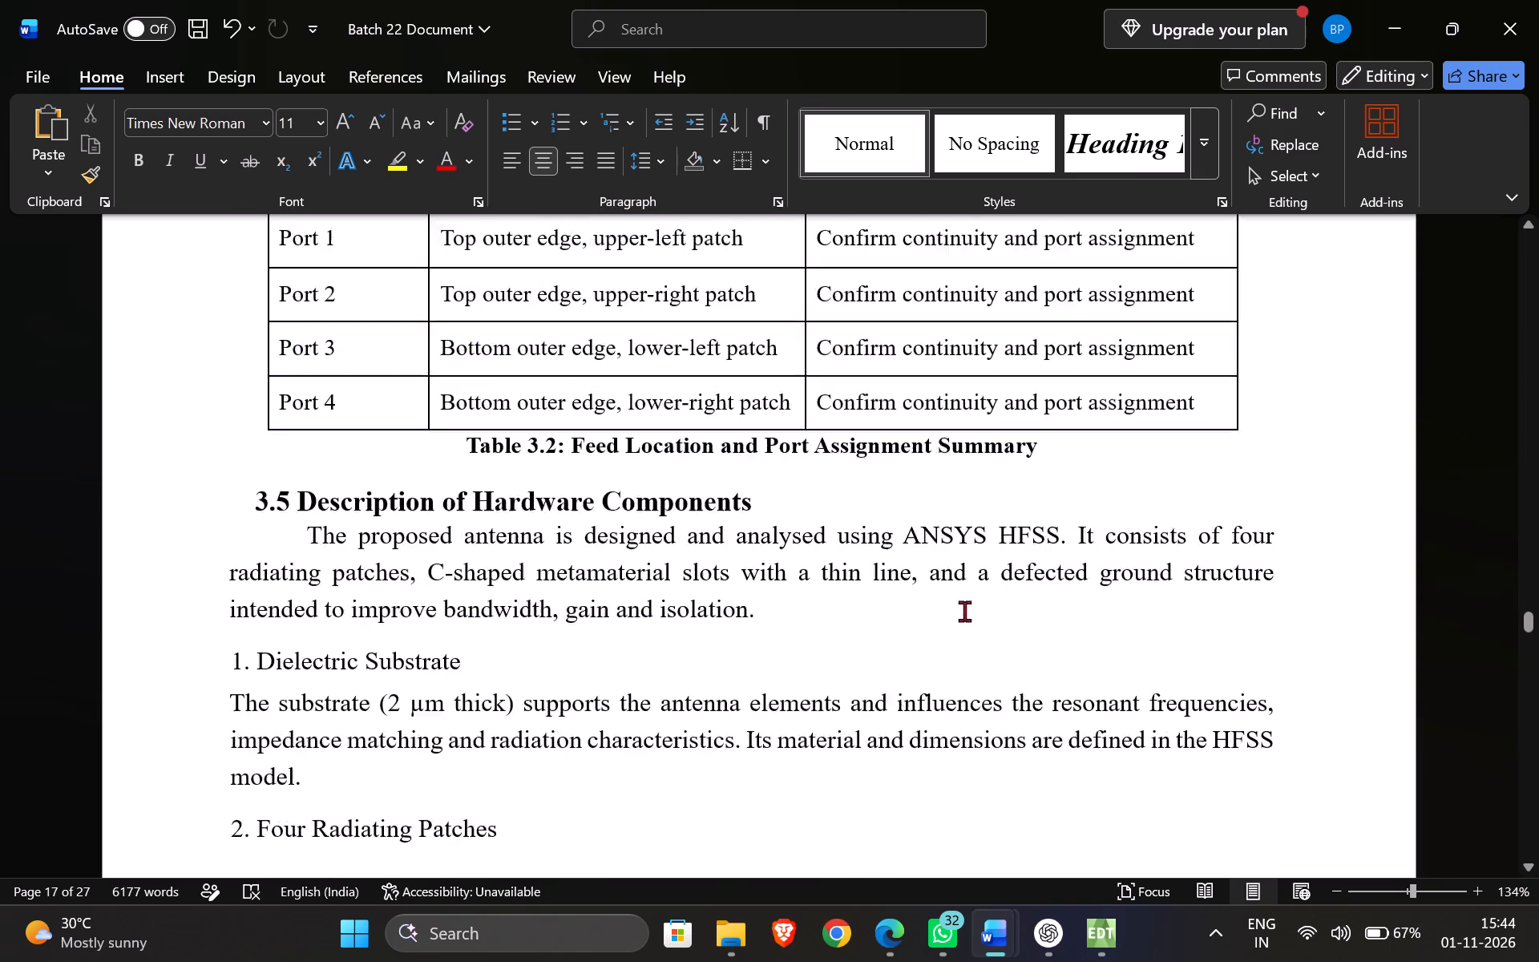
click(917, 623)
key(Escape)
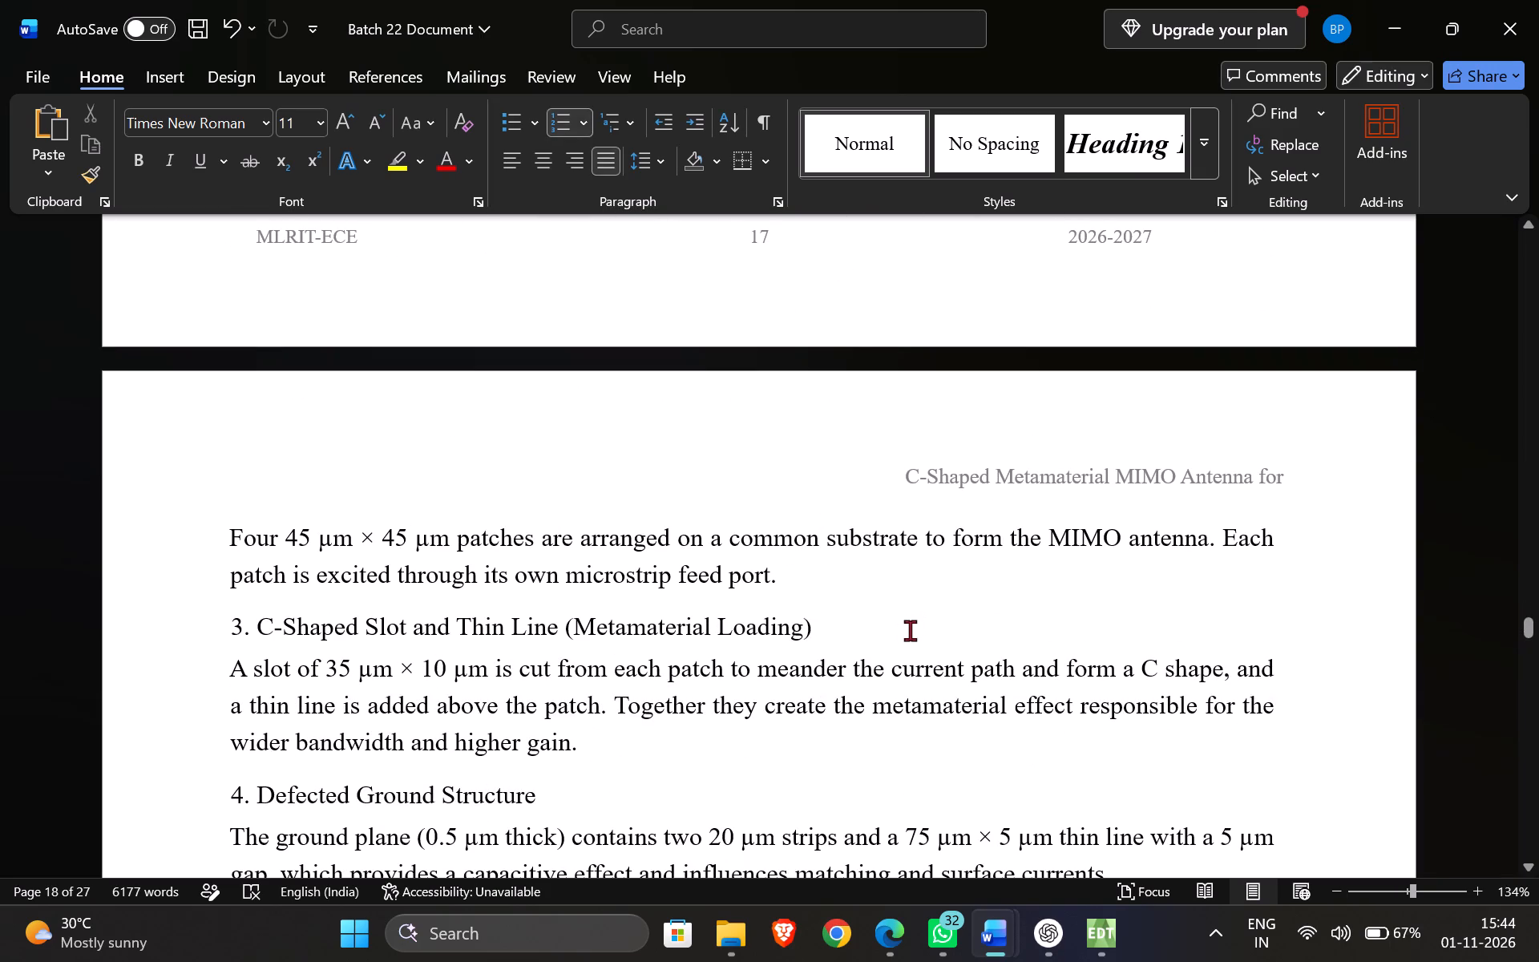
ctrl+scroll(889, 619, down, 5)
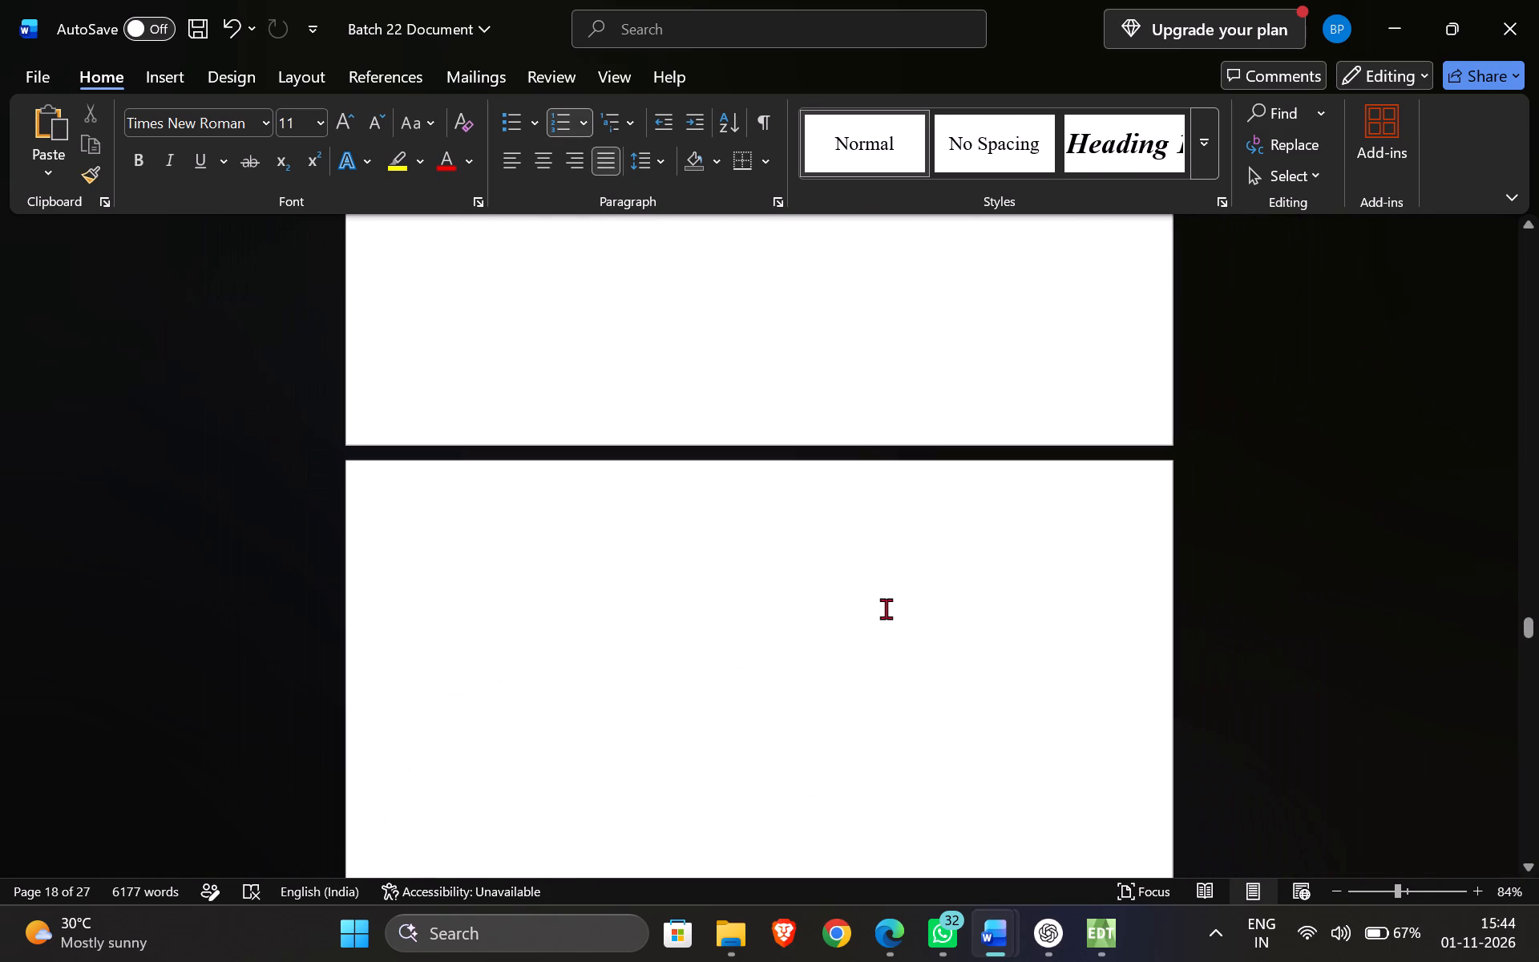
scroll(875, 633, down, 8)
scroll(789, 531, down, 3)
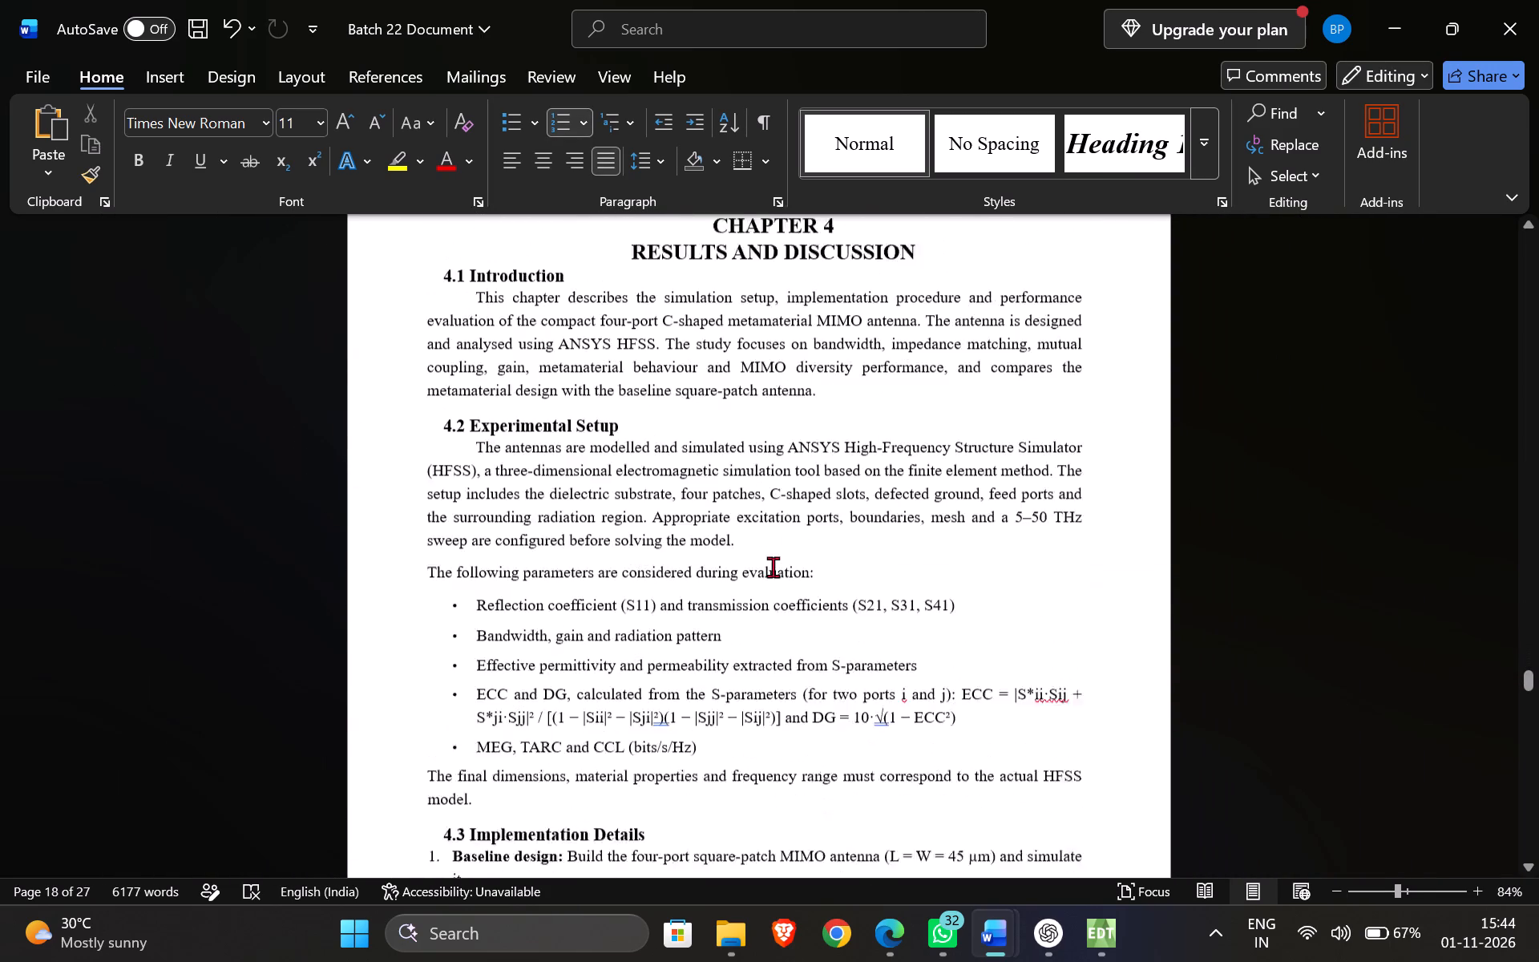
scroll(773, 567, down, 5)
scroll(804, 527, up, 9)
scroll(806, 507, down, 14)
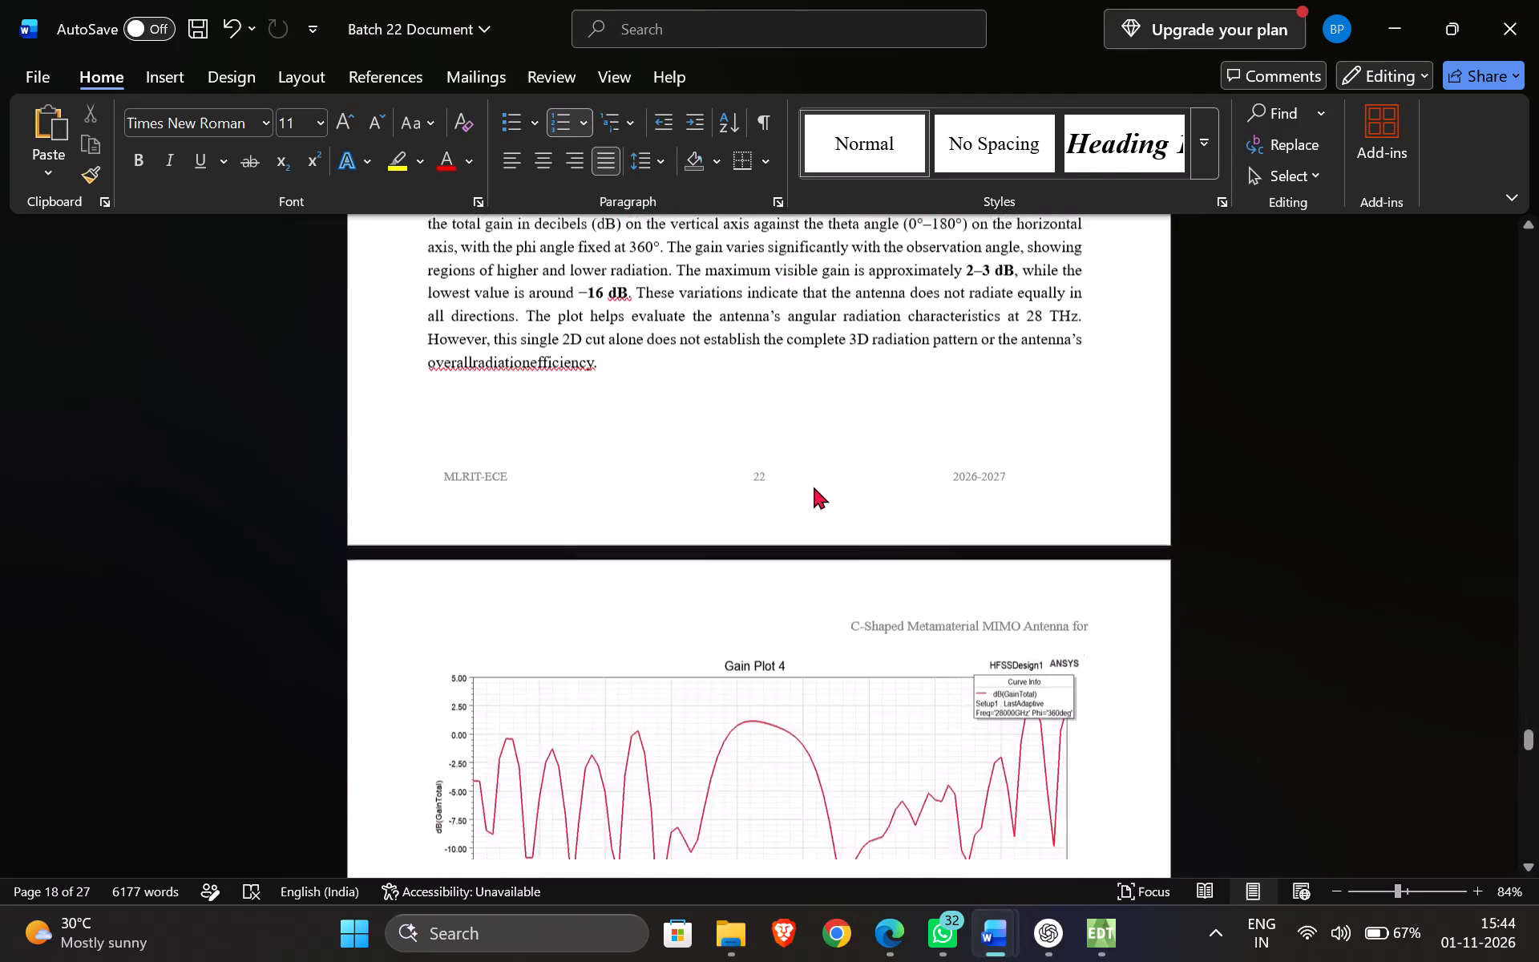
scroll(814, 487, down, 14)
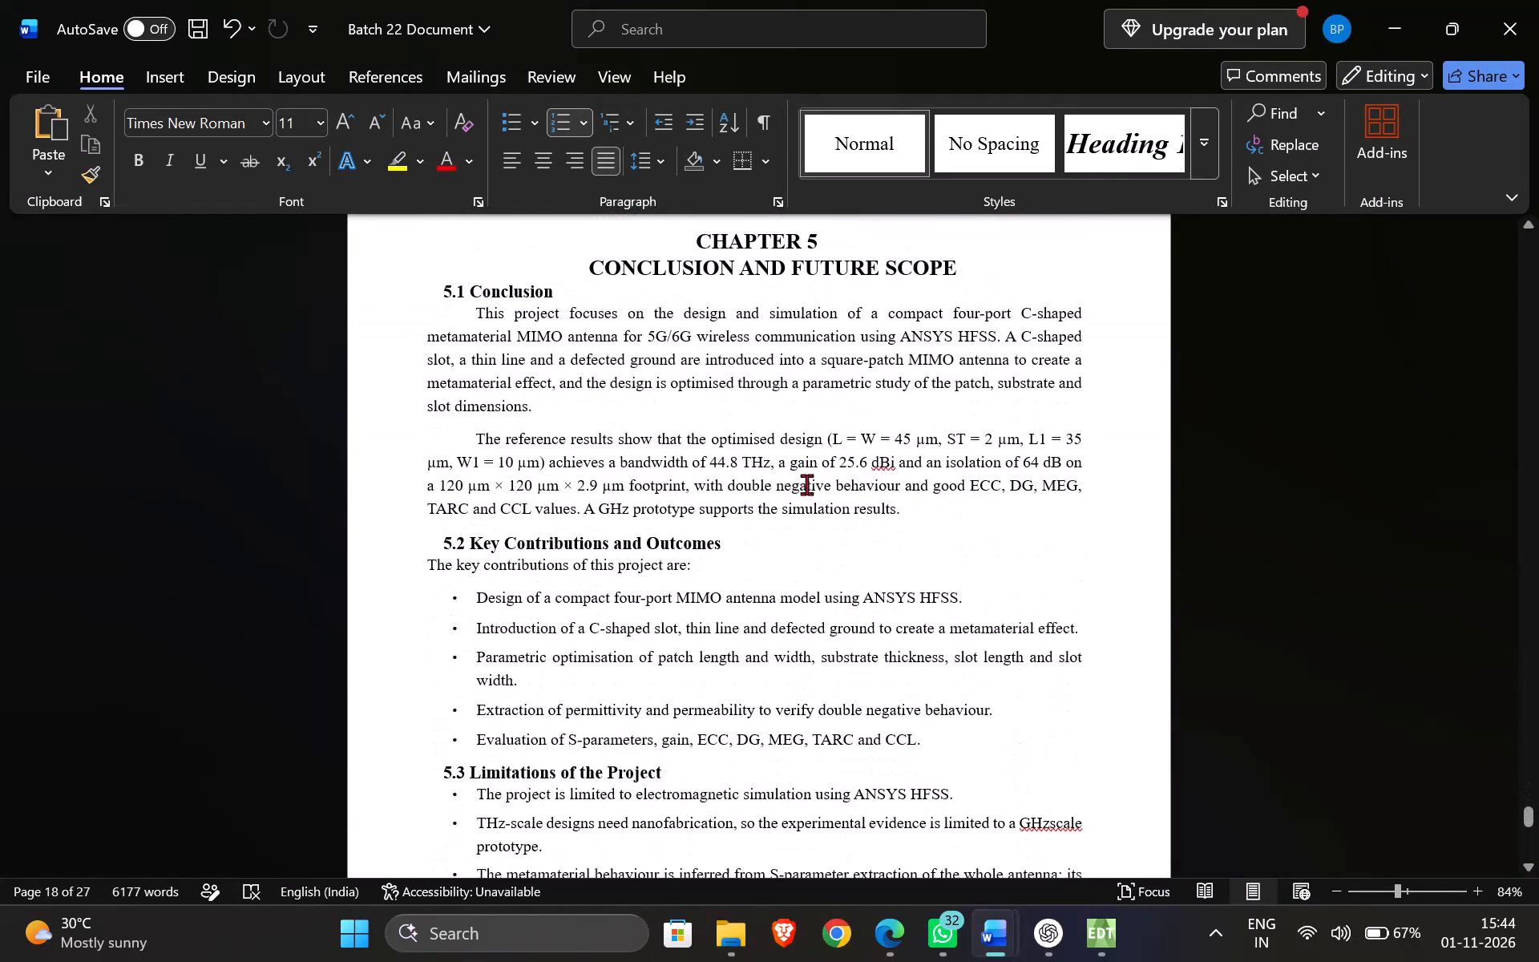
scroll(806, 484, down, 10)
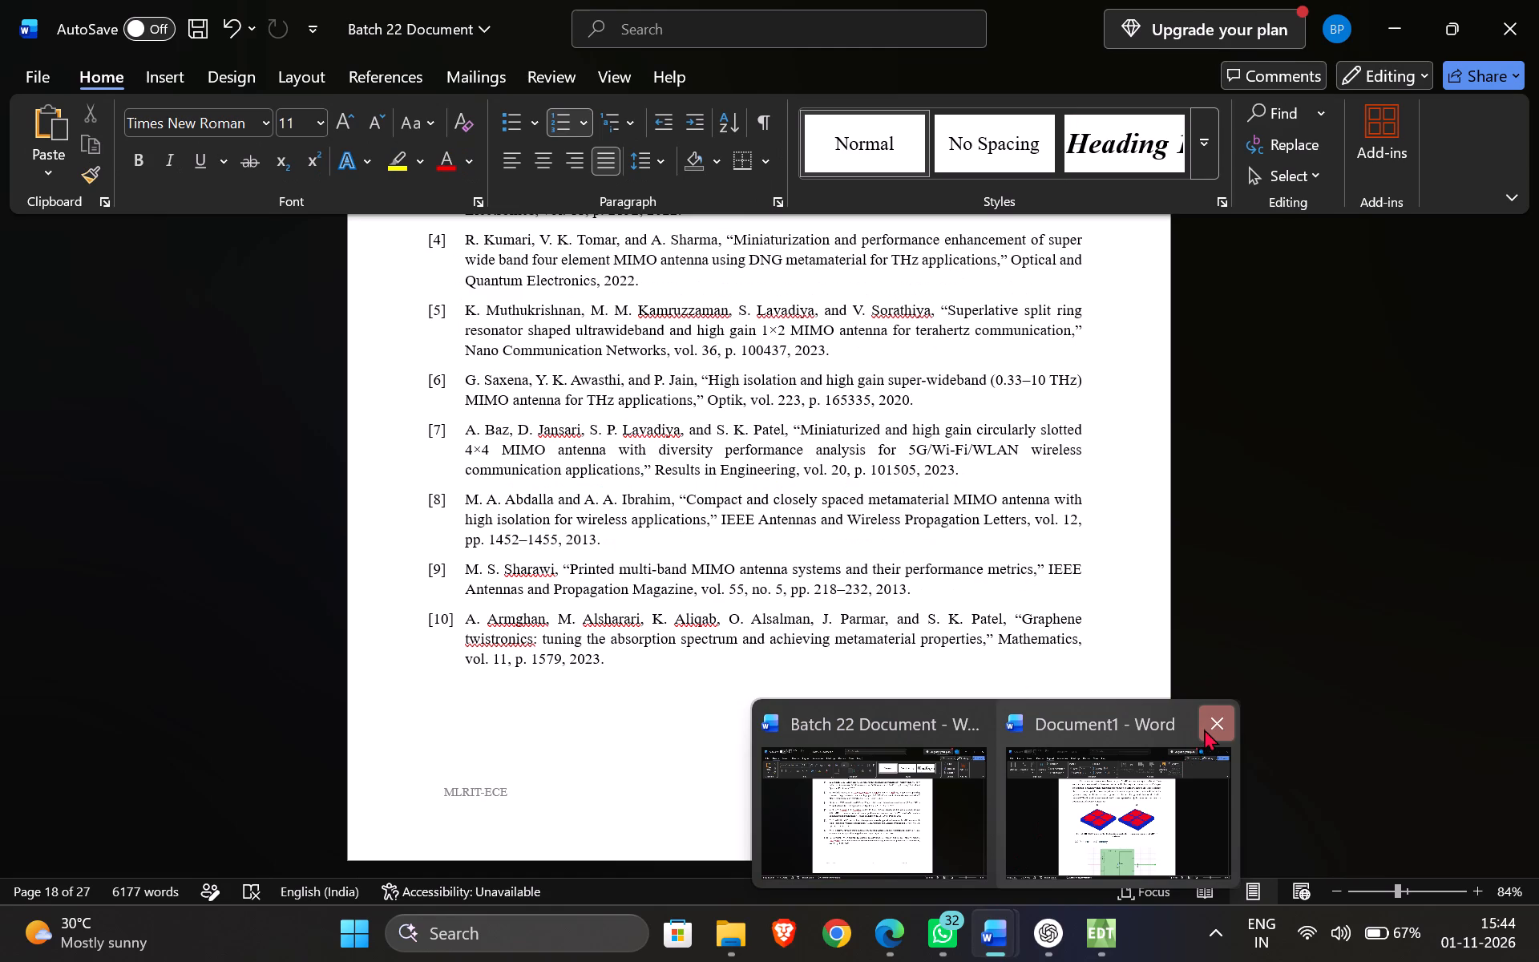
Close the other open Word document, Document1, without saving its changes.
click(1204, 729)
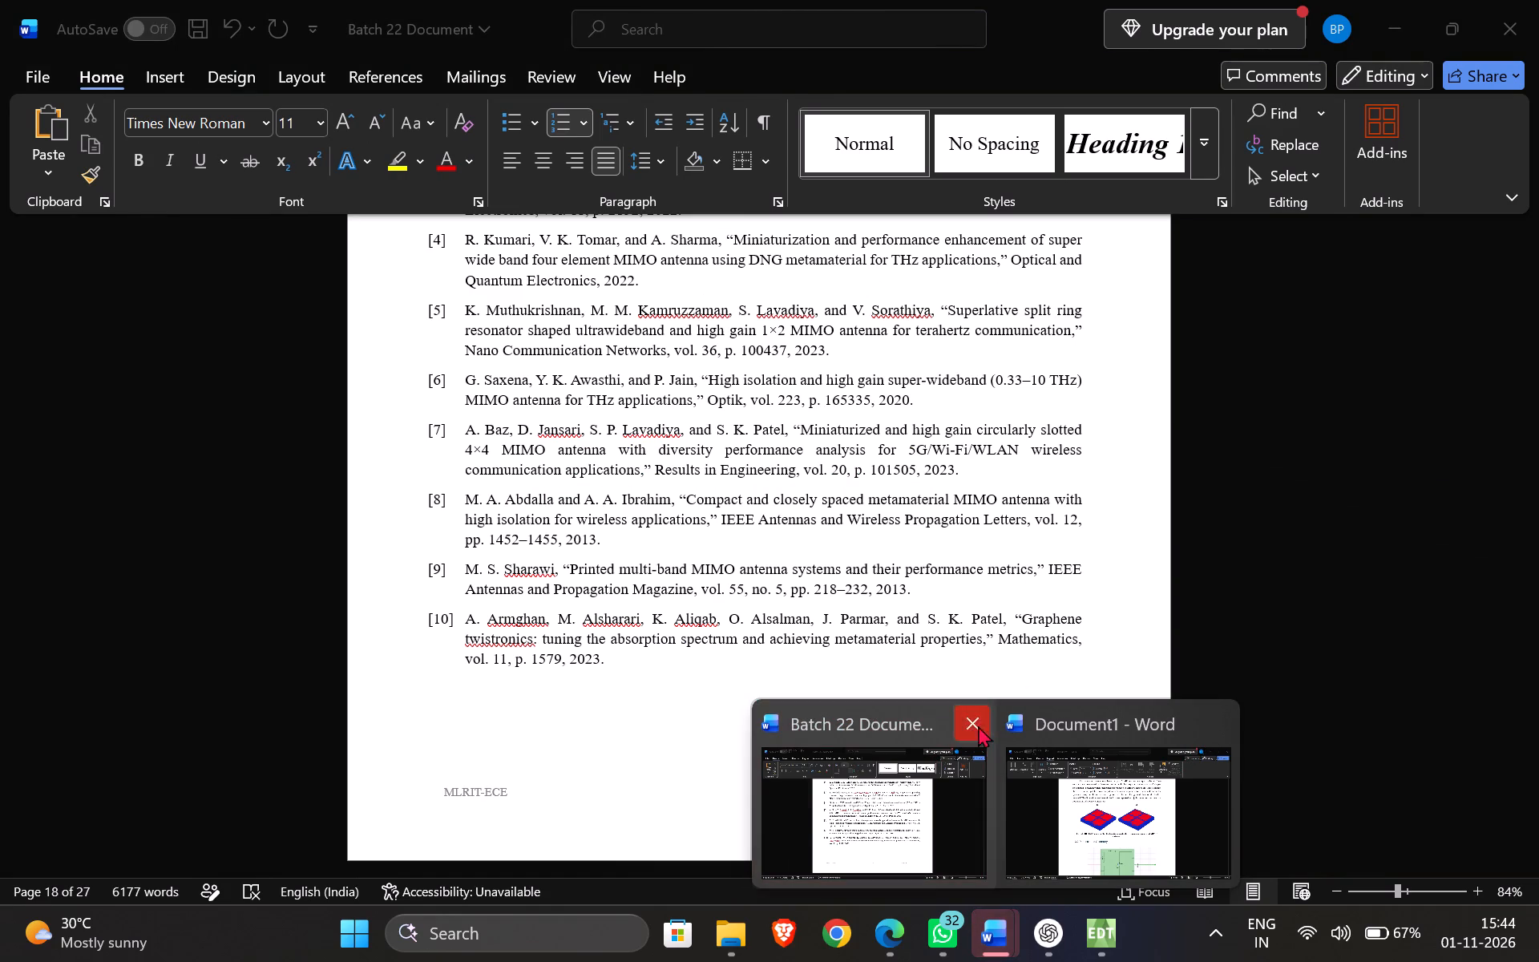
click(1218, 728)
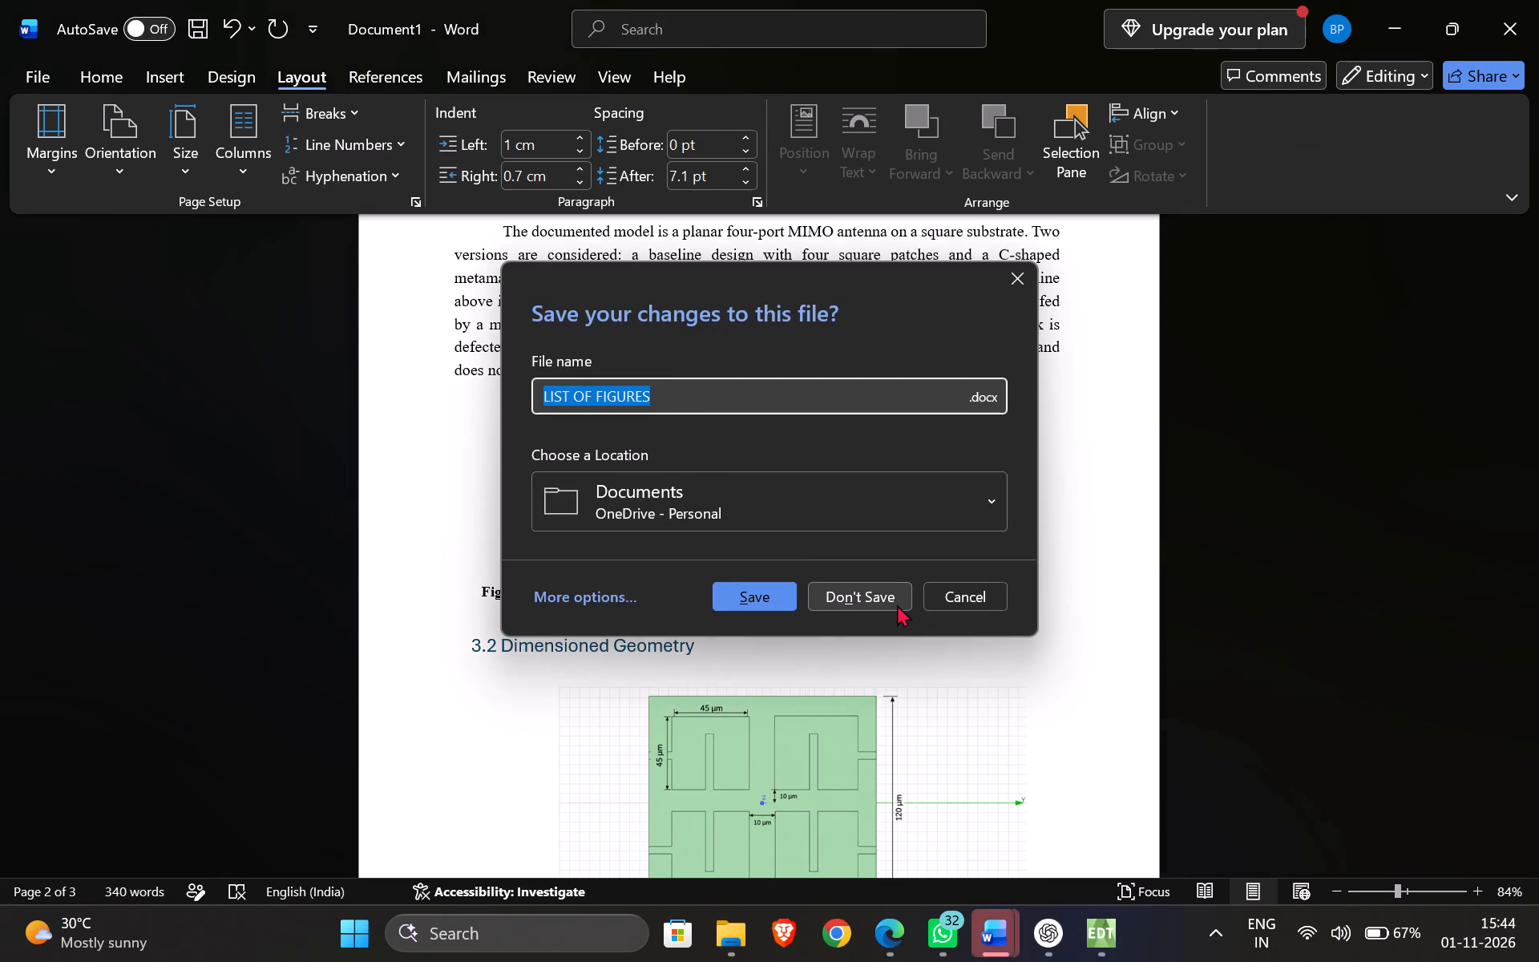
click(897, 604)
Look back through the report to its title page, and check the front matter up to the blank area before the Abstract.
scroll(815, 588, up, 12)
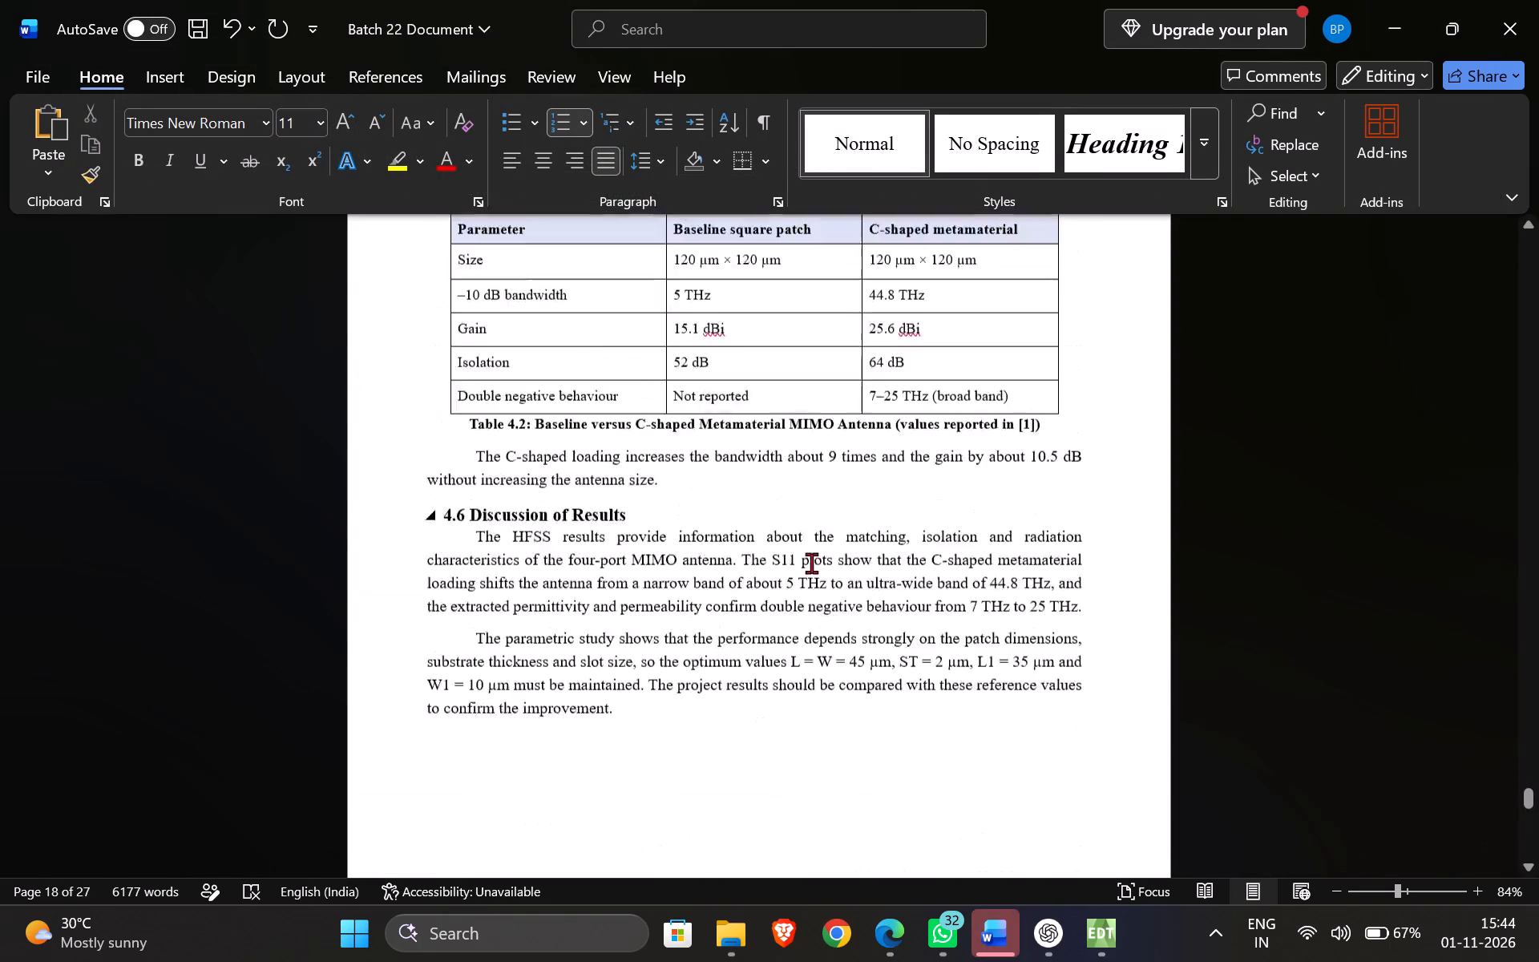
scroll(811, 563, up, 20)
scroll(811, 563, up, 6)
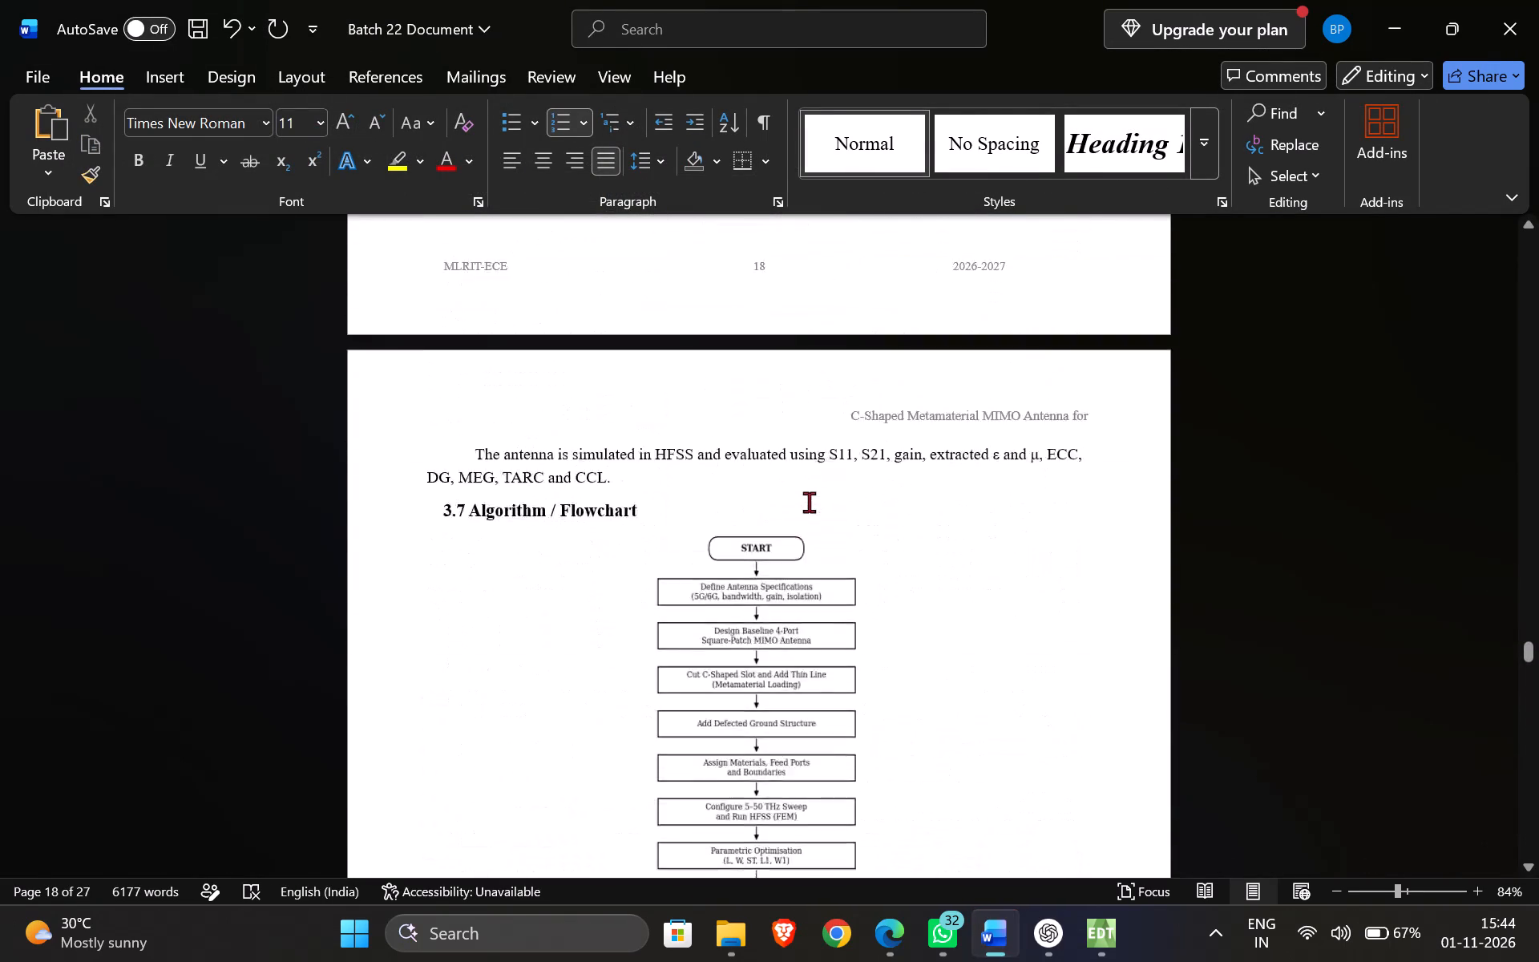
scroll(809, 502, up, 20)
scroll(809, 502, up, 5)
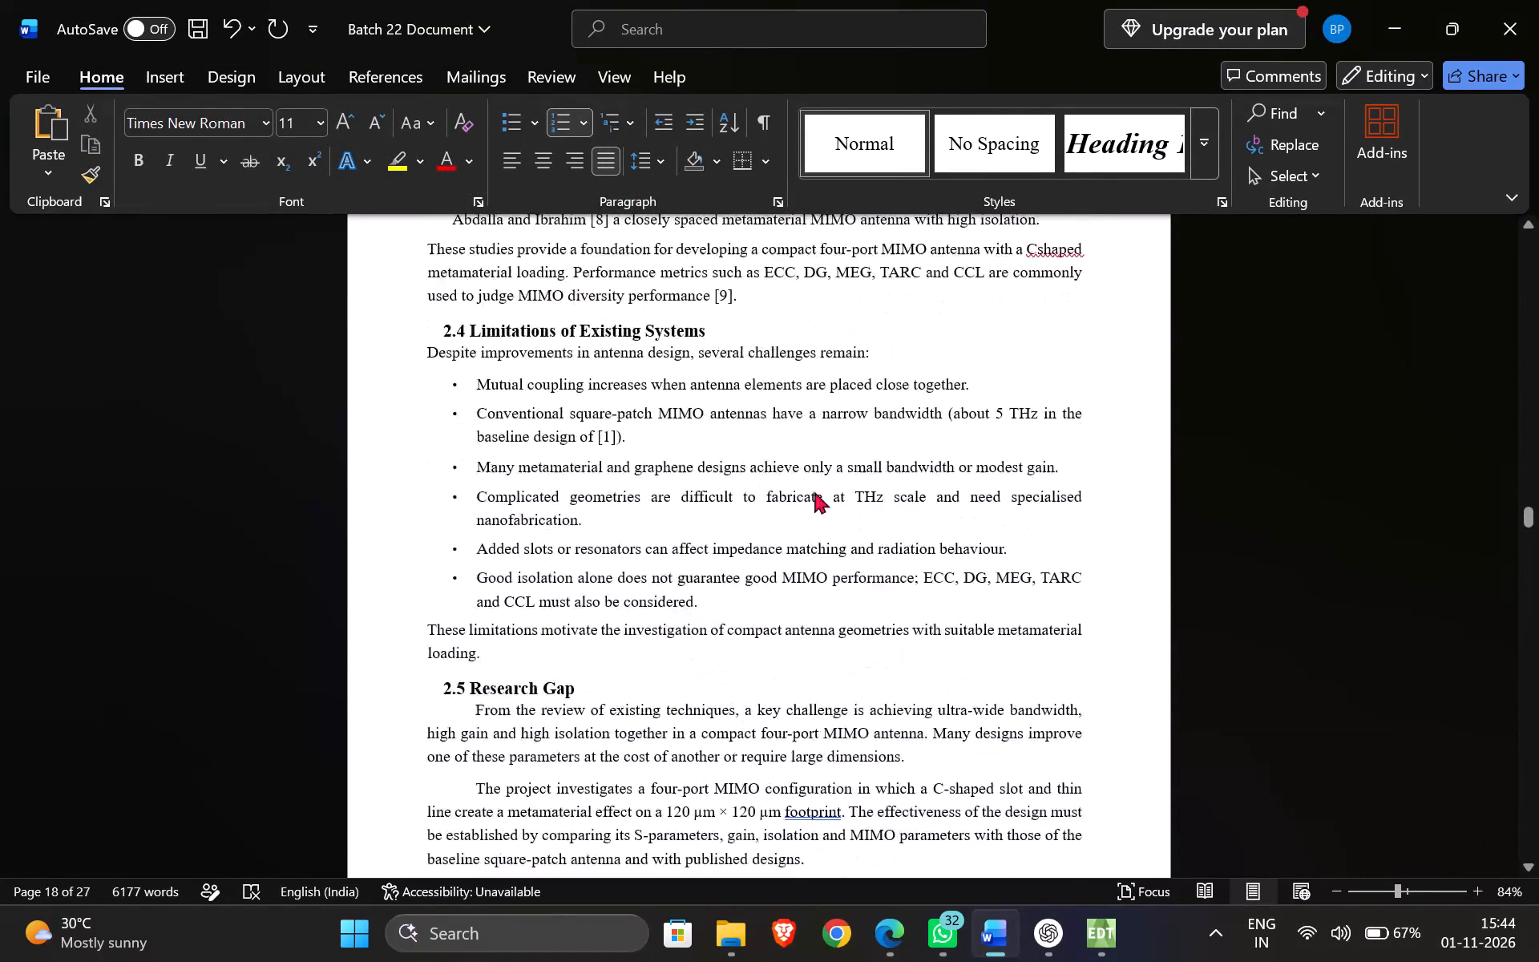
scroll(814, 491, up, 20)
scroll(818, 483, up, 3)
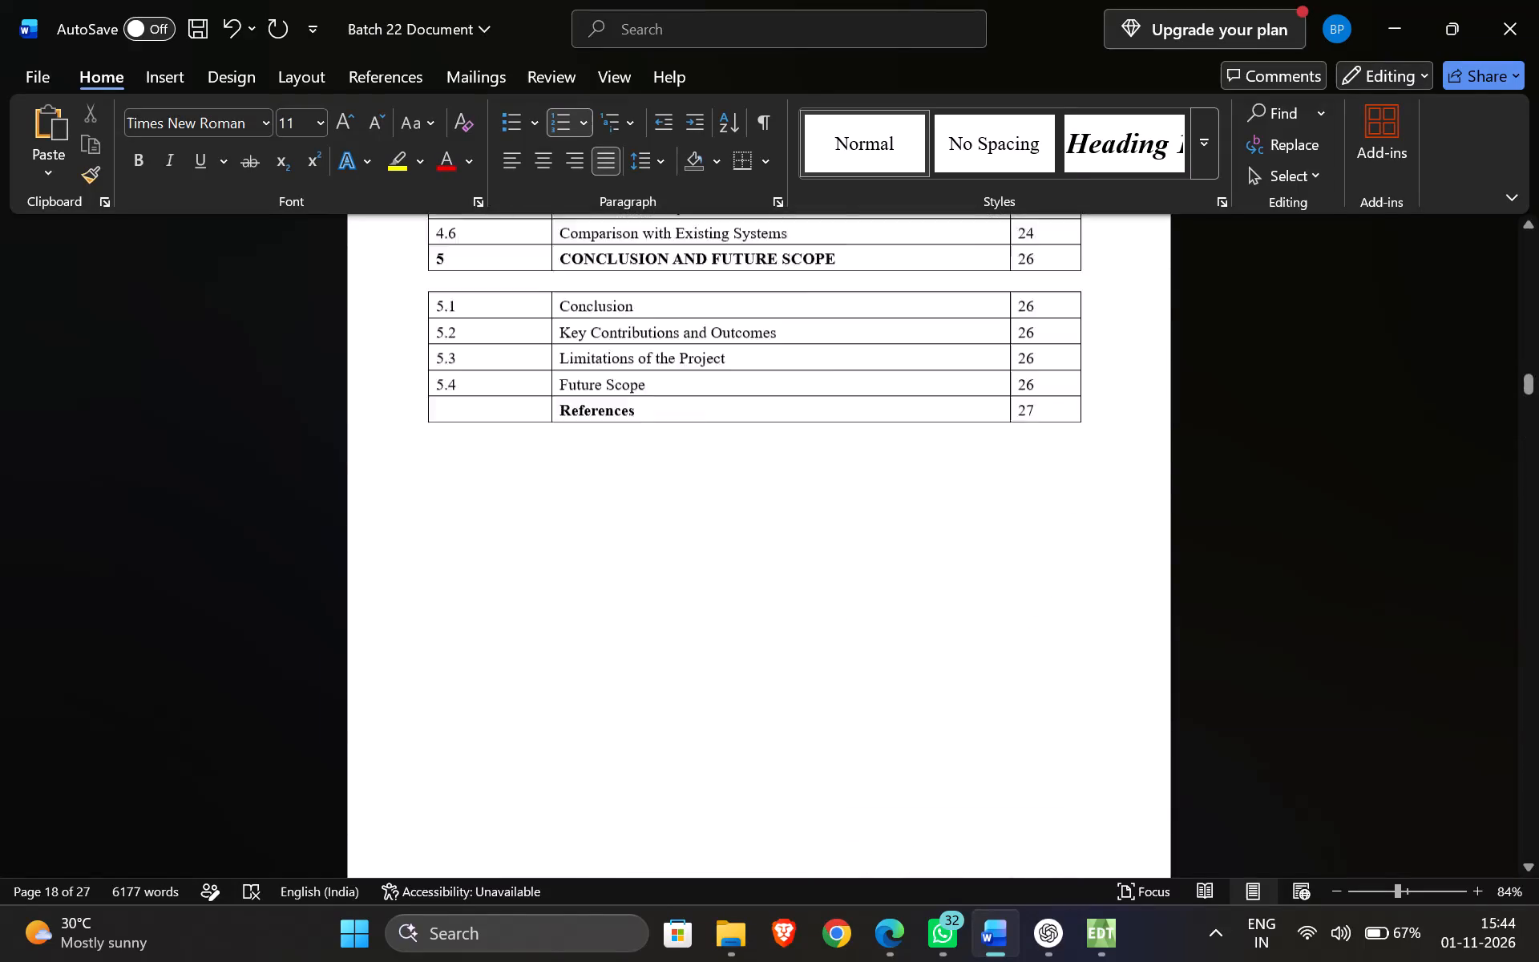
scroll(818, 483, up, 16)
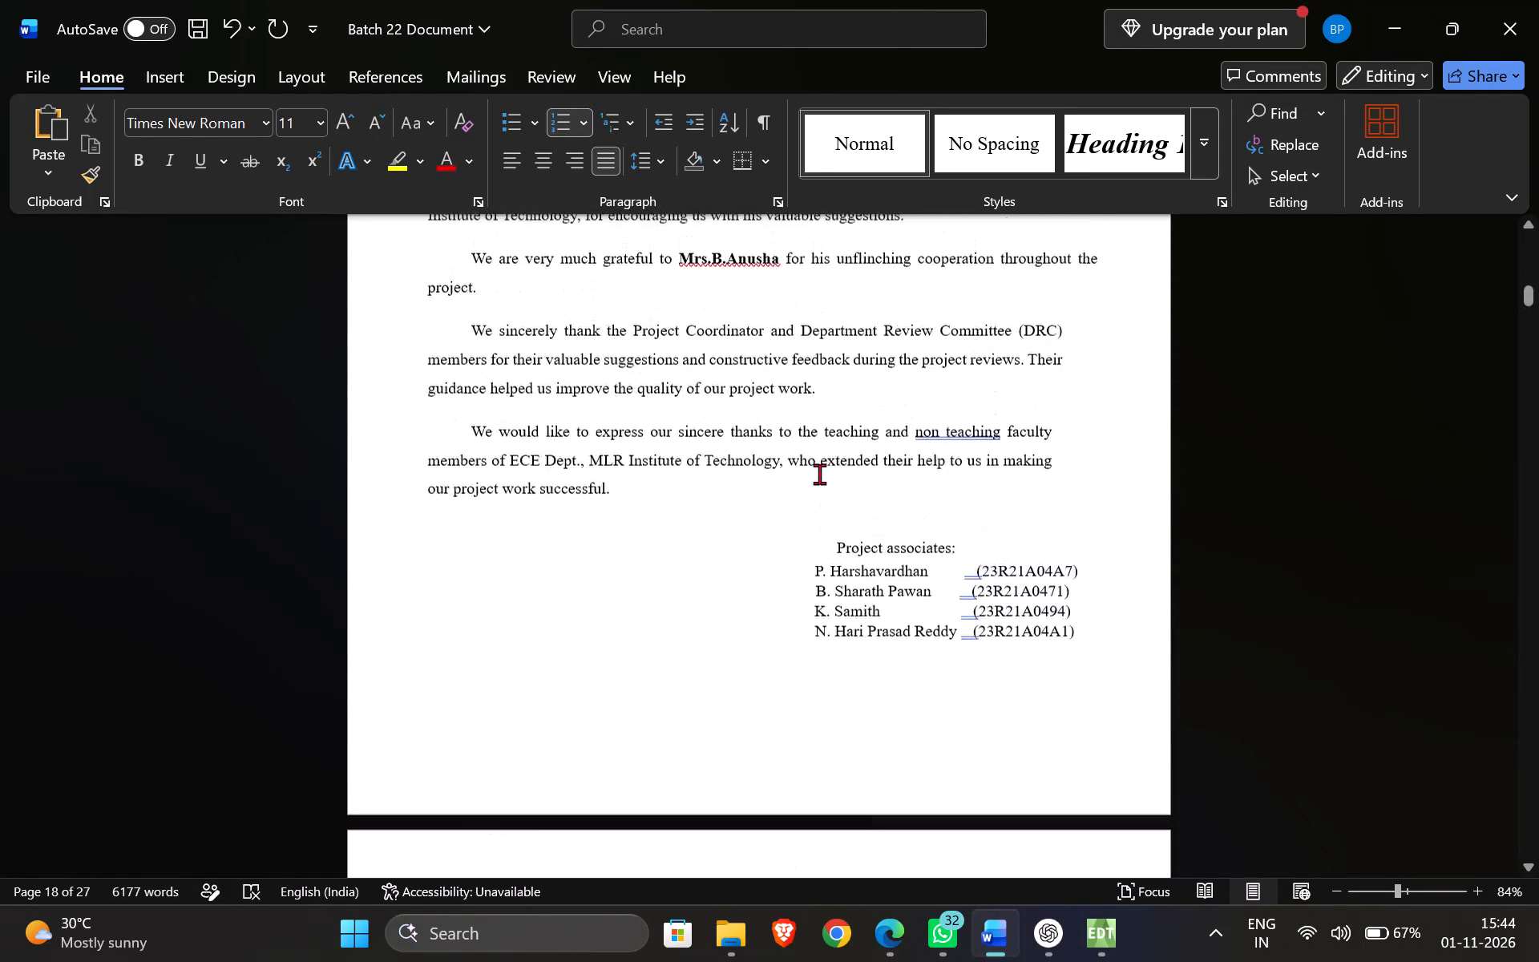
scroll(819, 474, up, 9)
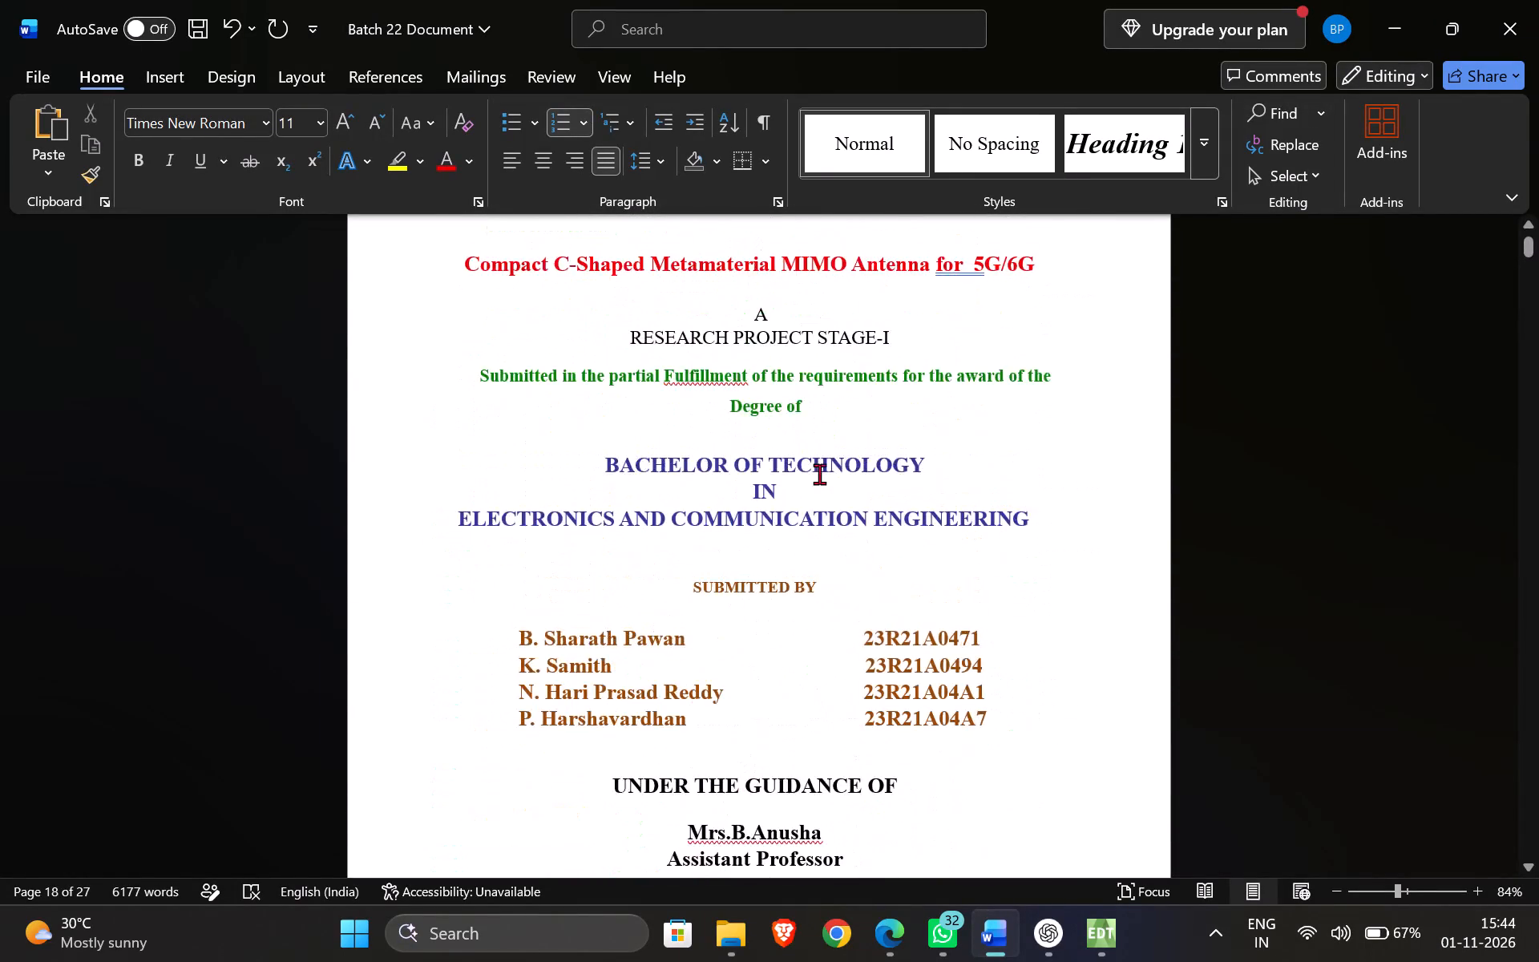
scroll(819, 474, up, 5)
scroll(820, 474, down, 9)
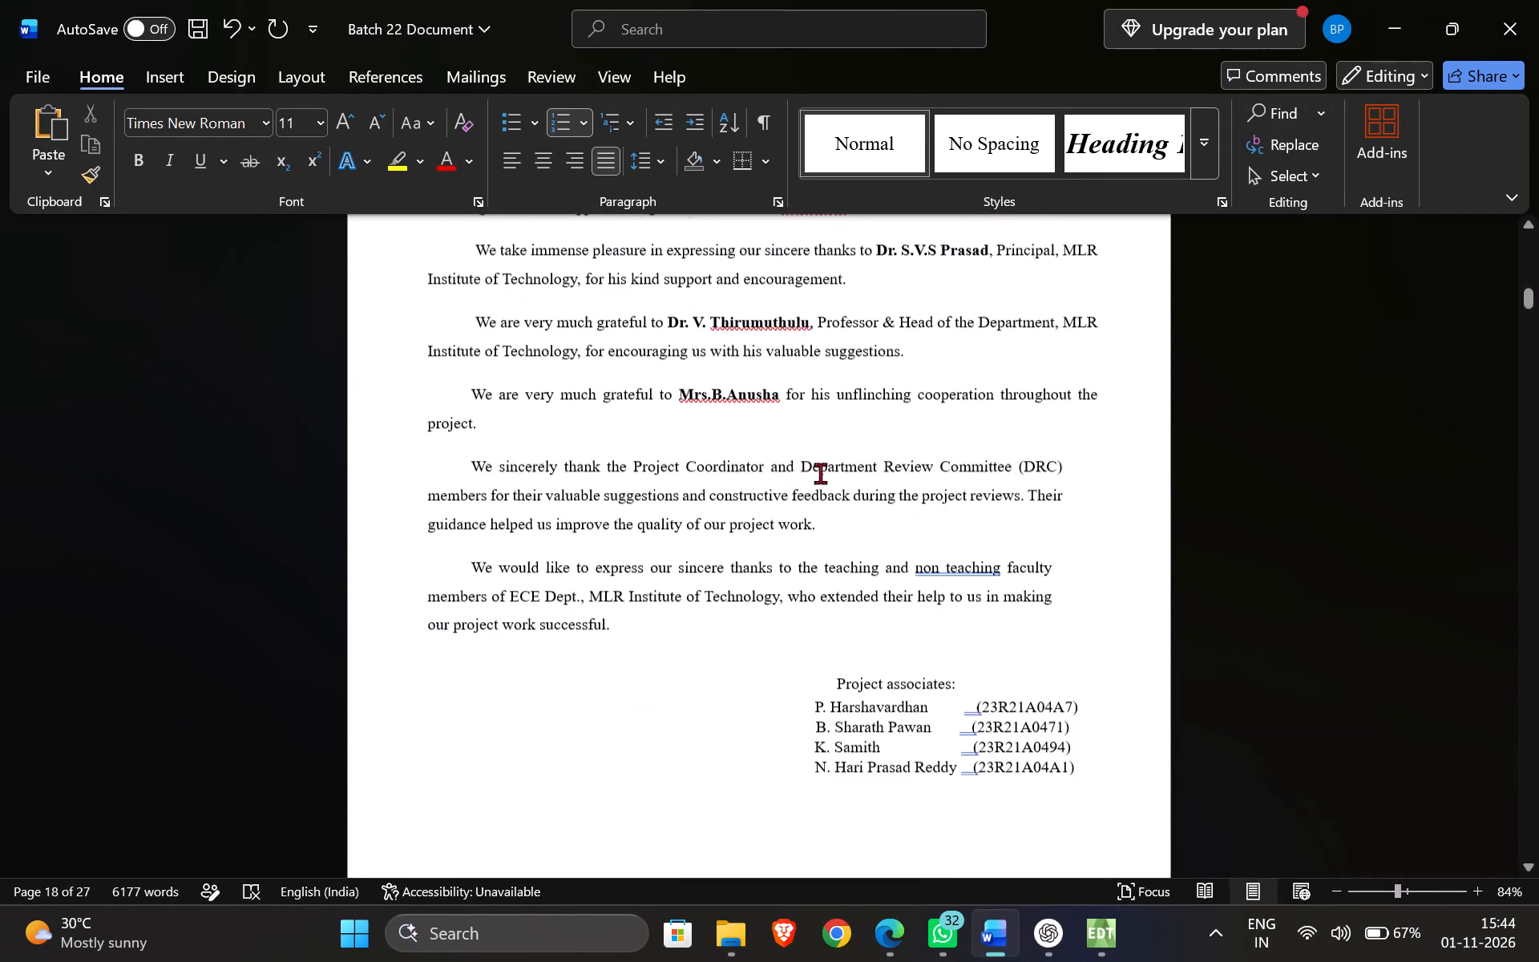
scroll(820, 473, down, 4)
scroll(815, 471, up, 2)
scroll(815, 469, down, 4)
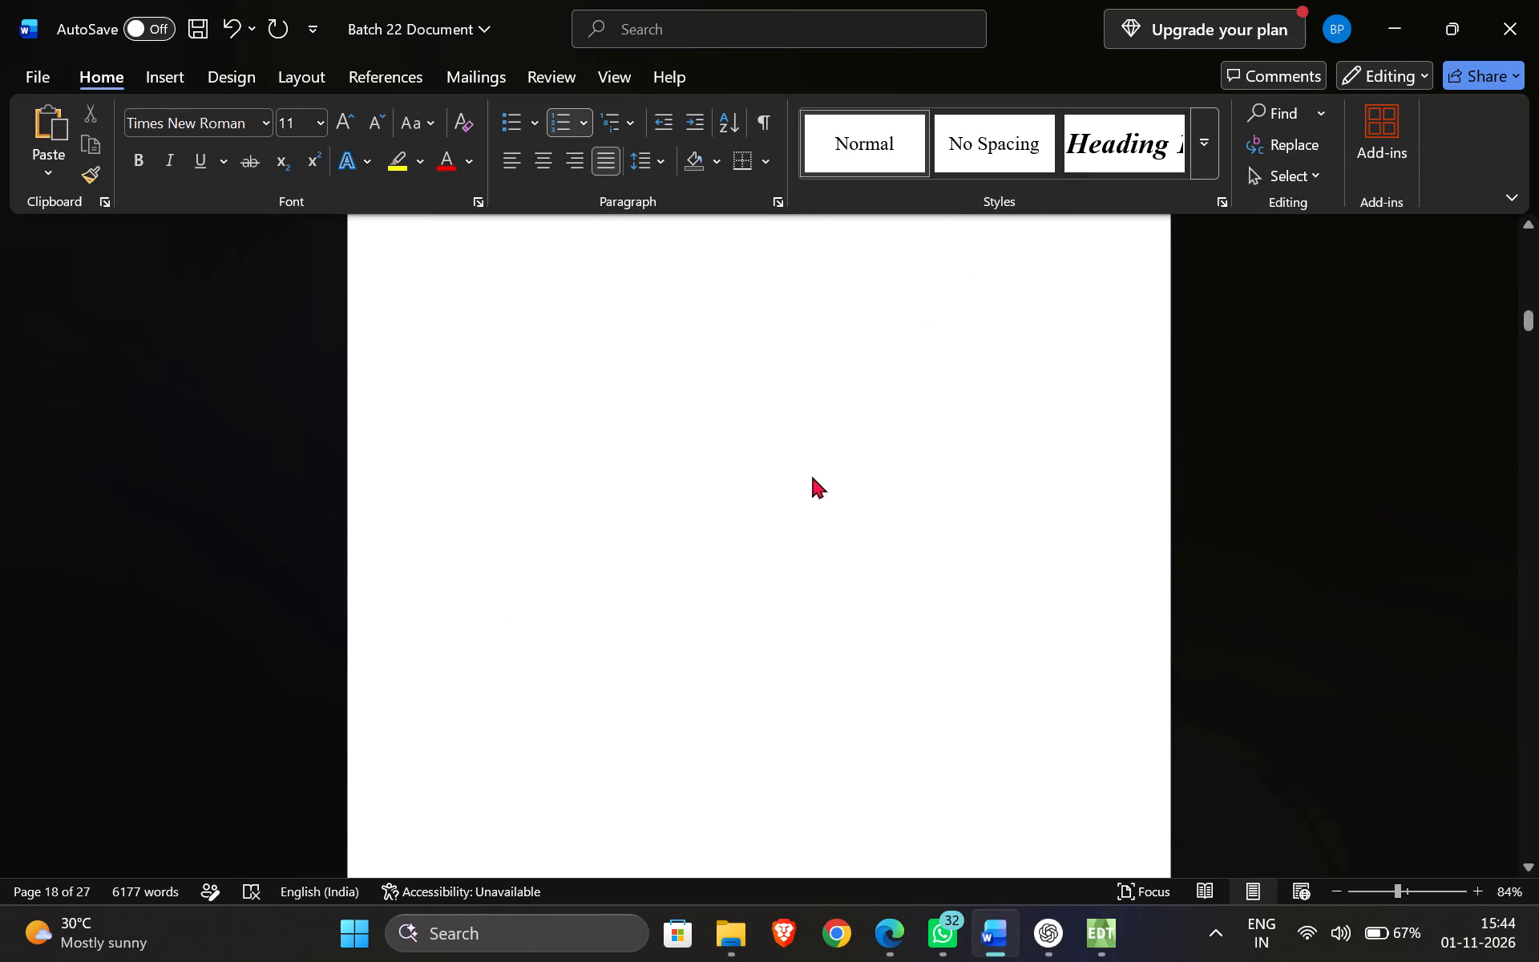
scroll(812, 476, down, 2)
scroll(815, 471, up, 3)
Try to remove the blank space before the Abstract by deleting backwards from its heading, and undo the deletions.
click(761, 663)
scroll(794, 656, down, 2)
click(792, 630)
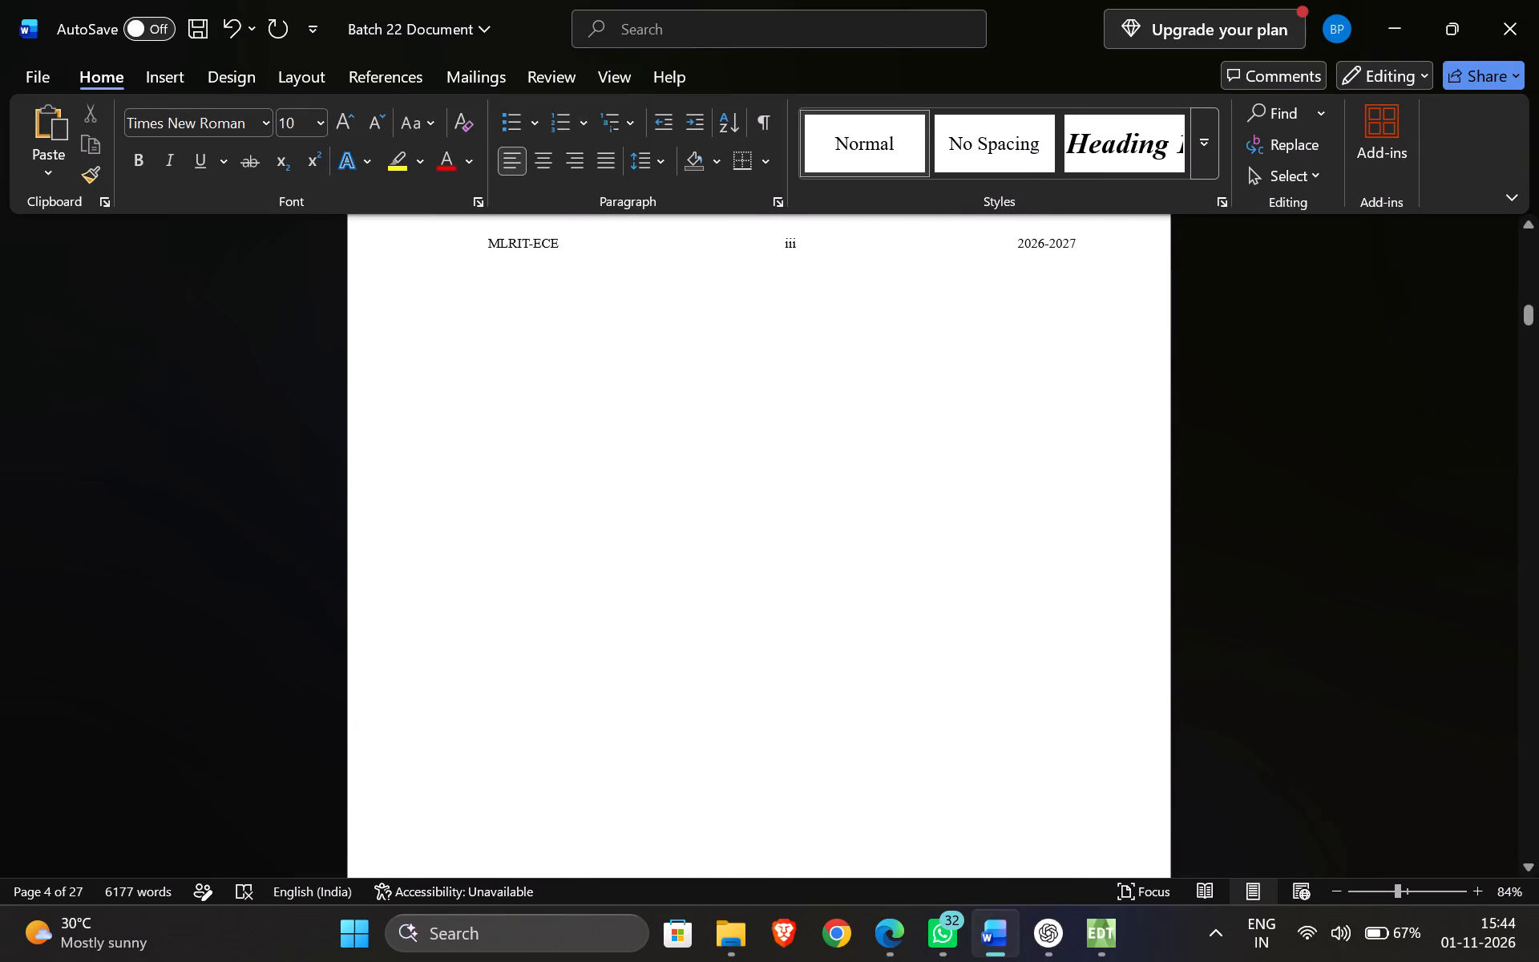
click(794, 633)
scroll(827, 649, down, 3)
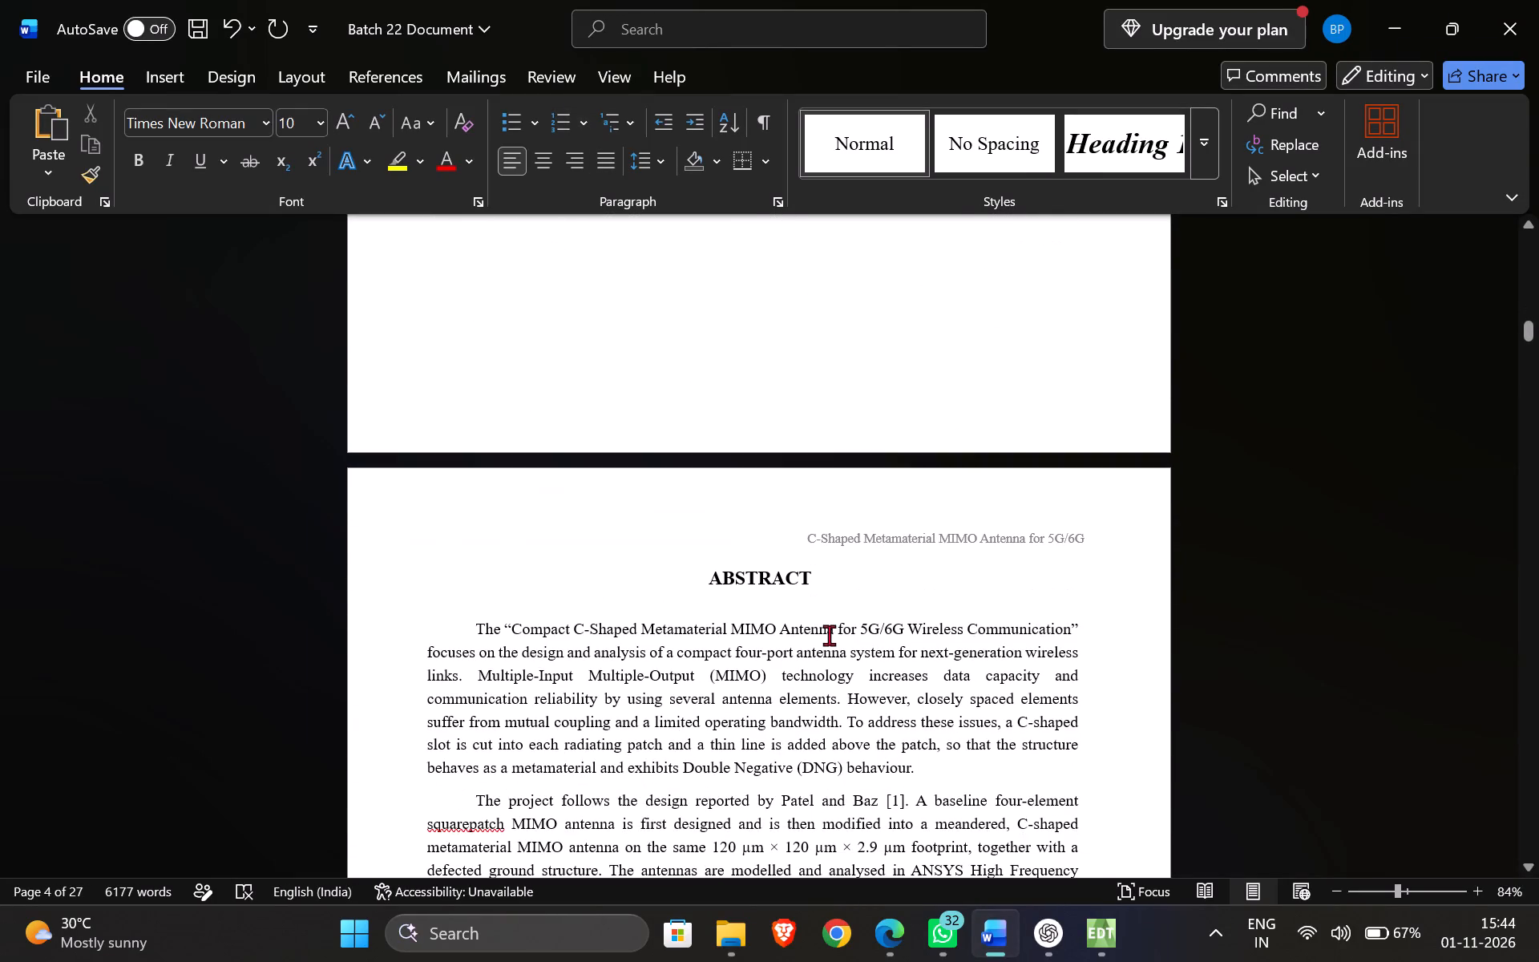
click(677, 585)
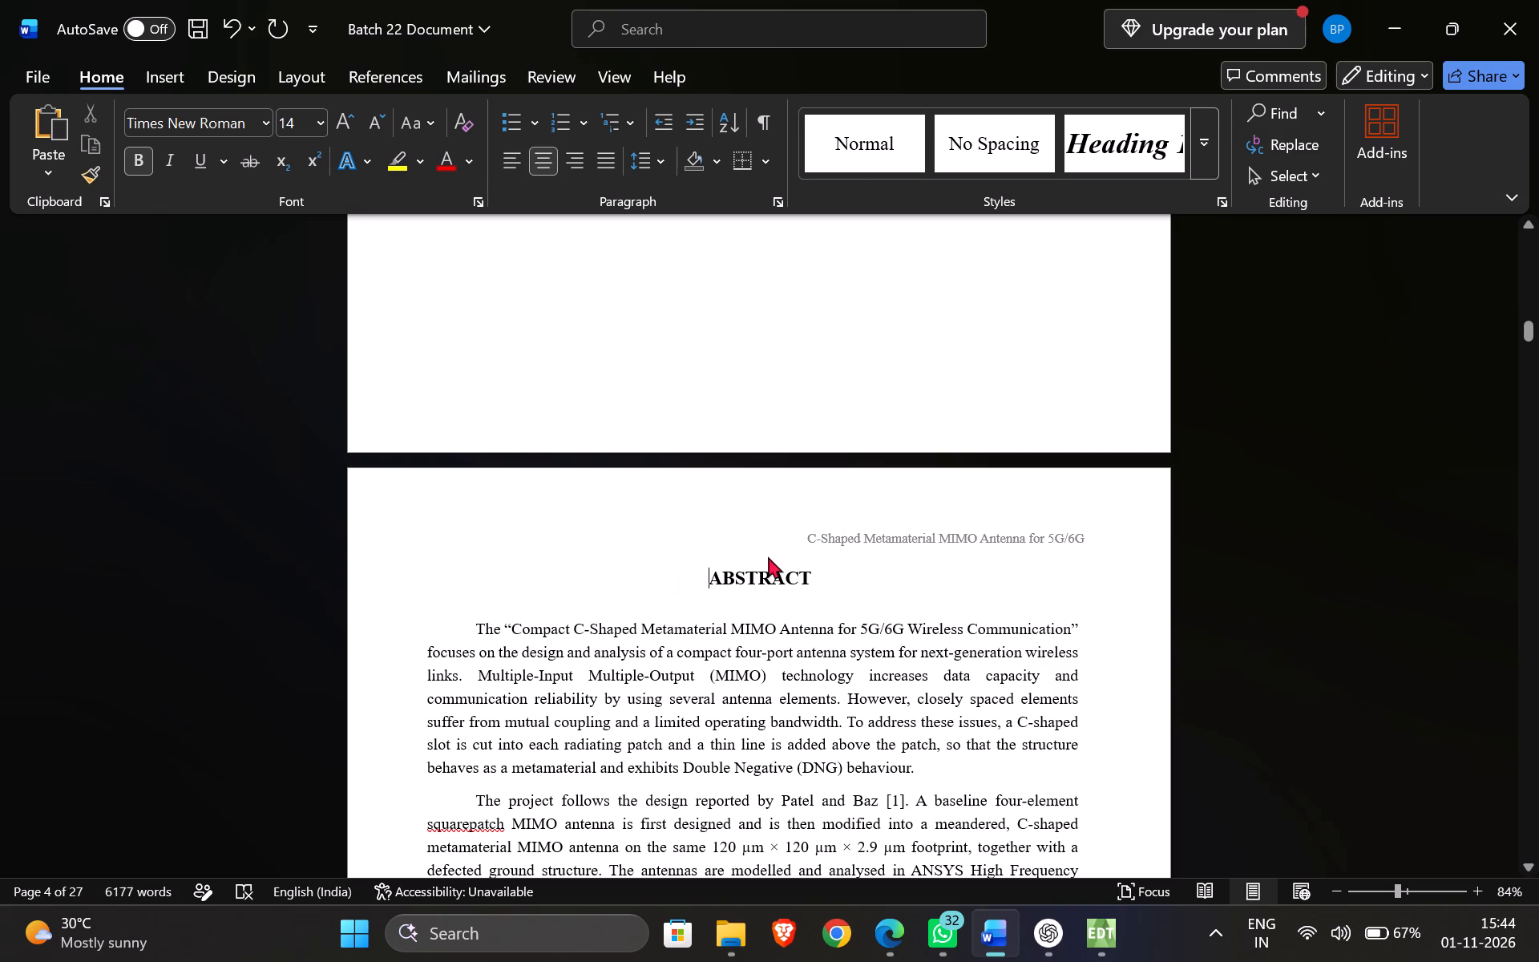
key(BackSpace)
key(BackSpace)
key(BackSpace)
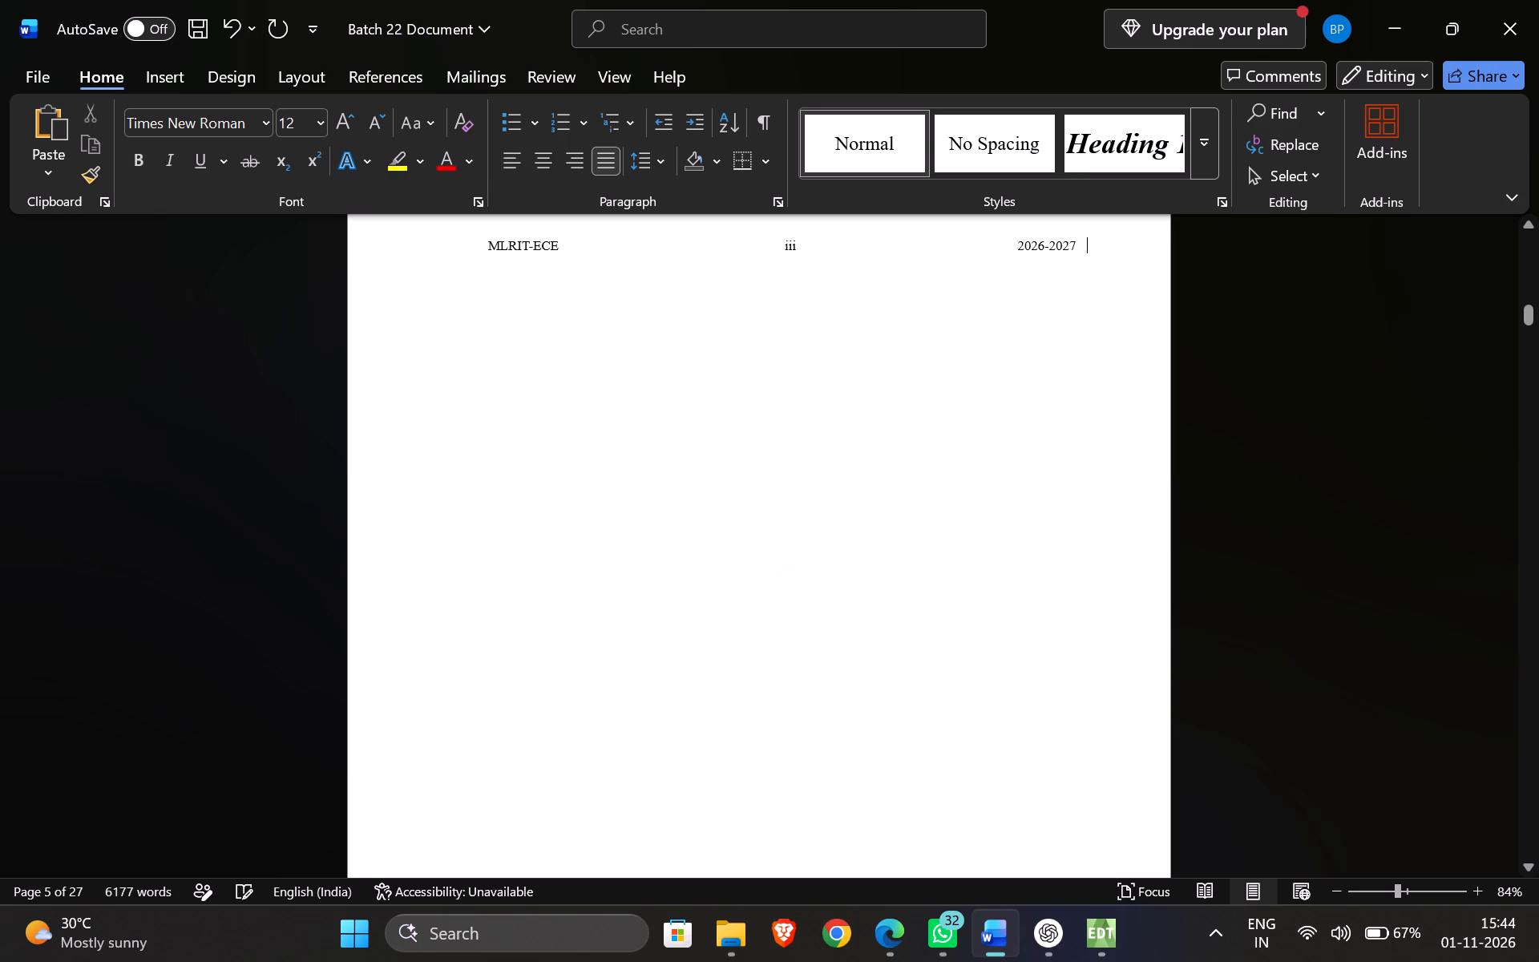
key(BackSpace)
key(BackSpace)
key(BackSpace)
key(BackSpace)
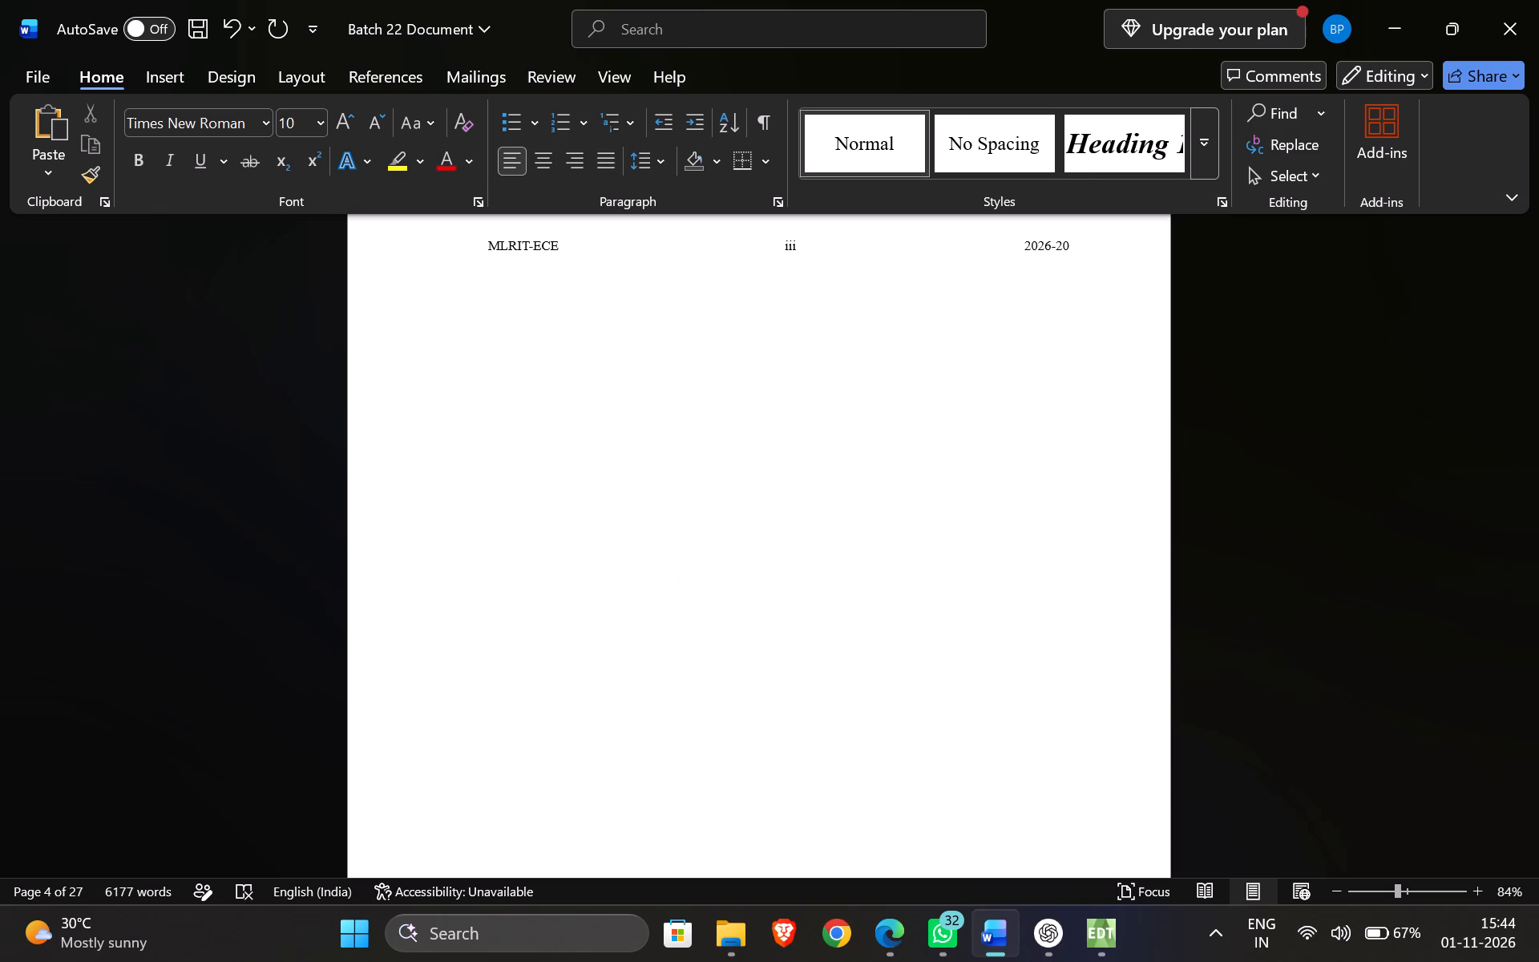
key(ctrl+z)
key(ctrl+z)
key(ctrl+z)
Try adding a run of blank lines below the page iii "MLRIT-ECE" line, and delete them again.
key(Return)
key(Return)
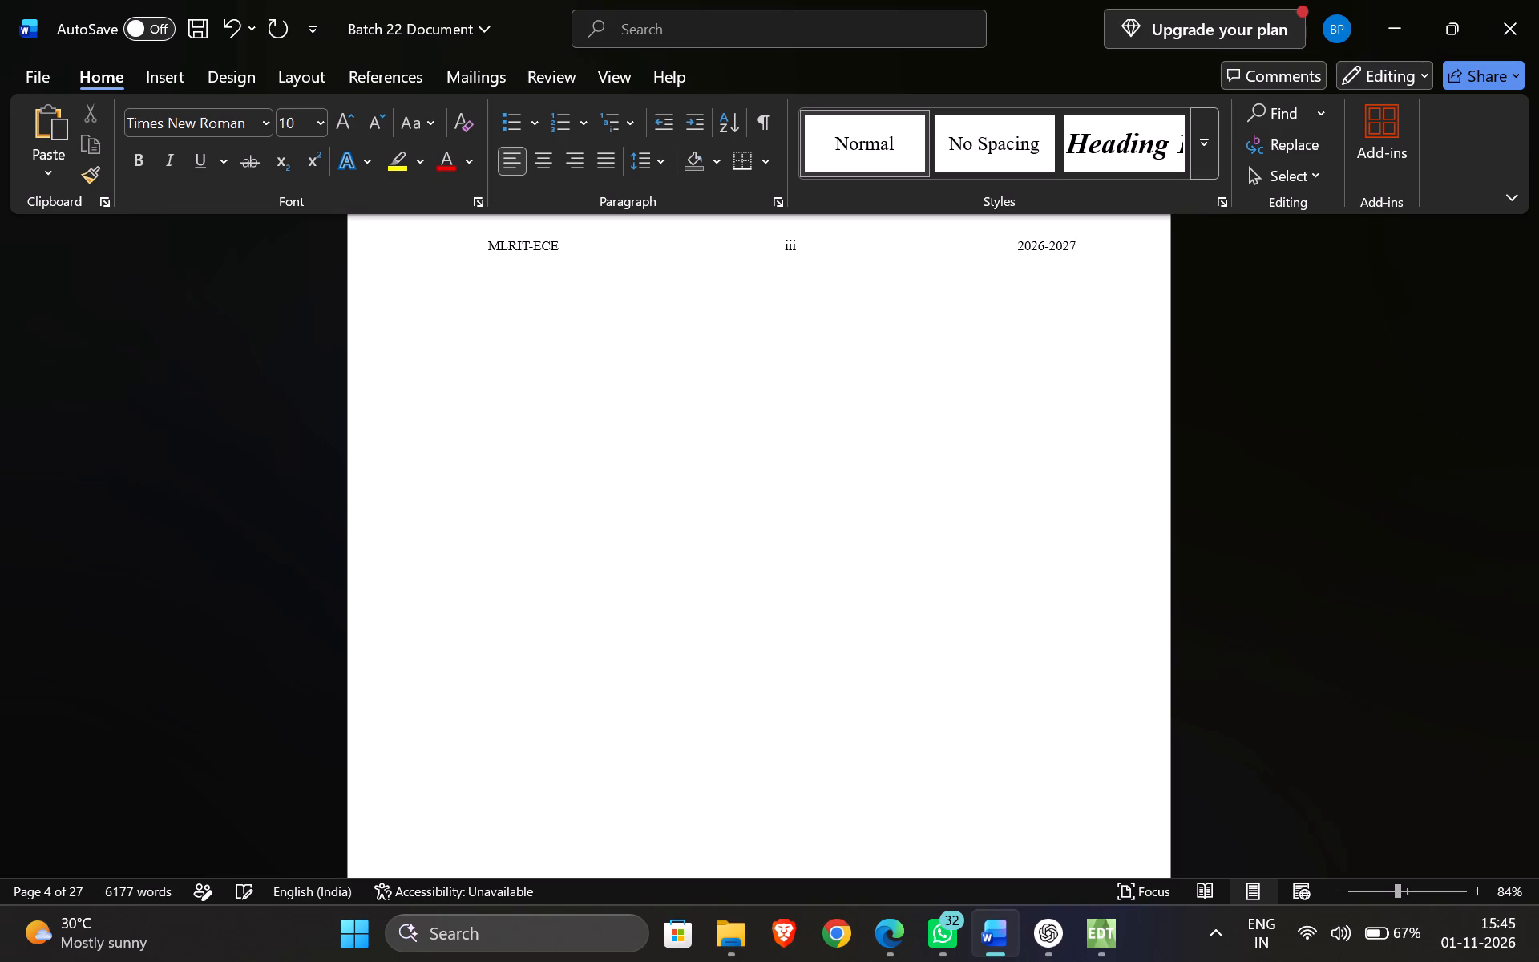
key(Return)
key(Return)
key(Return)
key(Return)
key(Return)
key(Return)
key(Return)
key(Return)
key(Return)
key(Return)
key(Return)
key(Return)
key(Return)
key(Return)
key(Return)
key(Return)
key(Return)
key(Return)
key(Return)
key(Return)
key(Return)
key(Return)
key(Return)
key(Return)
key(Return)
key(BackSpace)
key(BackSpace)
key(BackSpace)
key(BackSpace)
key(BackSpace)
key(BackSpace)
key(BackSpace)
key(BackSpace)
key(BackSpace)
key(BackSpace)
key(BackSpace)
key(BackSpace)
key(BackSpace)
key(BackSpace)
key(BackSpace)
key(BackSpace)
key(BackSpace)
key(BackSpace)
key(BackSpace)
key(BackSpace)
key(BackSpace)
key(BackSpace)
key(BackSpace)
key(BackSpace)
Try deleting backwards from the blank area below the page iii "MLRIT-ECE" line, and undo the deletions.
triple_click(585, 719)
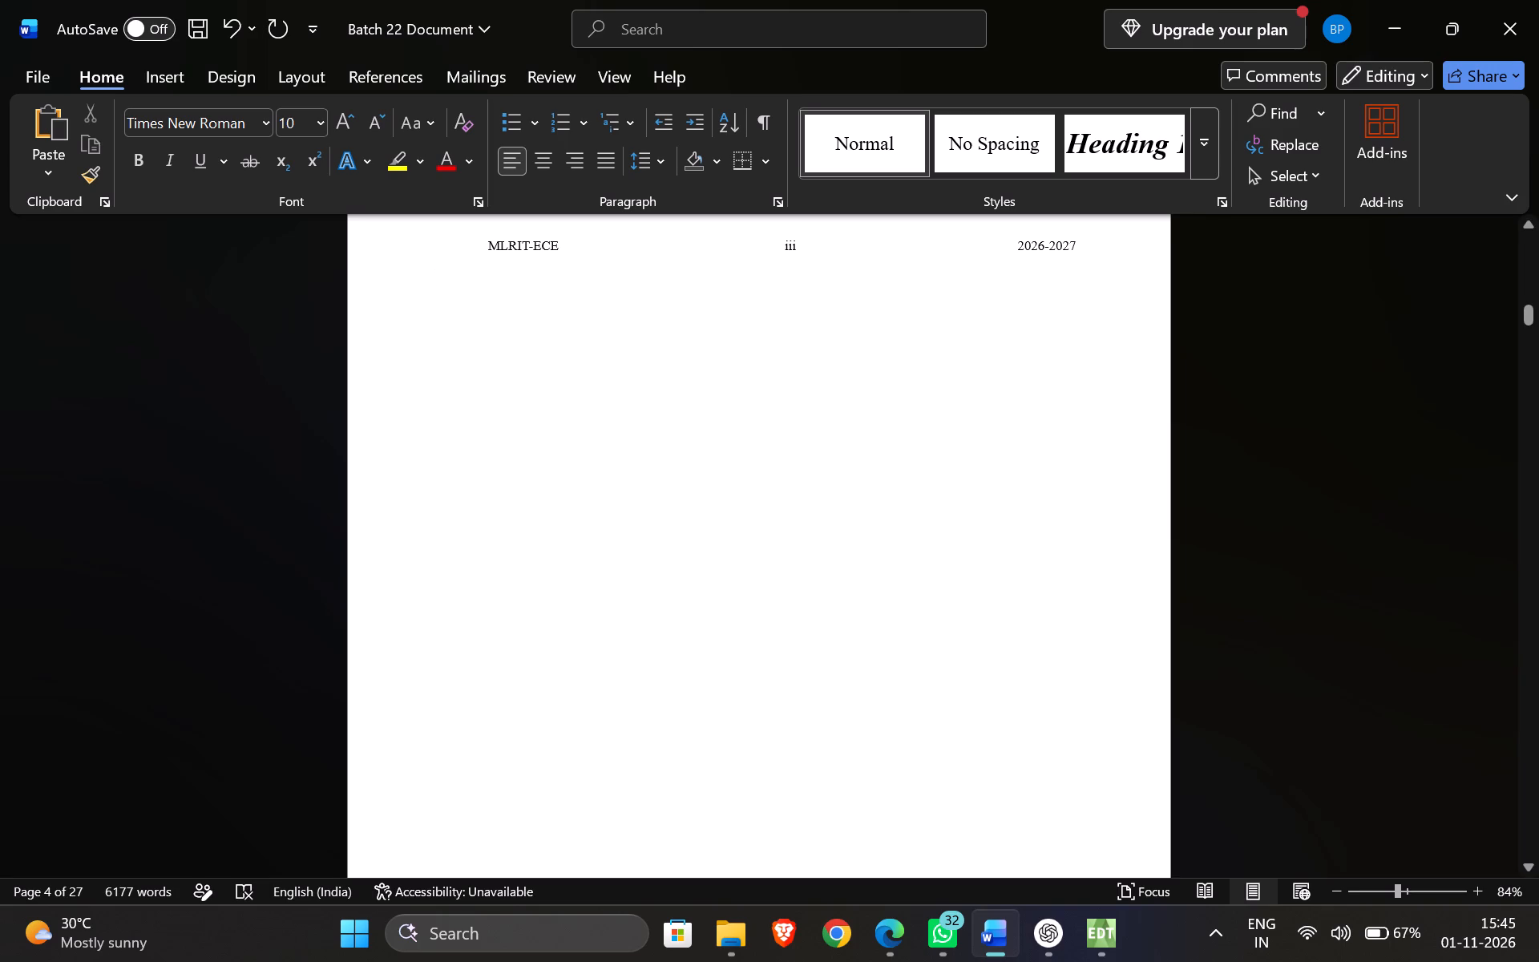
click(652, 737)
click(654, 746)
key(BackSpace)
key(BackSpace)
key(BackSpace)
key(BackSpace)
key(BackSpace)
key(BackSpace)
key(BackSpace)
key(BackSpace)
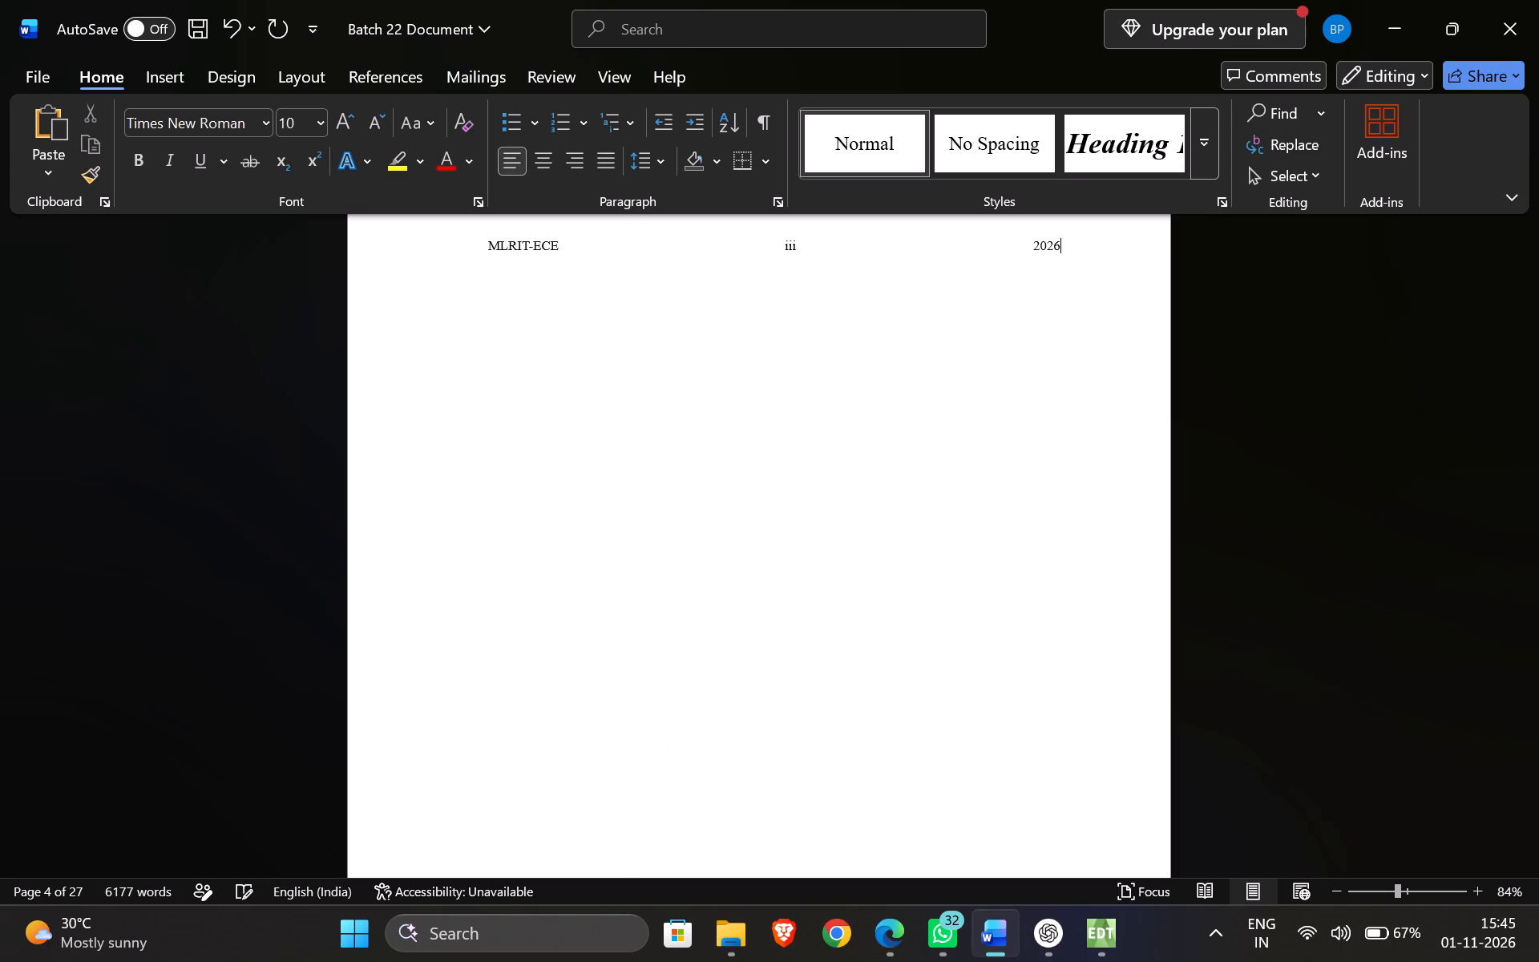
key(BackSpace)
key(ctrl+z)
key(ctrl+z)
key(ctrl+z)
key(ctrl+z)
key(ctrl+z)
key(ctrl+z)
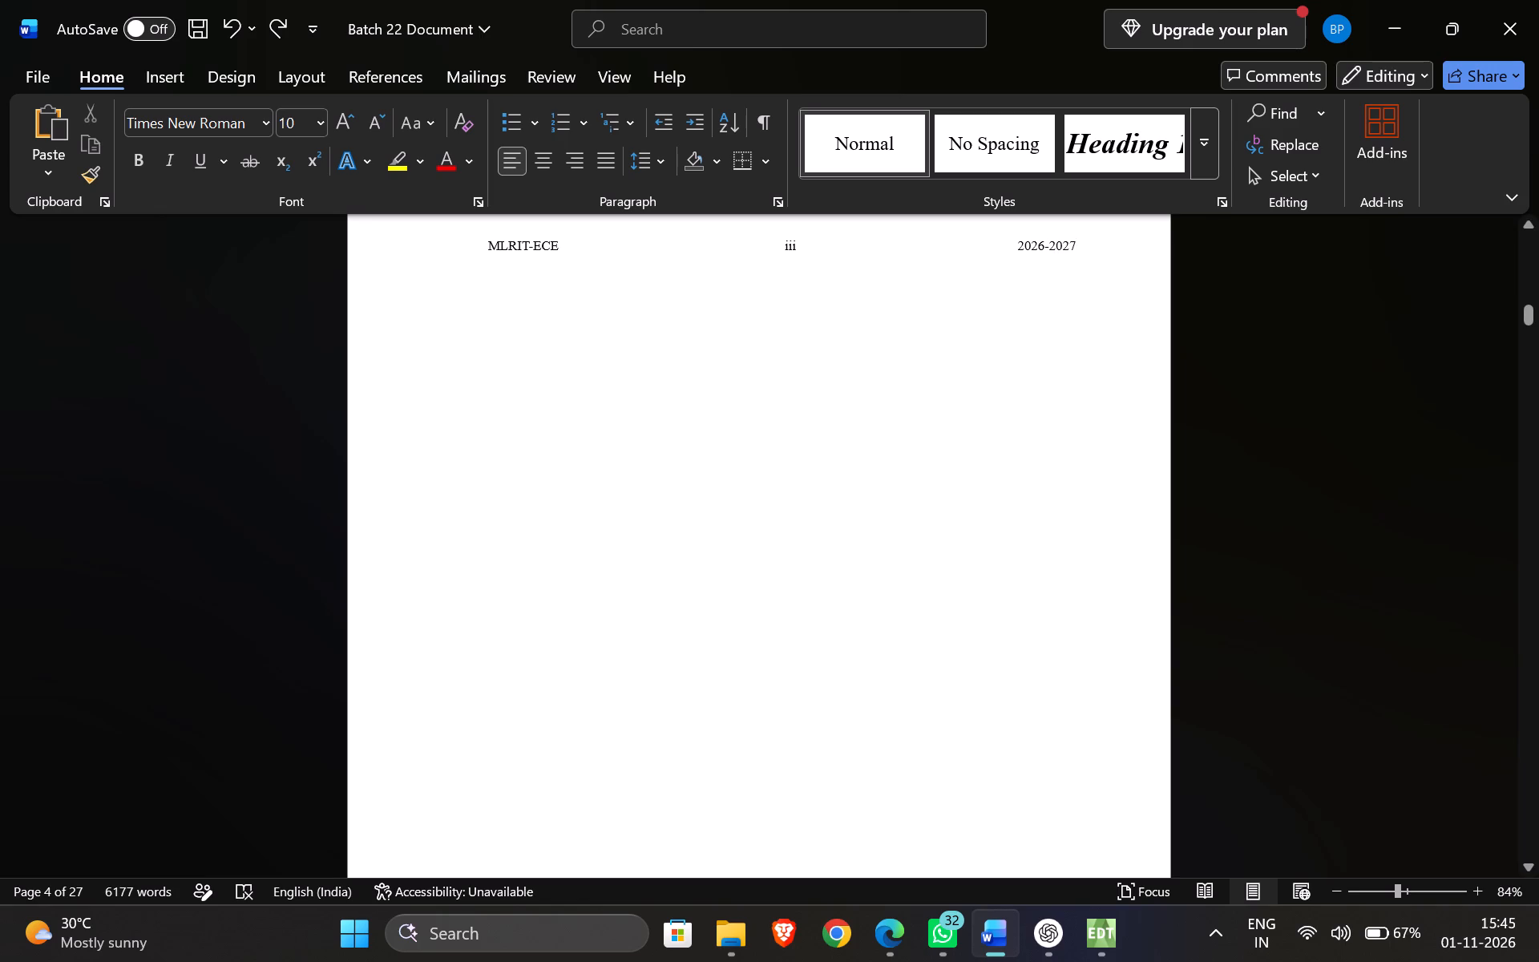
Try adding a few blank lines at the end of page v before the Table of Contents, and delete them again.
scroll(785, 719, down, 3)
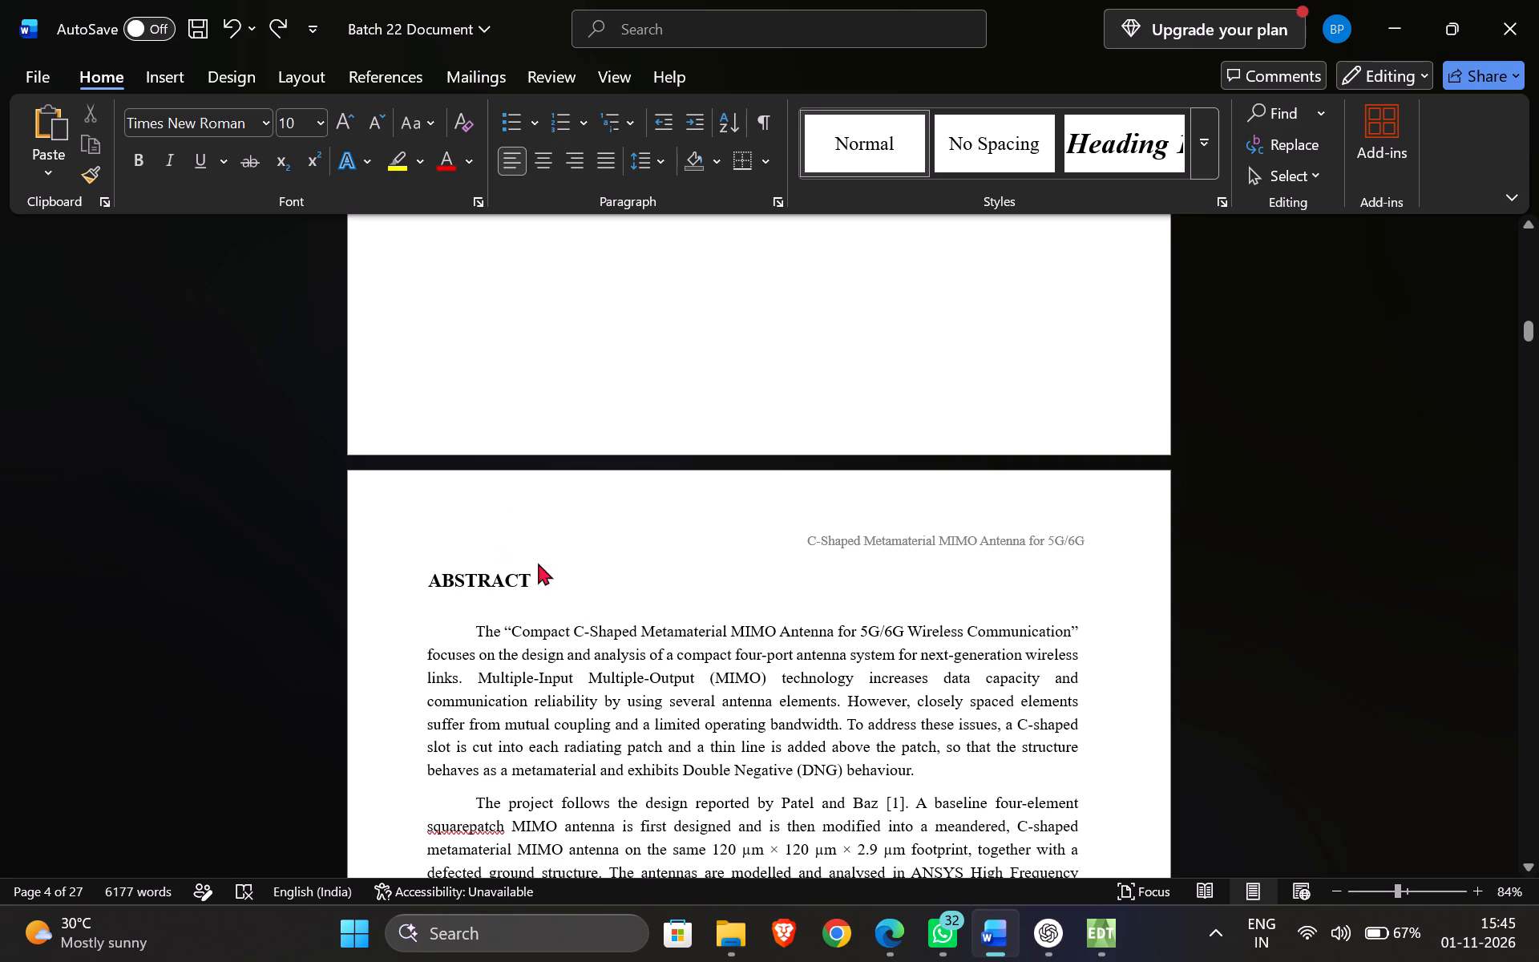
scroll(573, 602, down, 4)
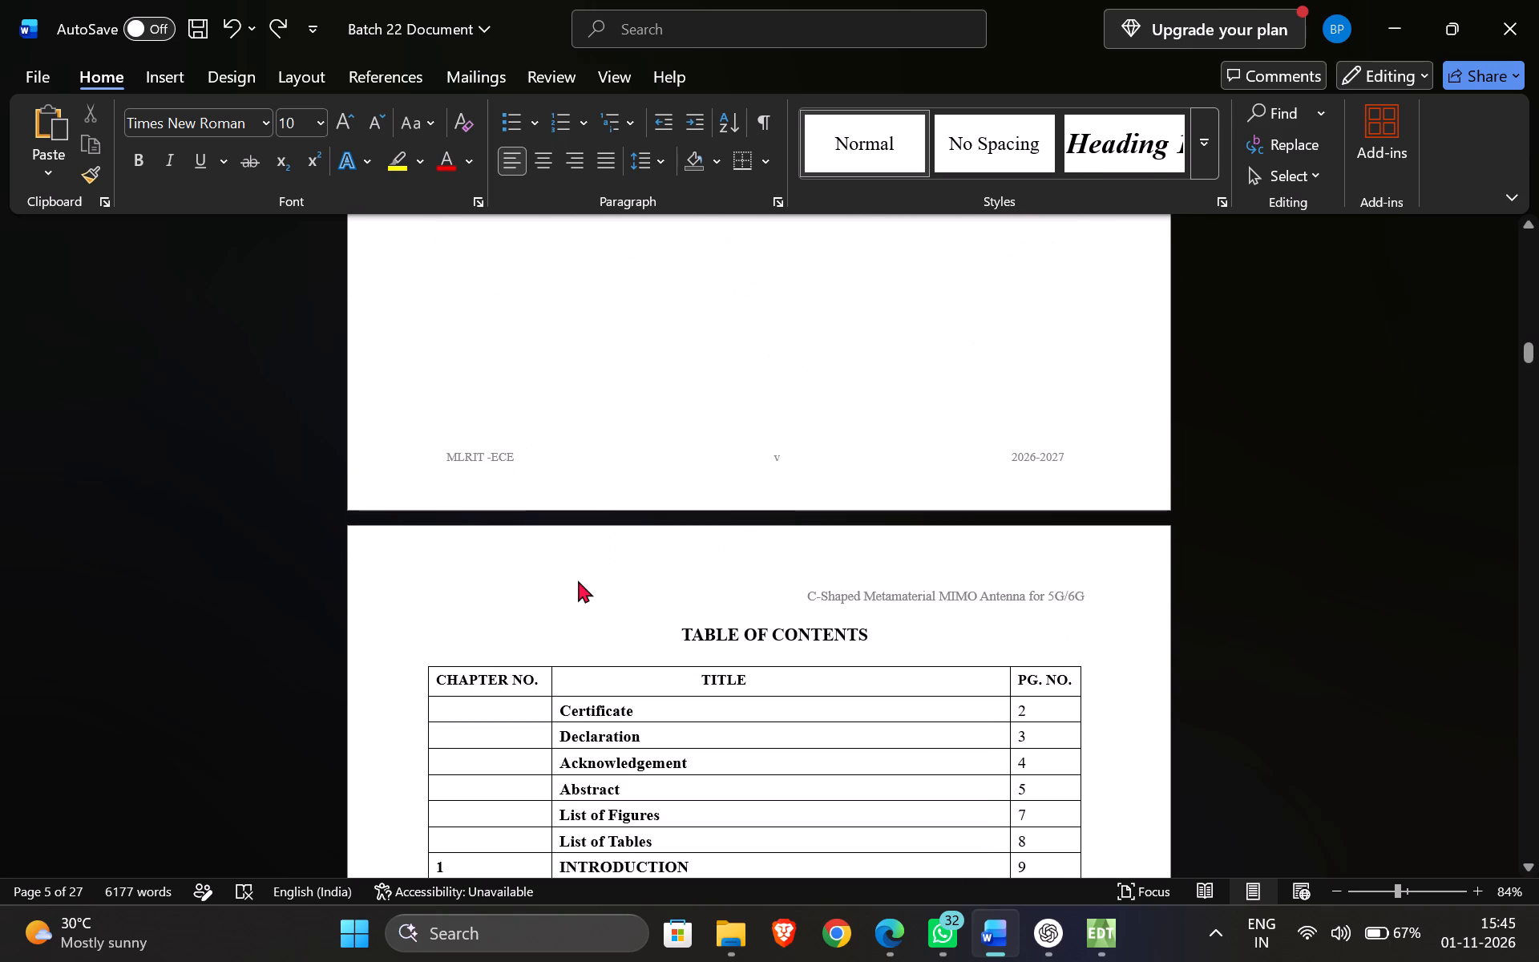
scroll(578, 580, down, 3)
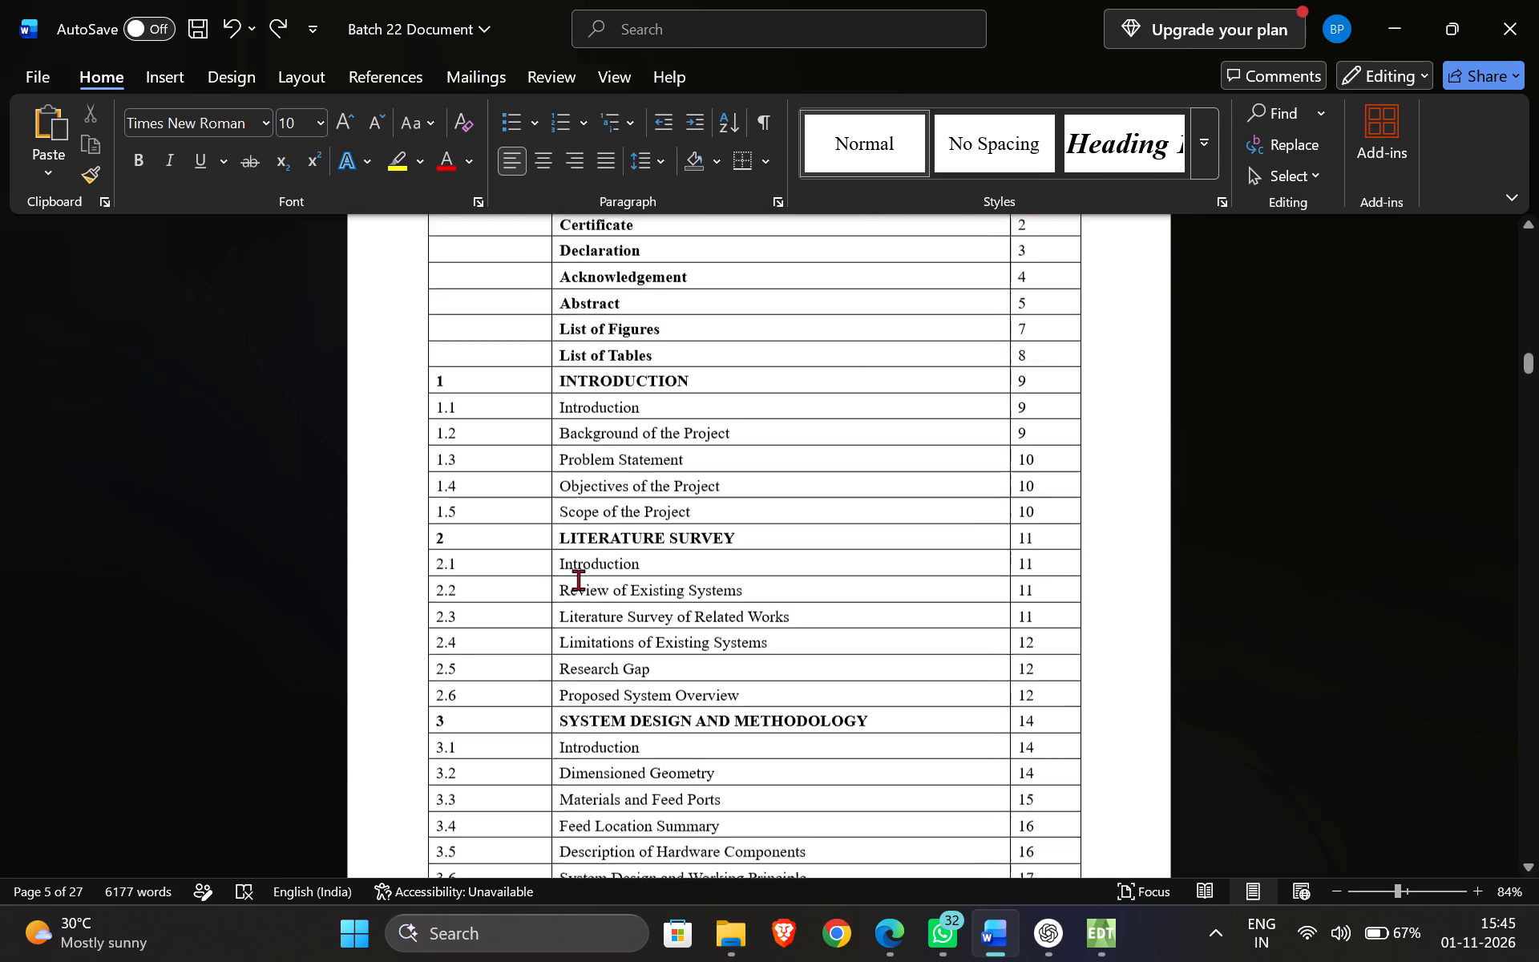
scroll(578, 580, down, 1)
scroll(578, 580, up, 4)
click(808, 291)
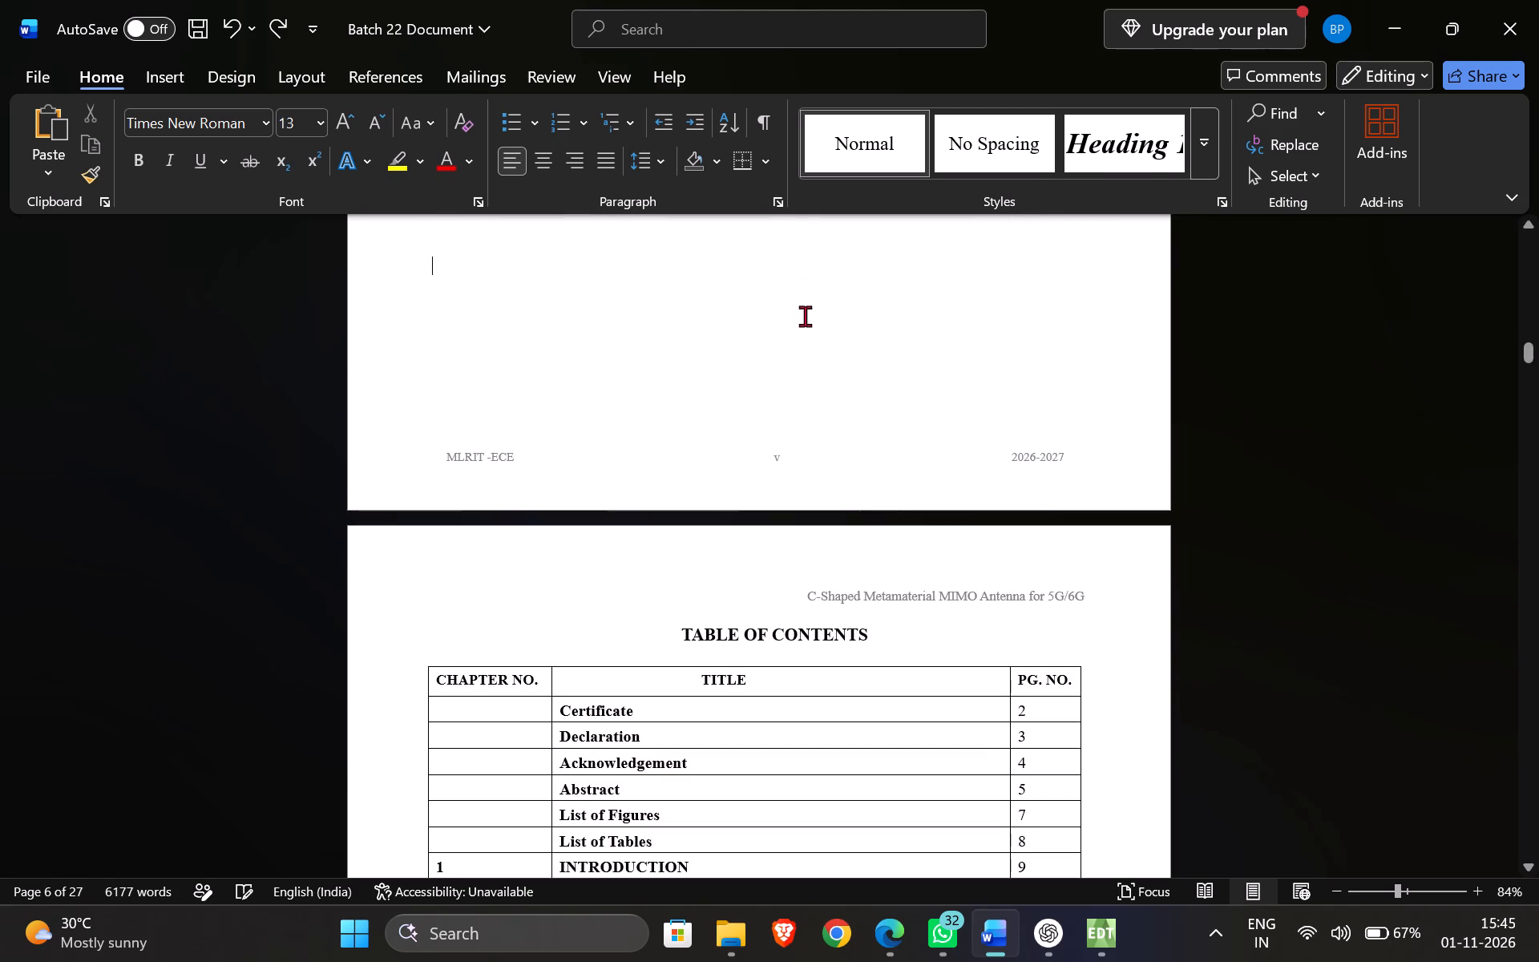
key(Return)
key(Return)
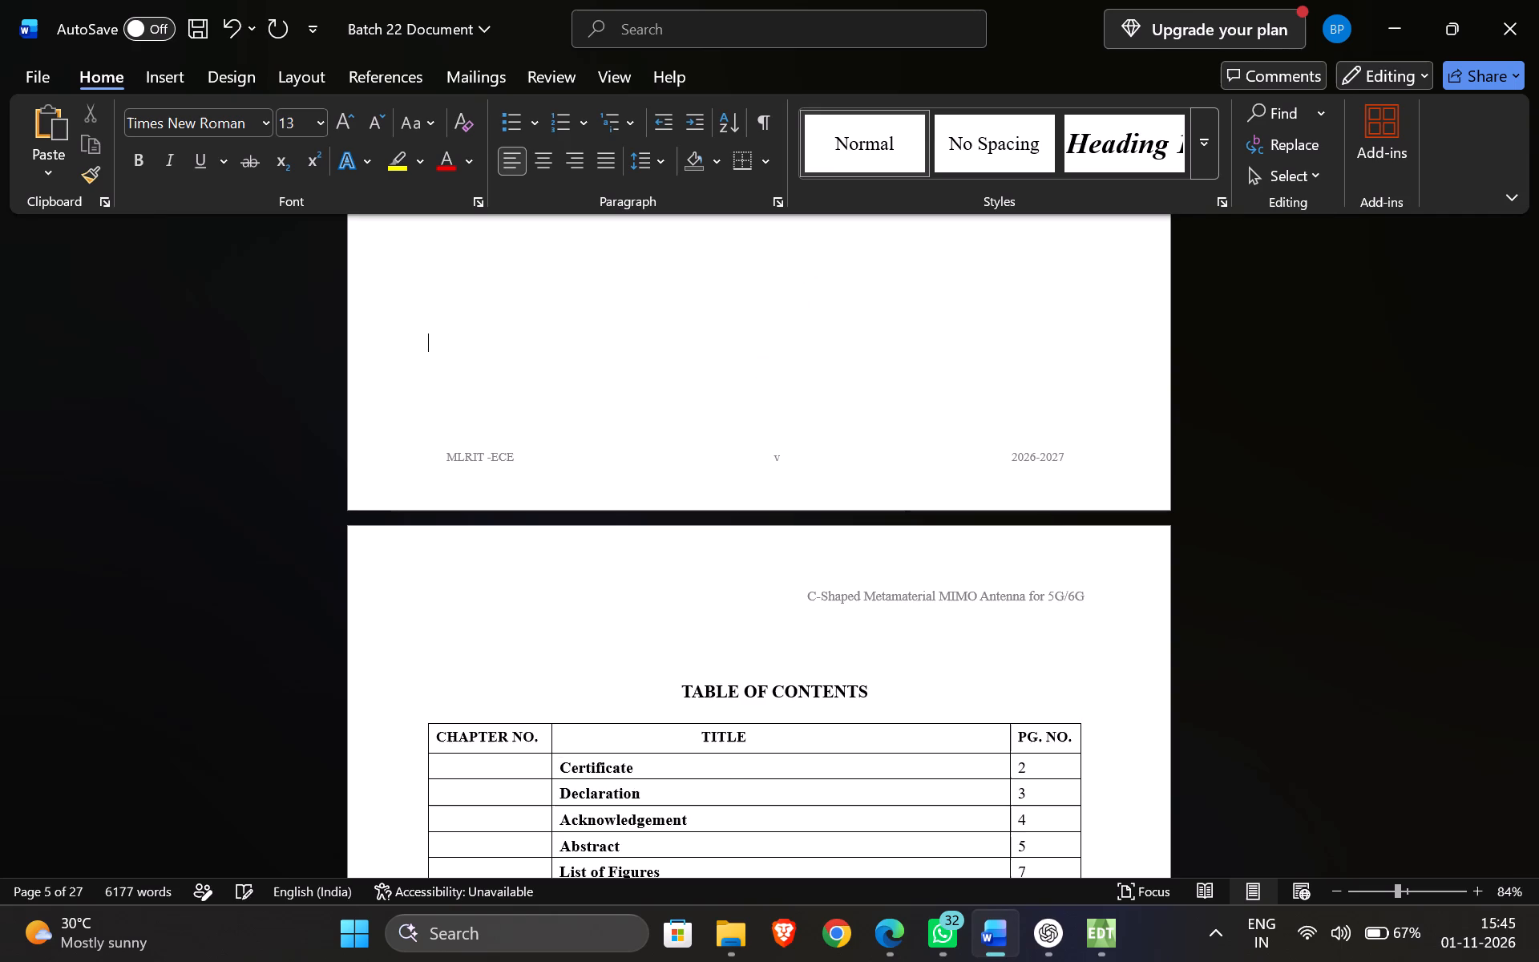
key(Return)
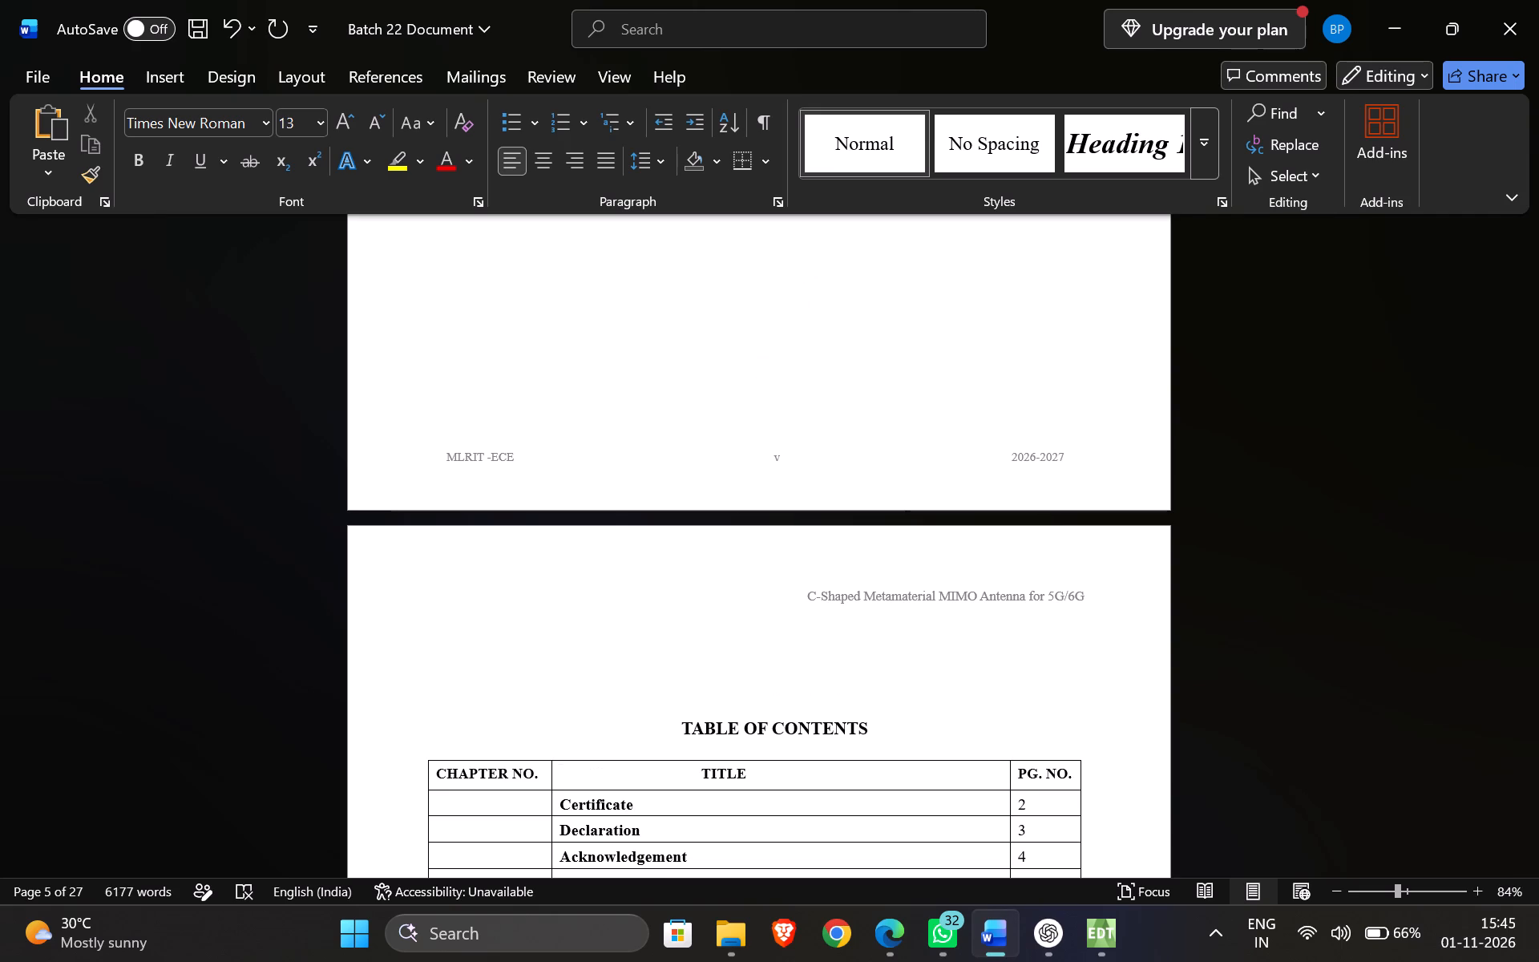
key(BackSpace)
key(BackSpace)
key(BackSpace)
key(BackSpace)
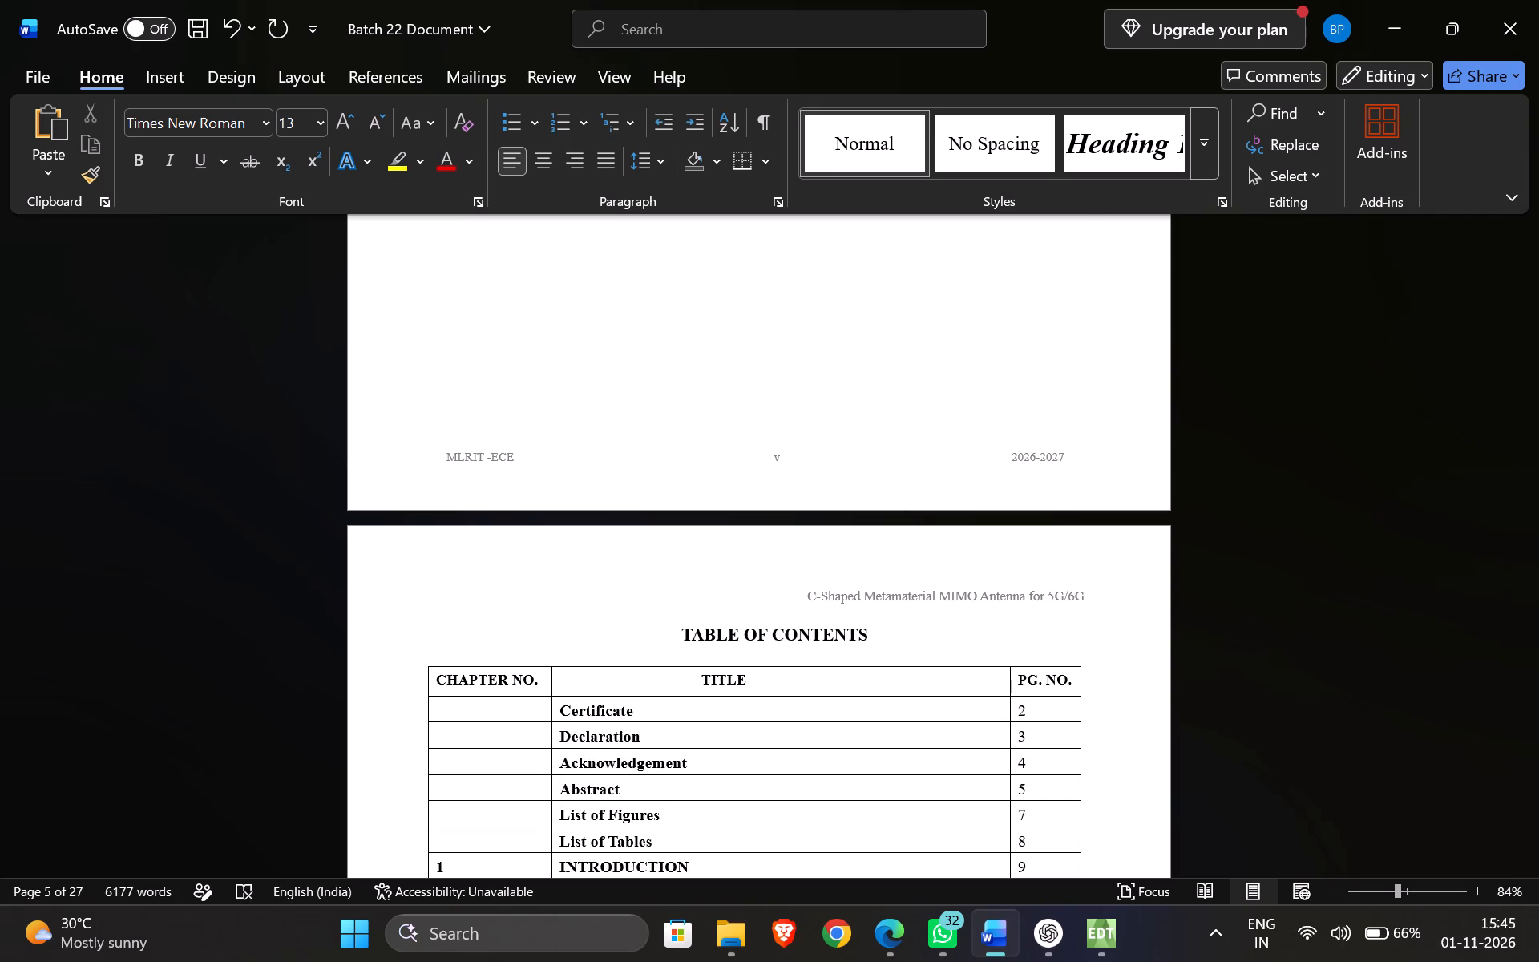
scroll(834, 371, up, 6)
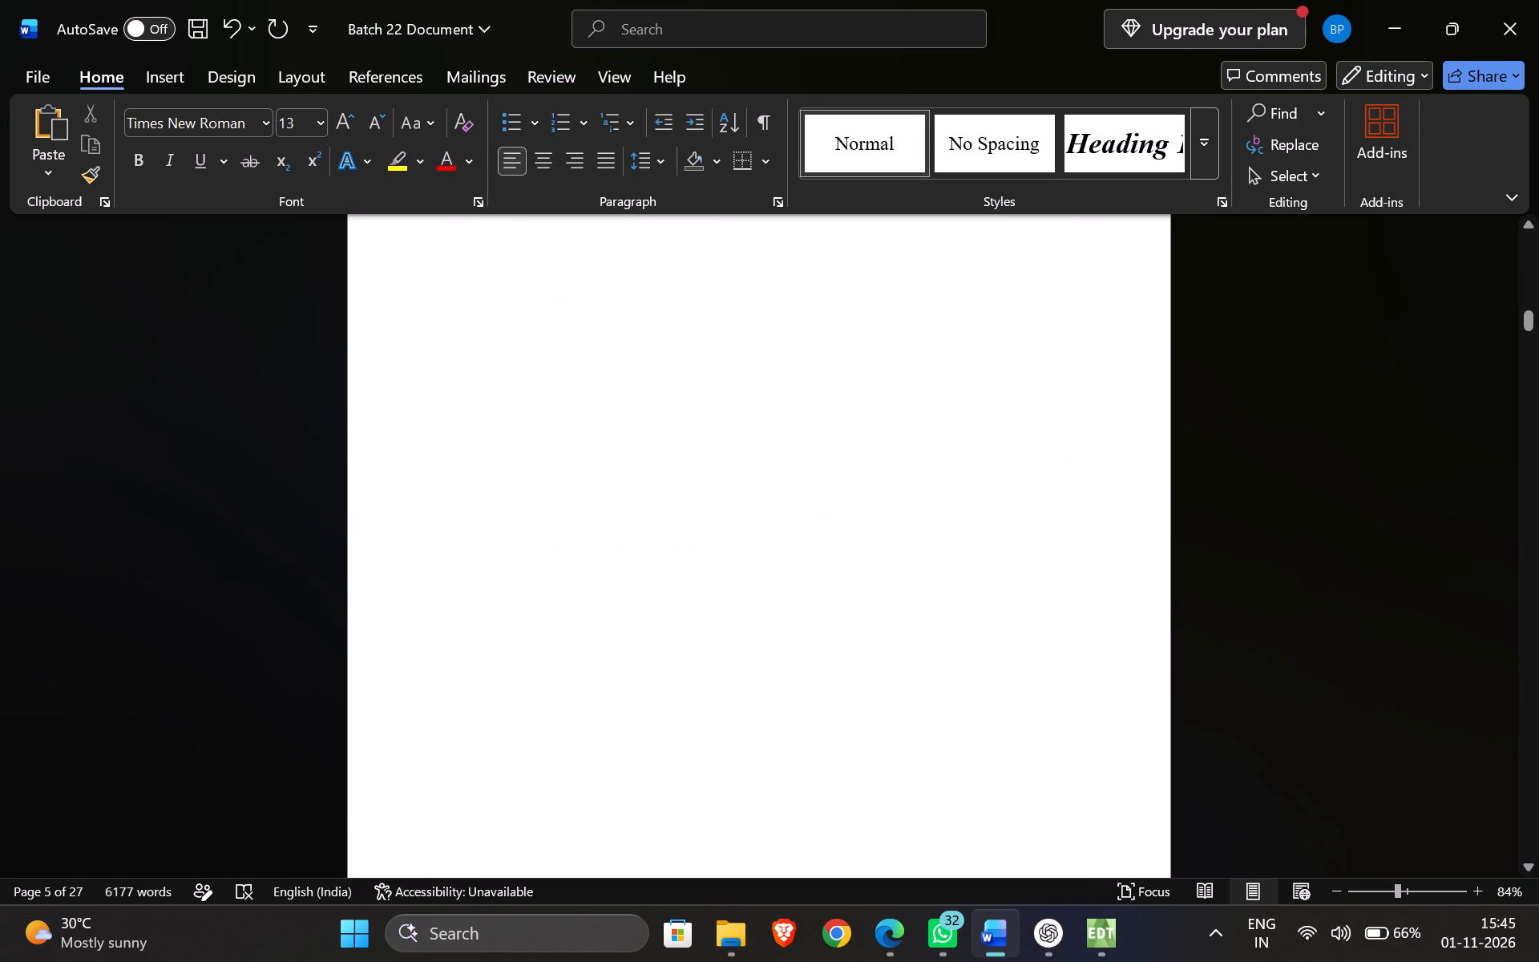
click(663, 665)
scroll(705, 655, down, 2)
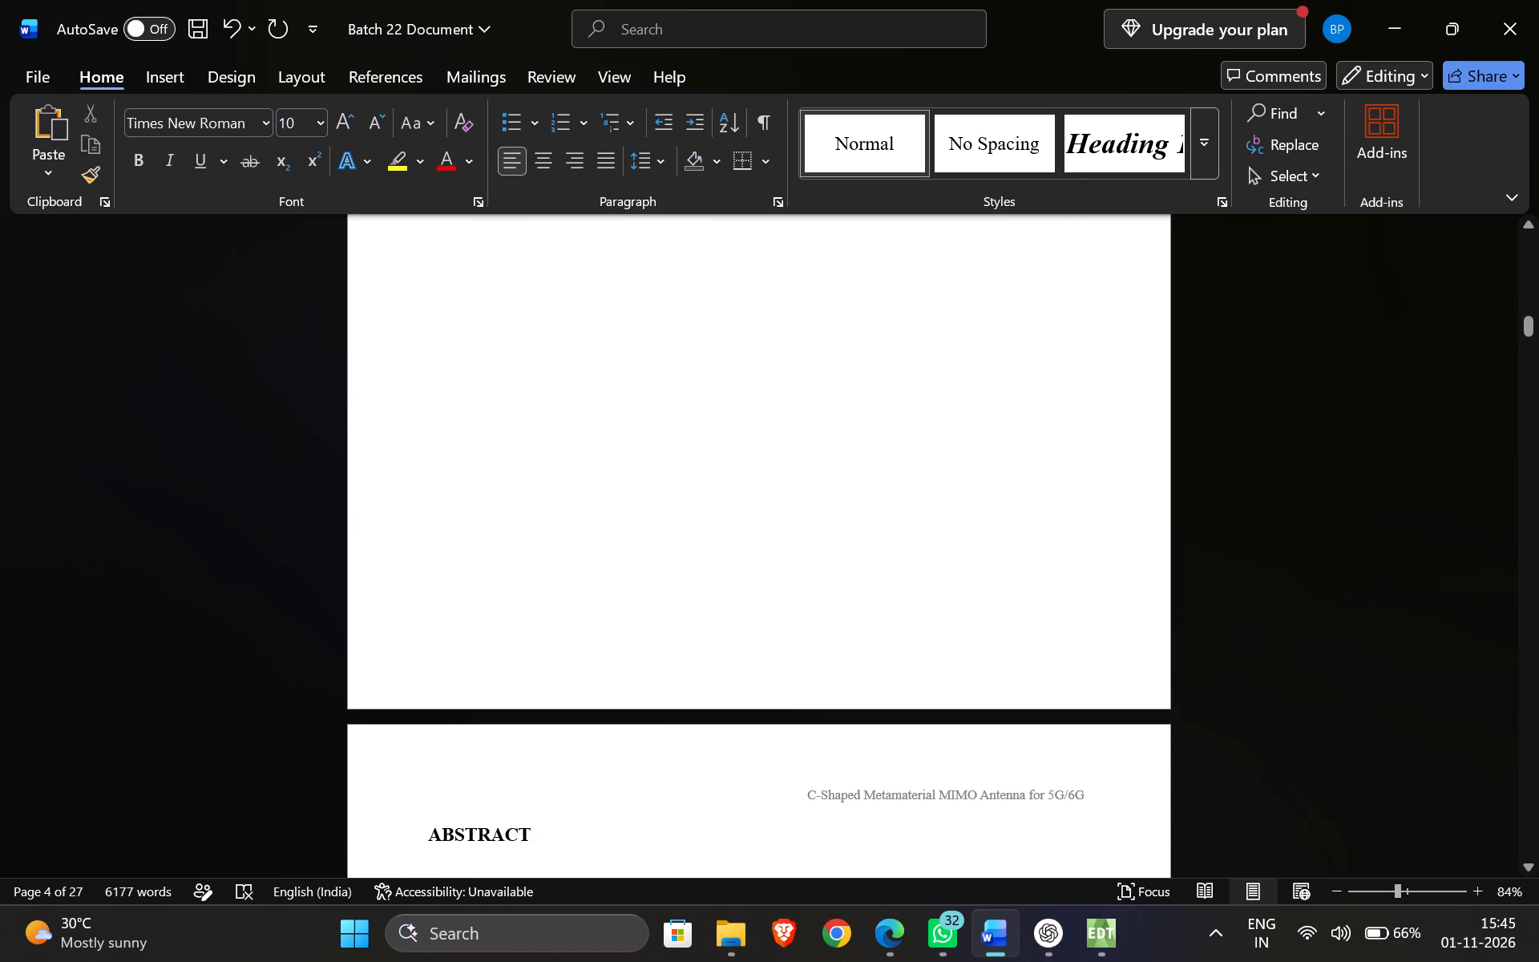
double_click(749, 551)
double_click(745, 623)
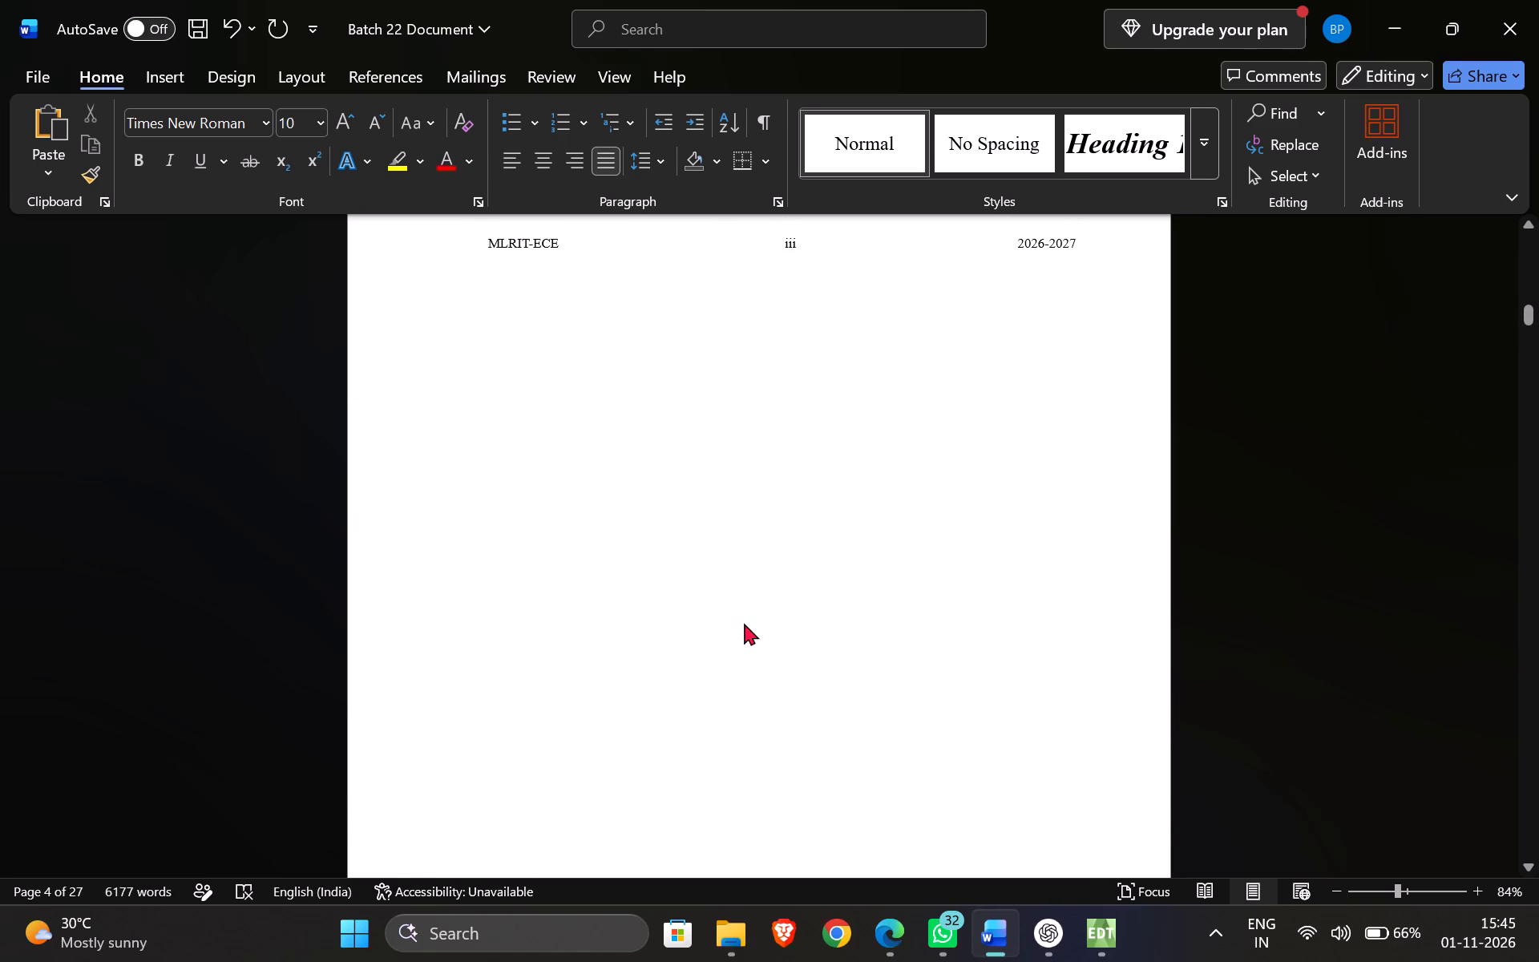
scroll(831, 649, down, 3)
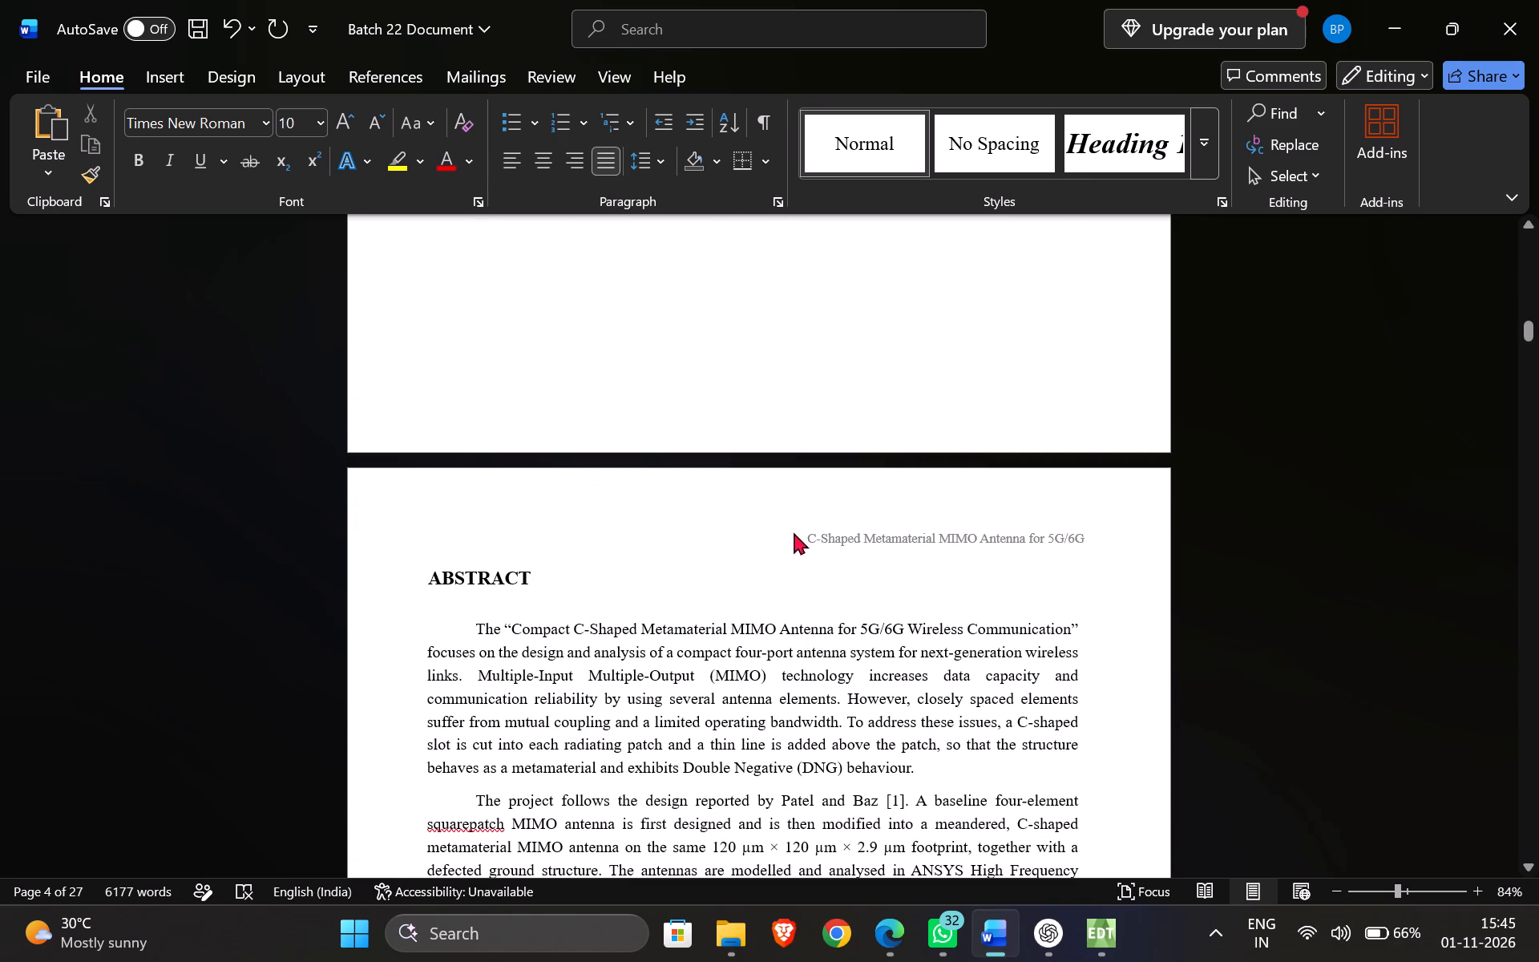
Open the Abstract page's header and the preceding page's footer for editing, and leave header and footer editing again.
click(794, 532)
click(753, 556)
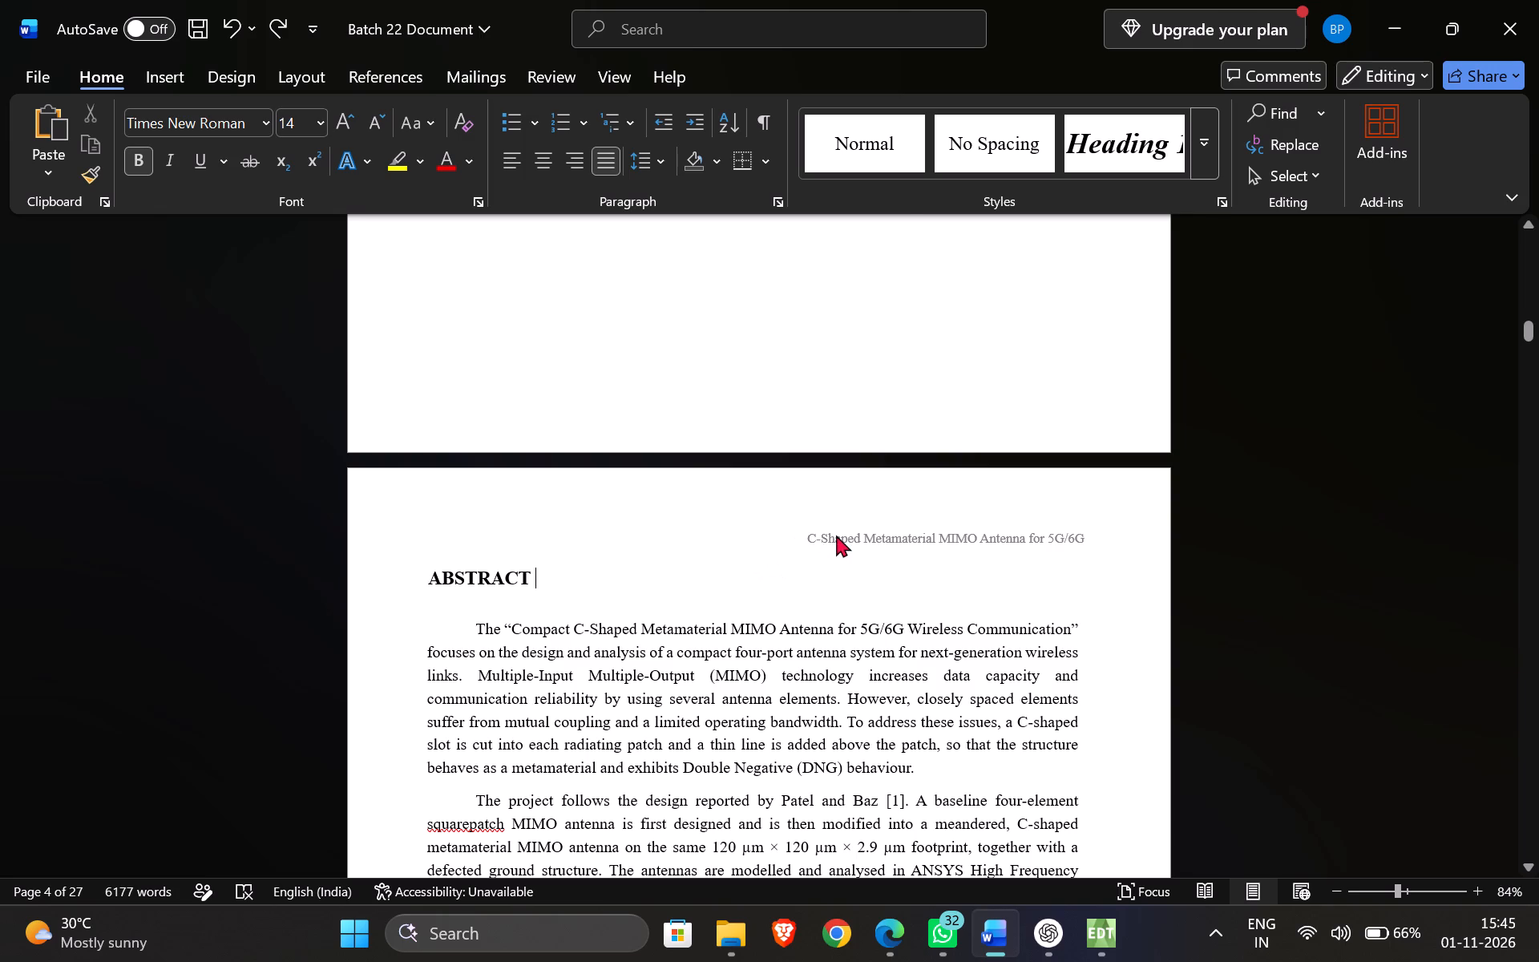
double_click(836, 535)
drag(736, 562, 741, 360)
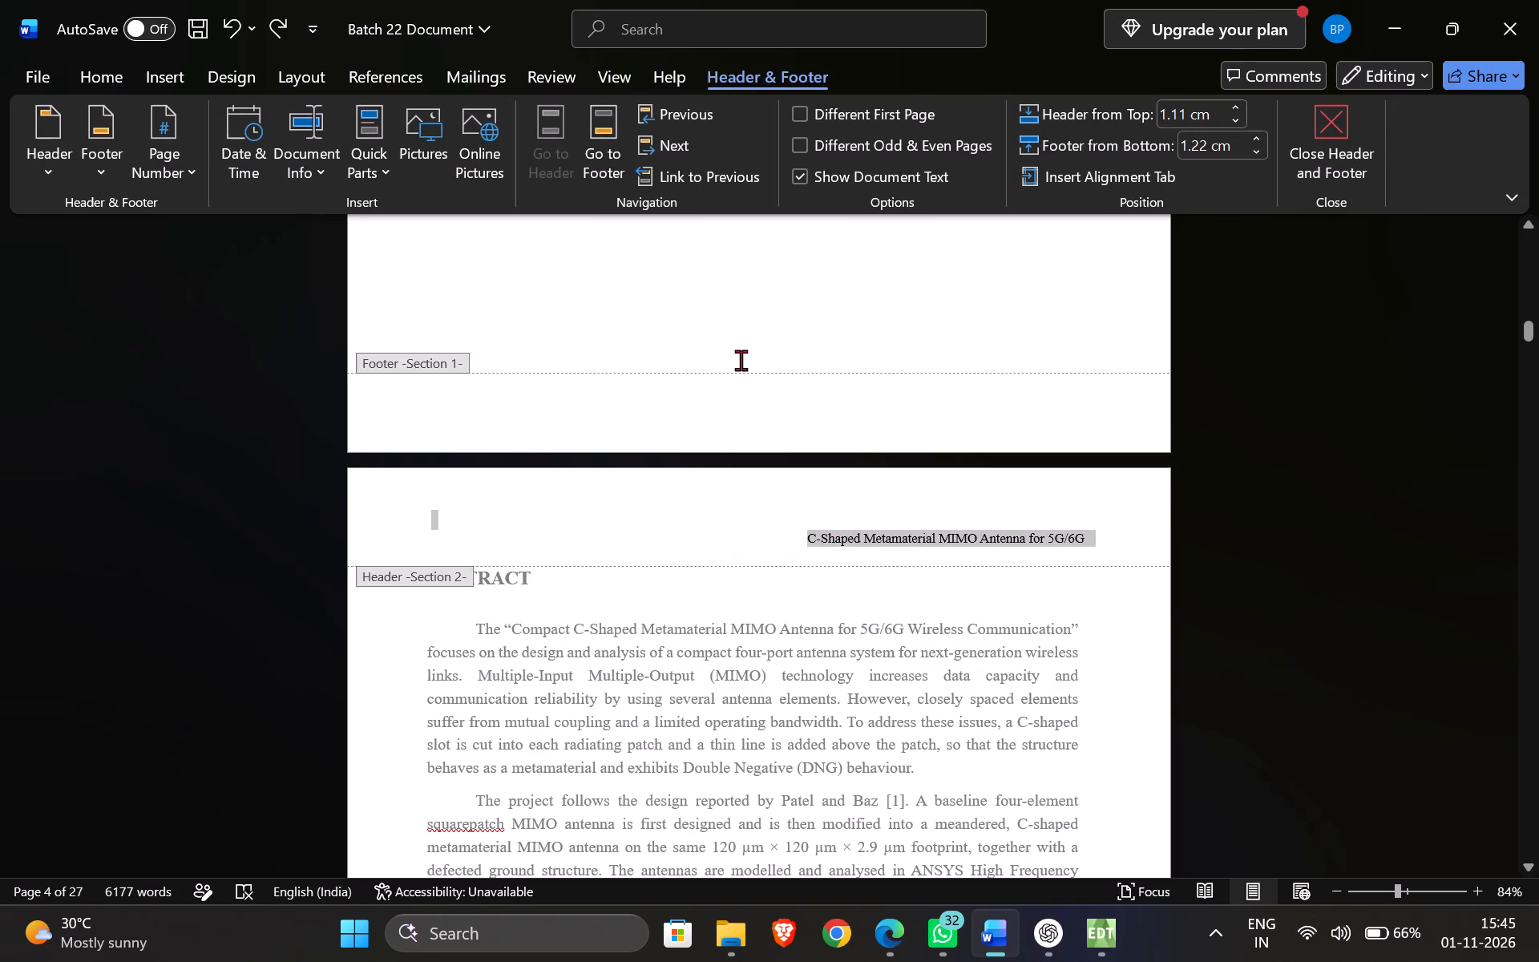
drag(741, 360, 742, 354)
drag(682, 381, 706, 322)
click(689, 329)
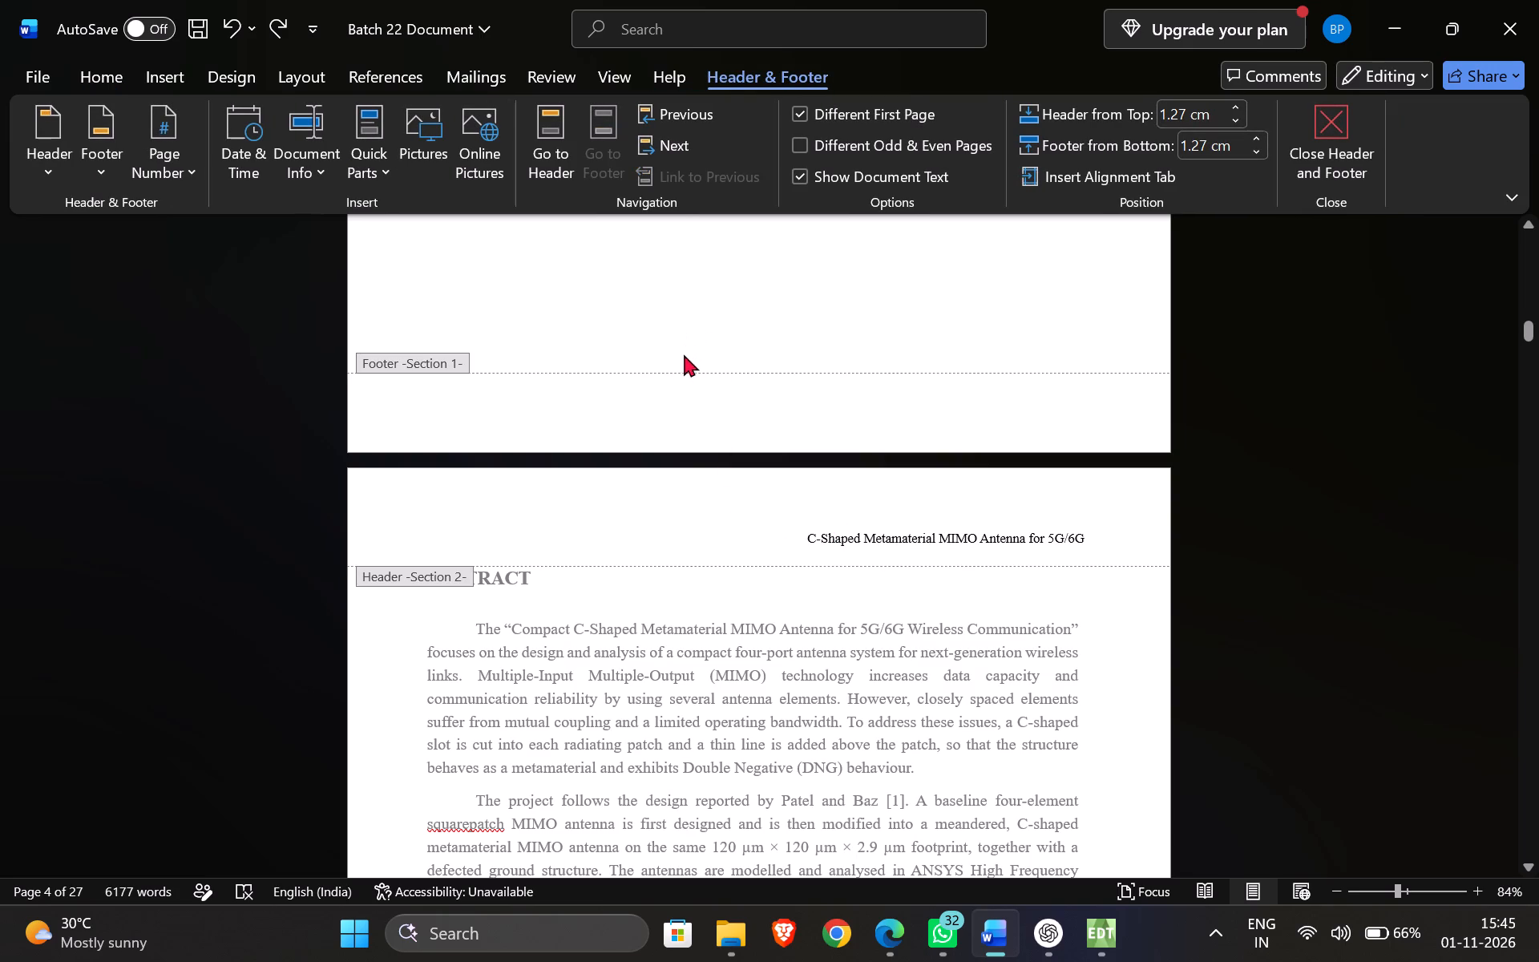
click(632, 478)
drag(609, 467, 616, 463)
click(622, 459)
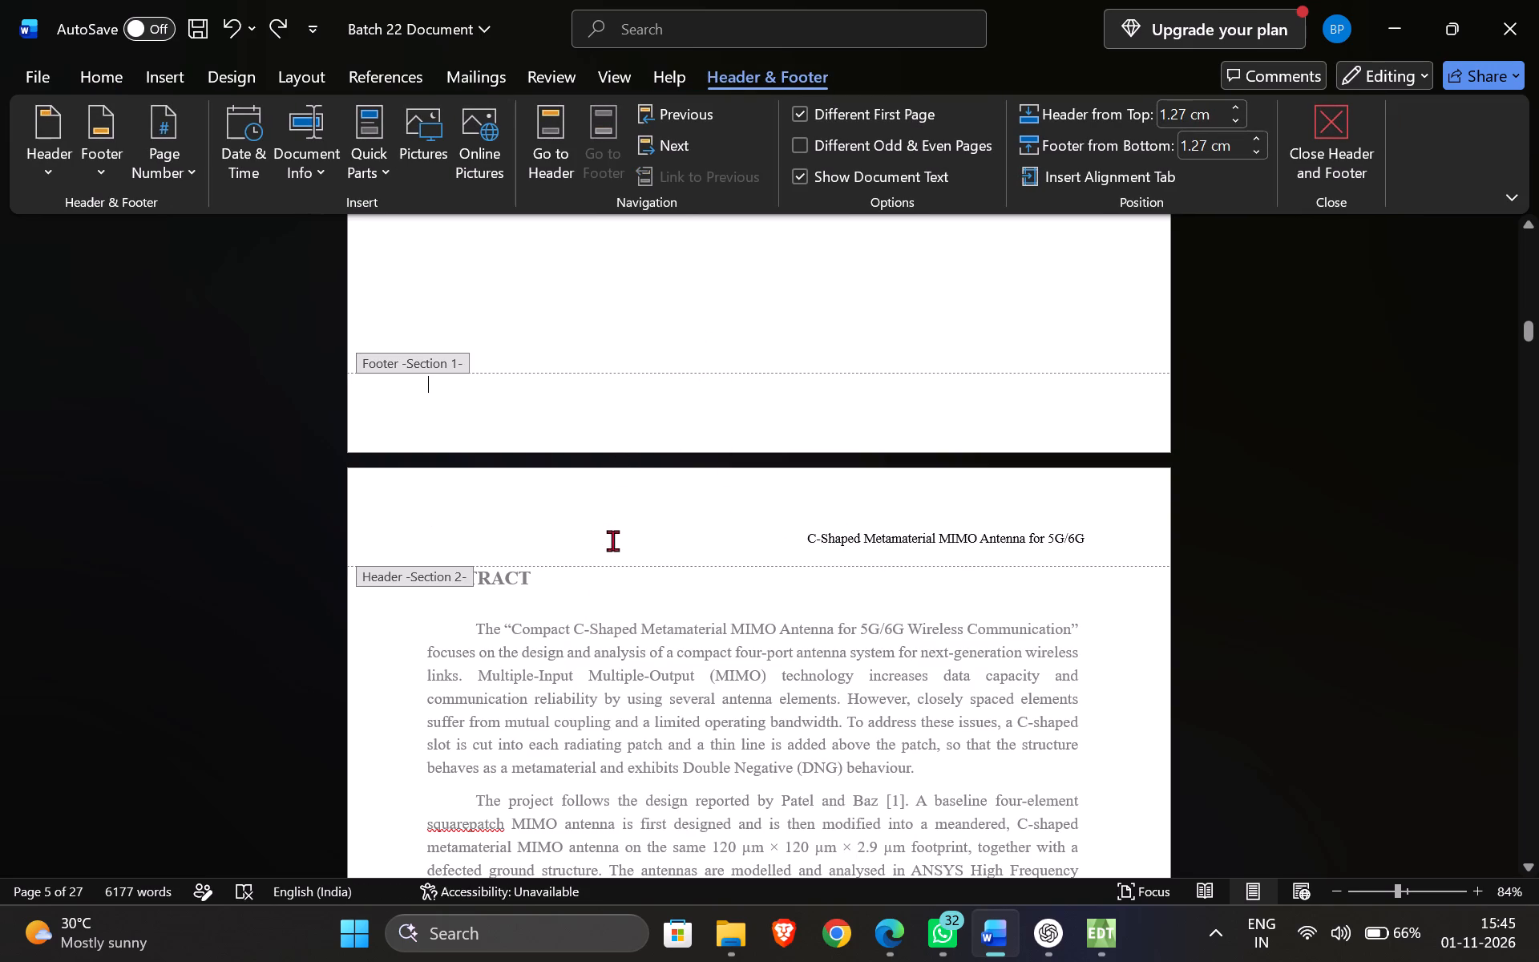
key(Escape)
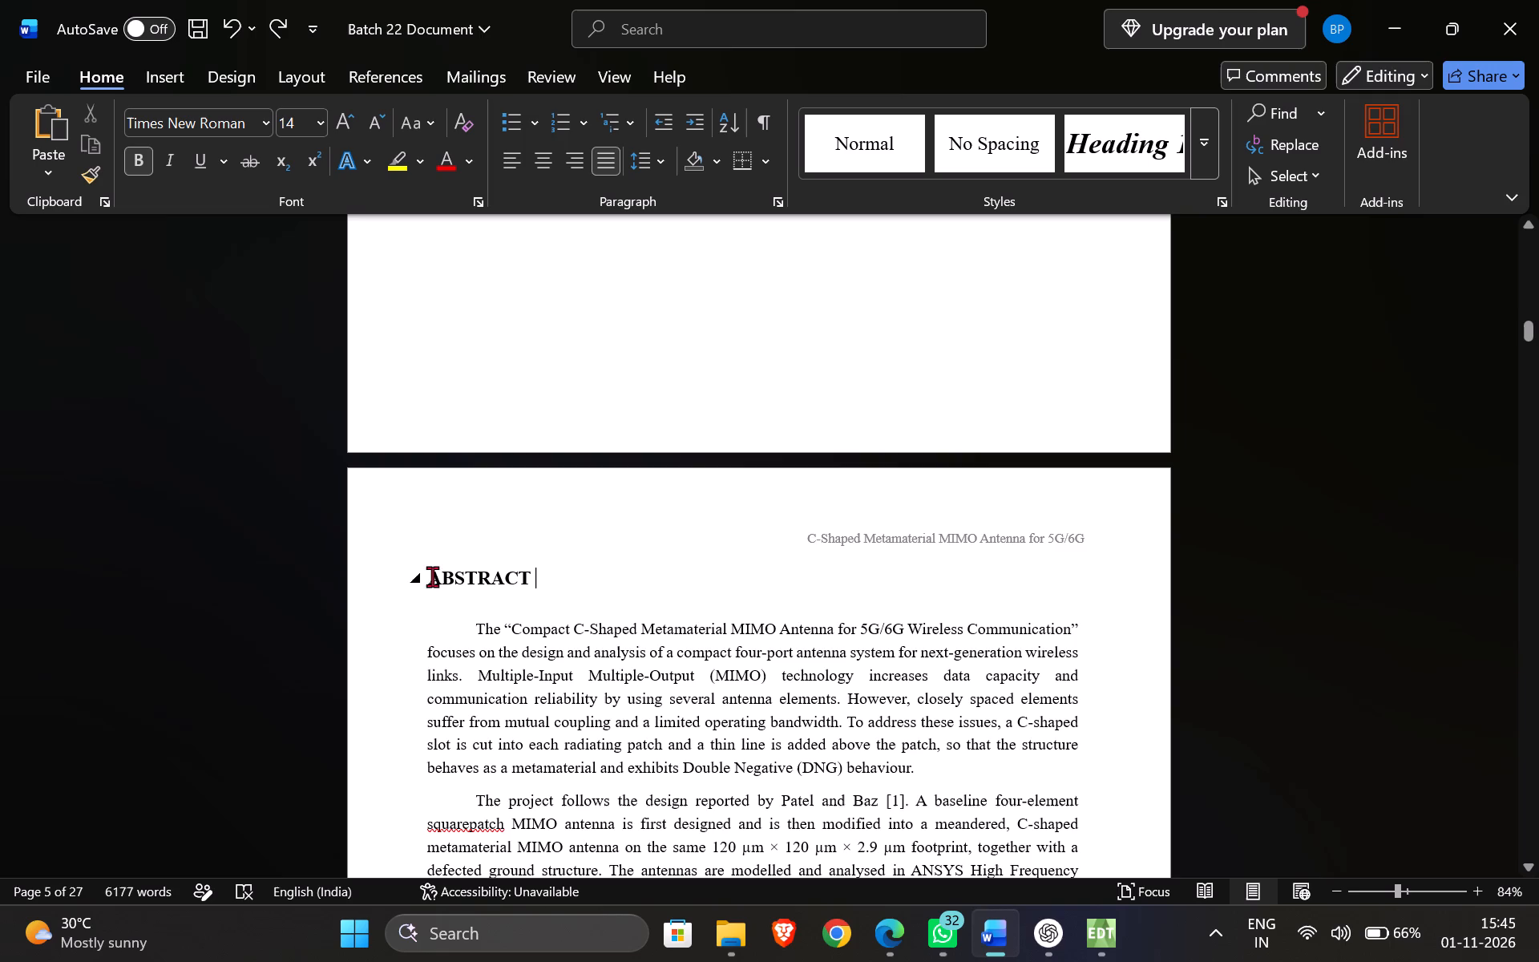
Copy the whole Abstract section, heading included, and try placing the cursor in the blank area below the page iii line.
drag(432, 576, 967, 686)
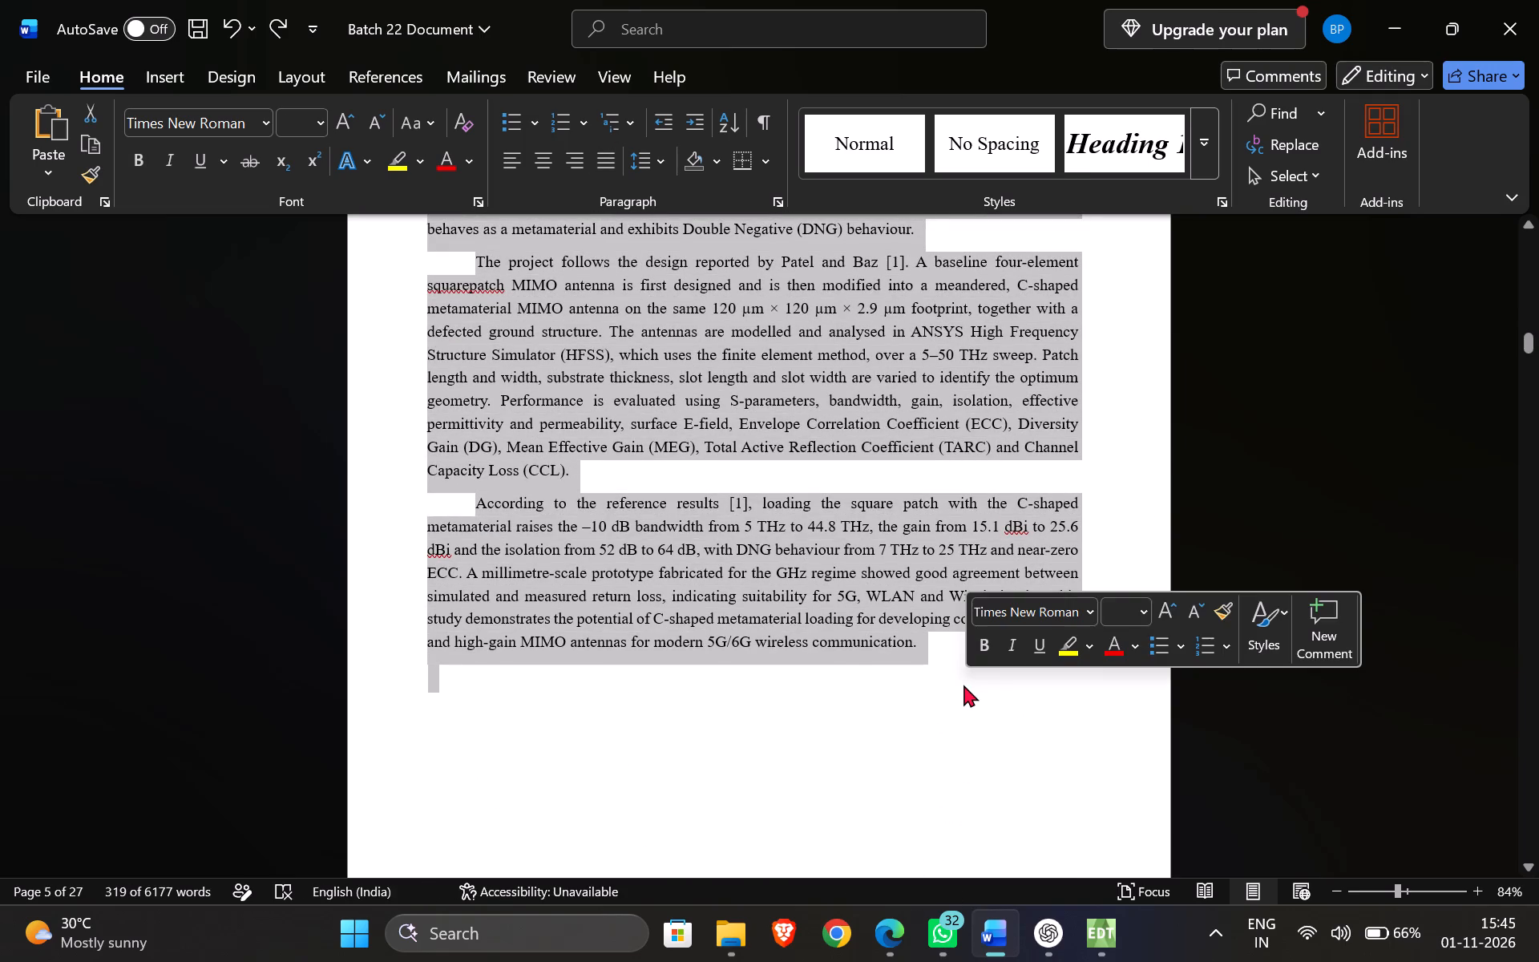
key(ctrl+c)
scroll(949, 697, up, 5)
scroll(875, 616, up, 2)
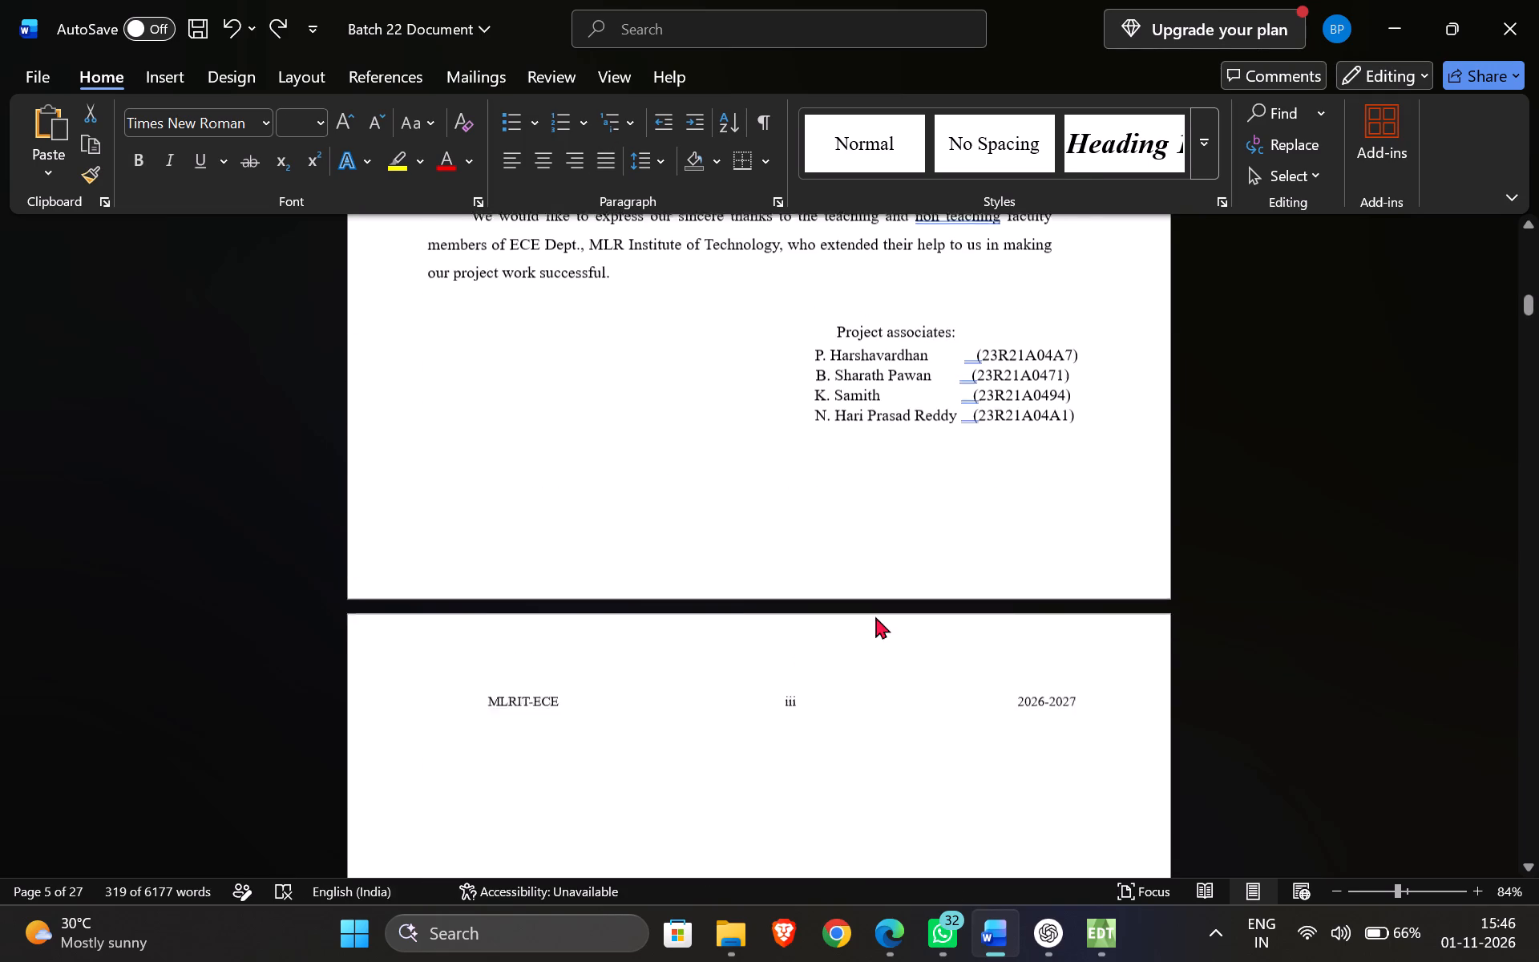
click(785, 761)
click(1056, 766)
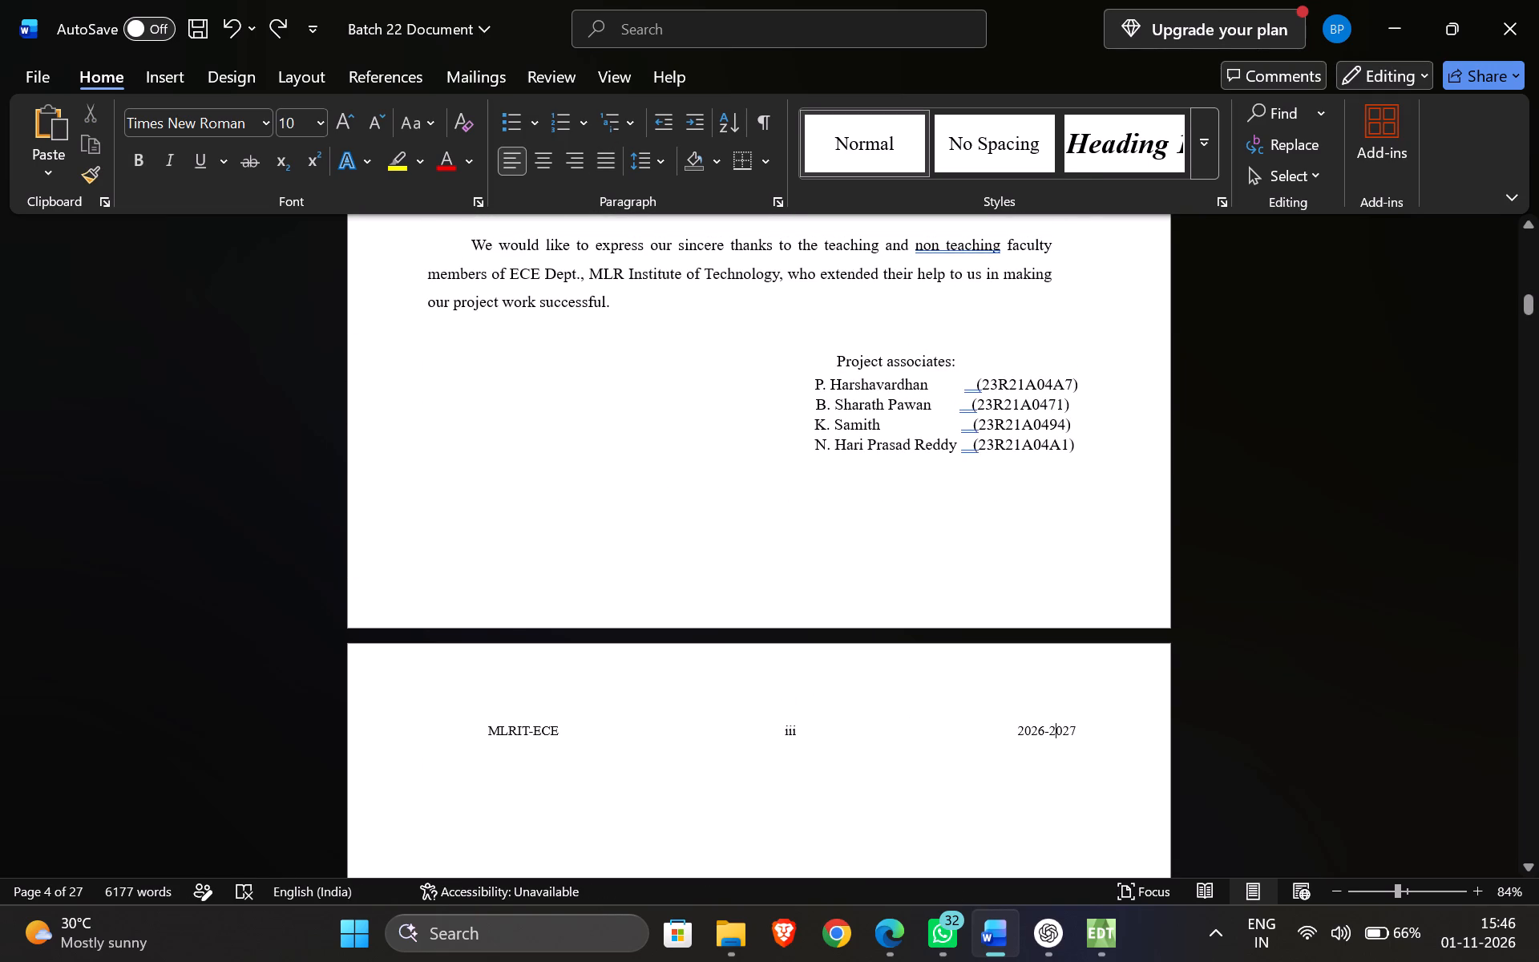
click(828, 800)
click(833, 800)
double_click(838, 803)
scroll(861, 777, down, 1)
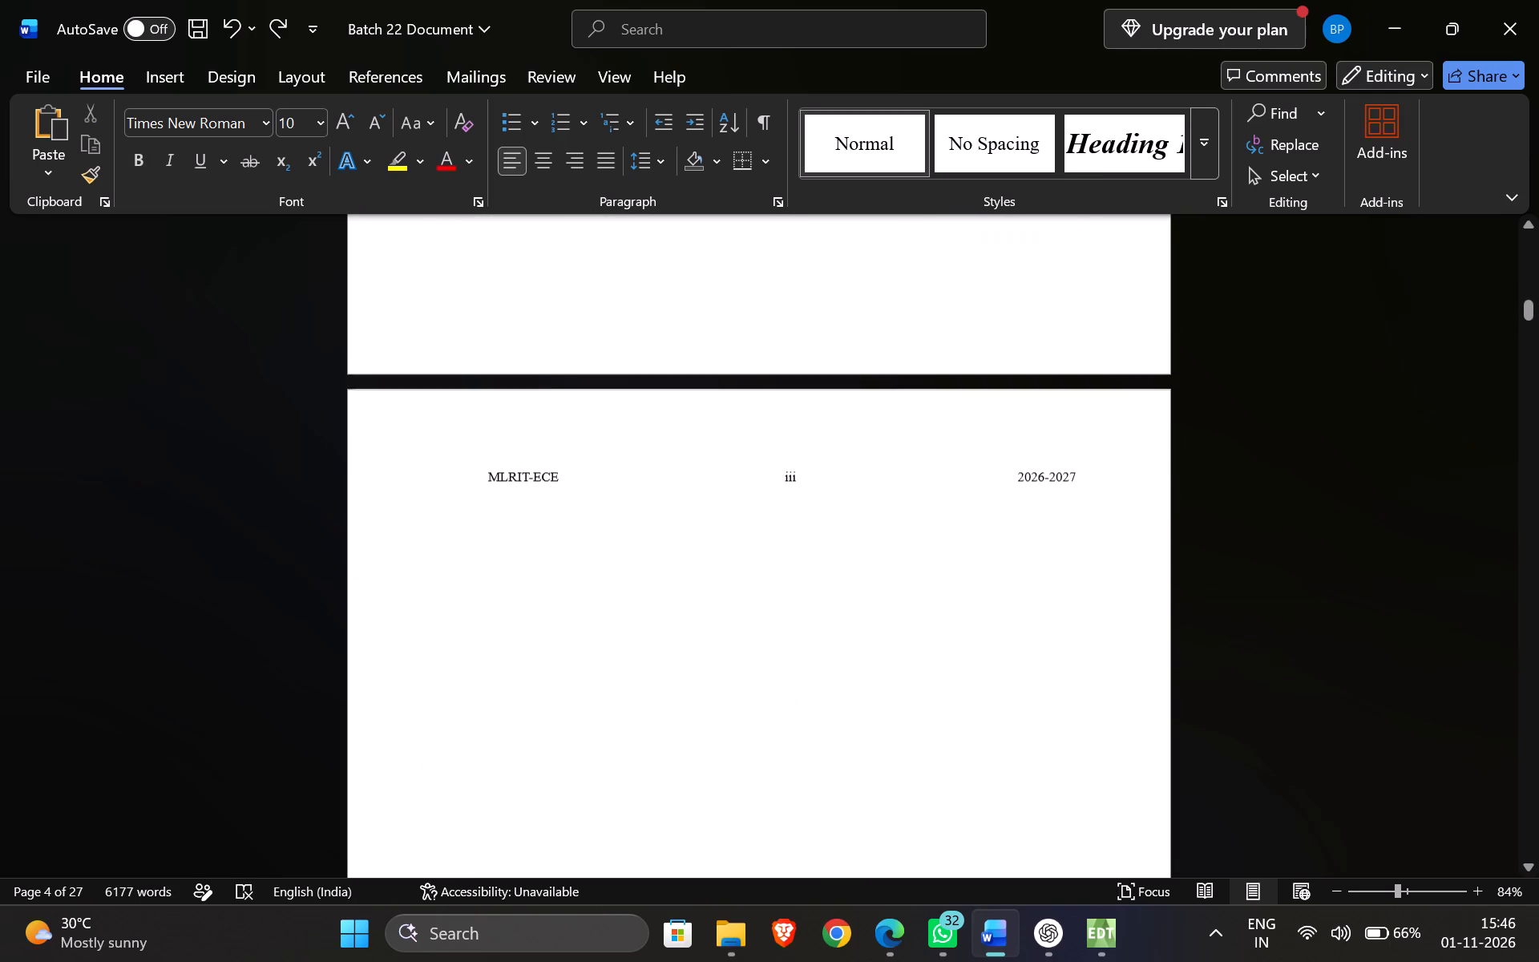
double_click(750, 651)
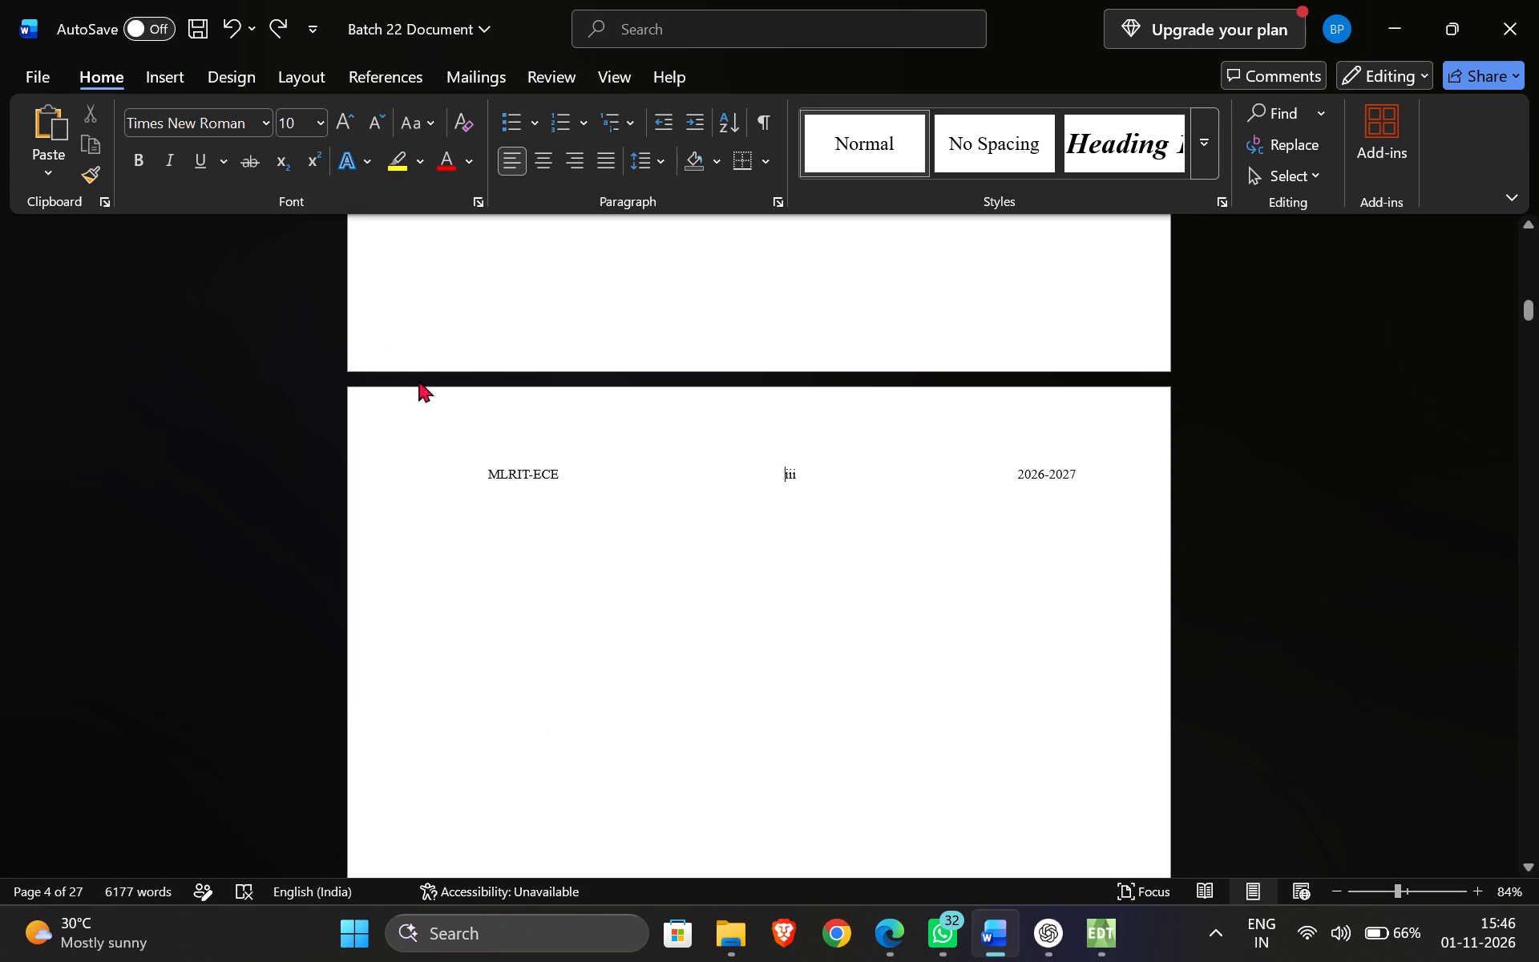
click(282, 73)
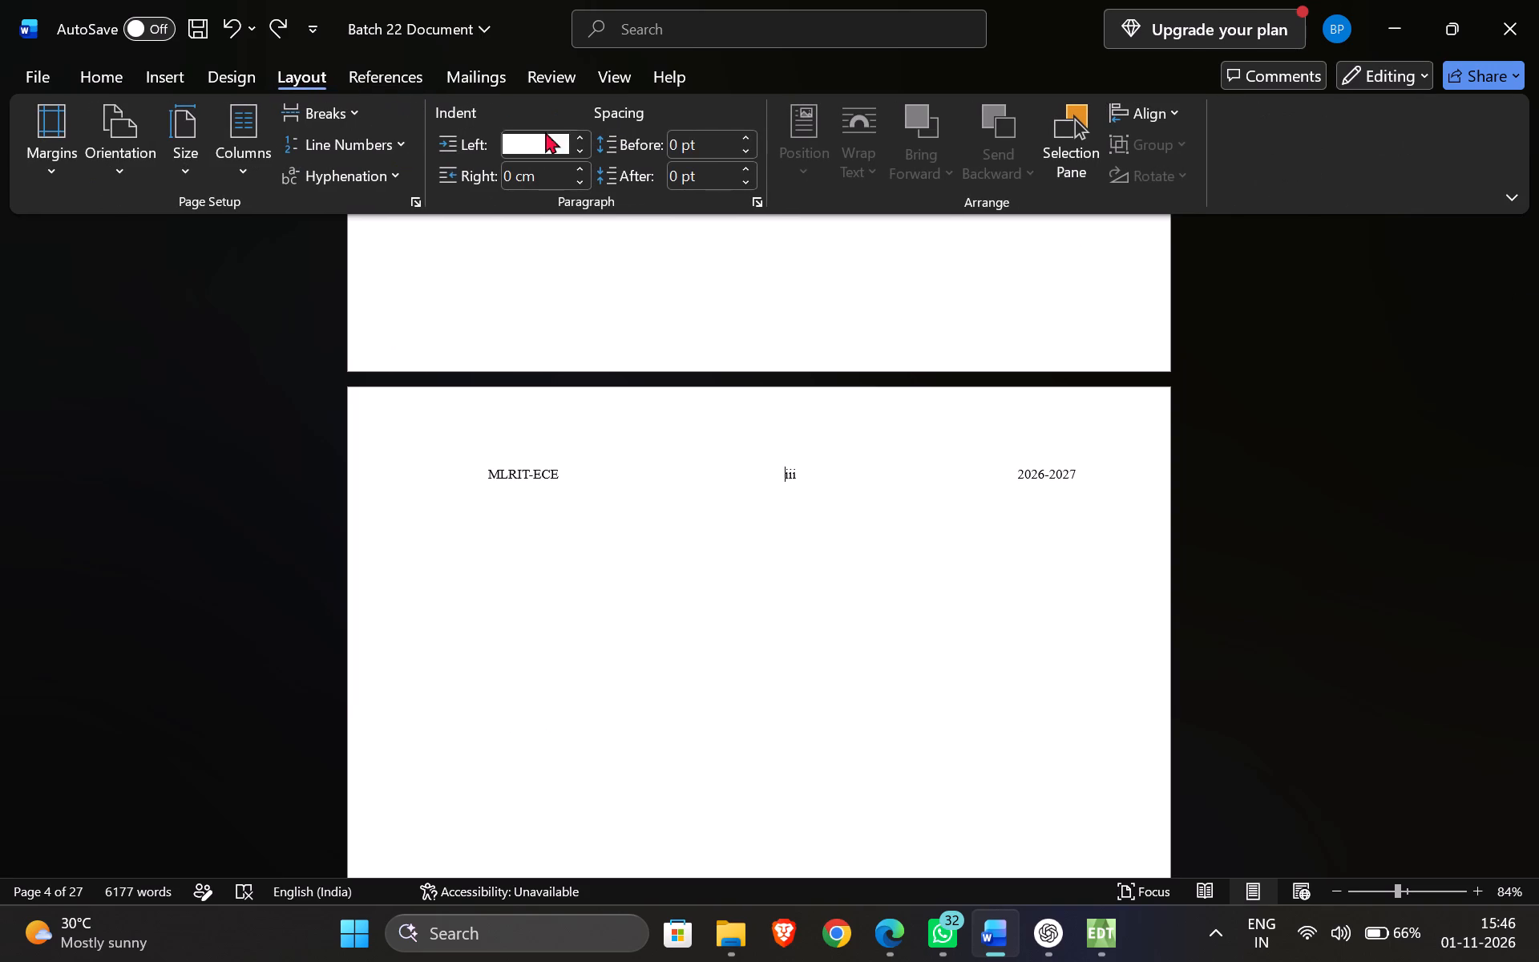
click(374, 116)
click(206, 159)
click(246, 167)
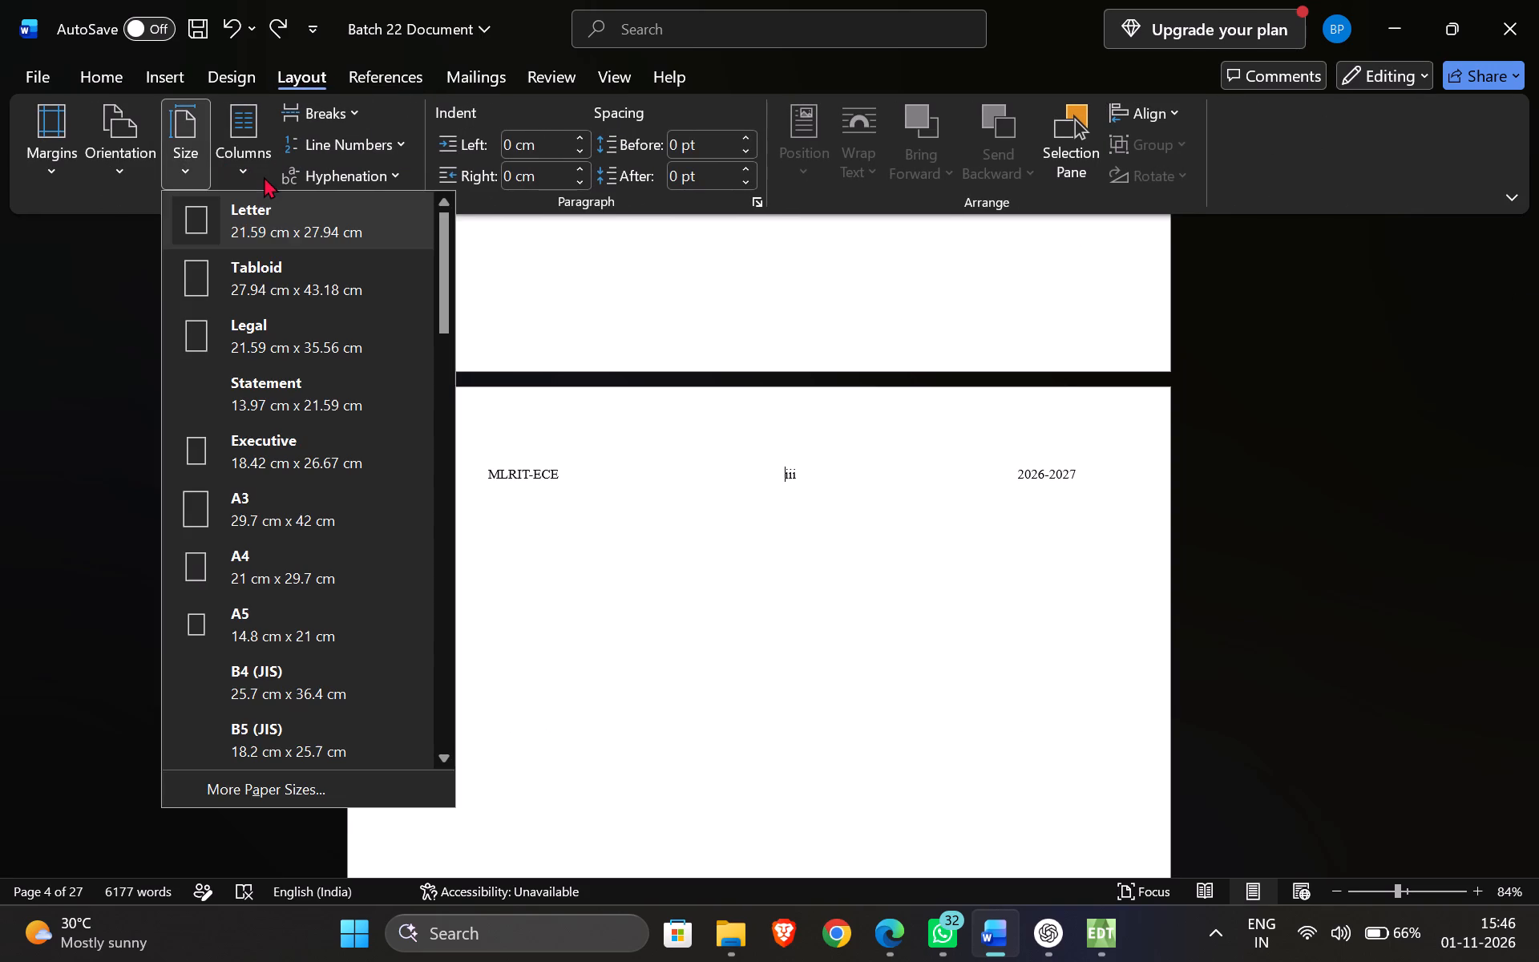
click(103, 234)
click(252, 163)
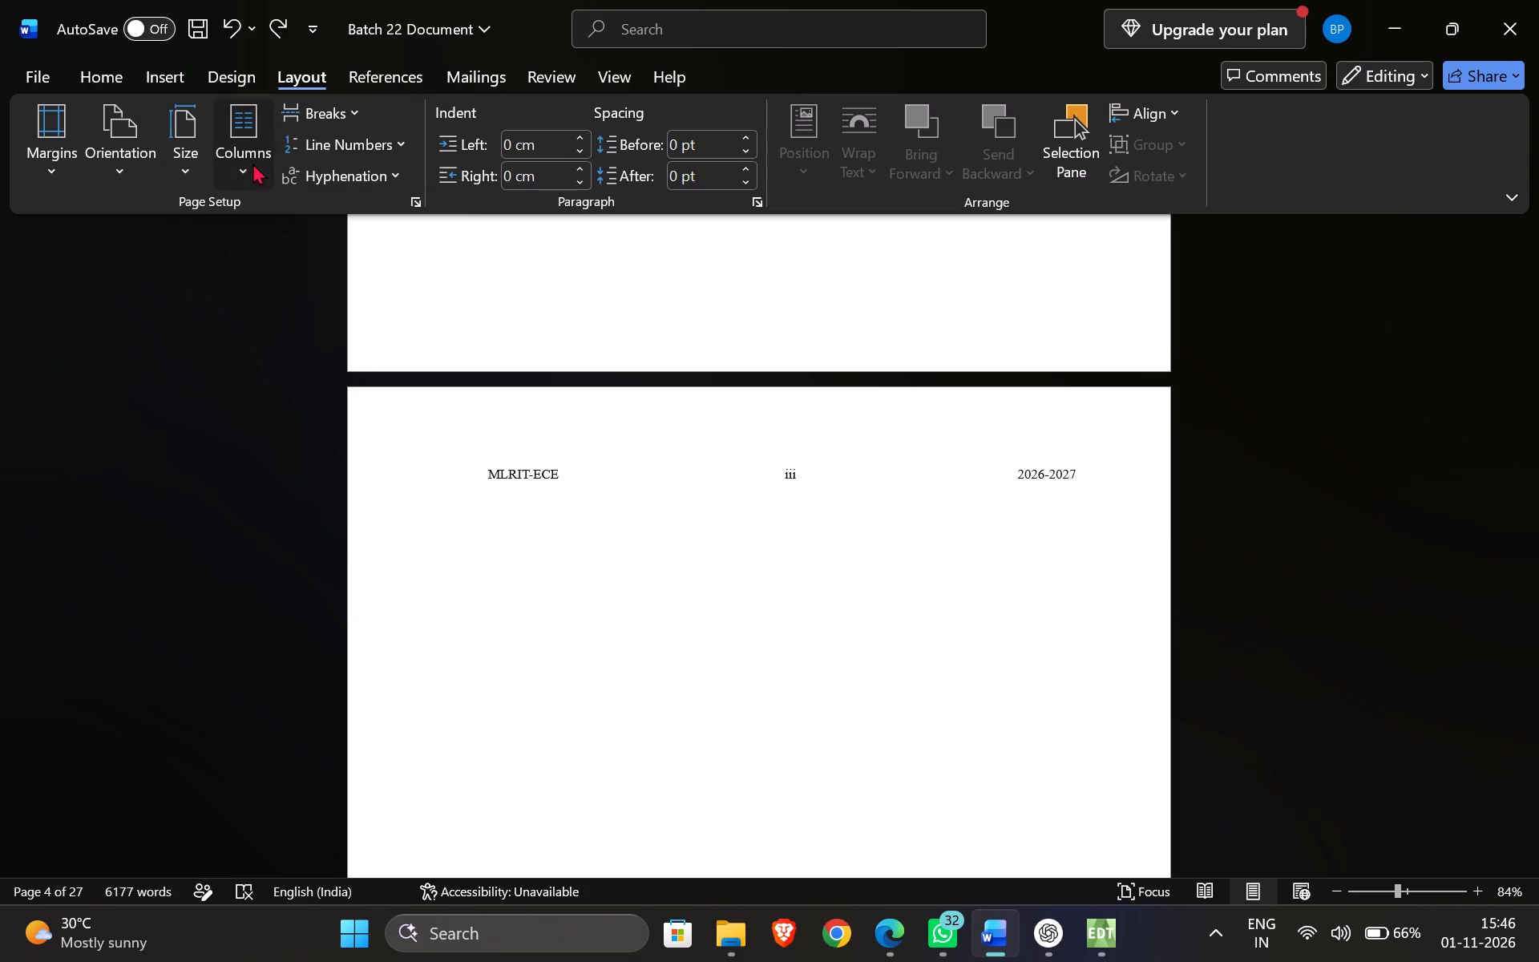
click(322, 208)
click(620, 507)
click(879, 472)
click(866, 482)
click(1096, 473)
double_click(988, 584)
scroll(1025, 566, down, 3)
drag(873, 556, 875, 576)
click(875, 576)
Look back through the front matter from the page iii line to the start of the Acknowledgement, checking the page layout.
scroll(858, 581, up, 1)
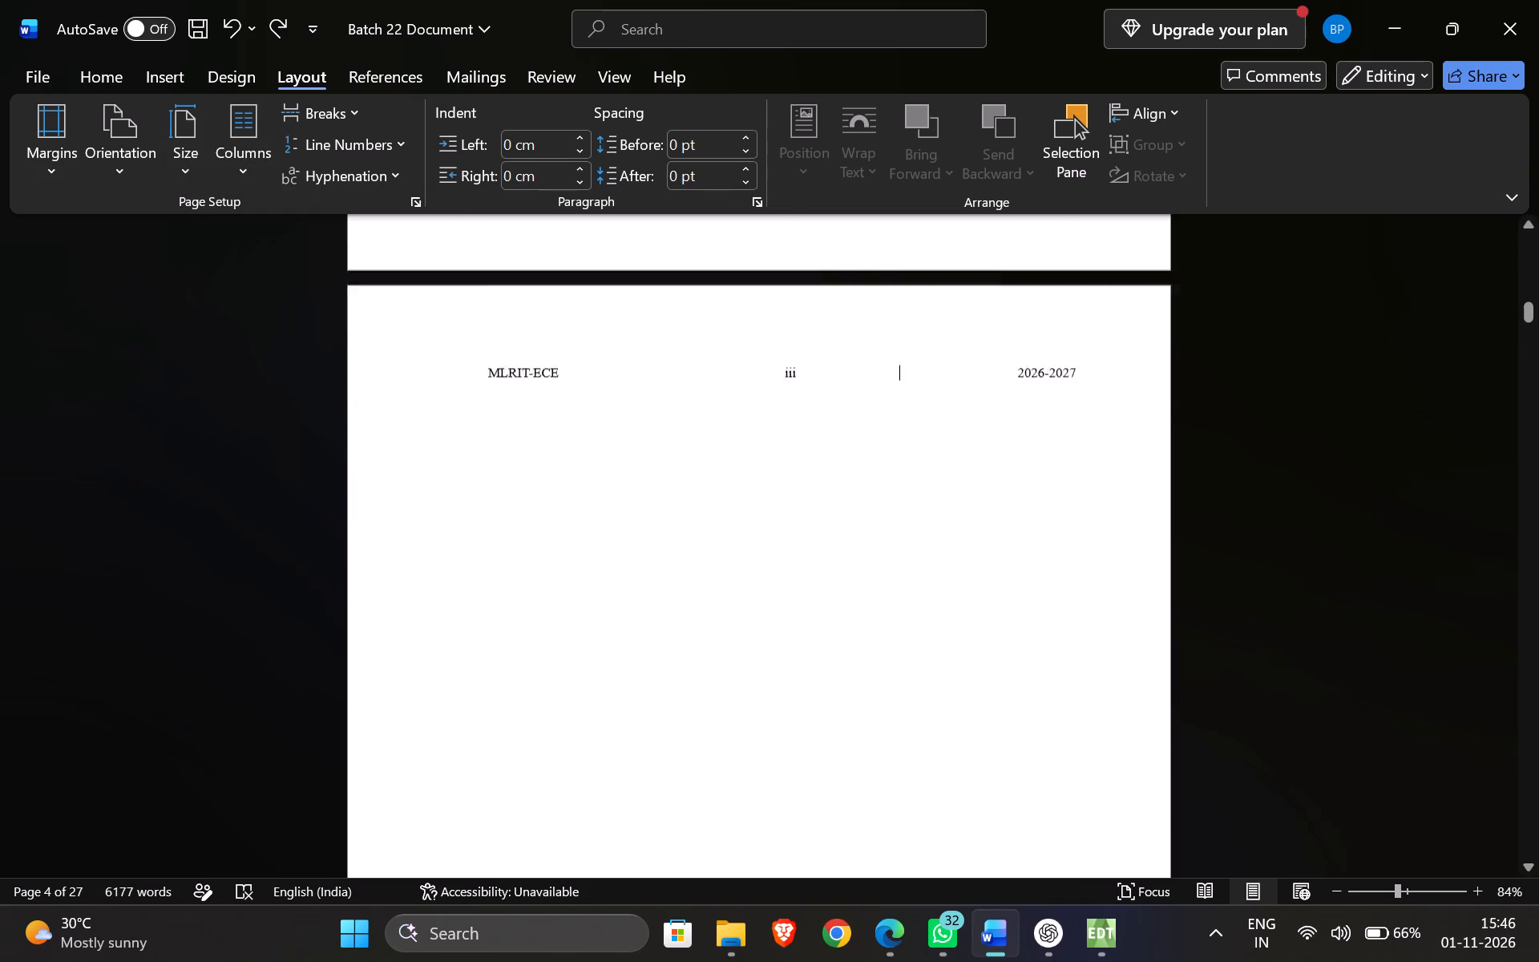
scroll(858, 581, up, 2)
scroll(854, 584, down, 2)
scroll(846, 586, up, 2)
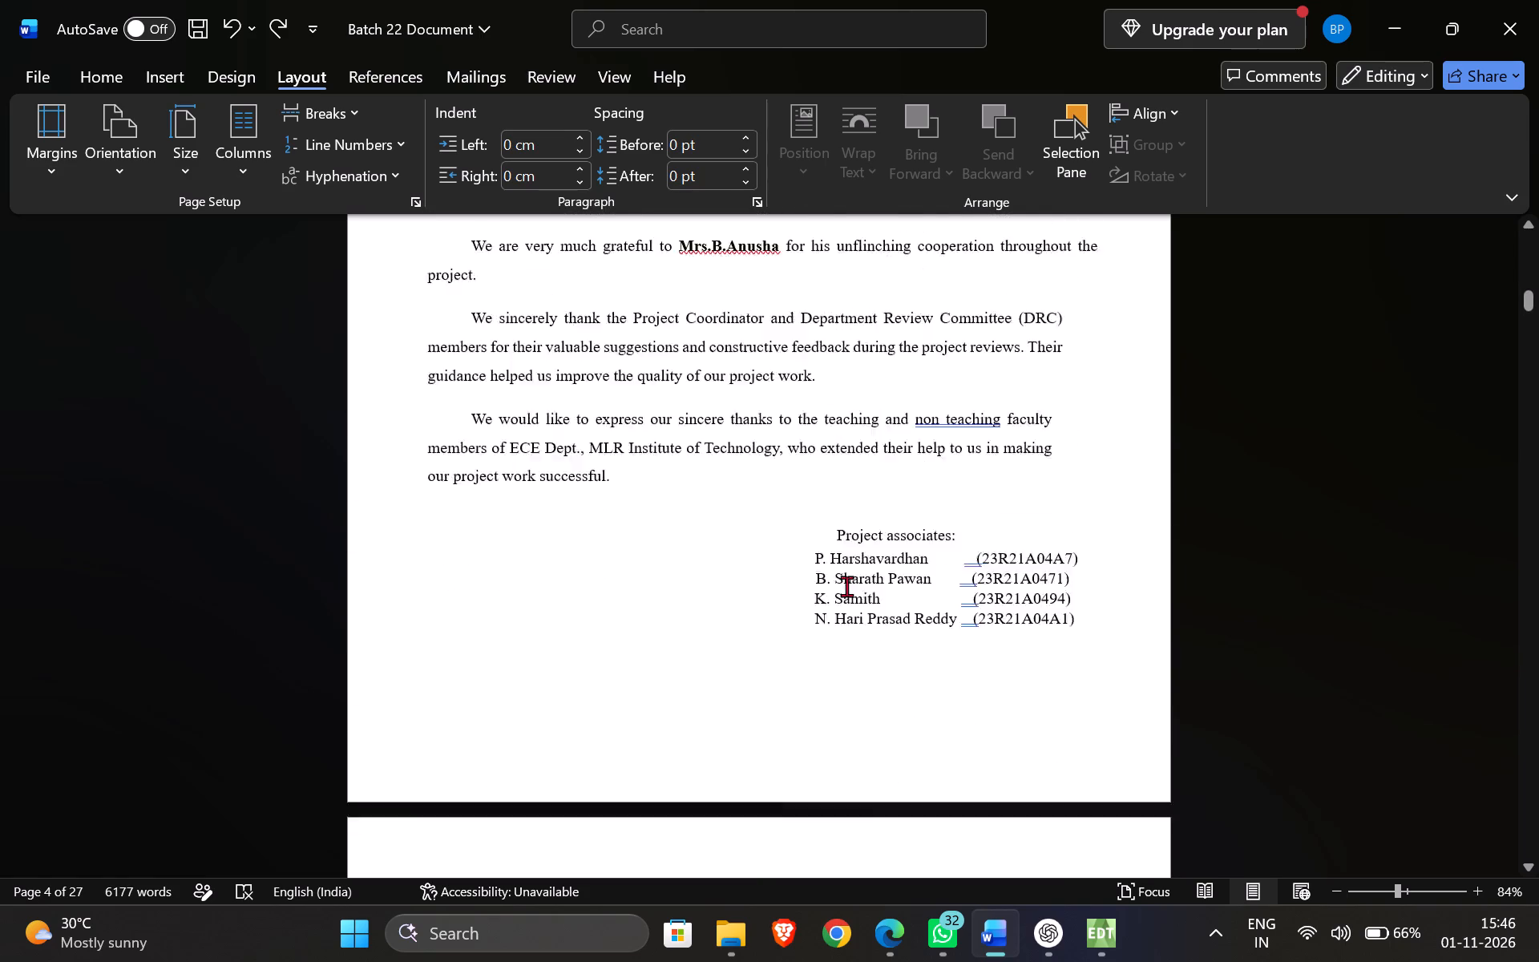
scroll(846, 586, up, 4)
scroll(849, 578, down, 2)
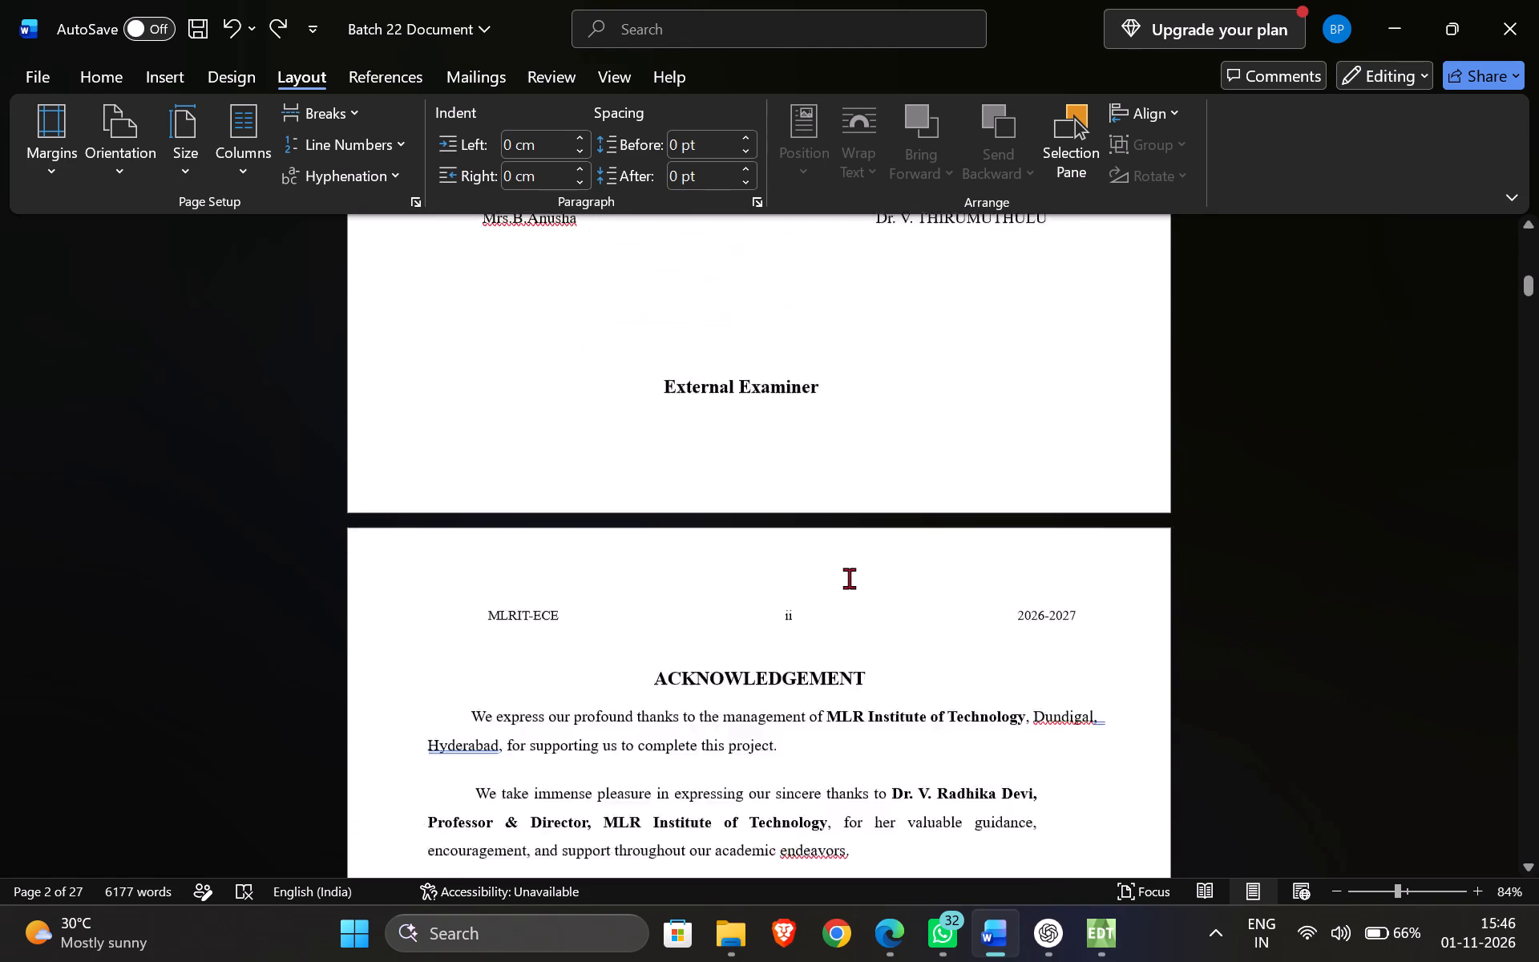
Look back over the Certificate page and the bottom of the title page, checking the layout around the page i line.
scroll(849, 578, down, 3)
scroll(849, 575, up, 6)
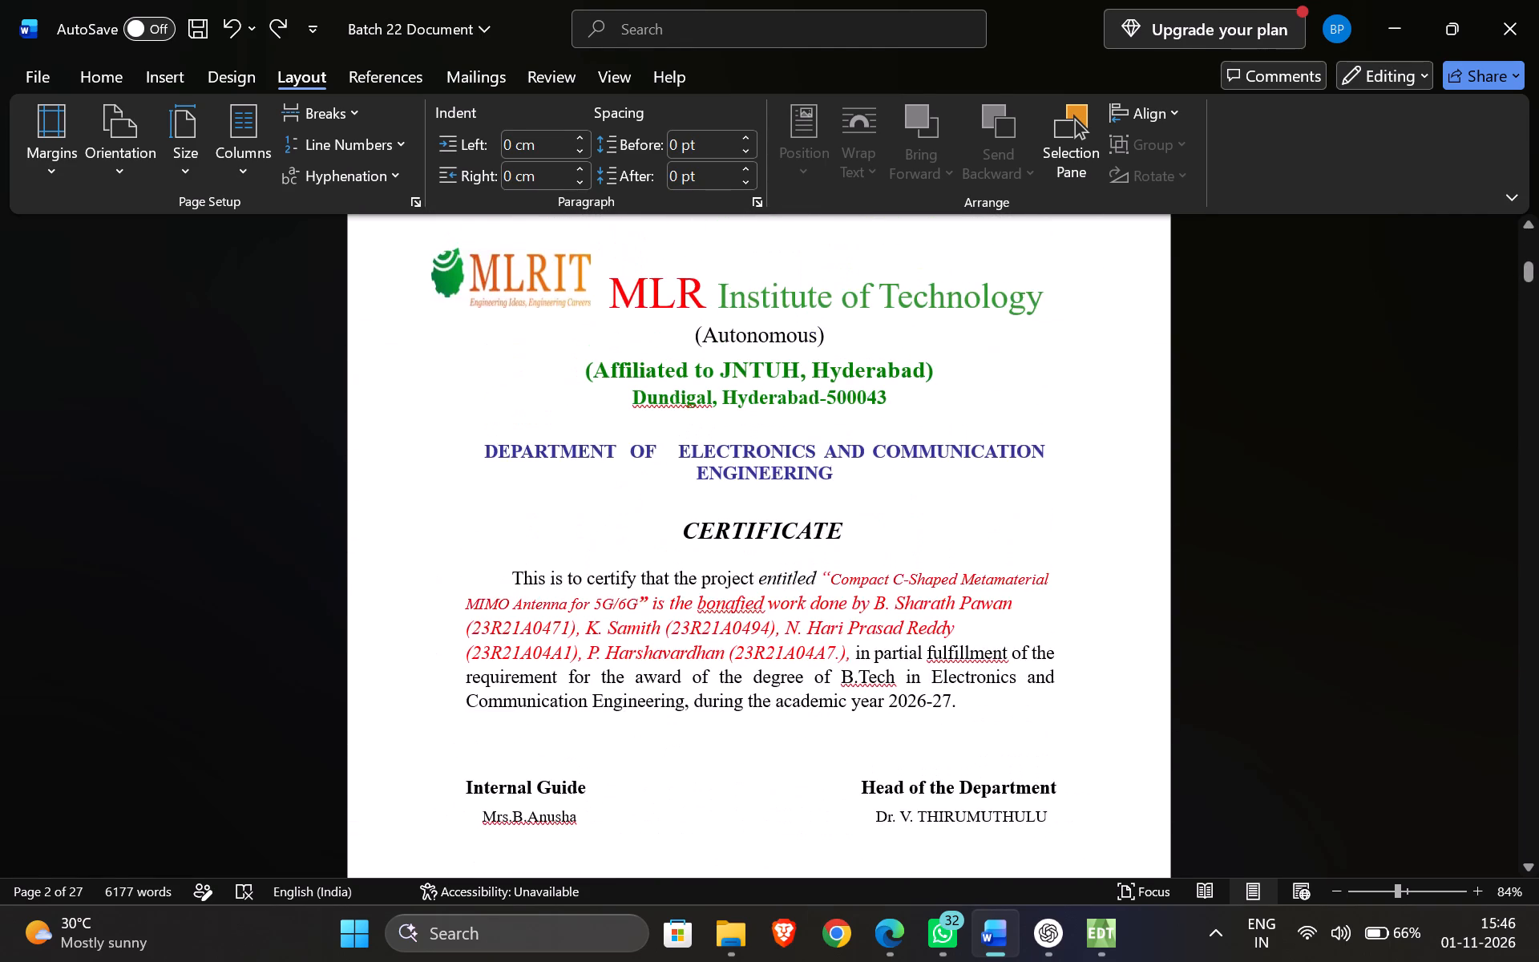
scroll(849, 574, down, 2)
scroll(850, 576, up, 4)
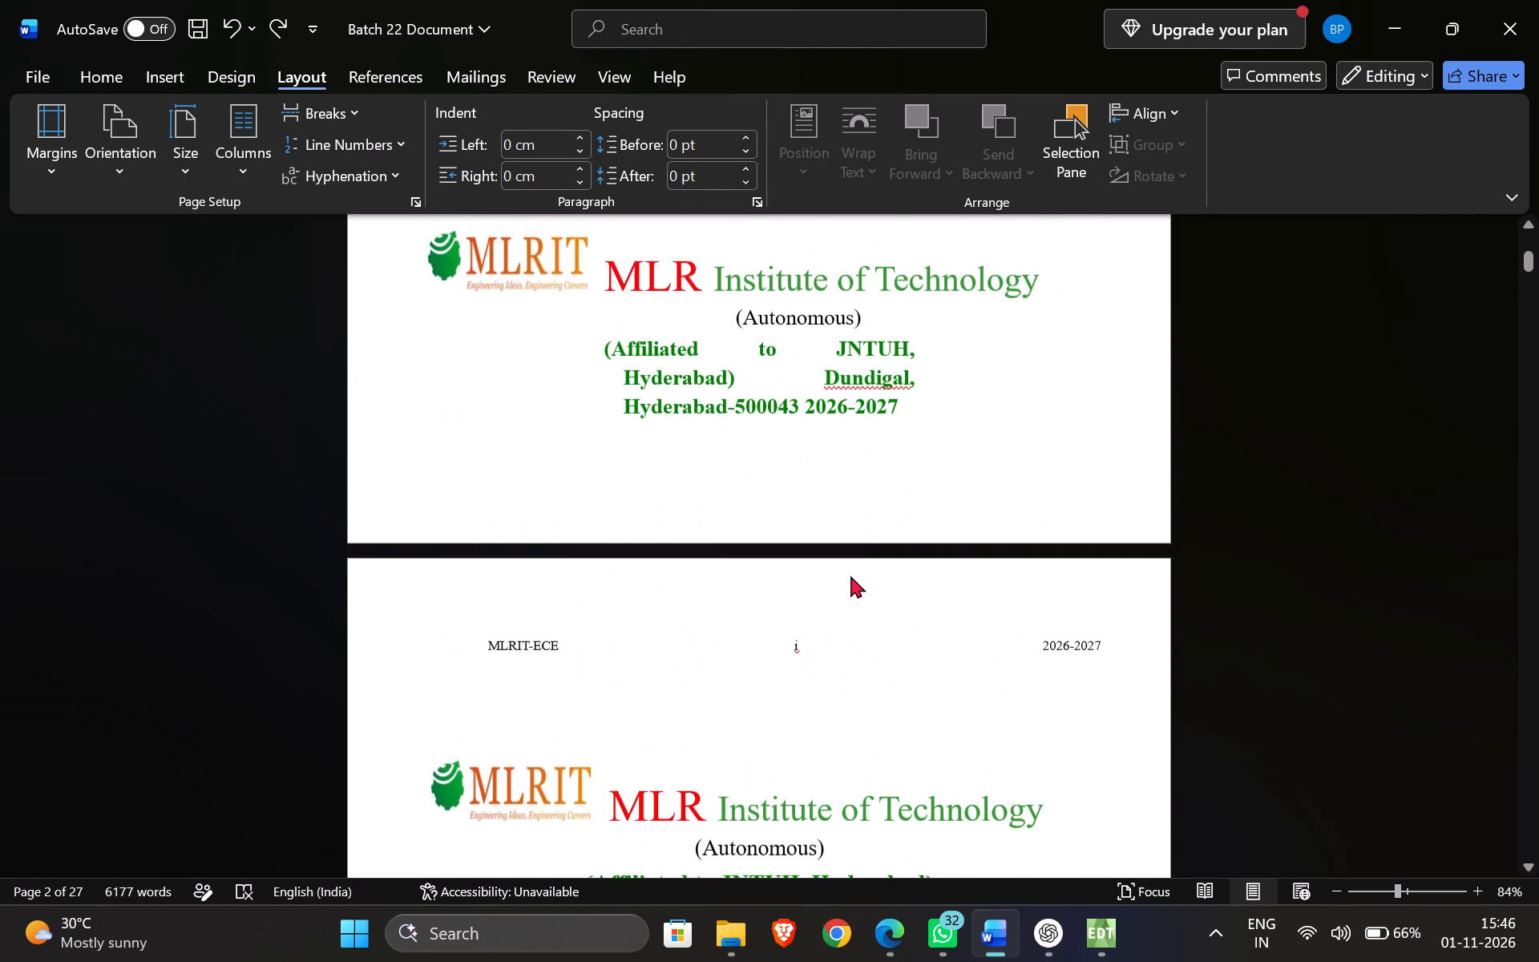
scroll(850, 575, up, 5)
scroll(853, 565, down, 3)
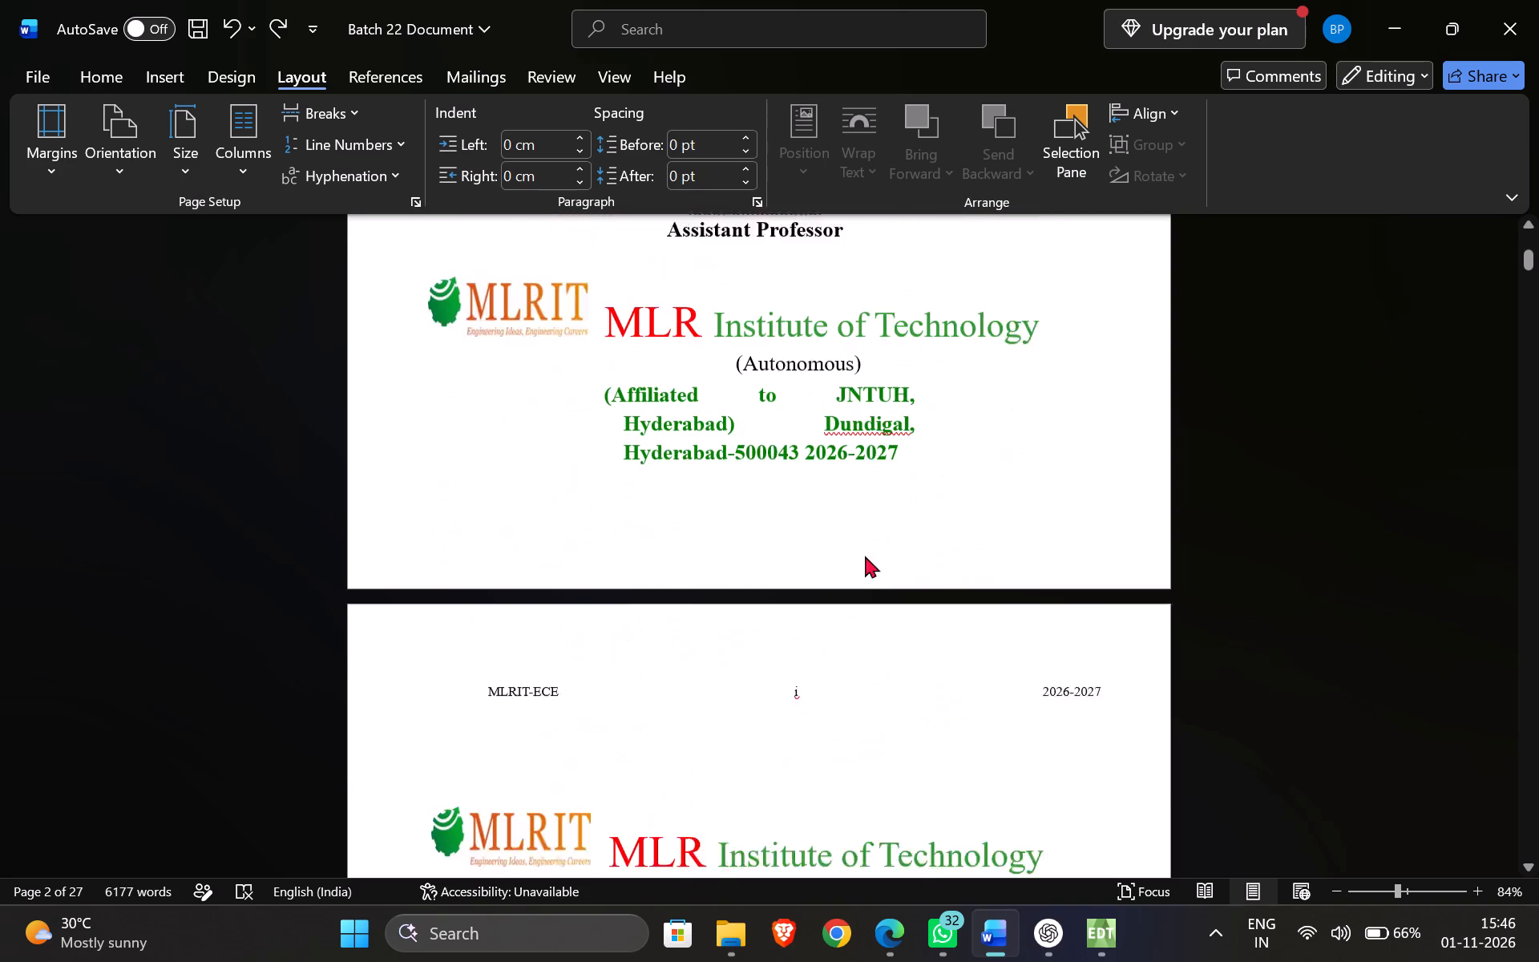
scroll(865, 556, down, 4)
scroll(866, 554, up, 4)
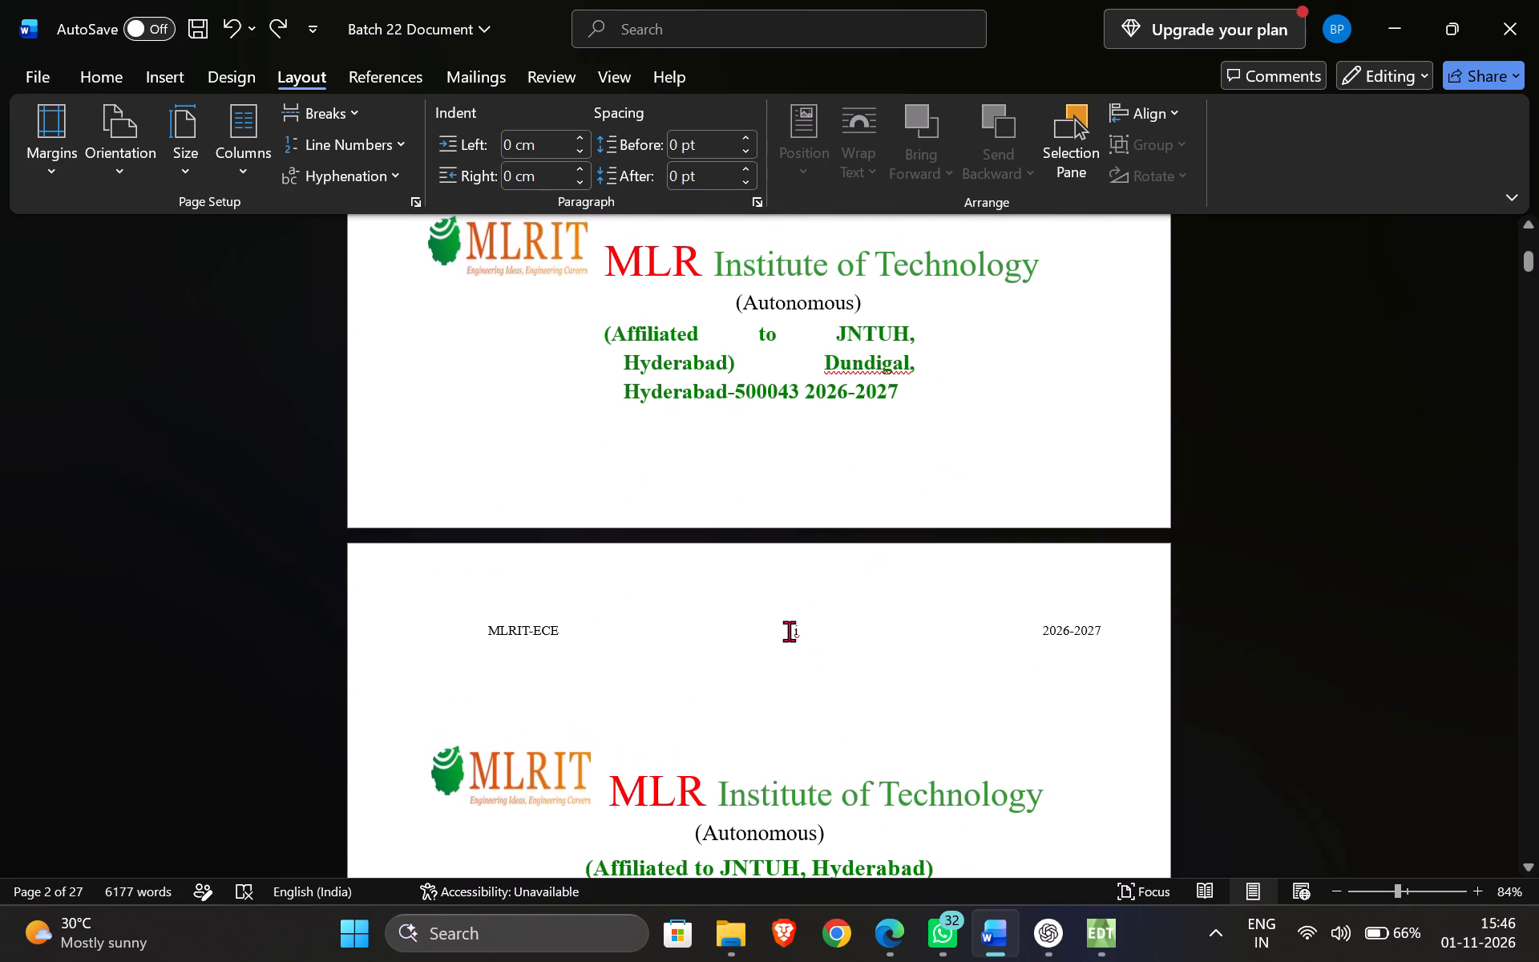
Delete the blank space between the page i line and the college logo on the Certificate page.
click(745, 709)
click(818, 726)
double_click(813, 737)
click(660, 716)
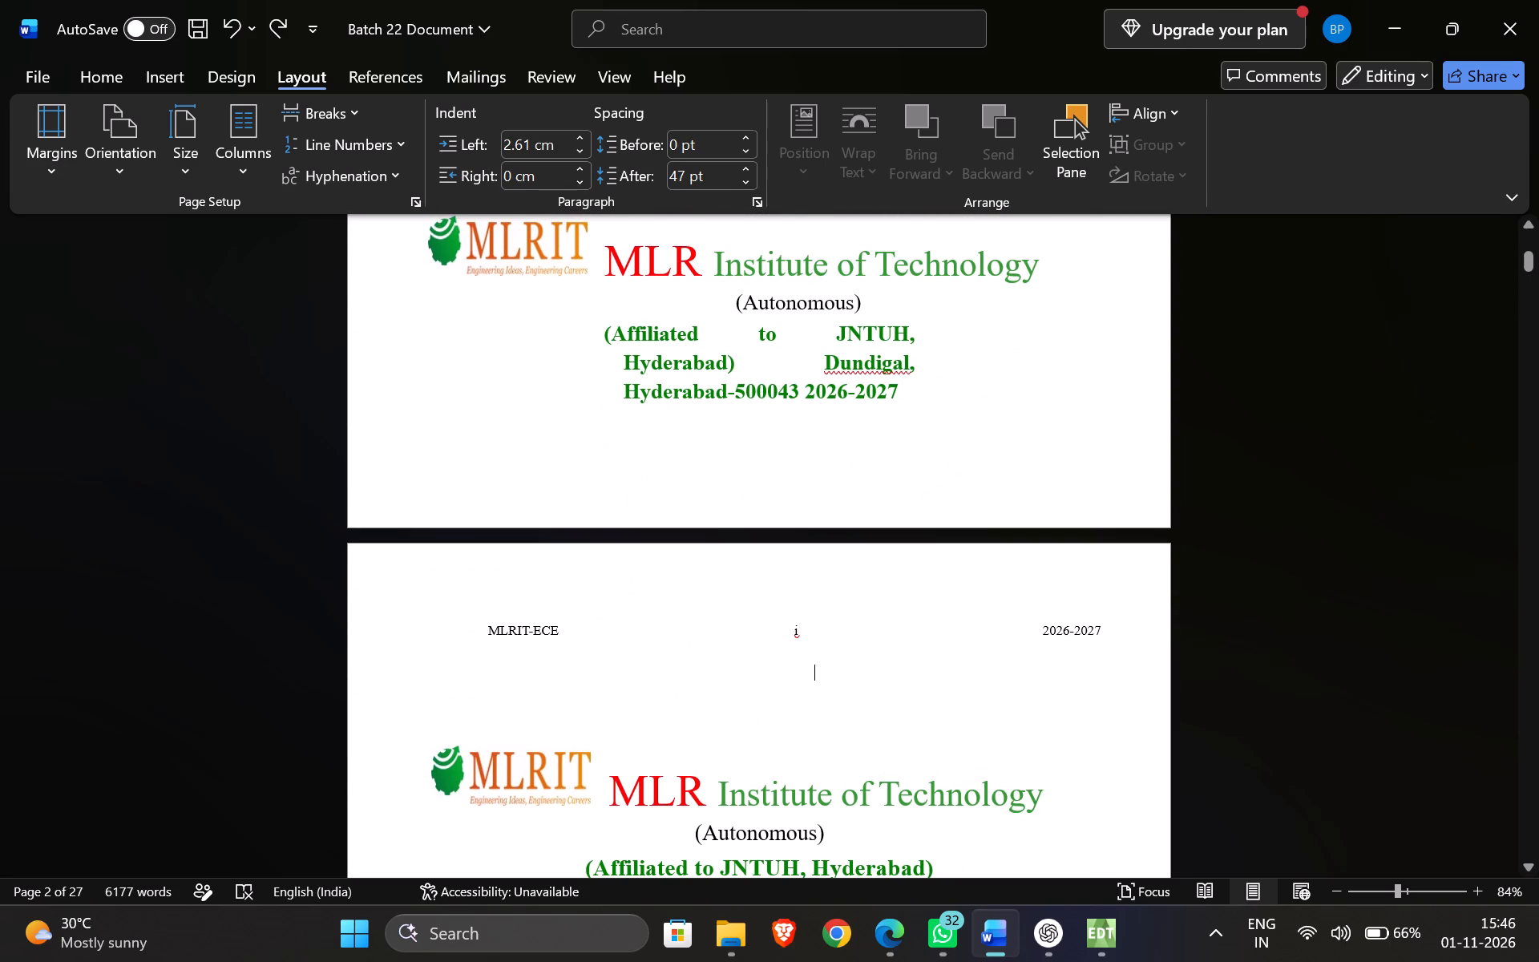
double_click(721, 708)
key(BackSpace)
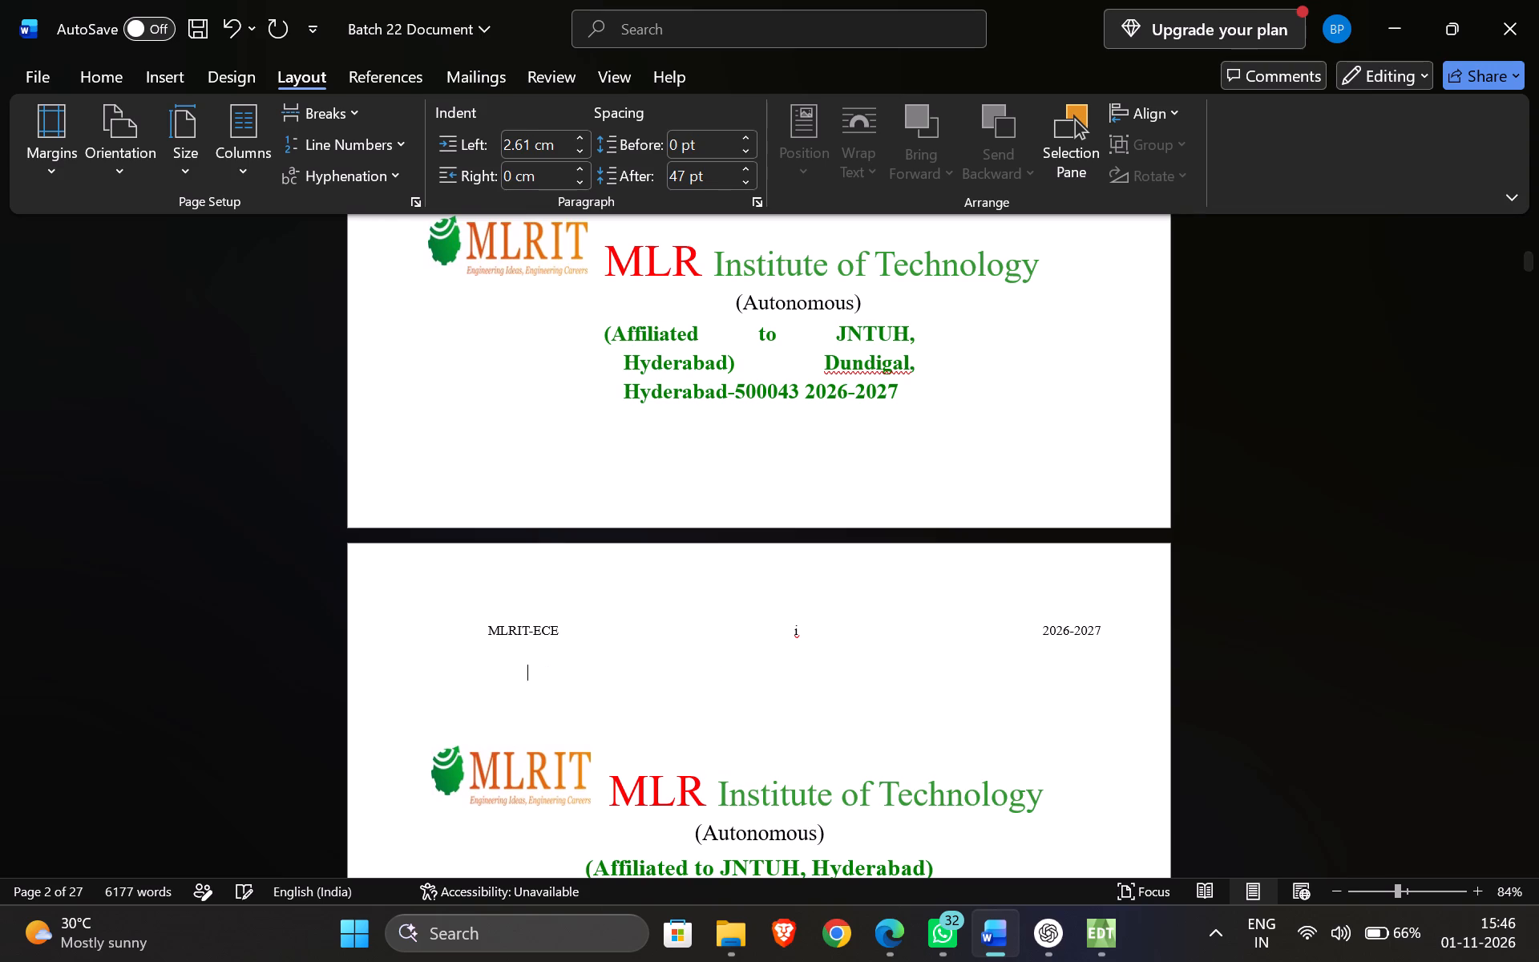
key(BackSpace)
key(BackSpace)
key(BackSpace)
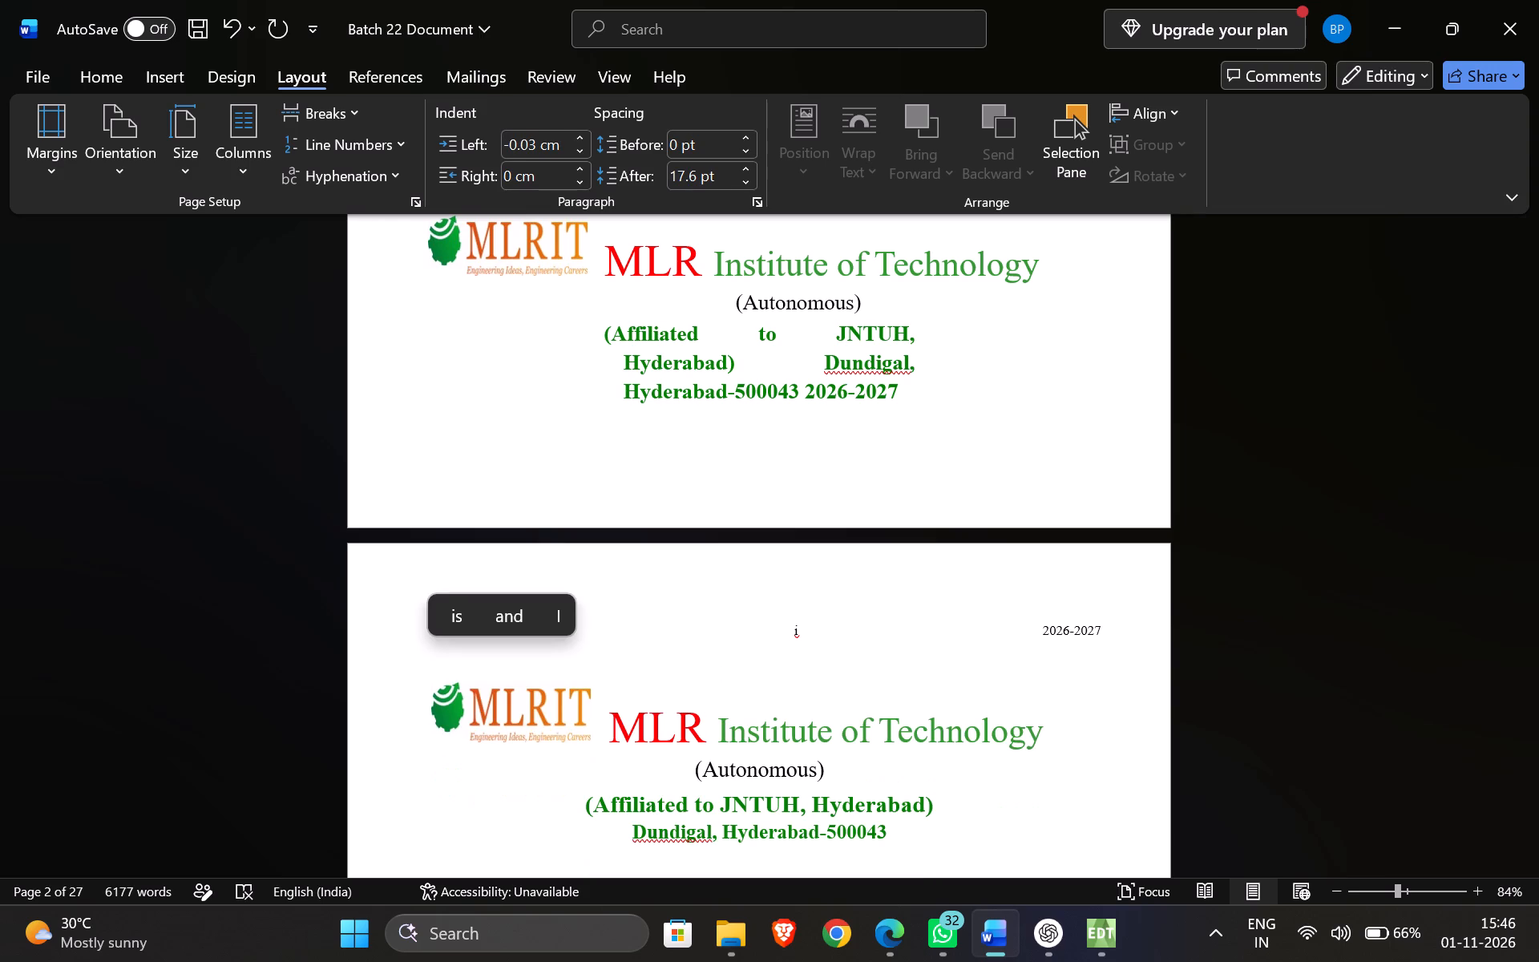
Delete the blank line between the page ii line and the ACKNOWLEDGEMENT heading.
scroll(759, 709, down, 7)
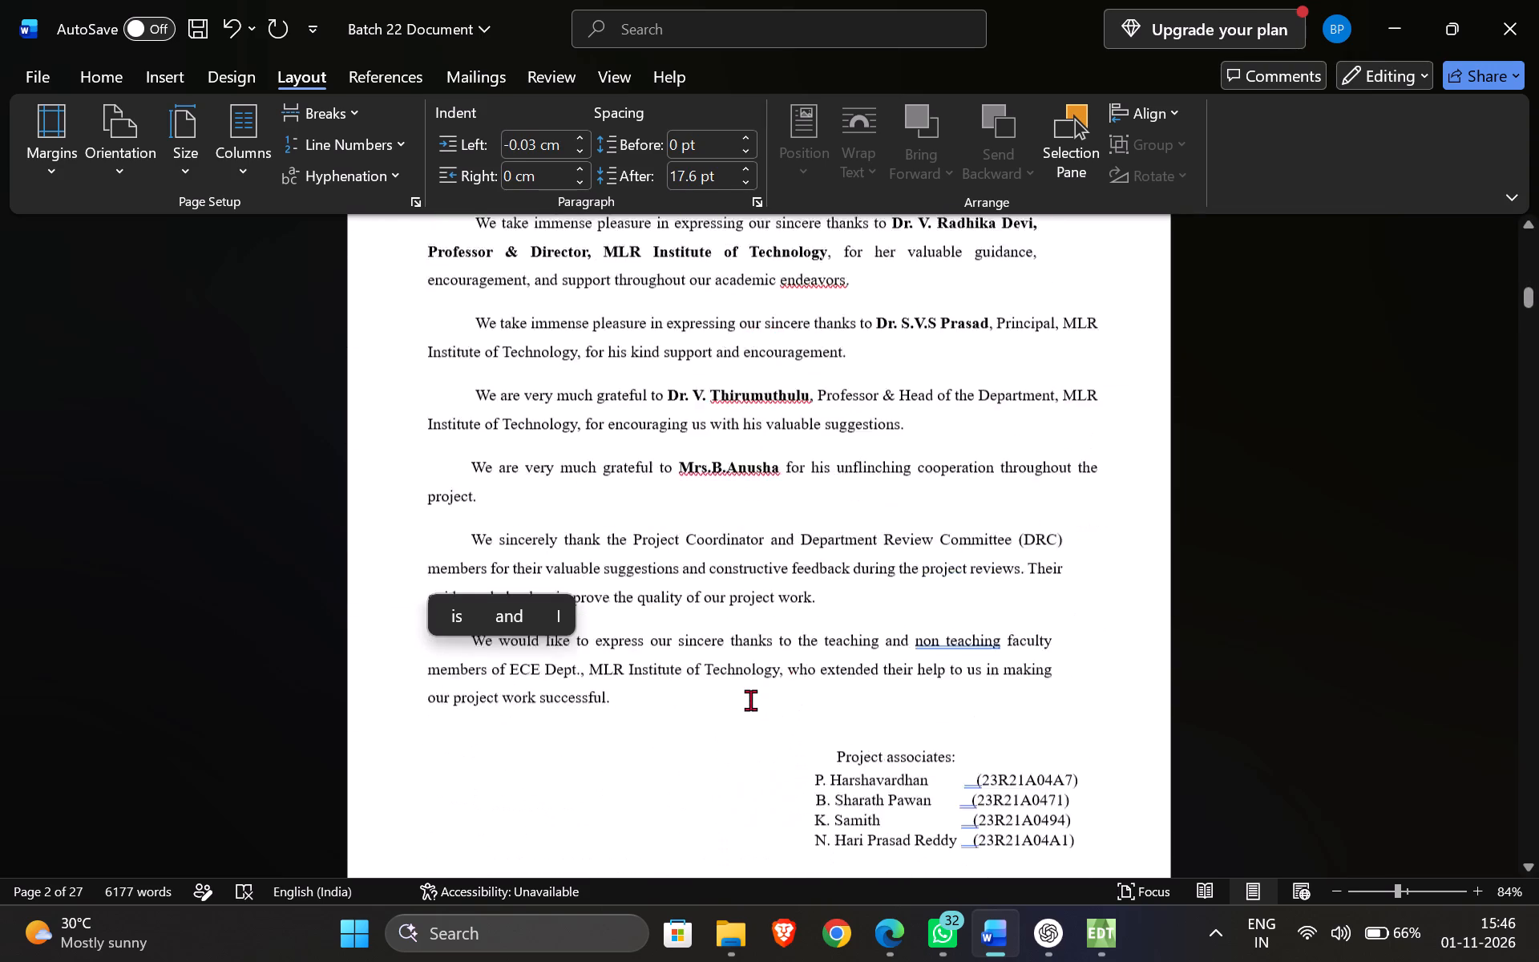
scroll(750, 700, down, 7)
scroll(750, 698, up, 5)
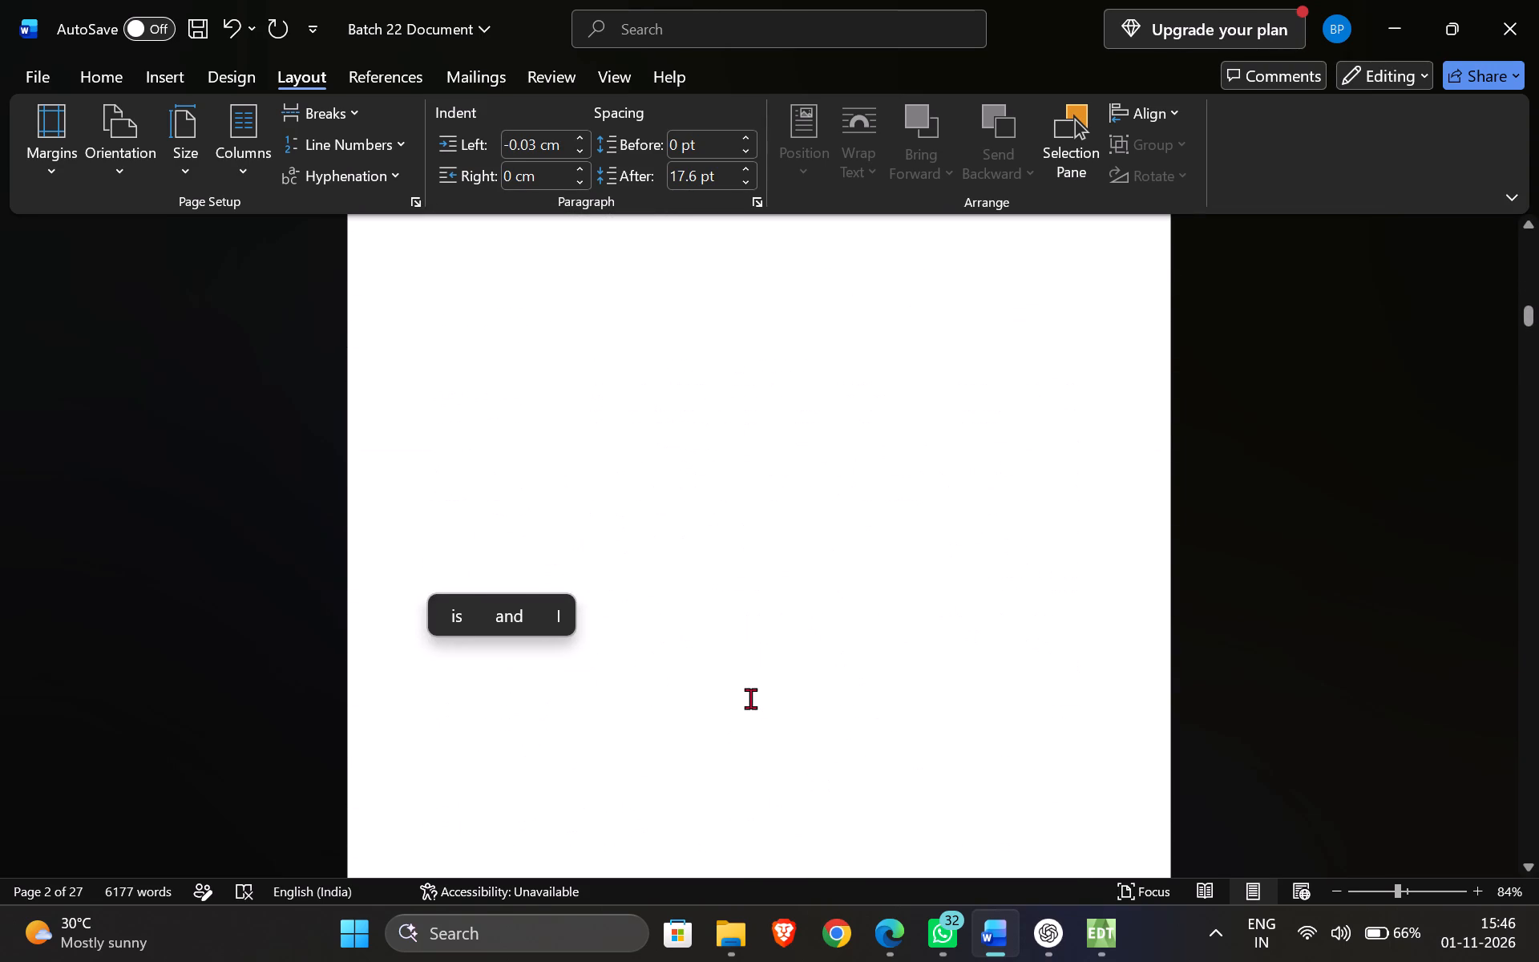
scroll(750, 698, up, 5)
scroll(750, 697, down, 3)
scroll(751, 713, up, 3)
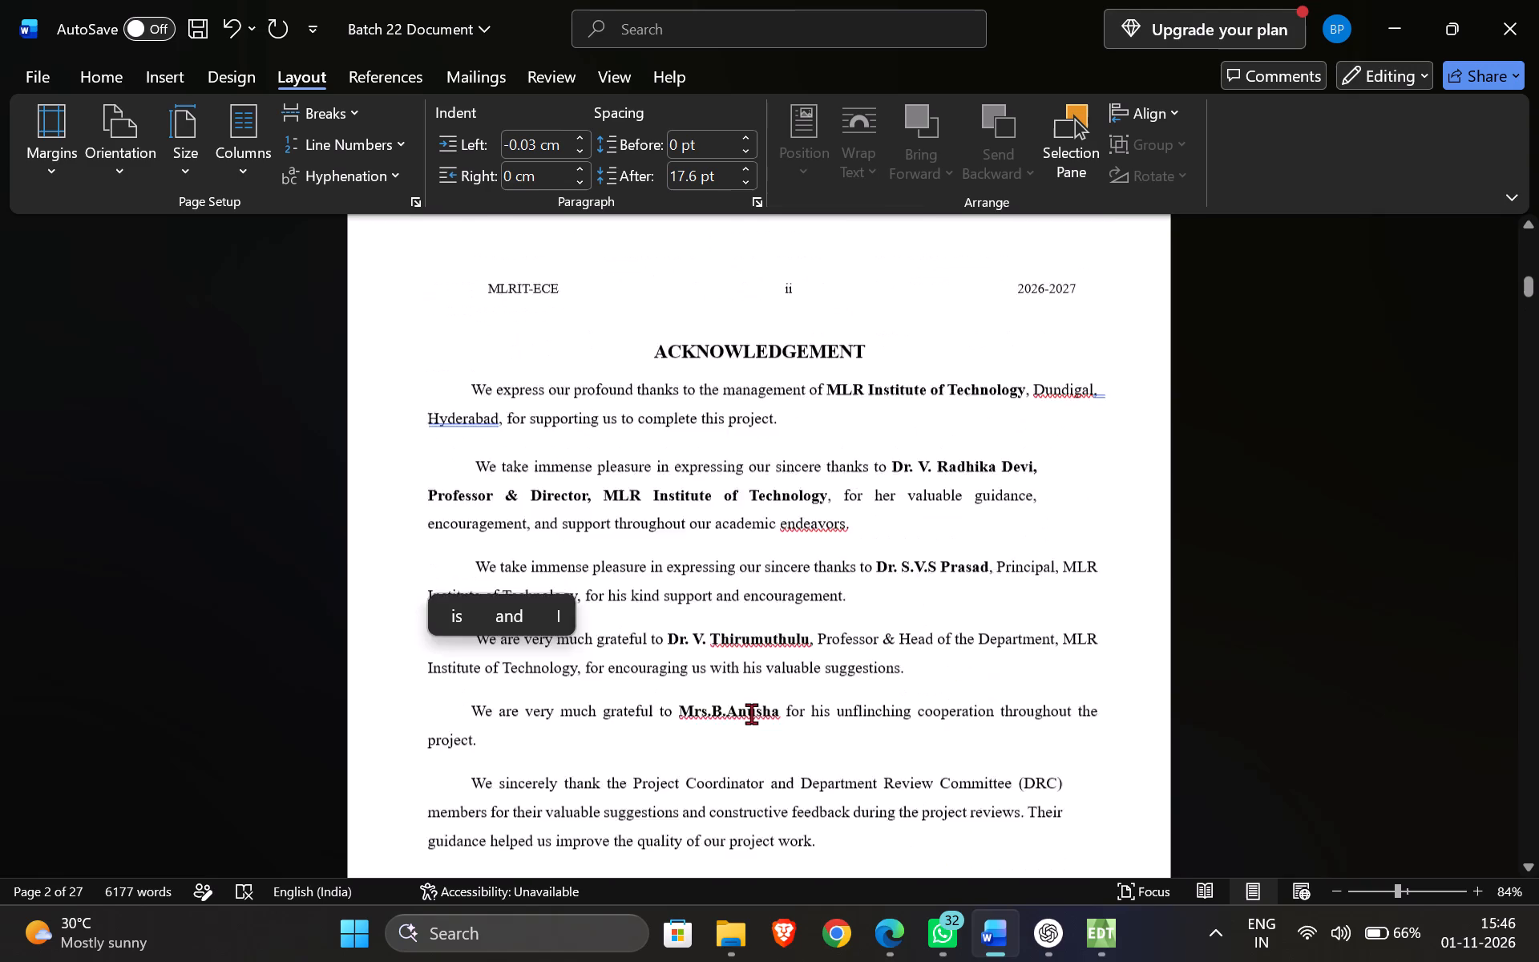
click(713, 697)
click(705, 721)
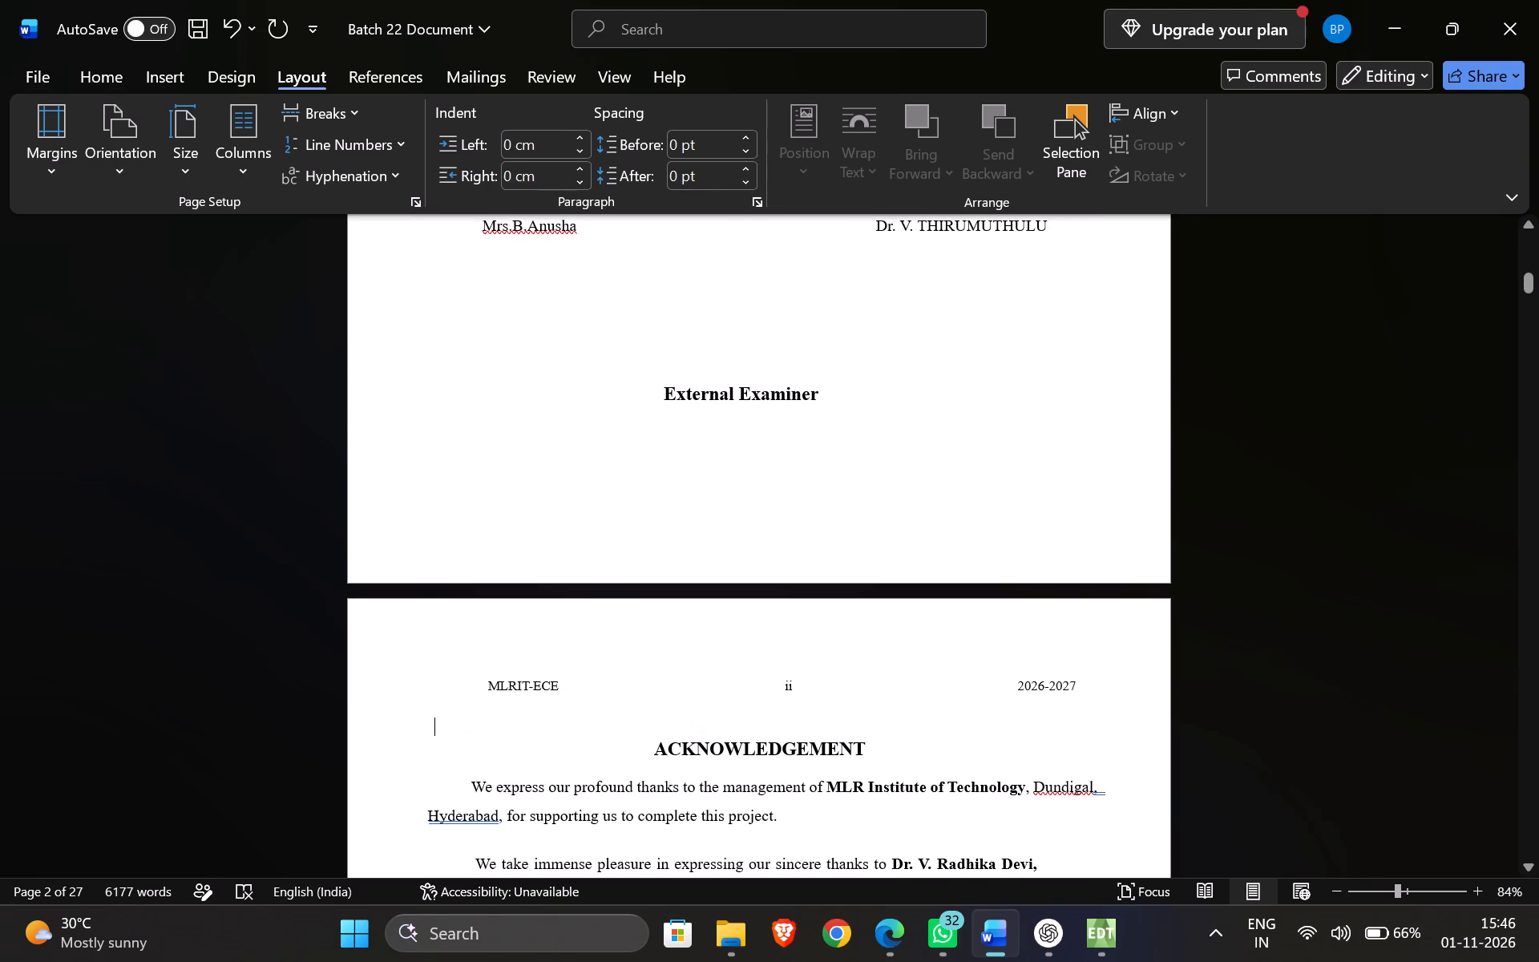
key(BackSpace)
key(BackSpace)
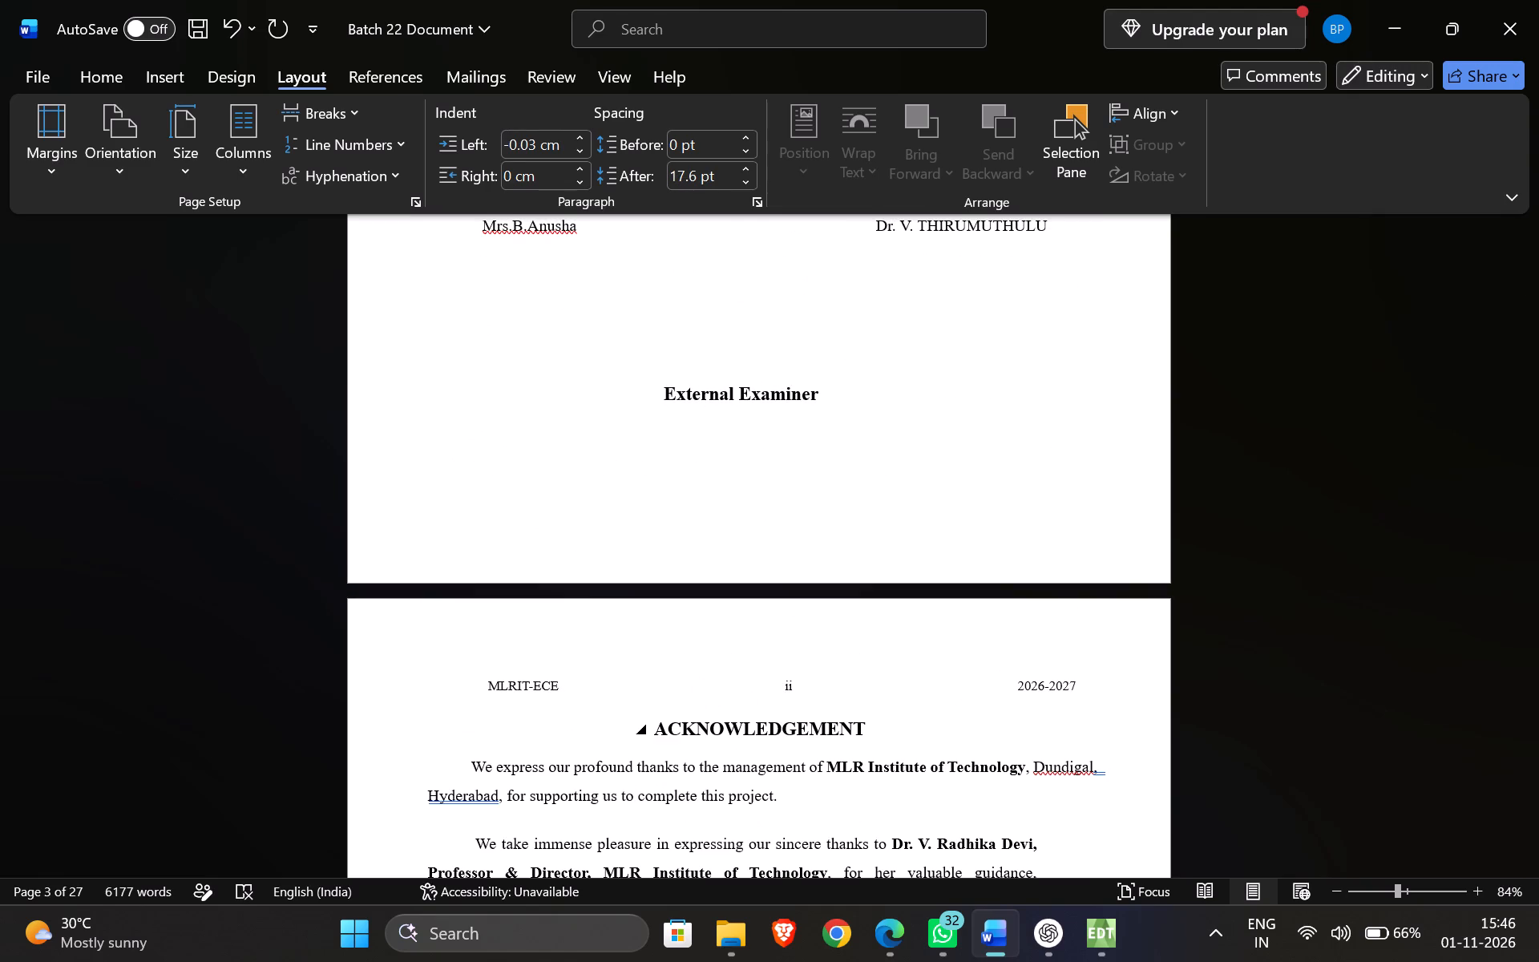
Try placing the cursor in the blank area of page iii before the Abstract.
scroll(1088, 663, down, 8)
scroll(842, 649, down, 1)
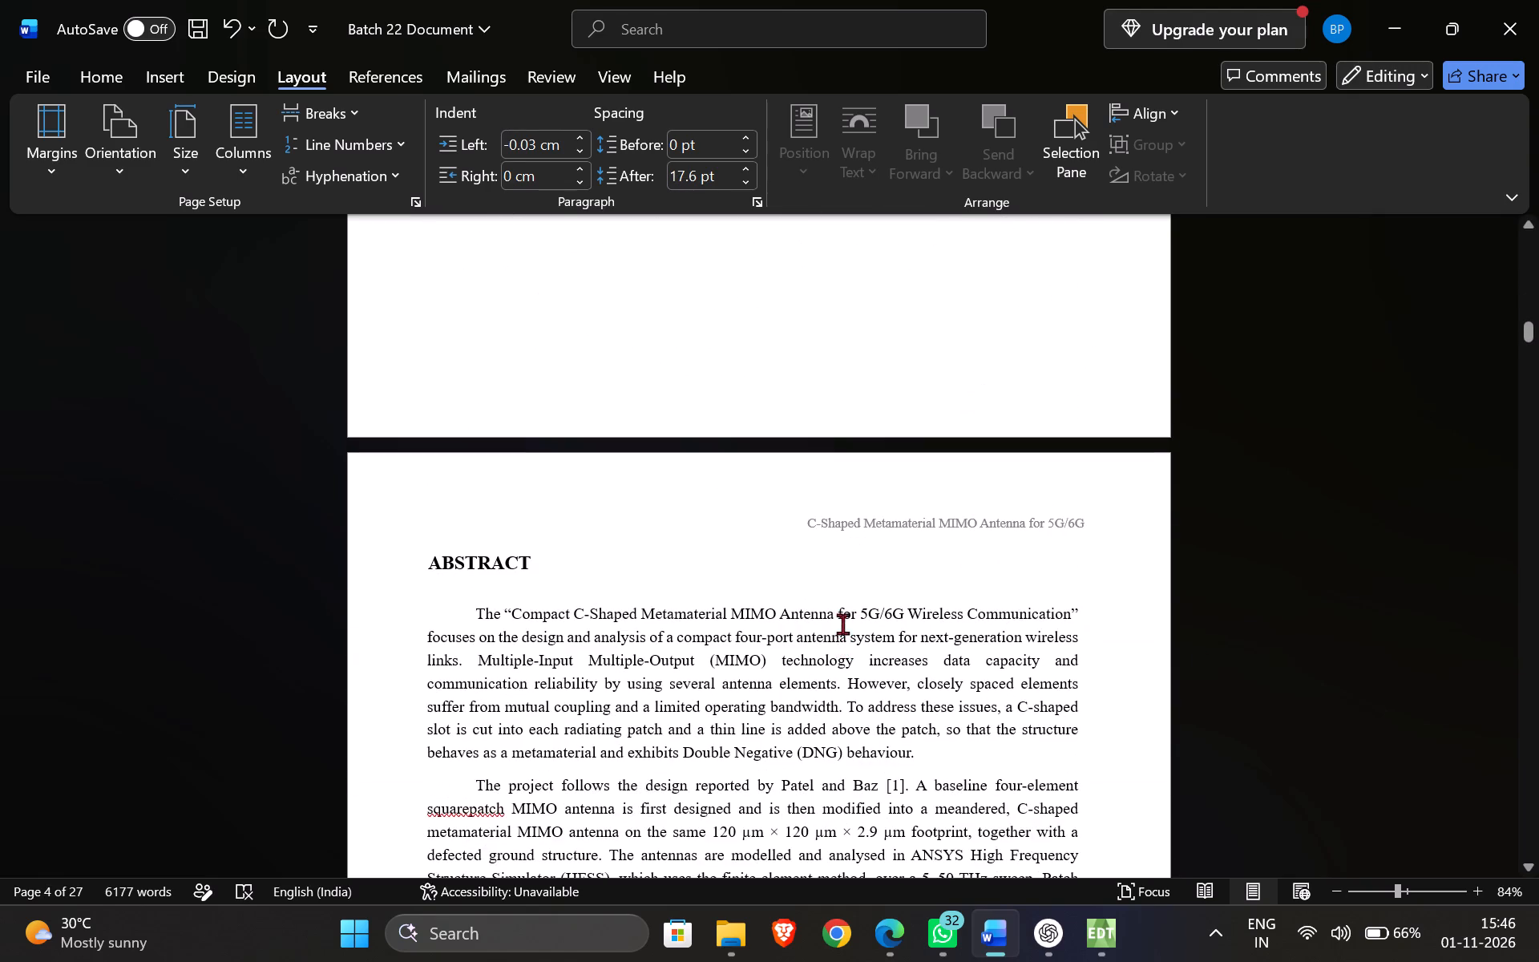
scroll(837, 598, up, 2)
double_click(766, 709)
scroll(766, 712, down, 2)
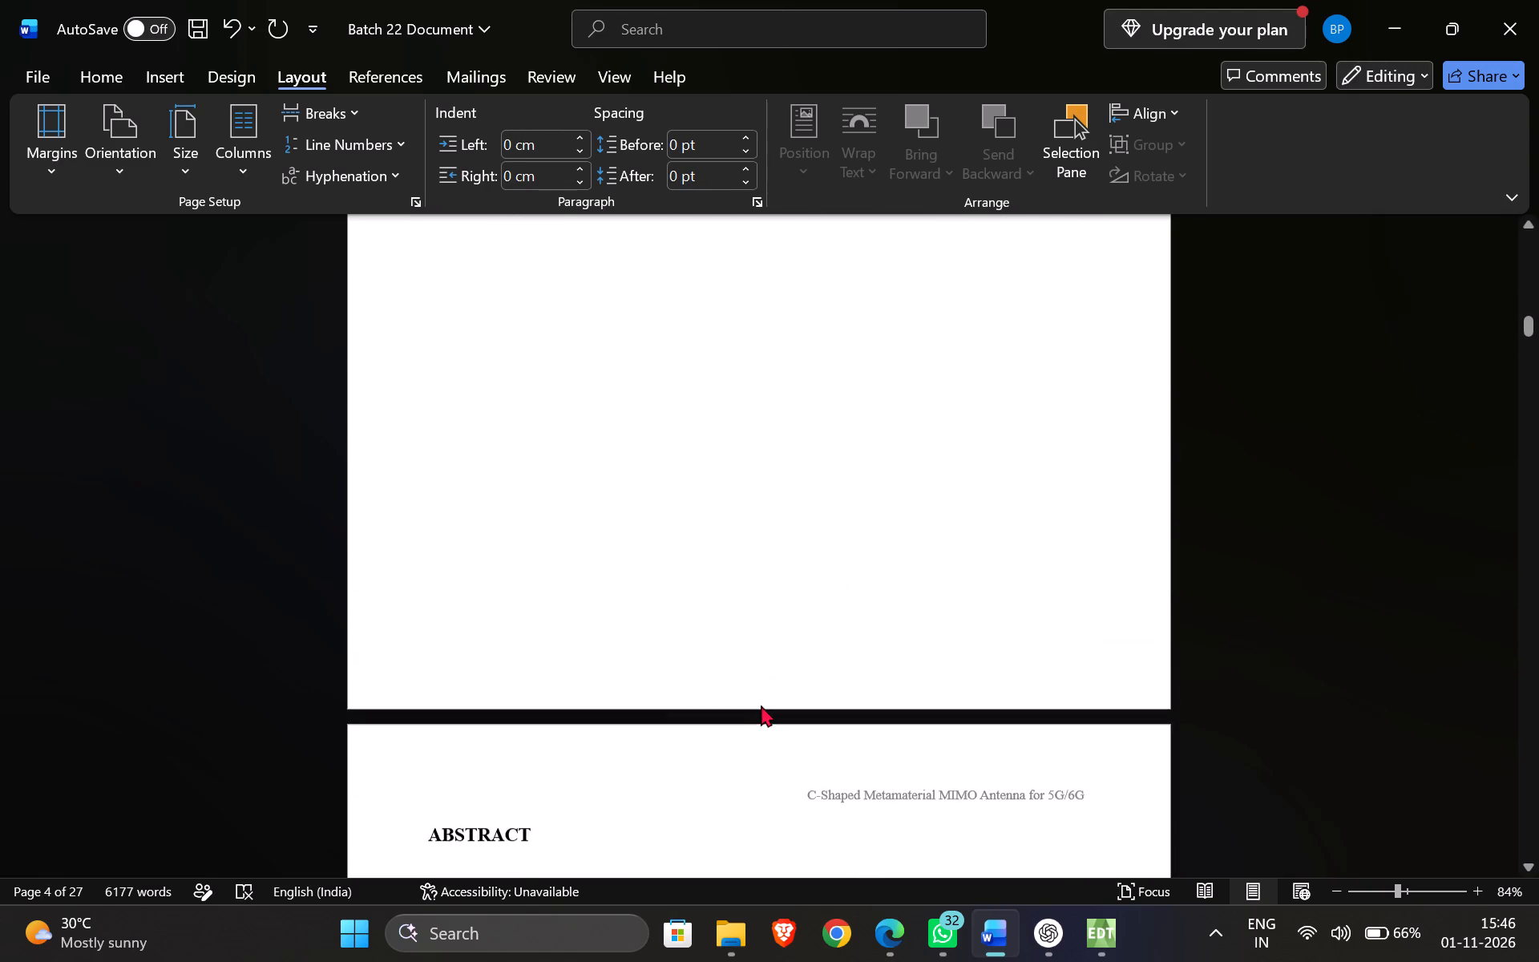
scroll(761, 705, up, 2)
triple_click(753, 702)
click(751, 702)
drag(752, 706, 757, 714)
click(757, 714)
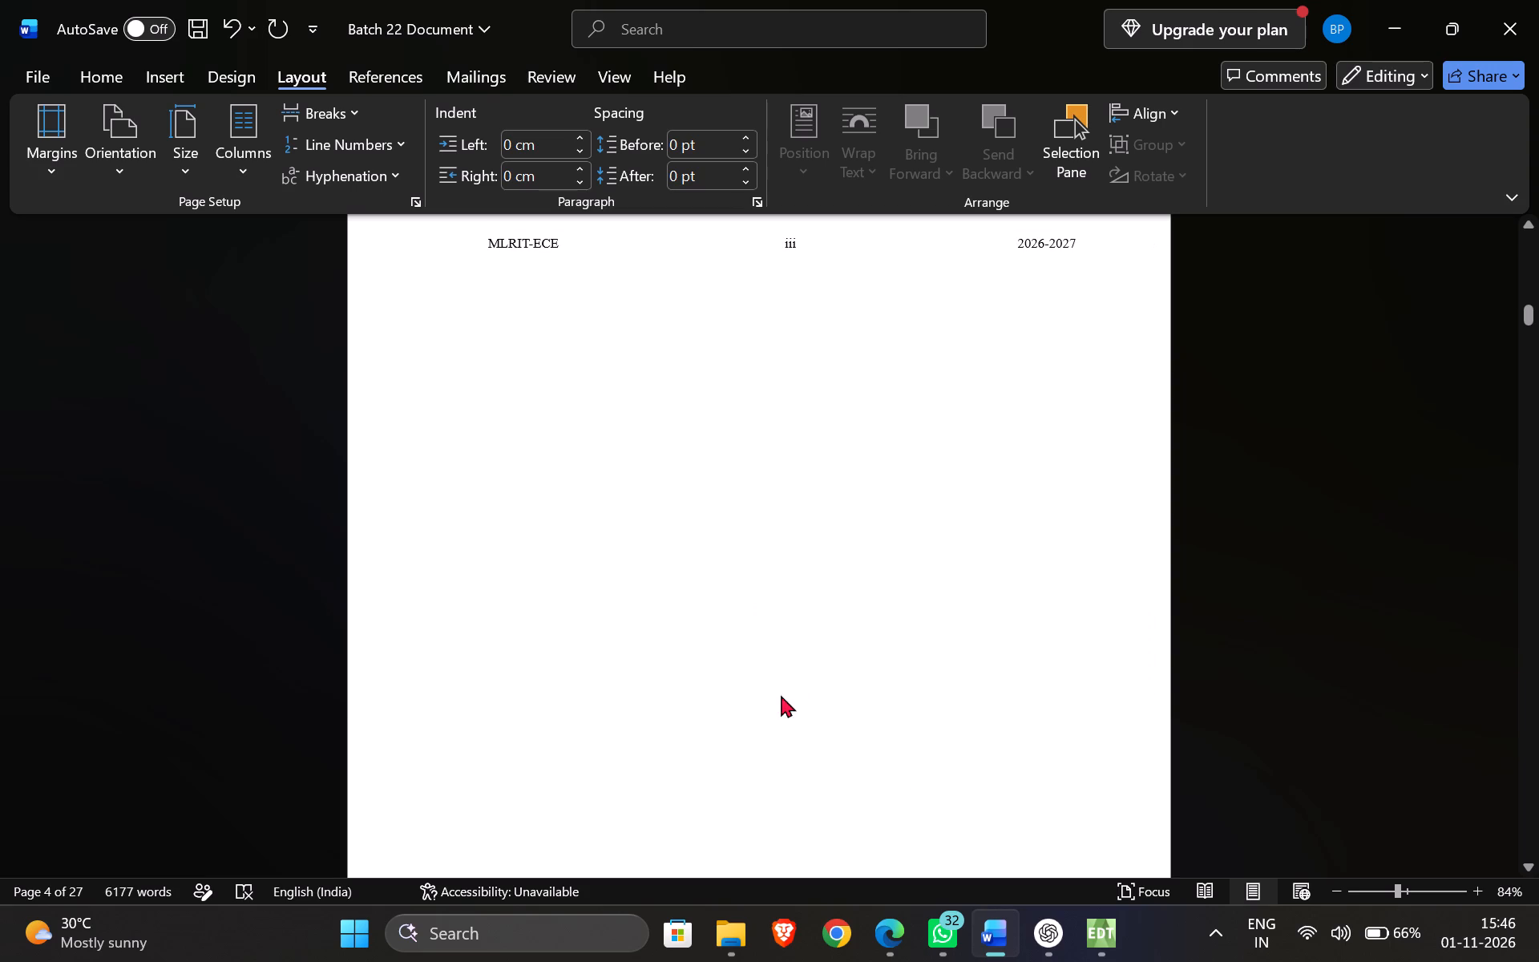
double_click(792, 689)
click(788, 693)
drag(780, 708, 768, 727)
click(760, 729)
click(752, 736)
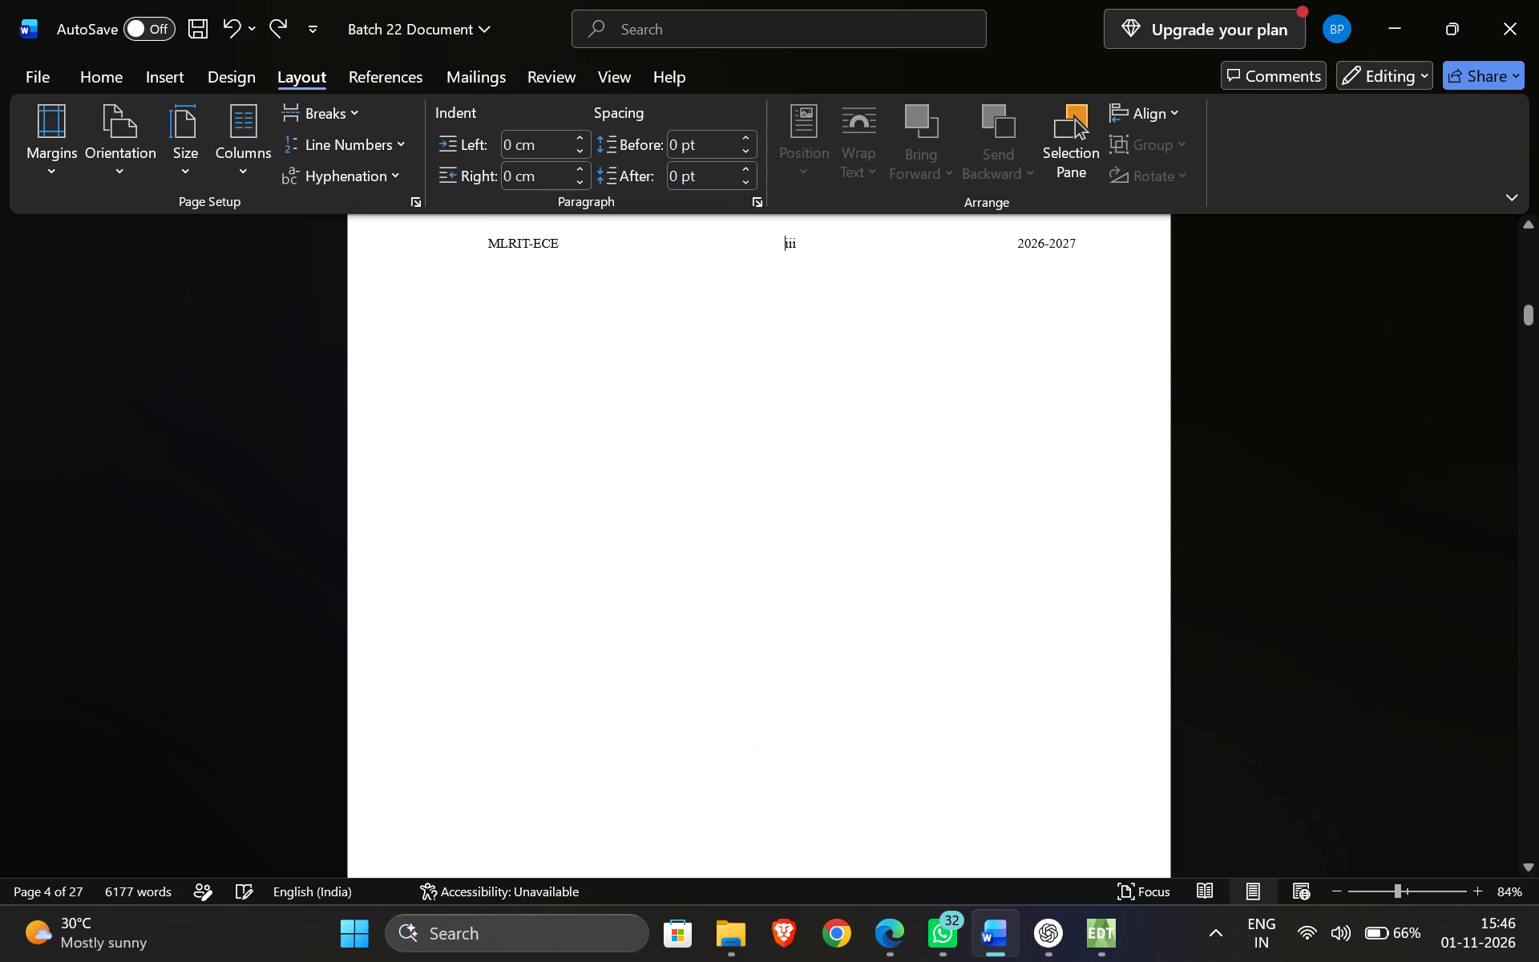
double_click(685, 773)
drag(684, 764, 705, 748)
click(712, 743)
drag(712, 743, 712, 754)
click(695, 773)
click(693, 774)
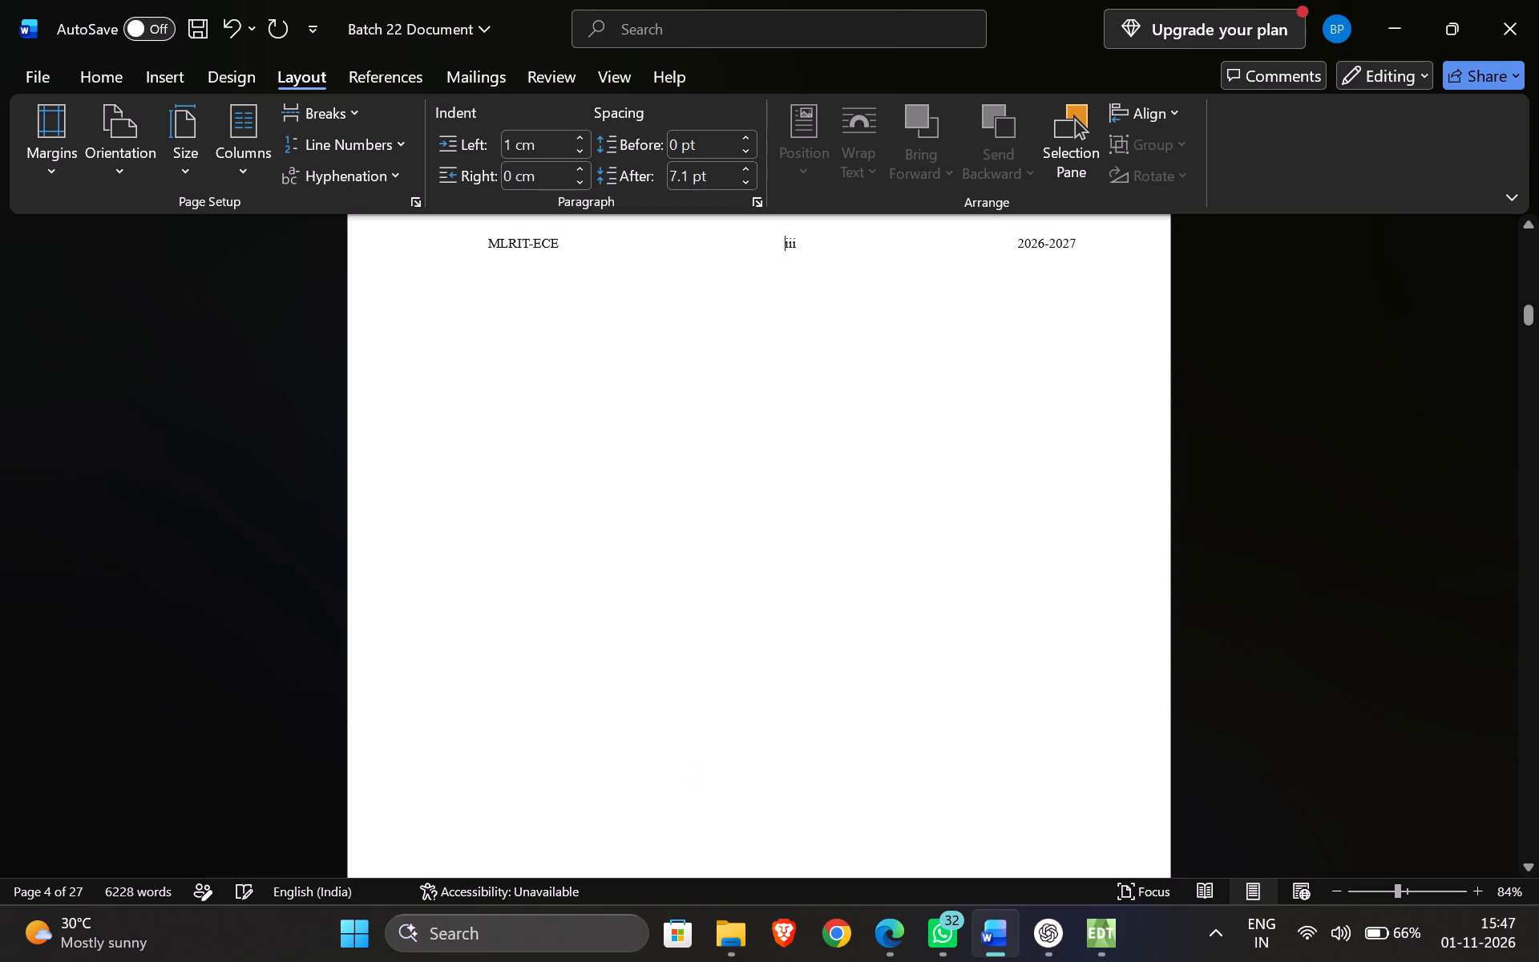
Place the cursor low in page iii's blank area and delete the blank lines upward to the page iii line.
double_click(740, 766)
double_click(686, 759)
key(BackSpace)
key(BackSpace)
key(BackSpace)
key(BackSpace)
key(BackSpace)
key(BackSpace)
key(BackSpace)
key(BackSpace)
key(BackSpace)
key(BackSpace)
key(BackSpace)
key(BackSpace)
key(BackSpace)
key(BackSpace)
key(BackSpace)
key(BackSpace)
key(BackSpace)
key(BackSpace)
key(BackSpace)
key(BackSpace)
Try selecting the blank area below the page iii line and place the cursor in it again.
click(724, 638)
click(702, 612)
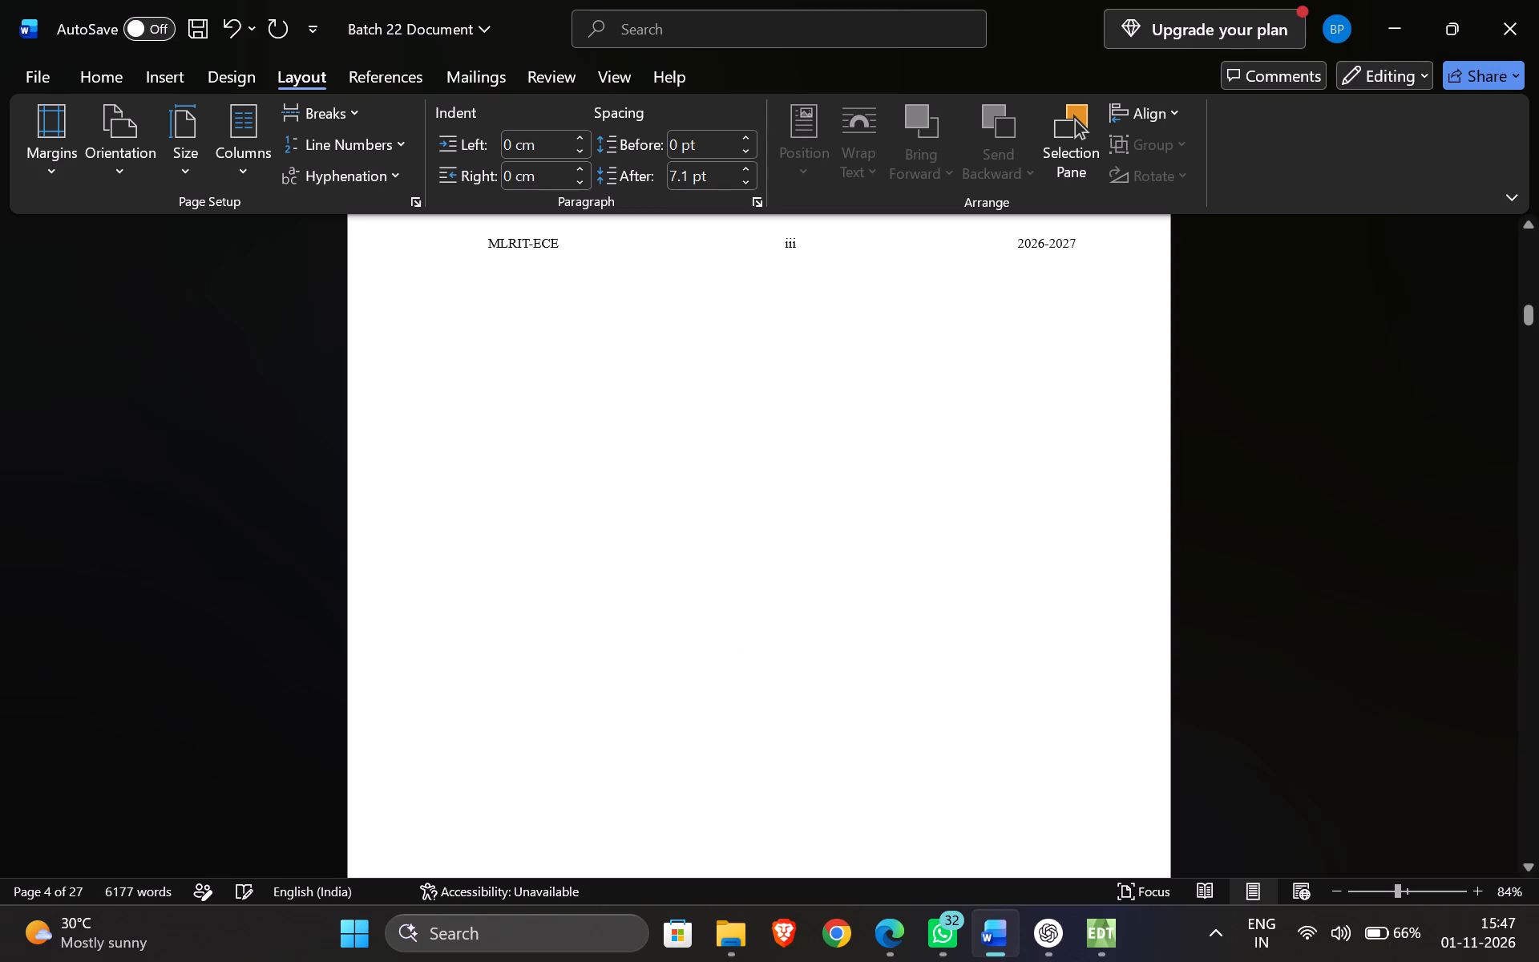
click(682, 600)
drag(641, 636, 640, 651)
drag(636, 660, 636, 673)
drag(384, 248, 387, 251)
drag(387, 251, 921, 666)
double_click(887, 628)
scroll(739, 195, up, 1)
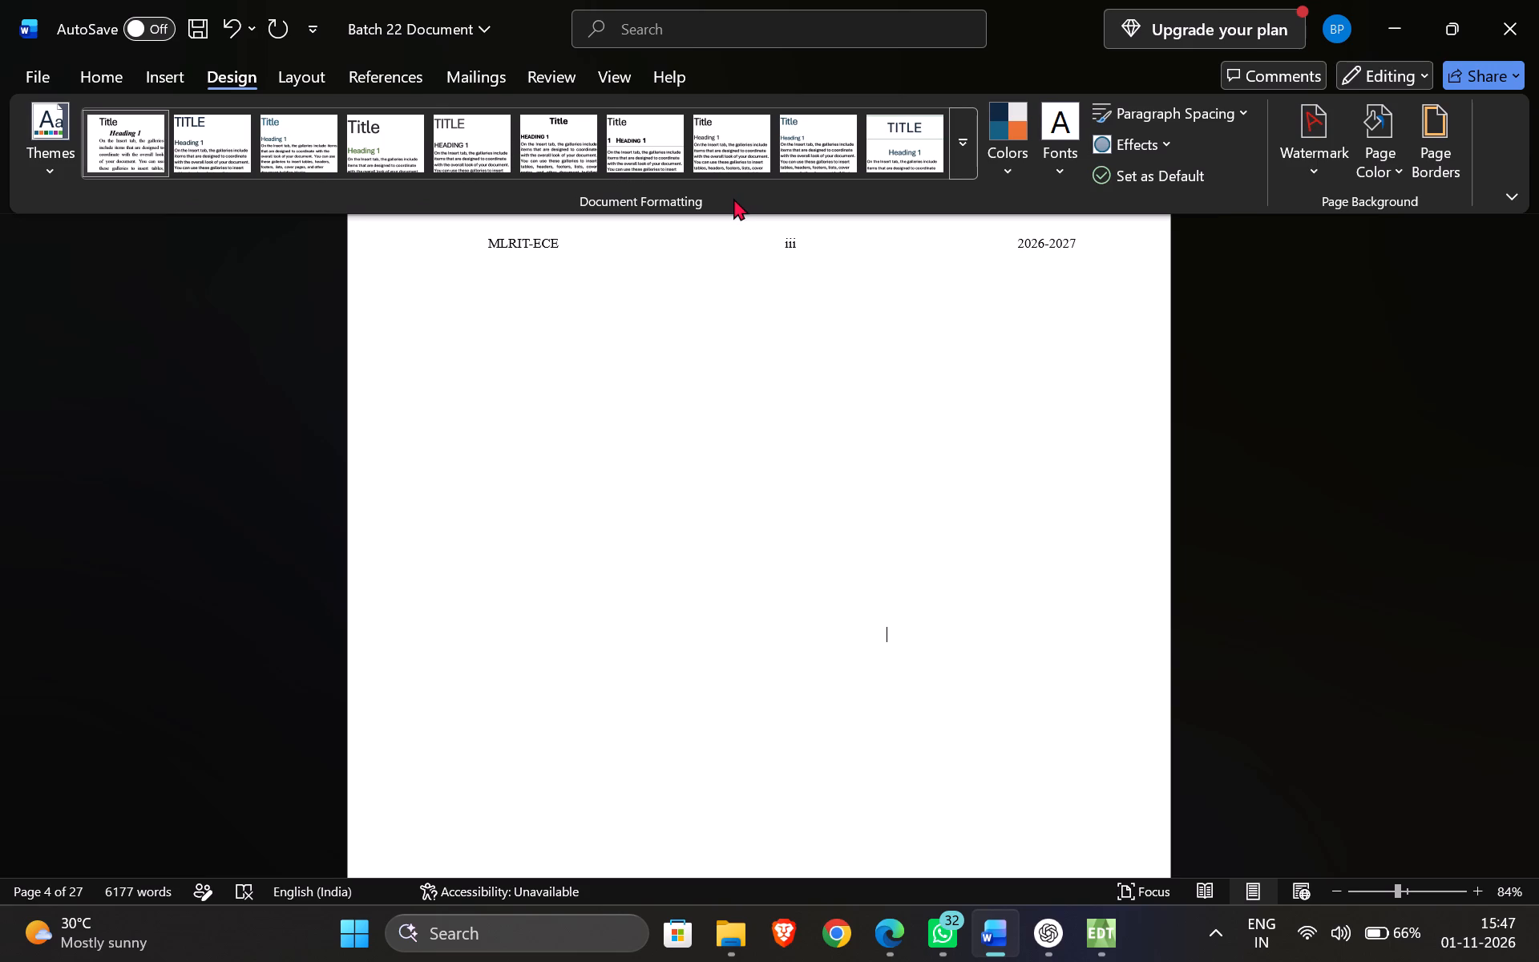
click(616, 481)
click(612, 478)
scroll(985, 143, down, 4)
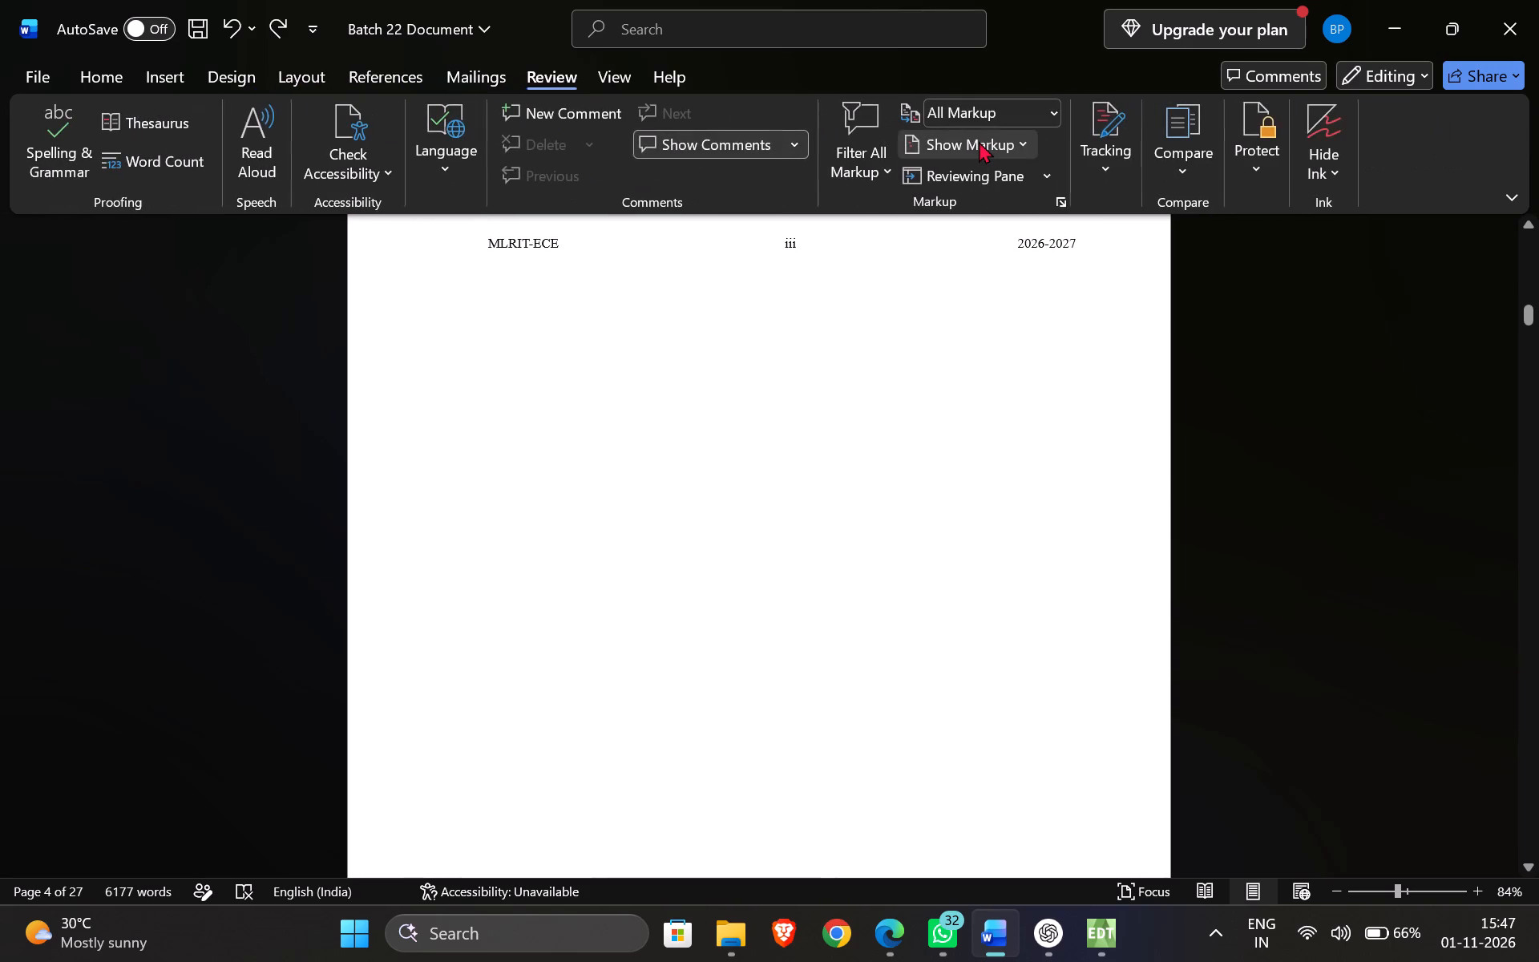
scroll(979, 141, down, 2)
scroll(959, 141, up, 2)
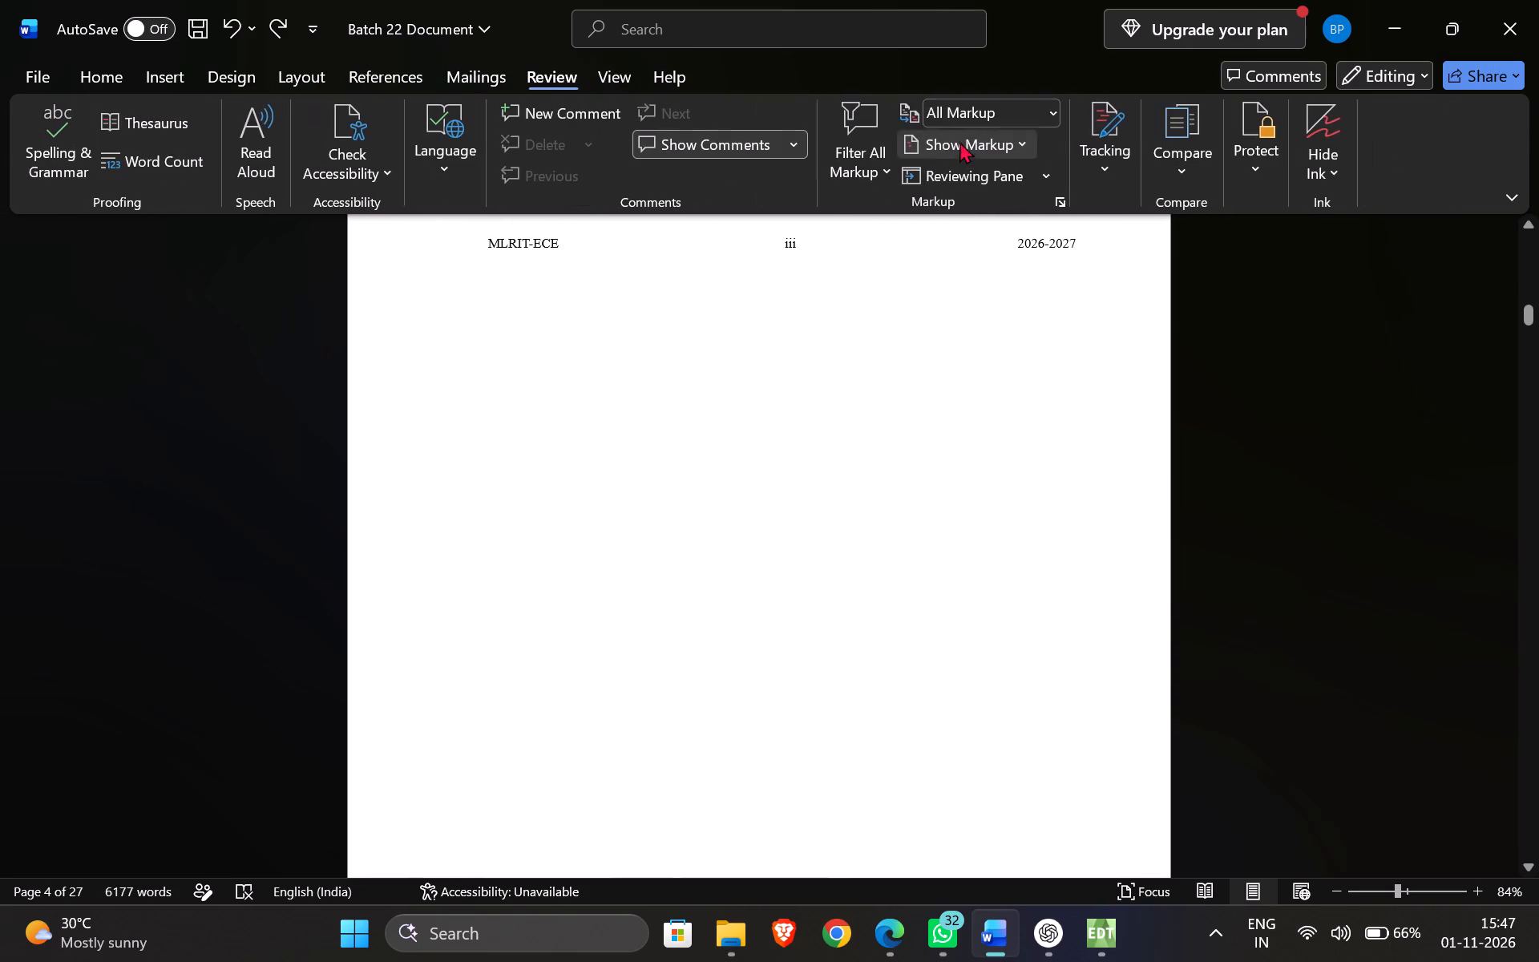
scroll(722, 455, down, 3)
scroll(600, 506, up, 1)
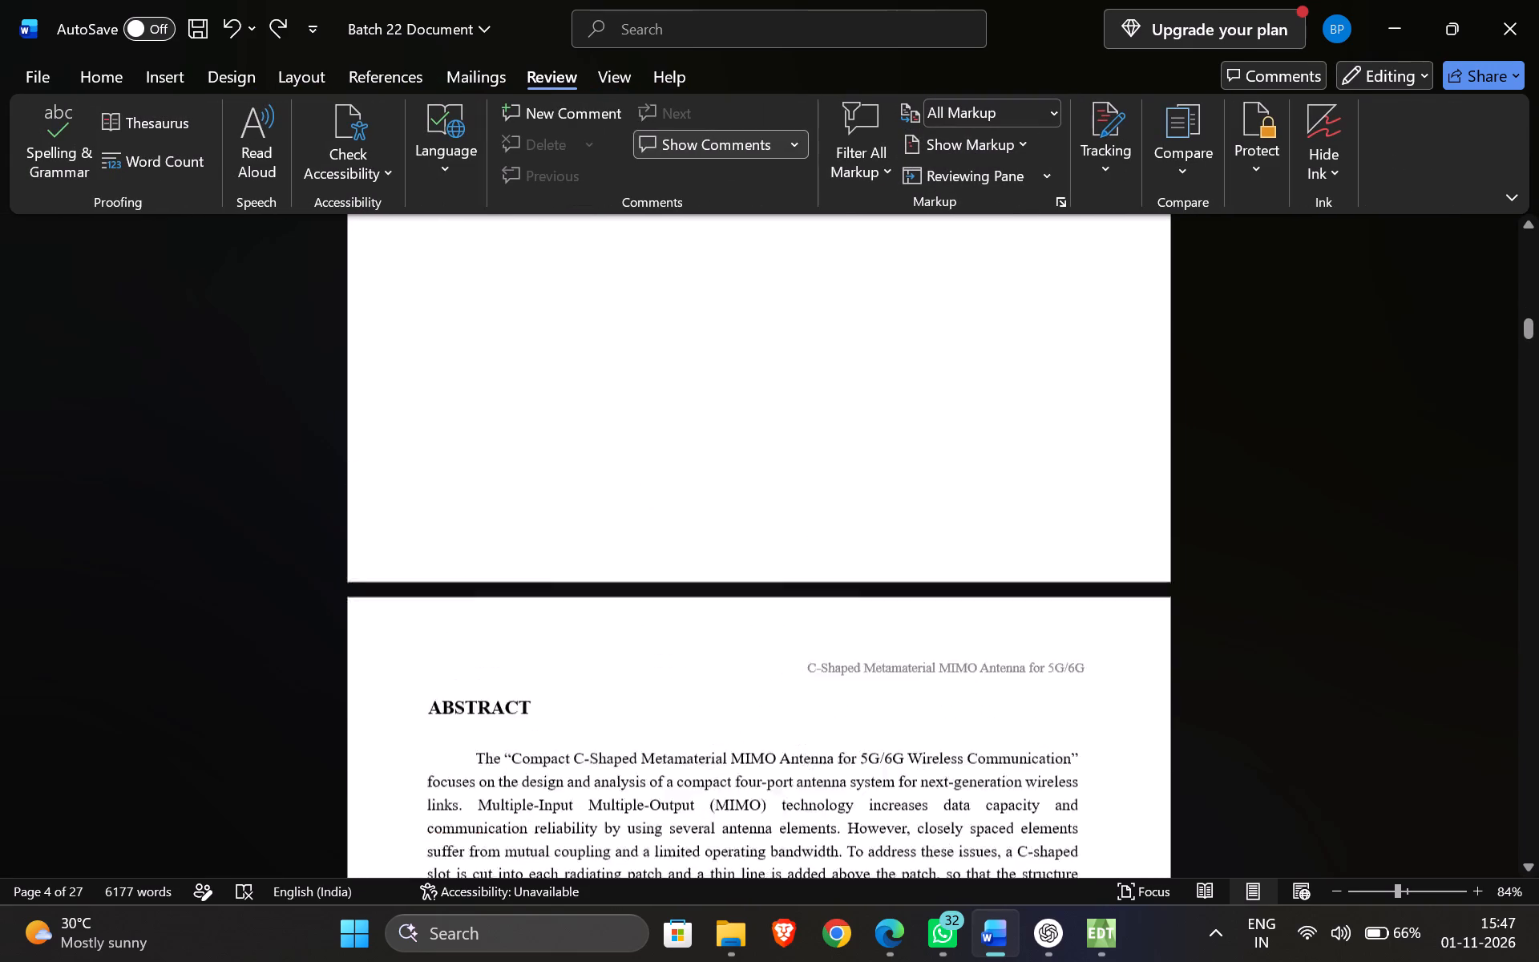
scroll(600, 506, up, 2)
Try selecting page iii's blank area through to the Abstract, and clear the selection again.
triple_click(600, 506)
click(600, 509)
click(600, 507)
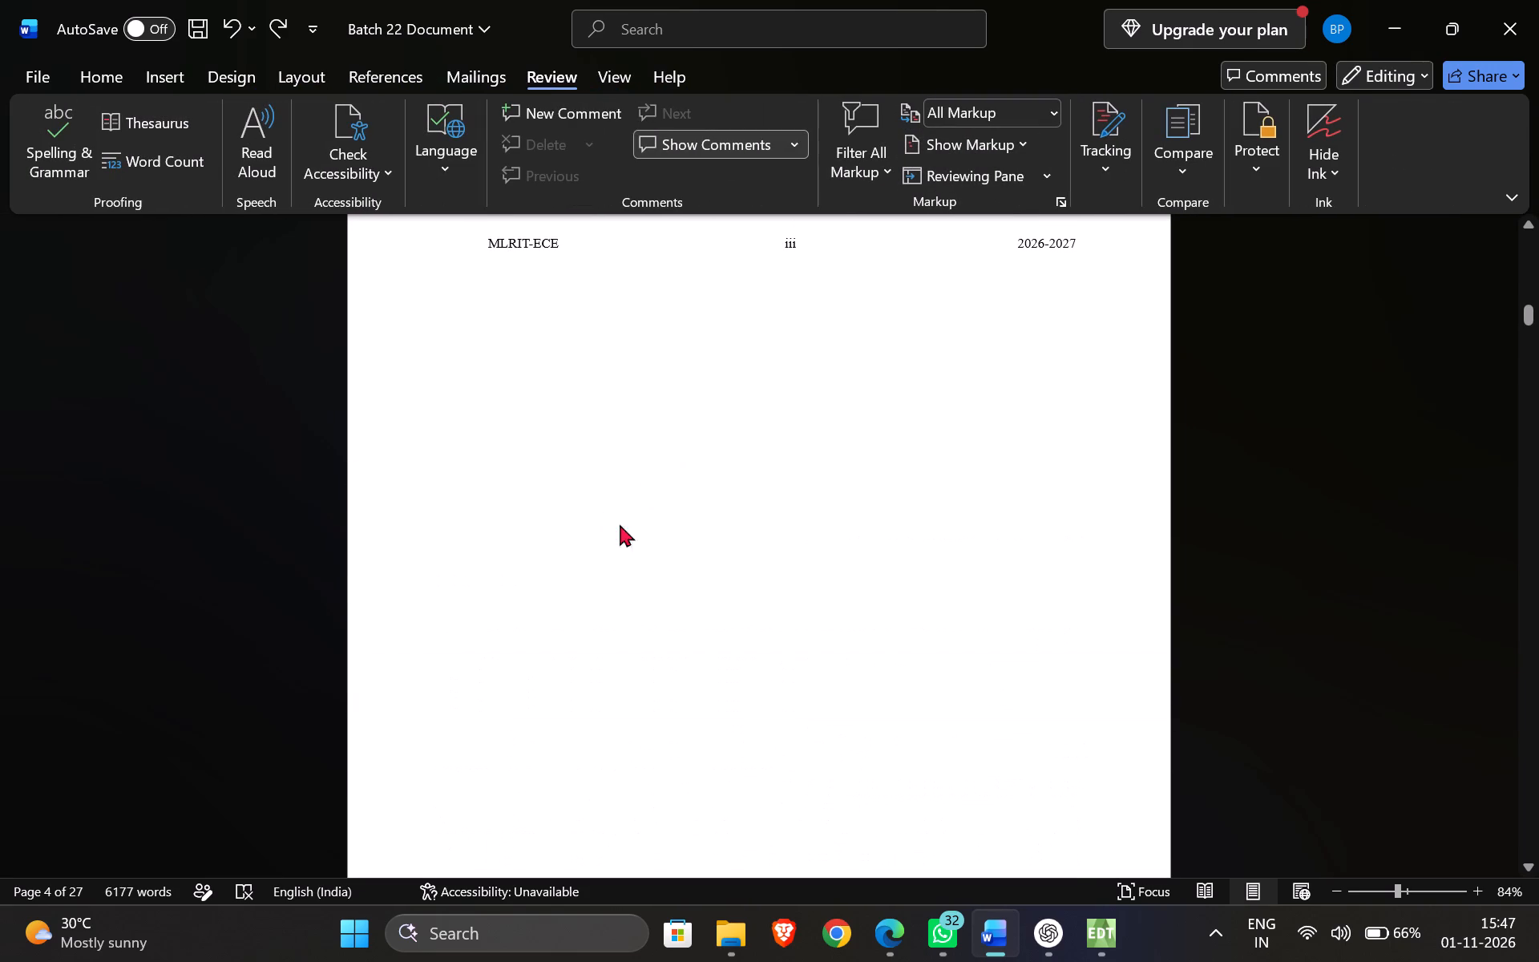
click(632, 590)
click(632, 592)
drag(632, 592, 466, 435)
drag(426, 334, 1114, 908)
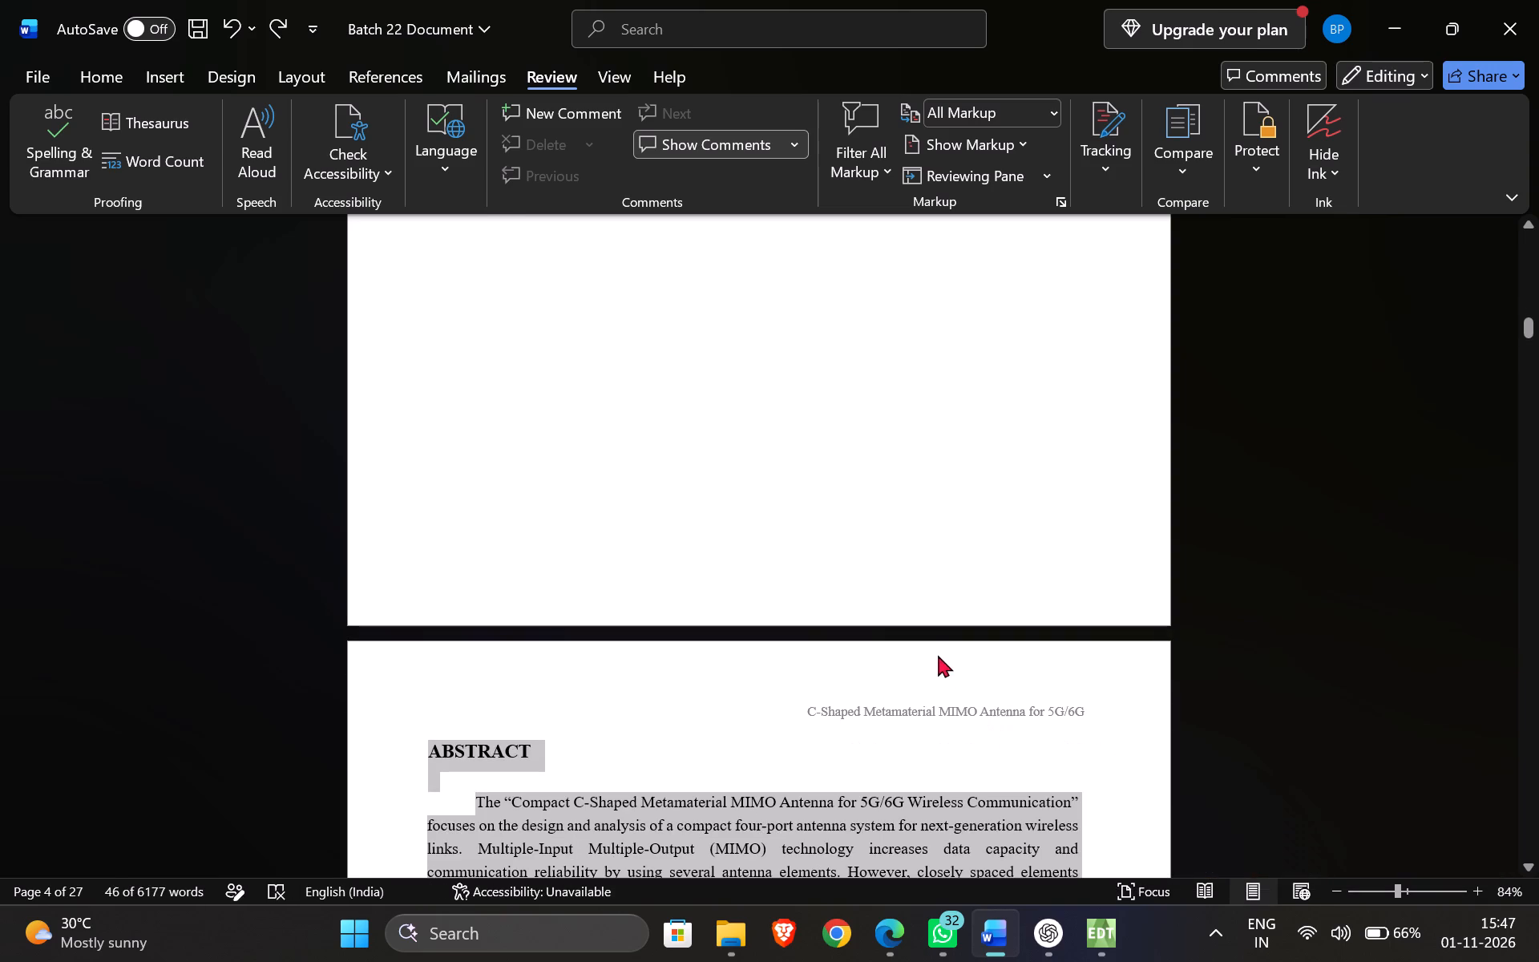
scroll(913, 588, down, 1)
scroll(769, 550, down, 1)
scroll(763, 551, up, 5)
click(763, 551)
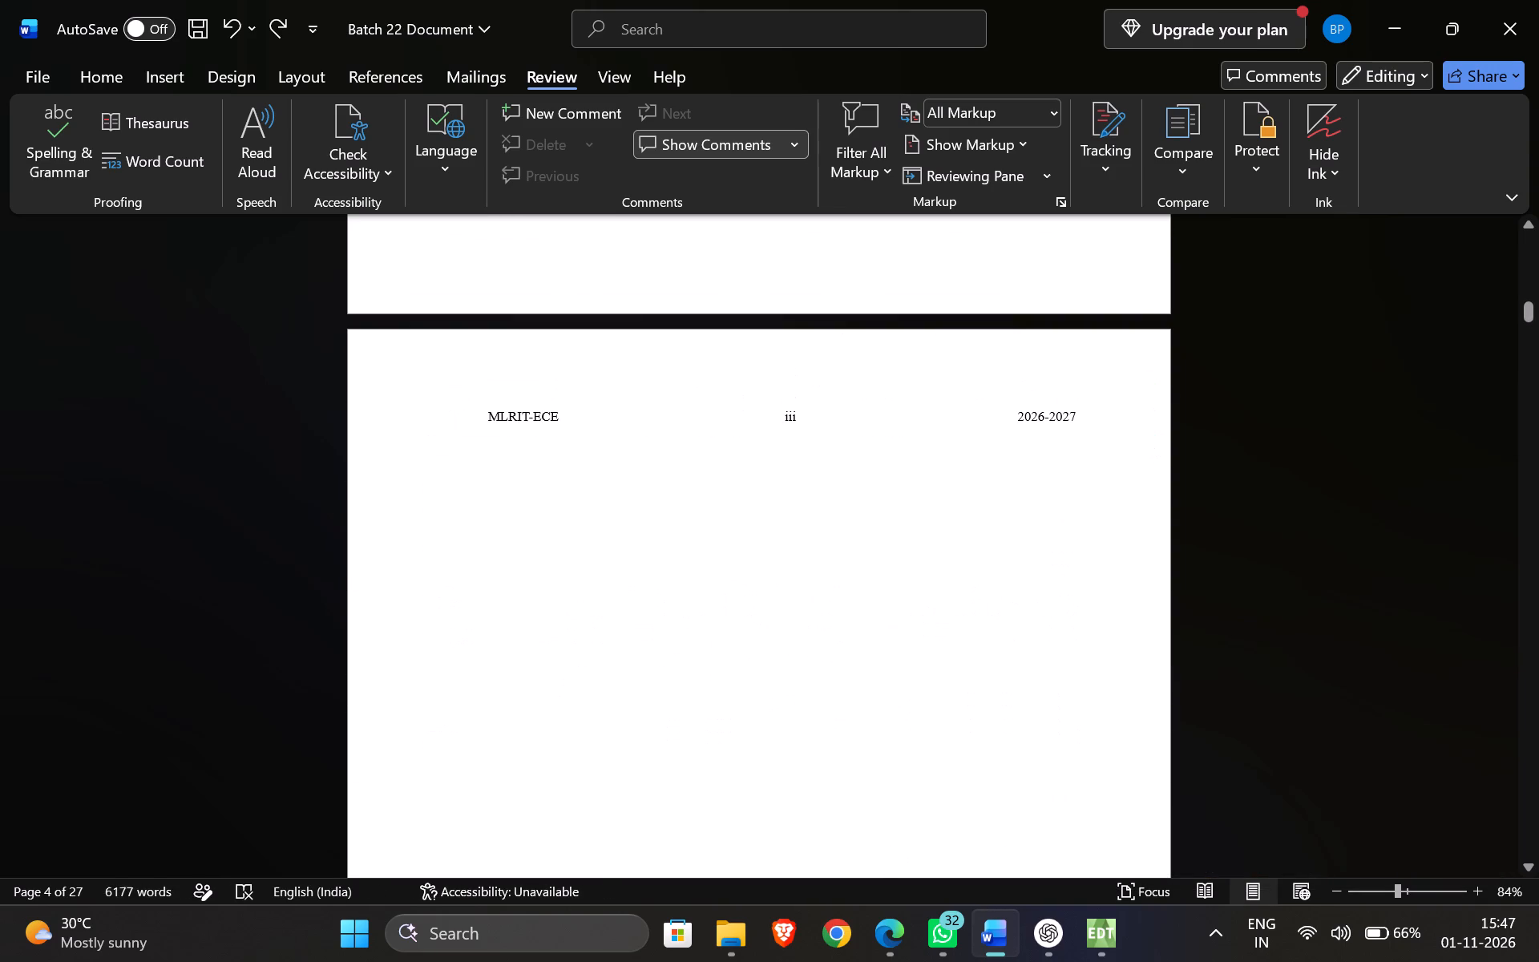
Look through the whole report from the Certificate page to the References to check its layout and page gaps.
scroll(703, 486, up, 9)
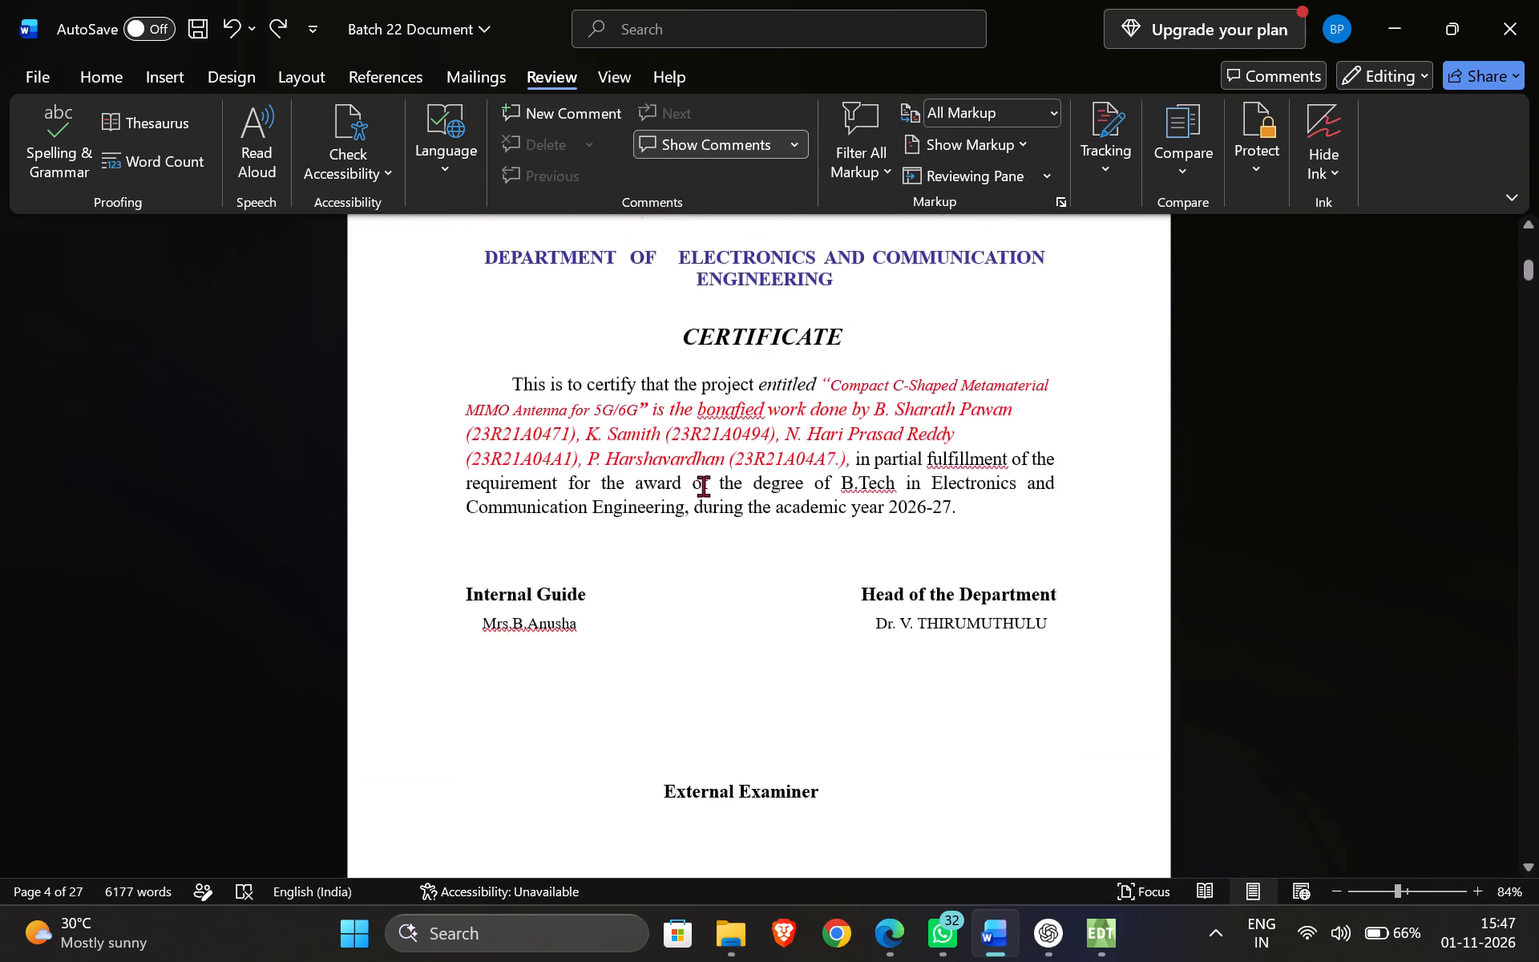
scroll(703, 486, up, 4)
scroll(703, 486, down, 11)
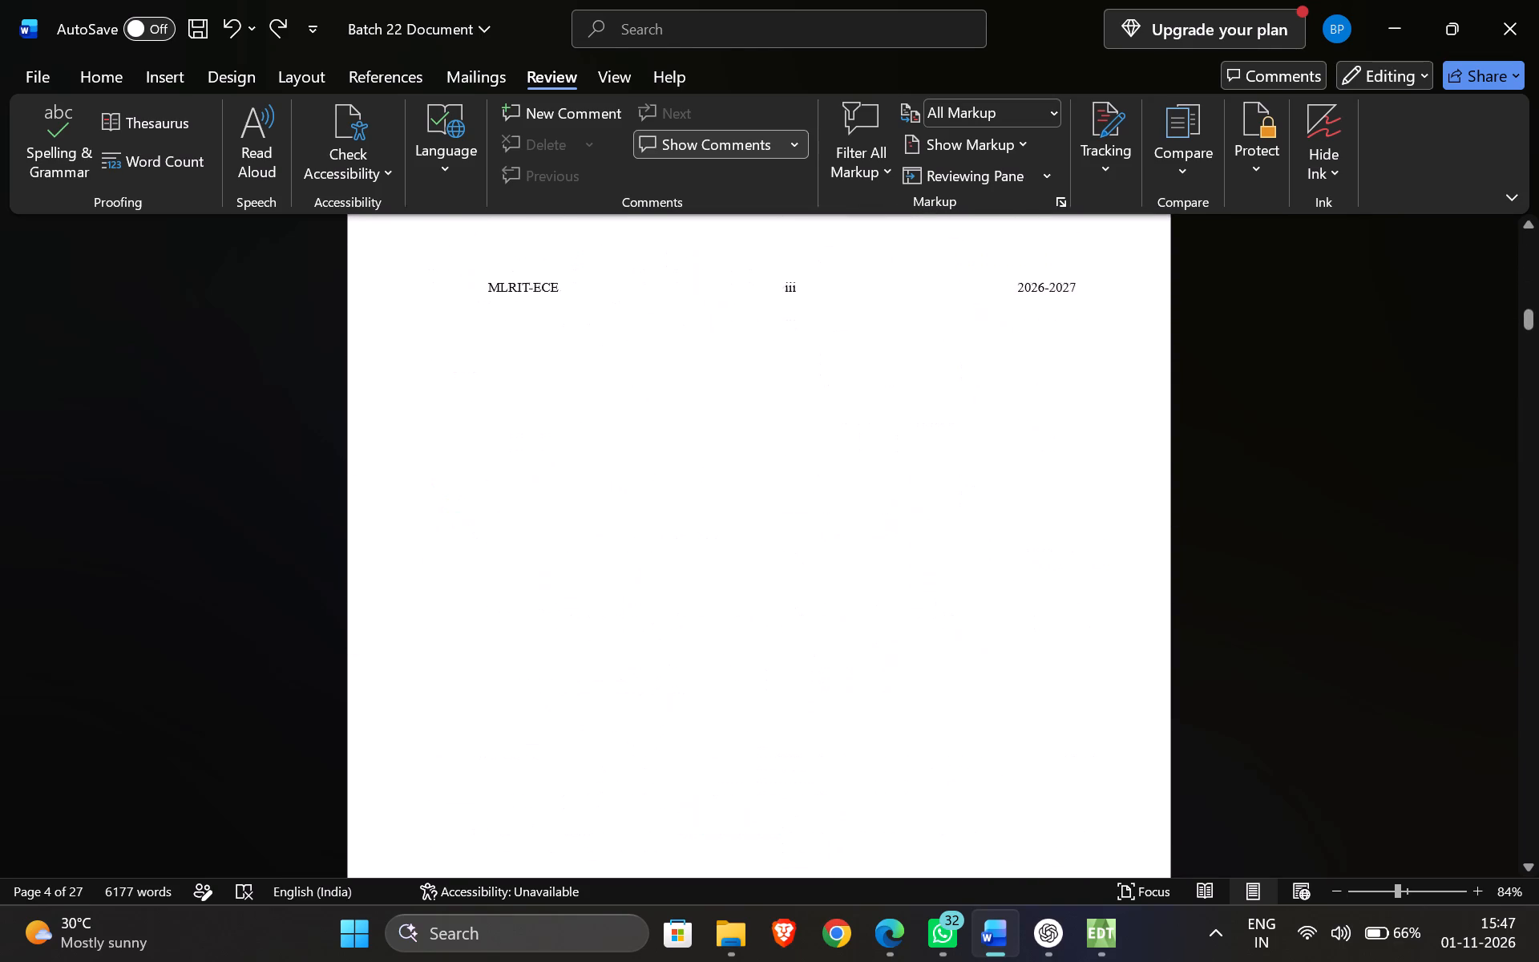
scroll(708, 518, down, 18)
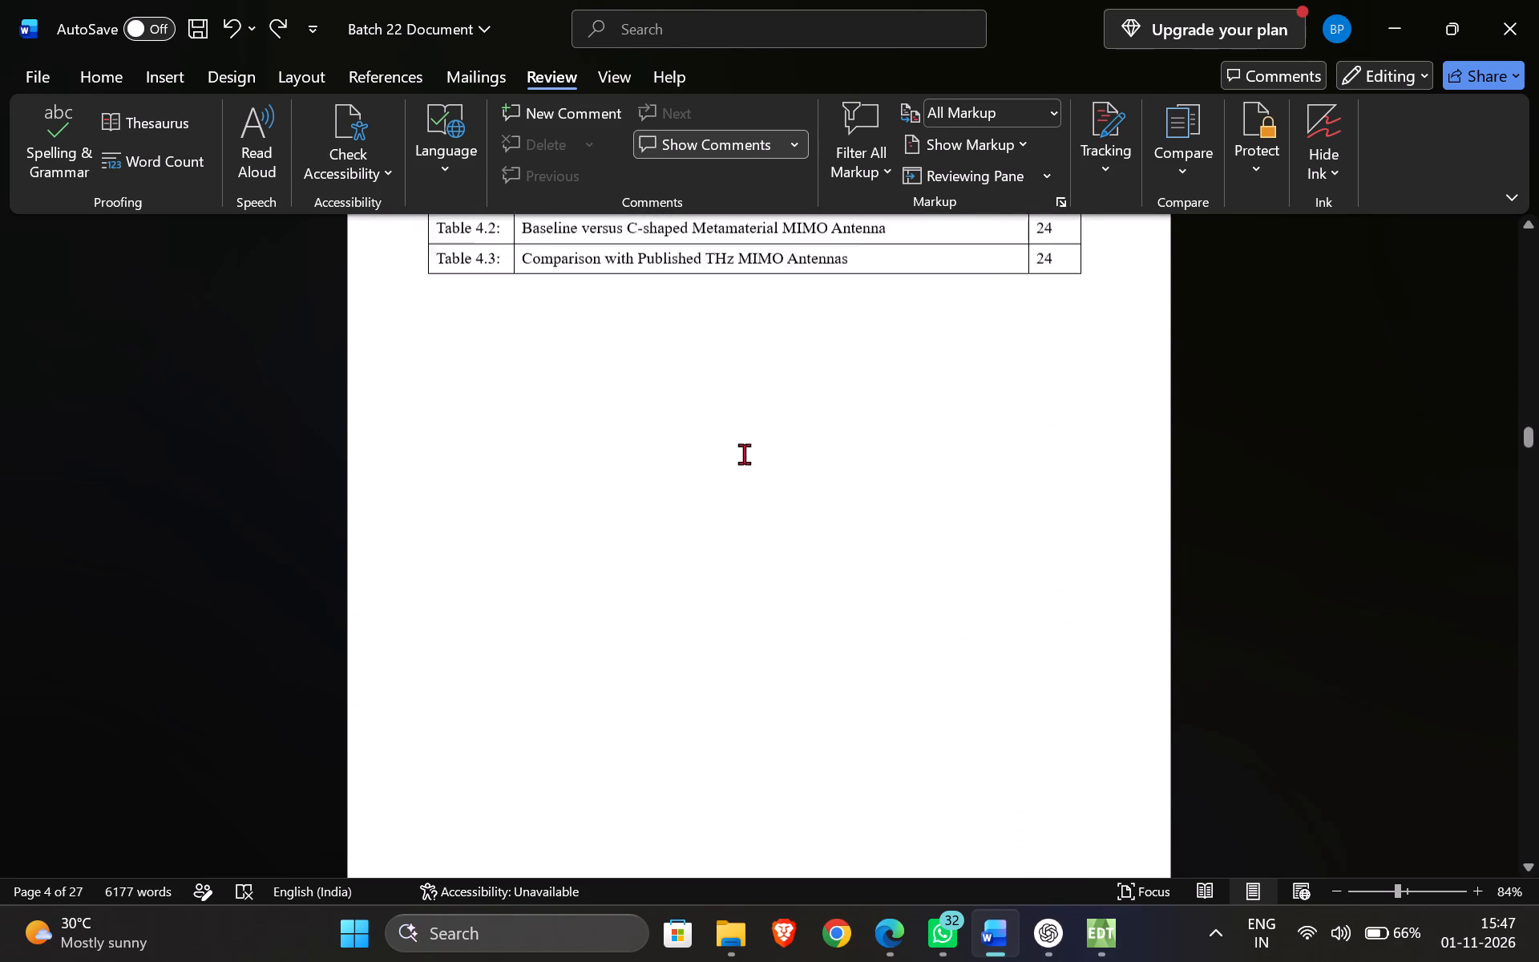
scroll(744, 454, down, 18)
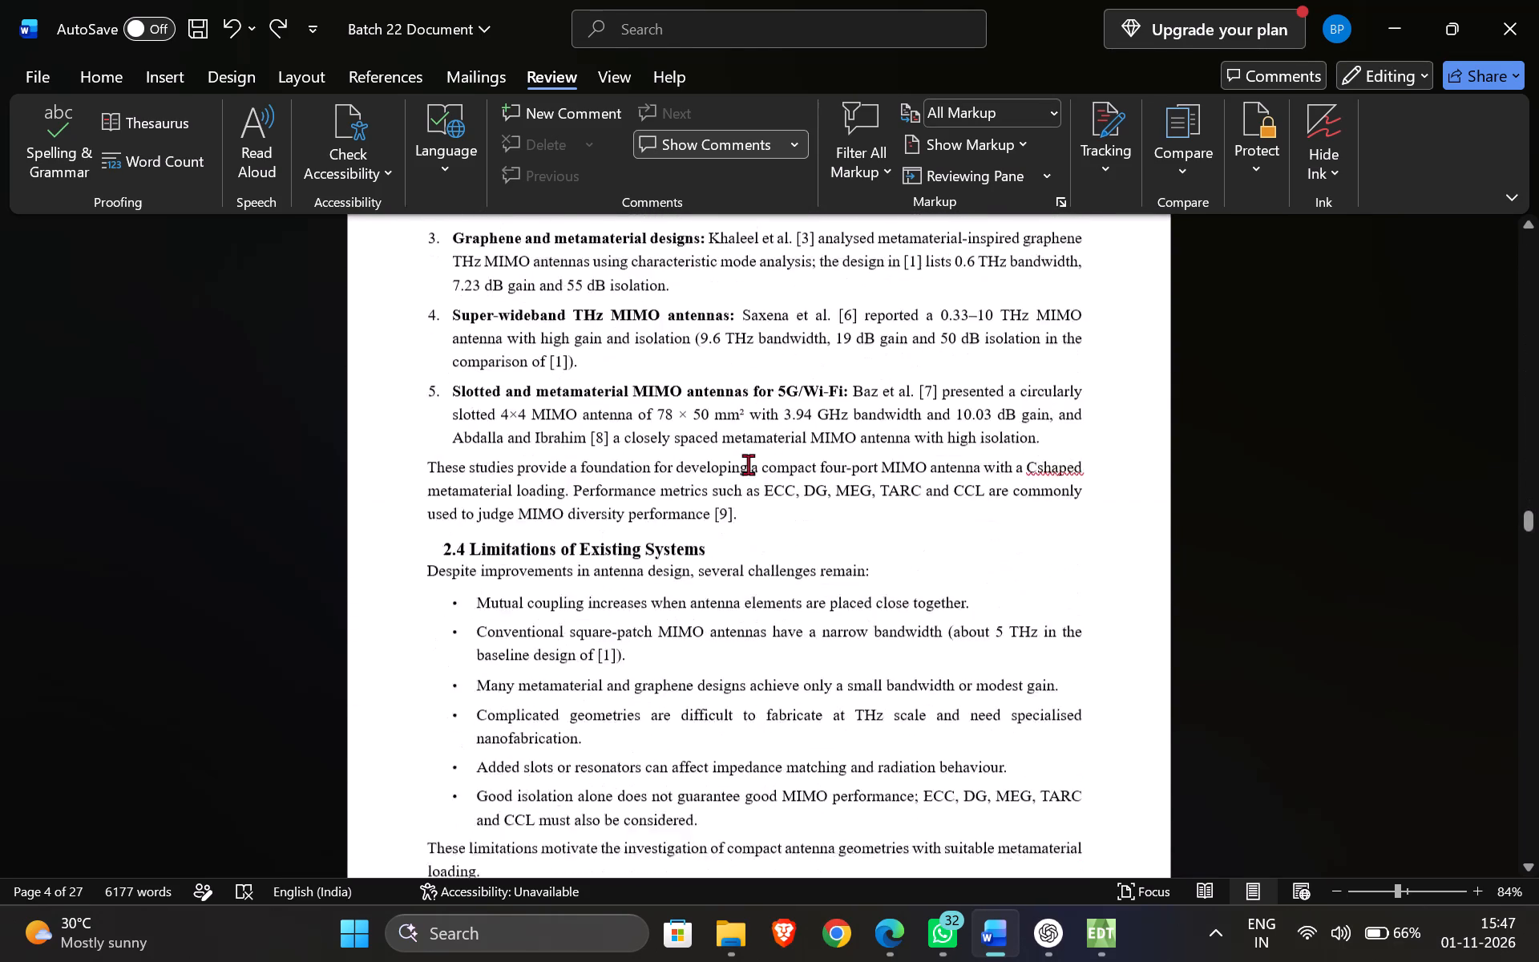
scroll(748, 464, down, 18)
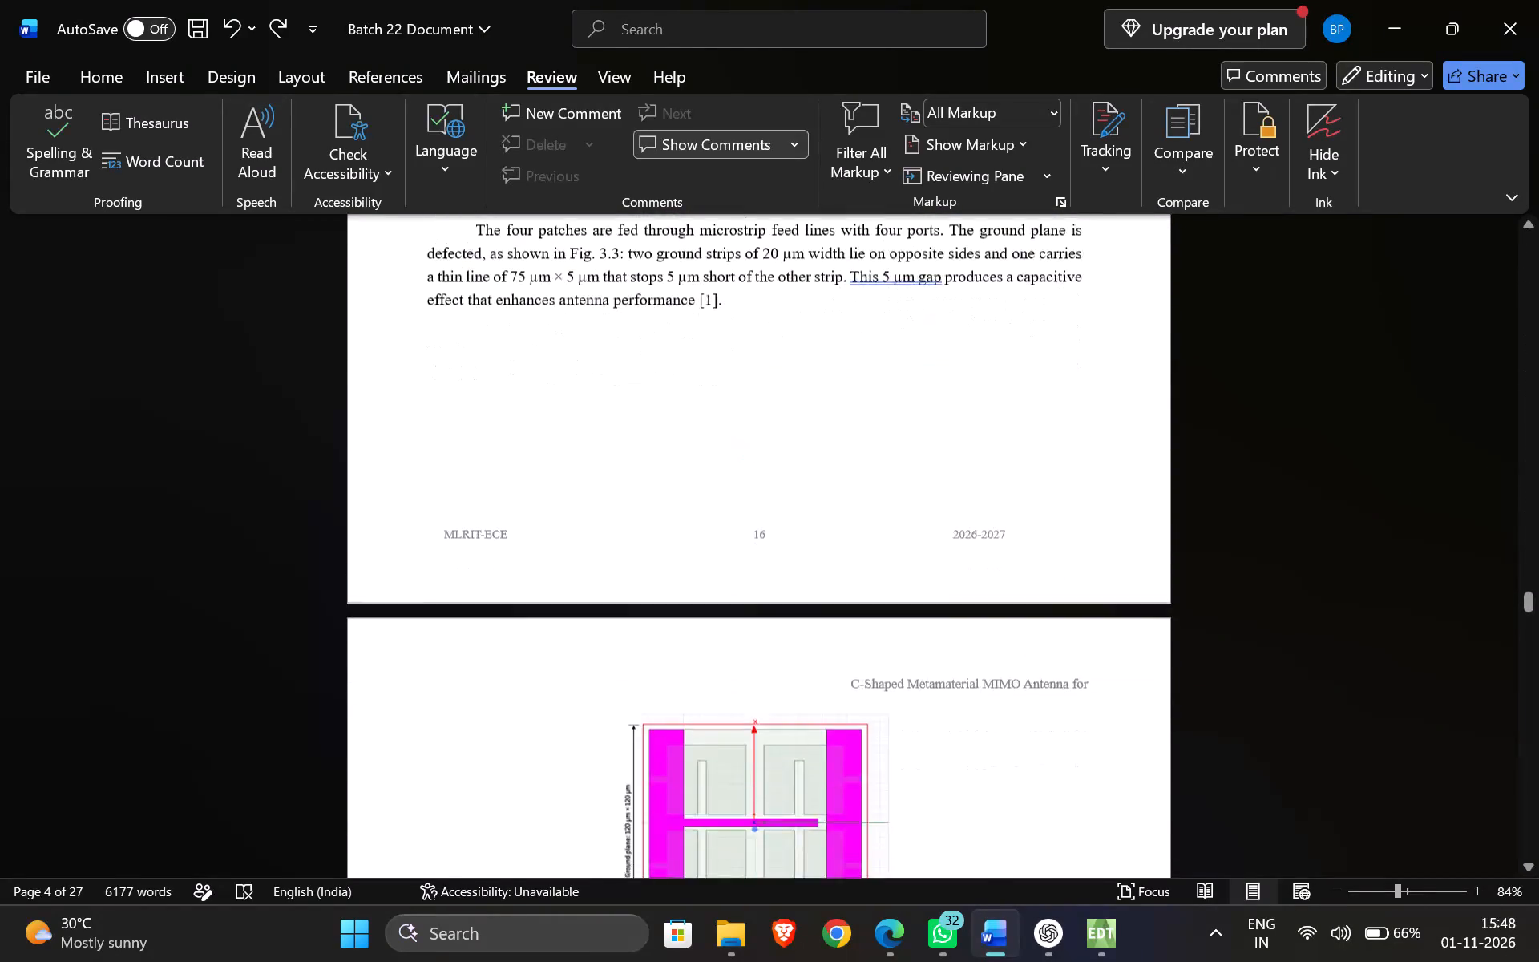
scroll(747, 447, down, 17)
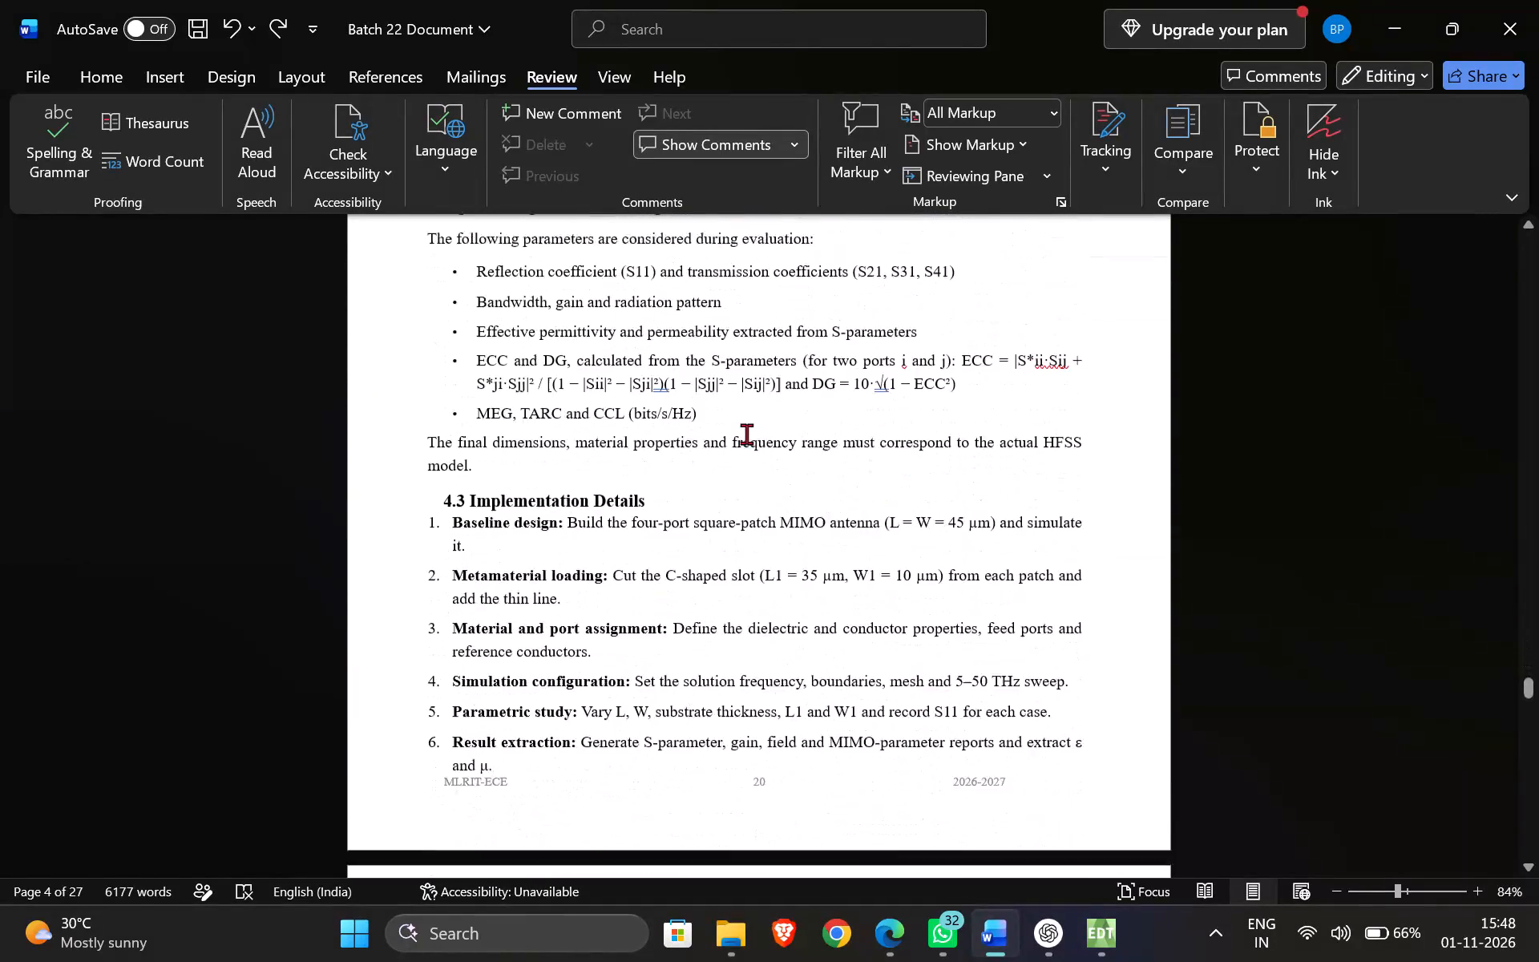
scroll(746, 434, down, 13)
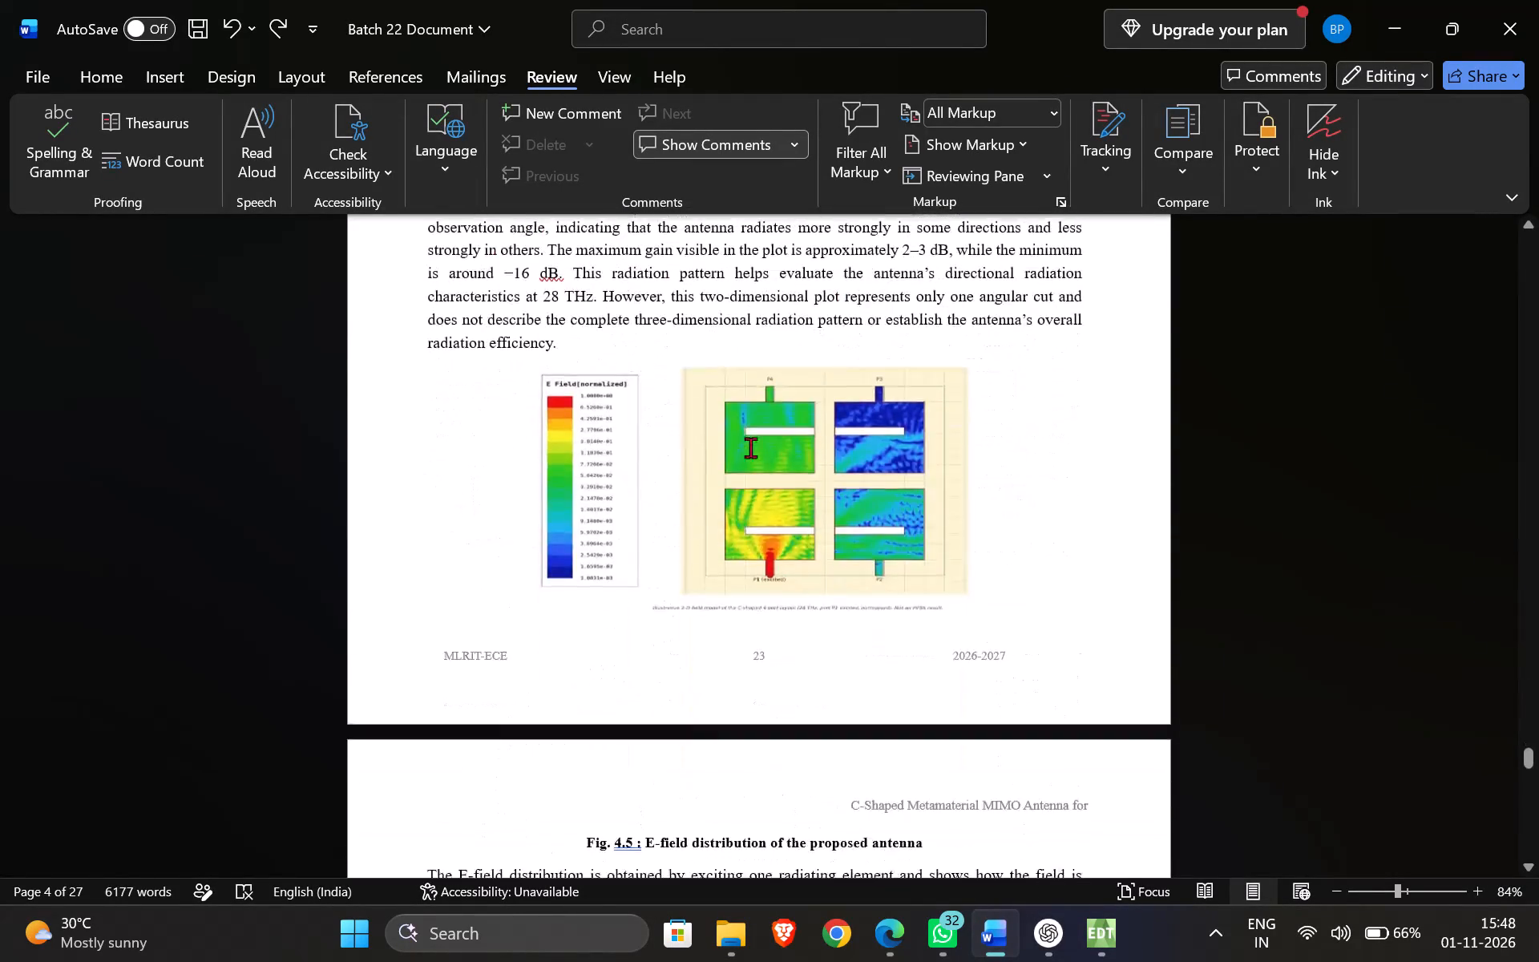
scroll(750, 447, down, 15)
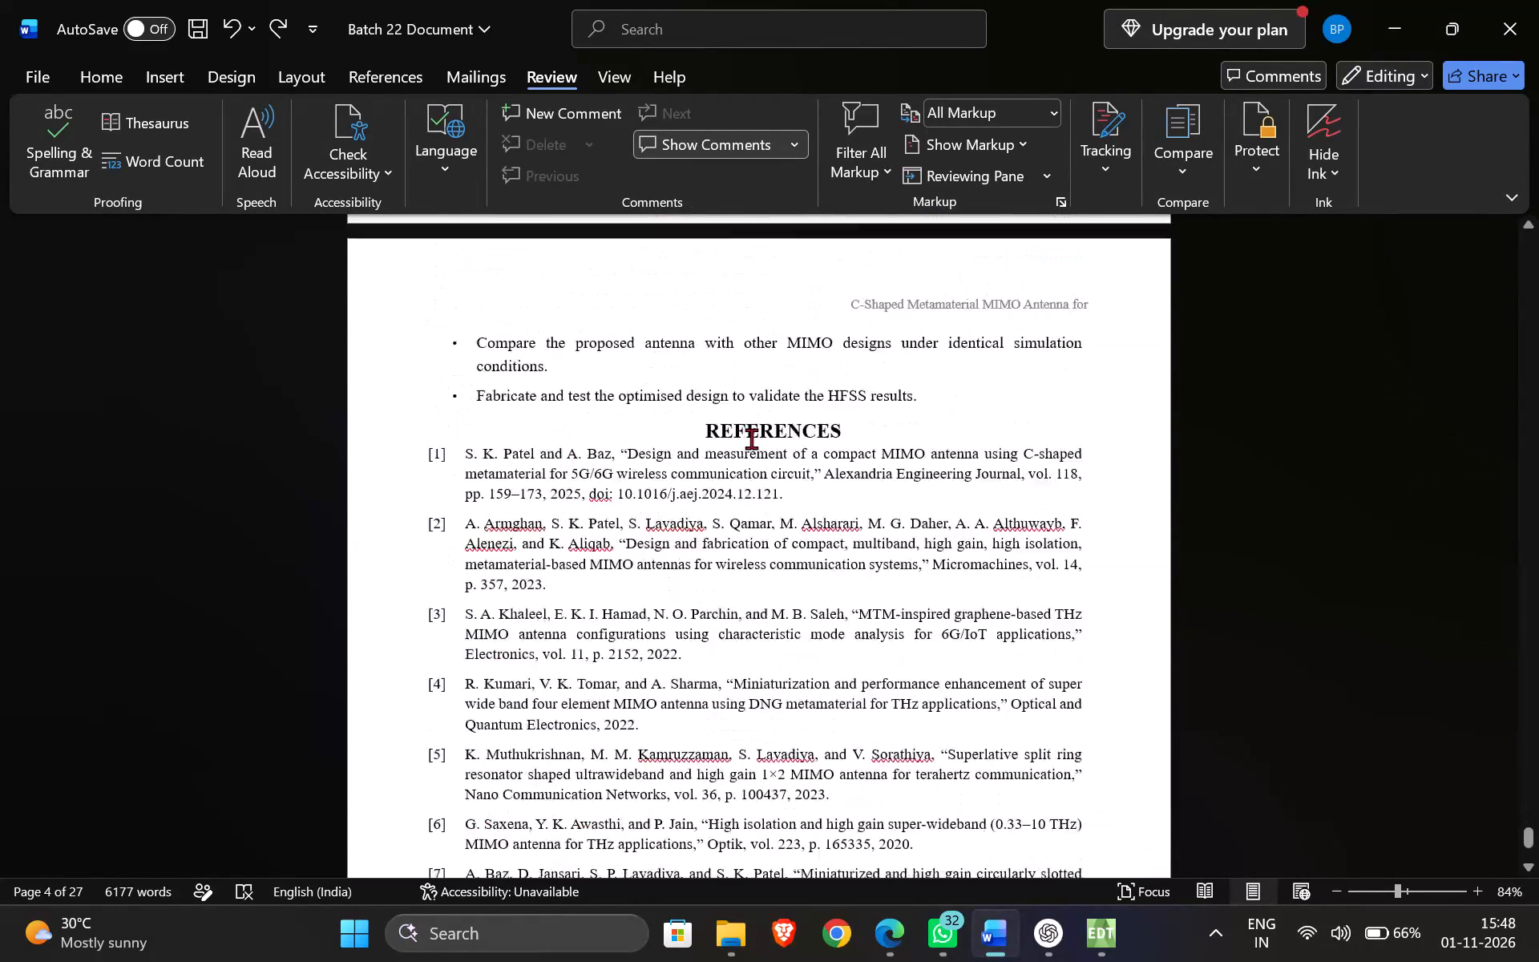
scroll(751, 439, down, 4)
Look back through Chapters 5 and 4, checking the tables, S-parameter plot and page breaks up to the Chapter 4 opening page.
scroll(751, 431, up, 5)
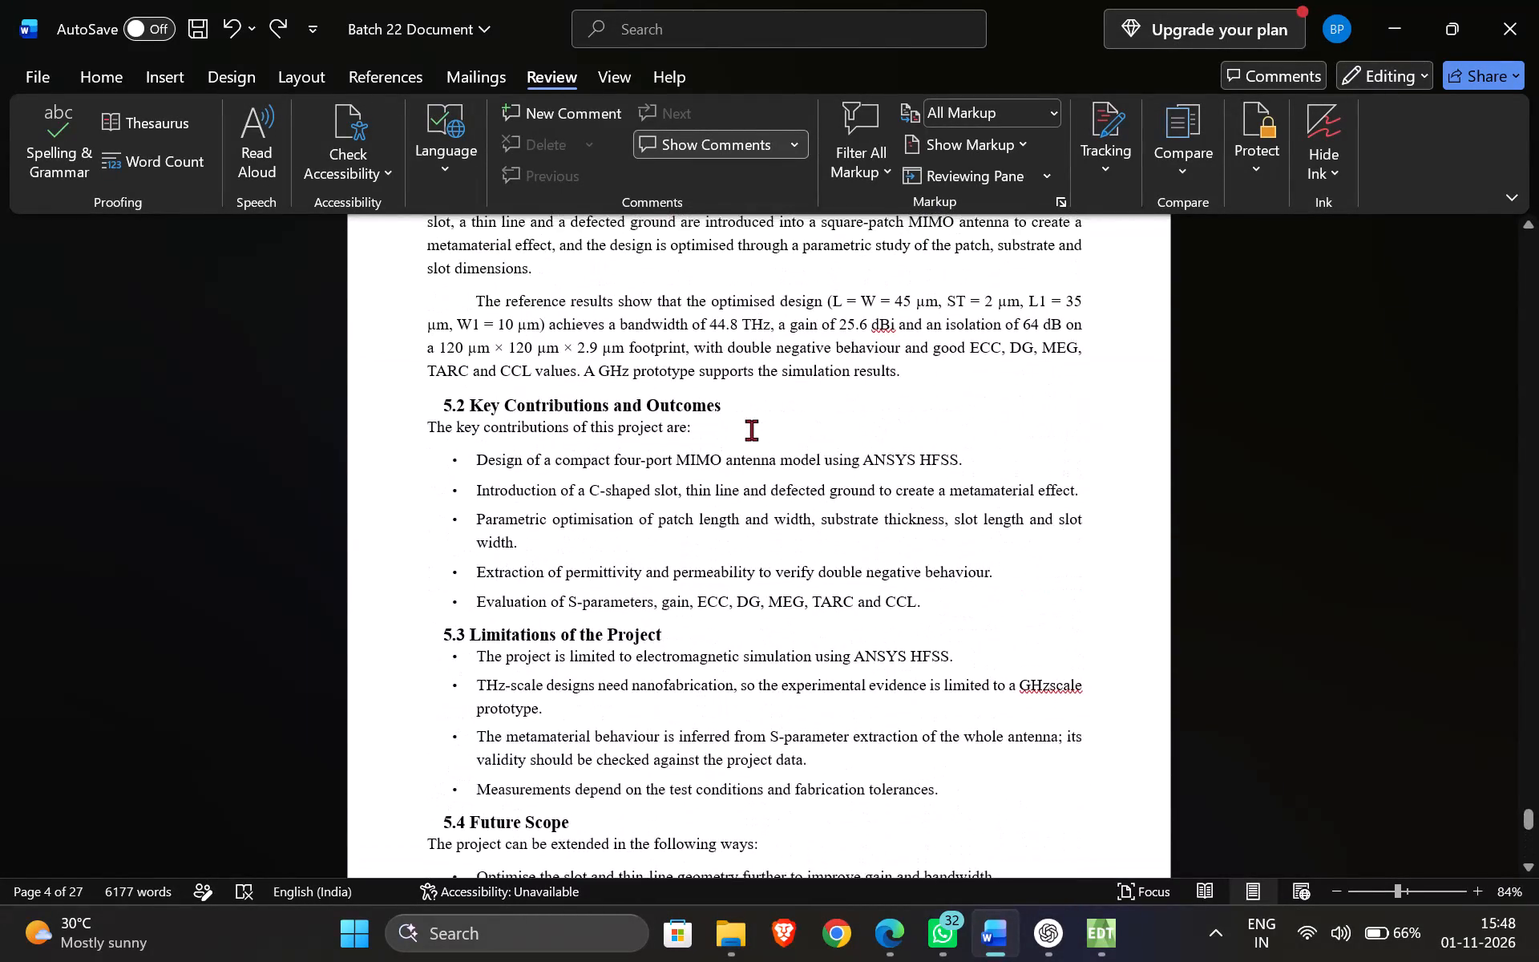
scroll(751, 430, up, 5)
scroll(751, 429, down, 3)
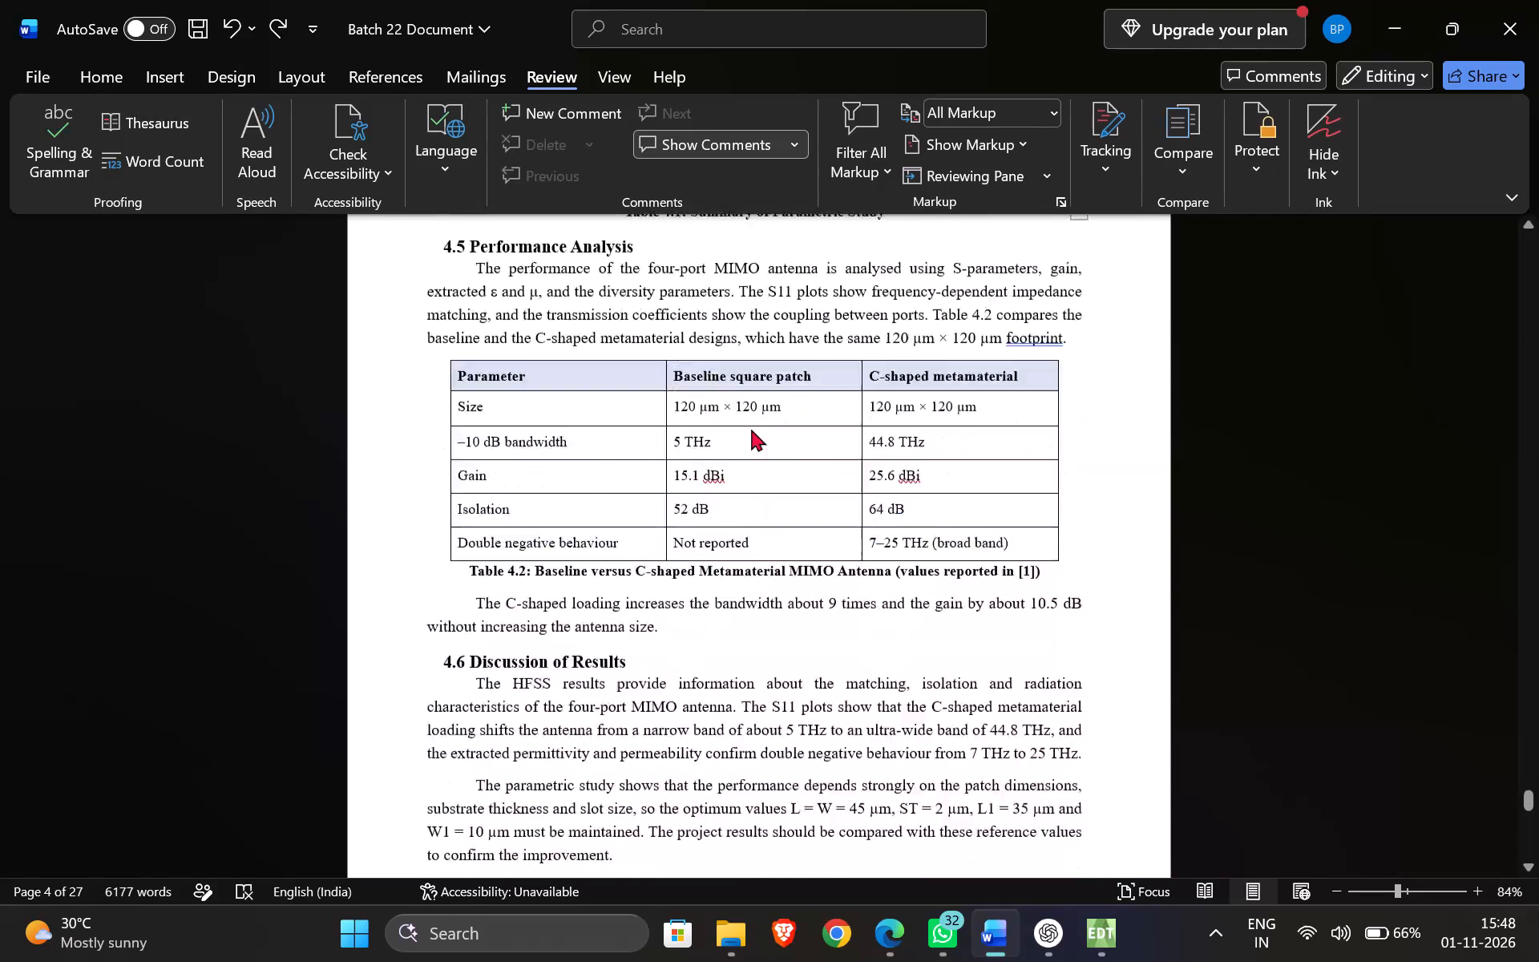
scroll(774, 463, up, 3)
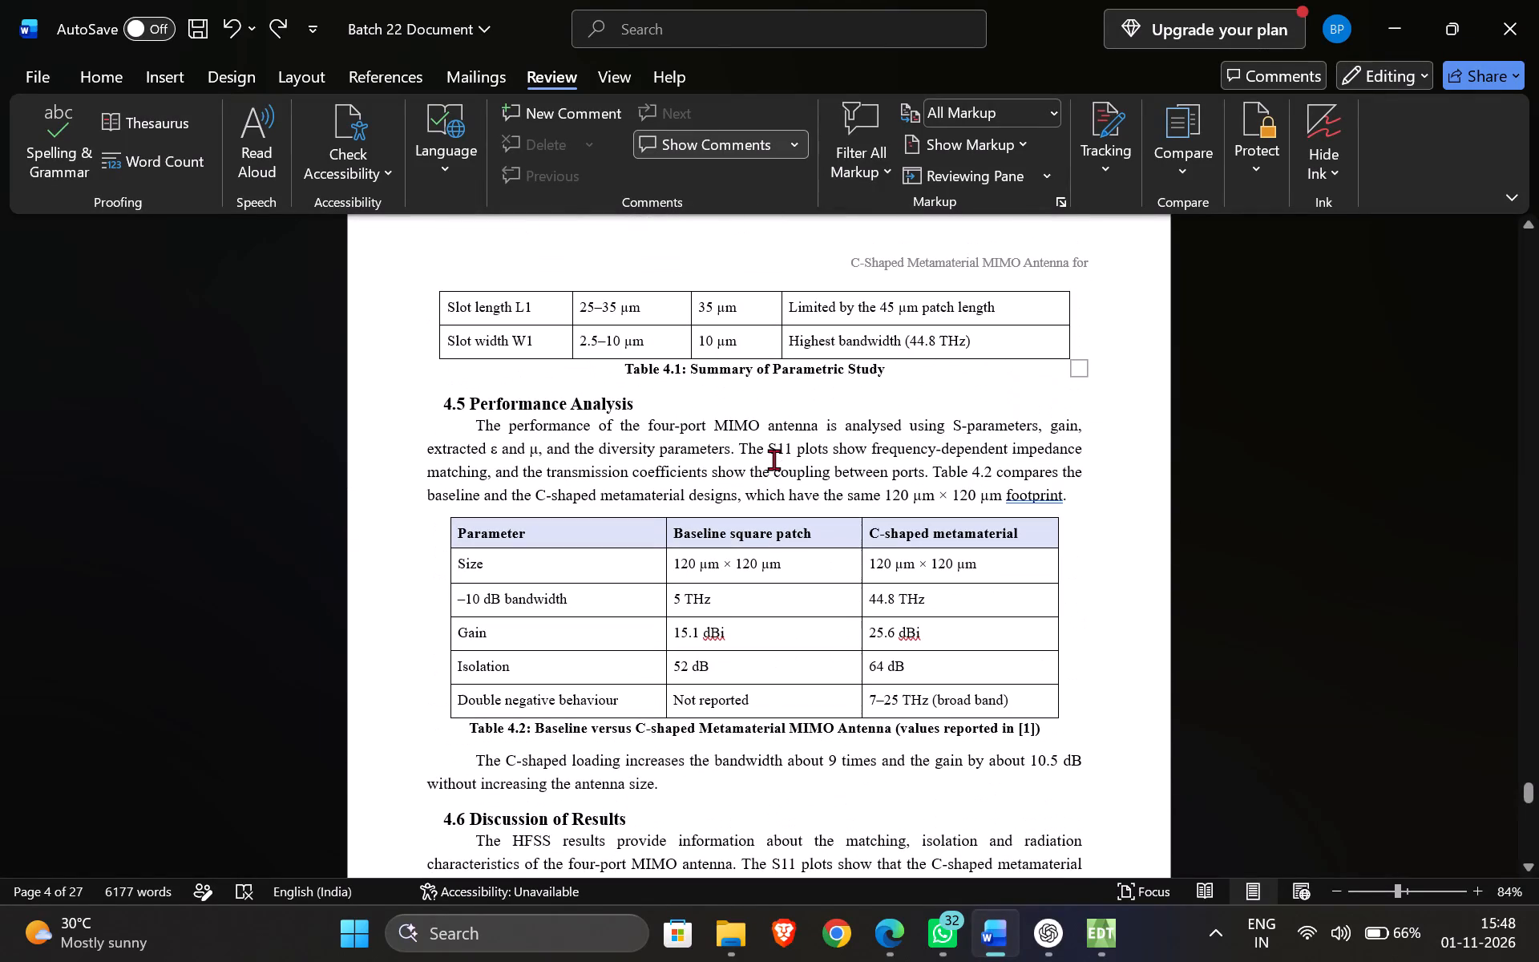
scroll(772, 503, up, 16)
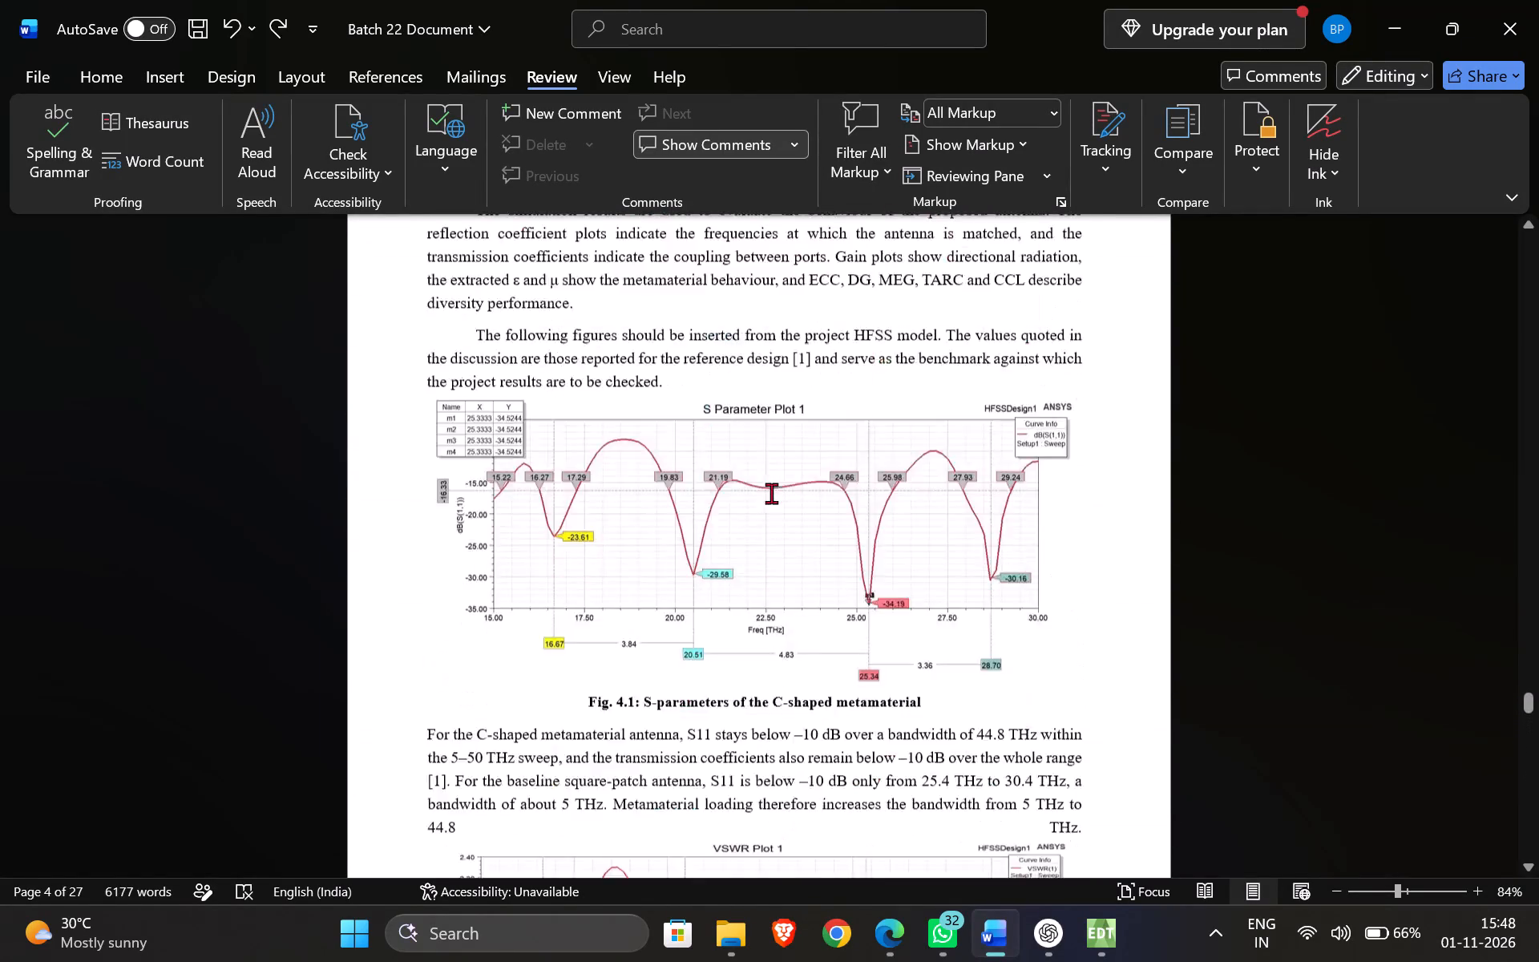
scroll(771, 493, up, 4)
scroll(771, 491, down, 3)
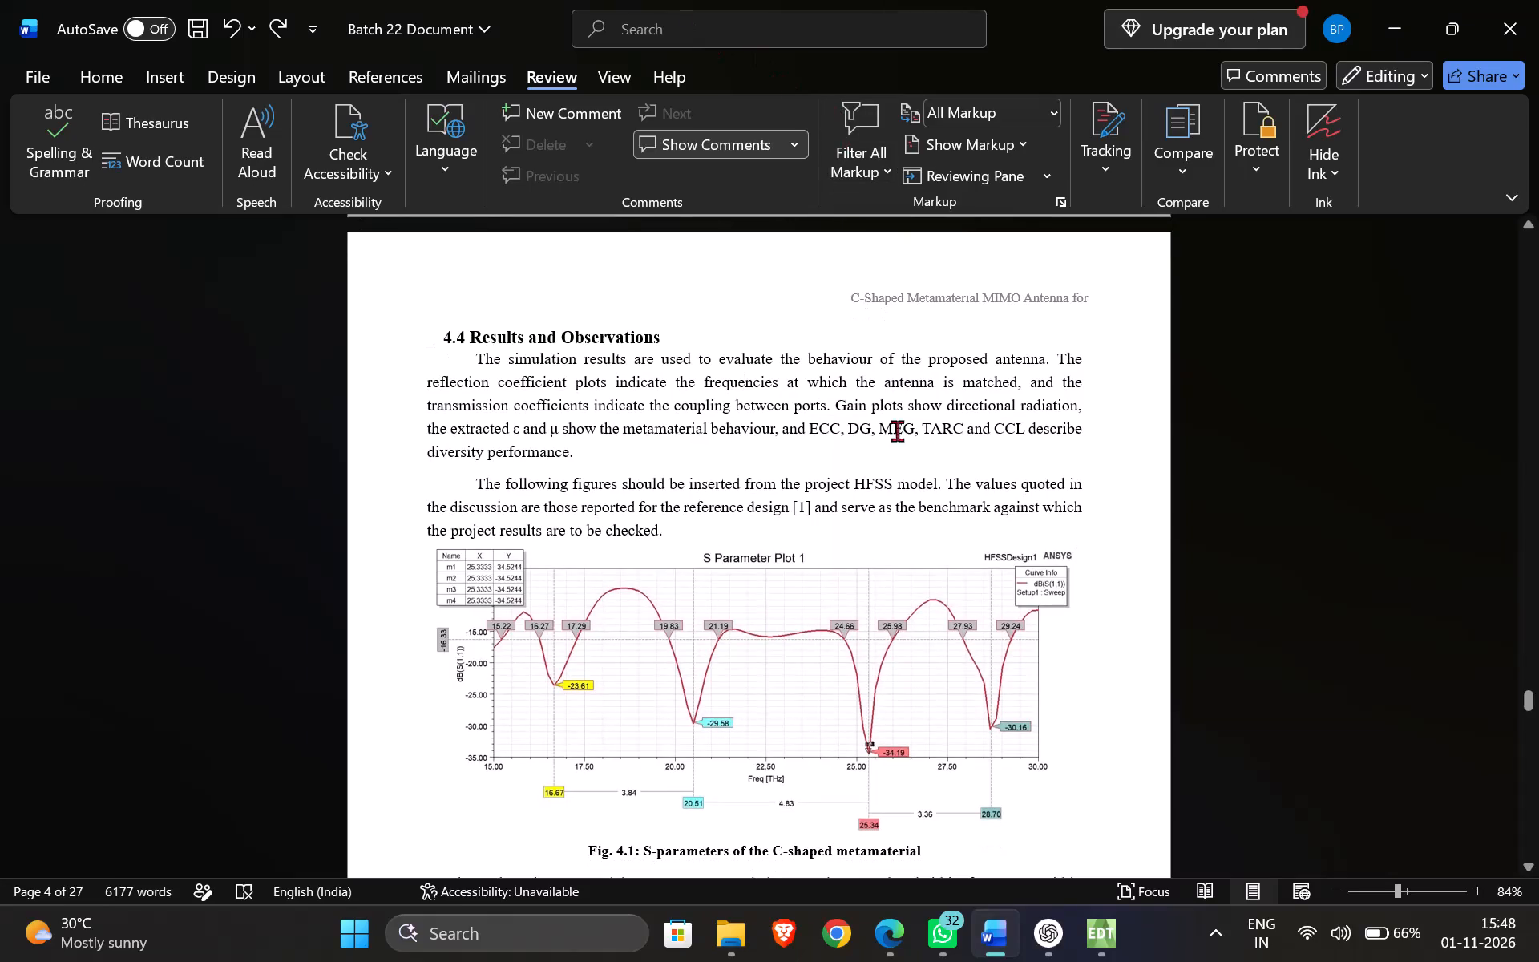
scroll(700, 324, up, 6)
scroll(699, 532, down, 2)
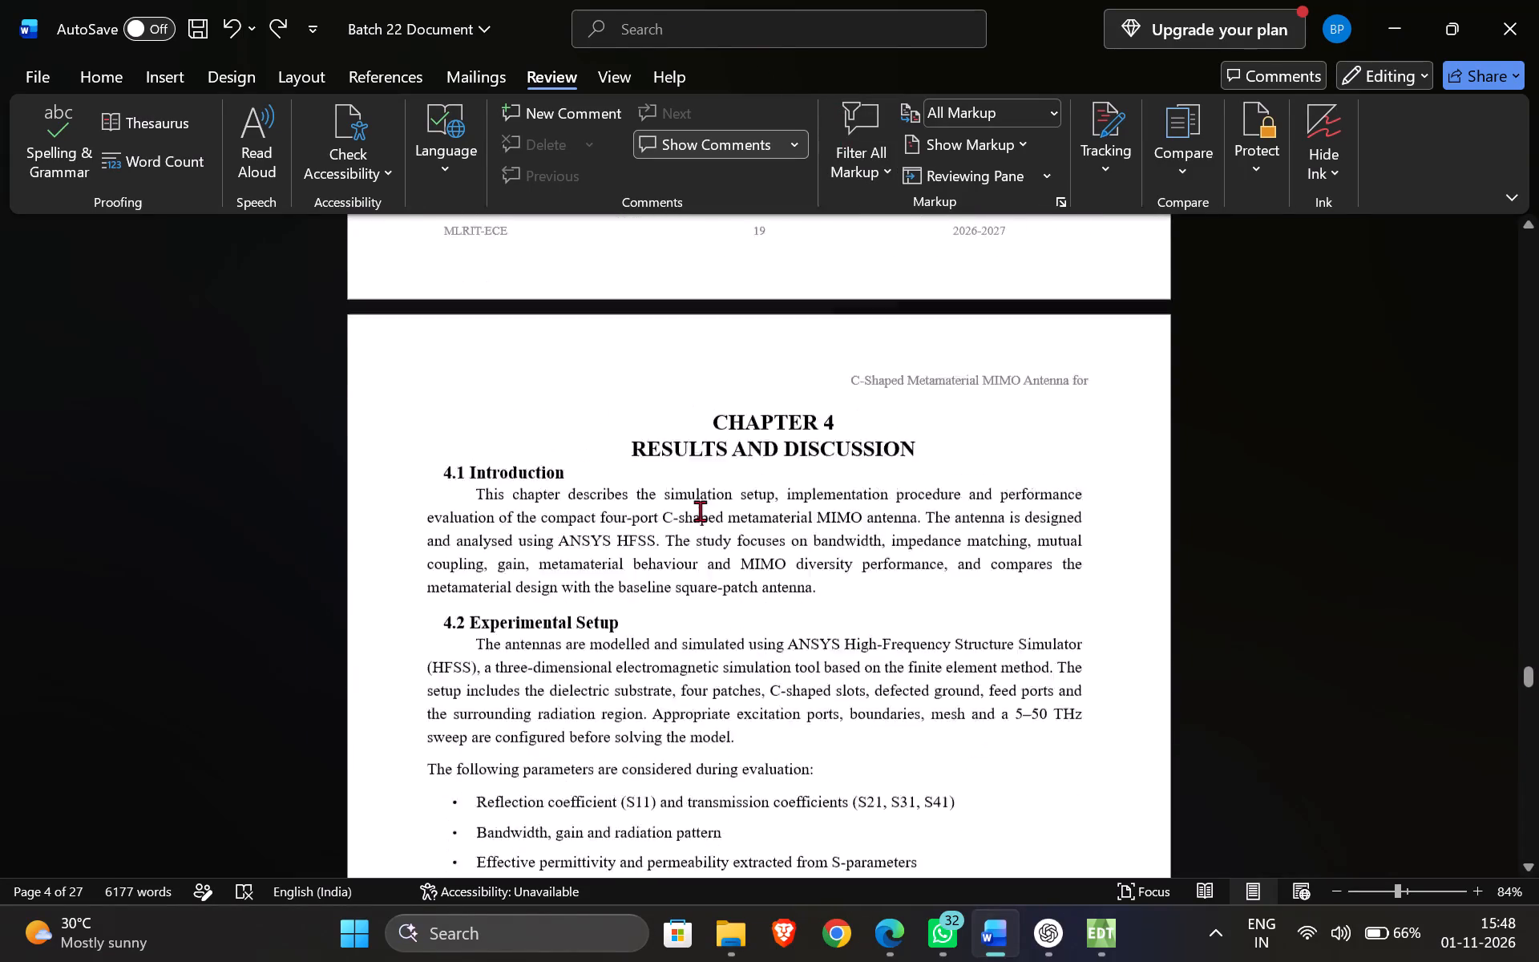
Examine Chapter 4's result figures, captions and tables through to the start of Chapter 5, and return to the Fig. 4.2 page.
scroll(700, 504, down, 7)
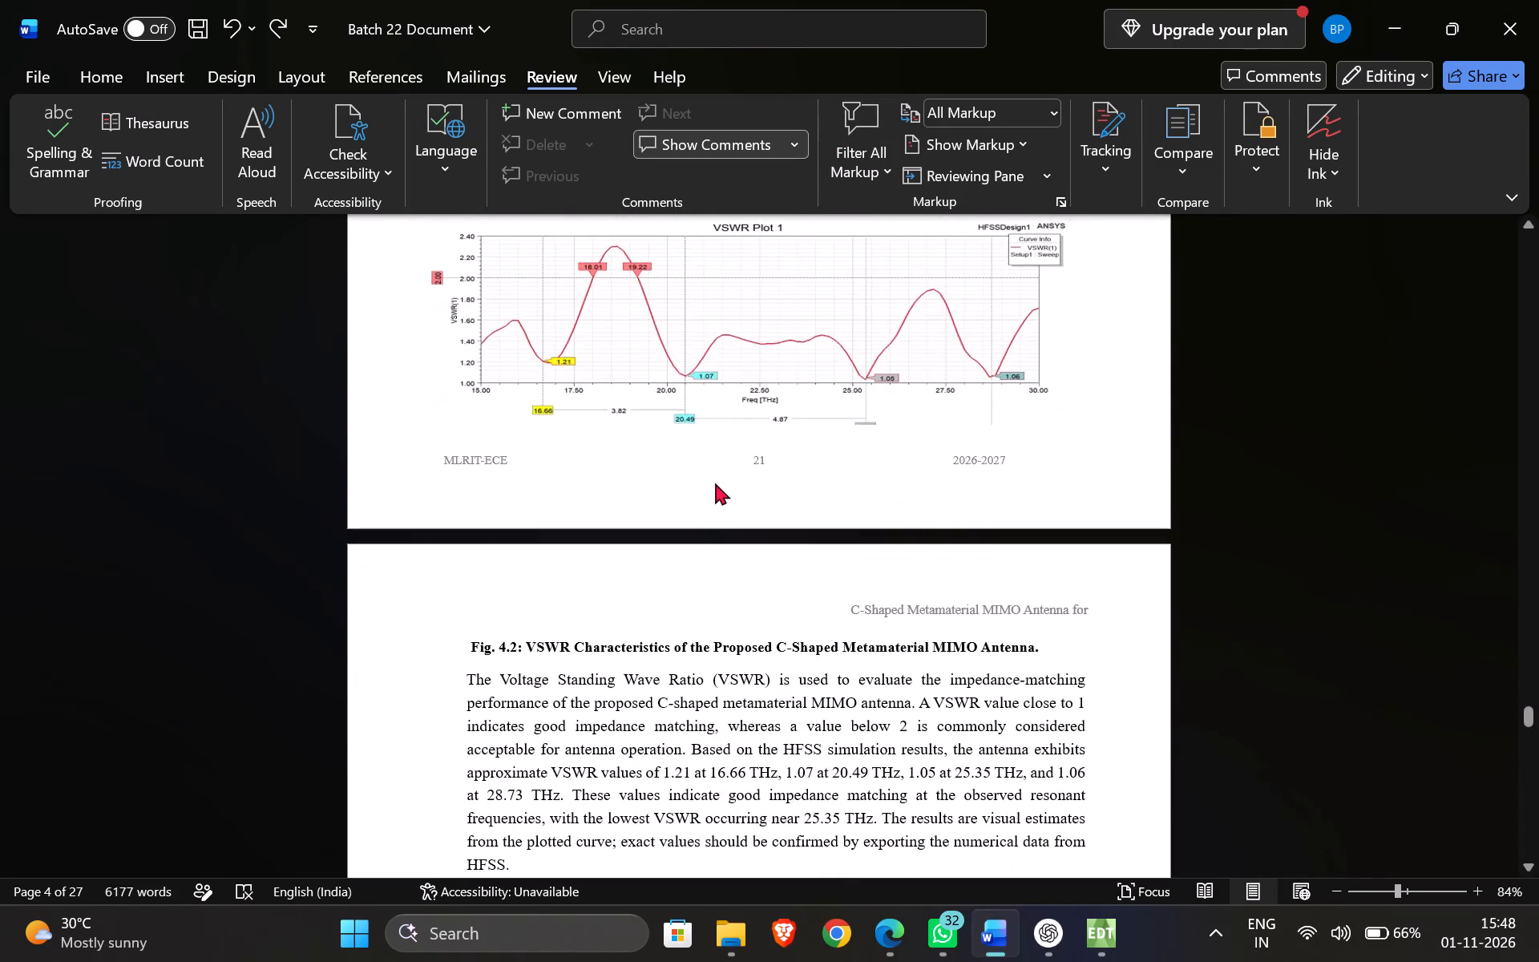
scroll(721, 479, down, 9)
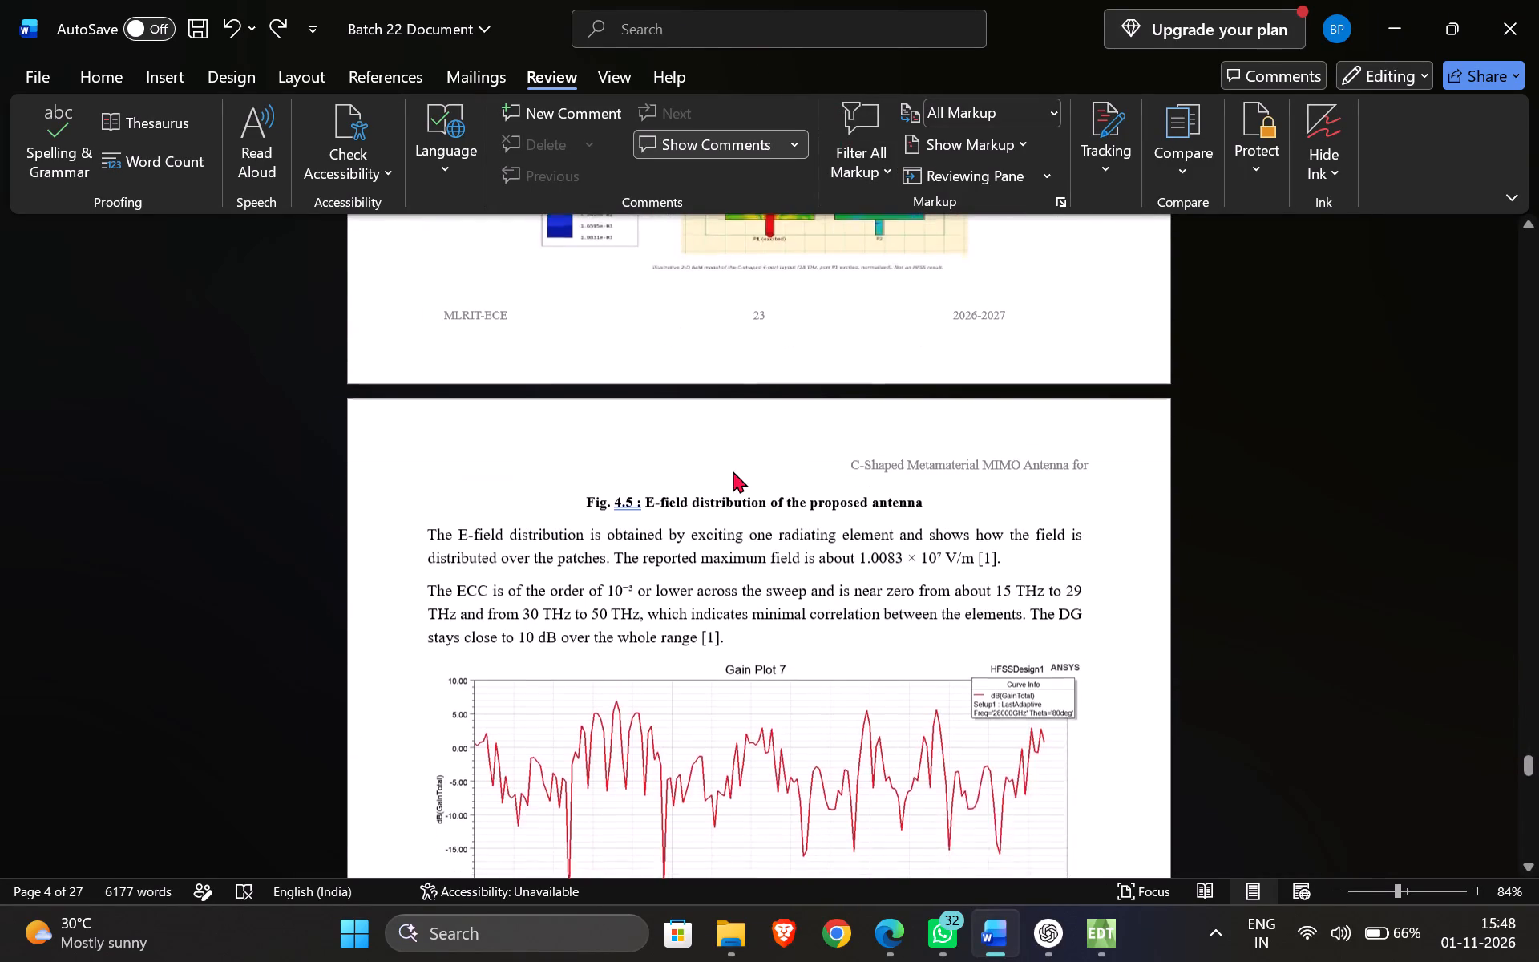
scroll(733, 471, down, 8)
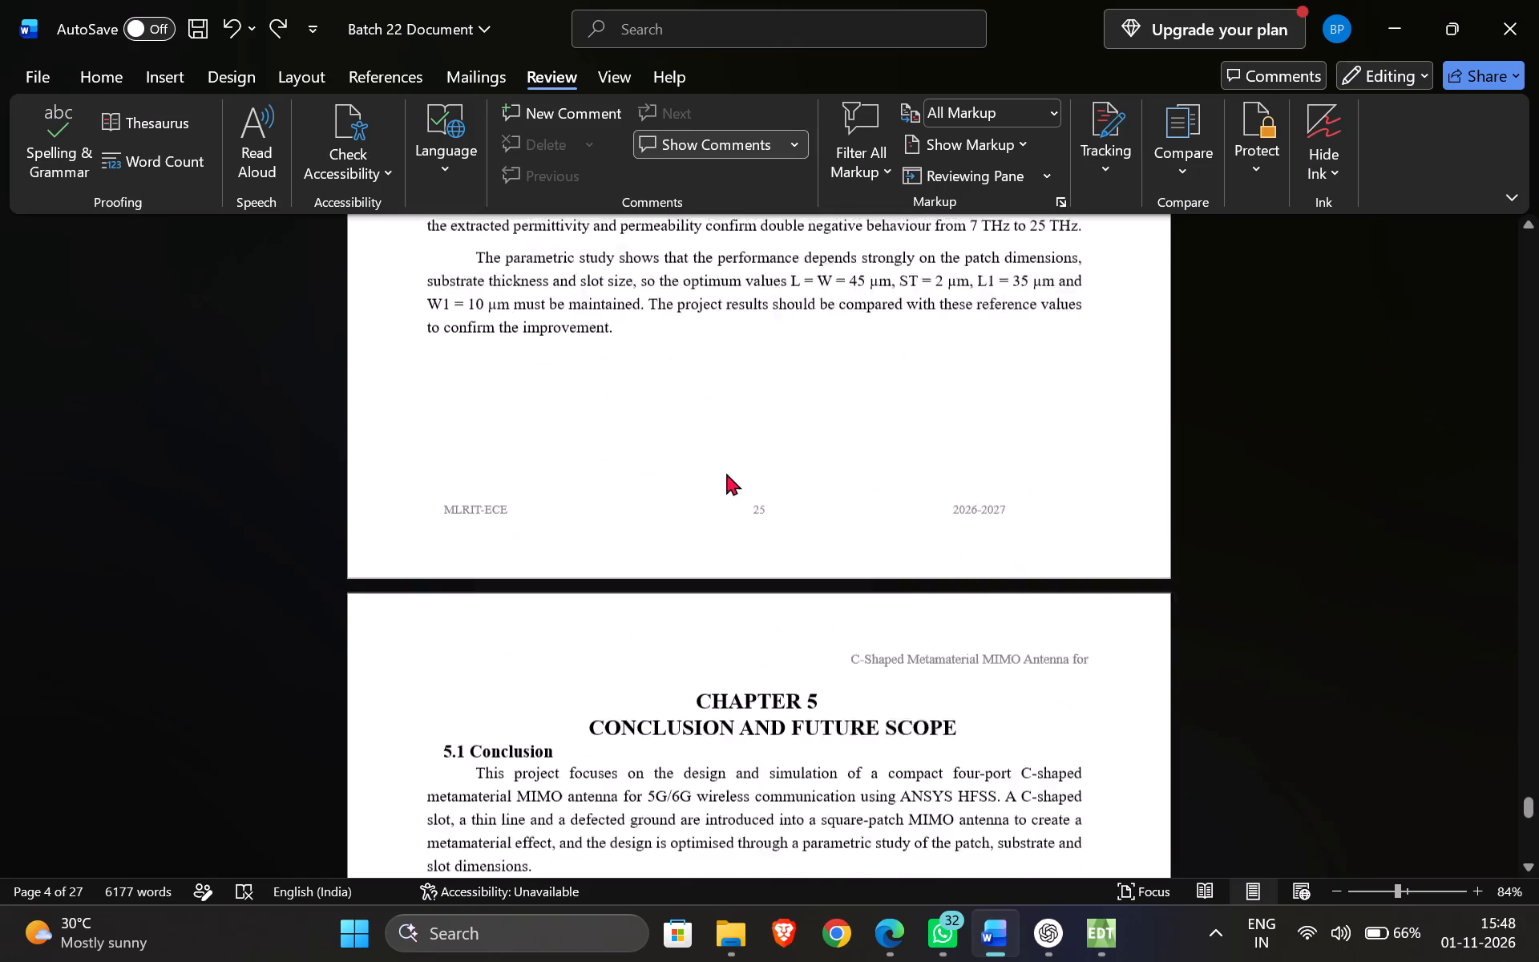
scroll(726, 473, down, 1)
scroll(728, 471, up, 6)
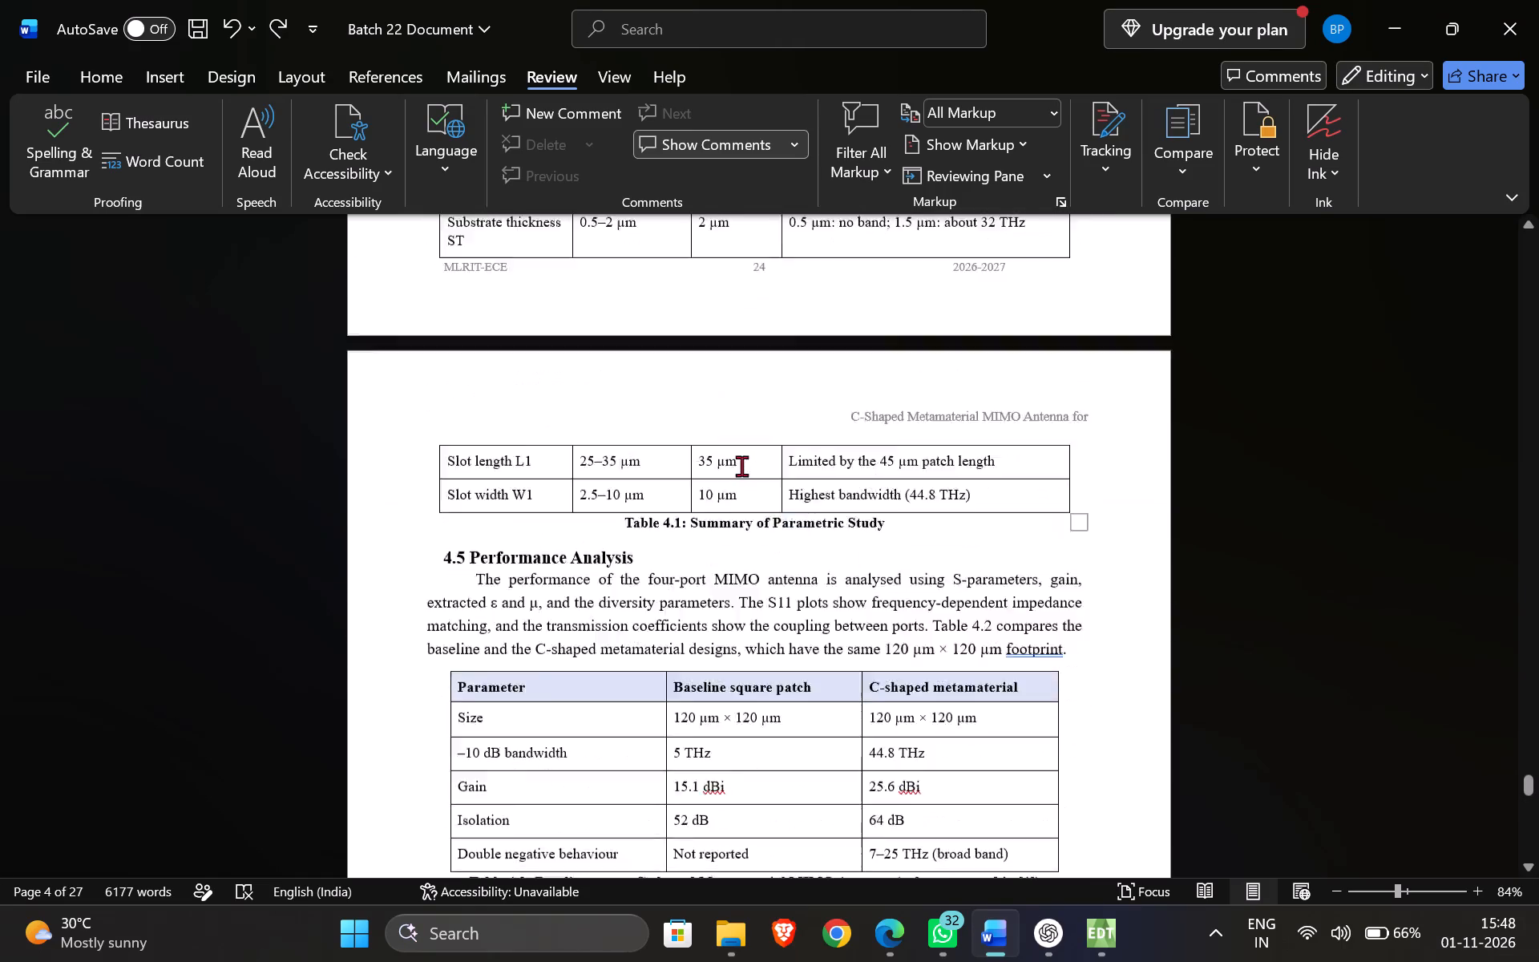
scroll(741, 466, up, 5)
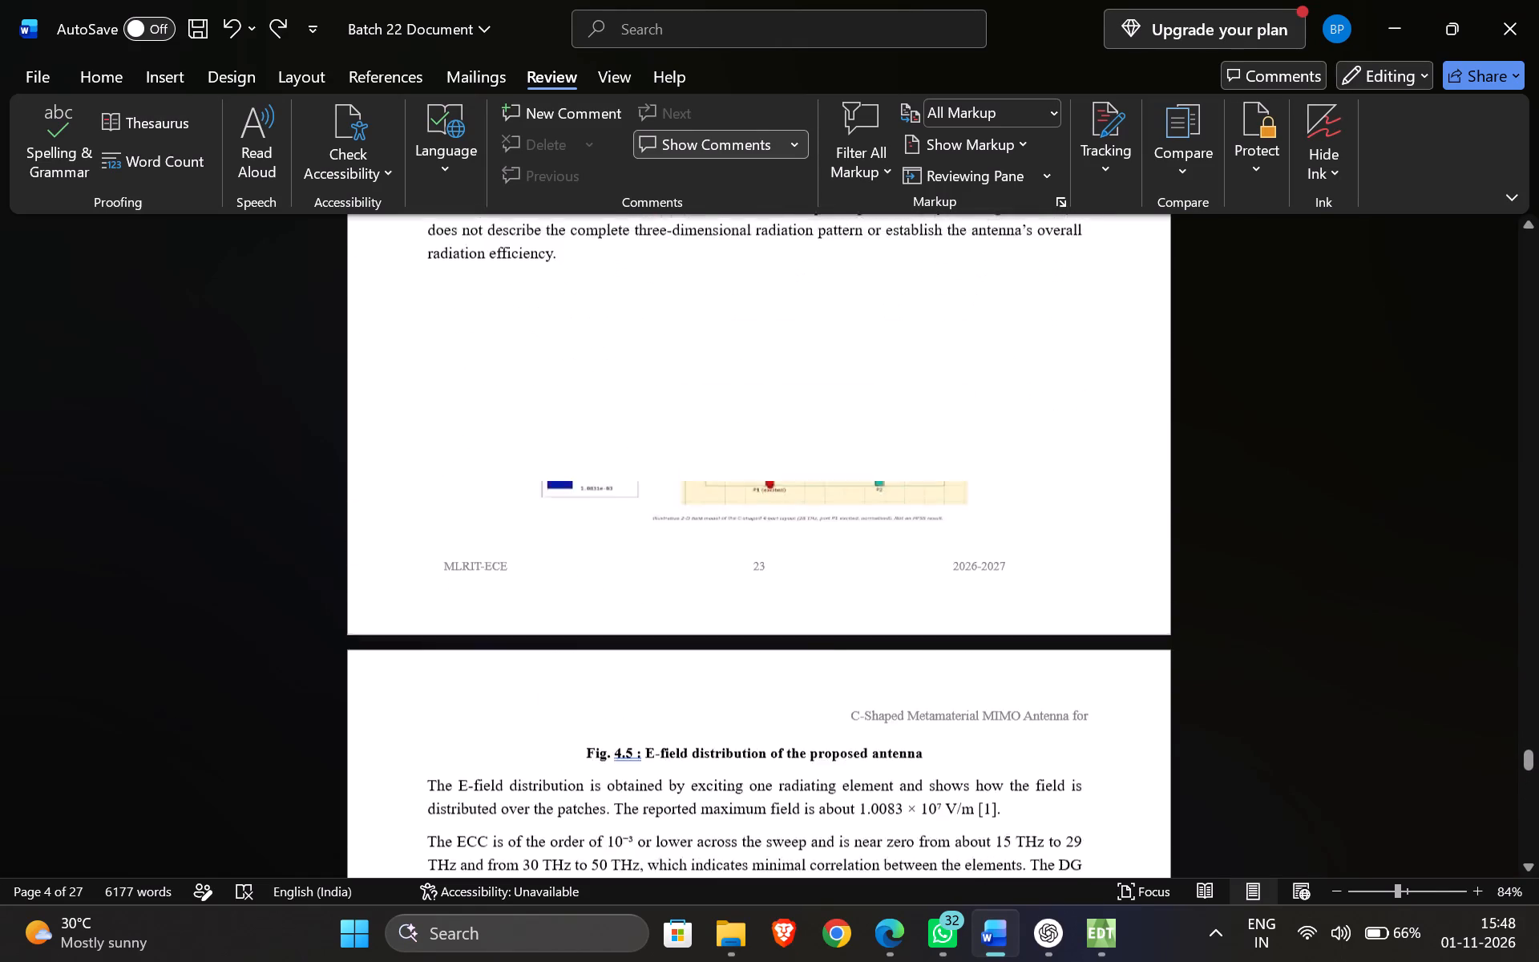
scroll(745, 437, up, 4)
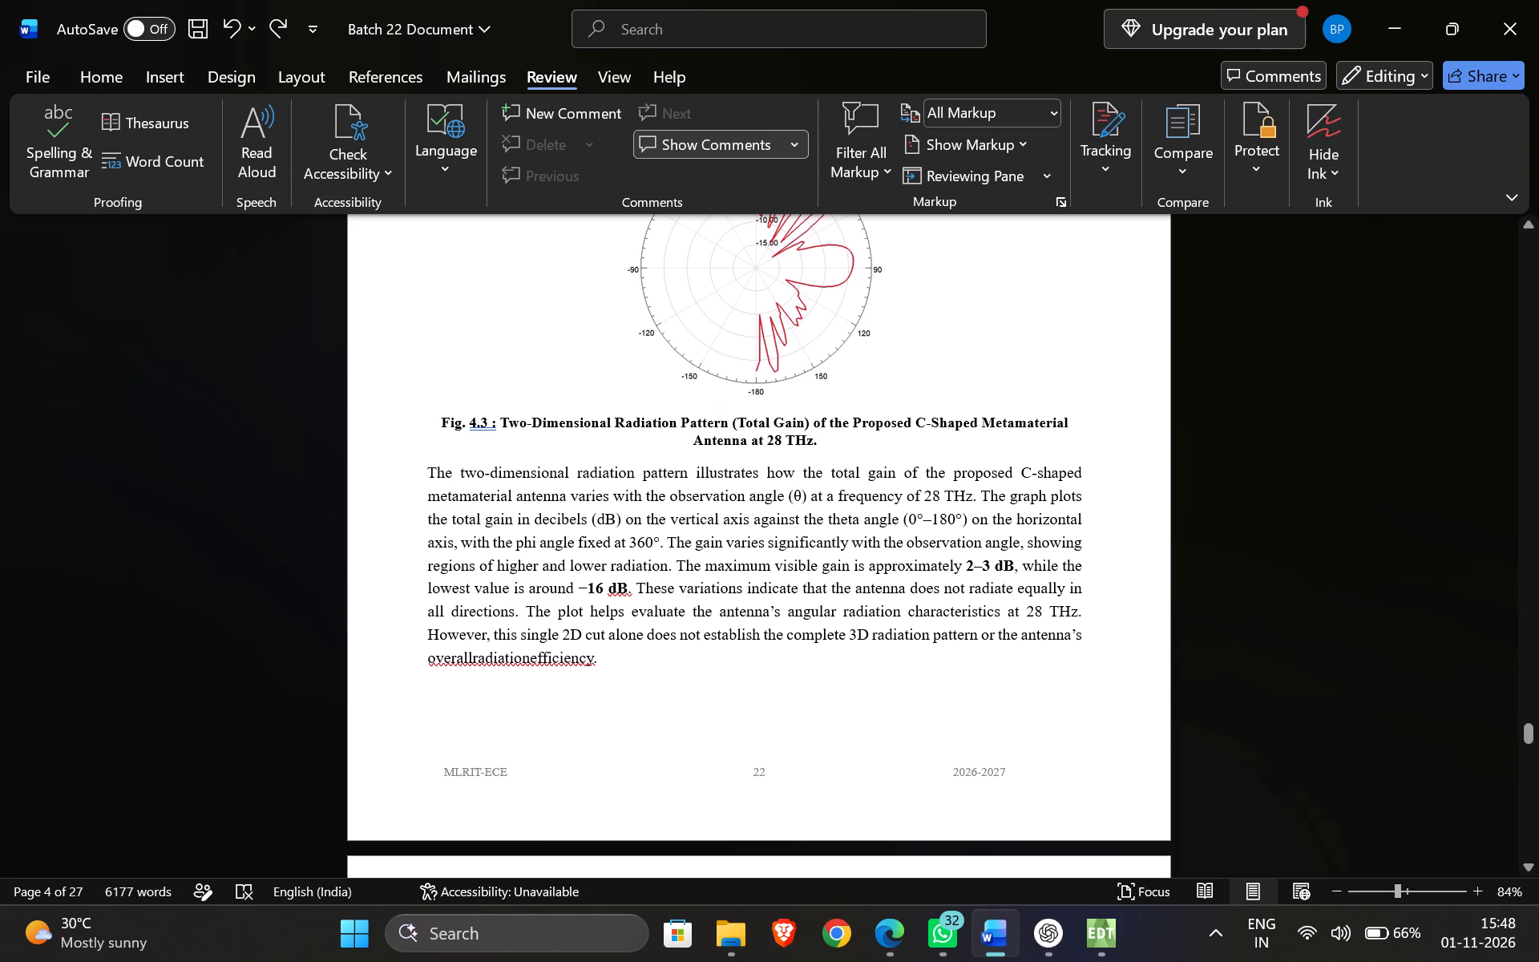
scroll(959, 472, up, 2)
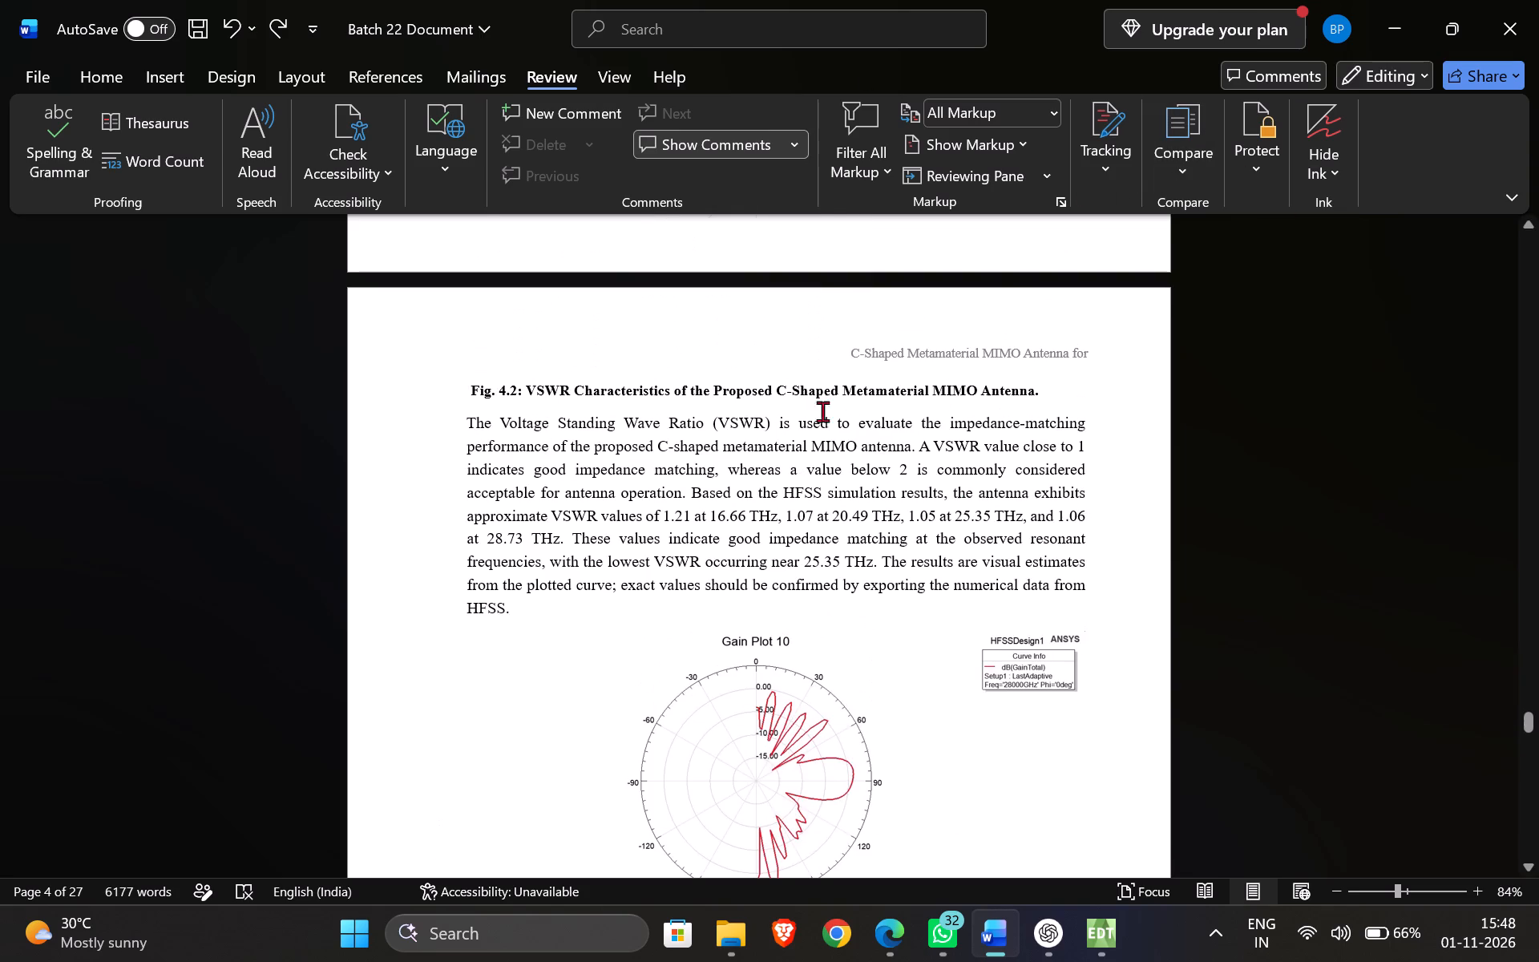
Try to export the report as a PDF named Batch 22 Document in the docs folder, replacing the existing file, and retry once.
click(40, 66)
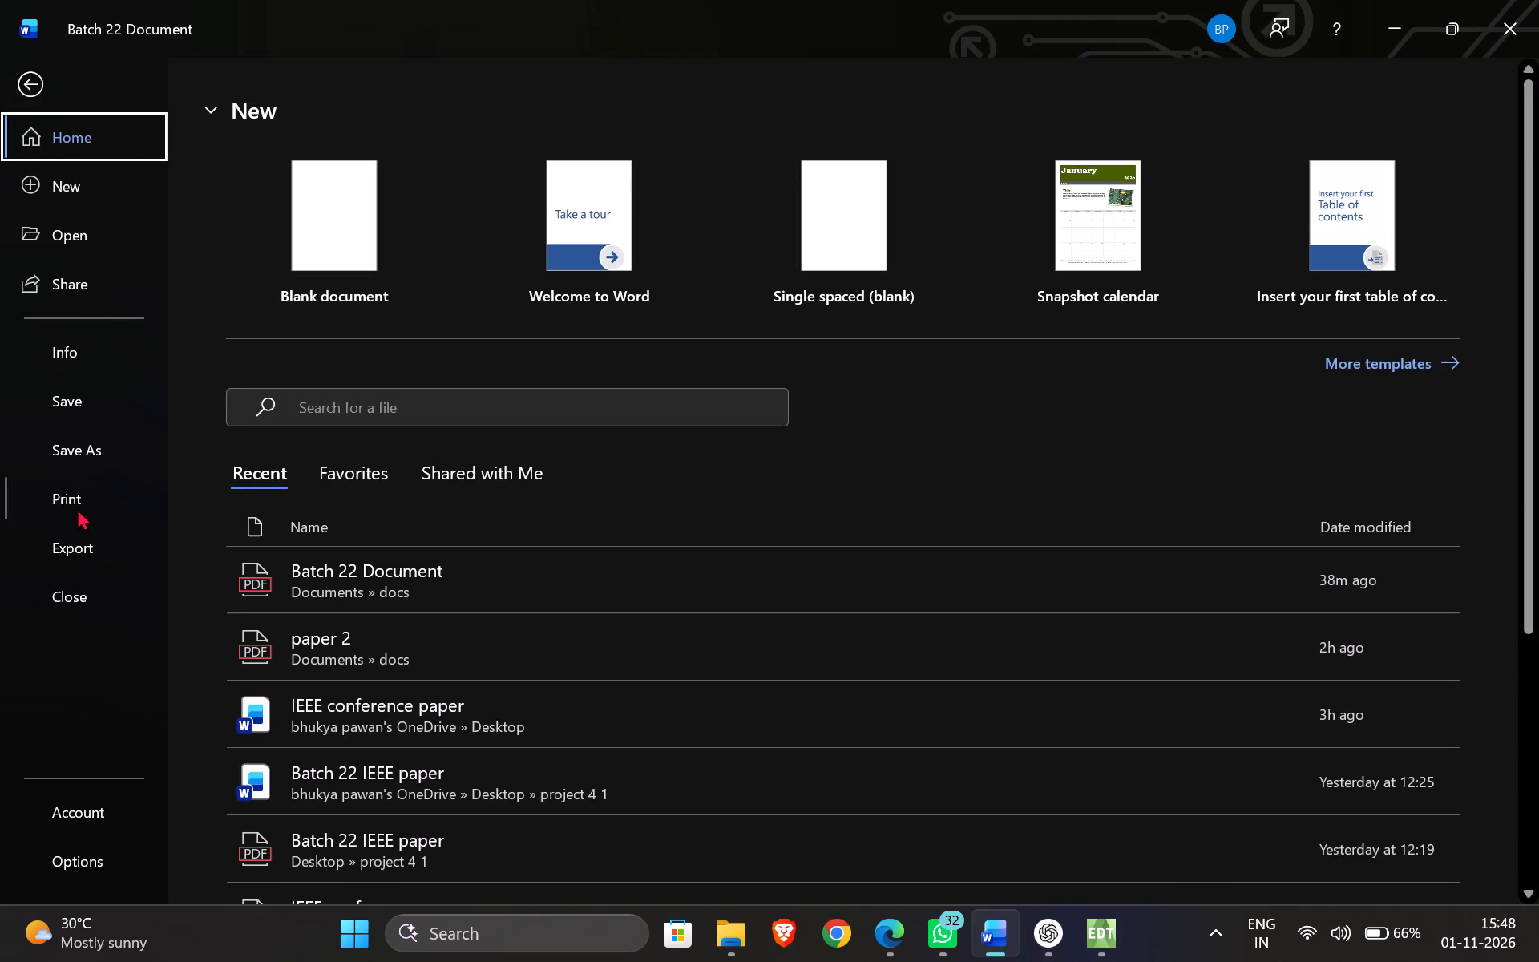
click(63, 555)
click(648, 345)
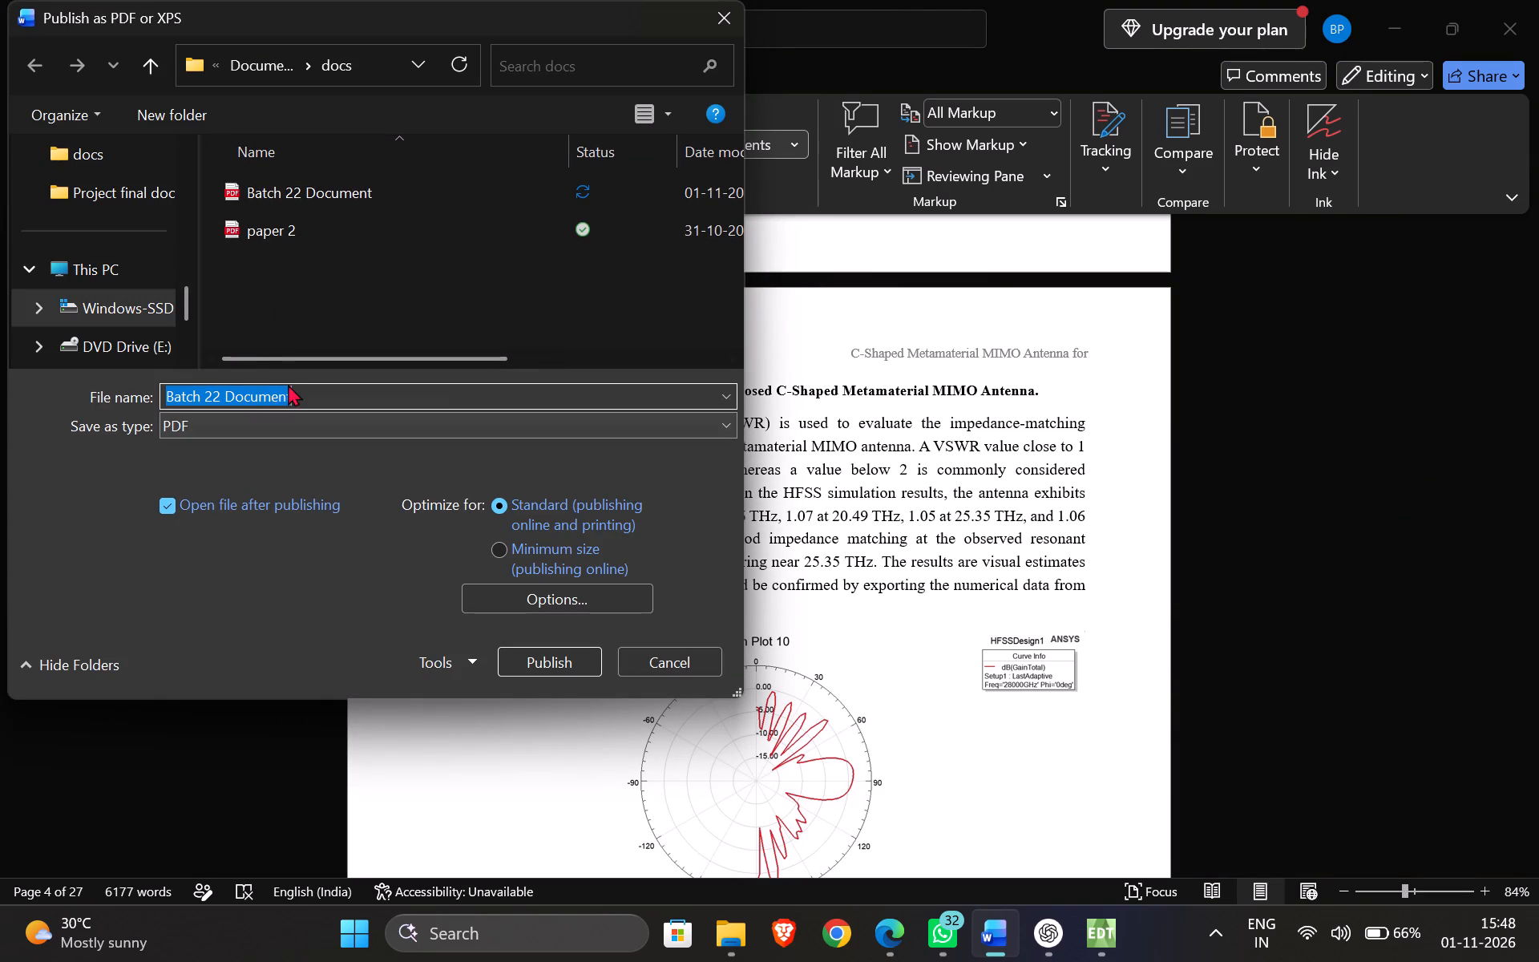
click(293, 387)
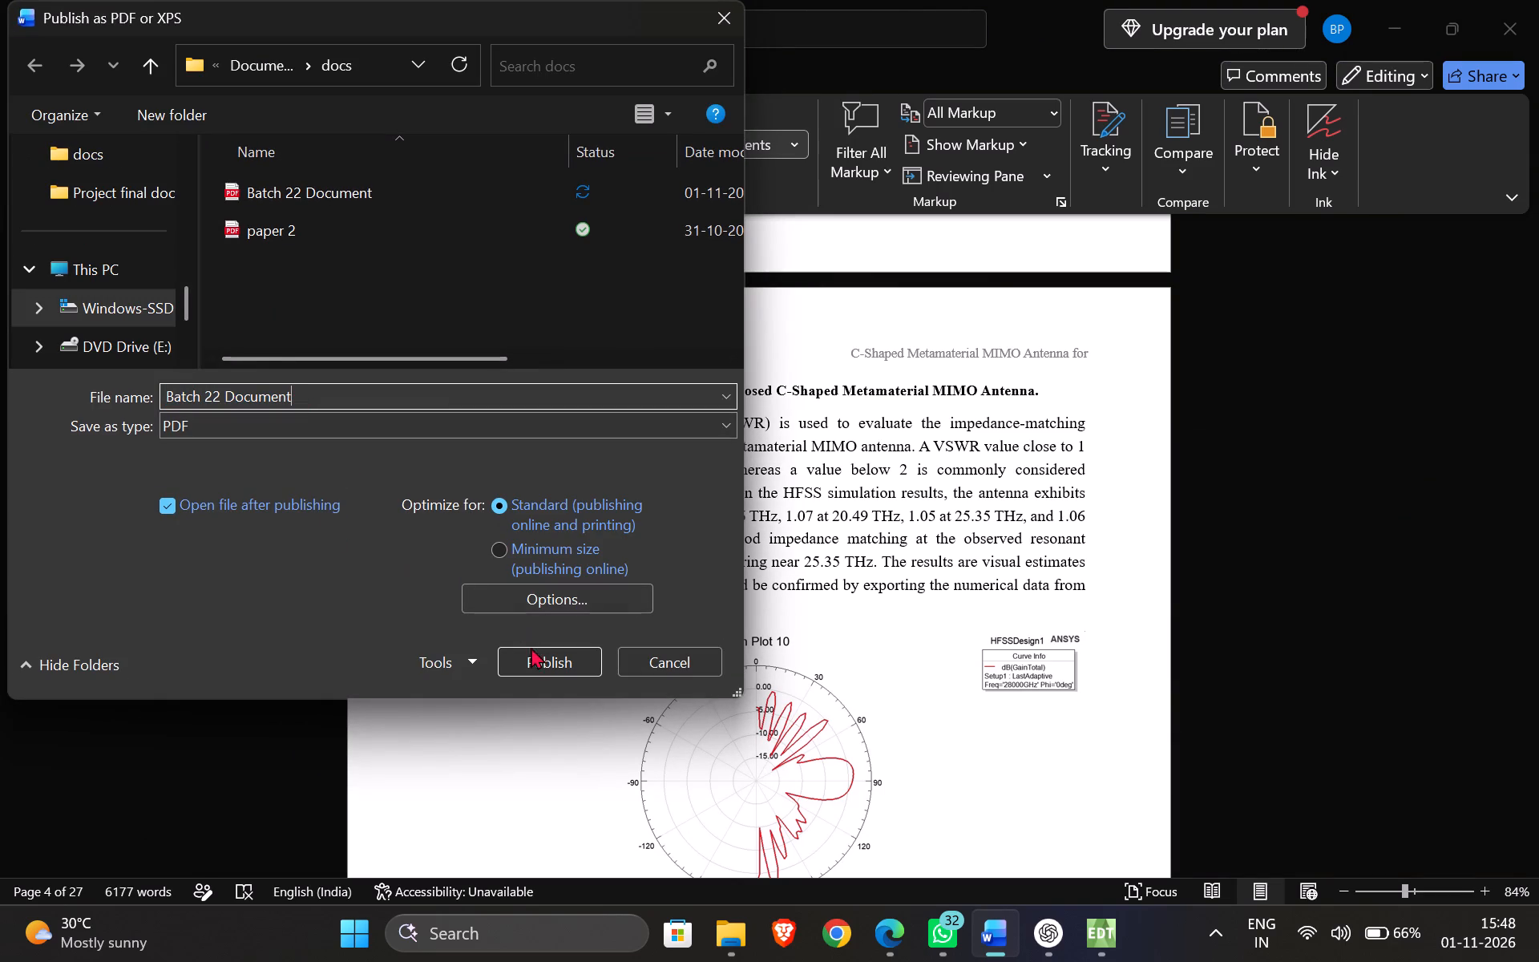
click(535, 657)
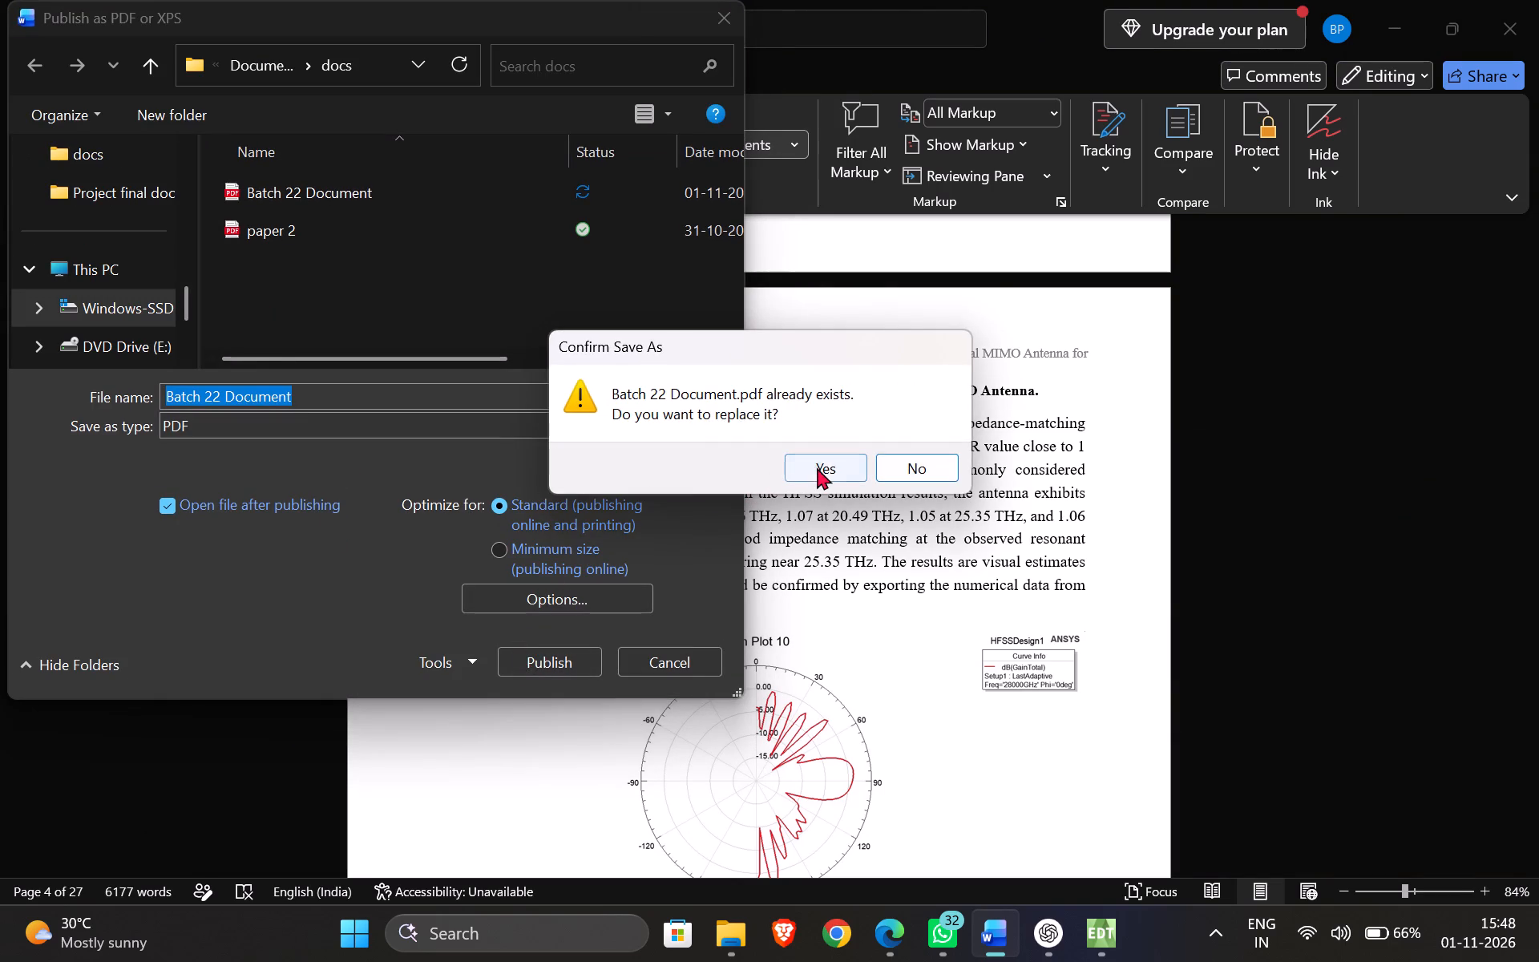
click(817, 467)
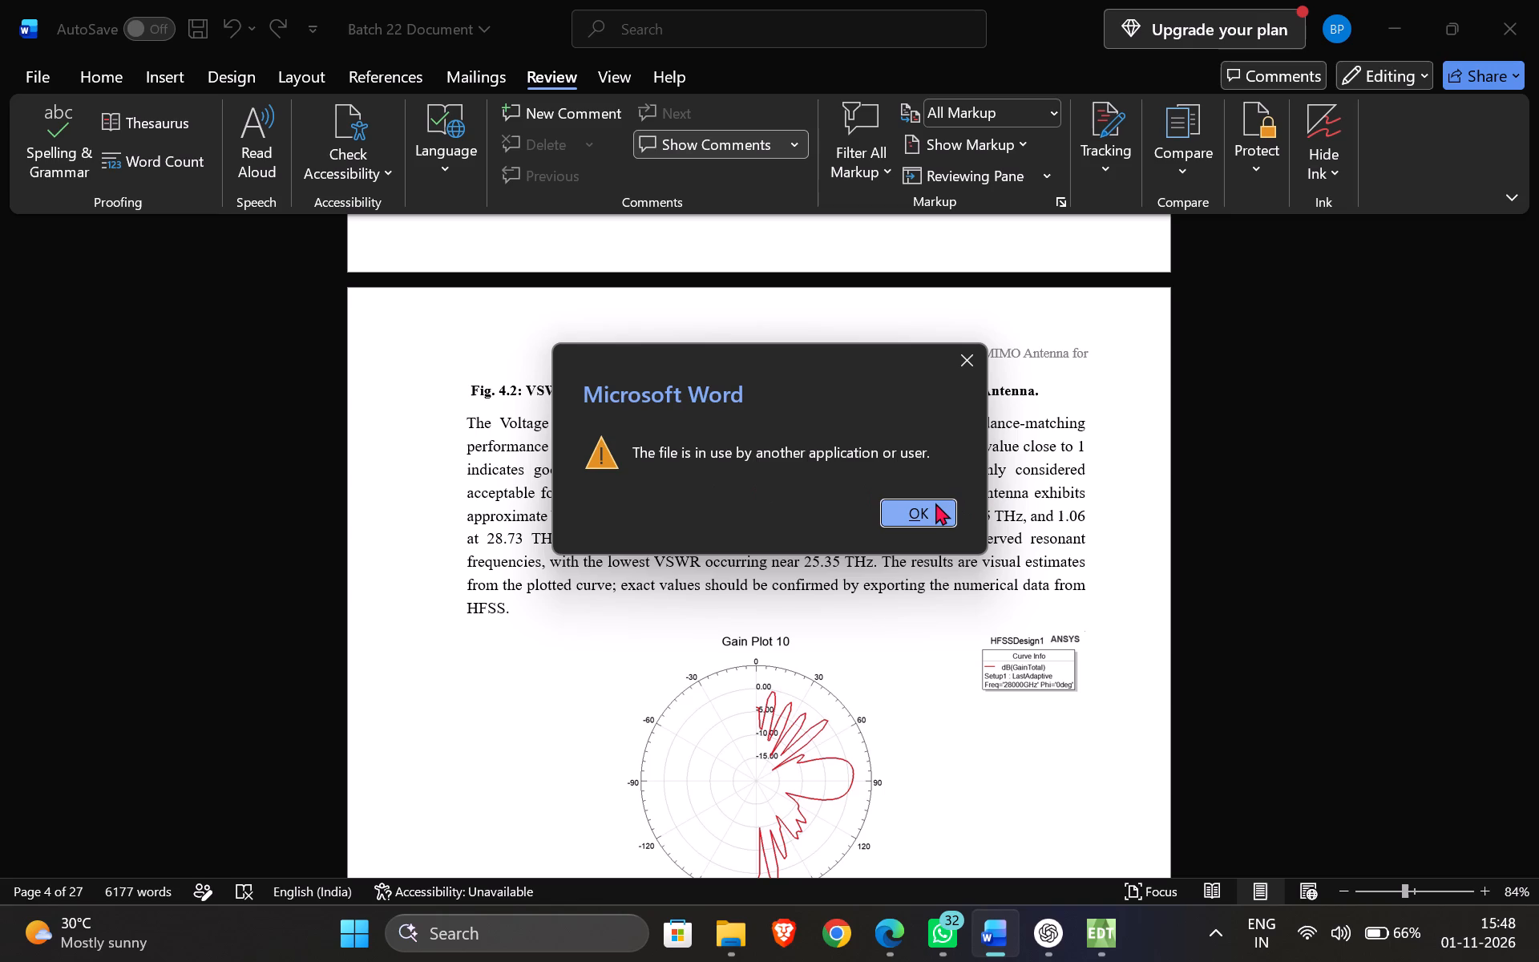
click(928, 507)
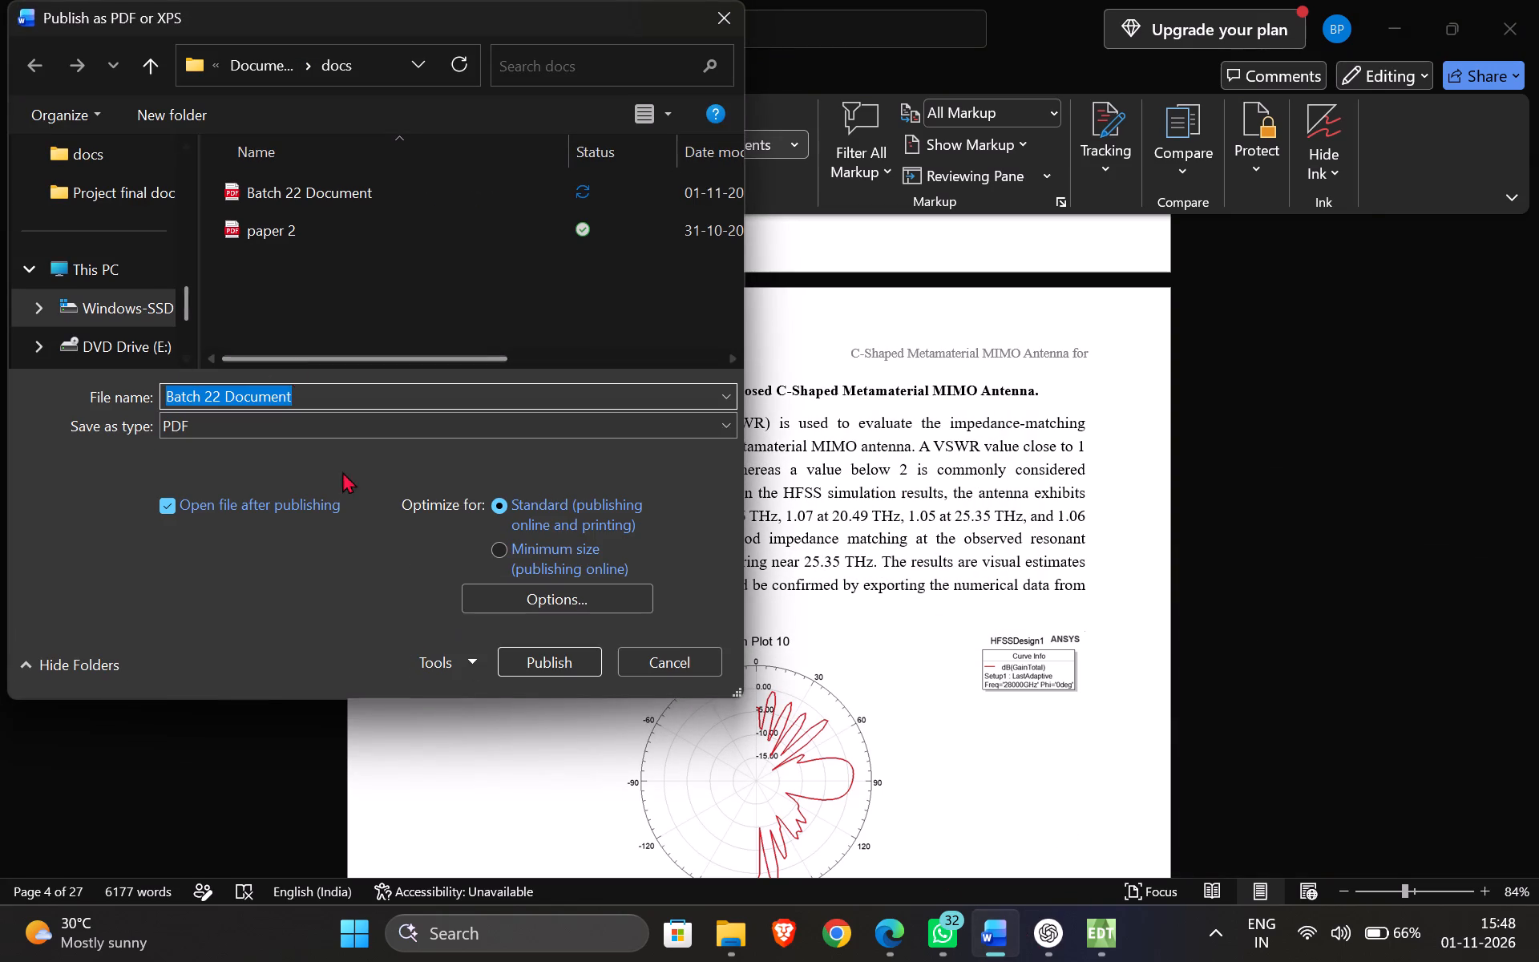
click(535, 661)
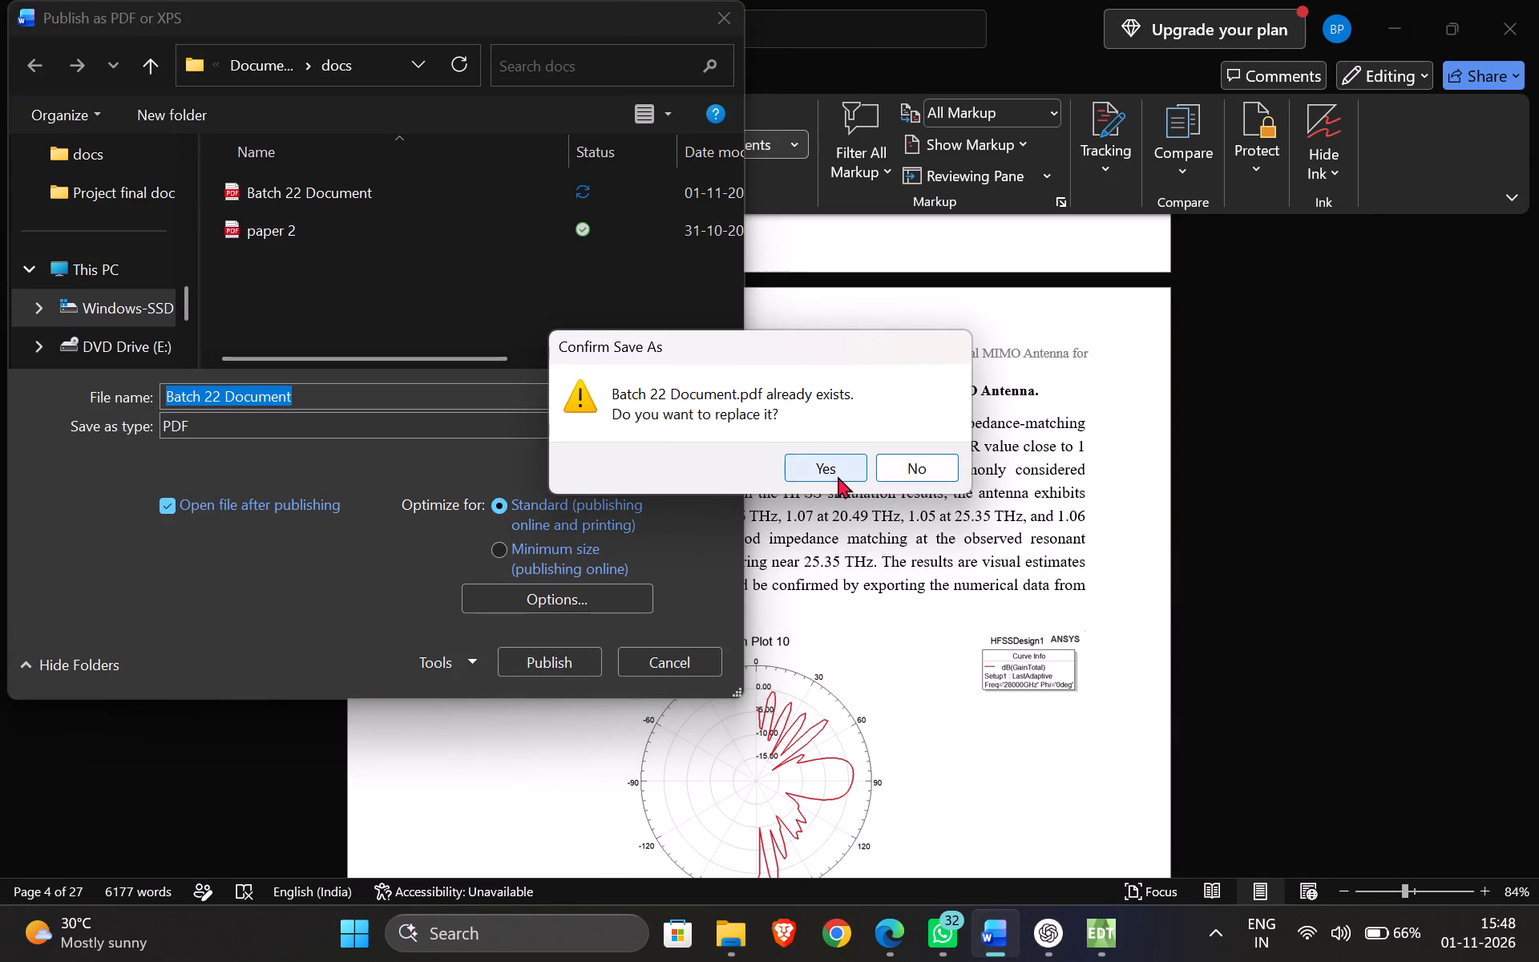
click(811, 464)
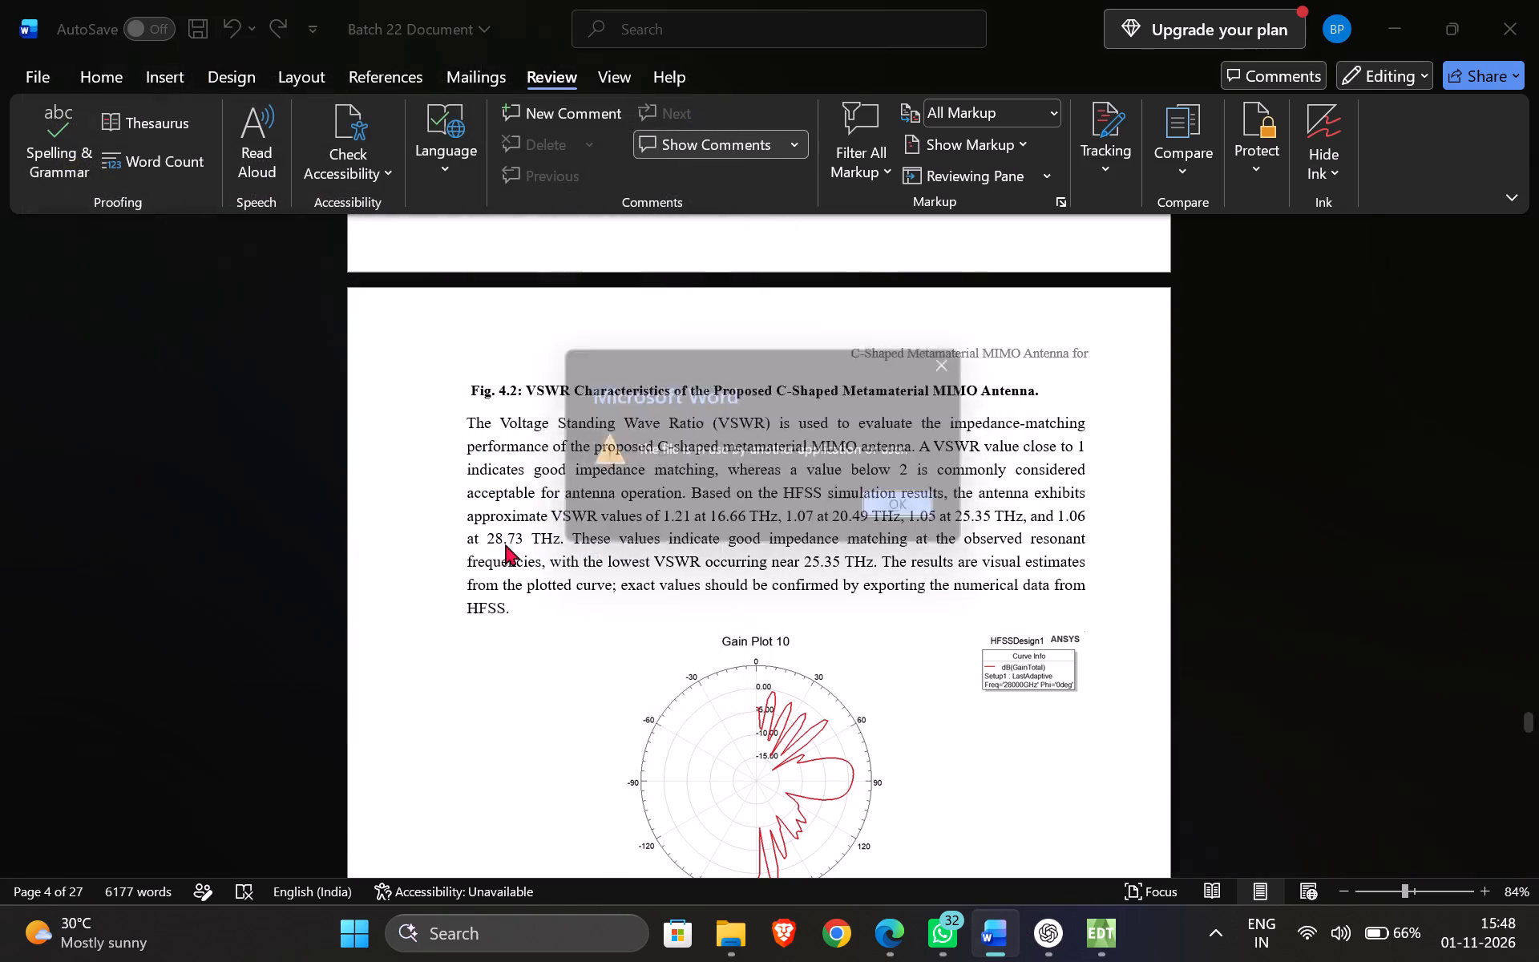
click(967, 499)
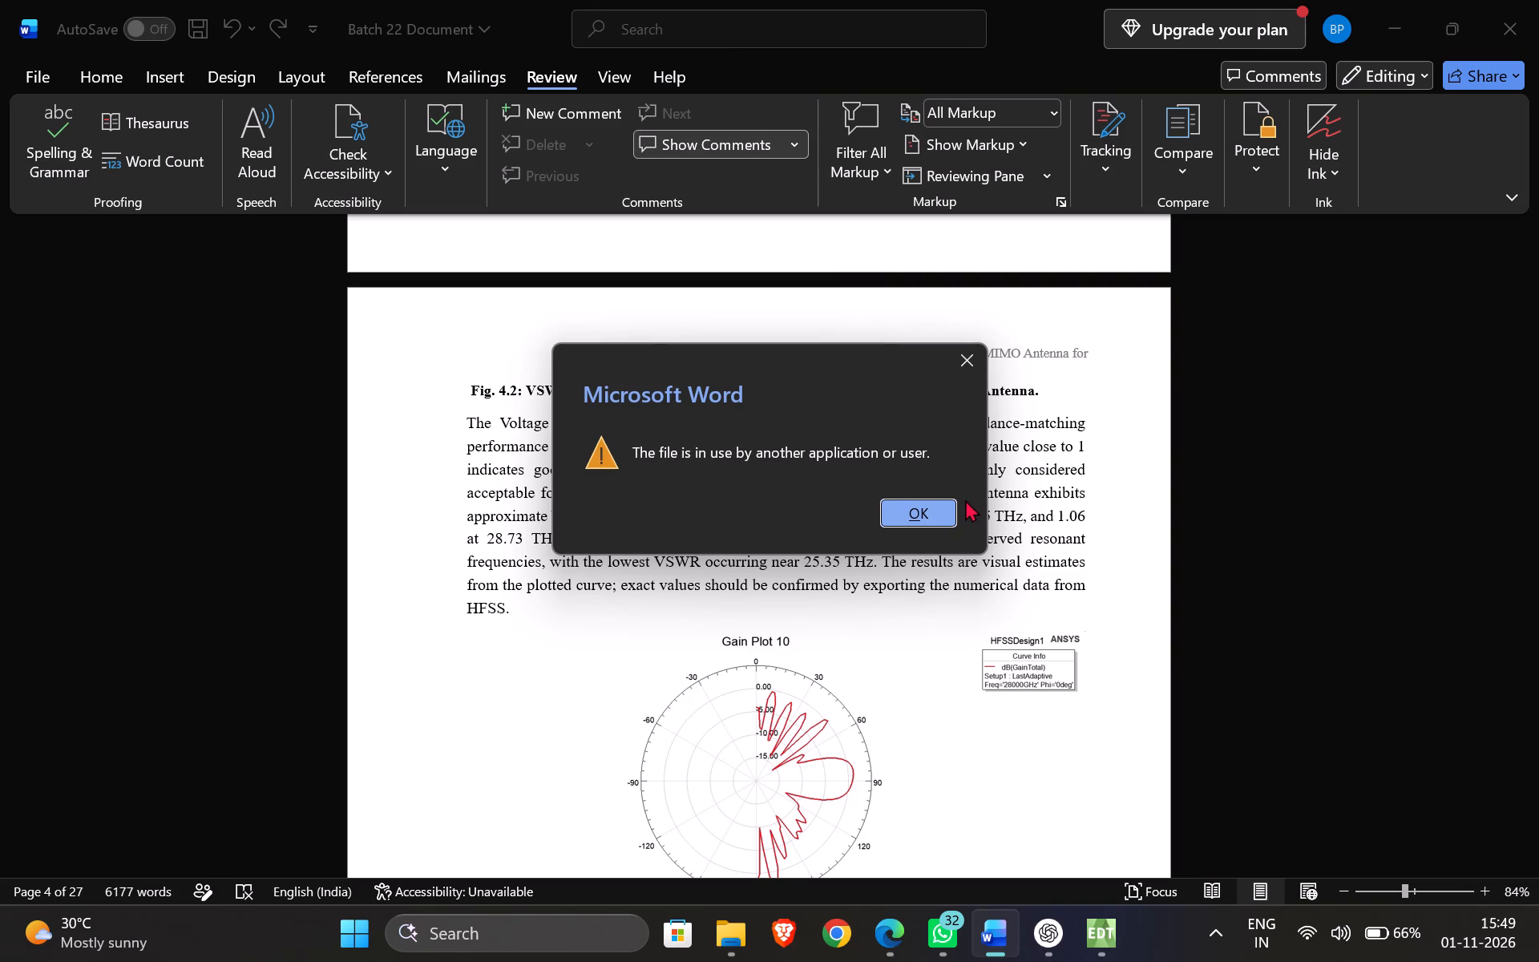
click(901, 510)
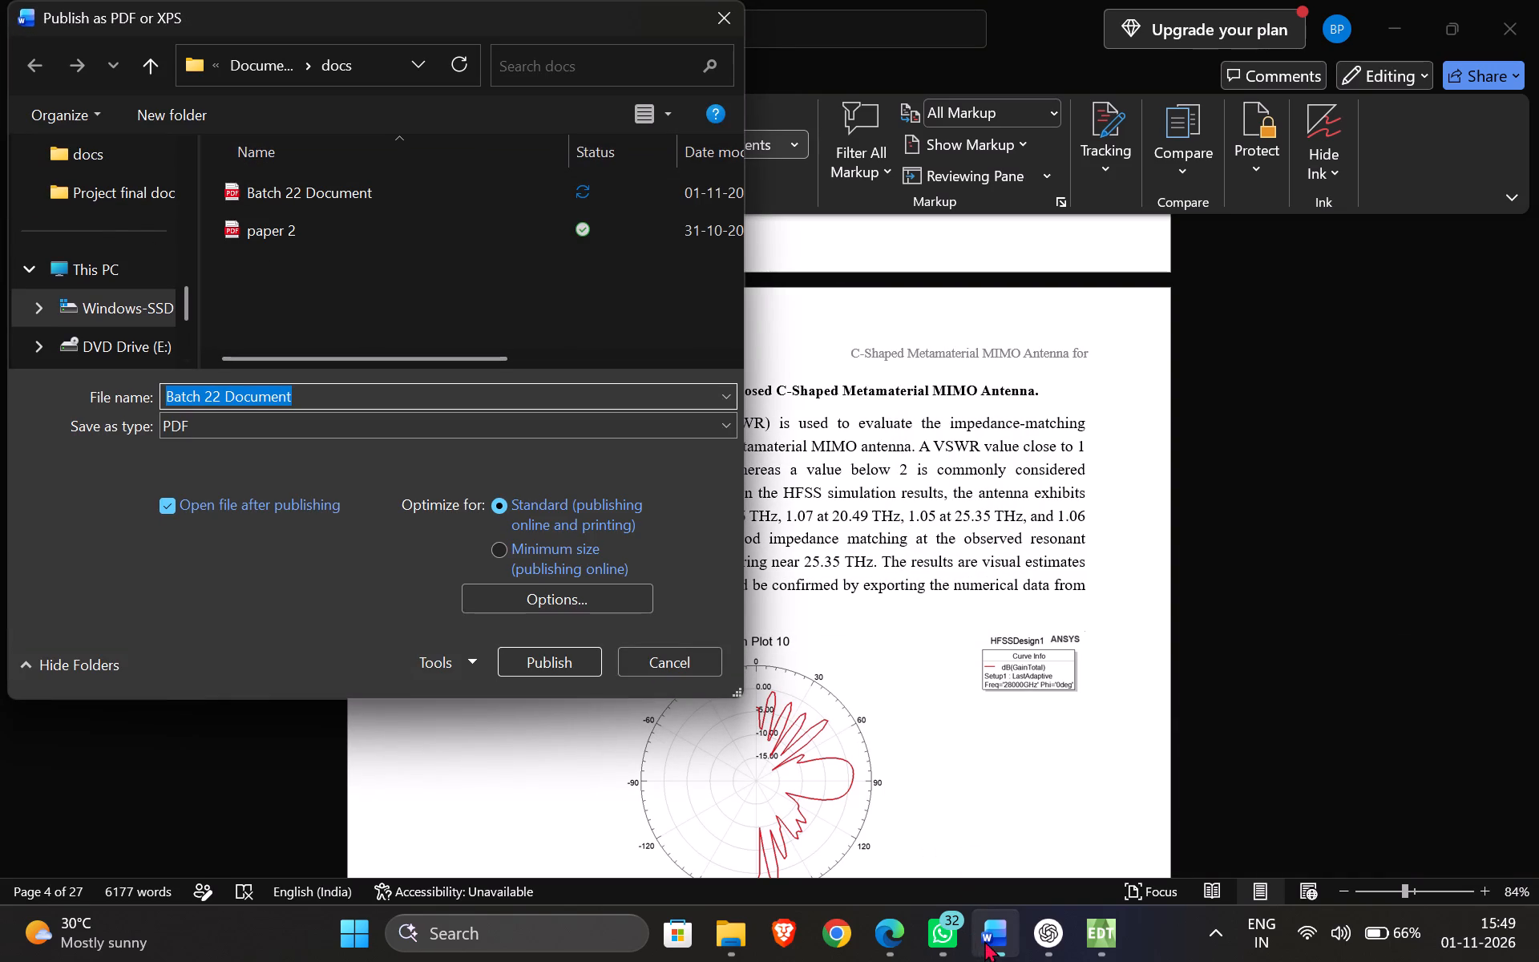
Close the Batch 22 IEEE paper PDF window in Edge.
click(992, 835)
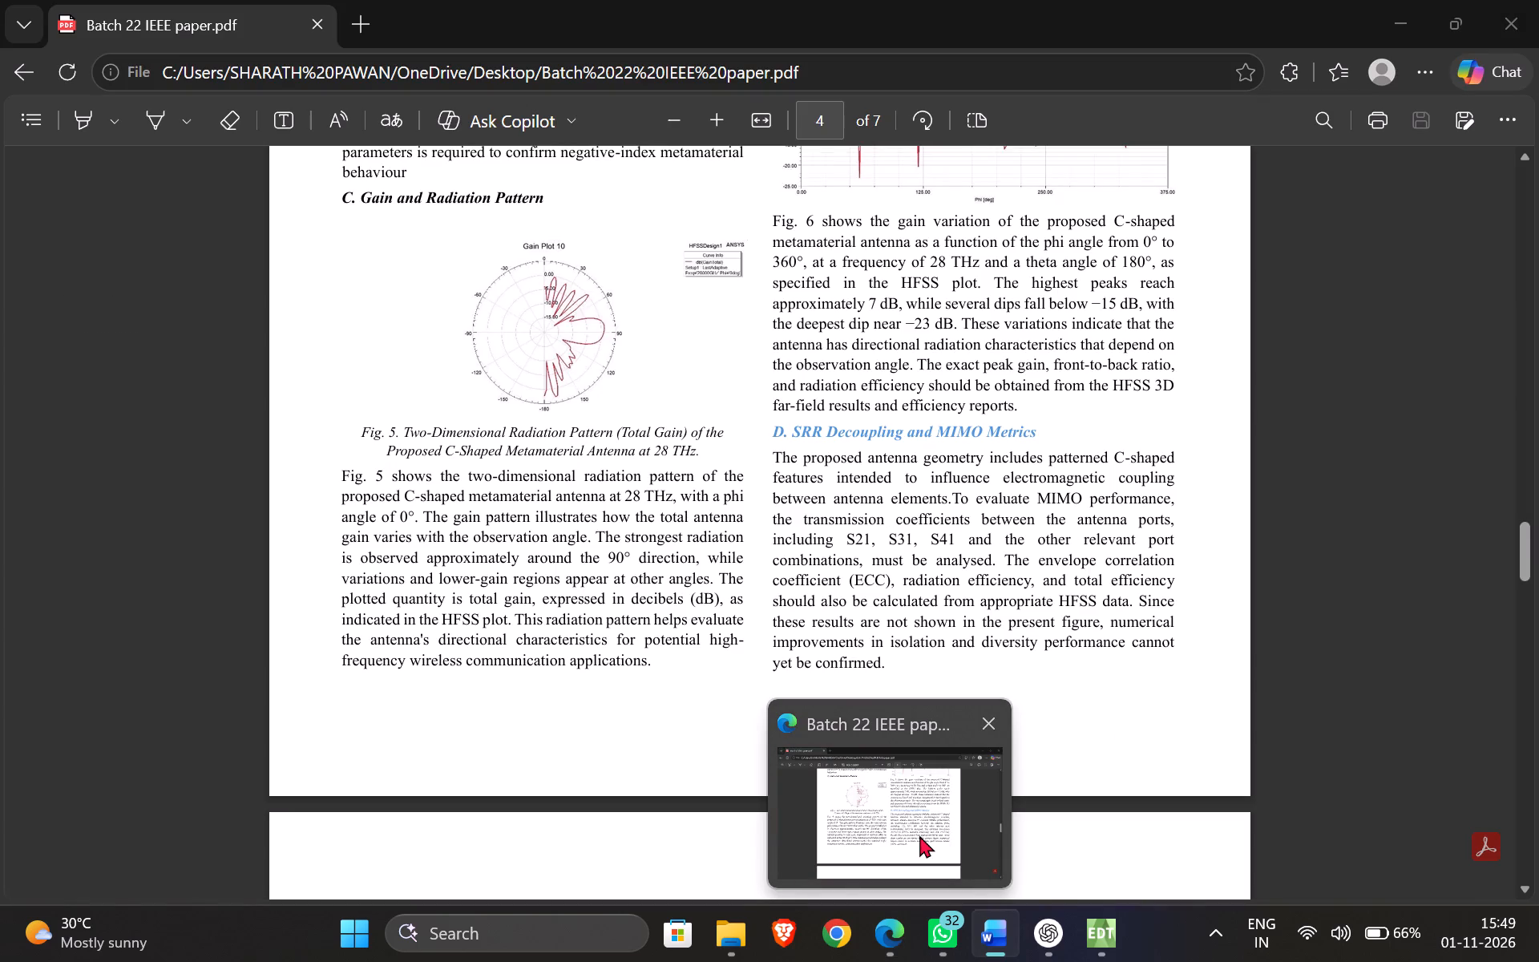
click(988, 716)
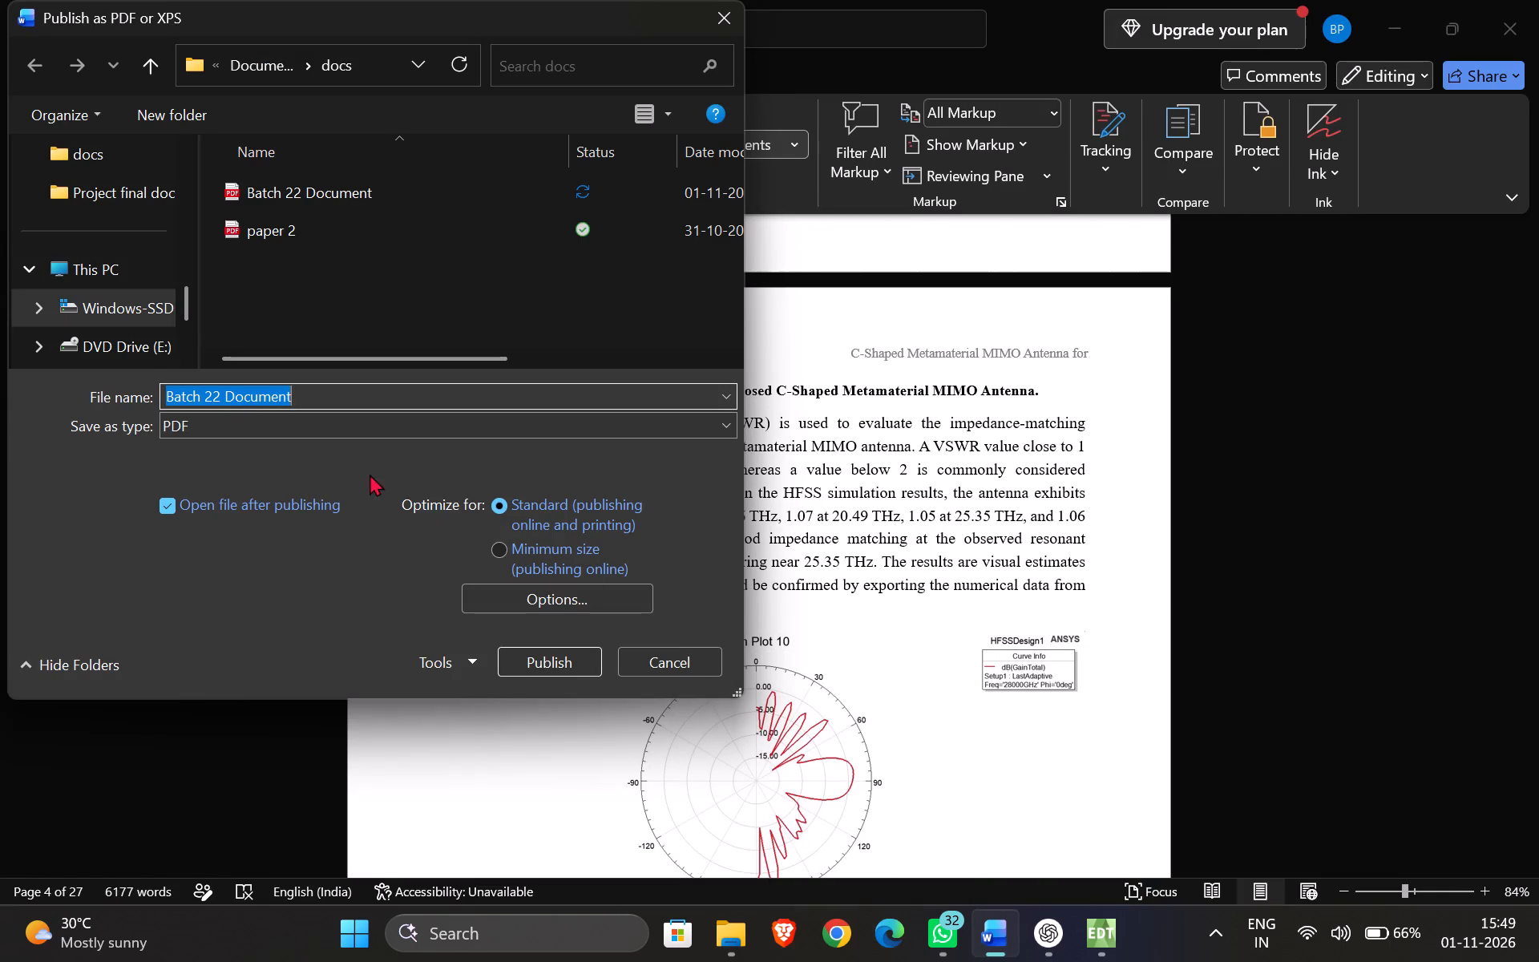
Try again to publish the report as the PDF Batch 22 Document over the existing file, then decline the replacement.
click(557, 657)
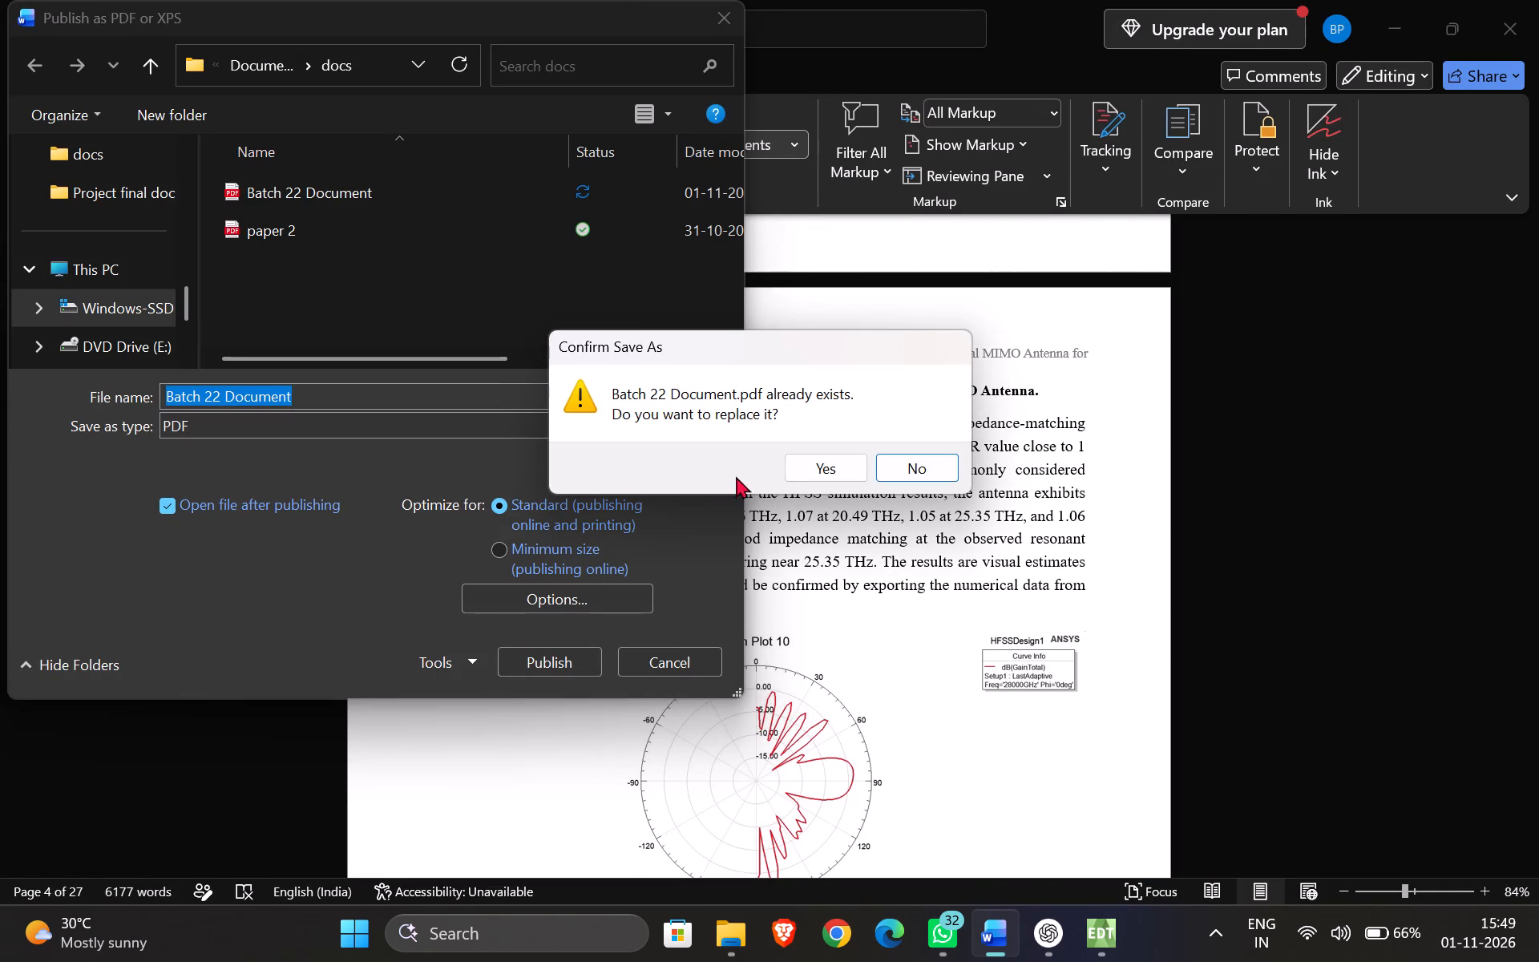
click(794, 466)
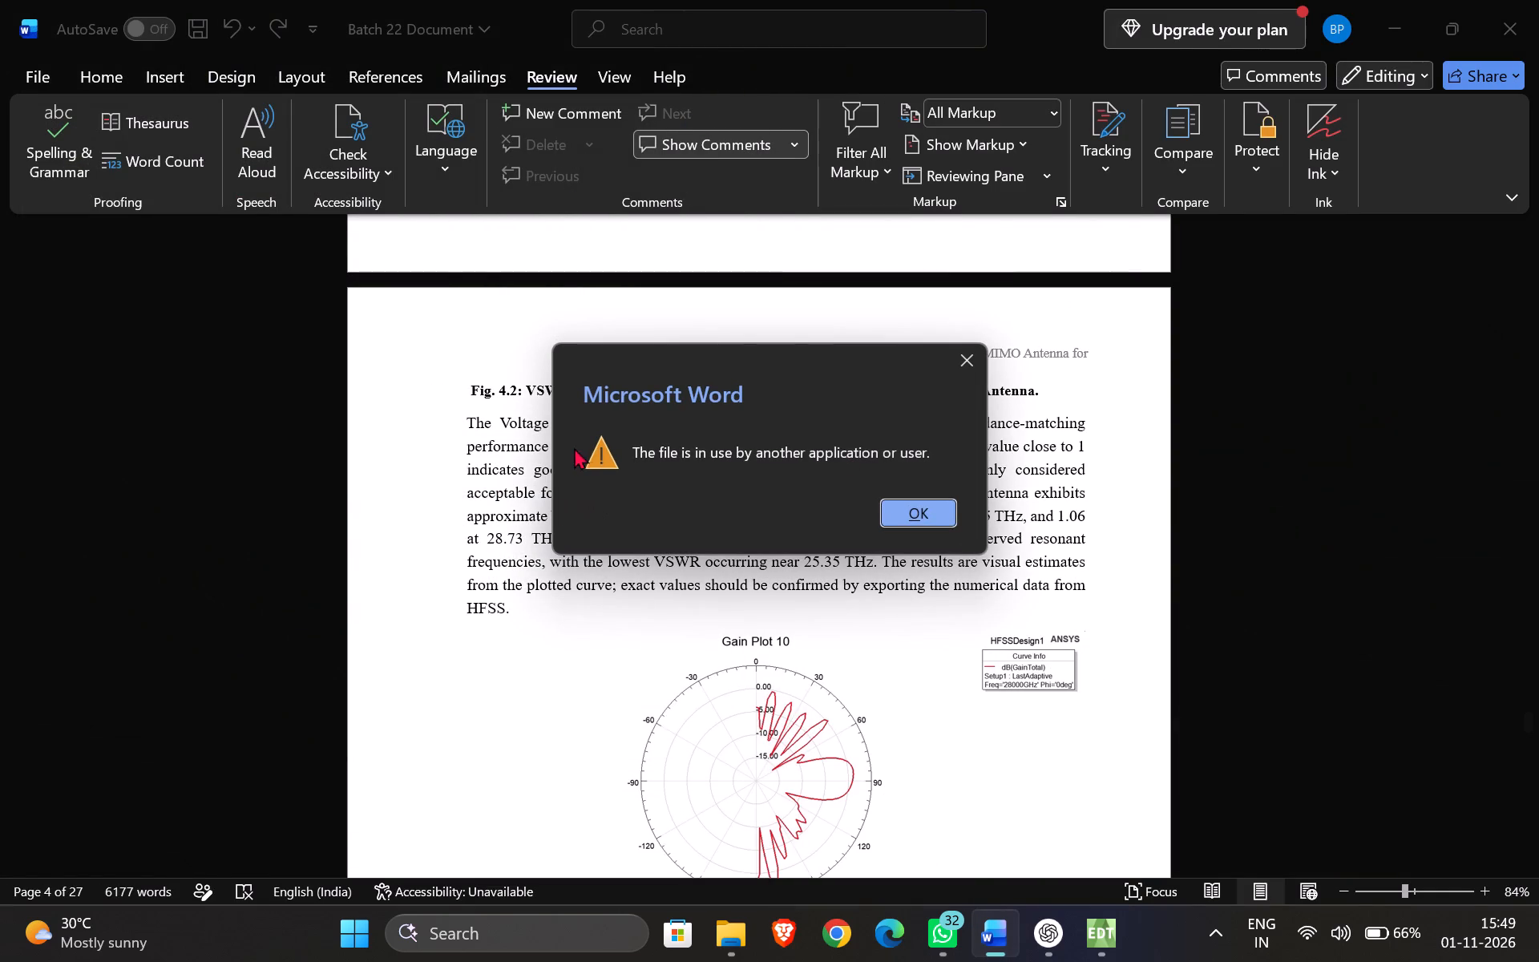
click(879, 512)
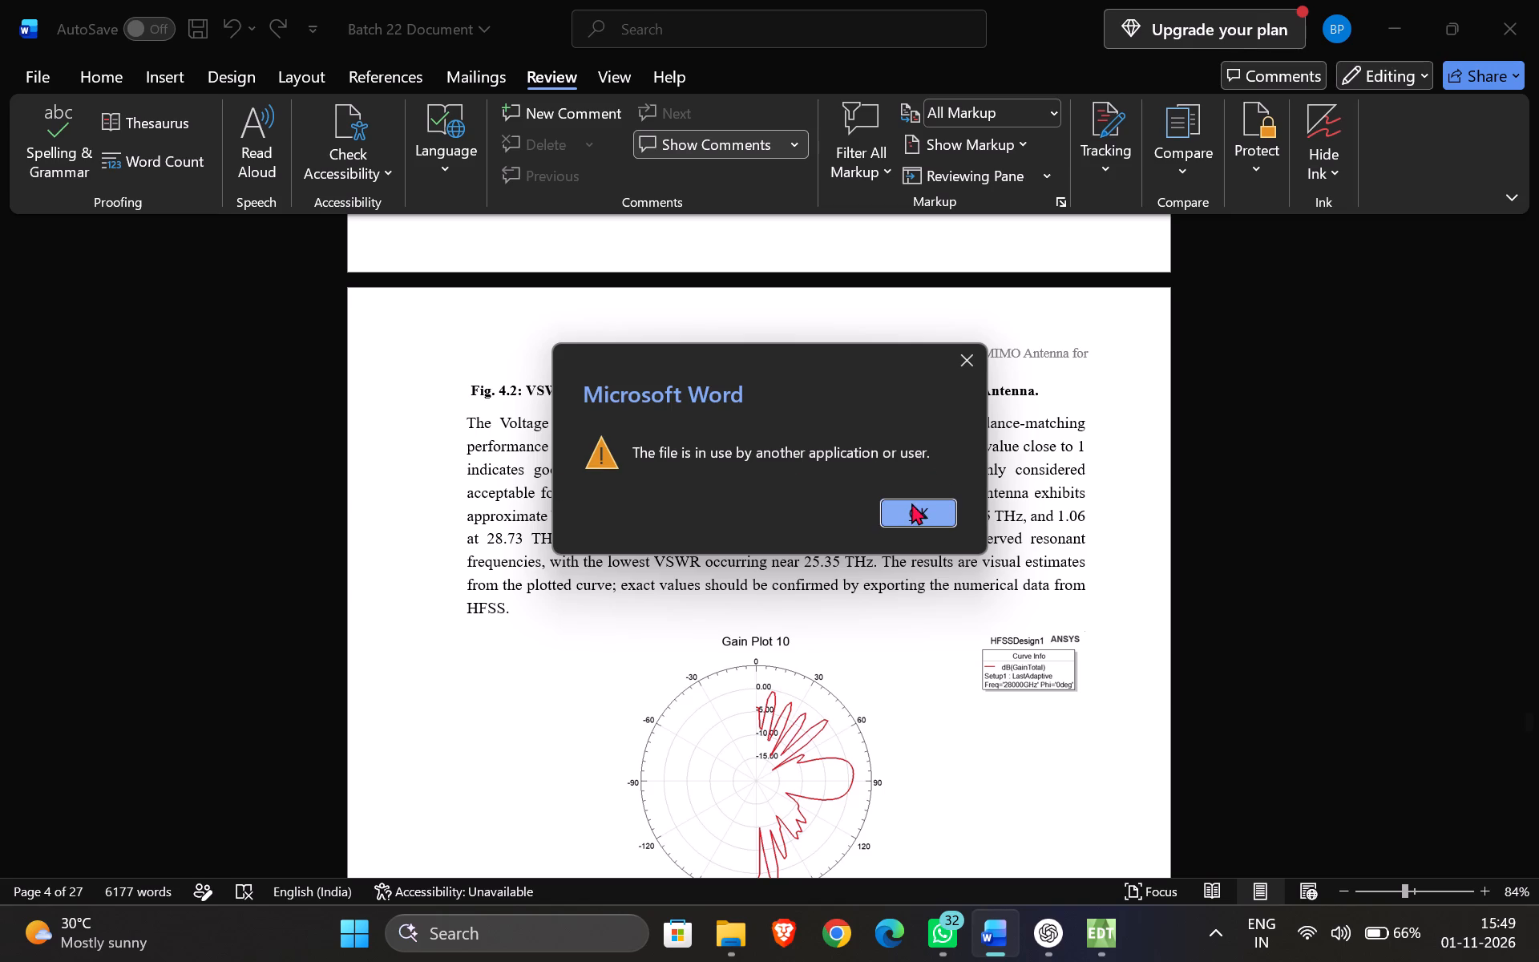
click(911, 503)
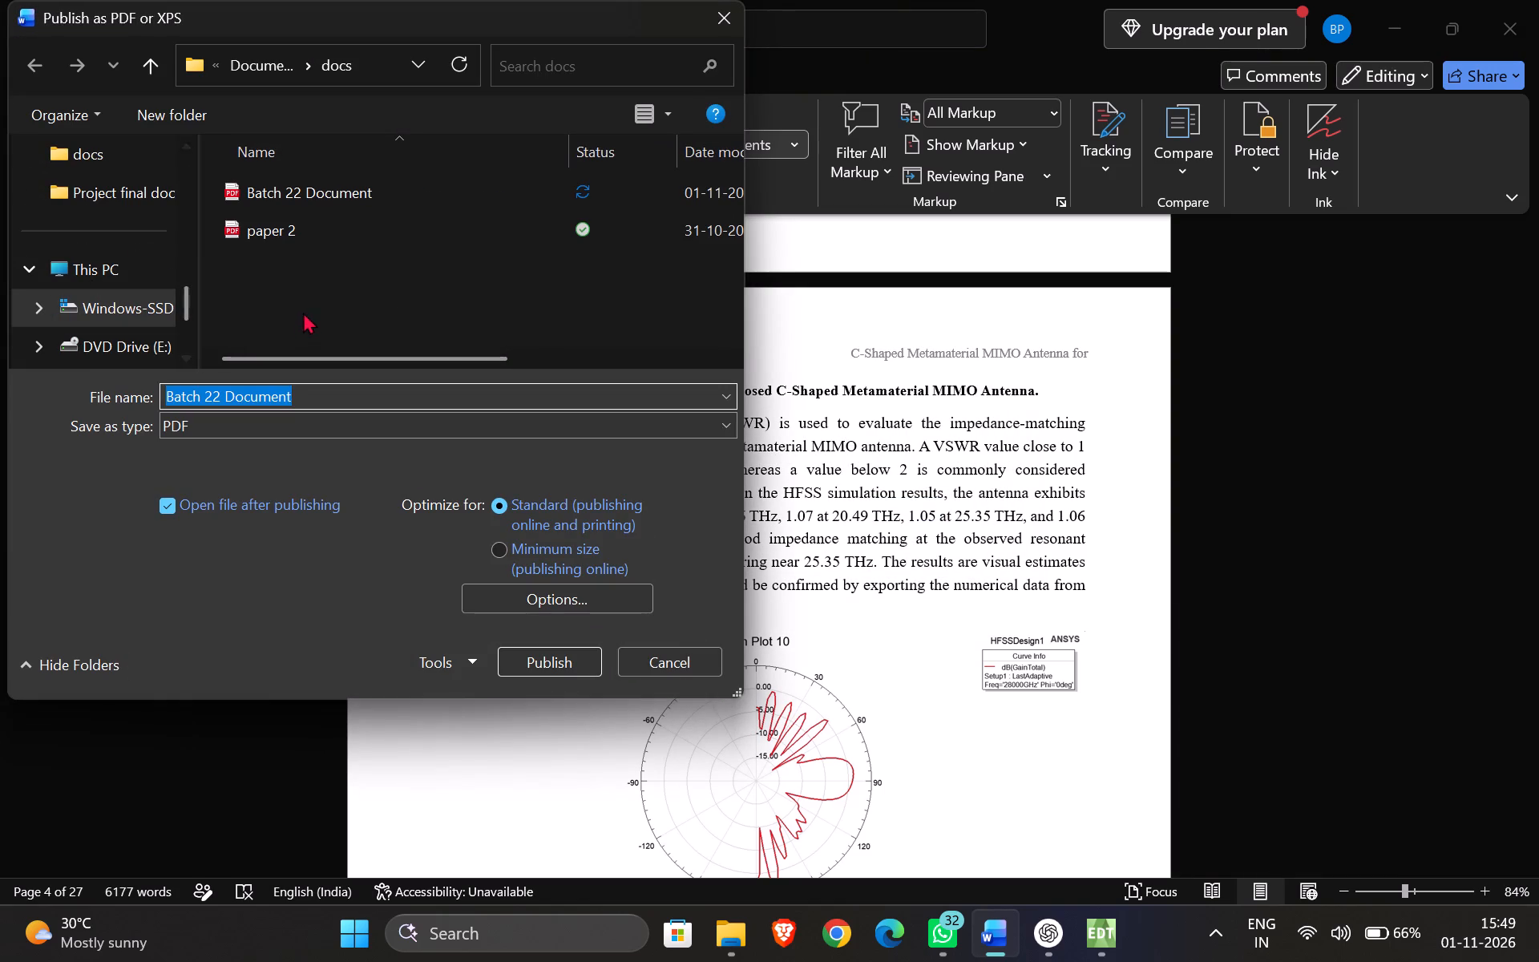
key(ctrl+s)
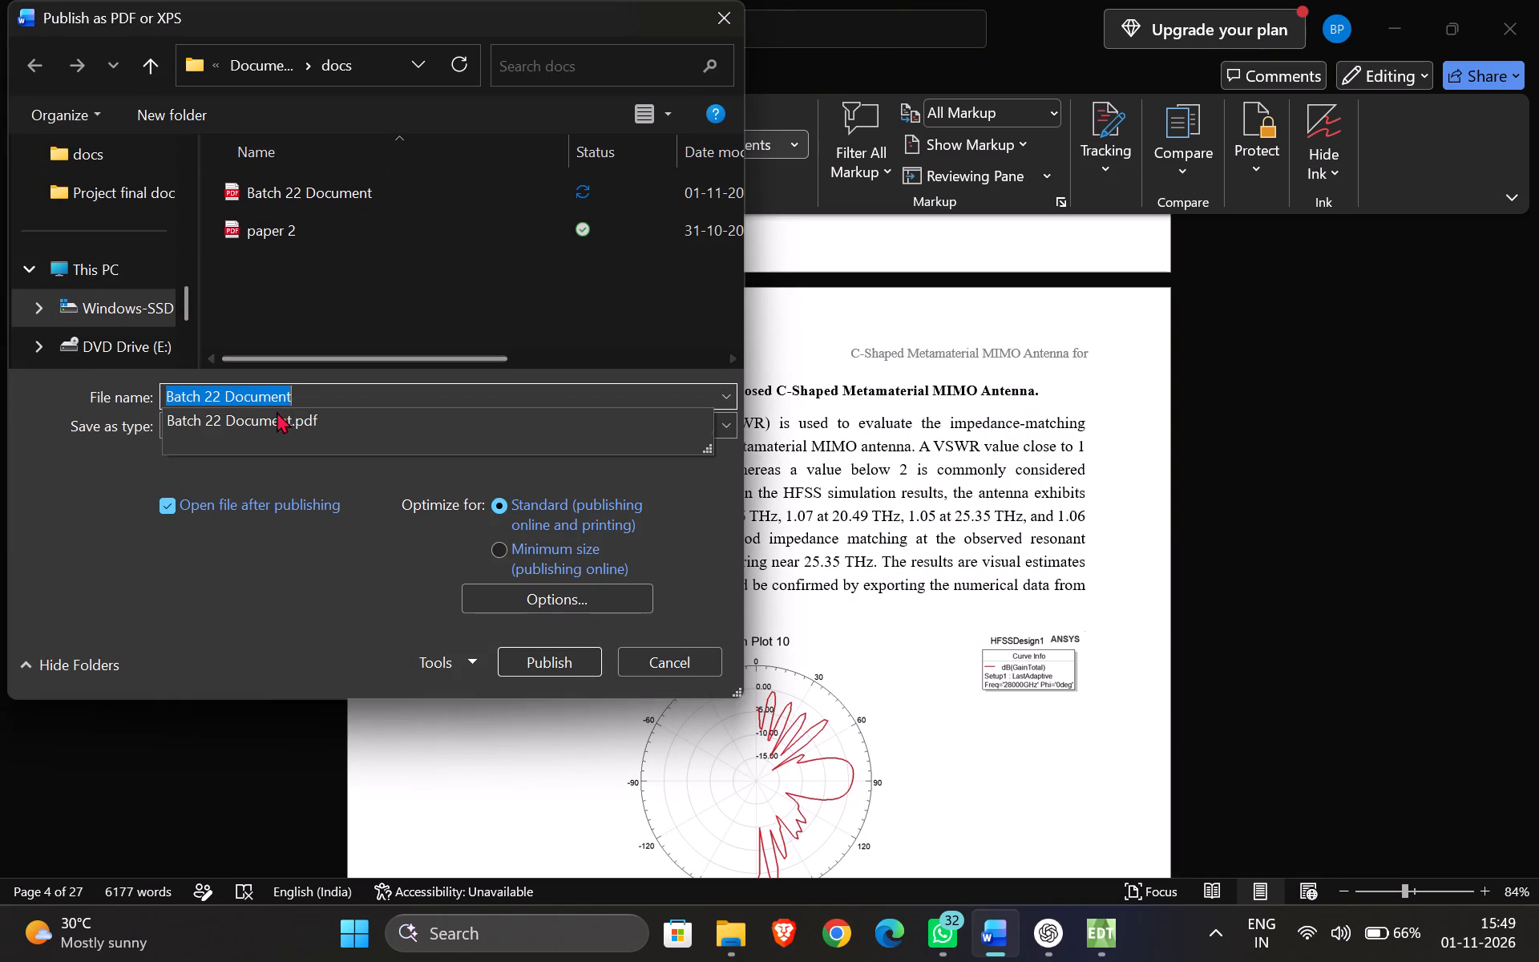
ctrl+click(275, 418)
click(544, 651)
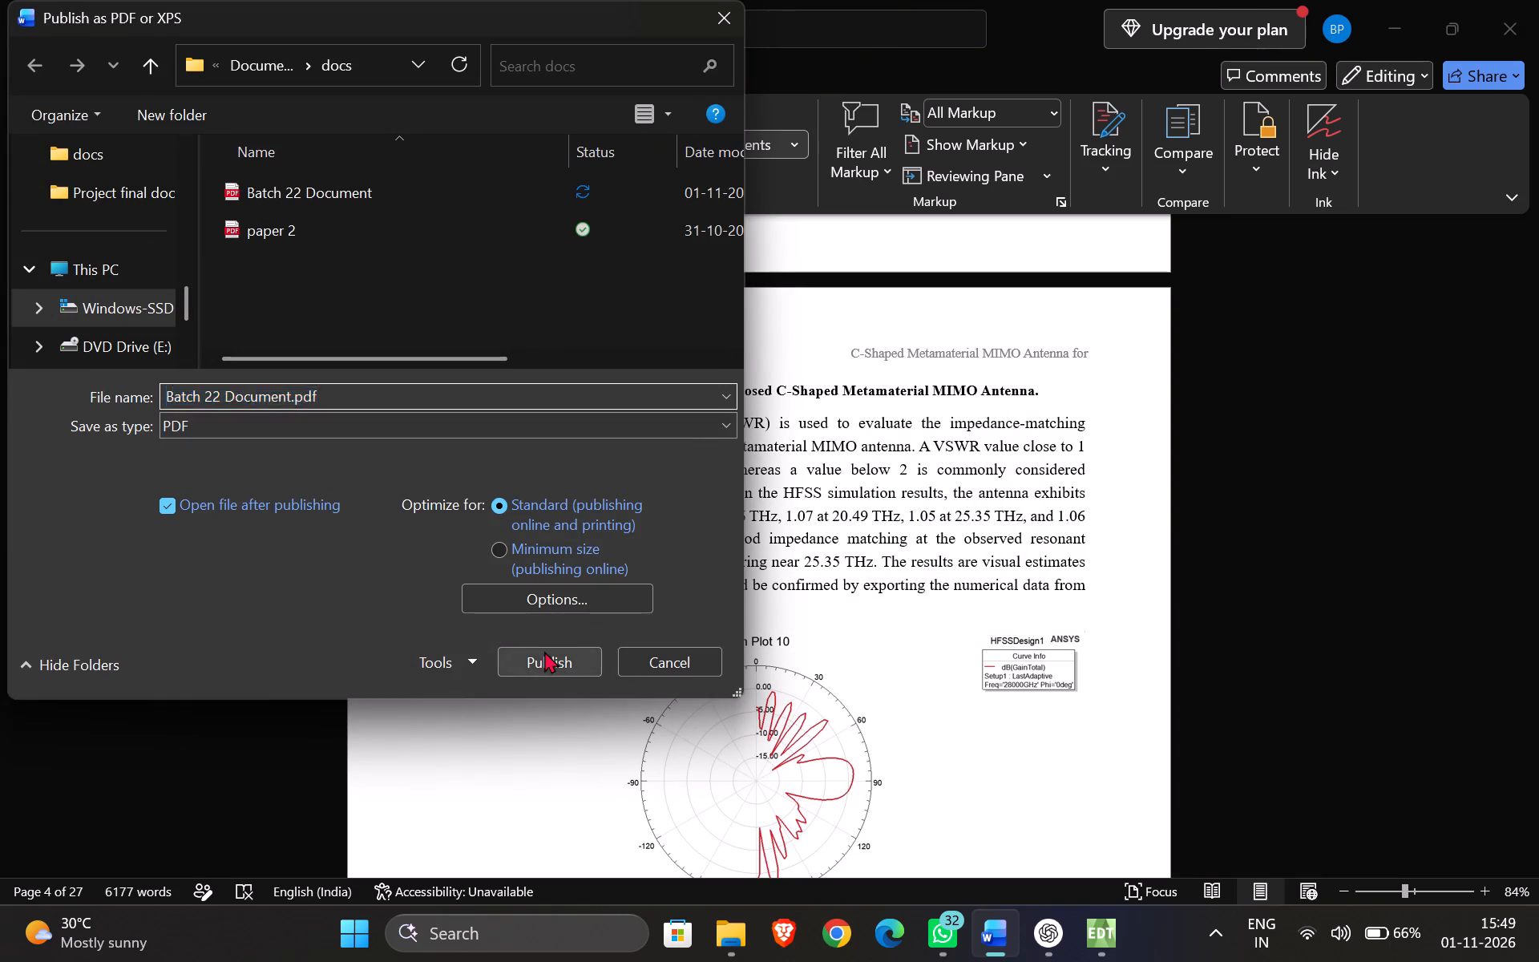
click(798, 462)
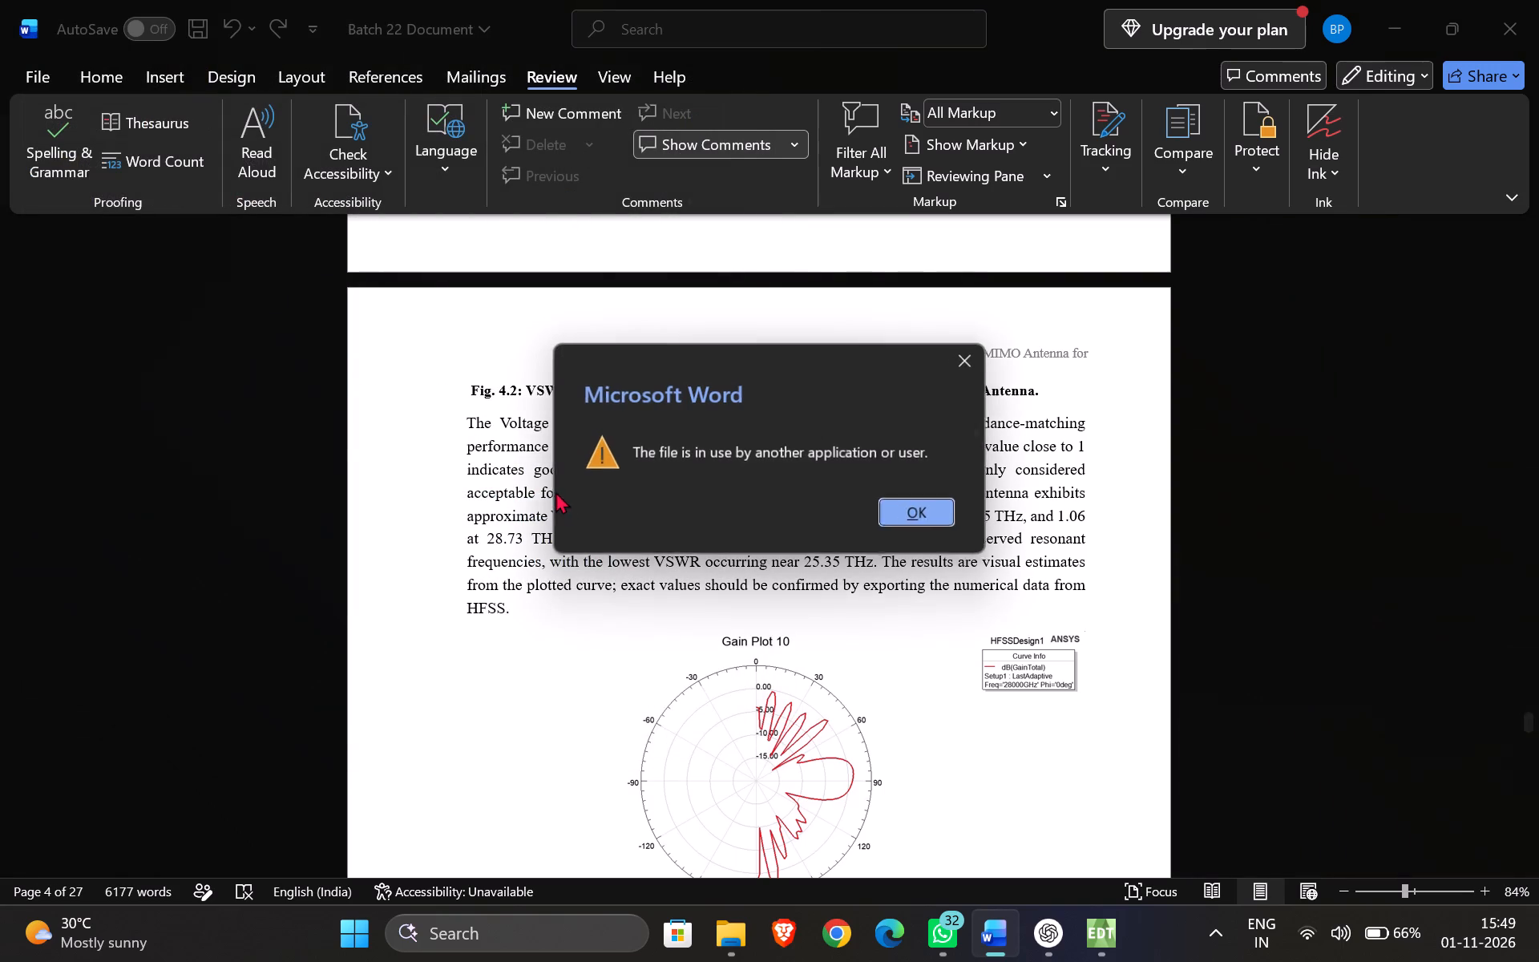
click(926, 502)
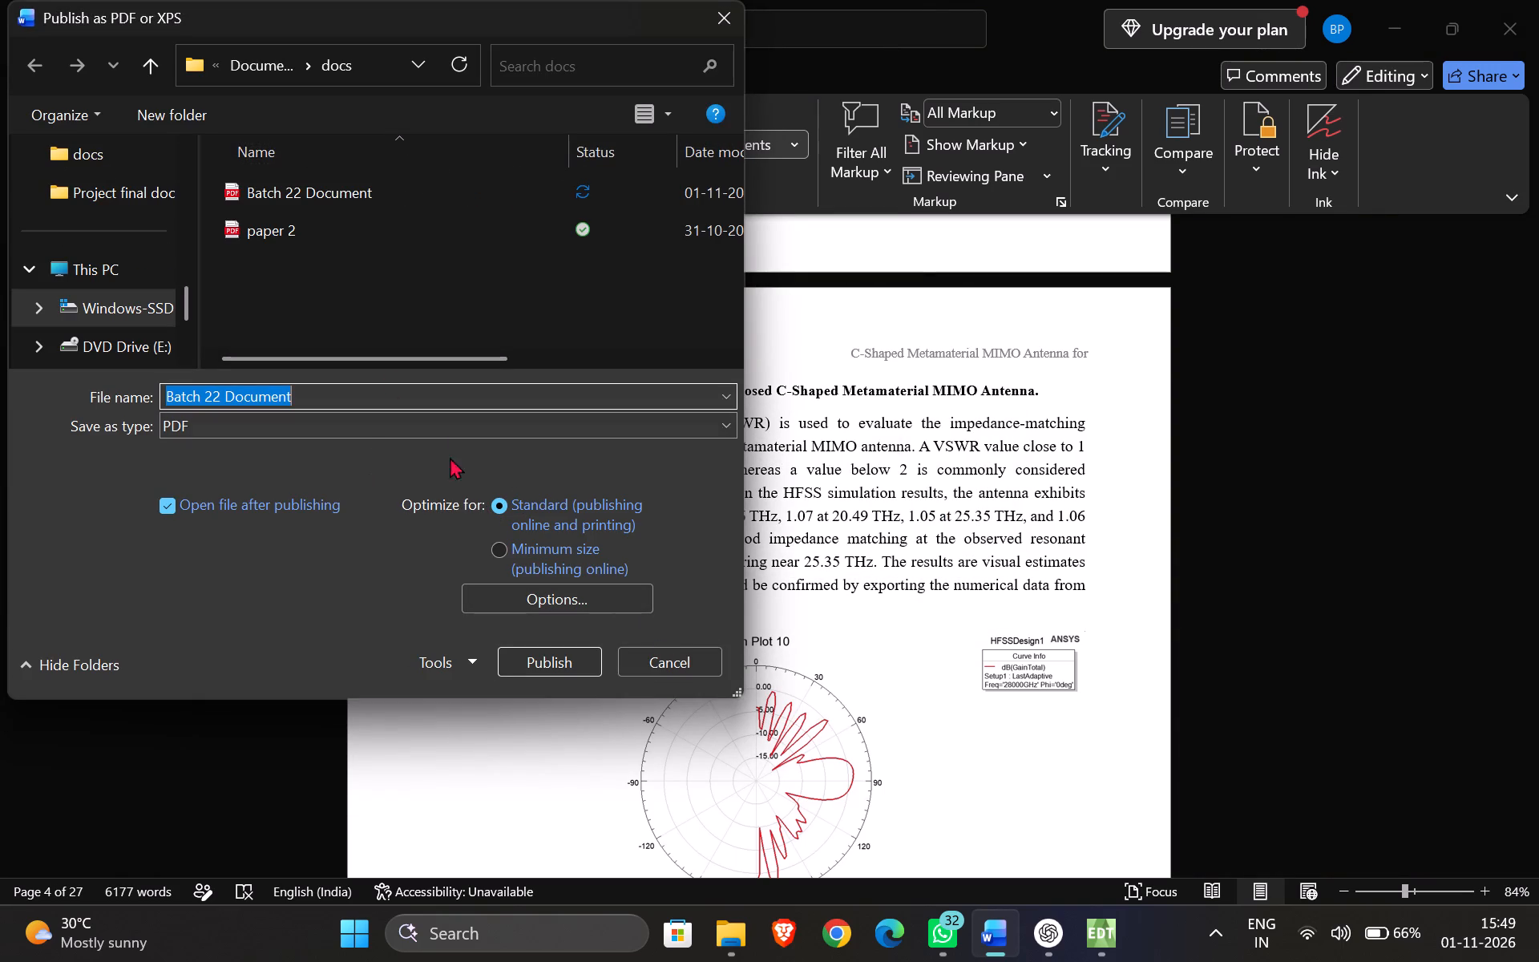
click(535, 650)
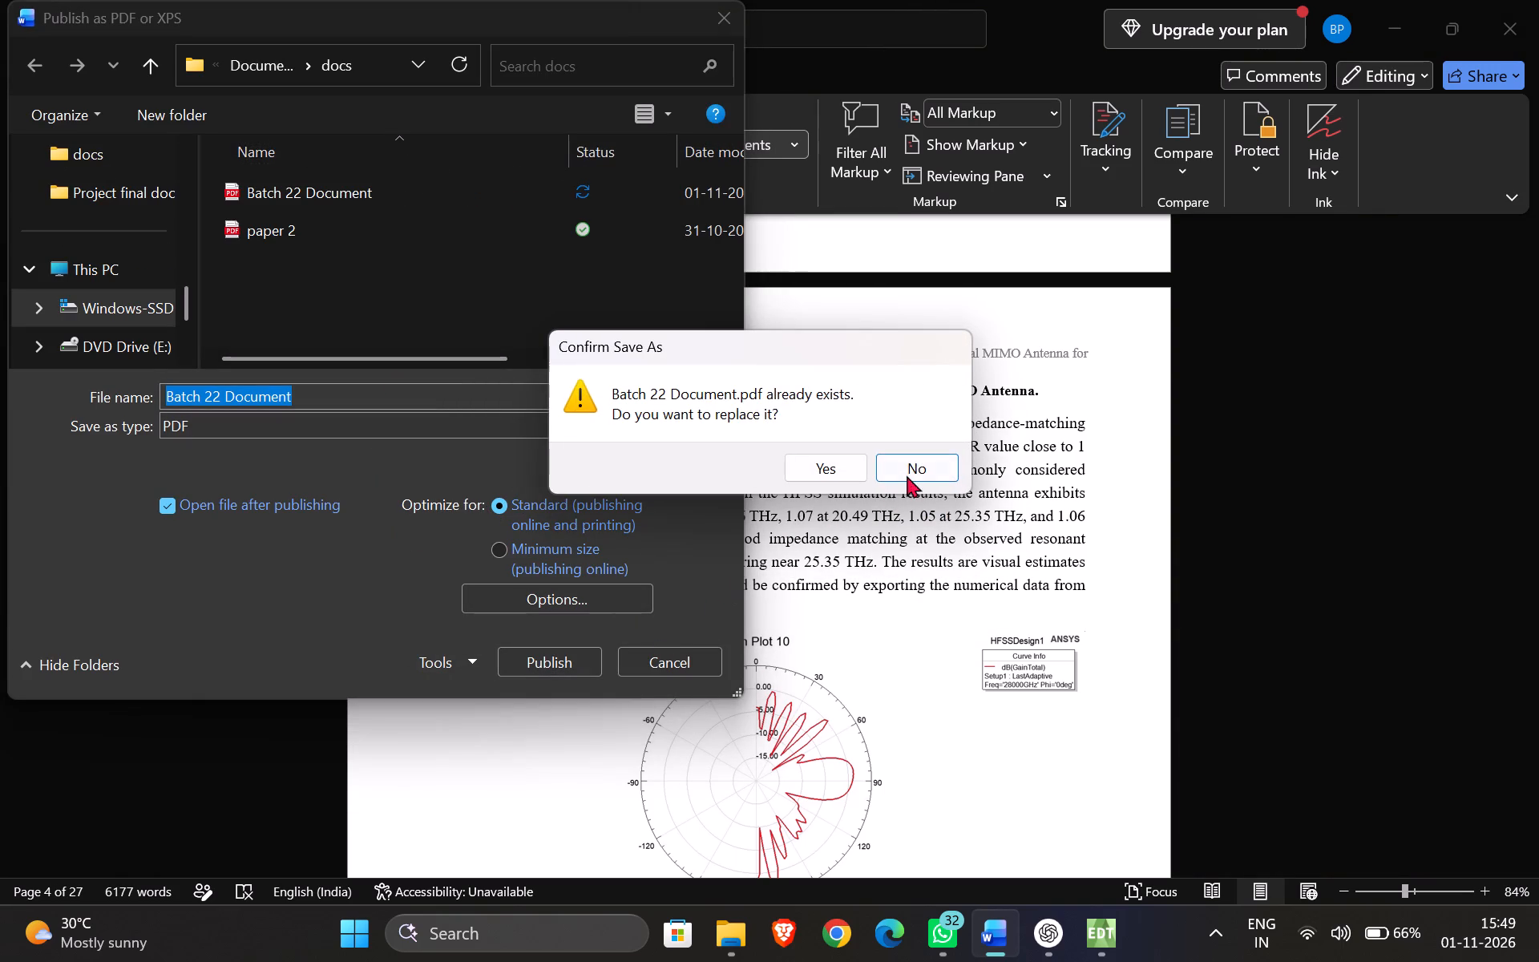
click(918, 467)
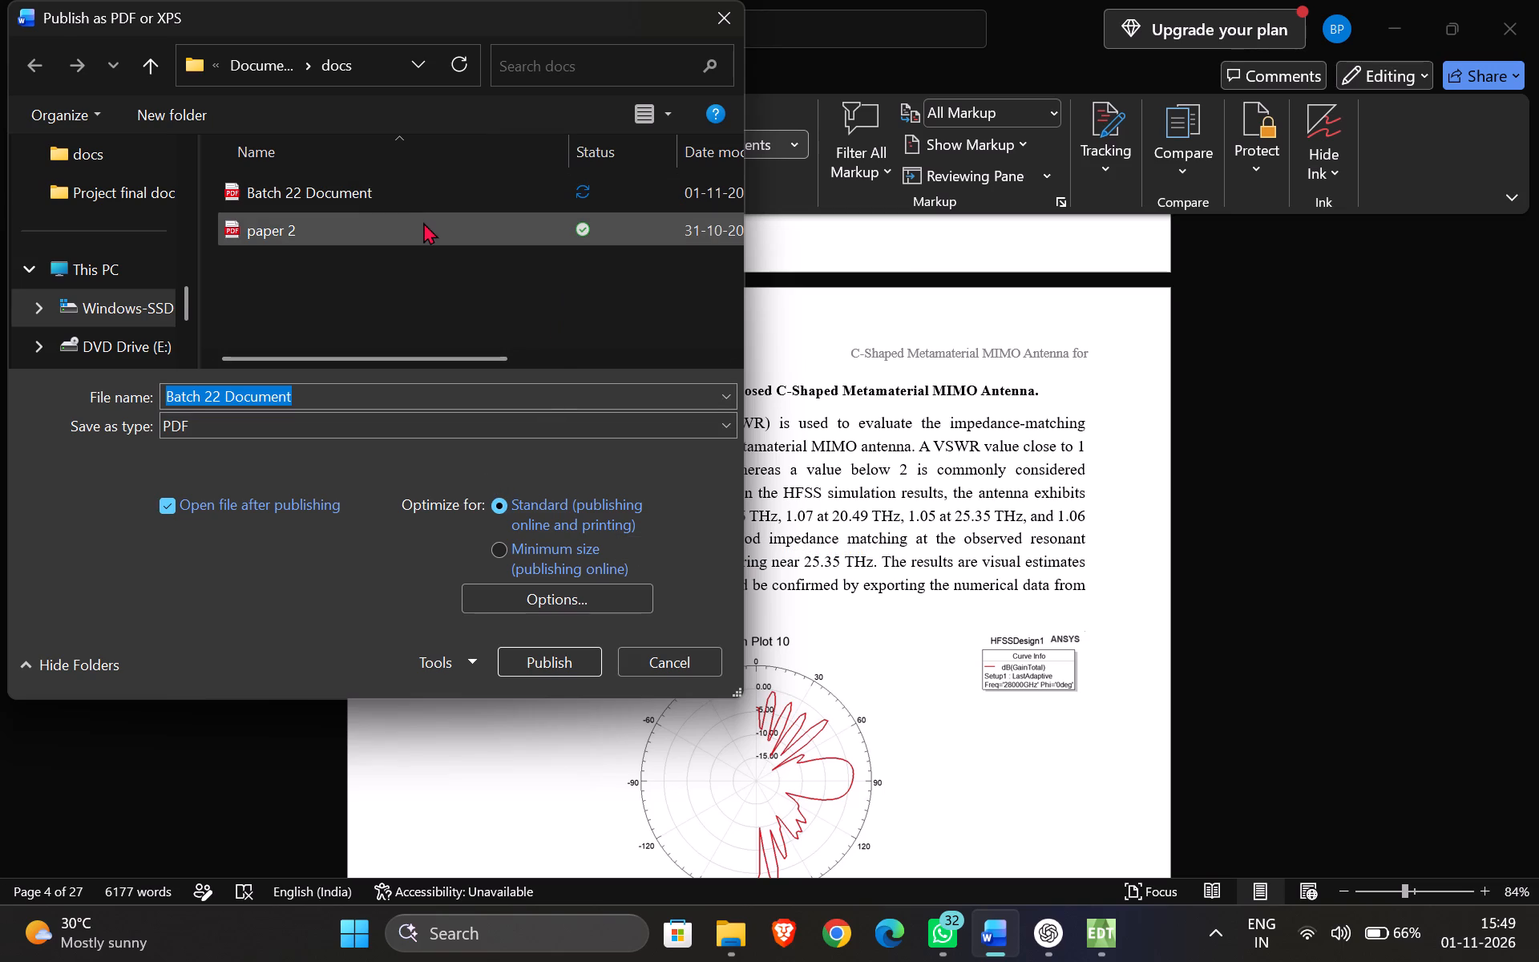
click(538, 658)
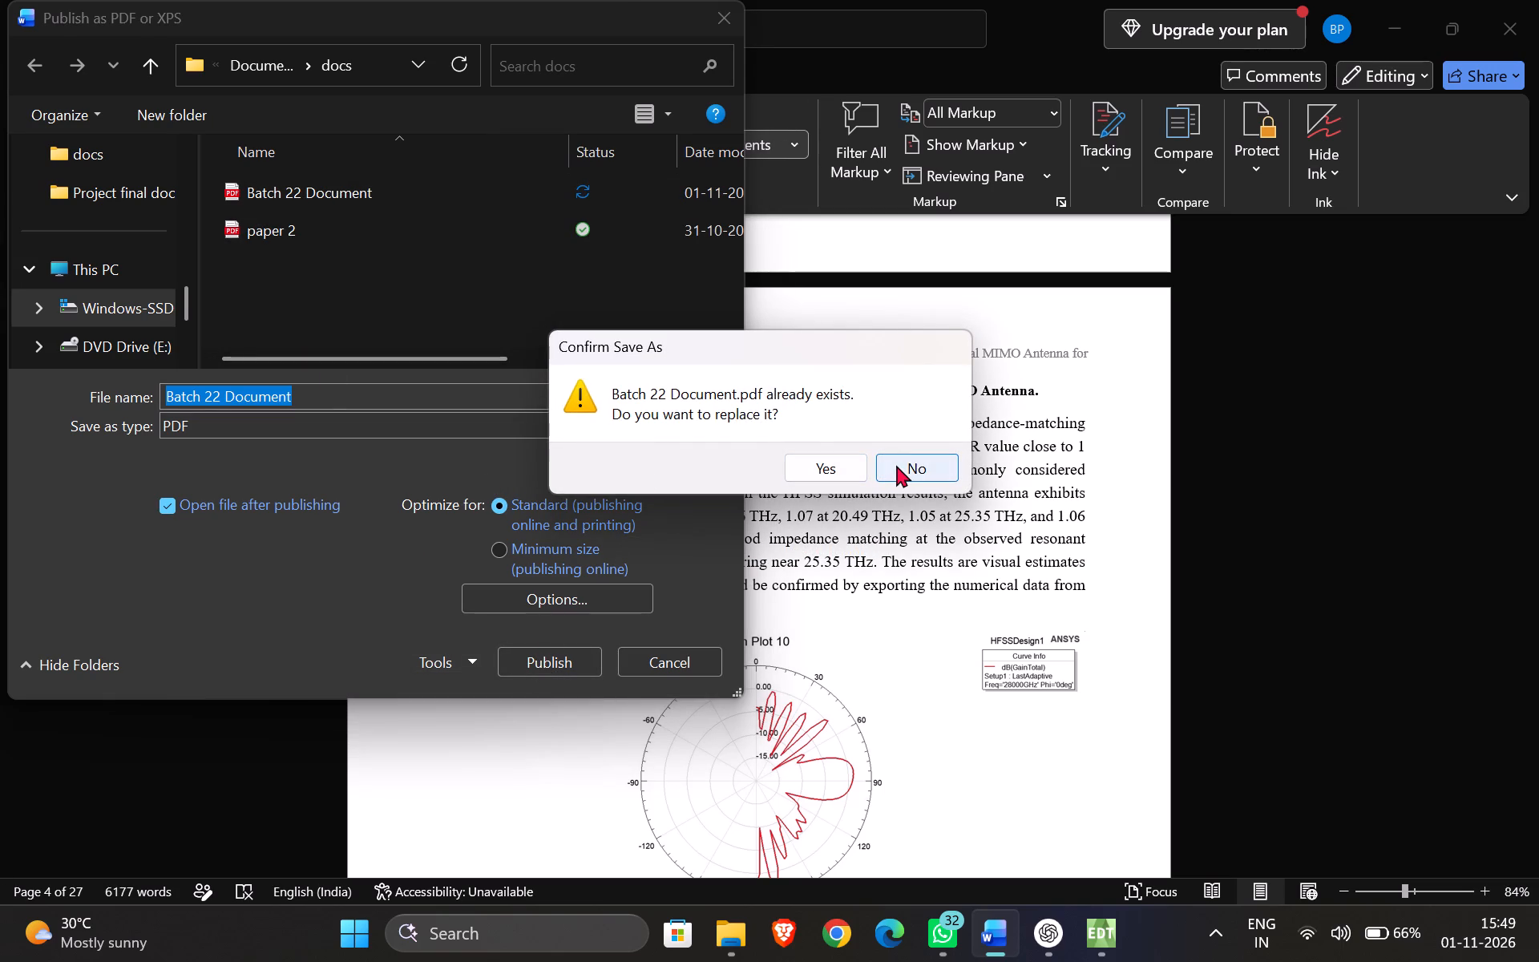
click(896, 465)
Name the PDF Batch 22 Document 1 and publish it in the docs folder.
drag(374, 393, 158, 381)
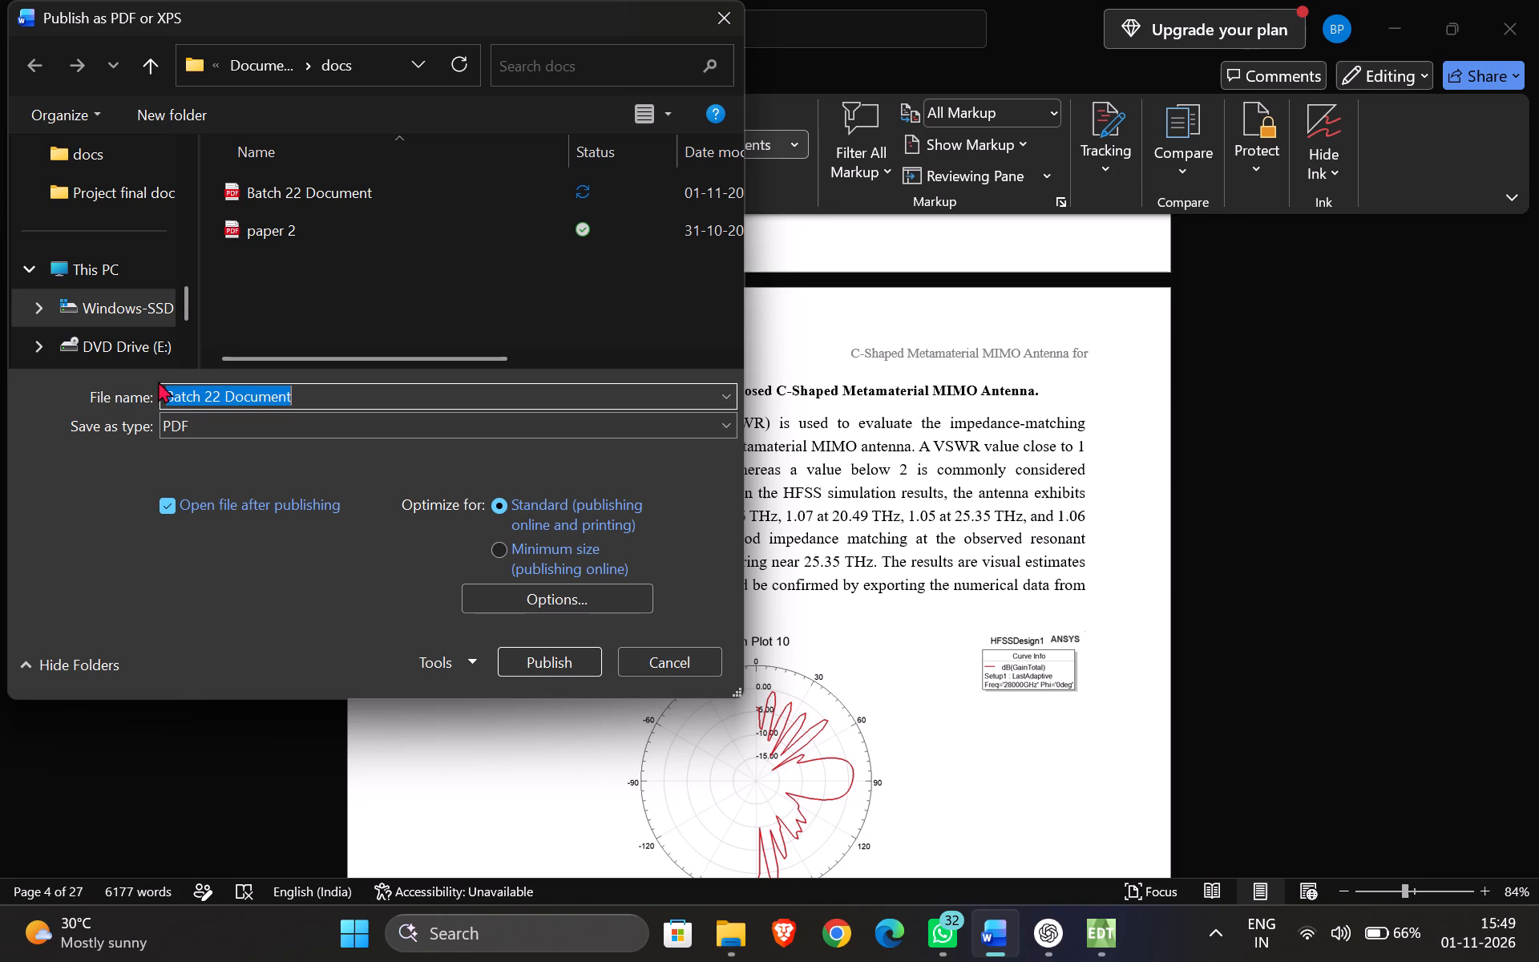
drag(158, 381, 91, 374)
triple_click(331, 400)
key(space)
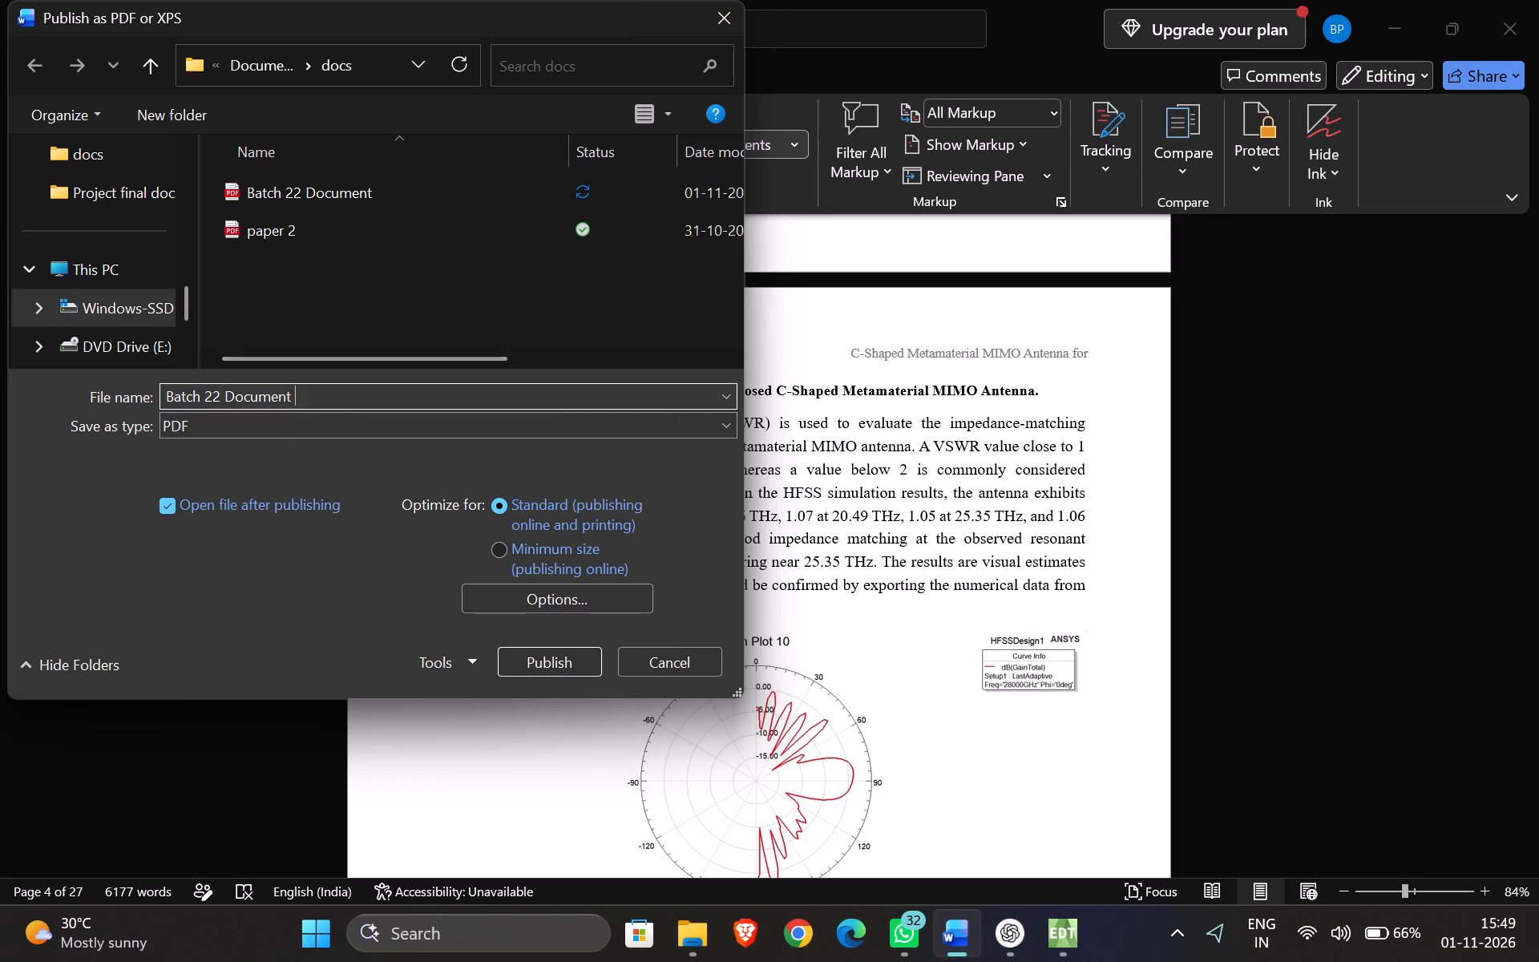
key(1)
click(521, 662)
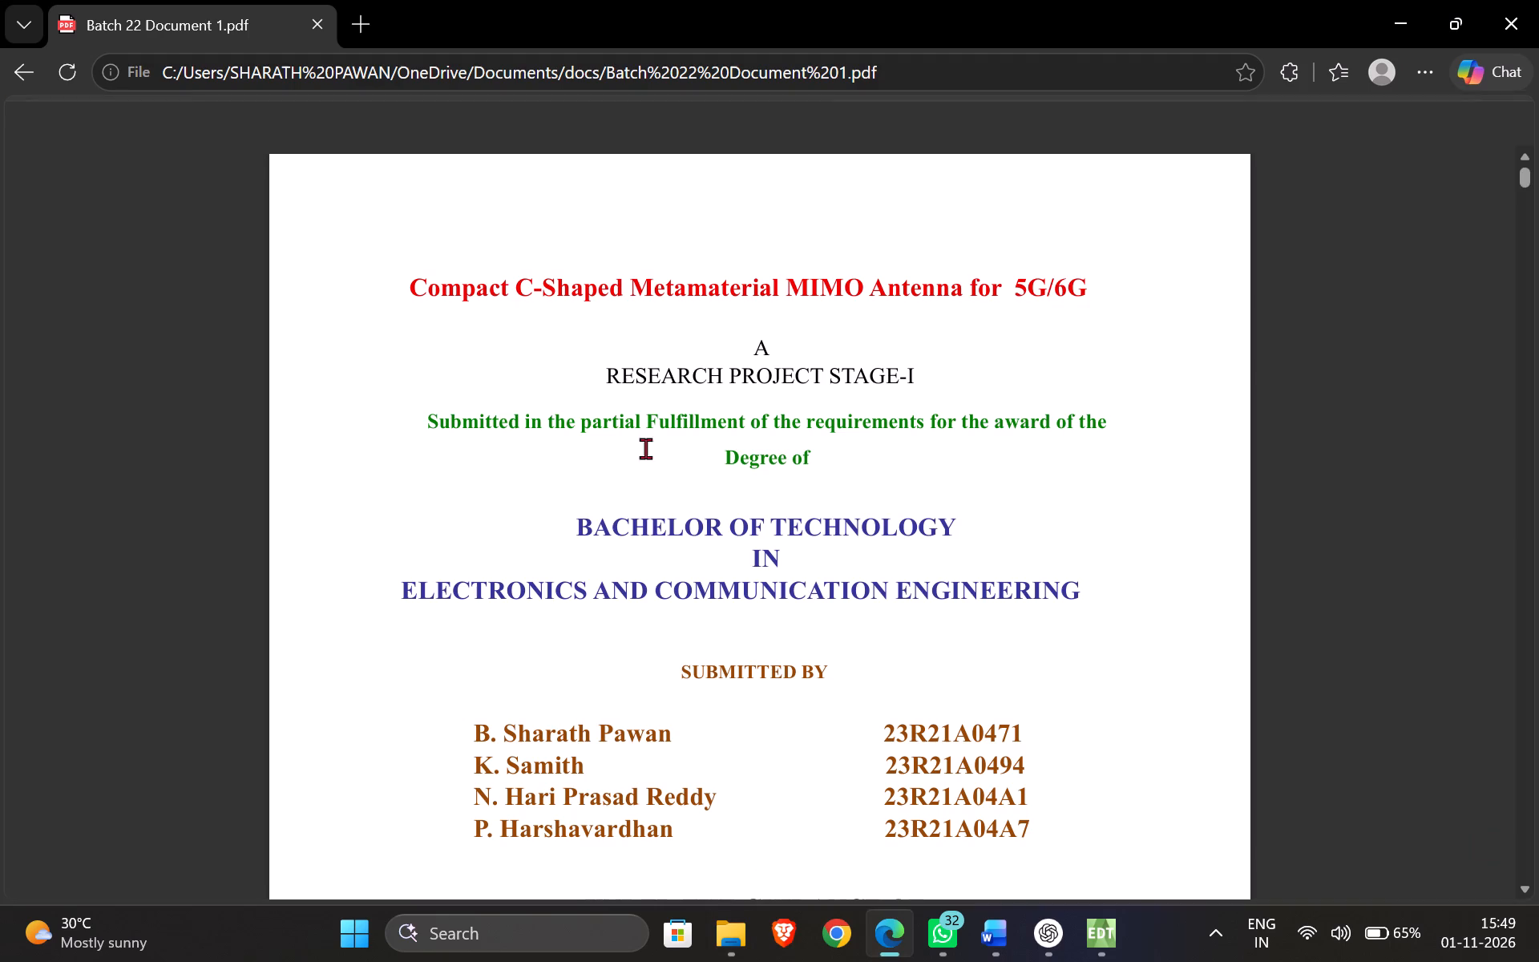
Examine the front matter of the exported PDF in Edge, from the cover page through the table of contents.
scroll(656, 428, down, 5)
scroll(624, 439, up, 2)
scroll(624, 439, down, 1)
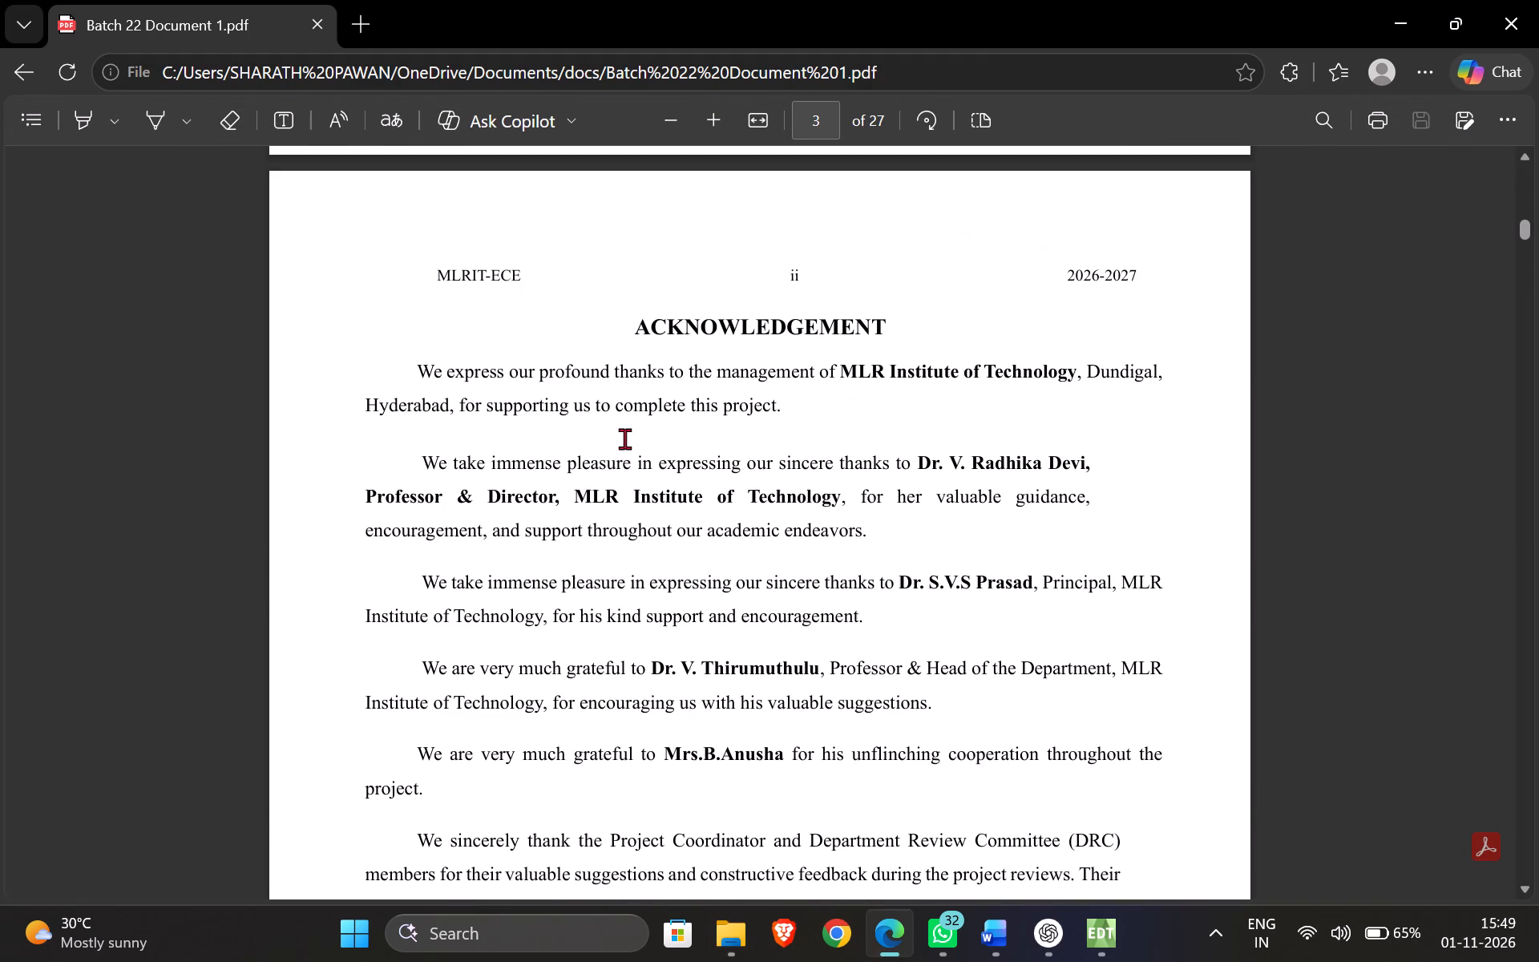
scroll(632, 435, down, 5)
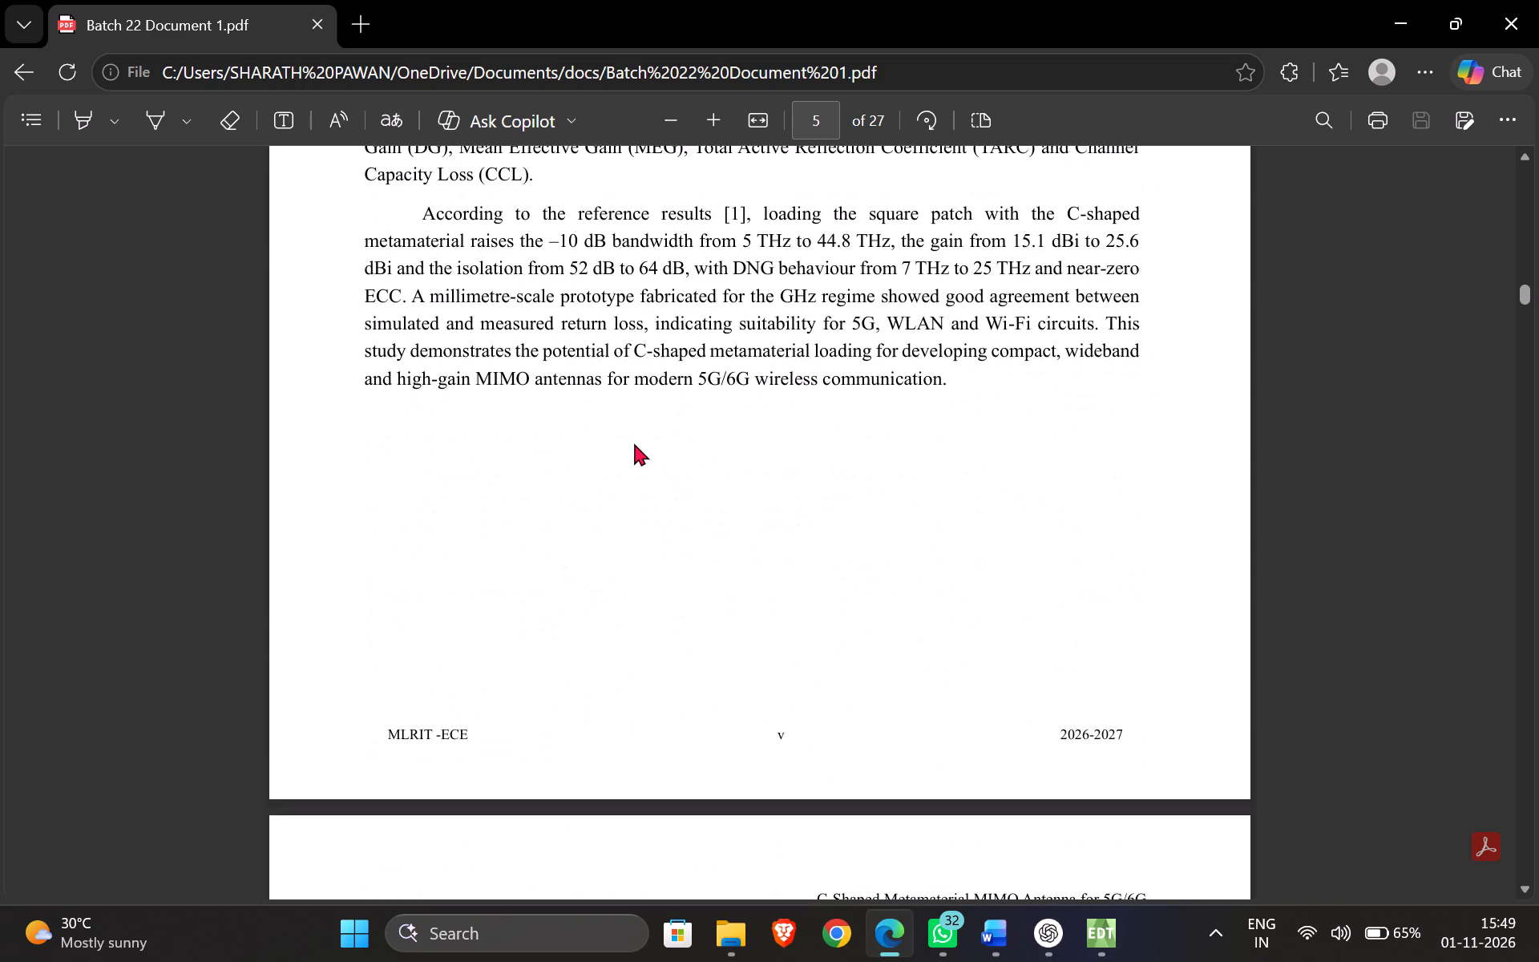
scroll(636, 442, up, 2)
scroll(633, 439, down, 3)
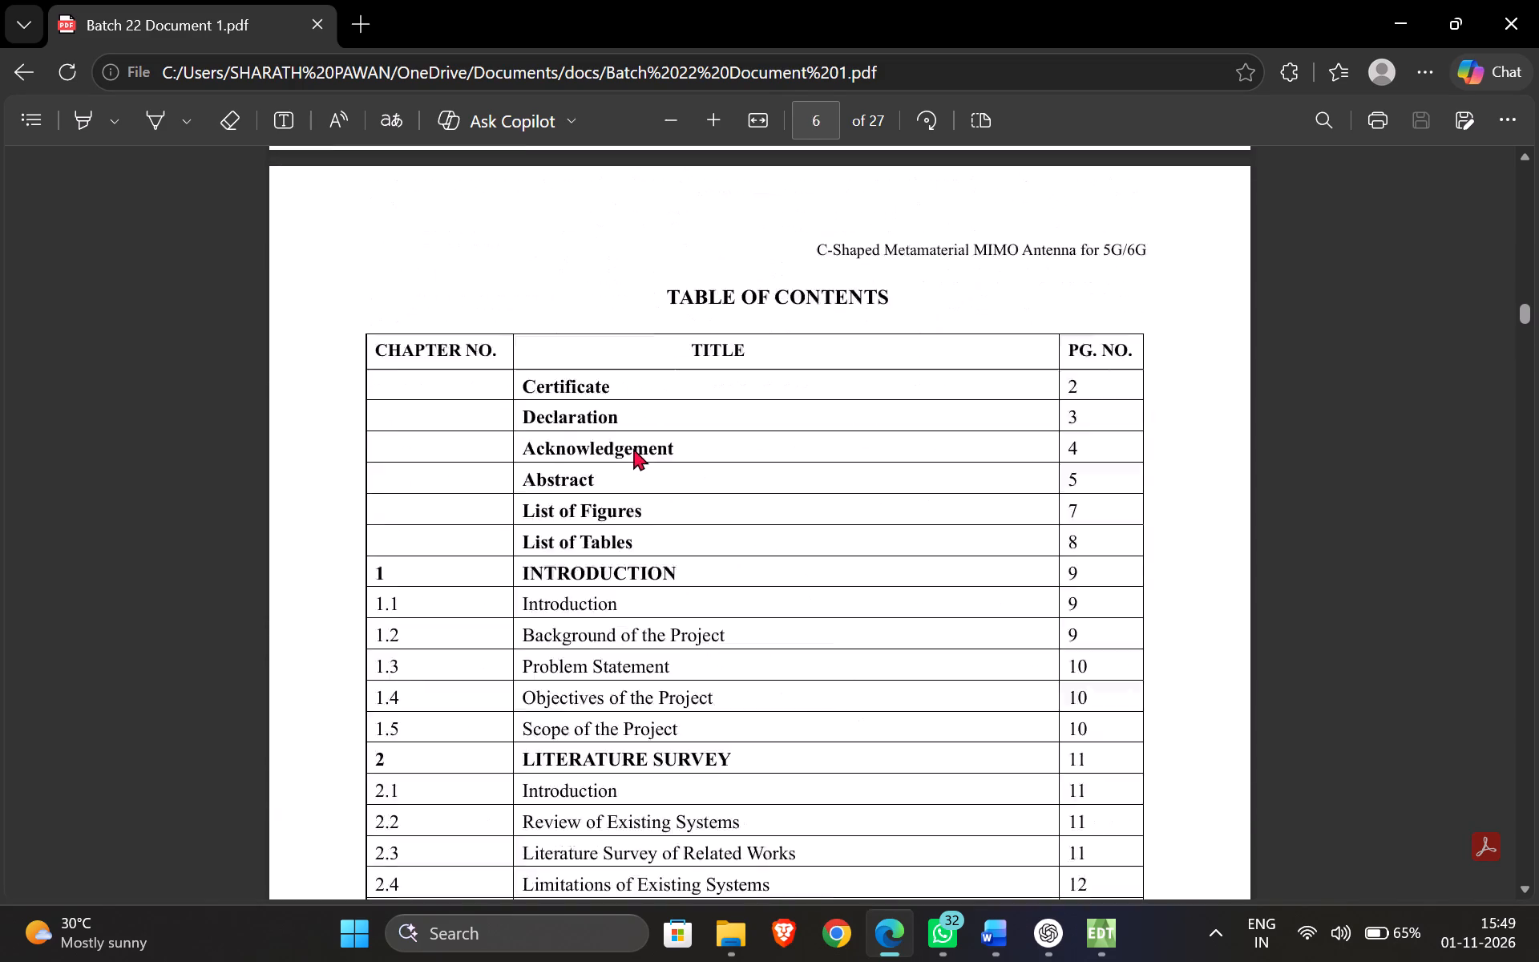
scroll(633, 448, down, 4)
scroll(635, 443, up, 3)
scroll(628, 446, down, 3)
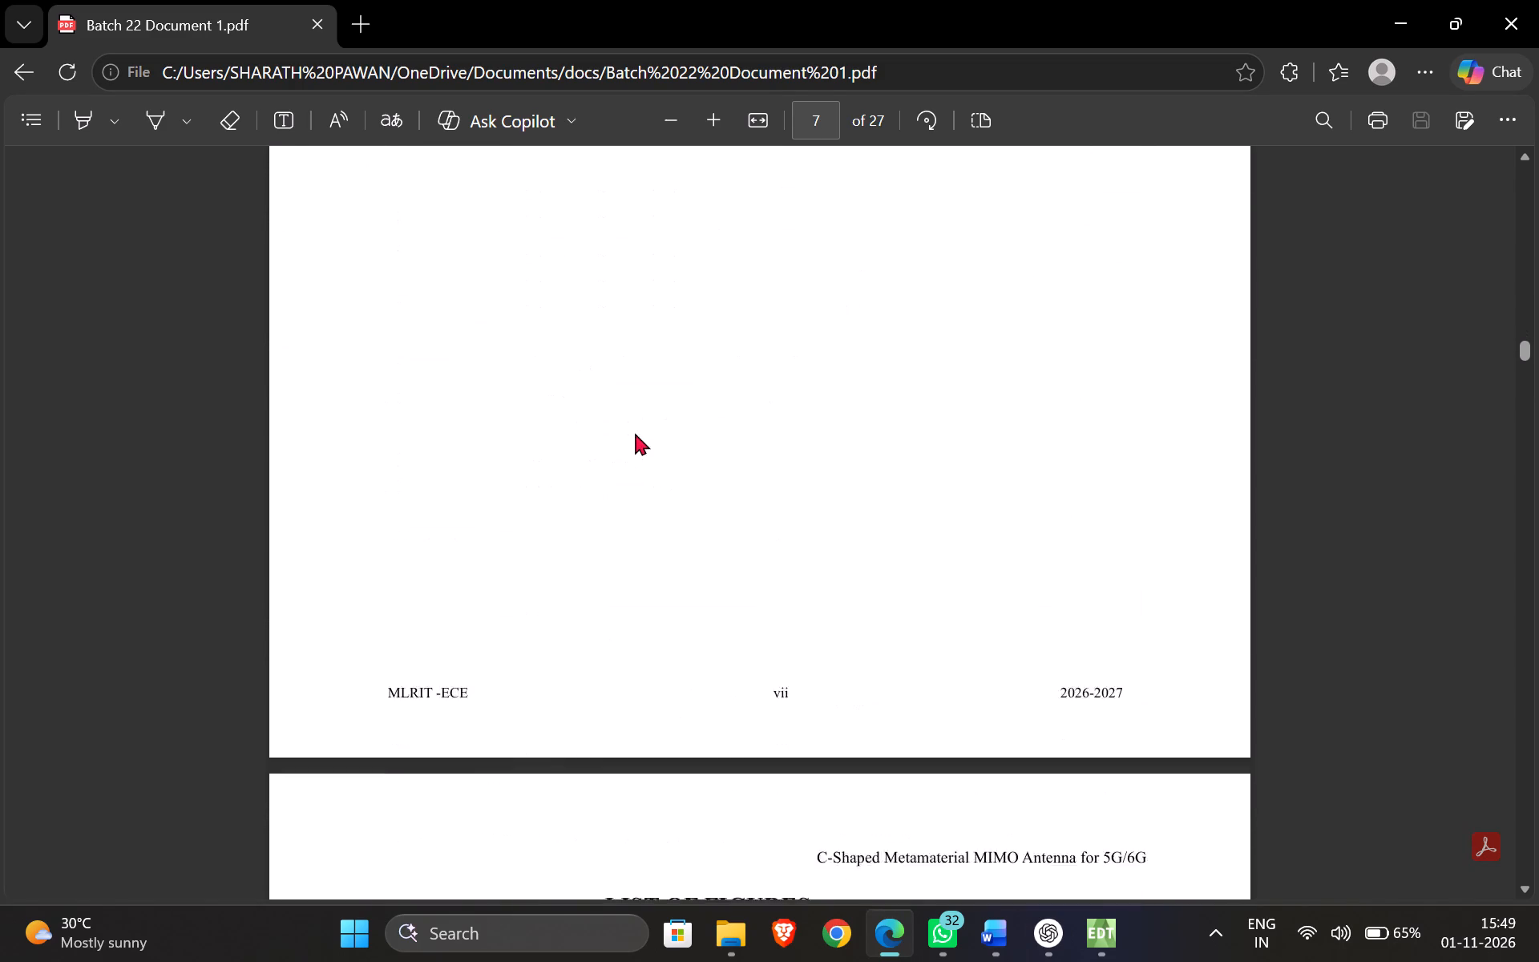
Examine the exported PDF's List of Figures and the pages after it, up to the opening of Chapter 1.
scroll(636, 431, down, 1)
scroll(636, 431, up, 2)
scroll(636, 431, down, 2)
scroll(637, 430, up, 1)
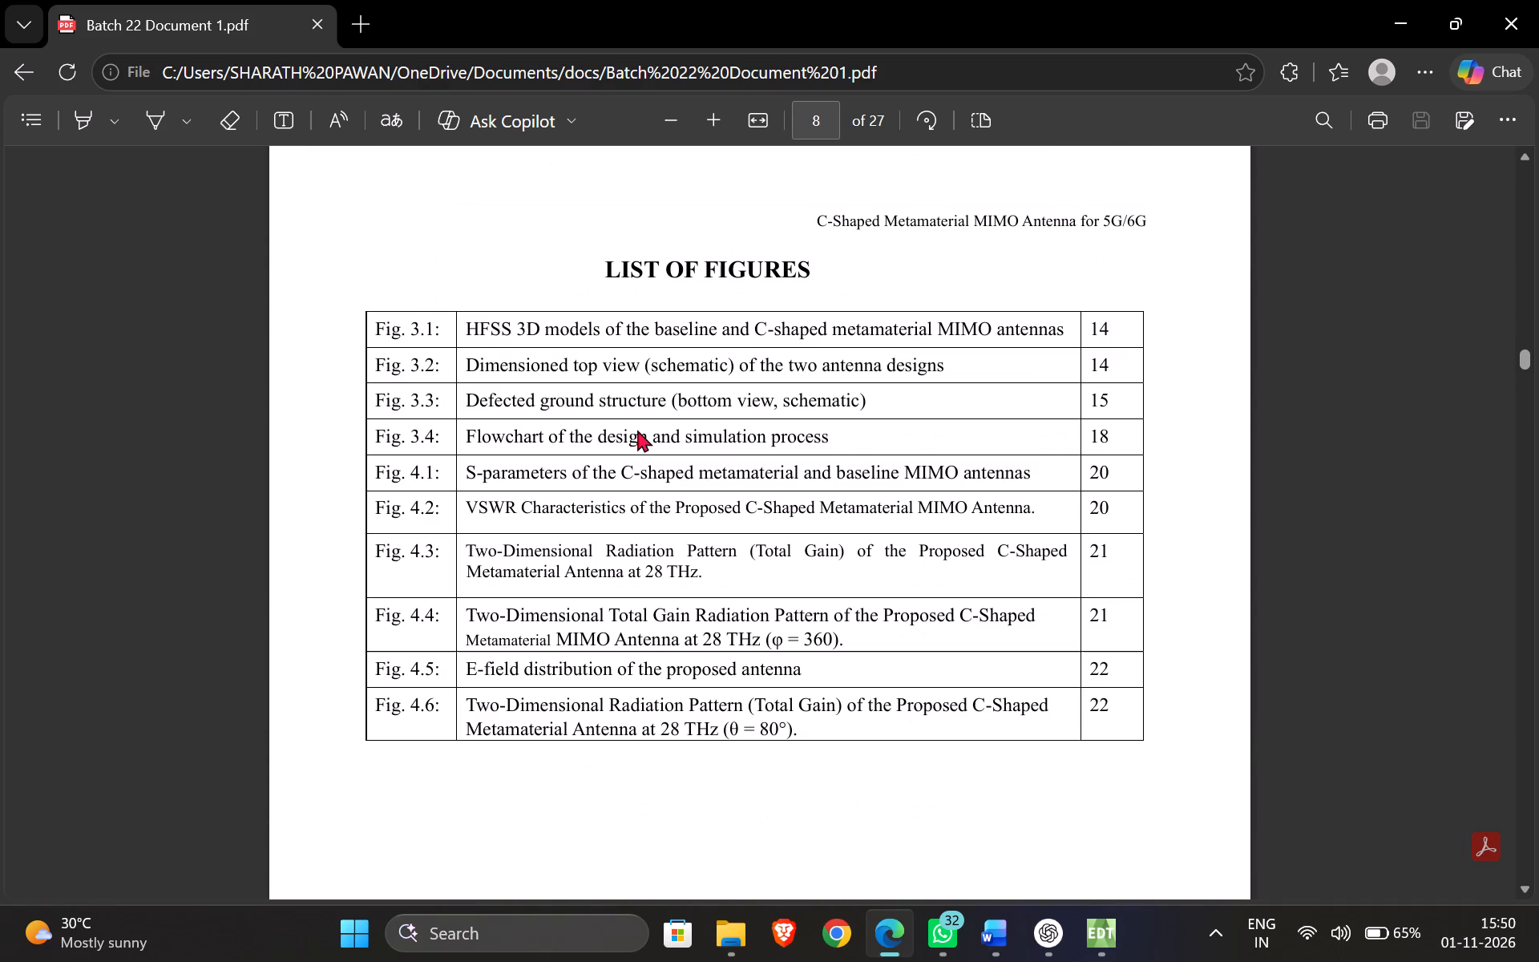
scroll(681, 435, down, 3)
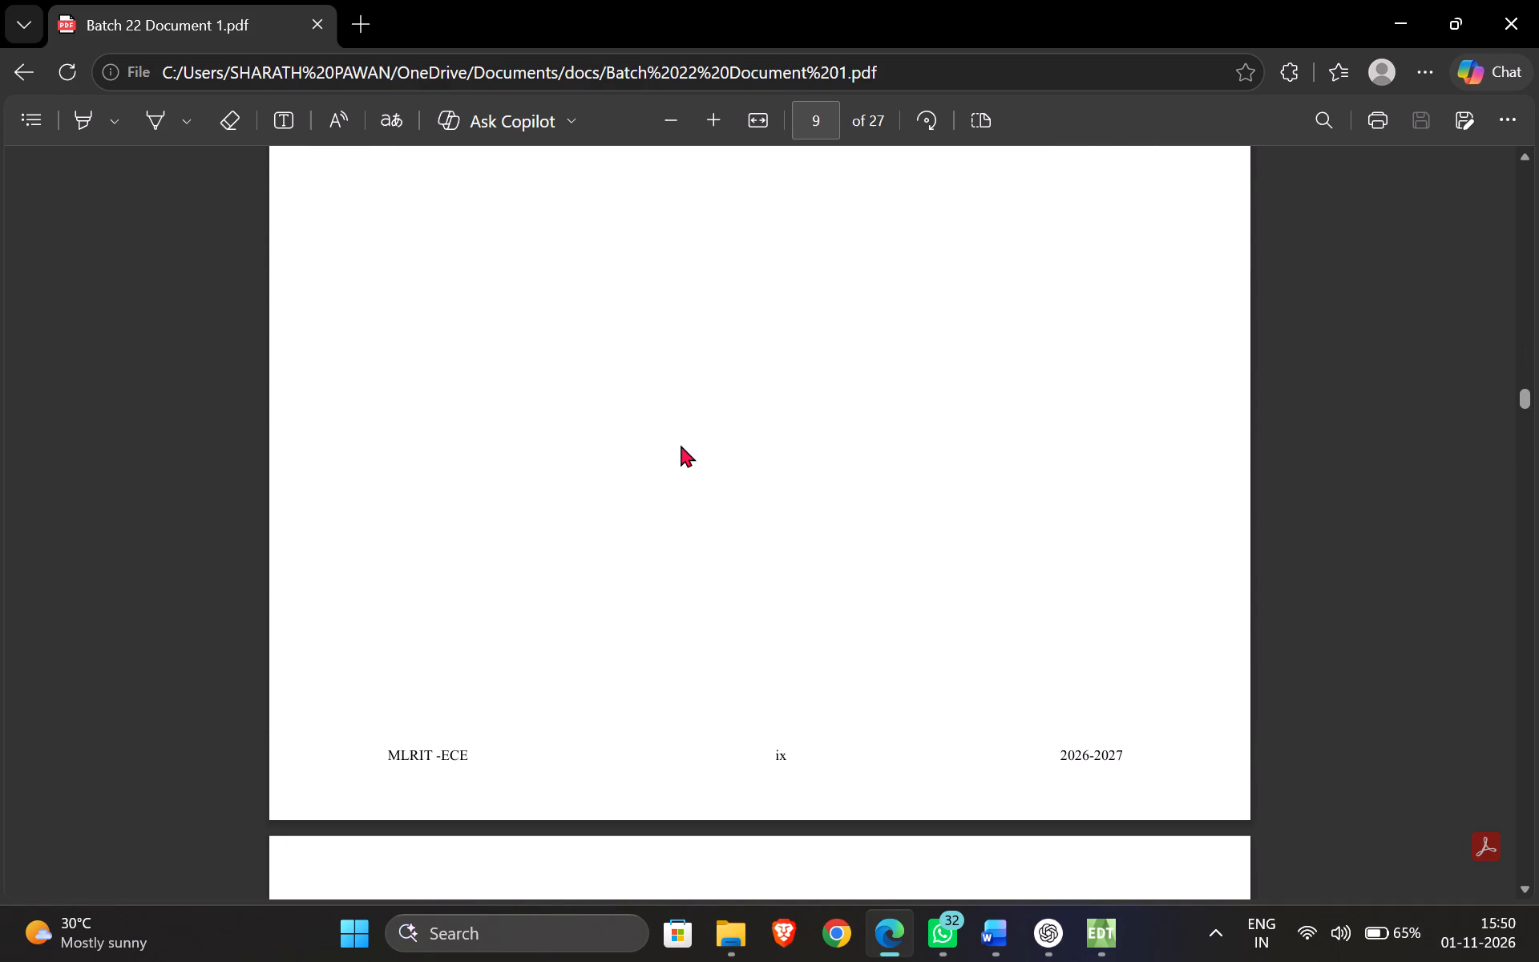
scroll(681, 445, down, 1)
scroll(681, 445, up, 3)
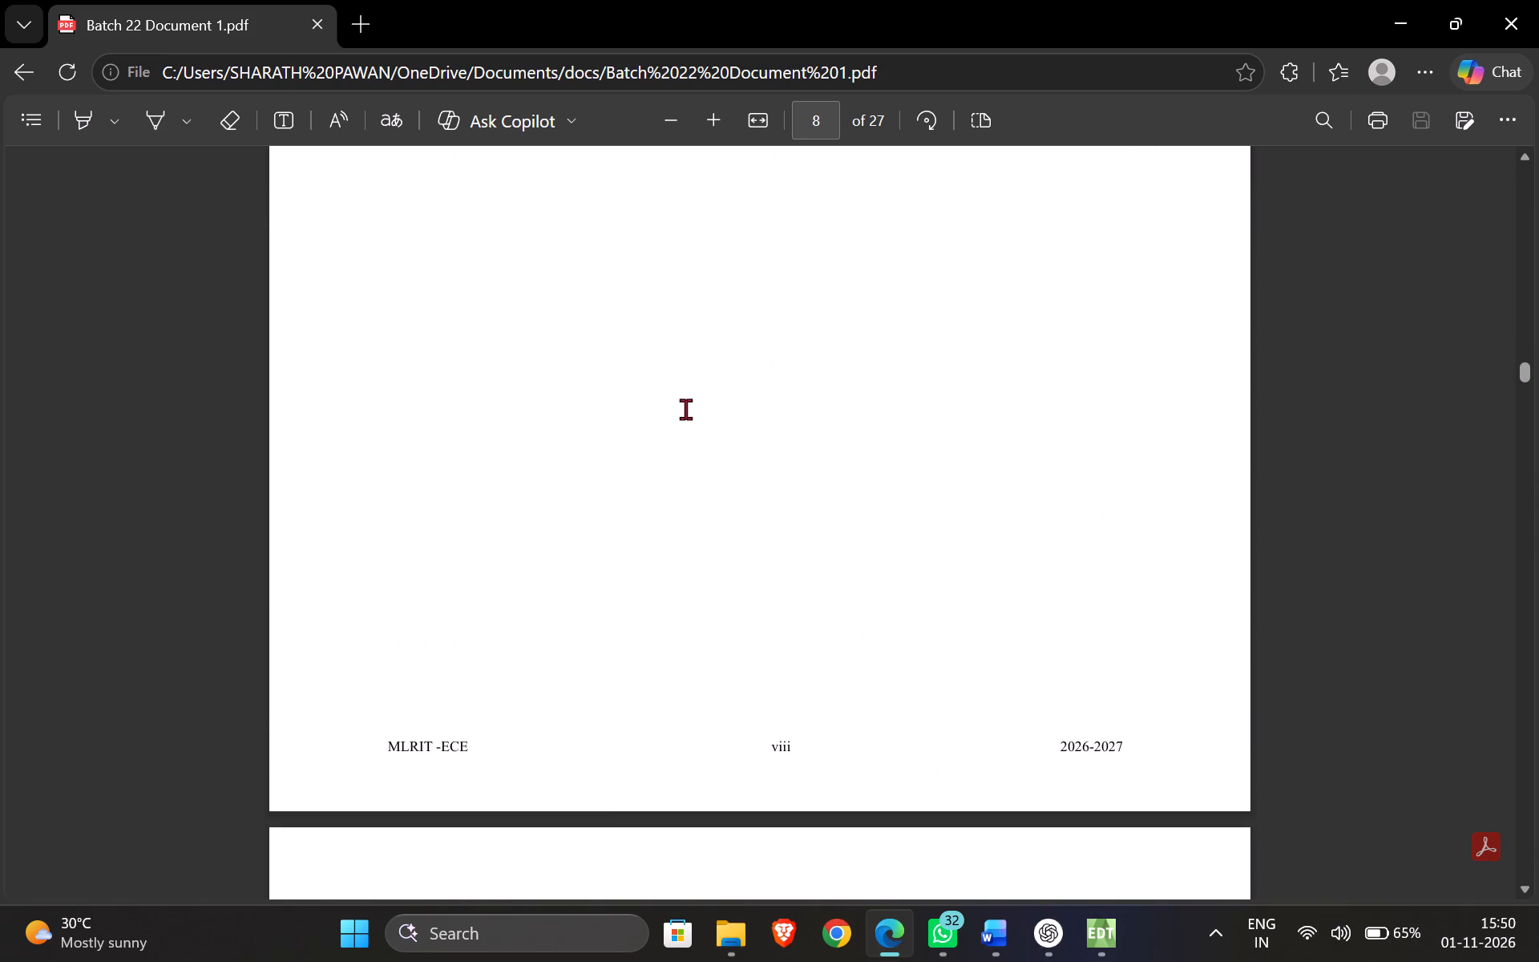
scroll(685, 409, down, 4)
scroll(685, 406, up, 1)
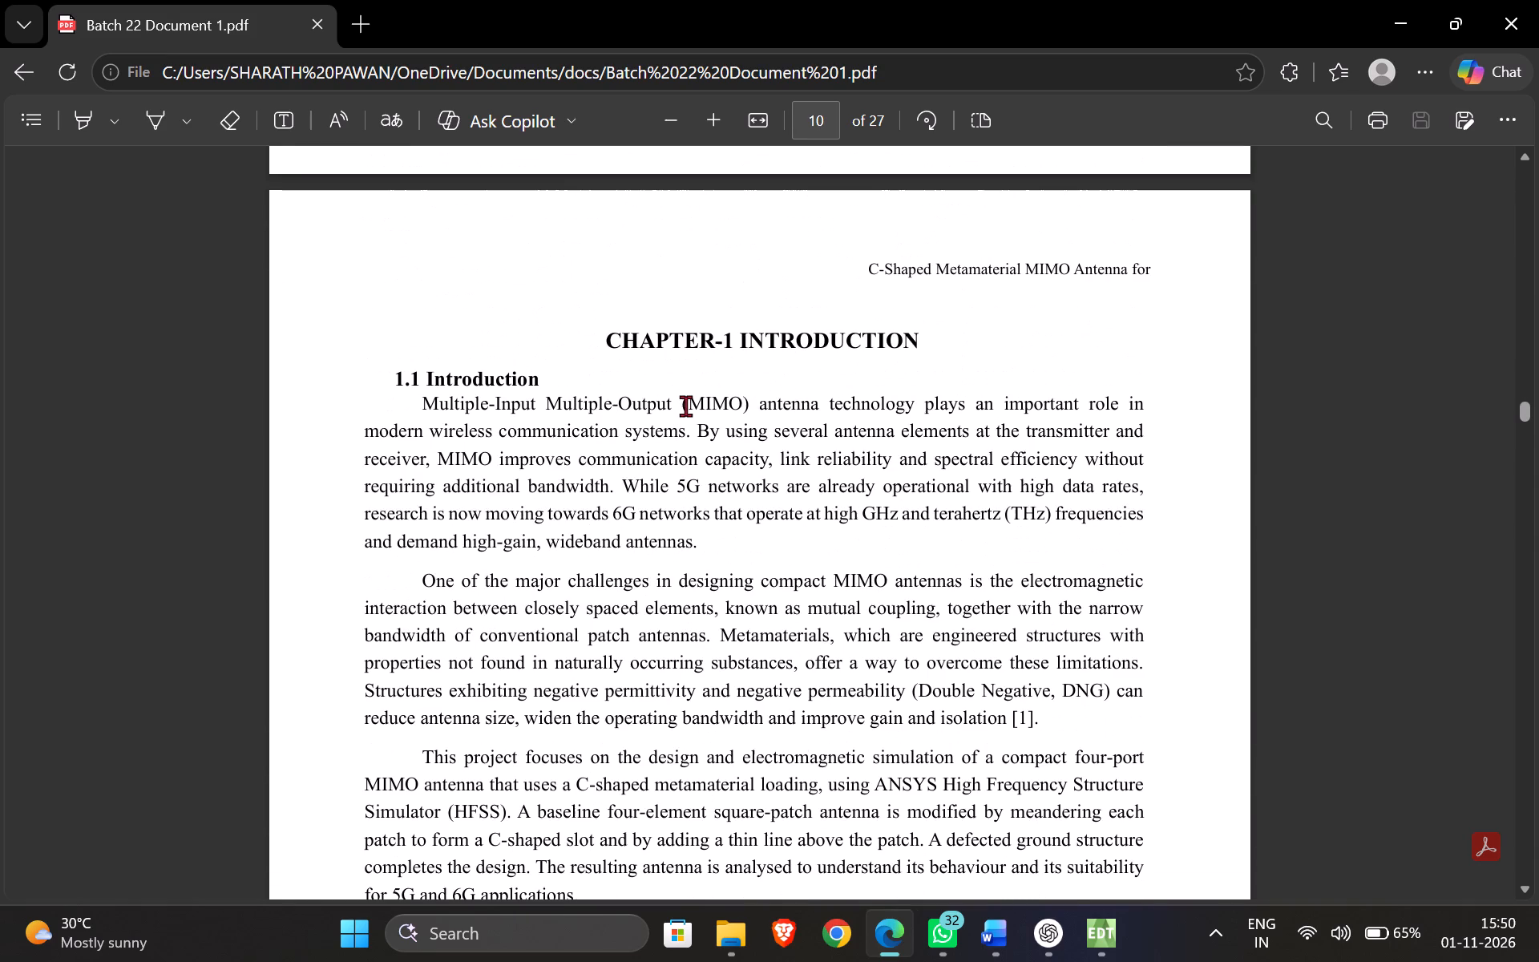
Look through Chapters 1 and 2 and check Chapter 3's opening page, antenna figures and Table 3.1 in the PDF.
scroll(685, 406, down, 9)
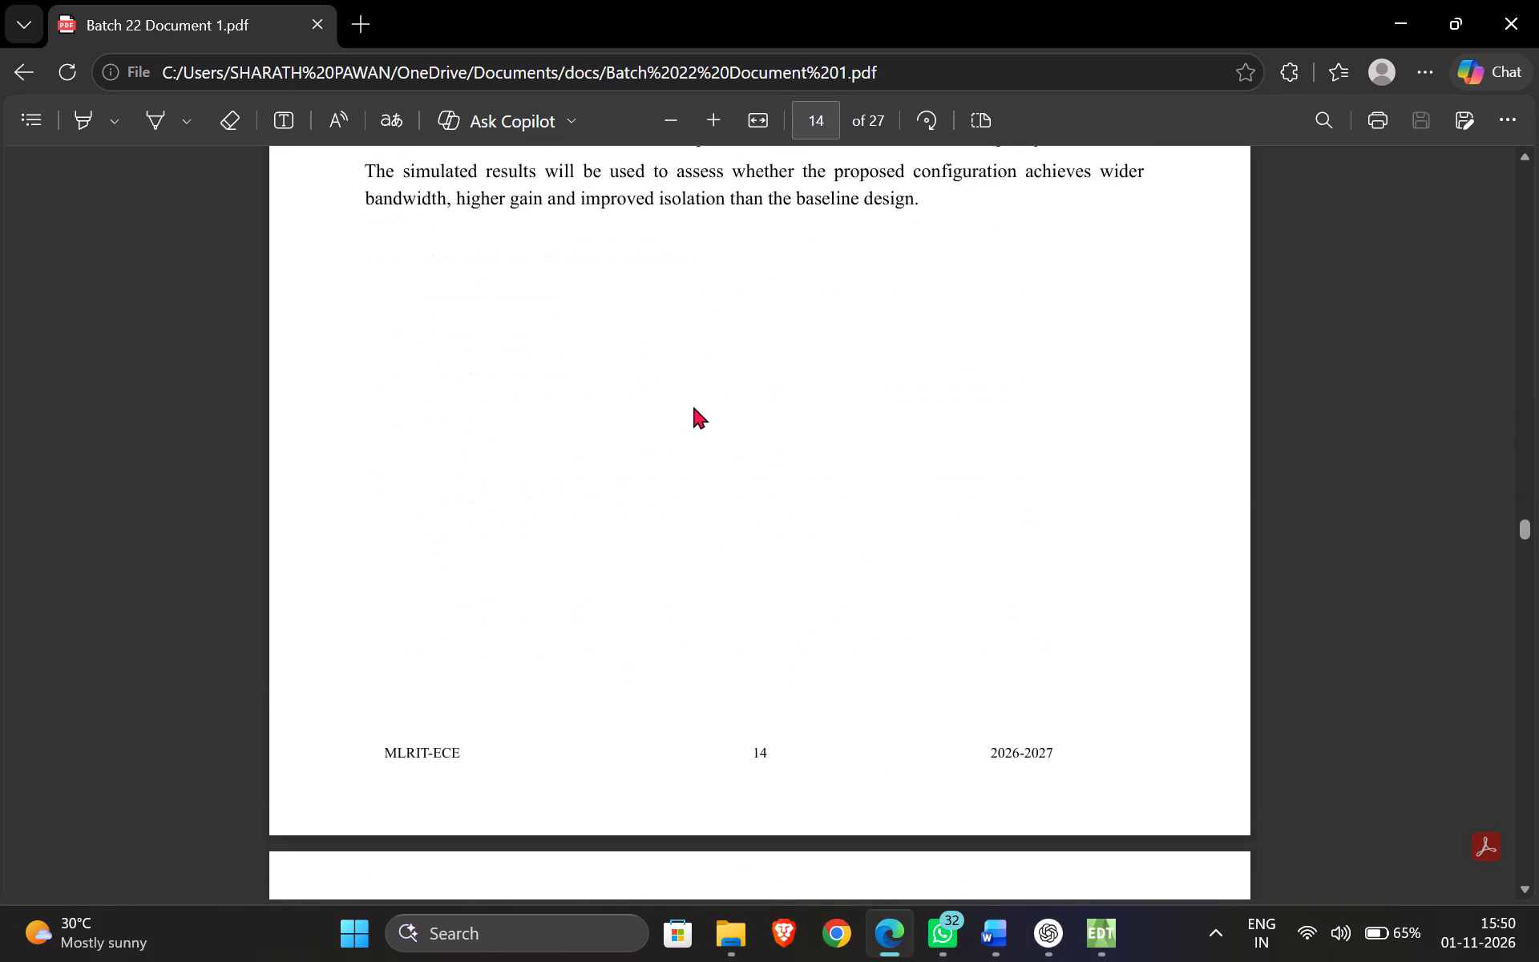
scroll(693, 406, down, 3)
scroll(693, 410, up, 3)
scroll(693, 410, down, 1)
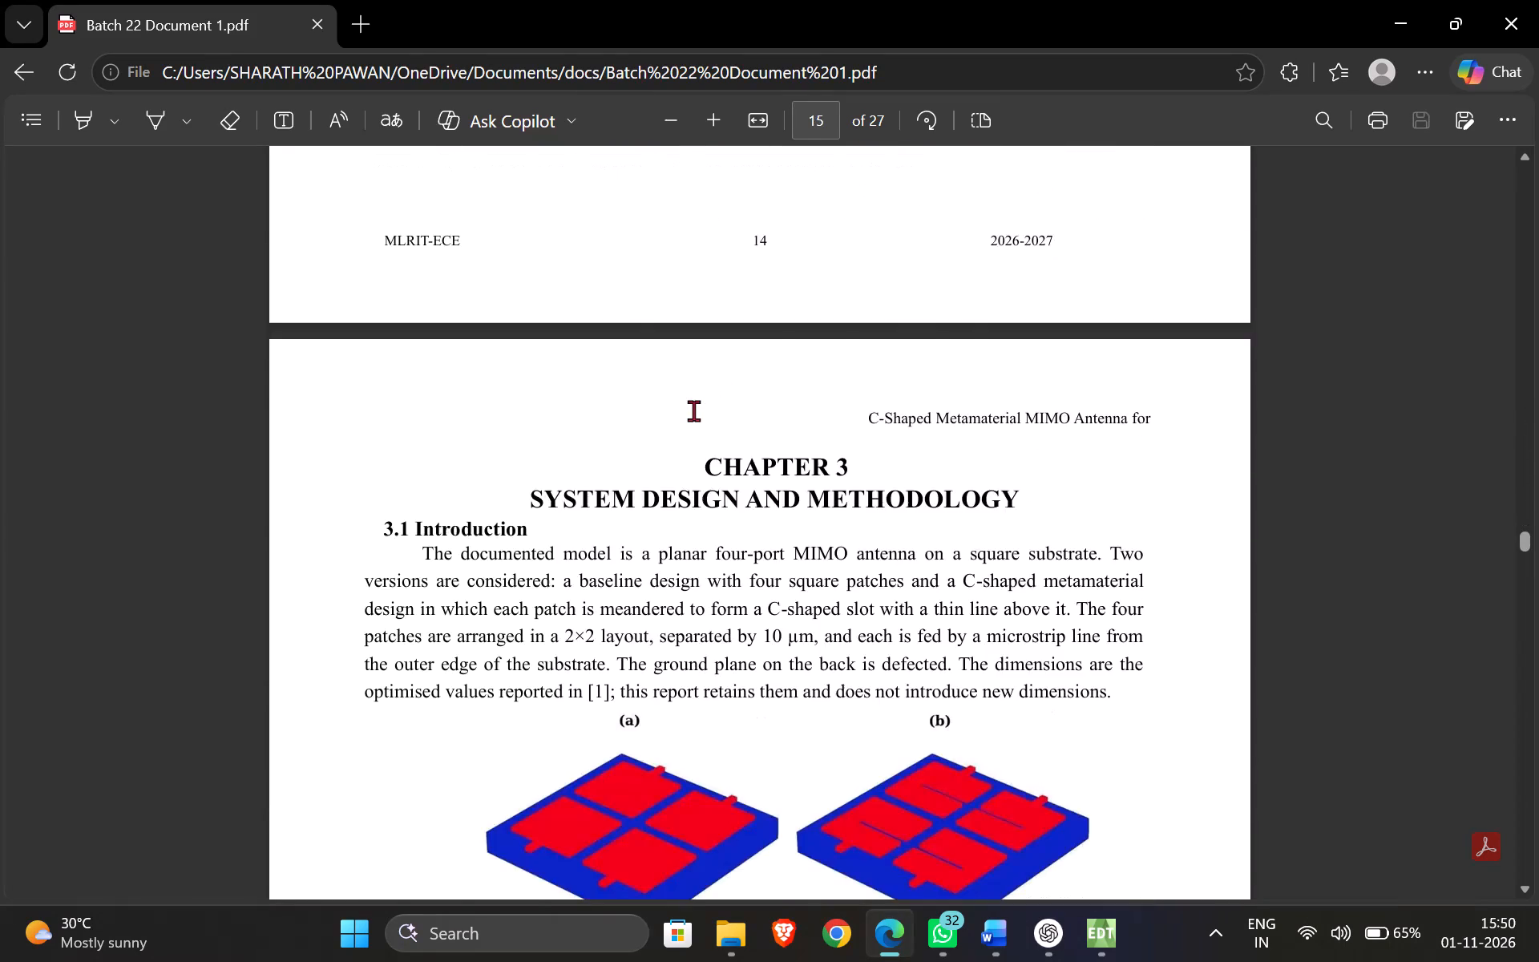
scroll(693, 410, down, 1)
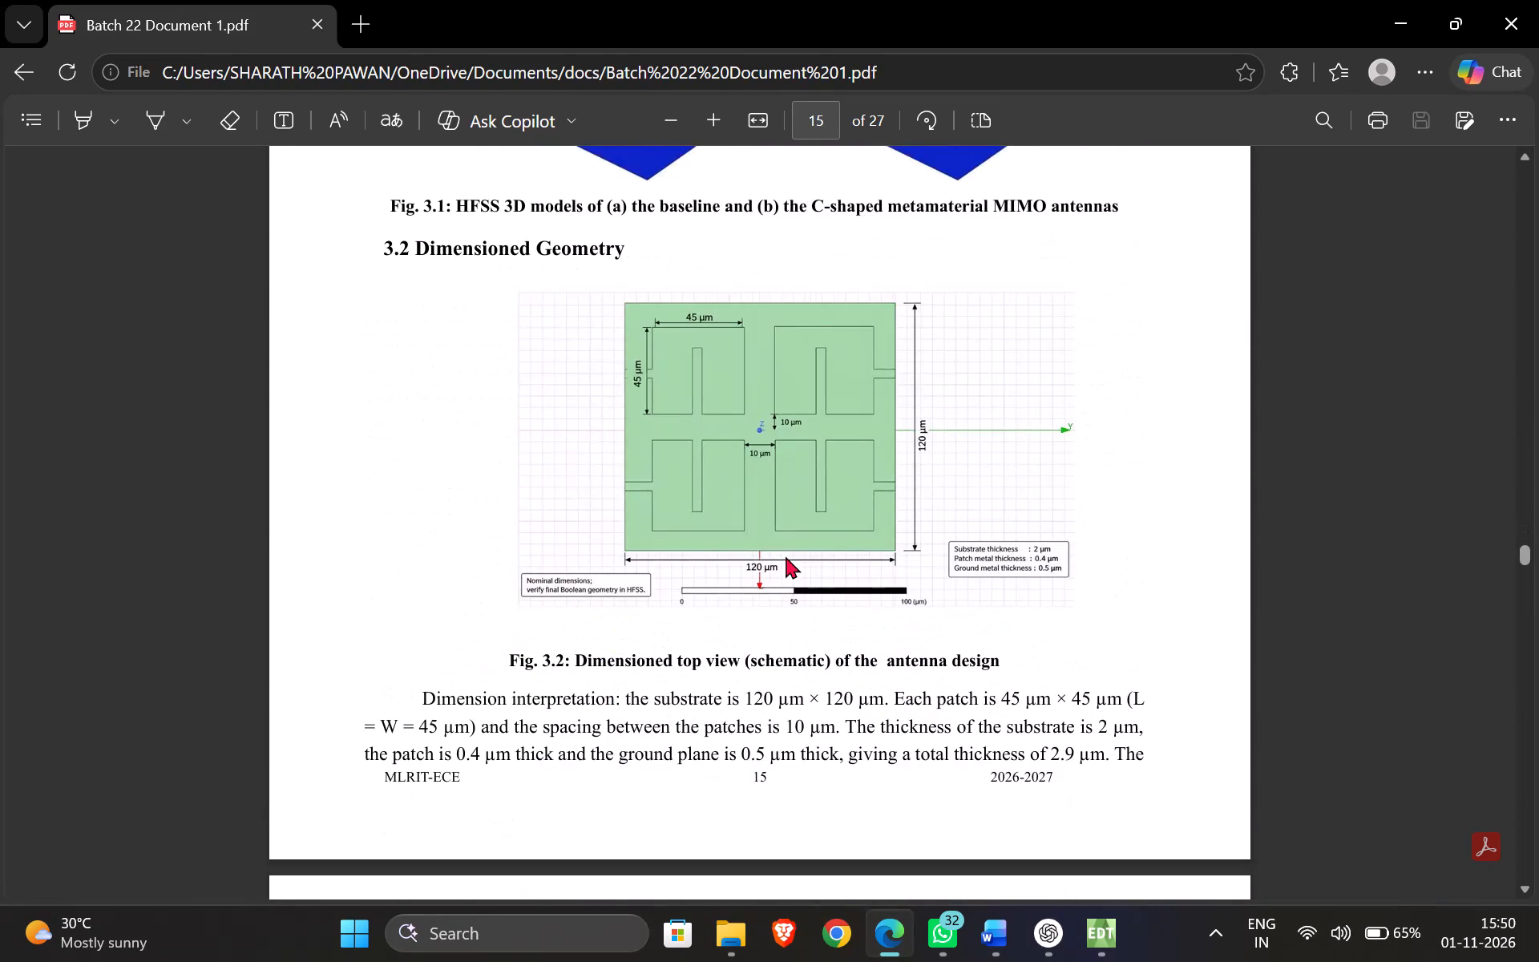
scroll(786, 556, down, 1)
scroll(786, 556, up, 2)
scroll(786, 555, down, 3)
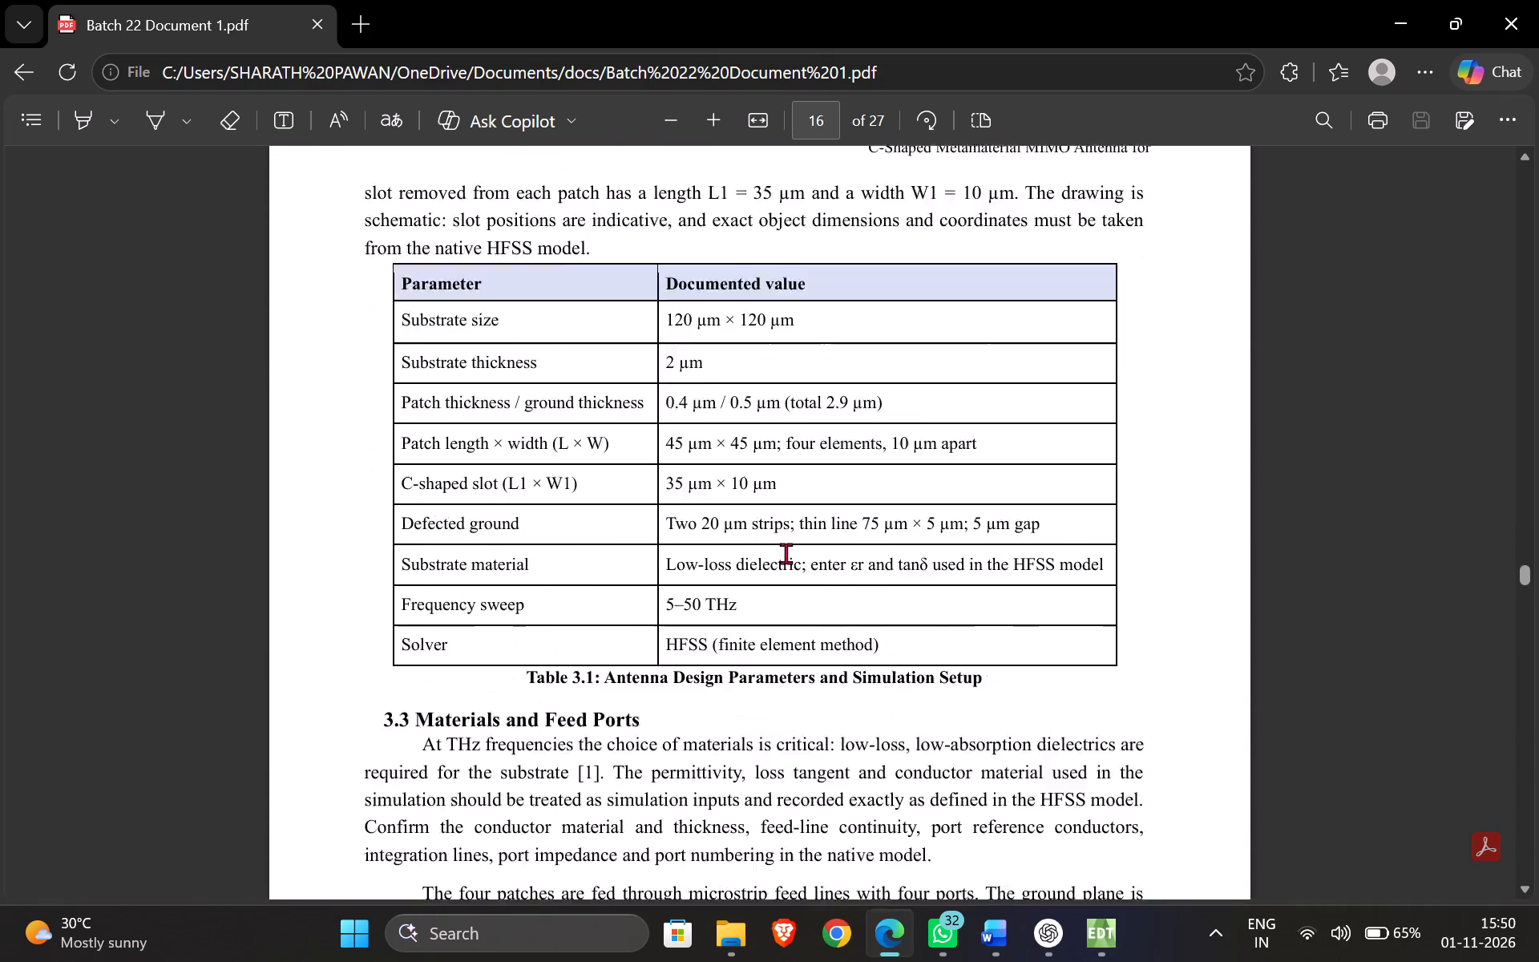
Check the rest of Chapter 3, including Table 3.2, the equations and flowchart, and Chapter 4 up to the VSWR plot.
scroll(786, 553, down, 2)
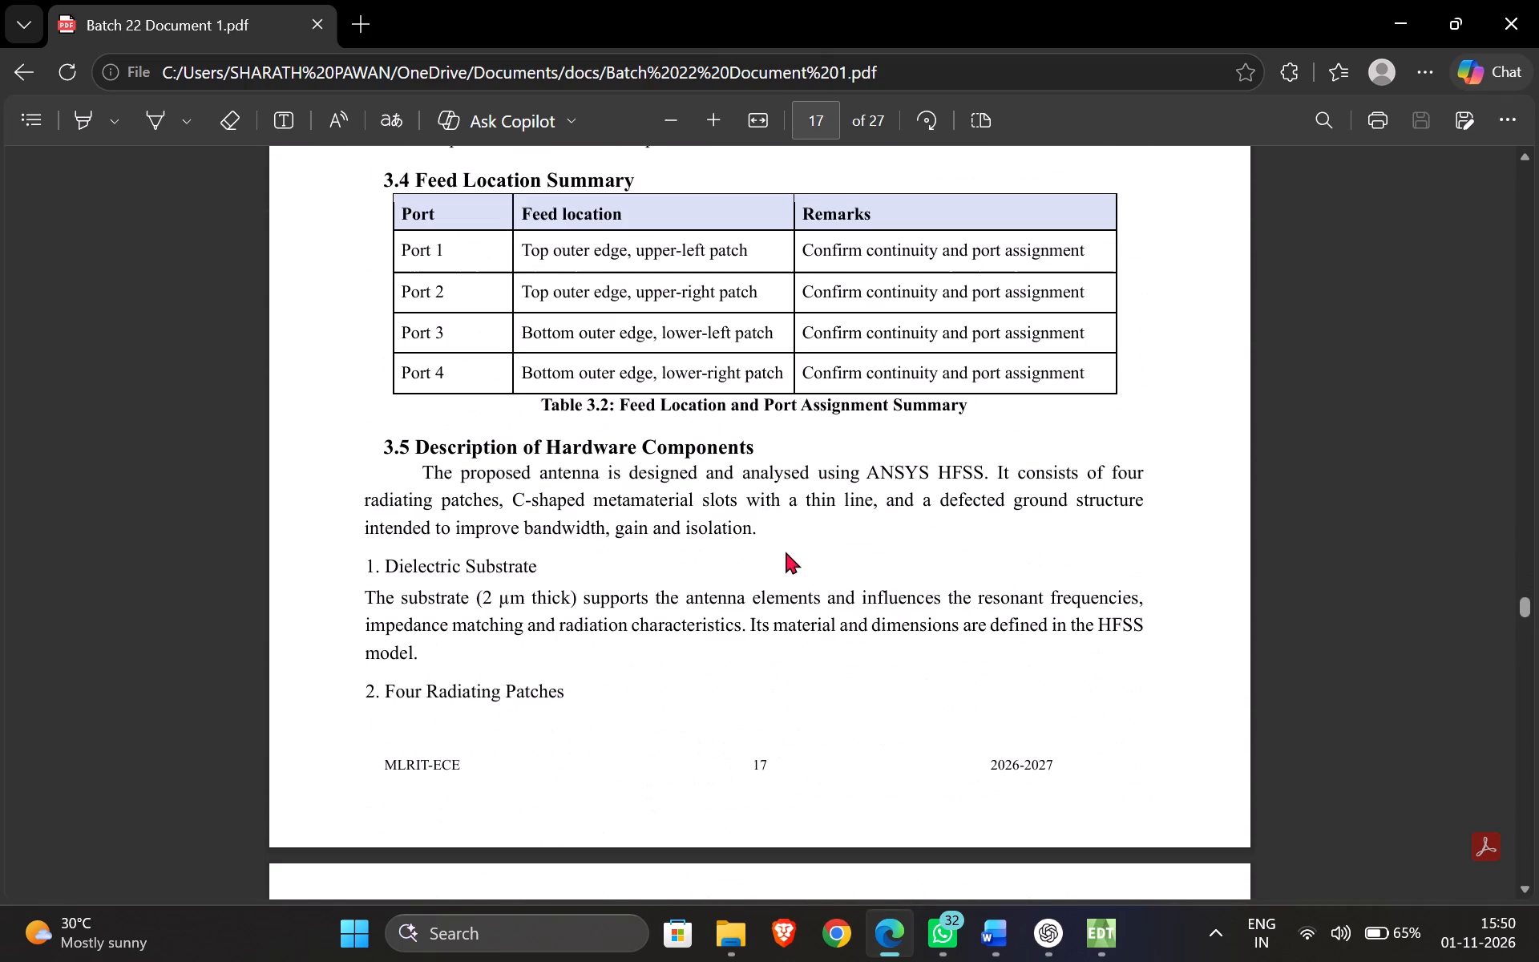
scroll(786, 552, down, 1)
scroll(786, 552, up, 2)
scroll(786, 552, down, 4)
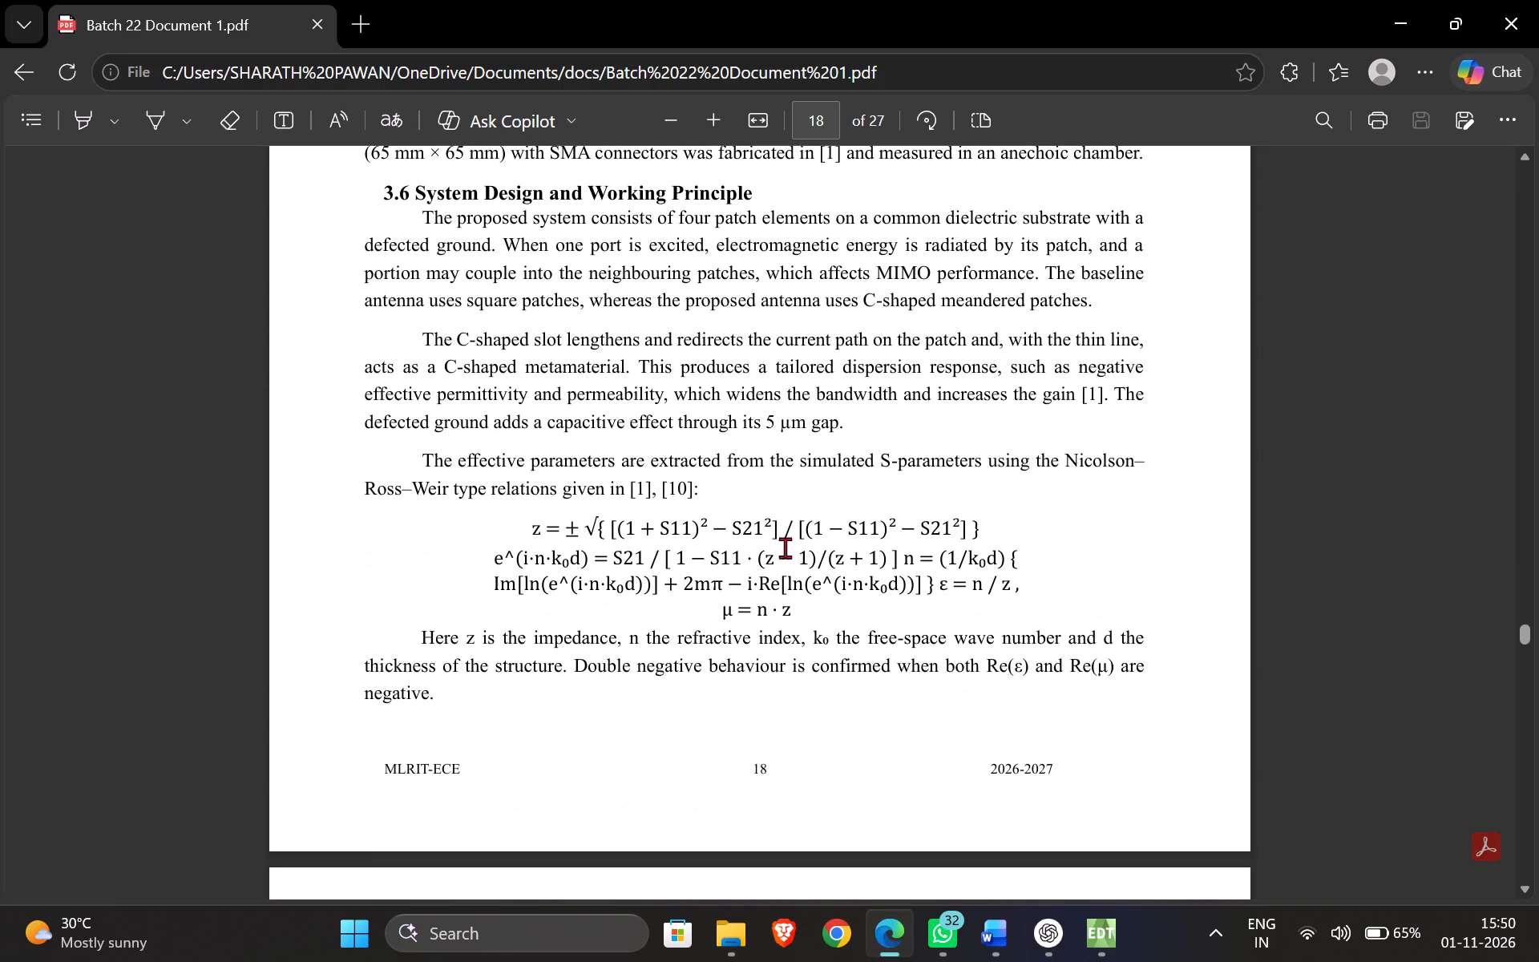
scroll(786, 547, up, 2)
scroll(786, 545, down, 2)
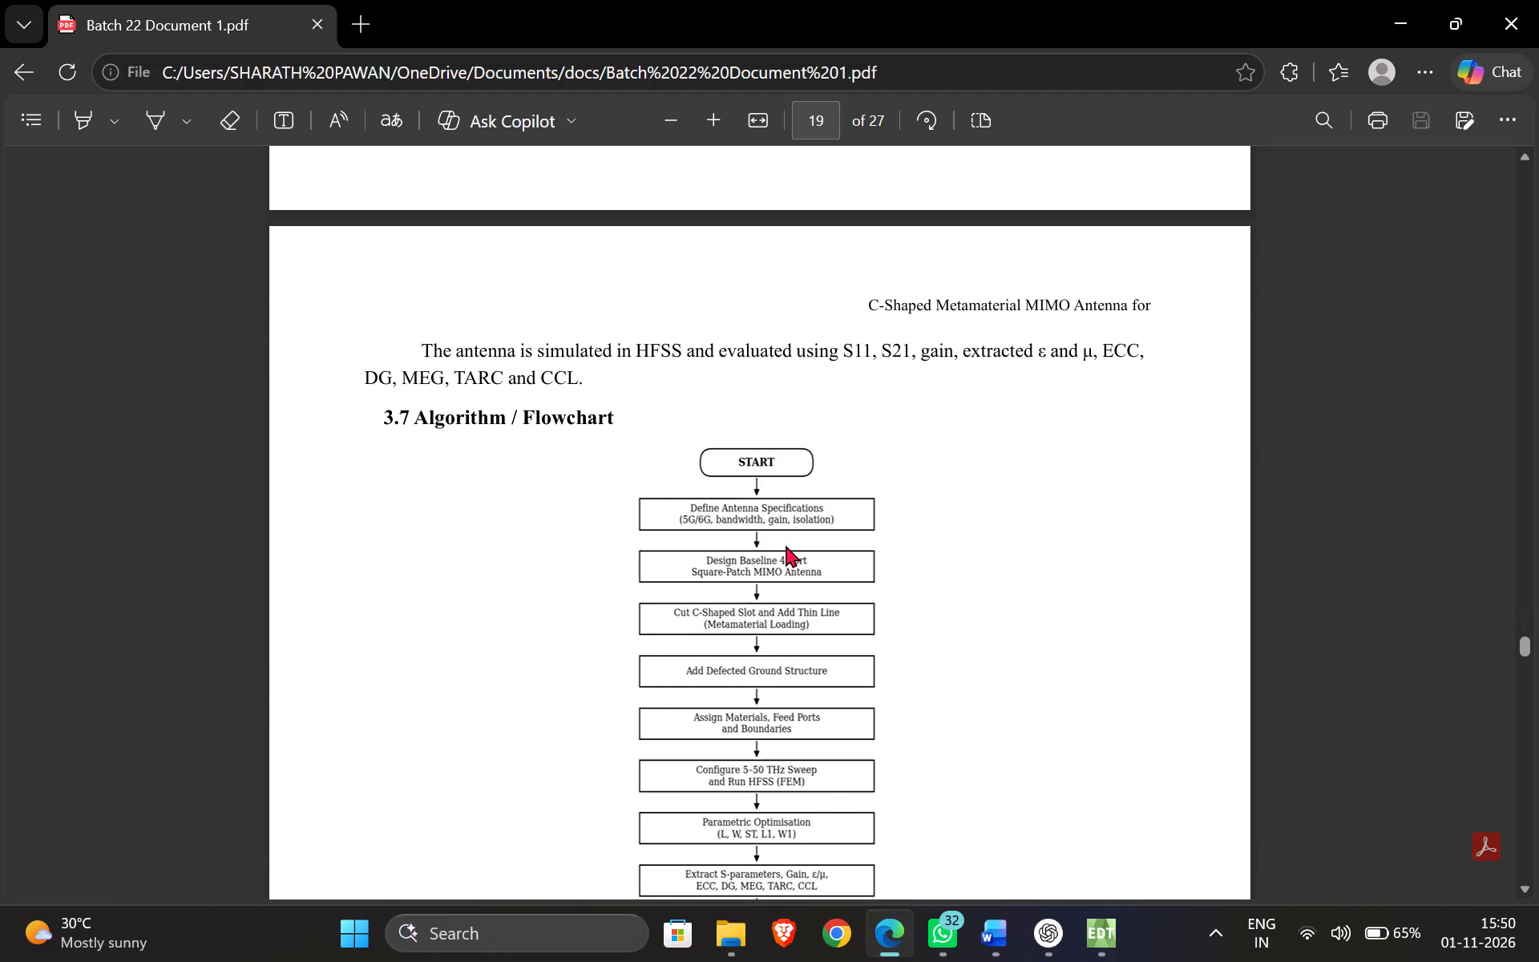
scroll(786, 545, down, 3)
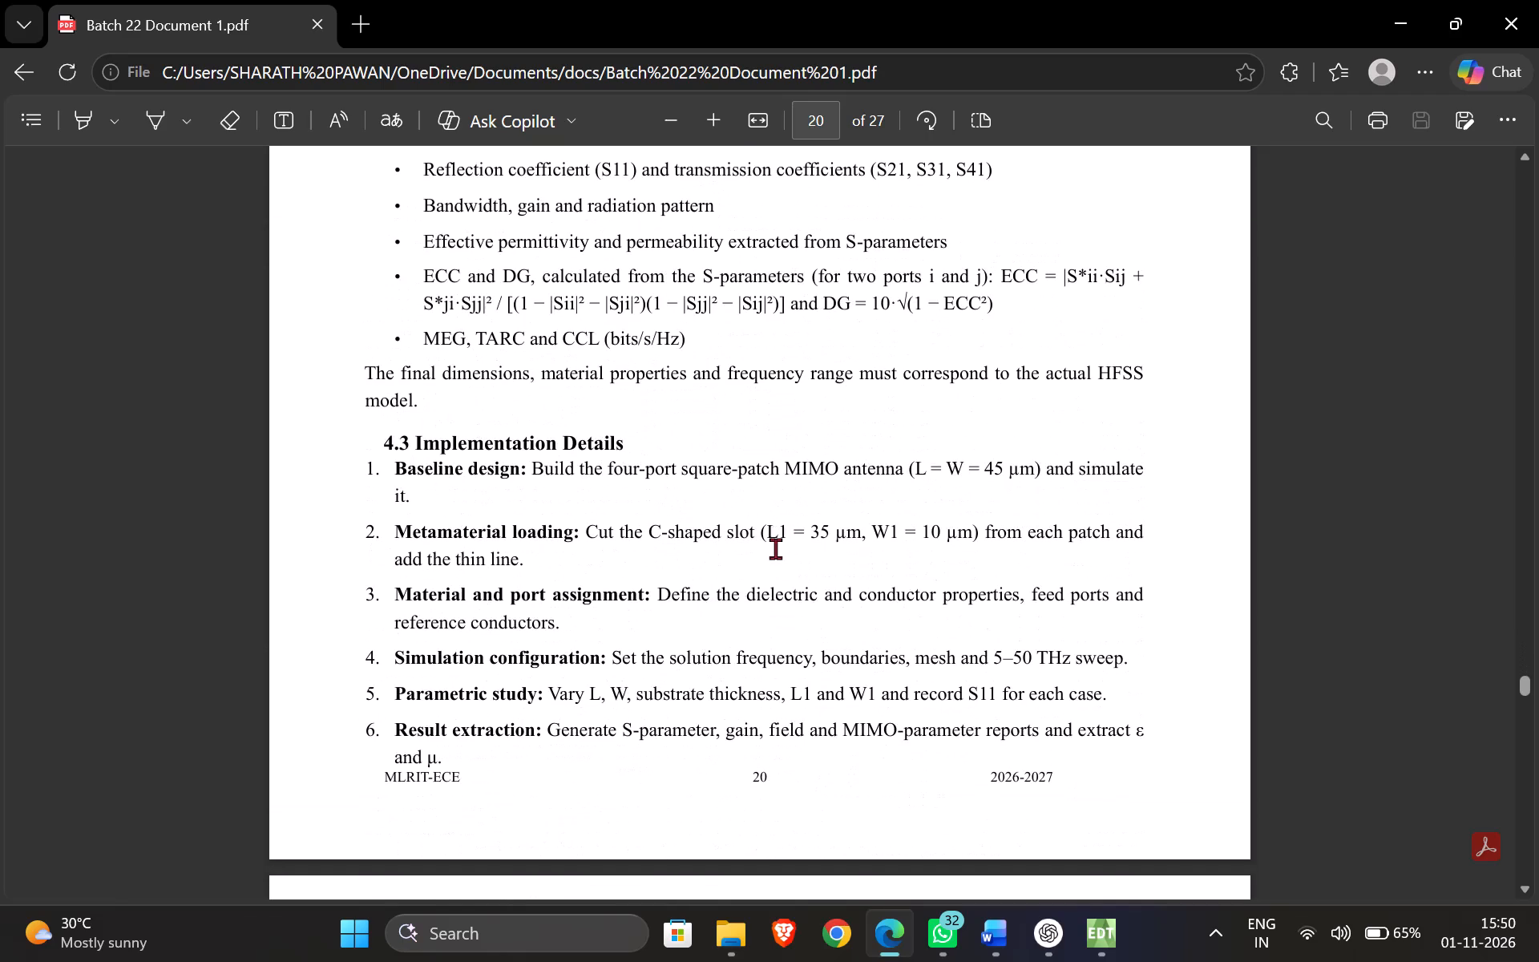
scroll(778, 544, down, 4)
scroll(782, 541, up, 2)
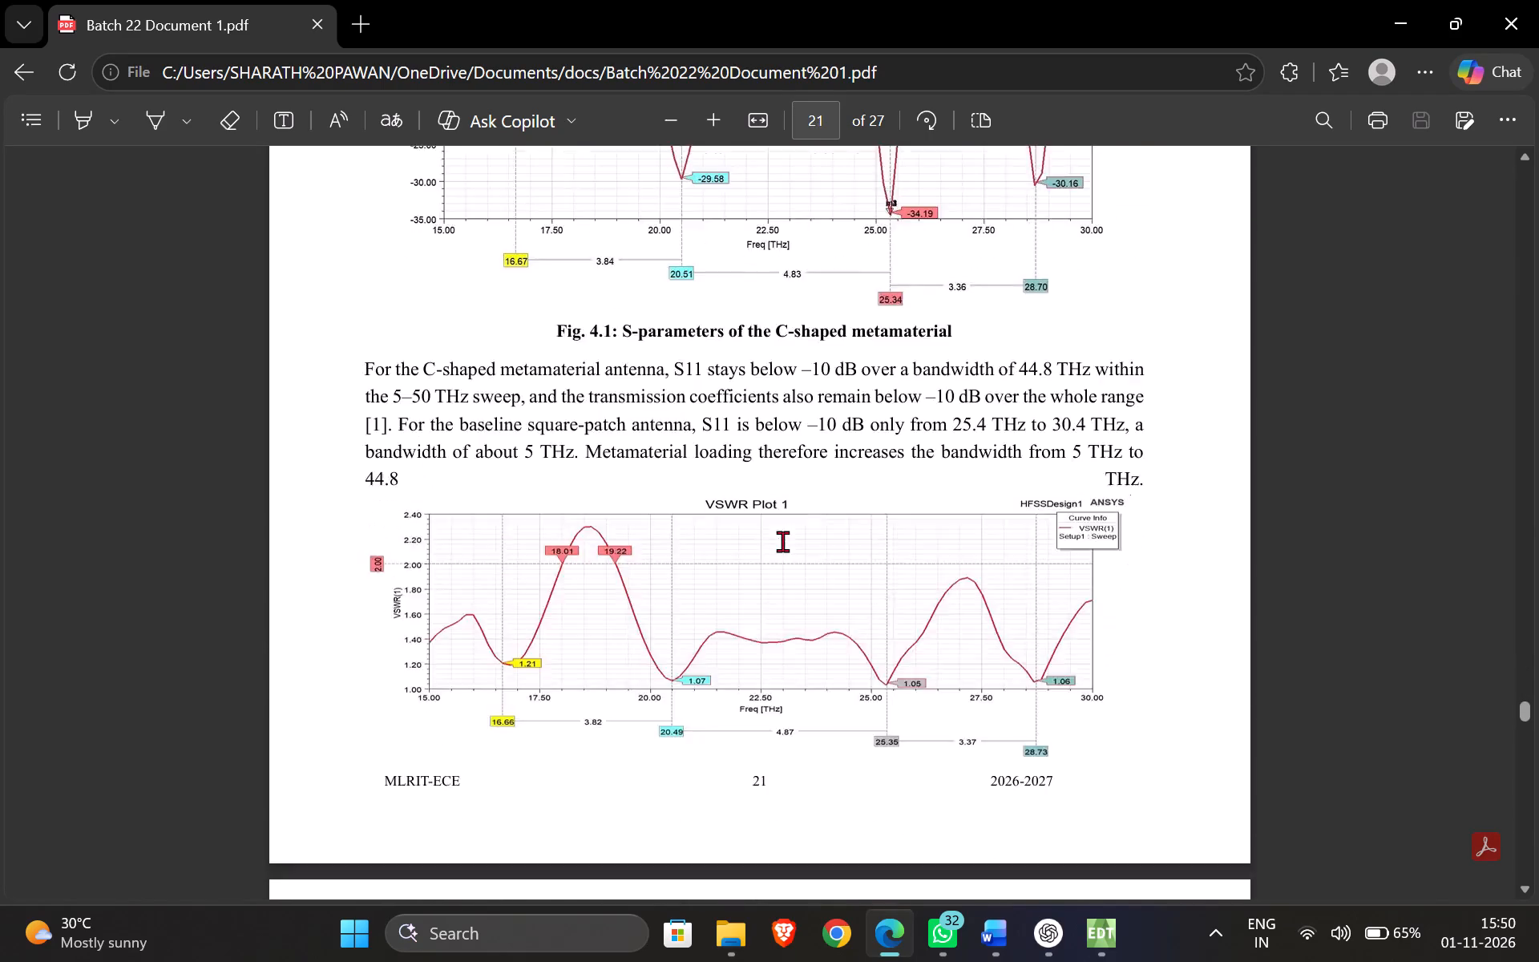
Look back from the Chapter 4 plots to section 2.6 and recheck the layout of Chapter 3's opening page.
scroll(782, 541, up, 8)
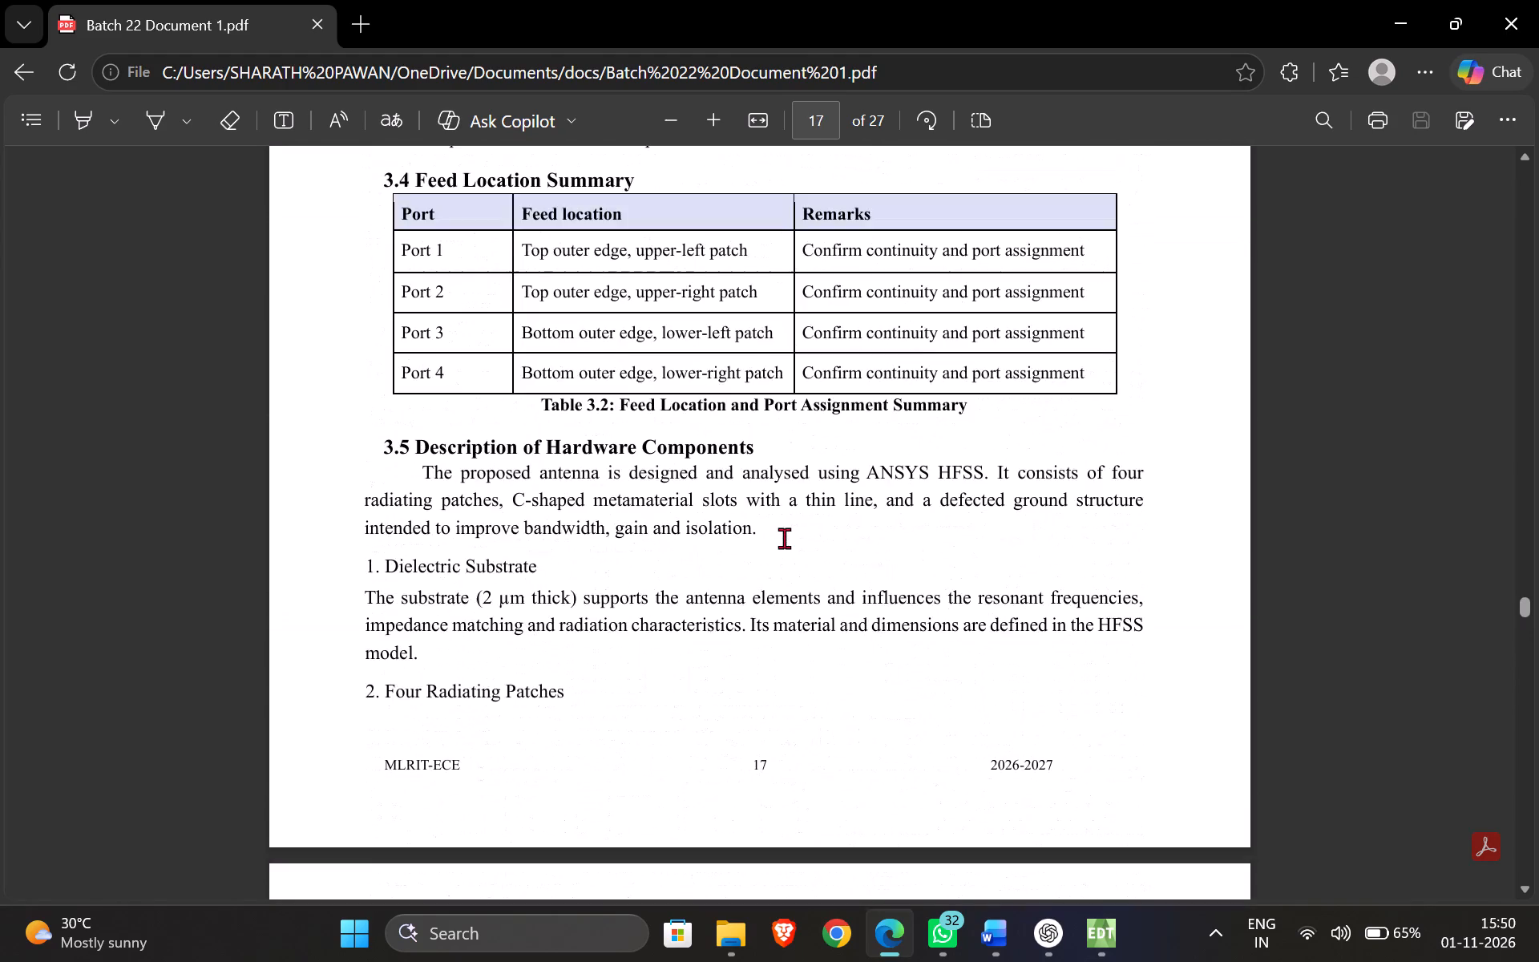
scroll(784, 538, up, 5)
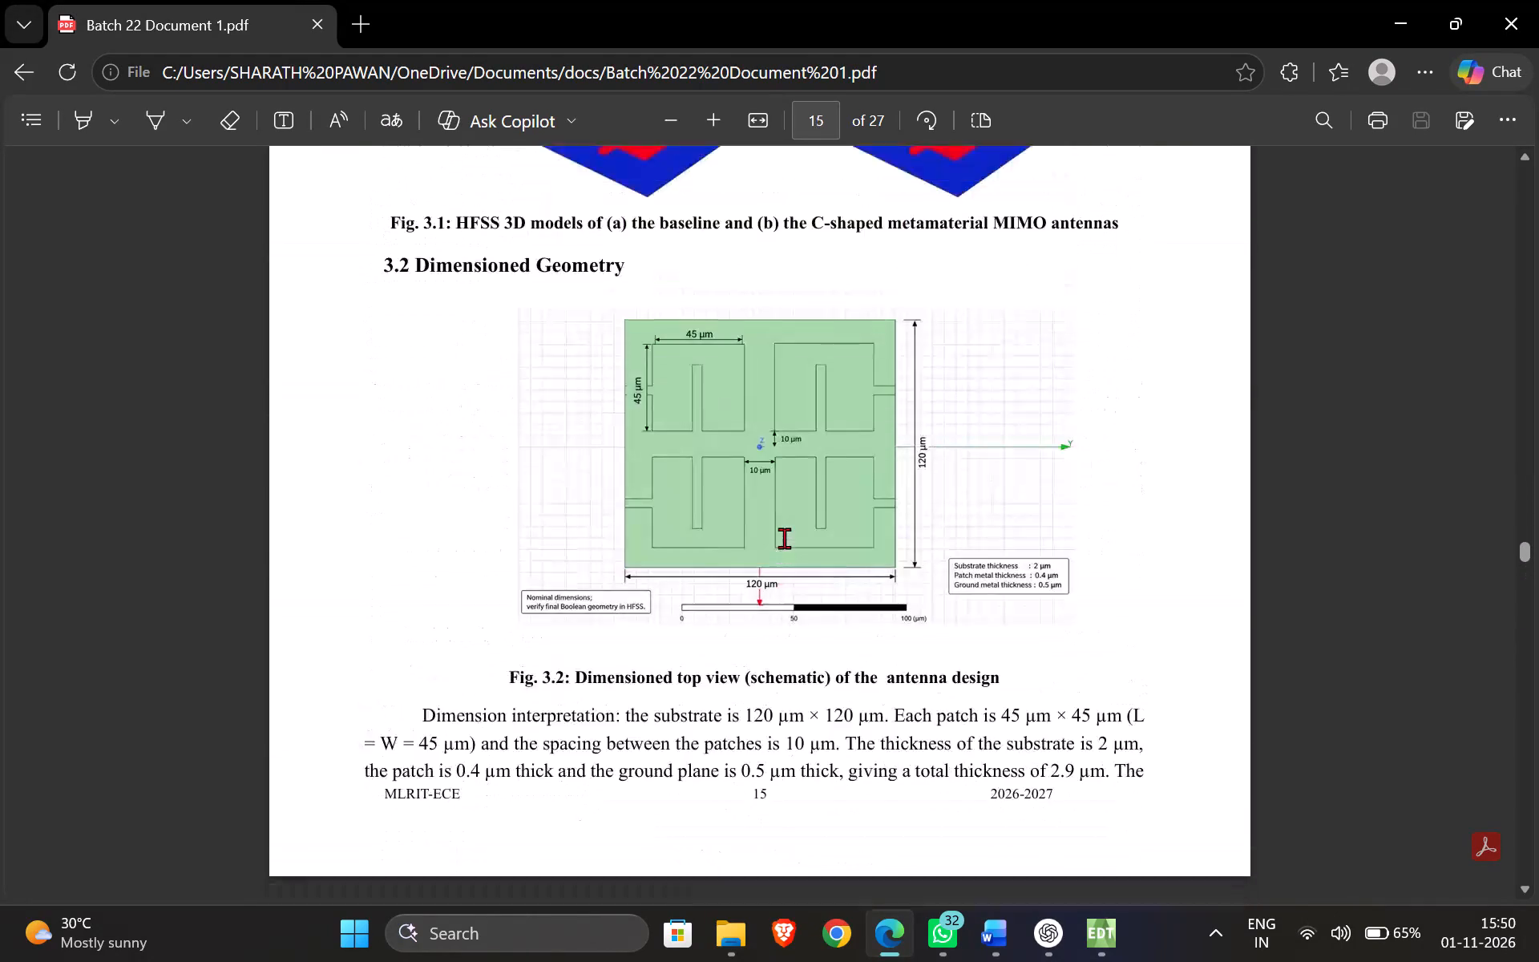
scroll(784, 538, up, 2)
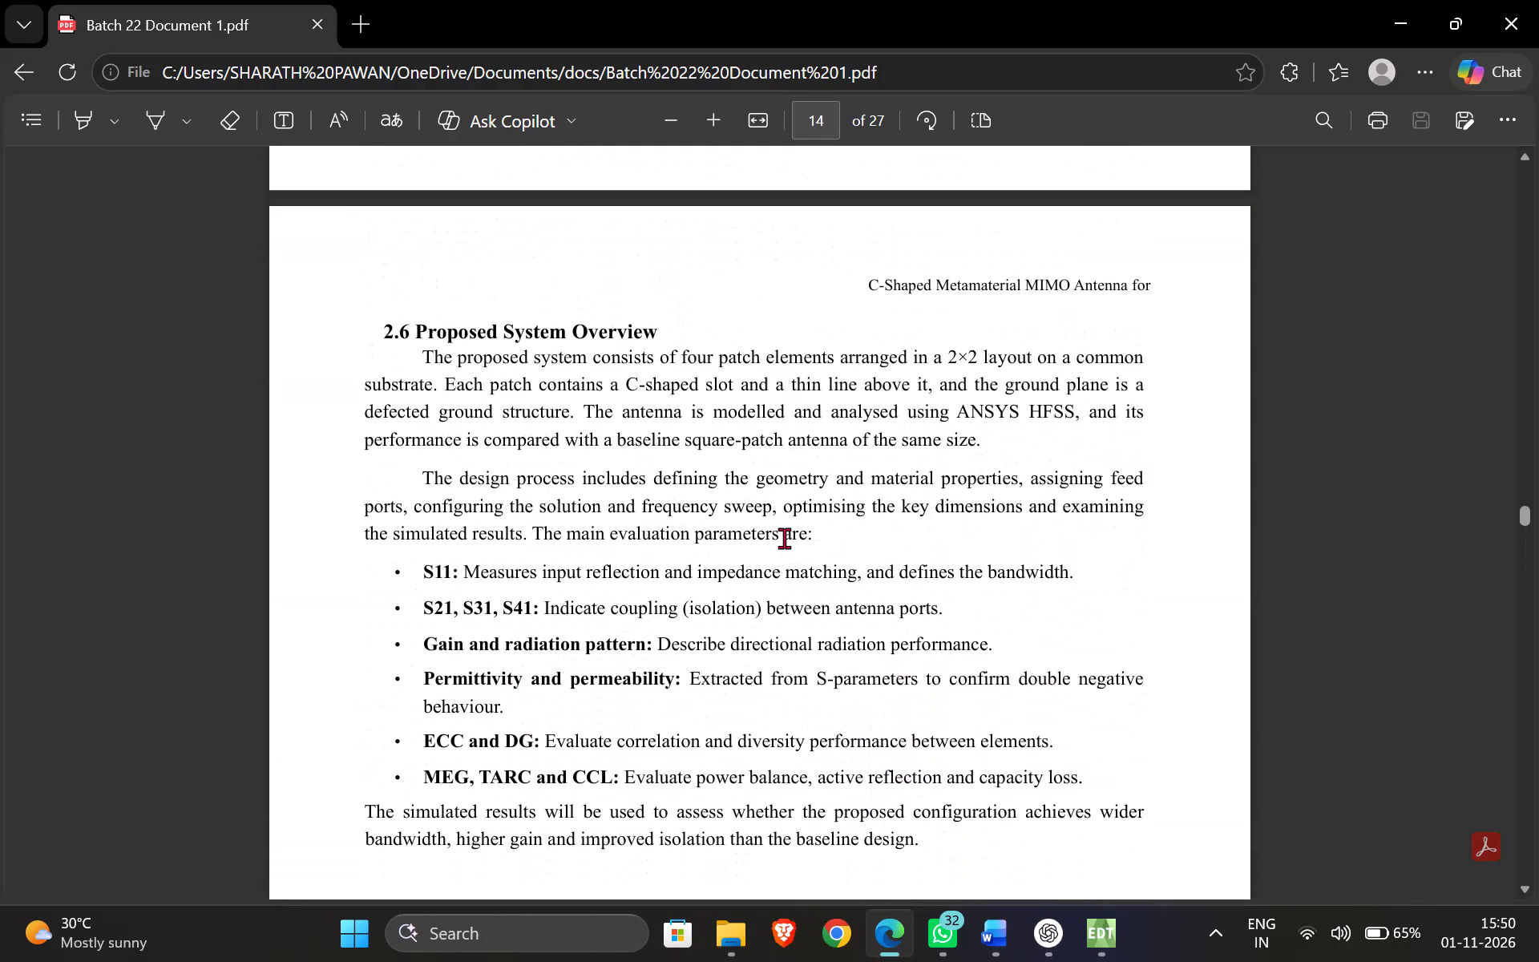
scroll(784, 538, down, 2)
scroll(786, 532, up, 1)
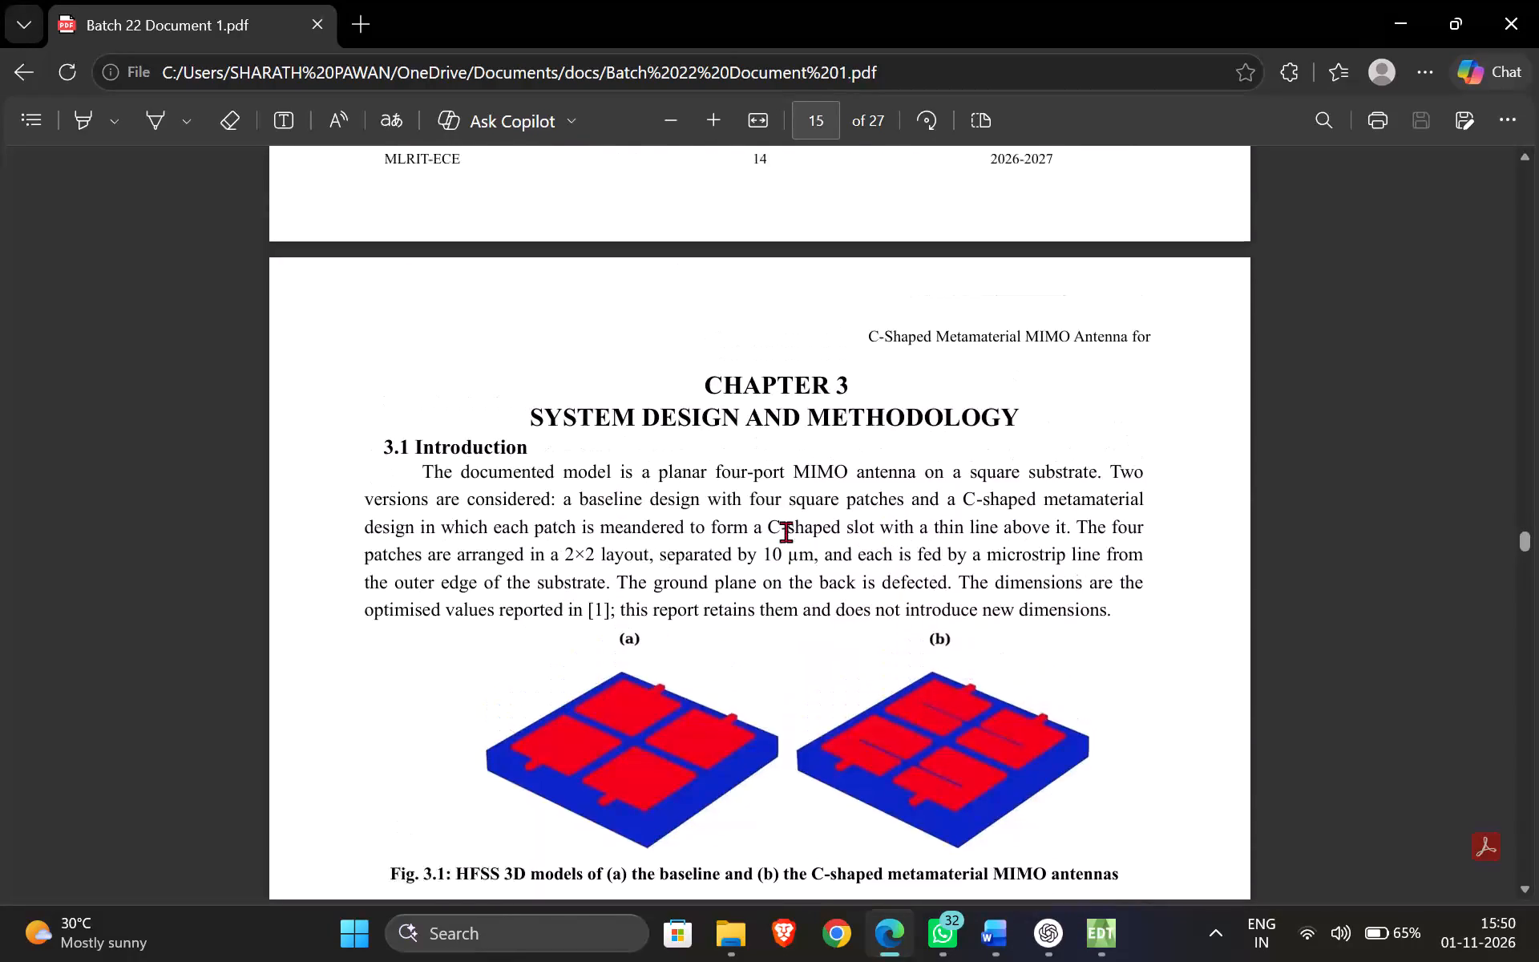
scroll(786, 532, up, 2)
scroll(786, 532, down, 4)
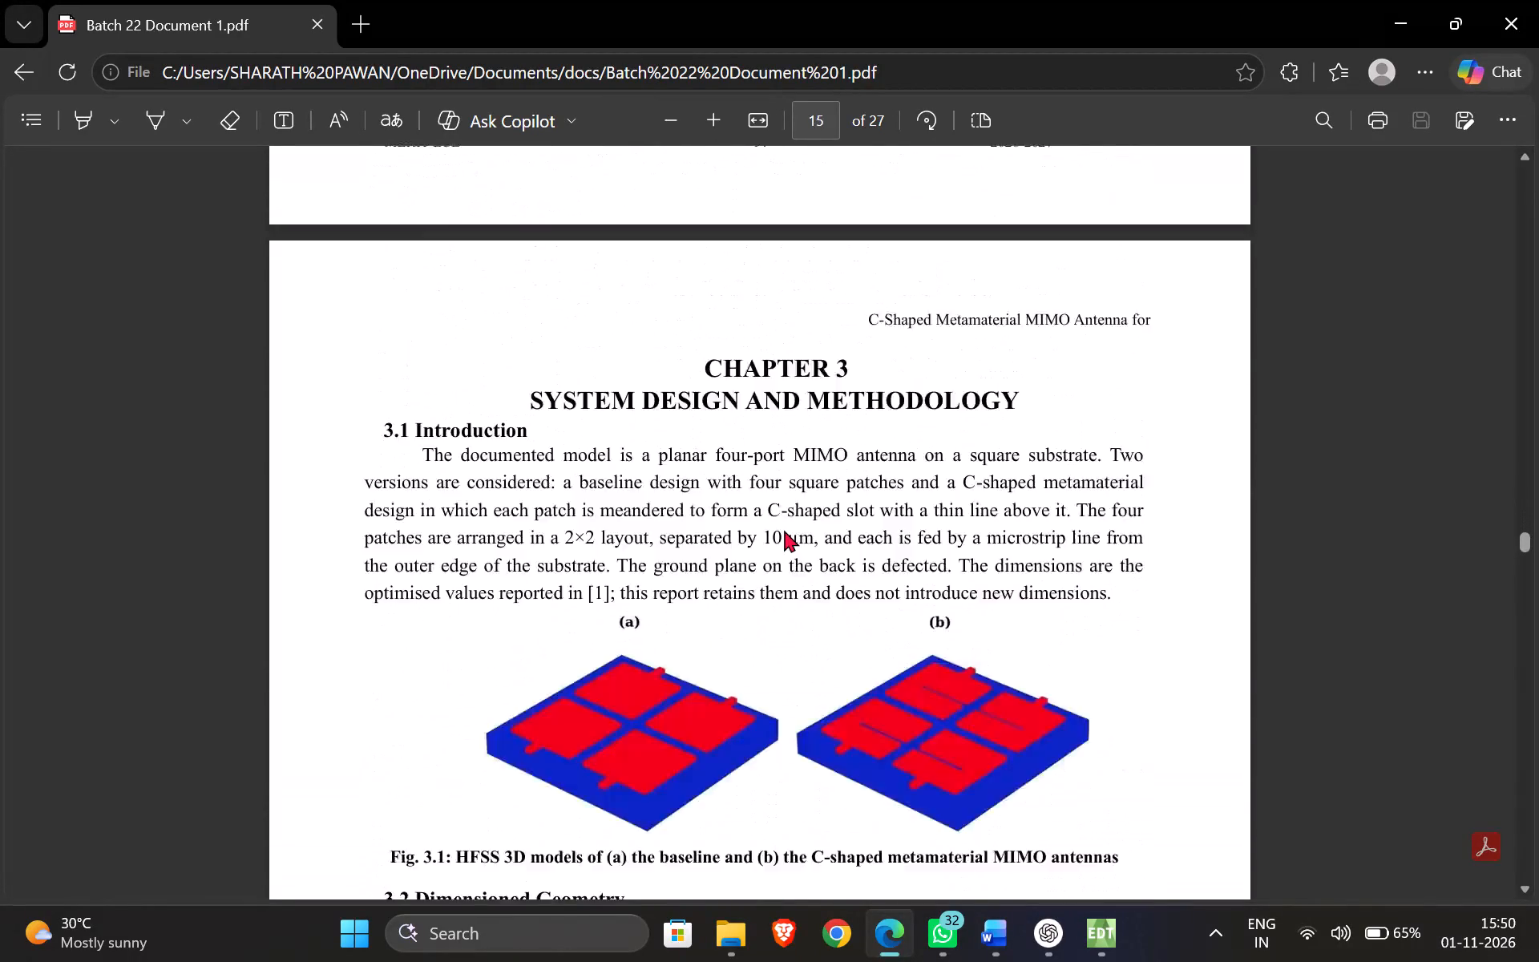
Look through the PDF from Chapter 3 to the final references page.
scroll(784, 528, down, 2)
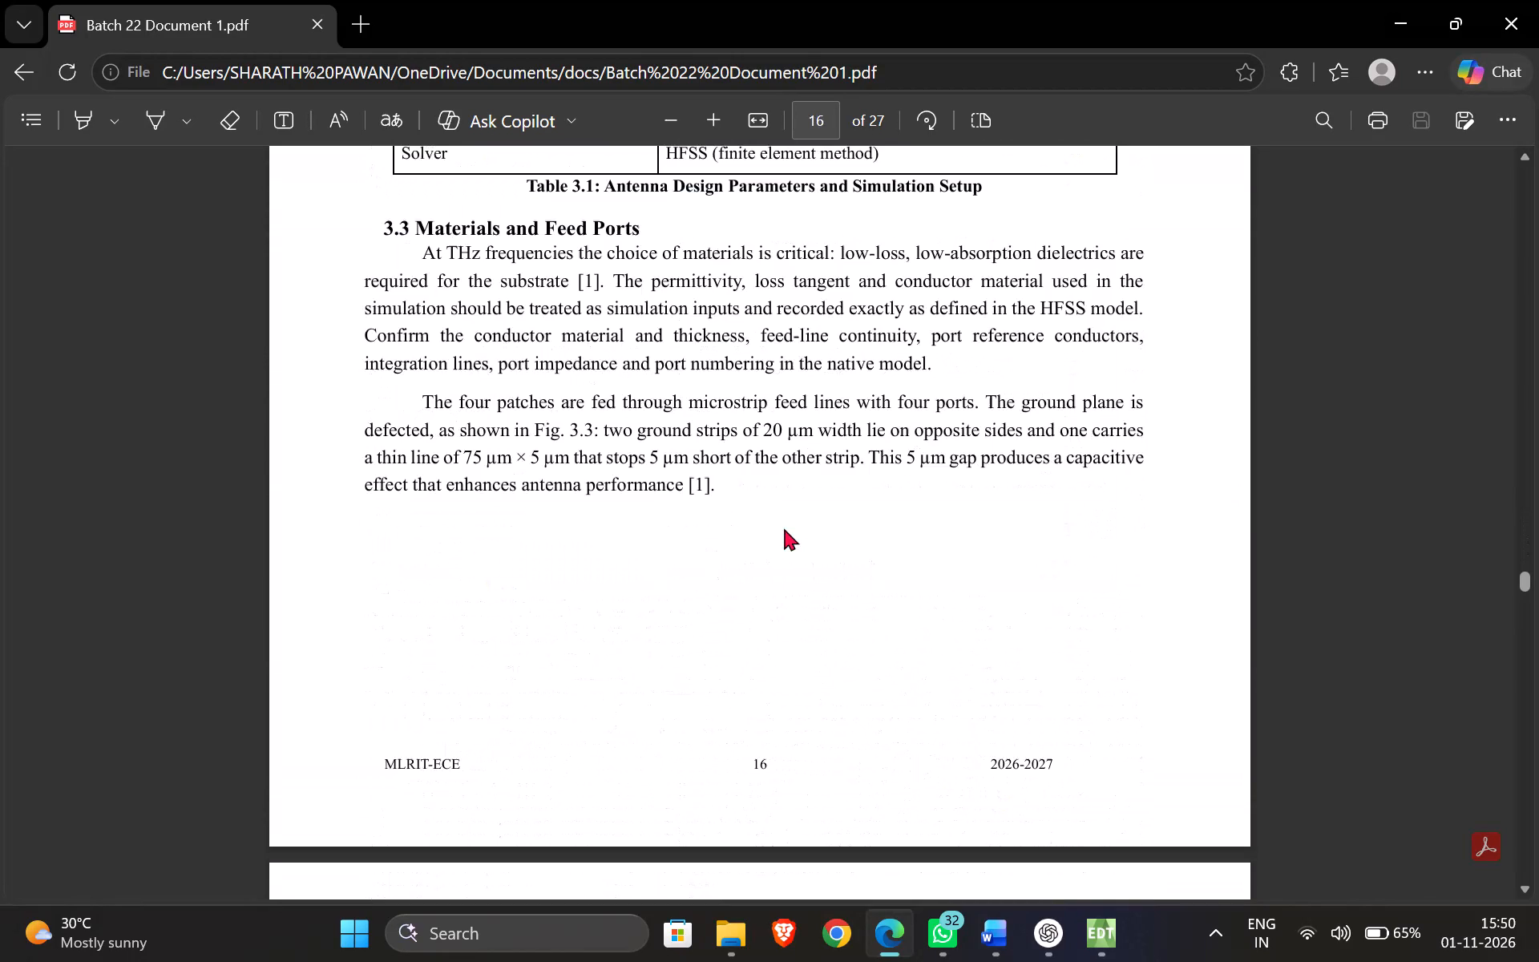
scroll(784, 528, down, 5)
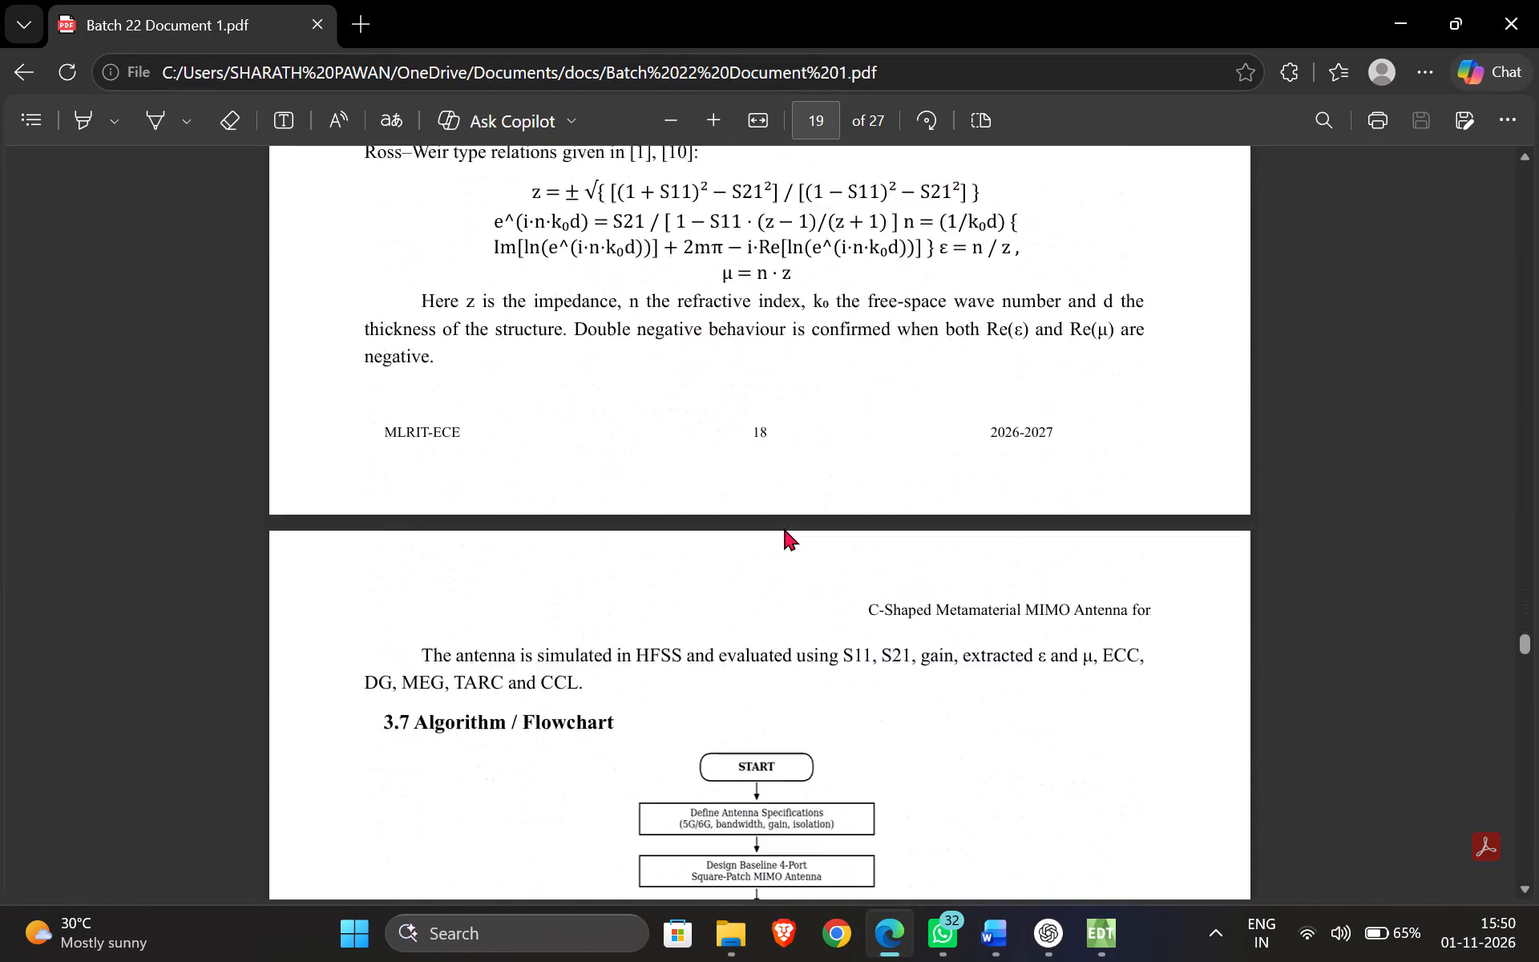
scroll(784, 528, down, 19)
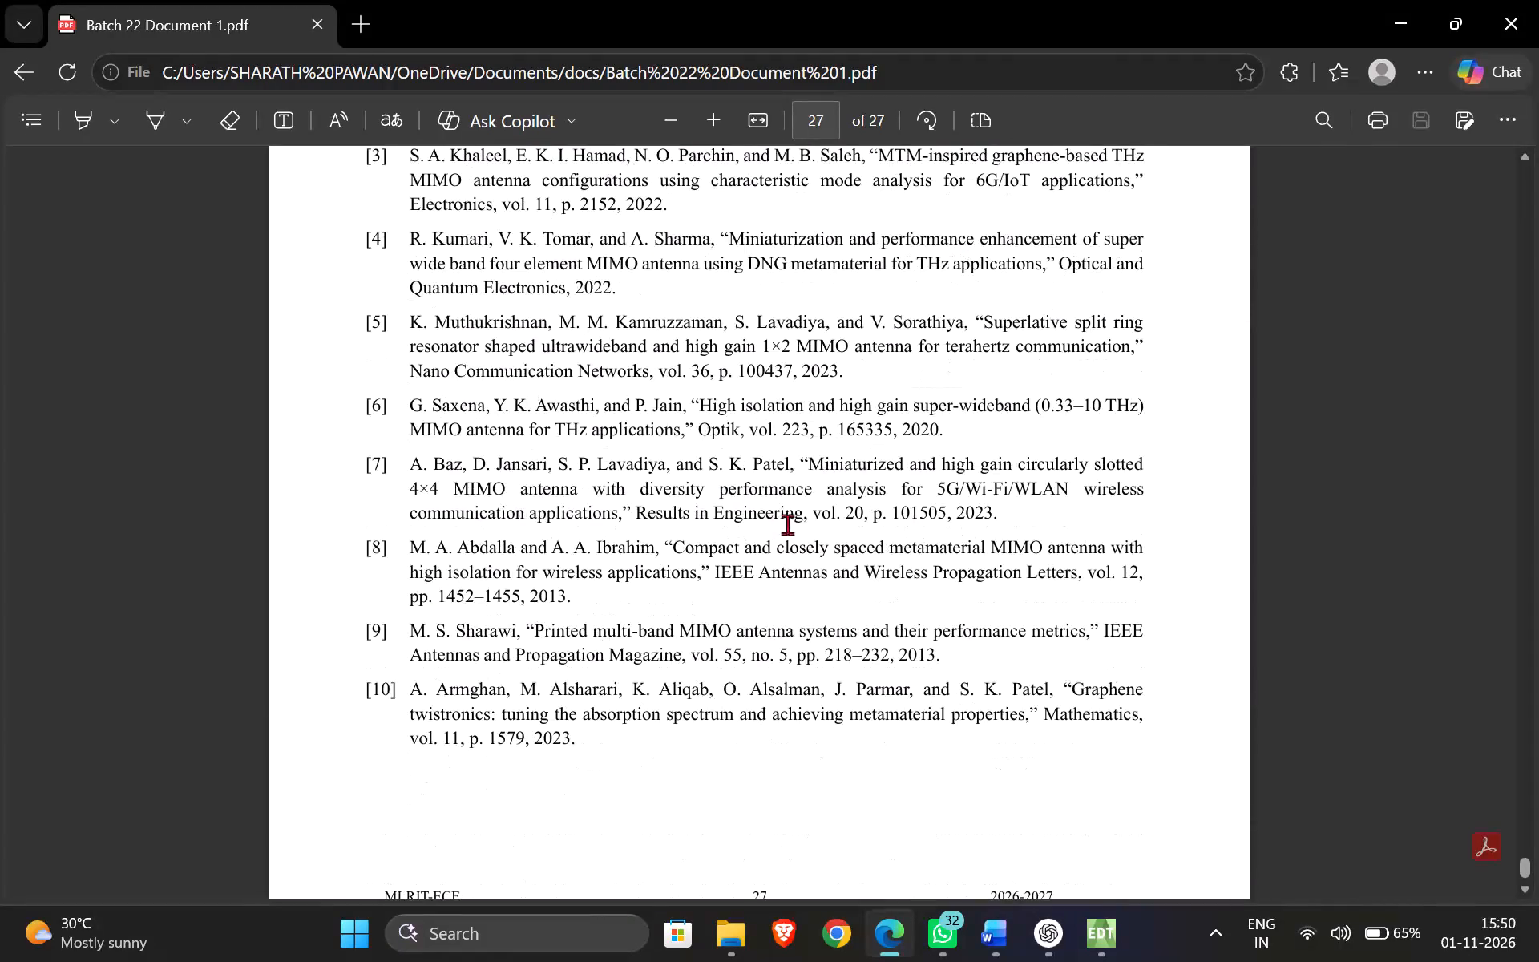
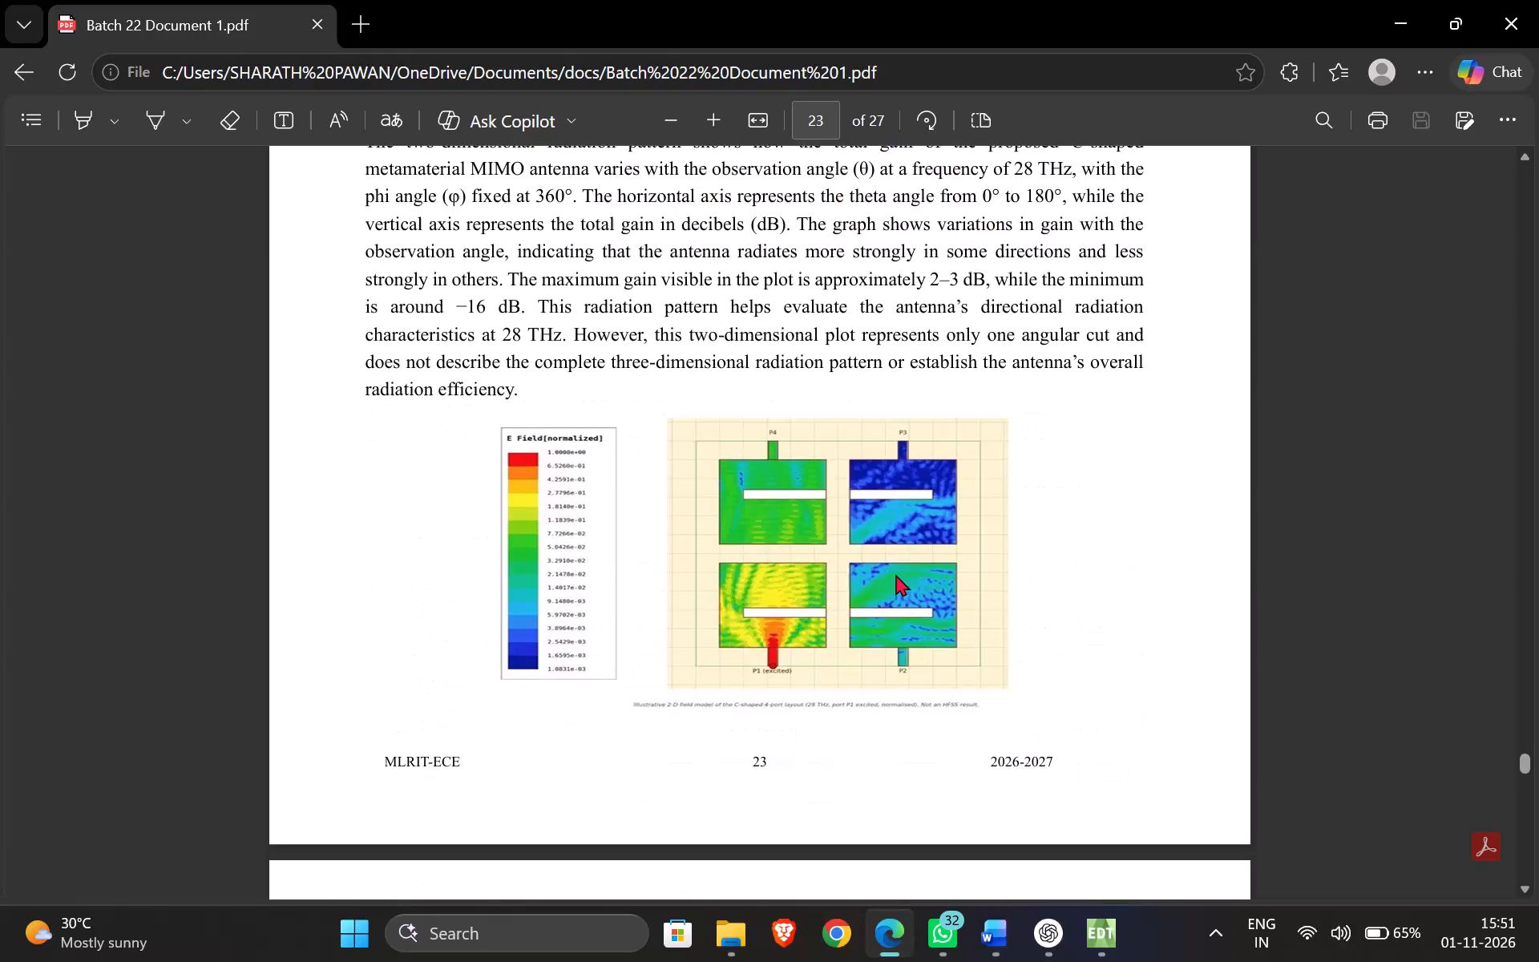
Look back through the antenna report PDF from the gain plot and E-field figures on page 23 to the List of Figures.
scroll(895, 574, up, 1)
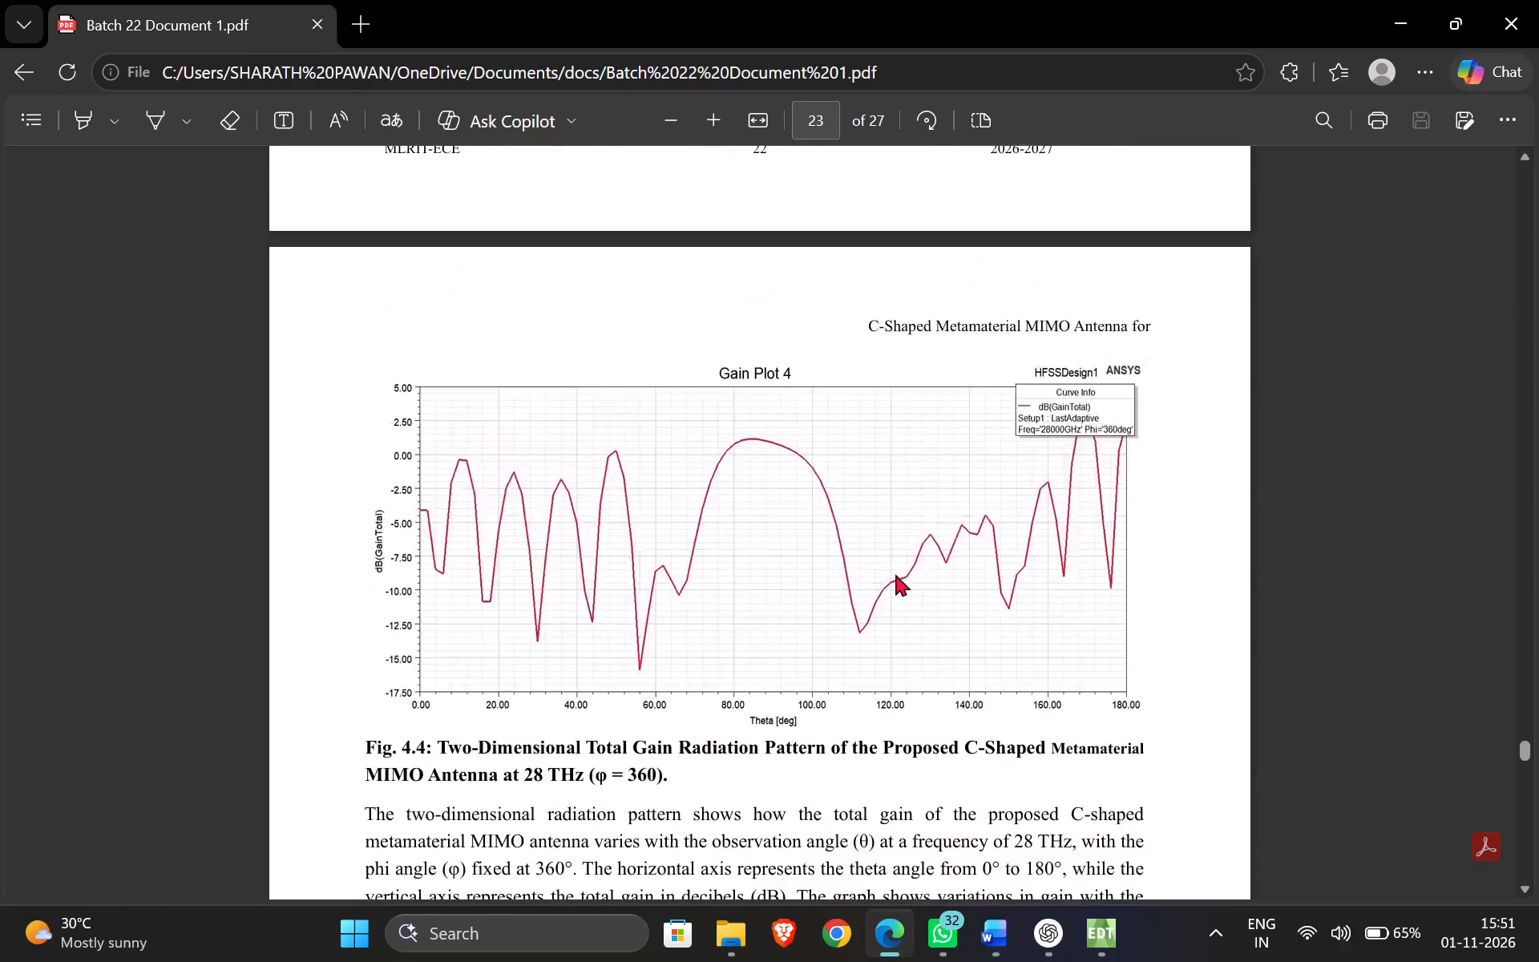
scroll(895, 574, up, 13)
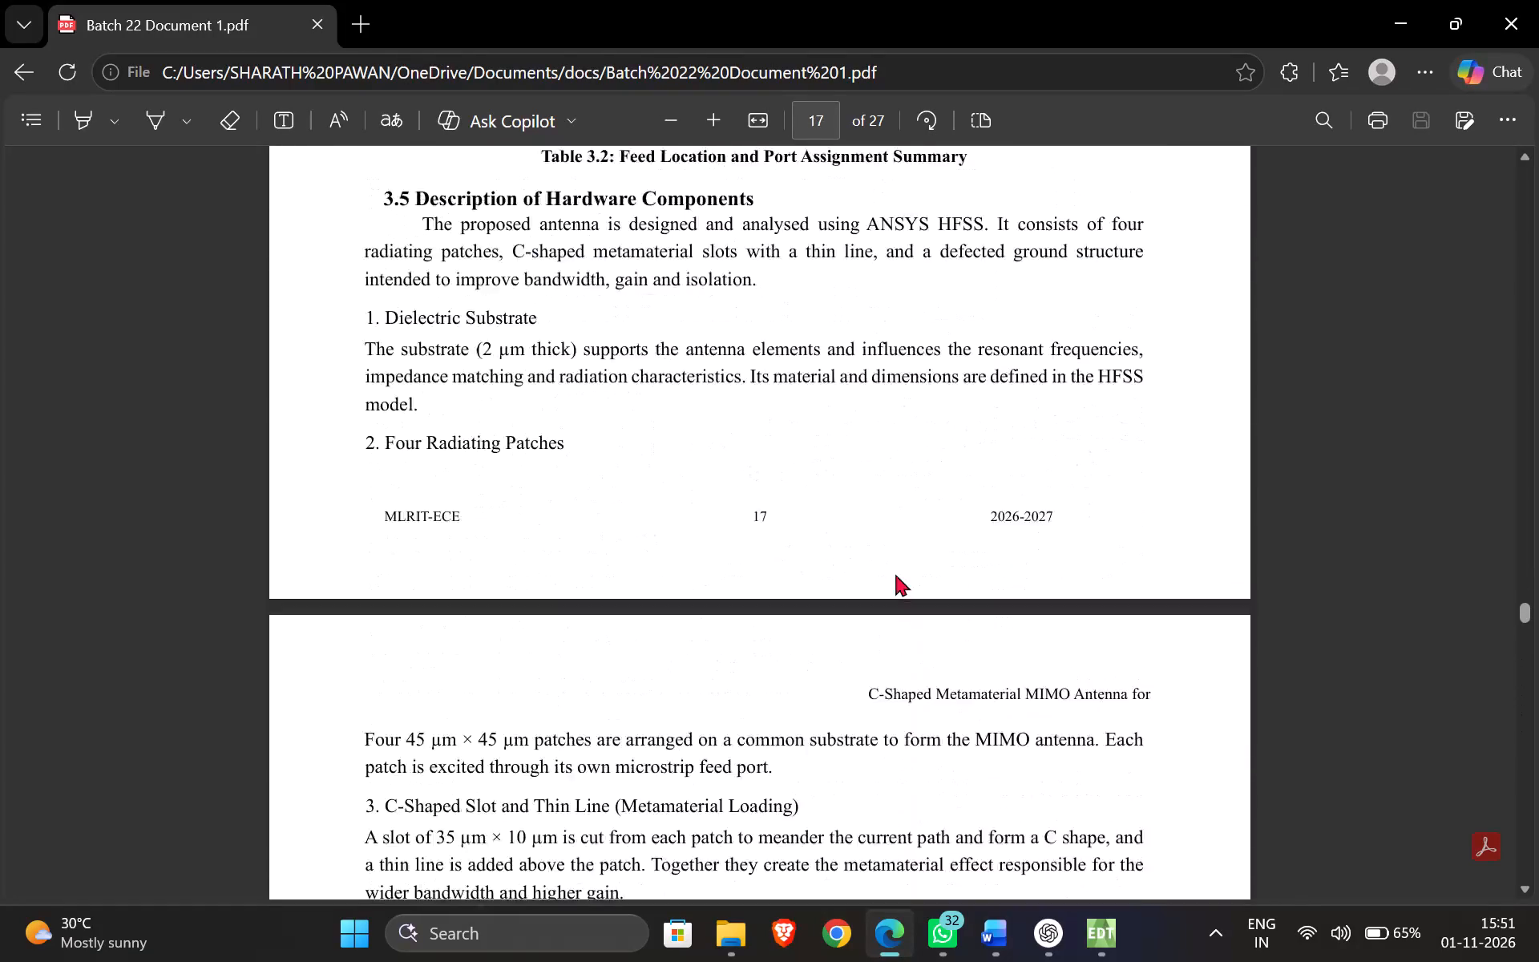
scroll(895, 574, up, 2)
scroll(939, 460, up, 2)
scroll(936, 460, down, 1)
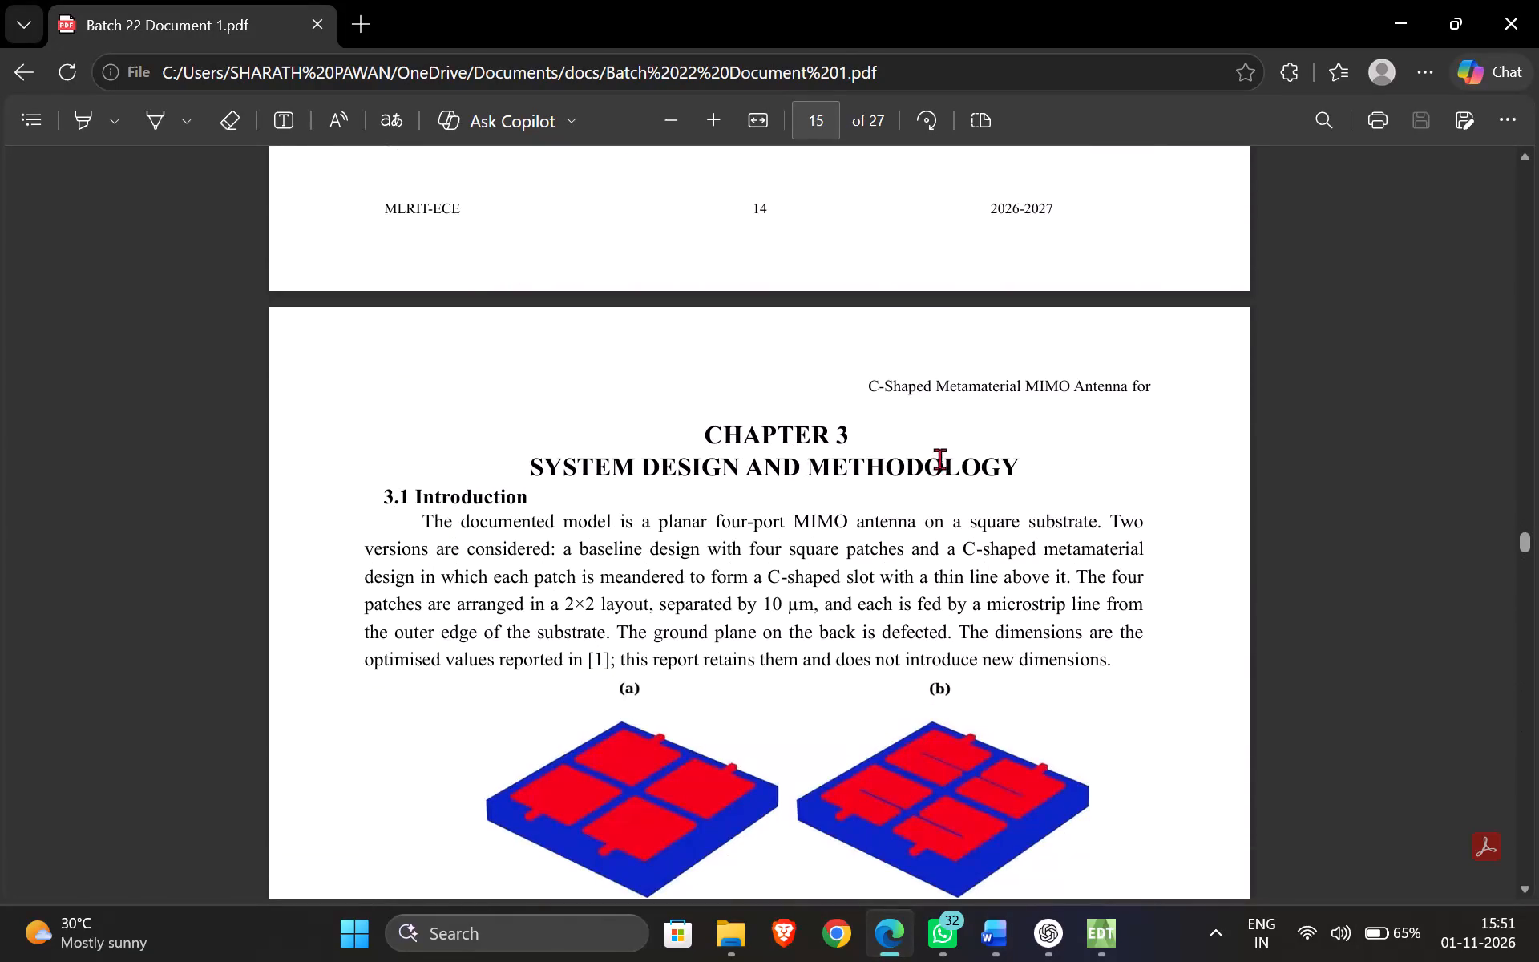
scroll(941, 455, up, 14)
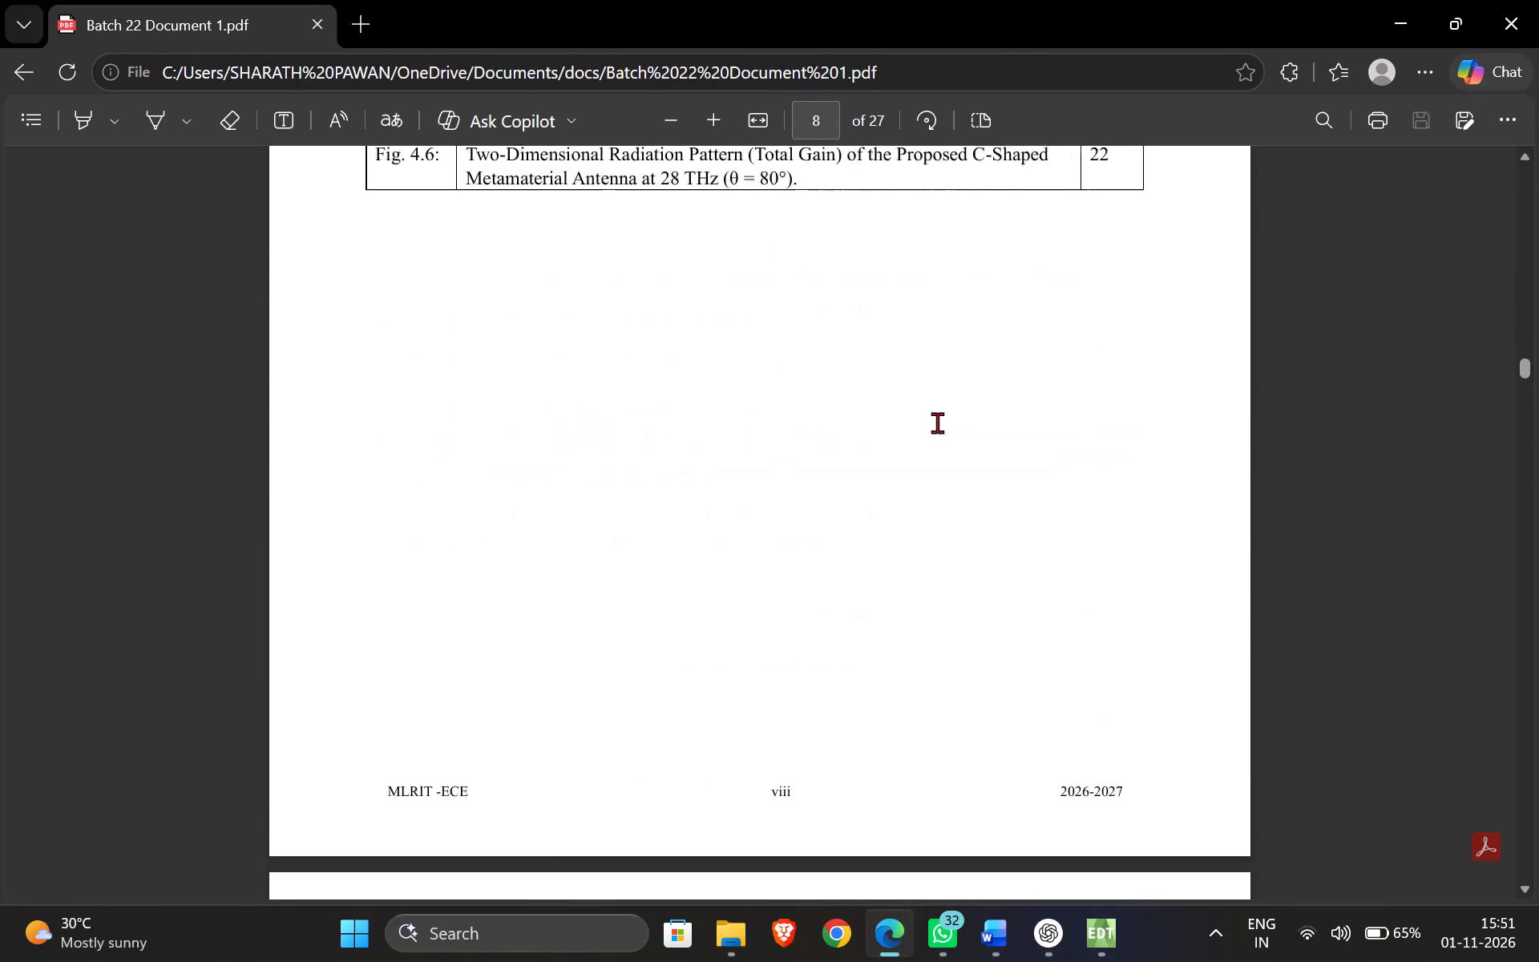
scroll(937, 422, down, 2)
scroll(937, 422, up, 2)
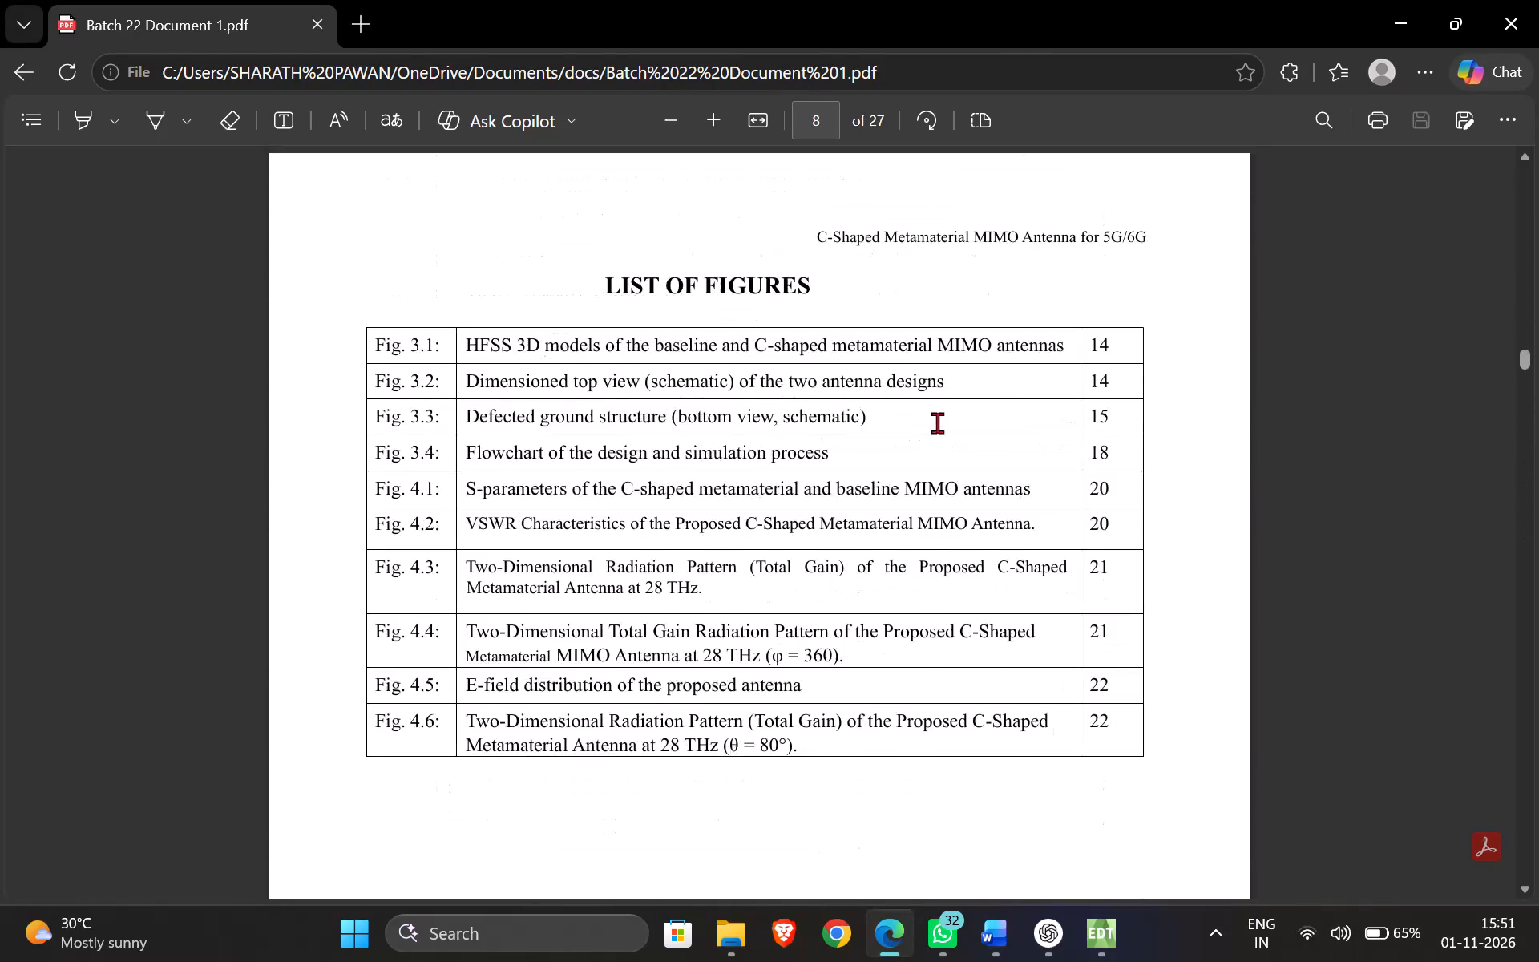
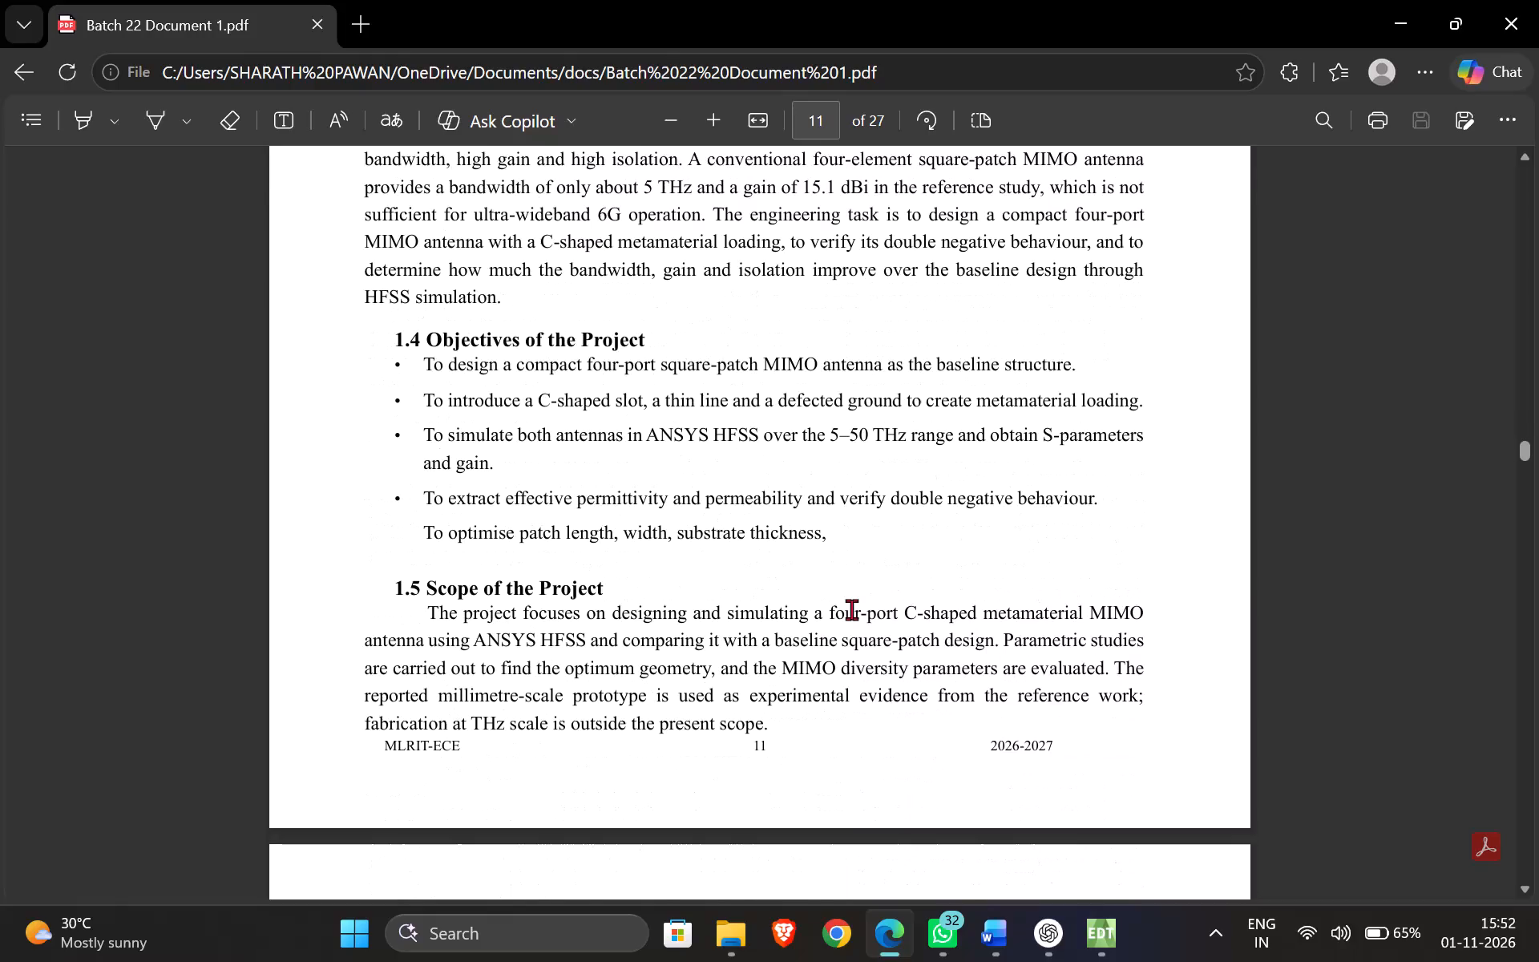
Read through the antenna report PDF from the project objectives to the Chapter 3 geometry, defected ground figure and feed location sections.
scroll(794, 588, down, 3)
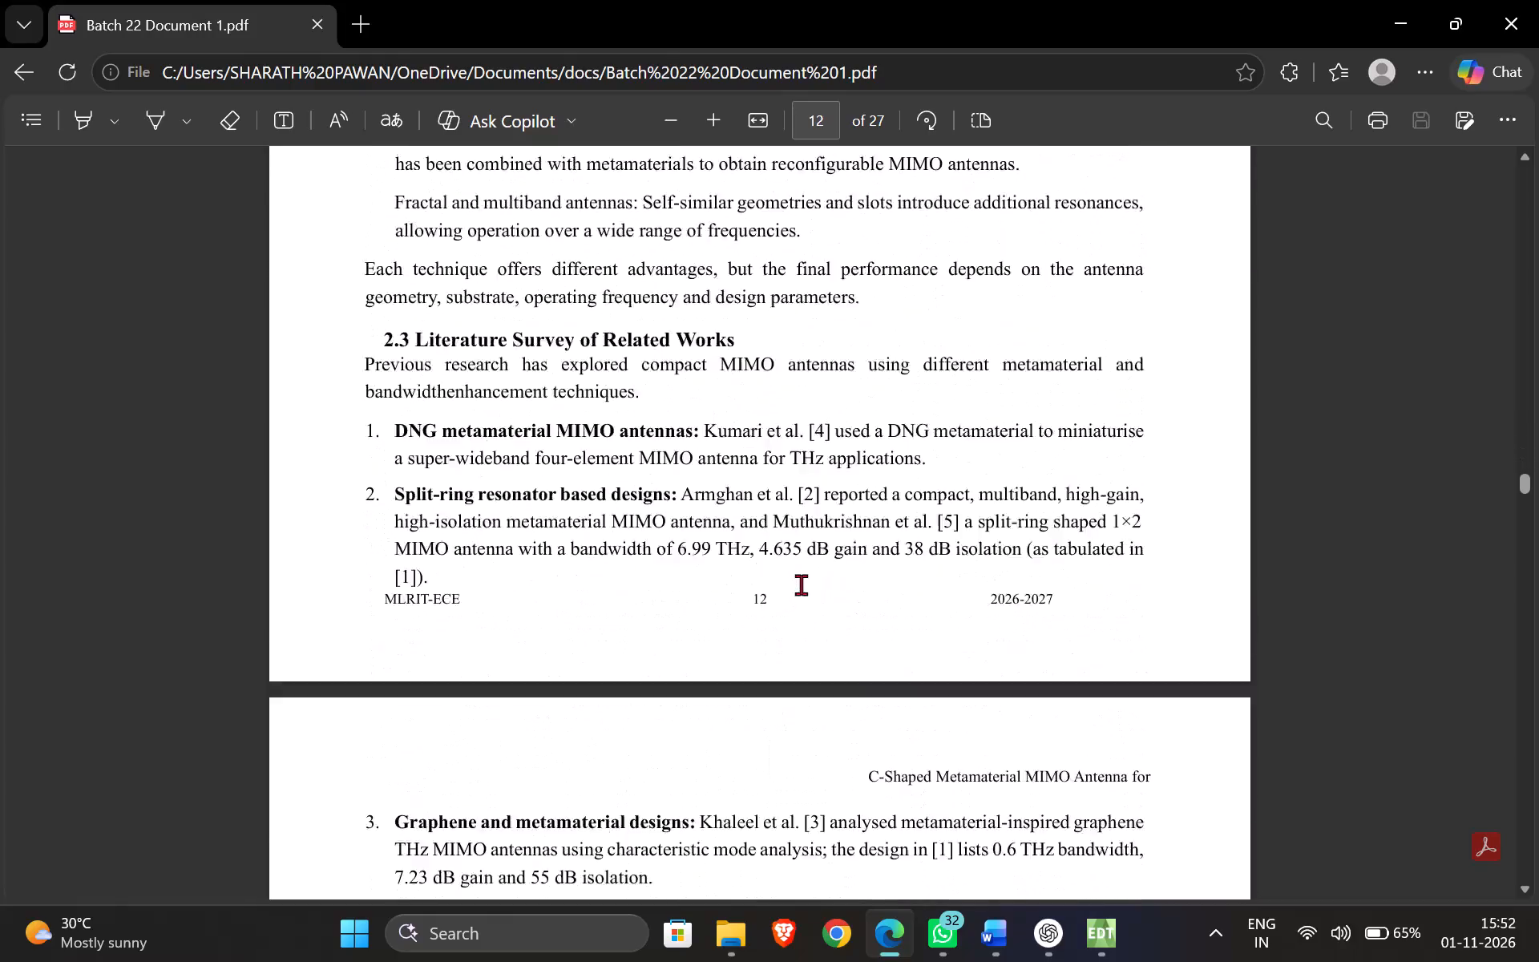
scroll(801, 584, down, 2)
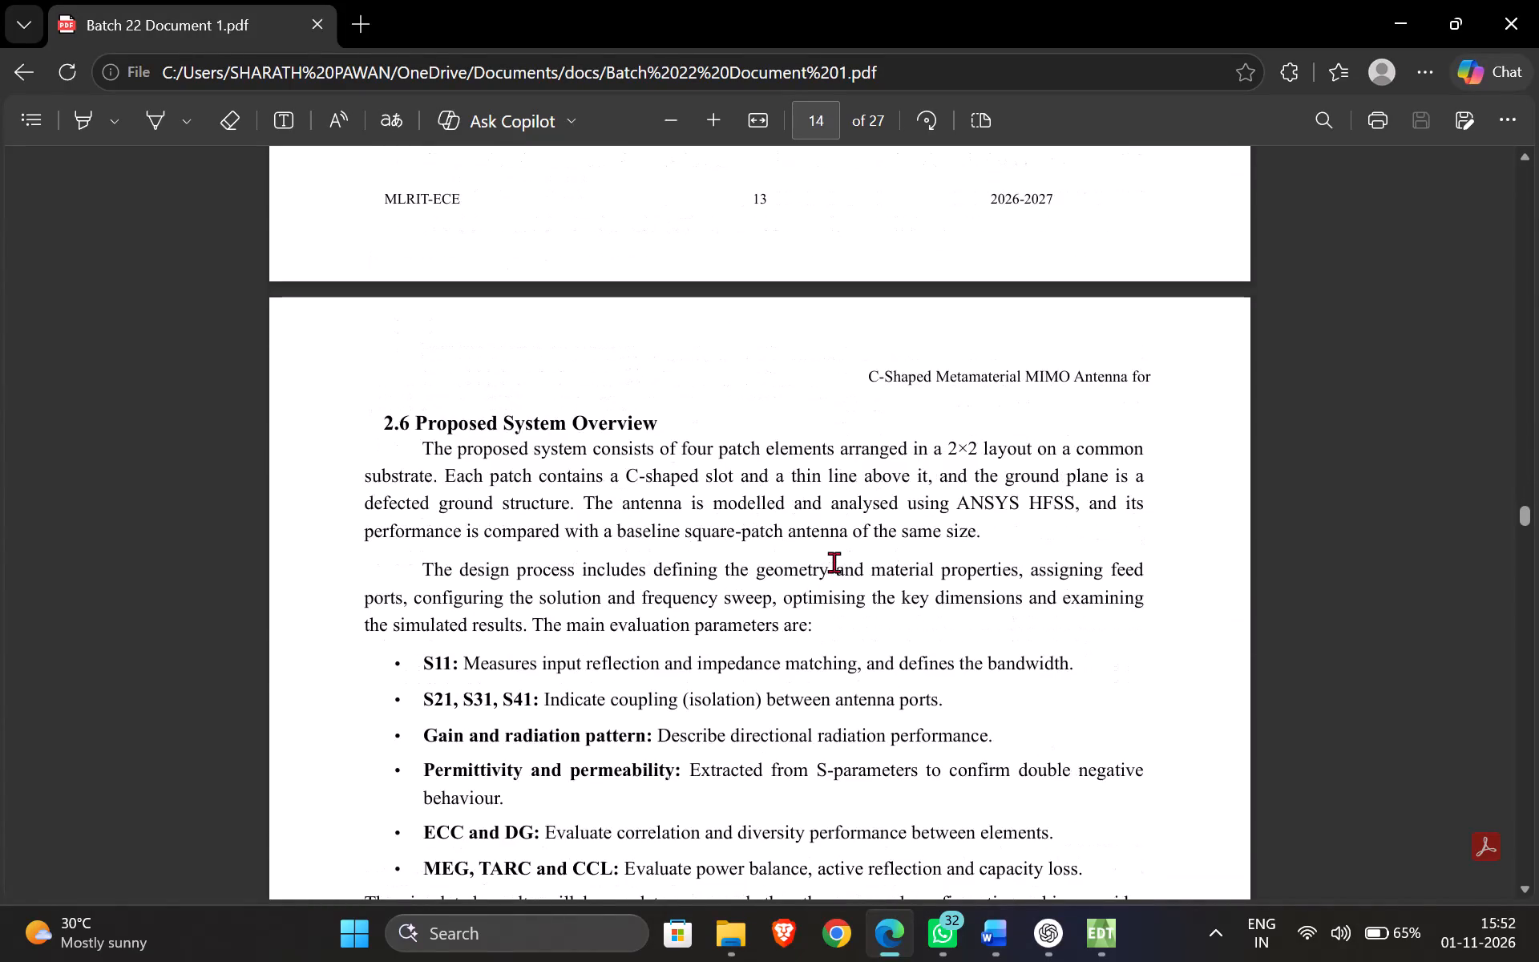
scroll(705, 471, down, 2)
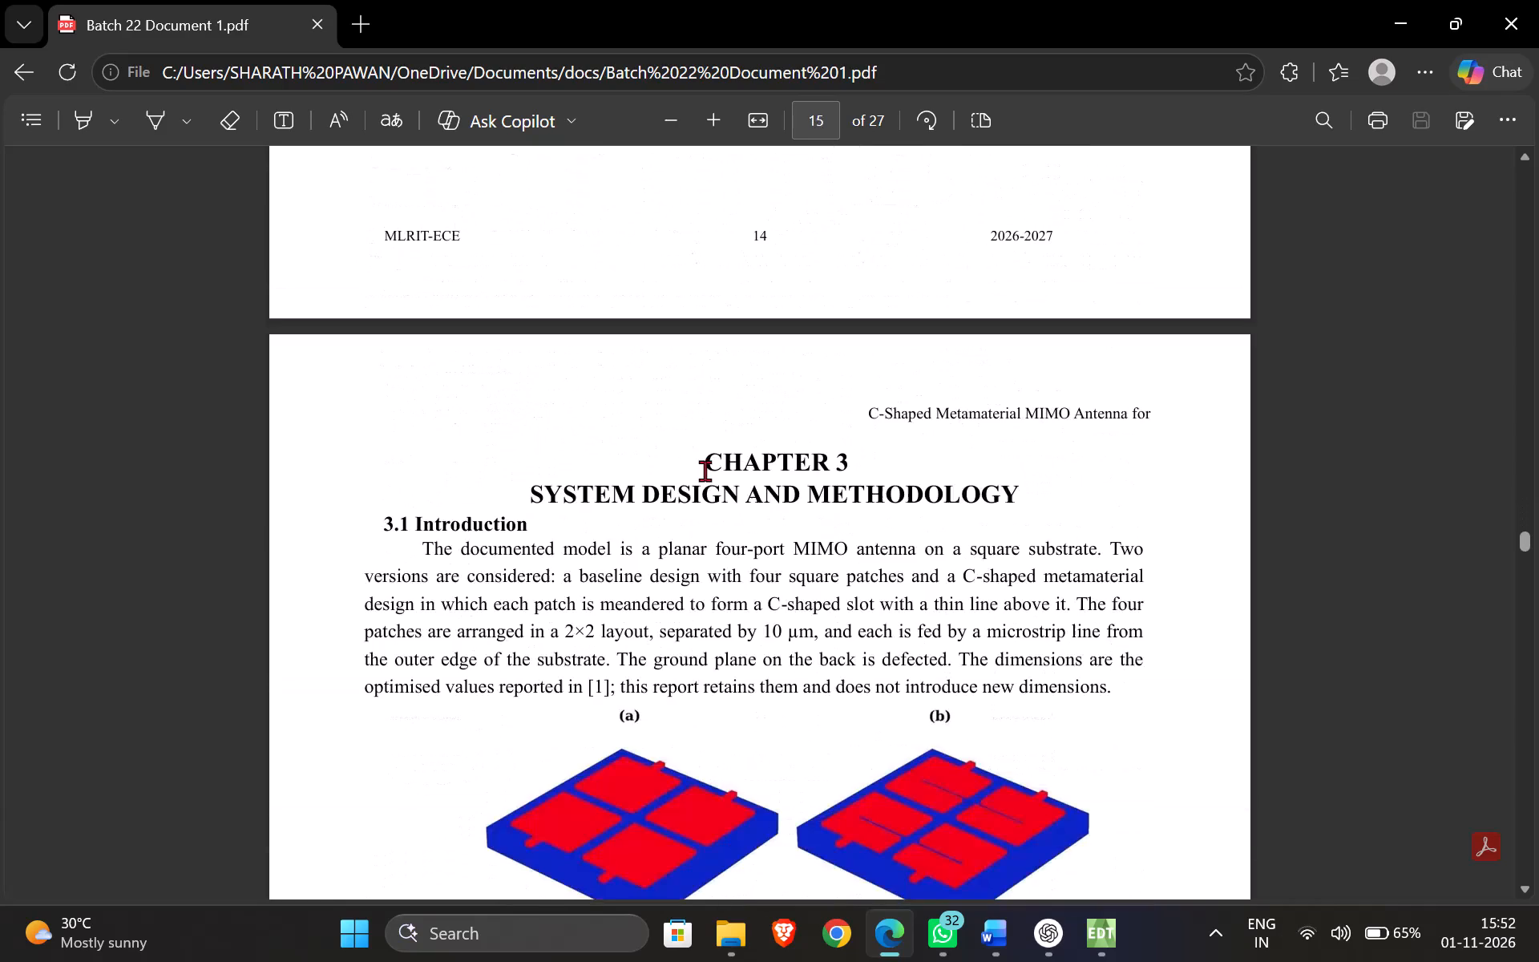
scroll(736, 573, down, 2)
scroll(739, 572, up, 2)
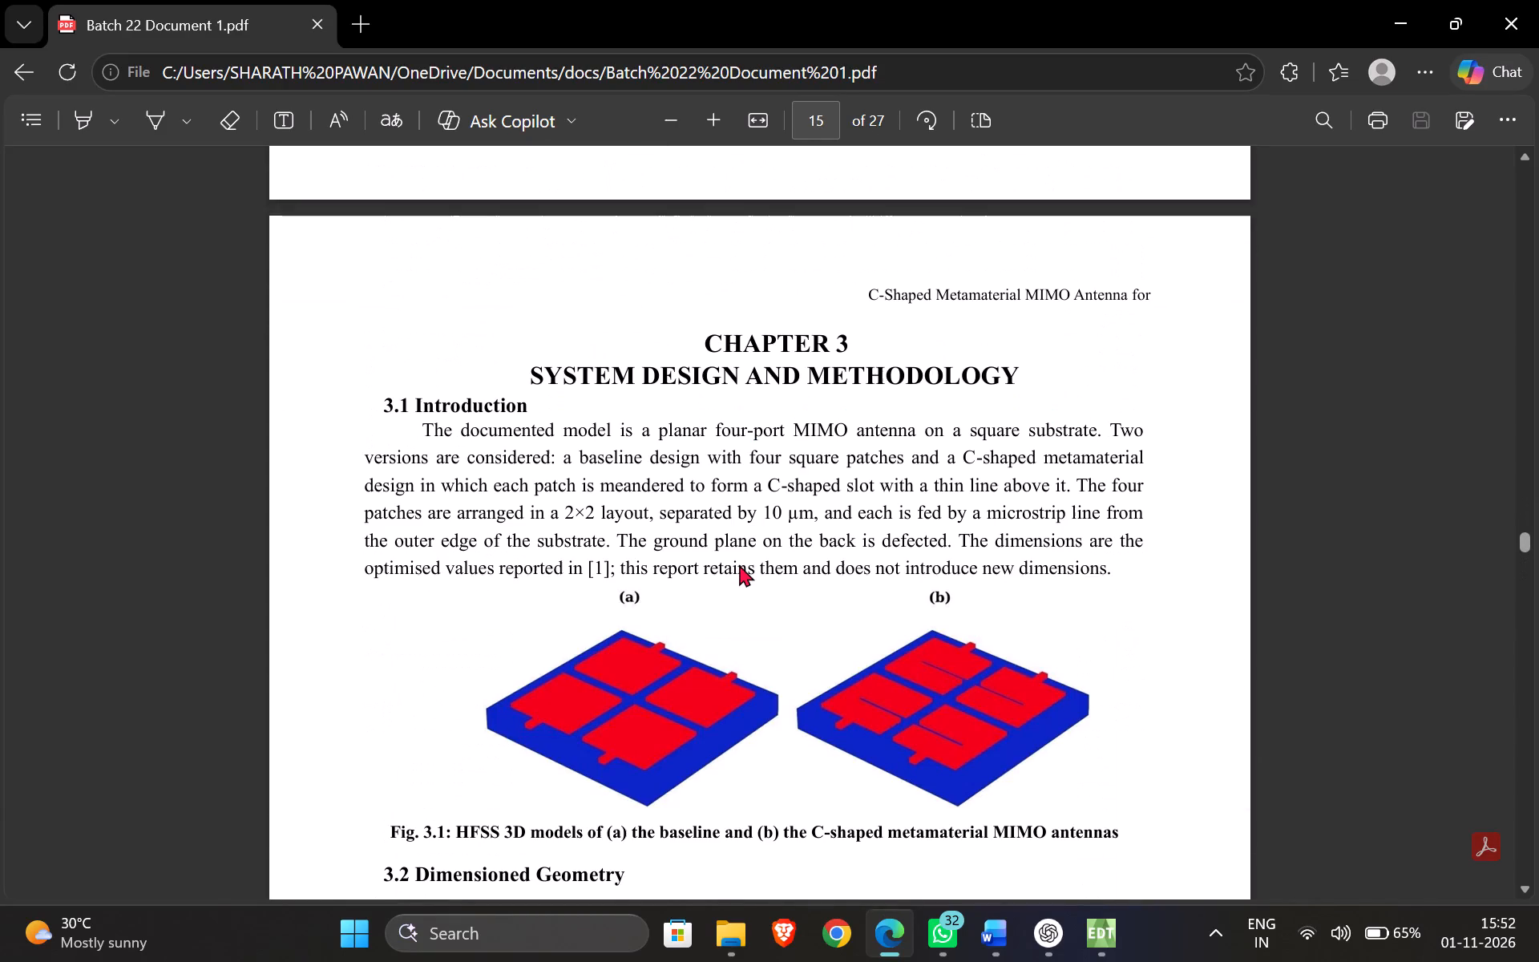
scroll(739, 564, down, 2)
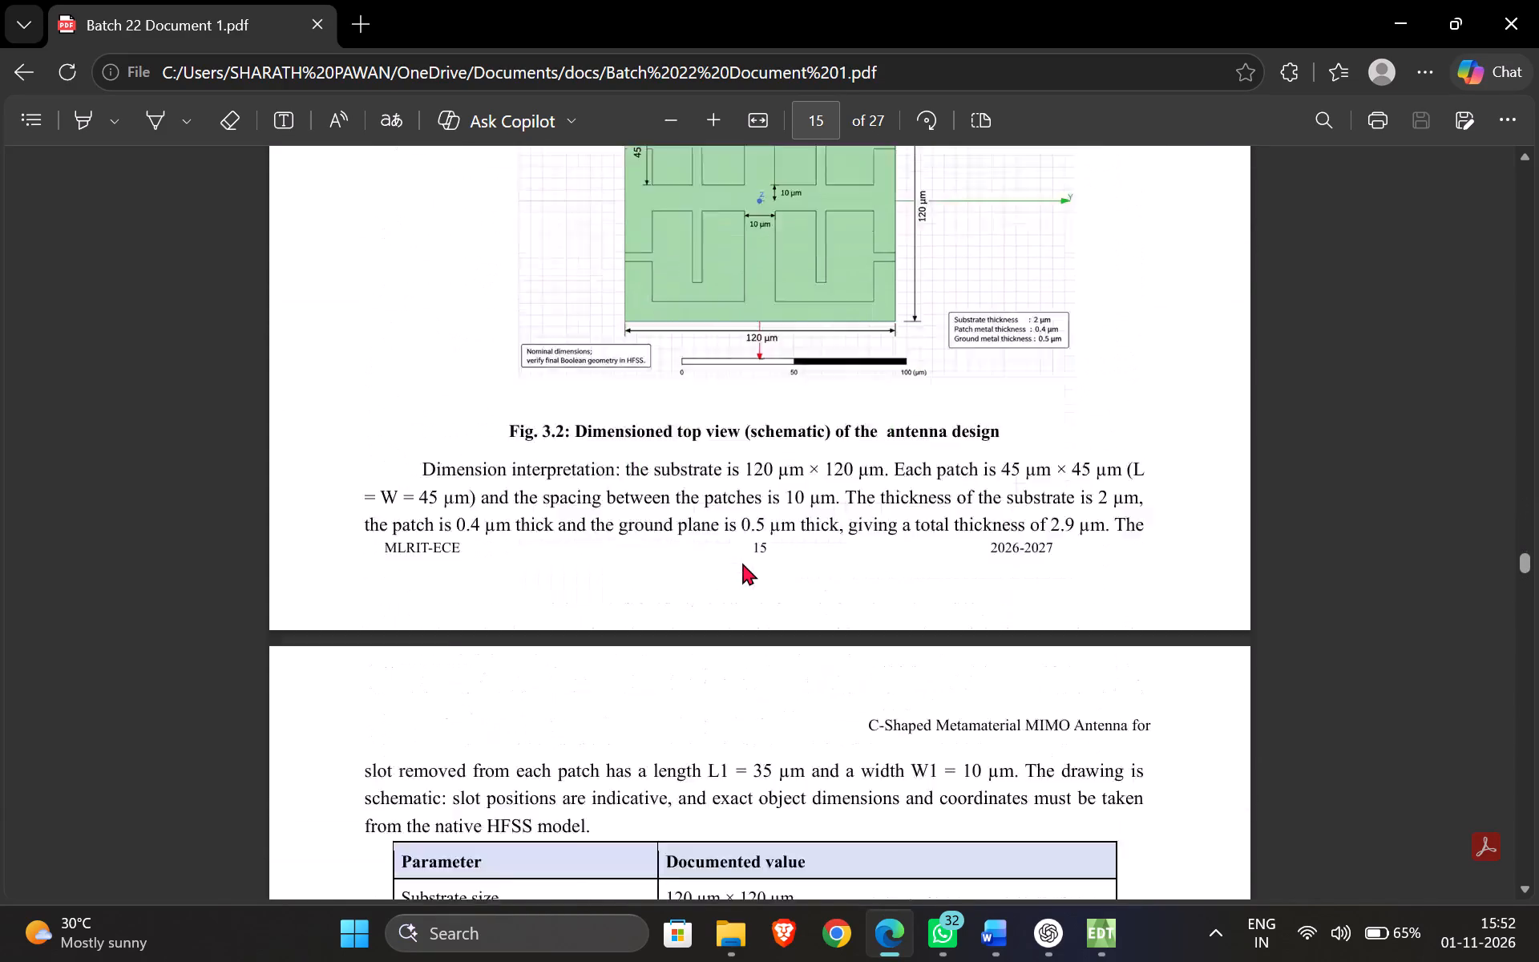
scroll(743, 563, down, 2)
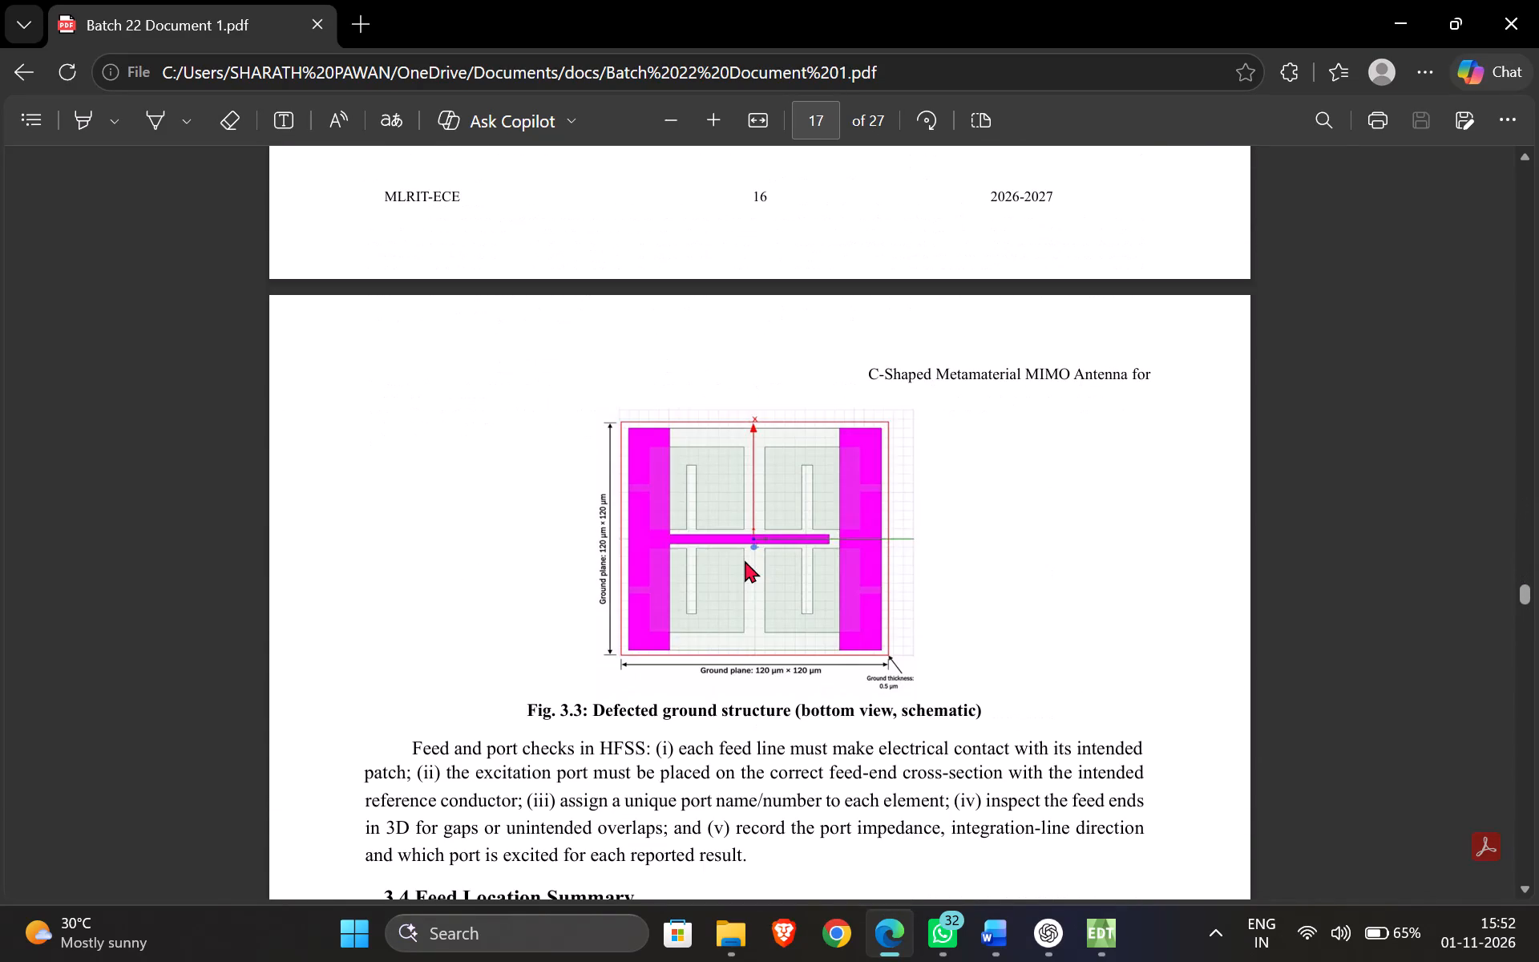
scroll(745, 560, up, 1)
scroll(745, 560, down, 2)
scroll(745, 560, up, 1)
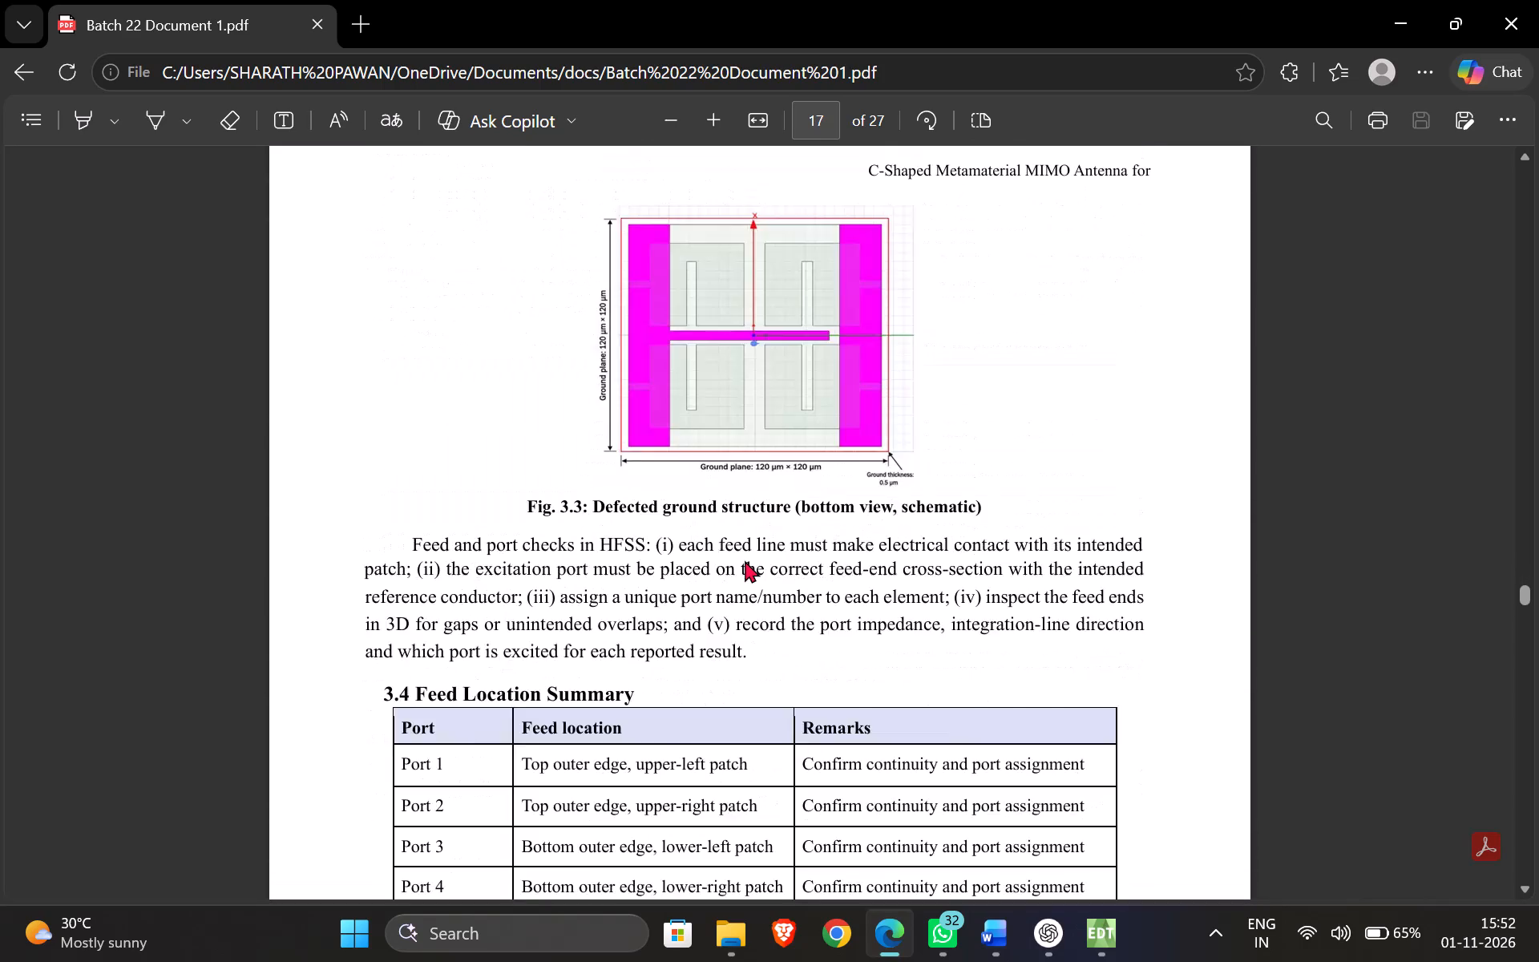
scroll(745, 560, up, 1)
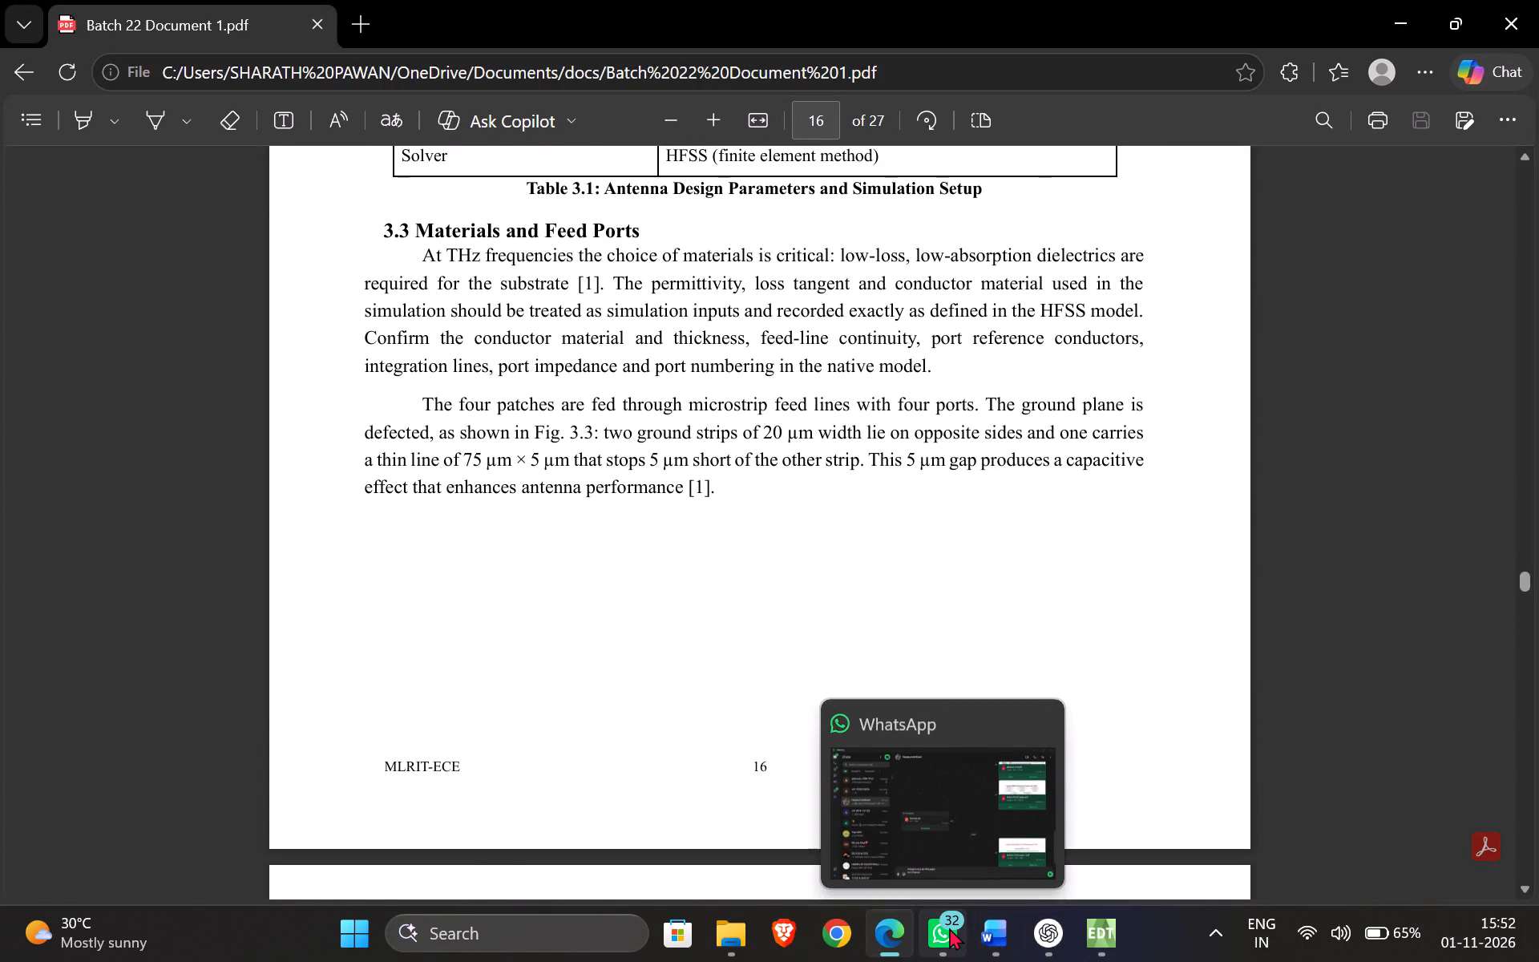
Open the other report version, Batch 22 Document.pdf, from the docs folder in Documents.
click(729, 946)
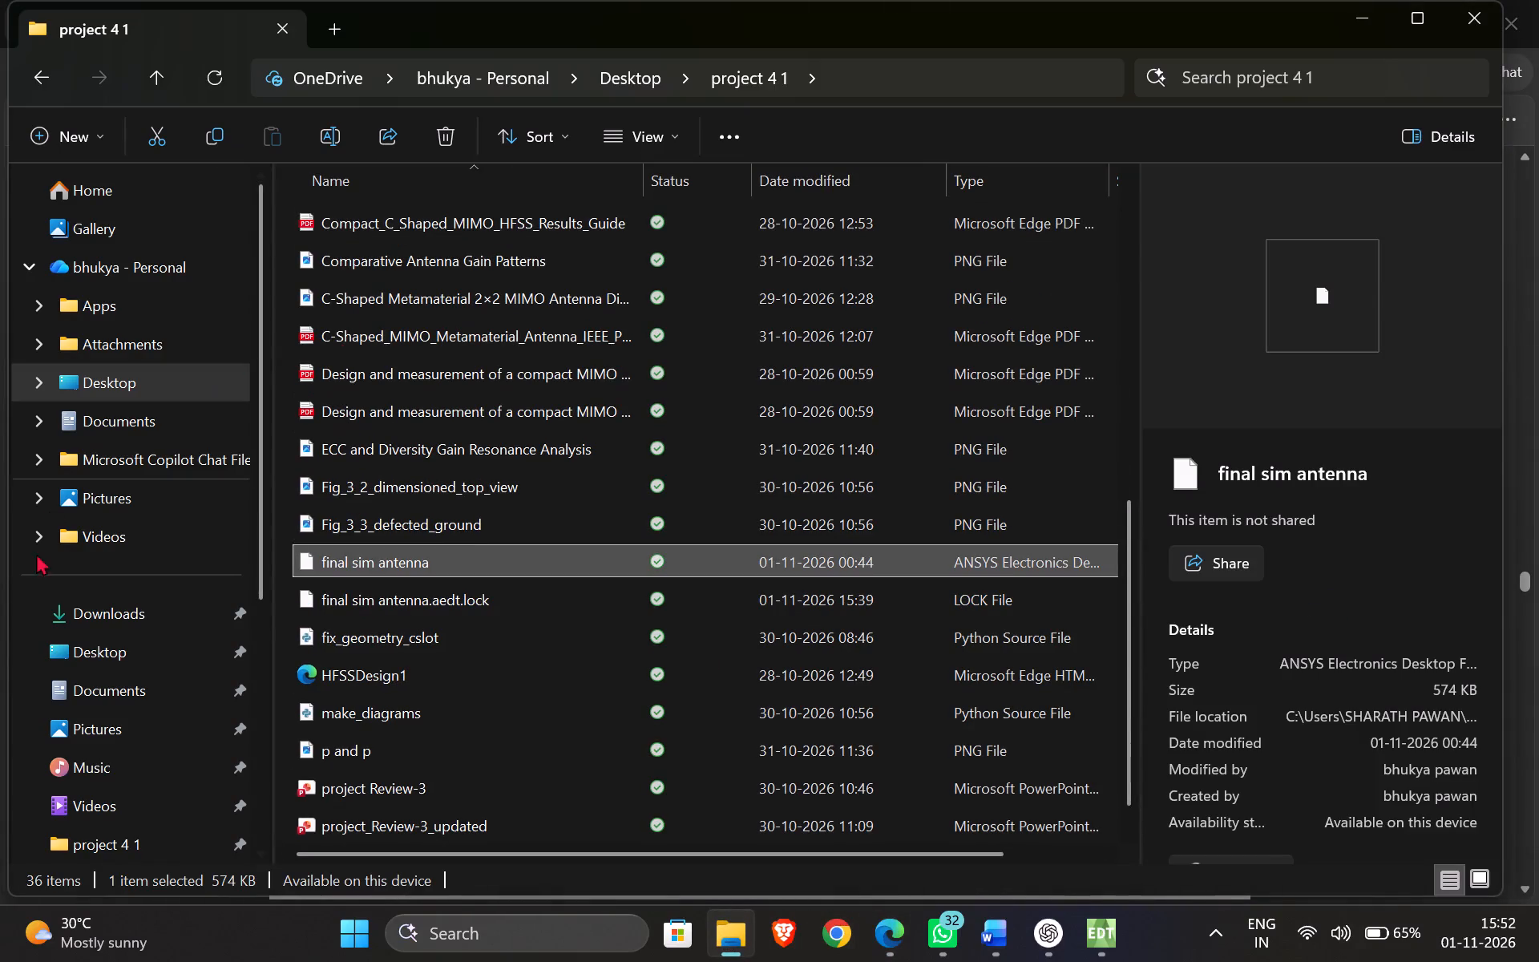
click(179, 654)
click(122, 692)
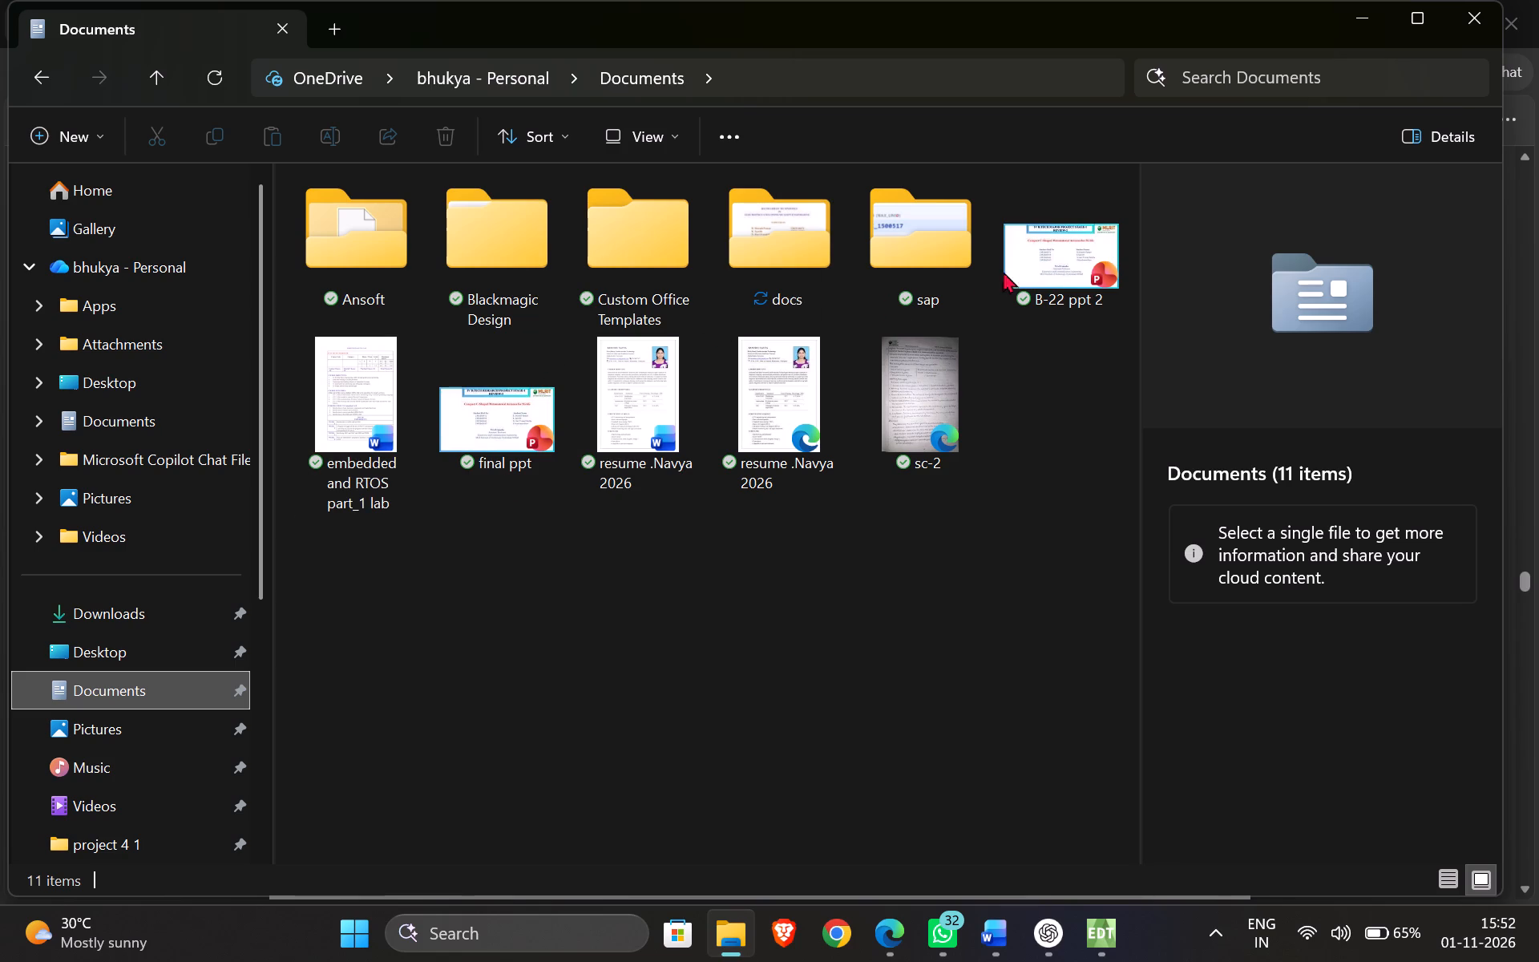
double_click(765, 274)
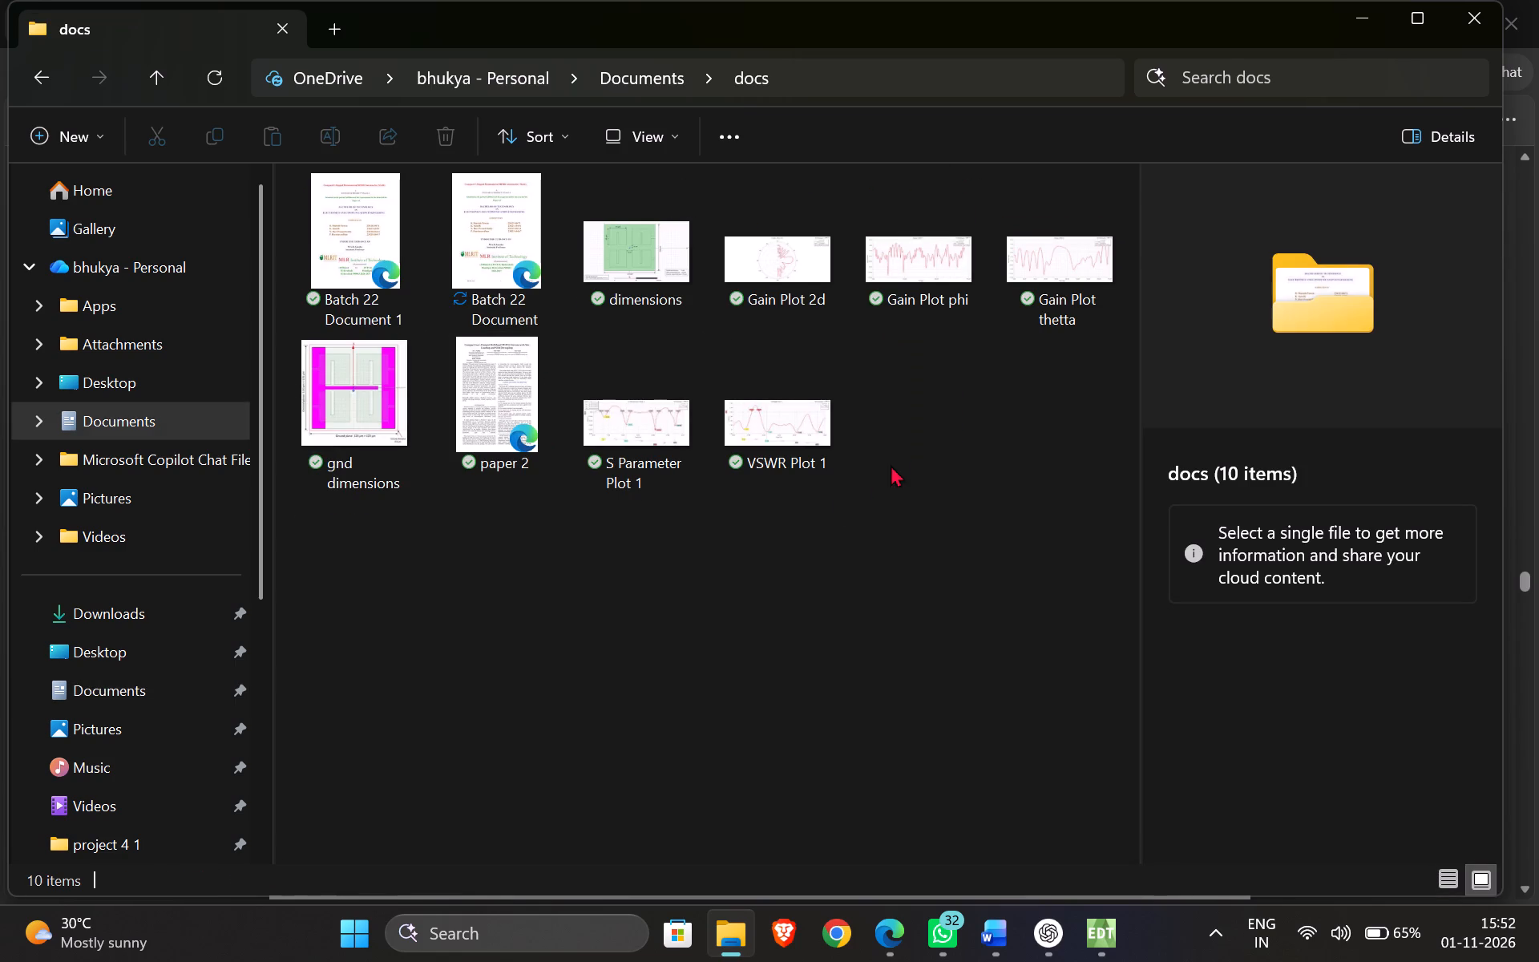
double_click(487, 279)
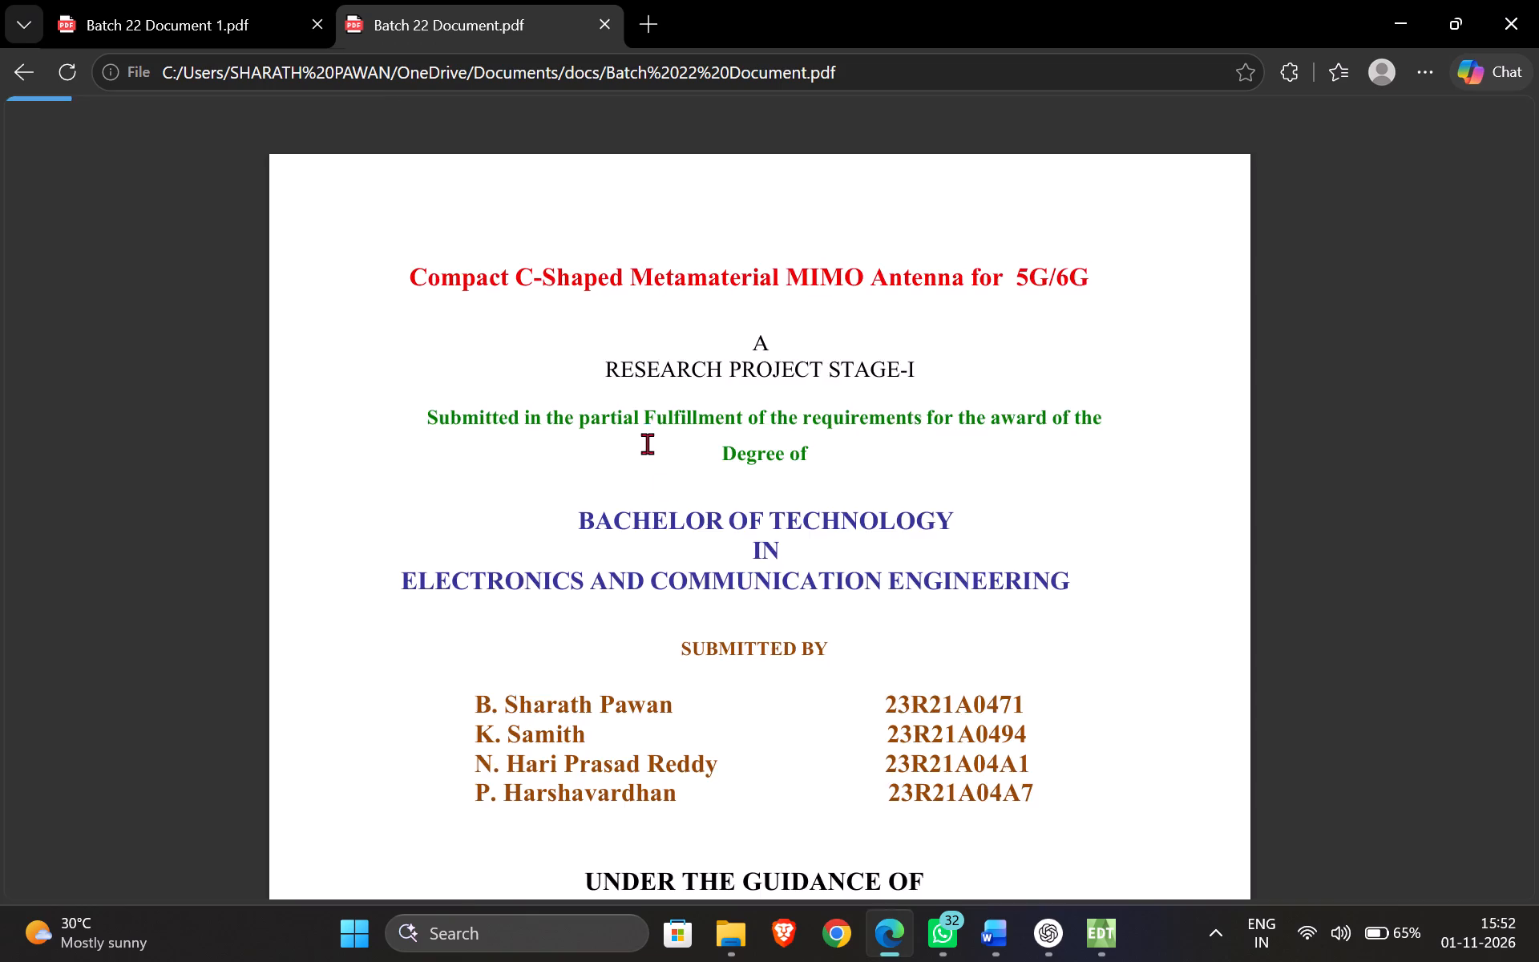
Examine the Chapter 3 layout in this version, checking Table 3.1, section 3.3 and the Fig. 3.3 defected ground figure.
scroll(635, 541, down, 4)
scroll(635, 538, up, 11)
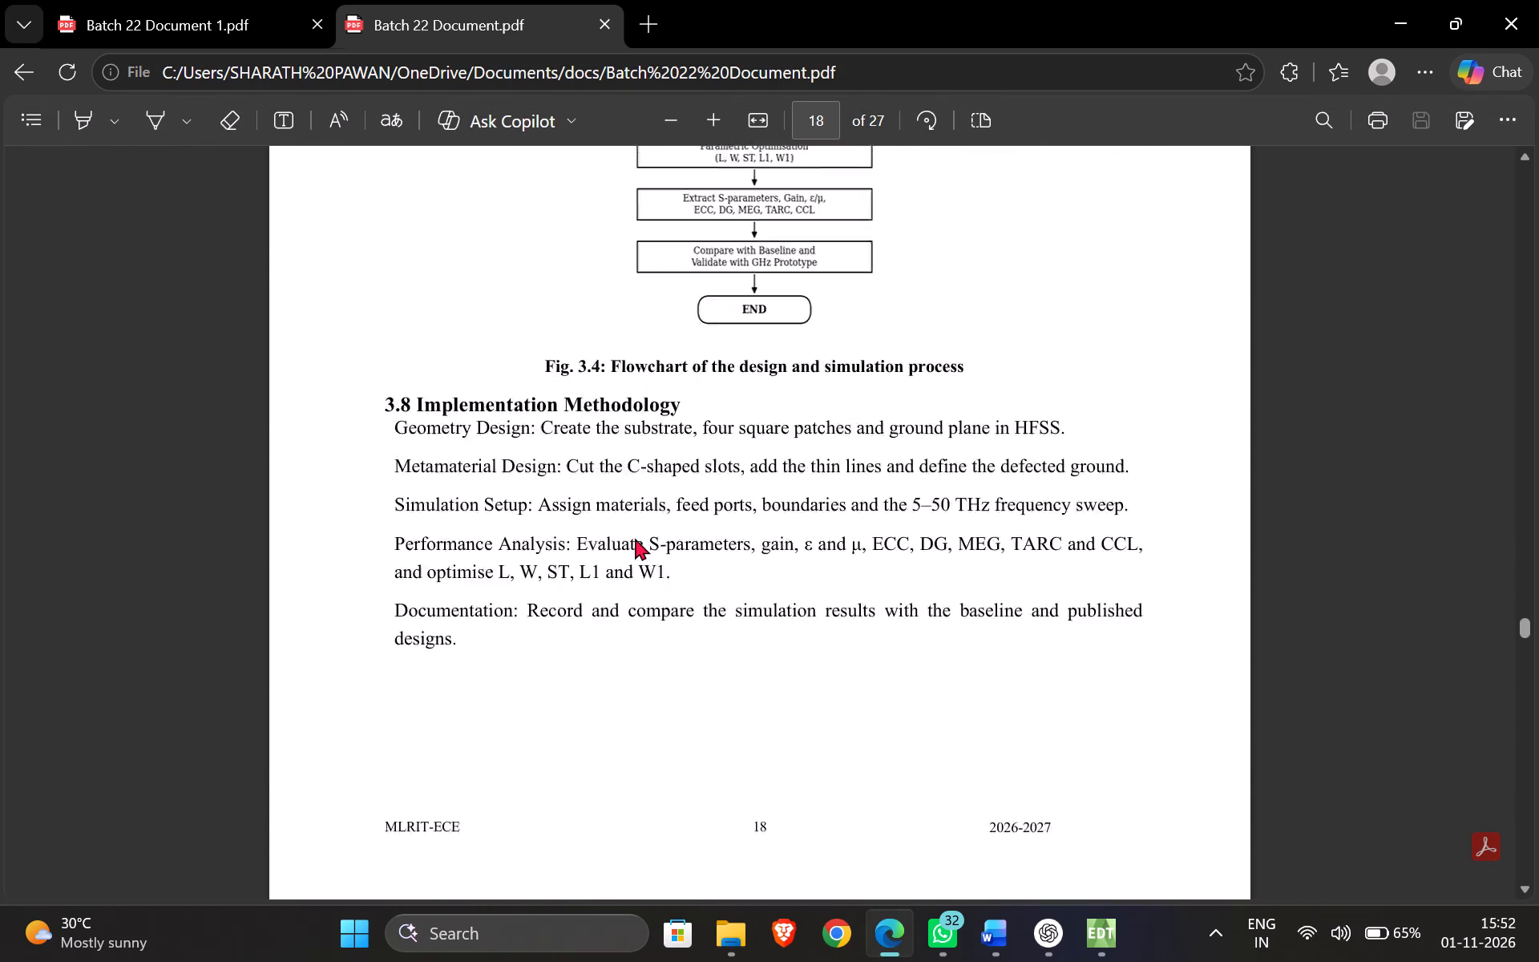
scroll(635, 538, up, 5)
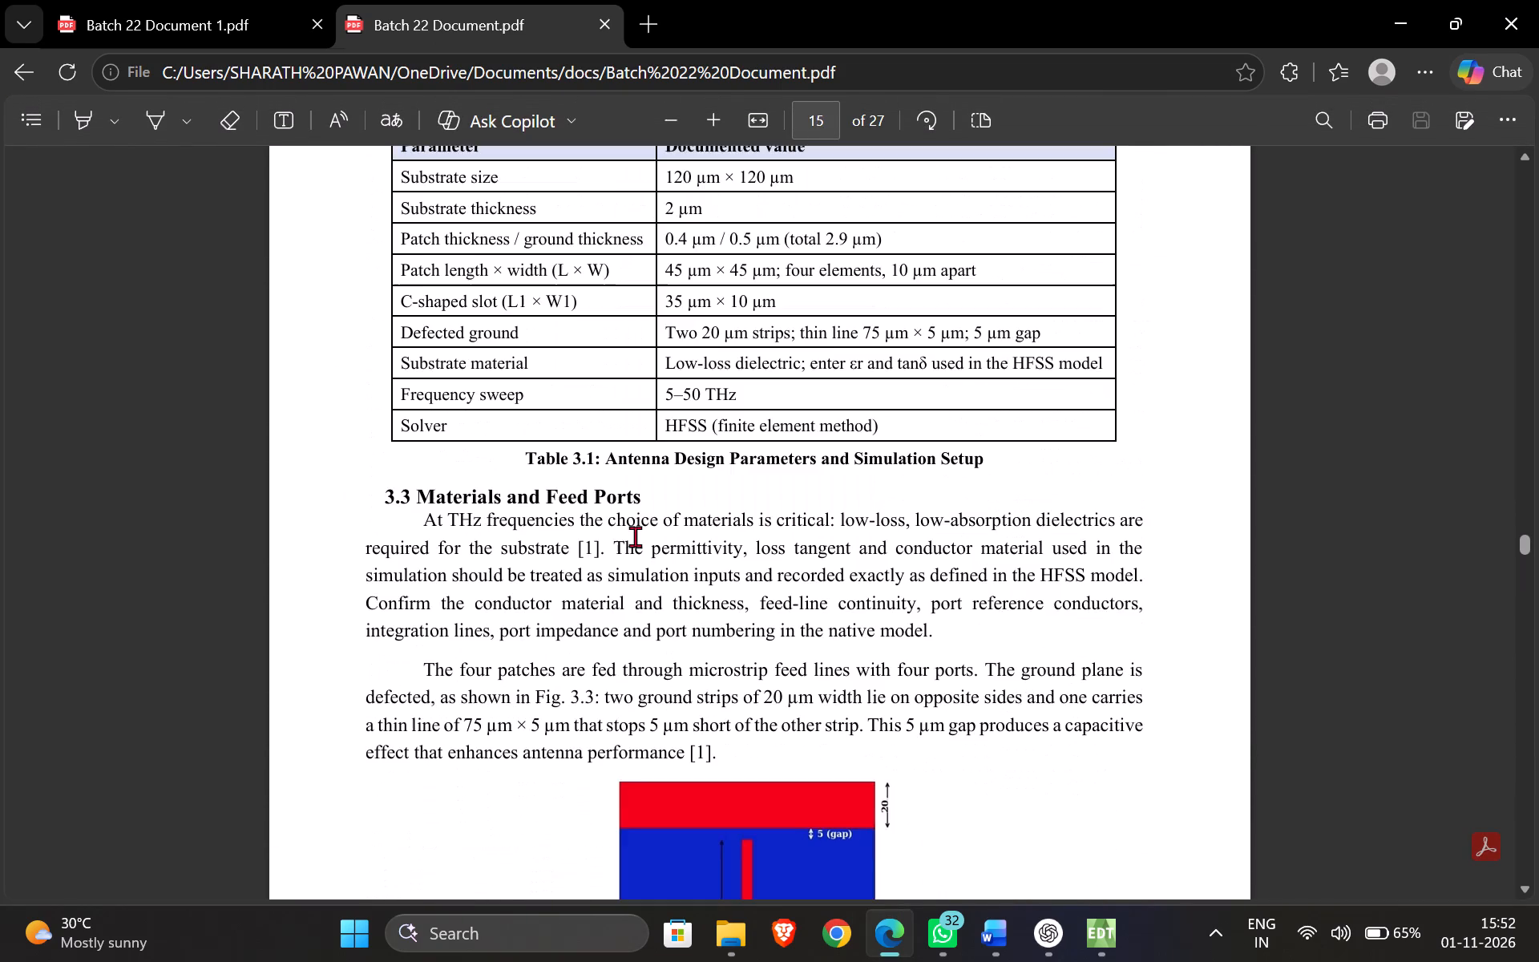
scroll(635, 536, up, 1)
scroll(708, 553, down, 2)
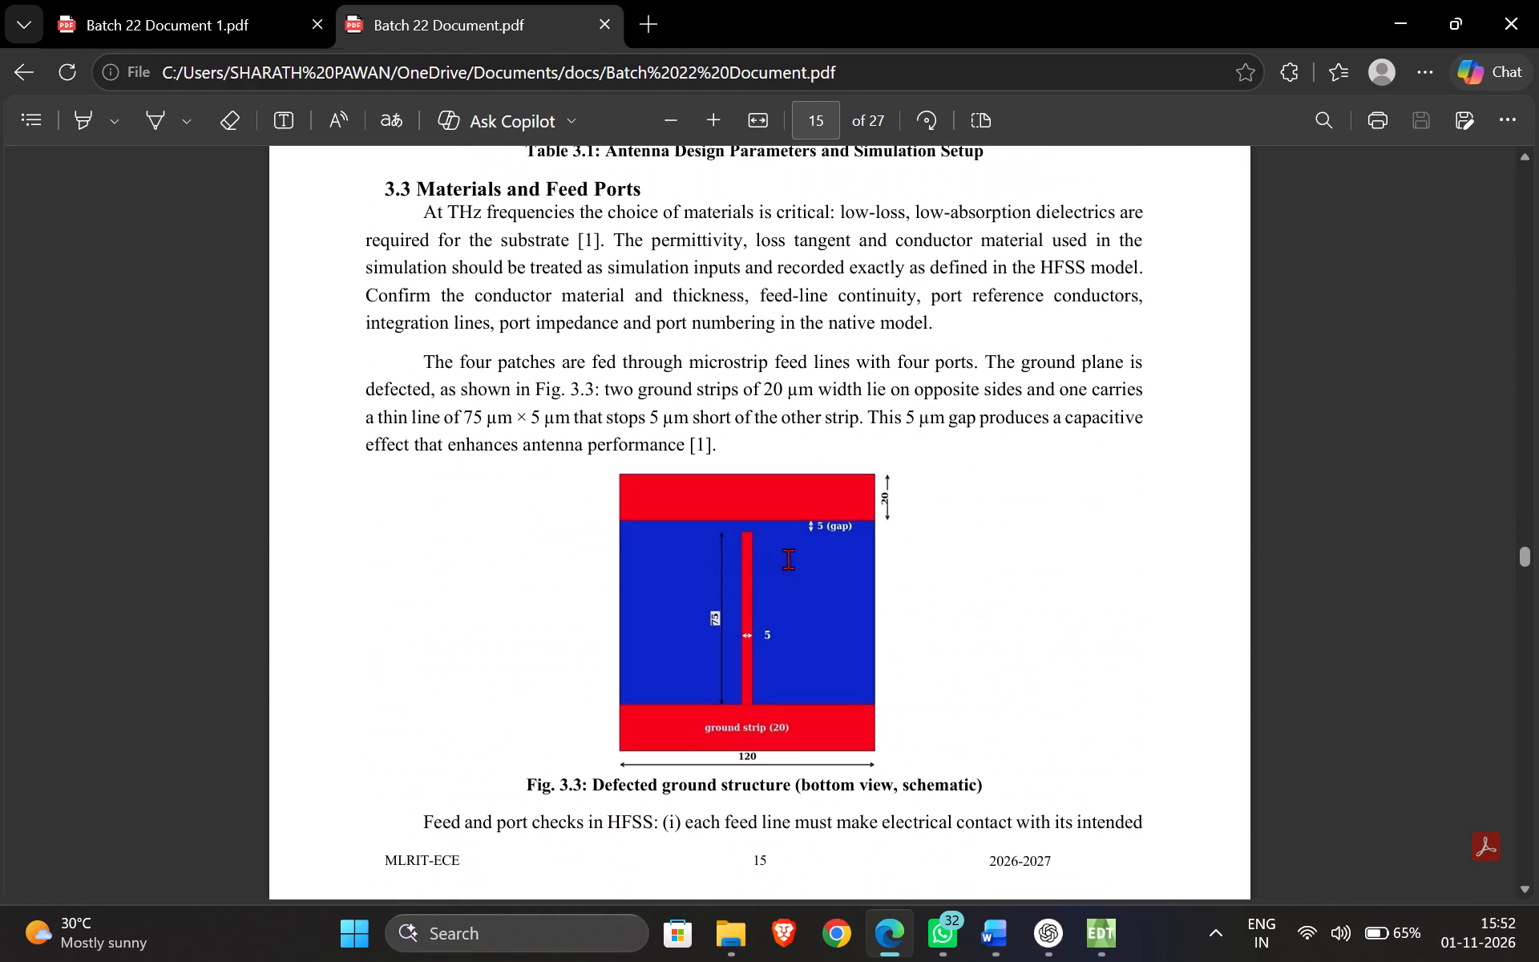
scroll(790, 560, up, 3)
scroll(814, 657, up, 1)
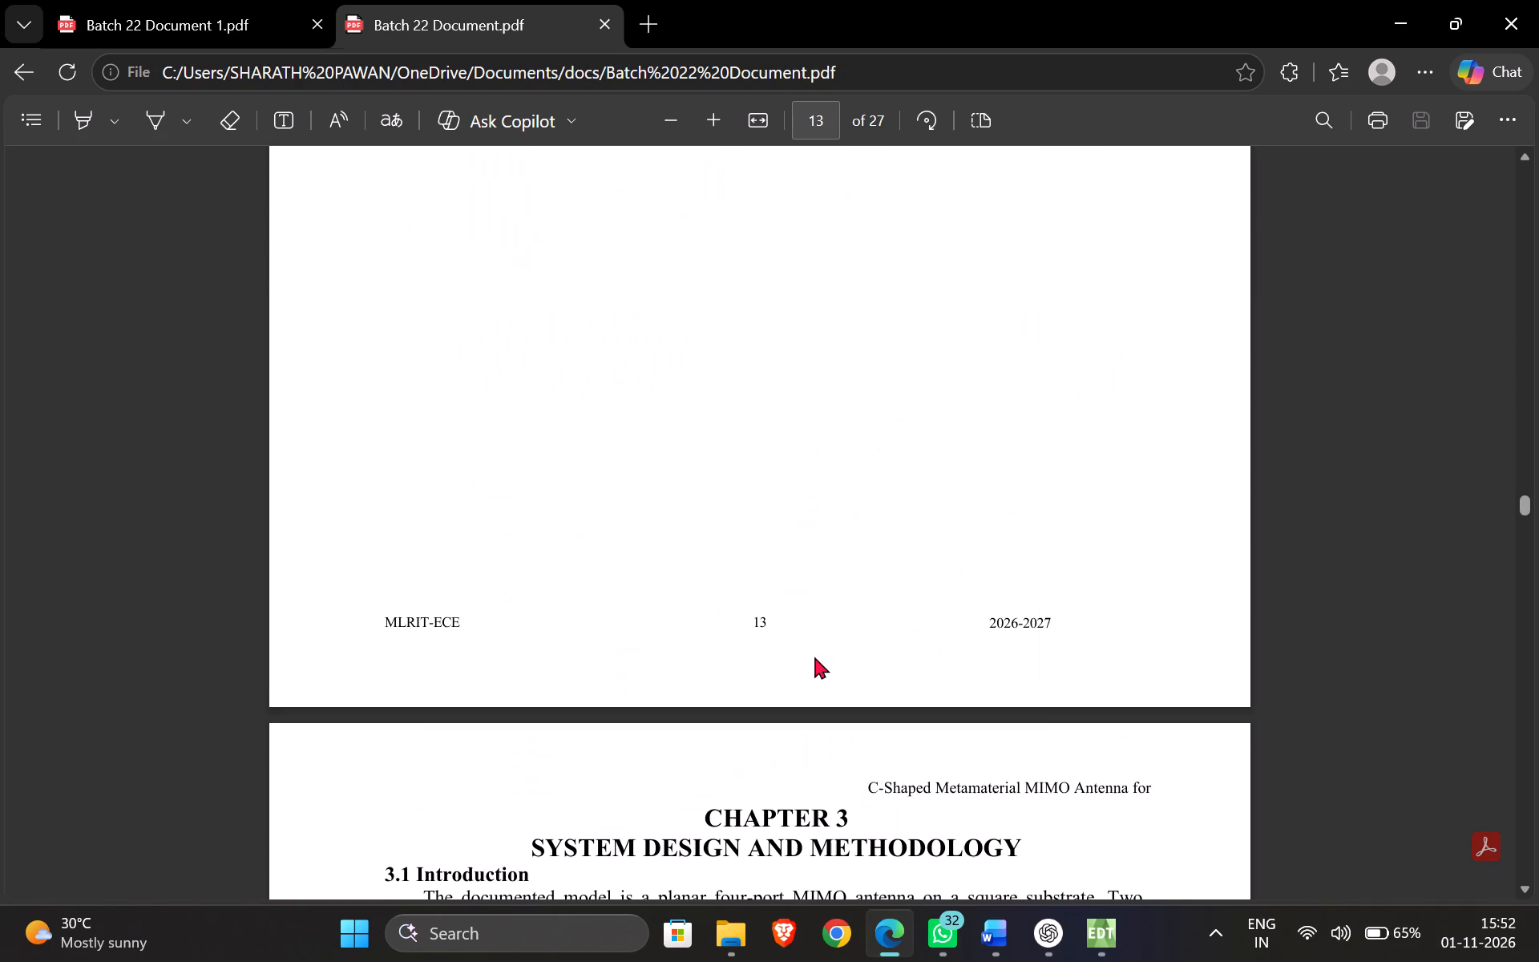
scroll(814, 665, down, 3)
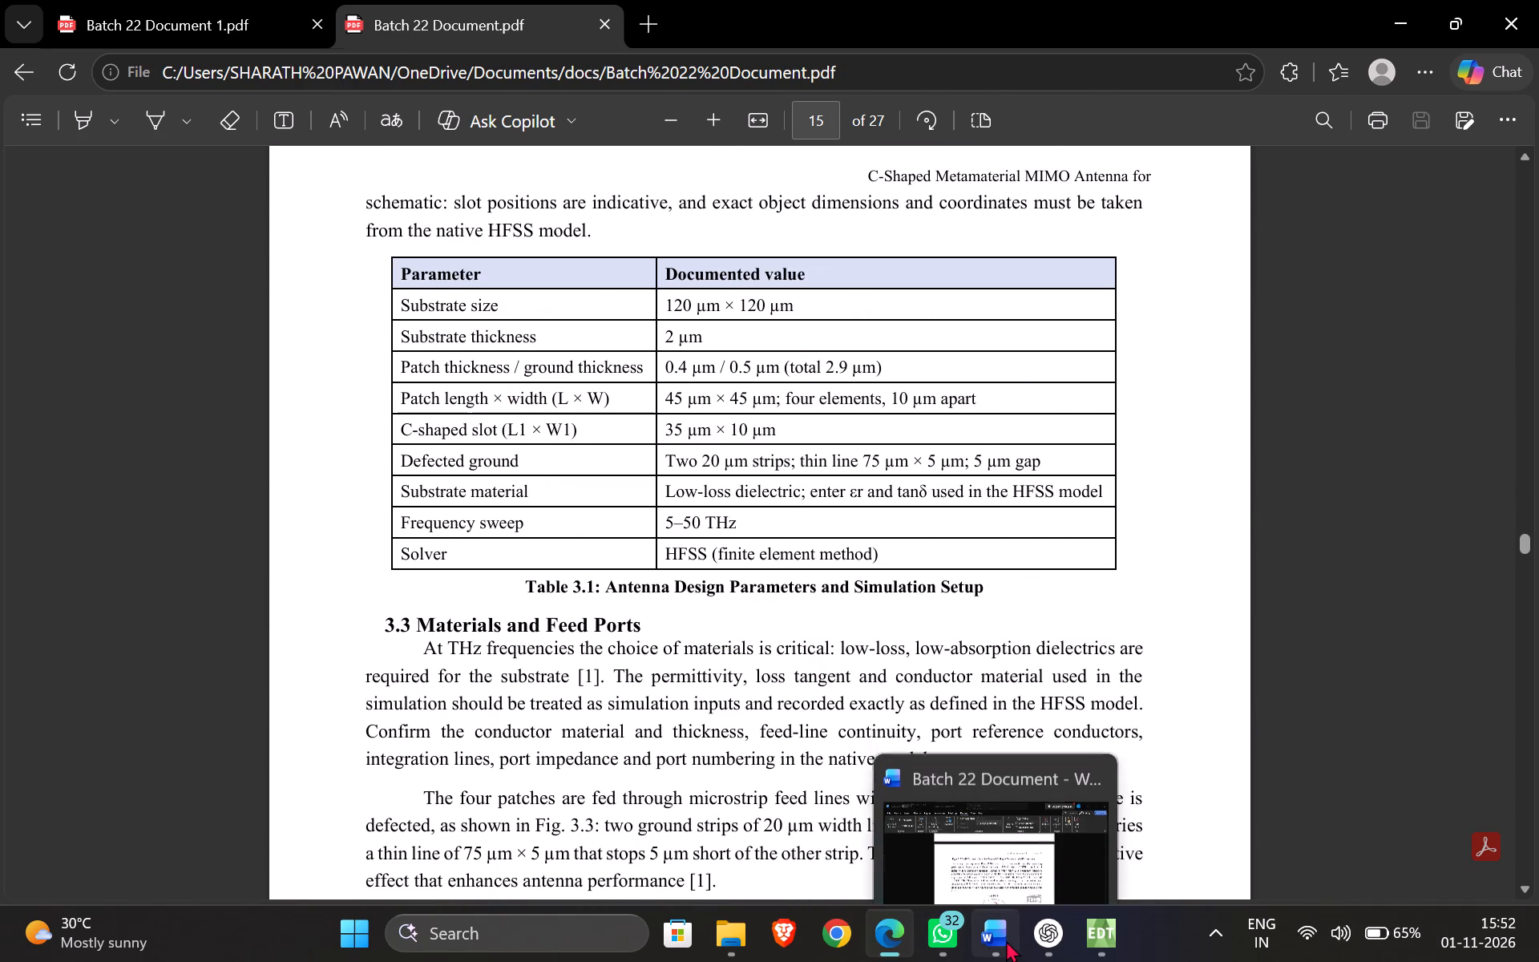
Switch to the Word report and reduce the height and width of the Fig. 3.2 dimensioned top view picture in section 3.2.
click(1006, 940)
scroll(854, 735, up, 6)
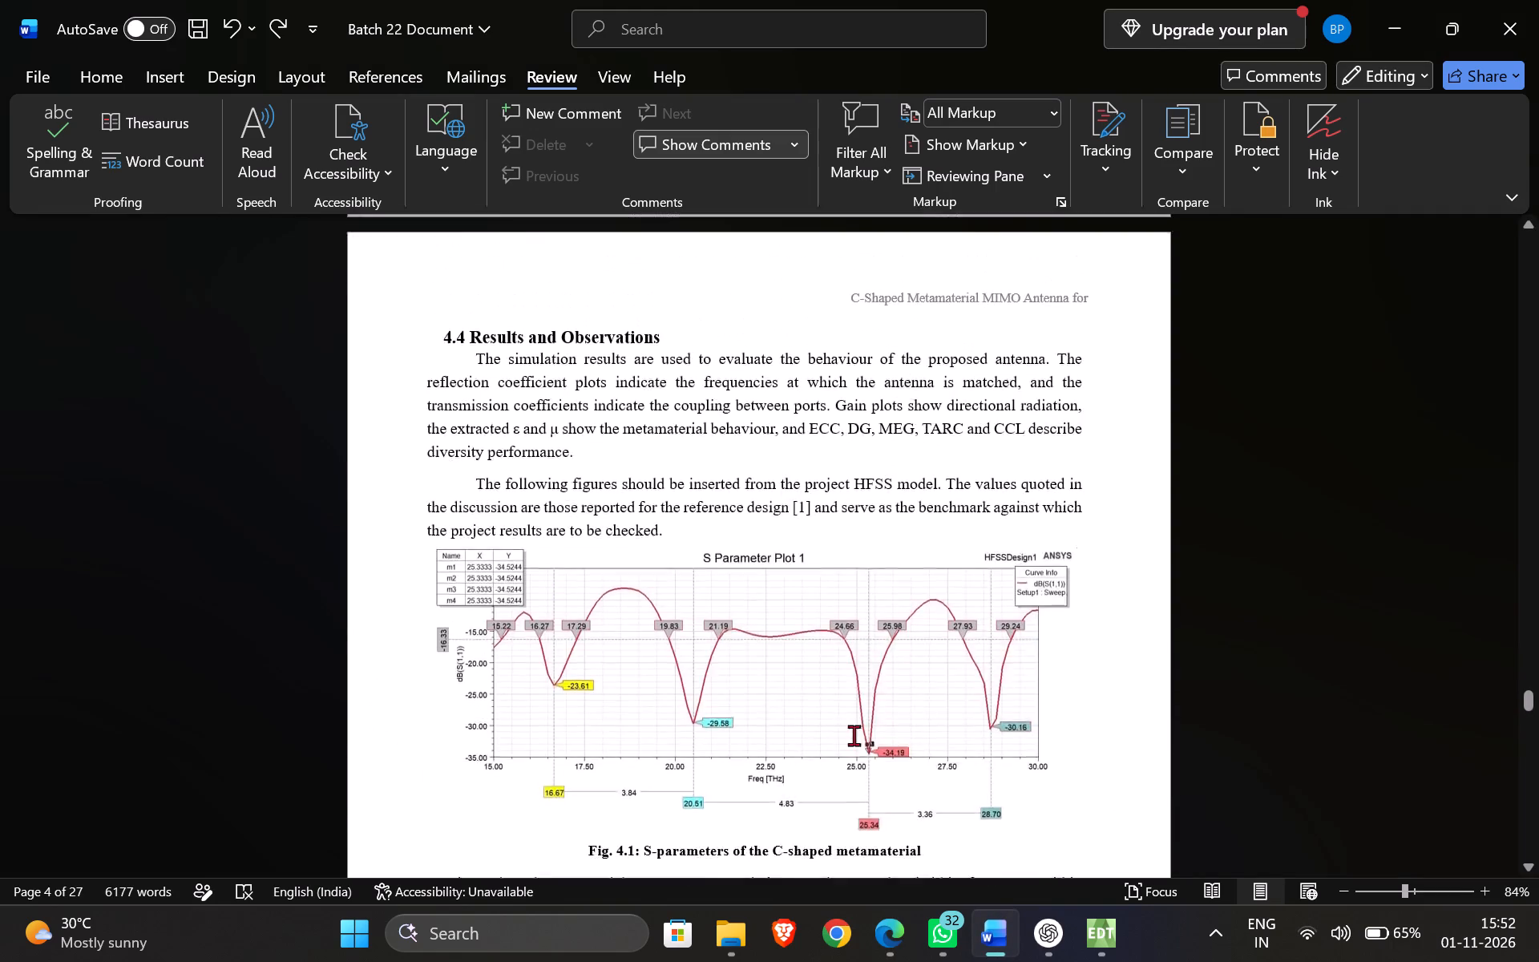
scroll(854, 735, up, 10)
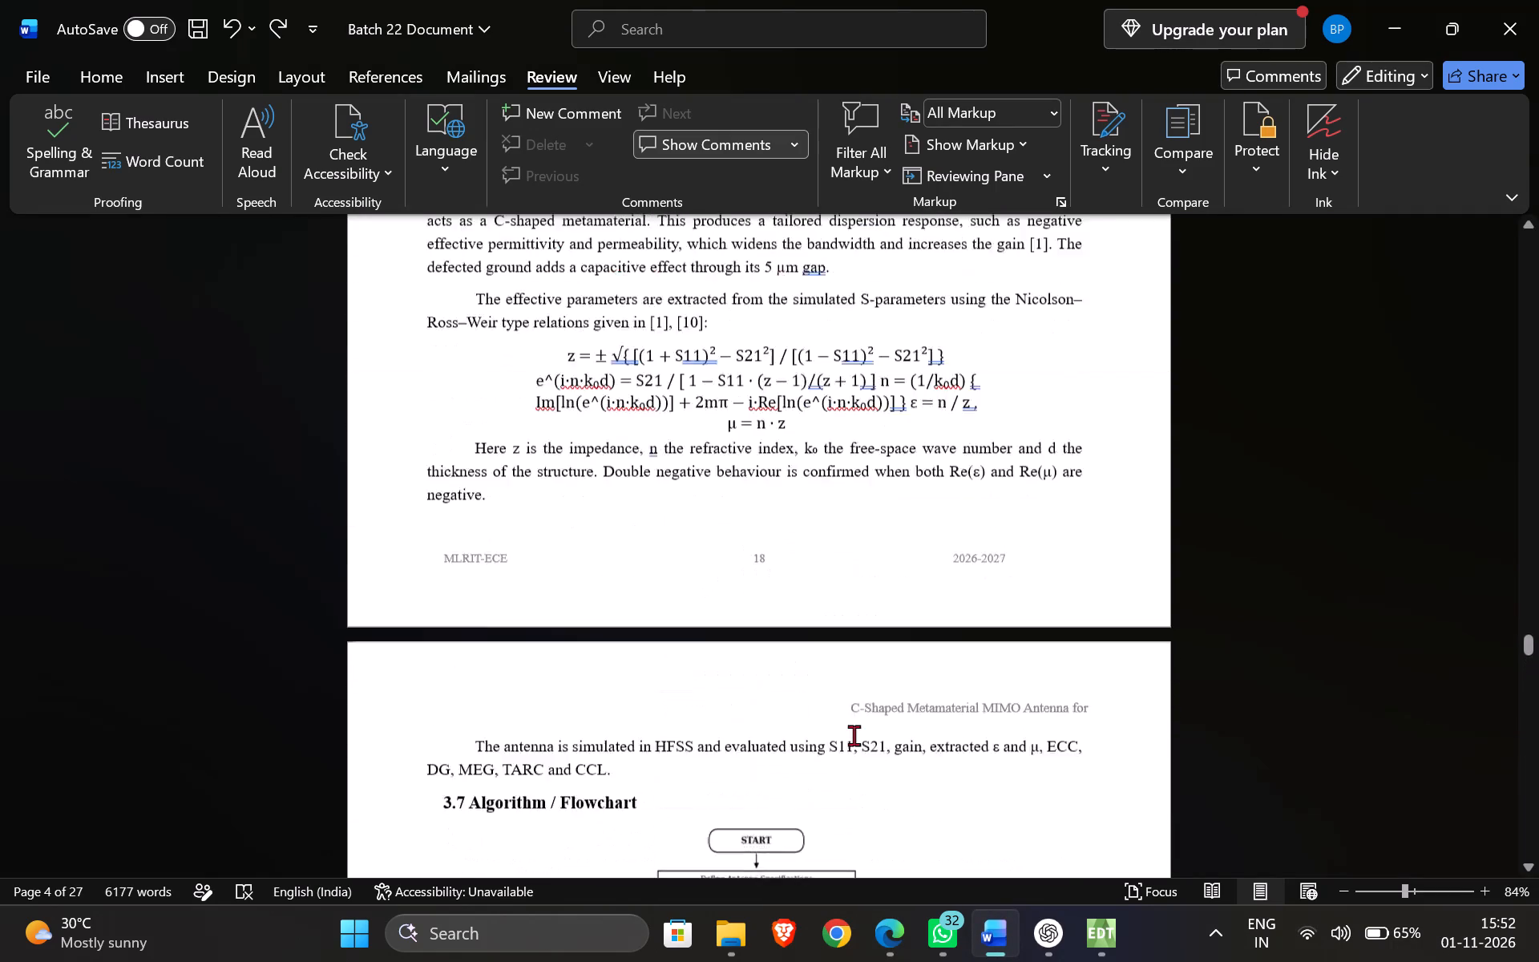
scroll(854, 735, up, 10)
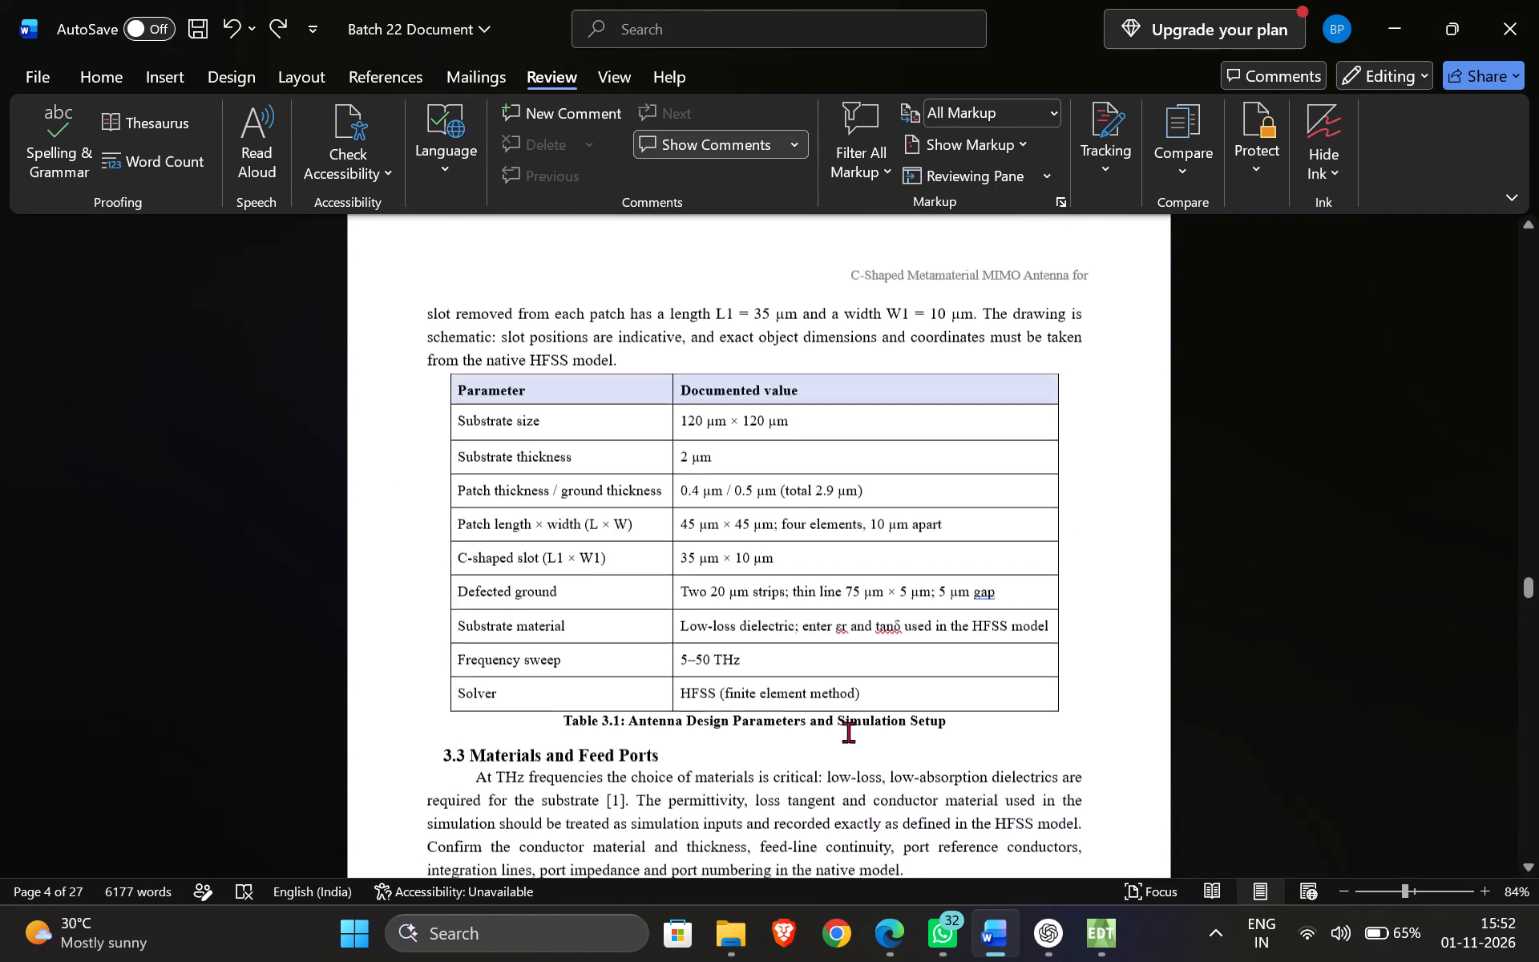
scroll(848, 732, up, 2)
click(792, 665)
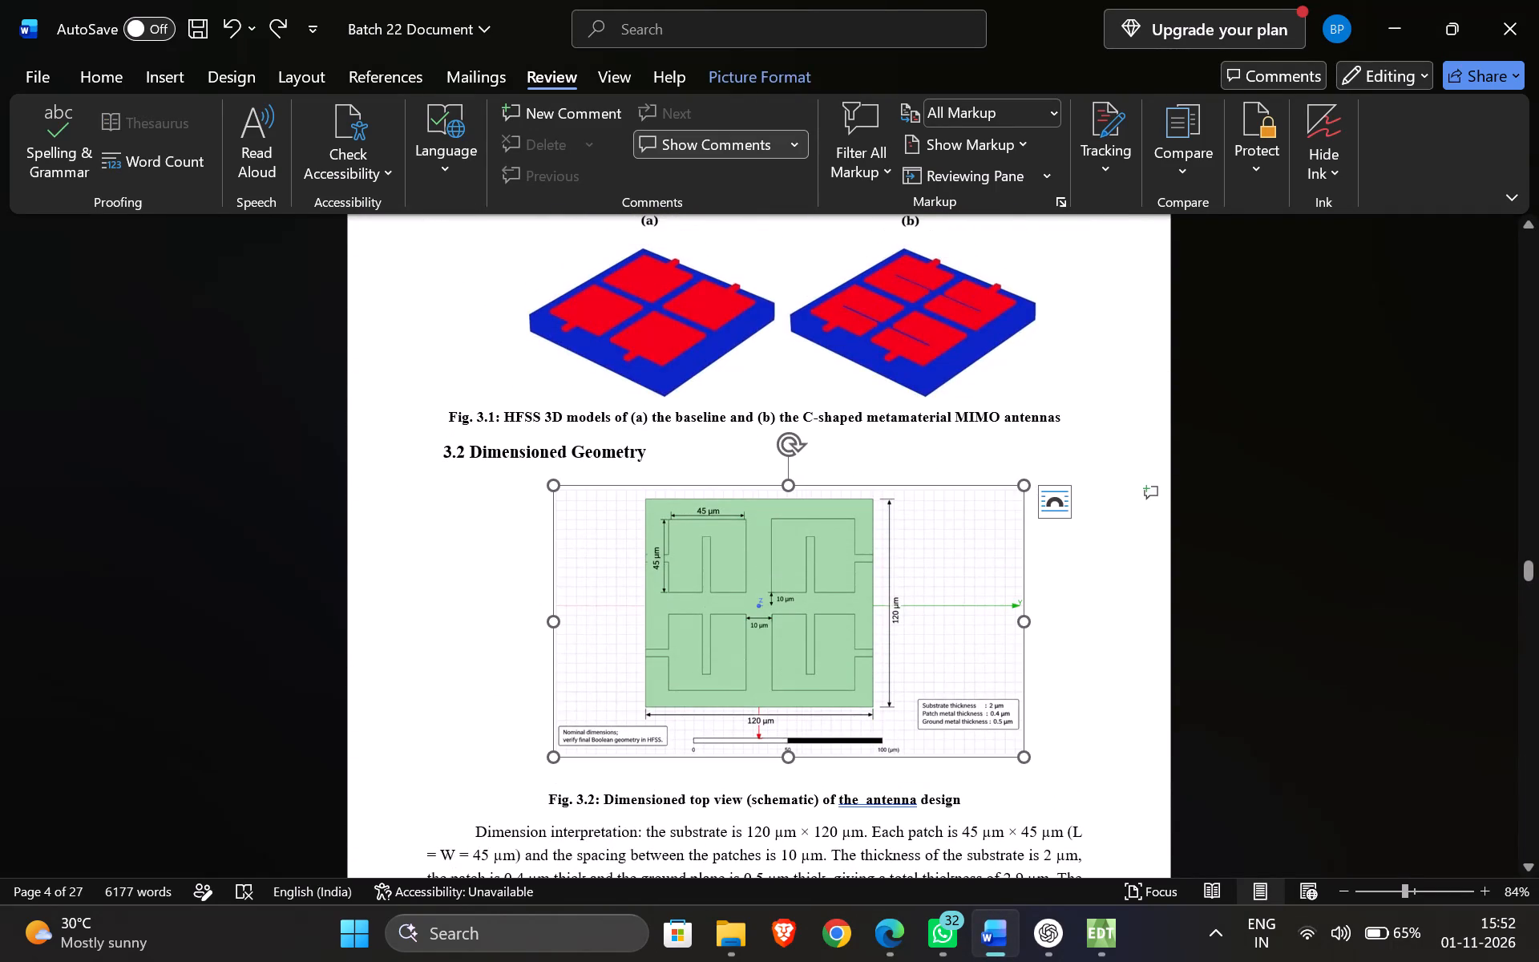
scroll(810, 515, up, 2)
scroll(838, 705, down, 2)
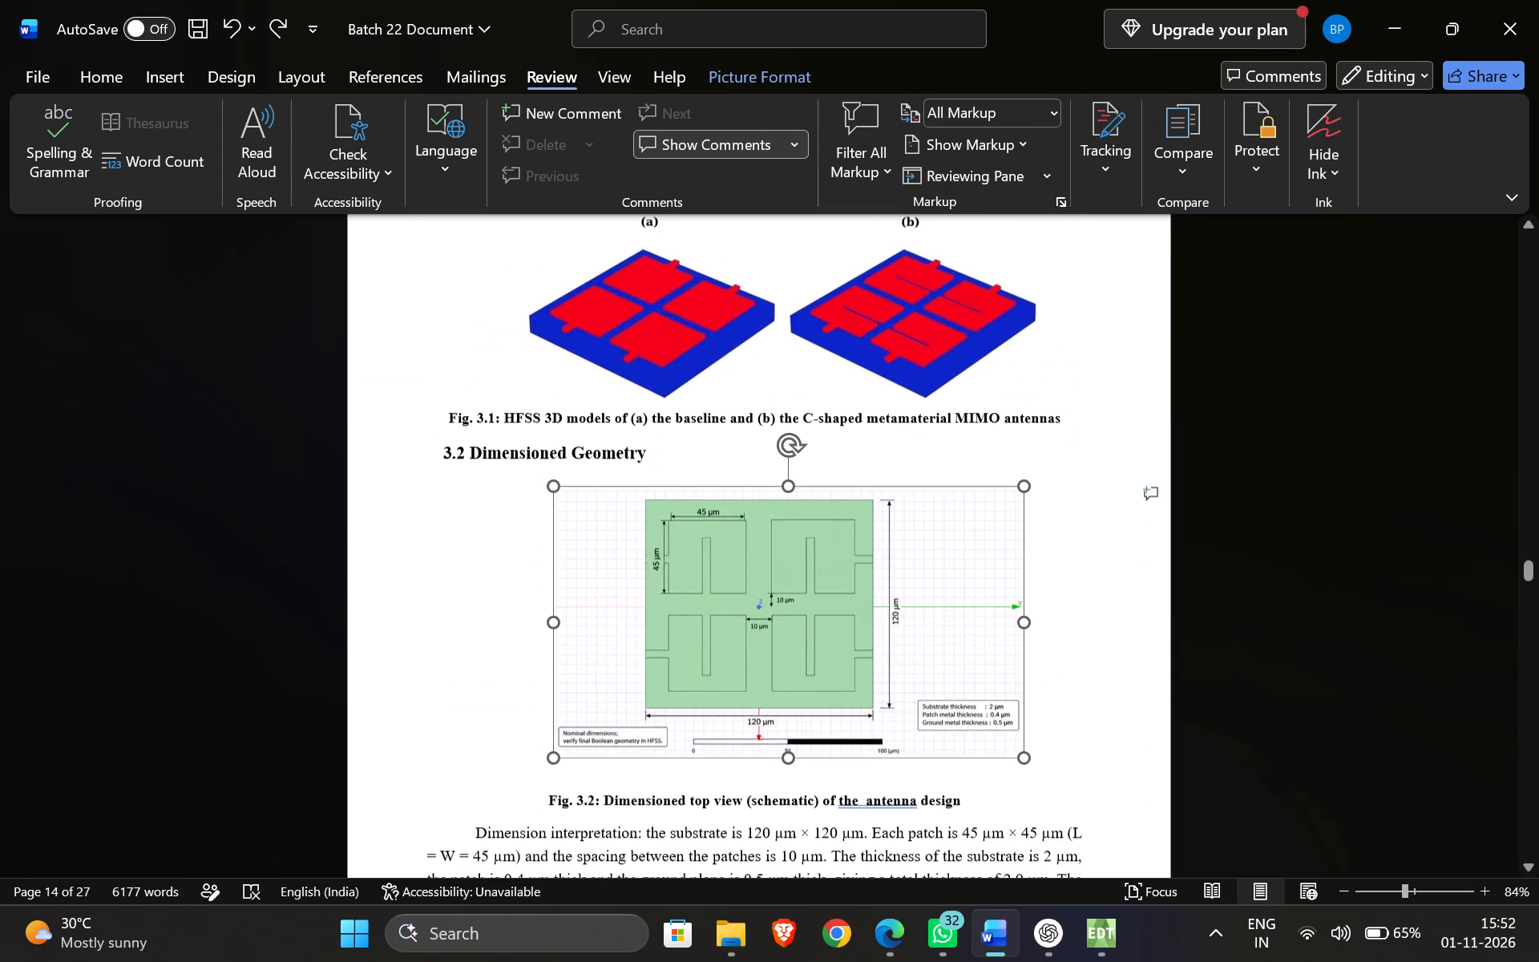
drag(794, 755, 801, 725)
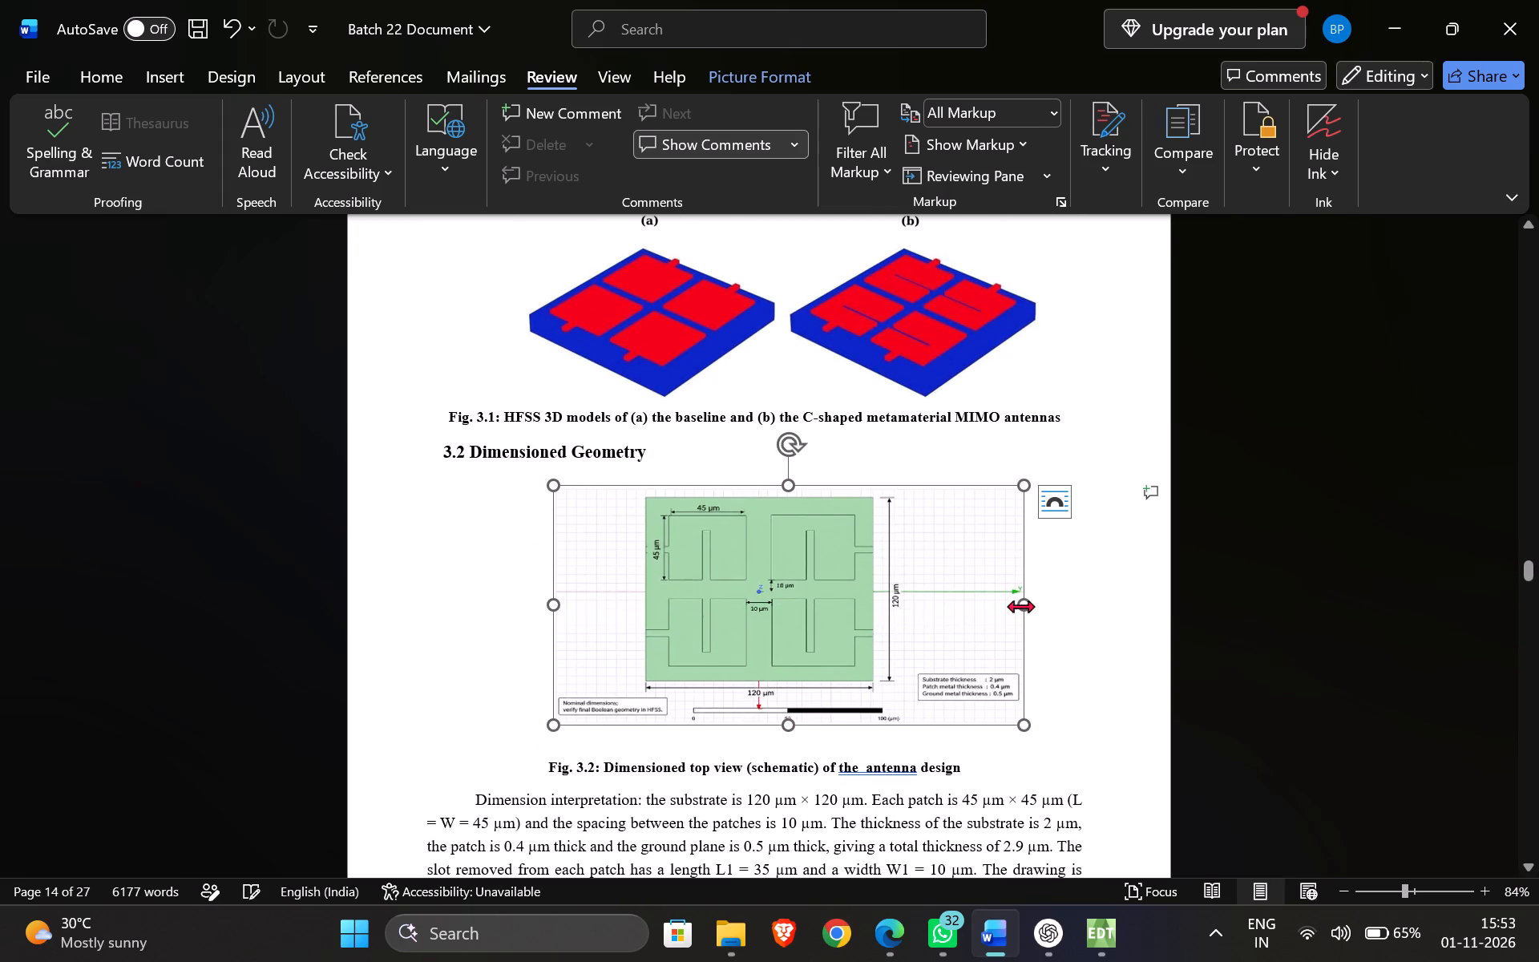
drag(1024, 607, 955, 608)
Delete the paragraph starting "The four patches are fed through microstrip feed lines" in section 3.3 Materials and Feed Ports.
scroll(846, 654, down, 1)
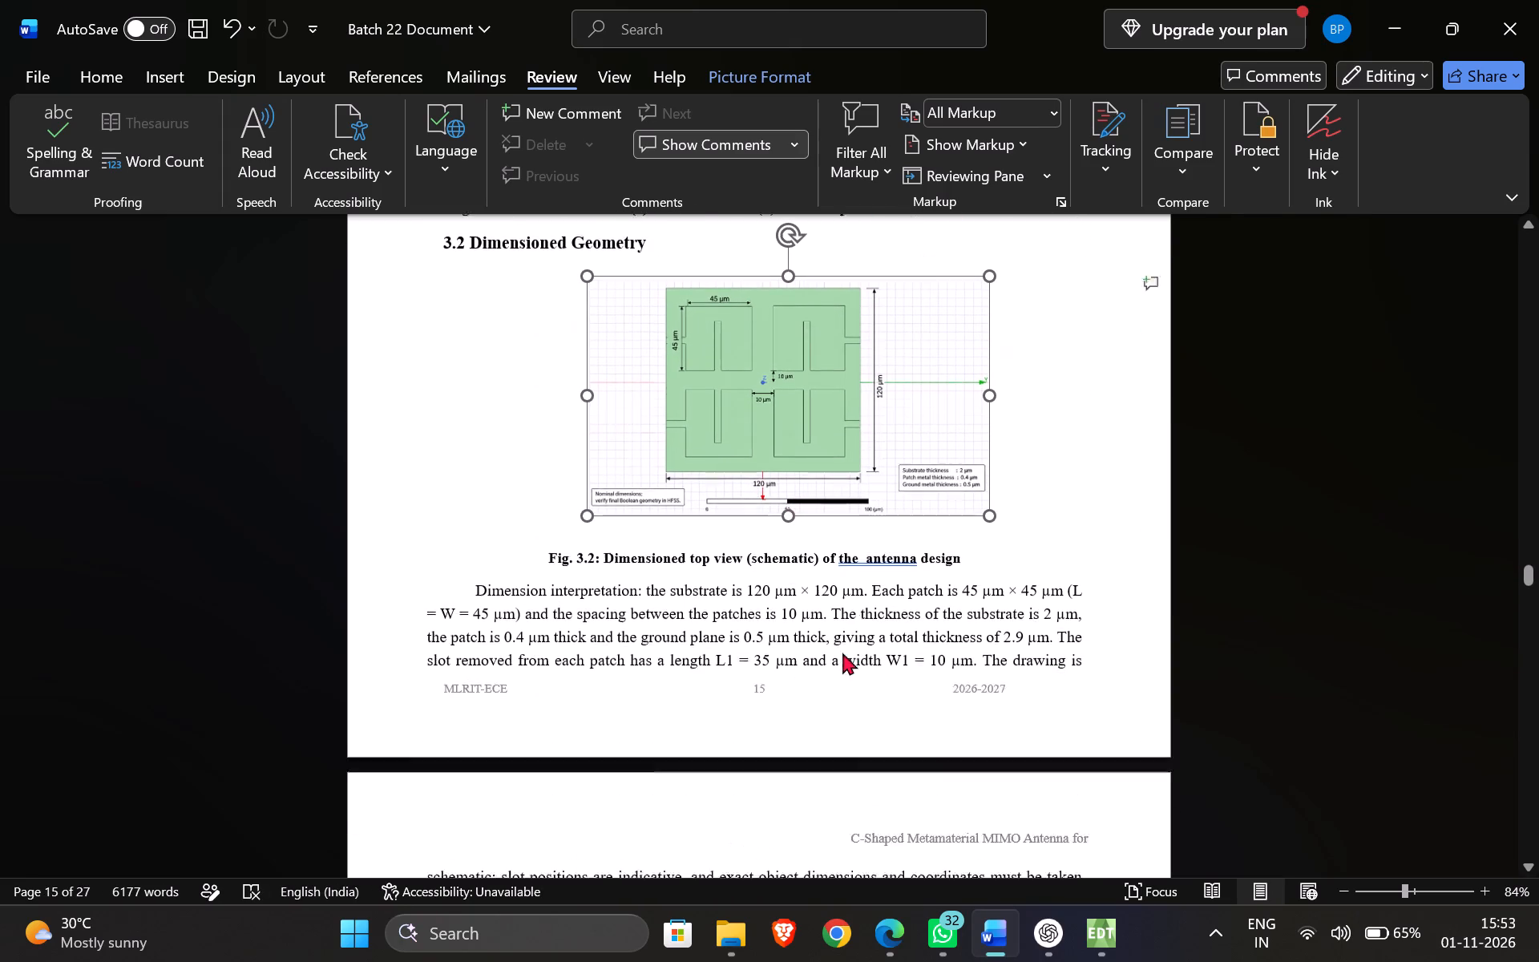
scroll(842, 646, down, 5)
scroll(850, 618, up, 1)
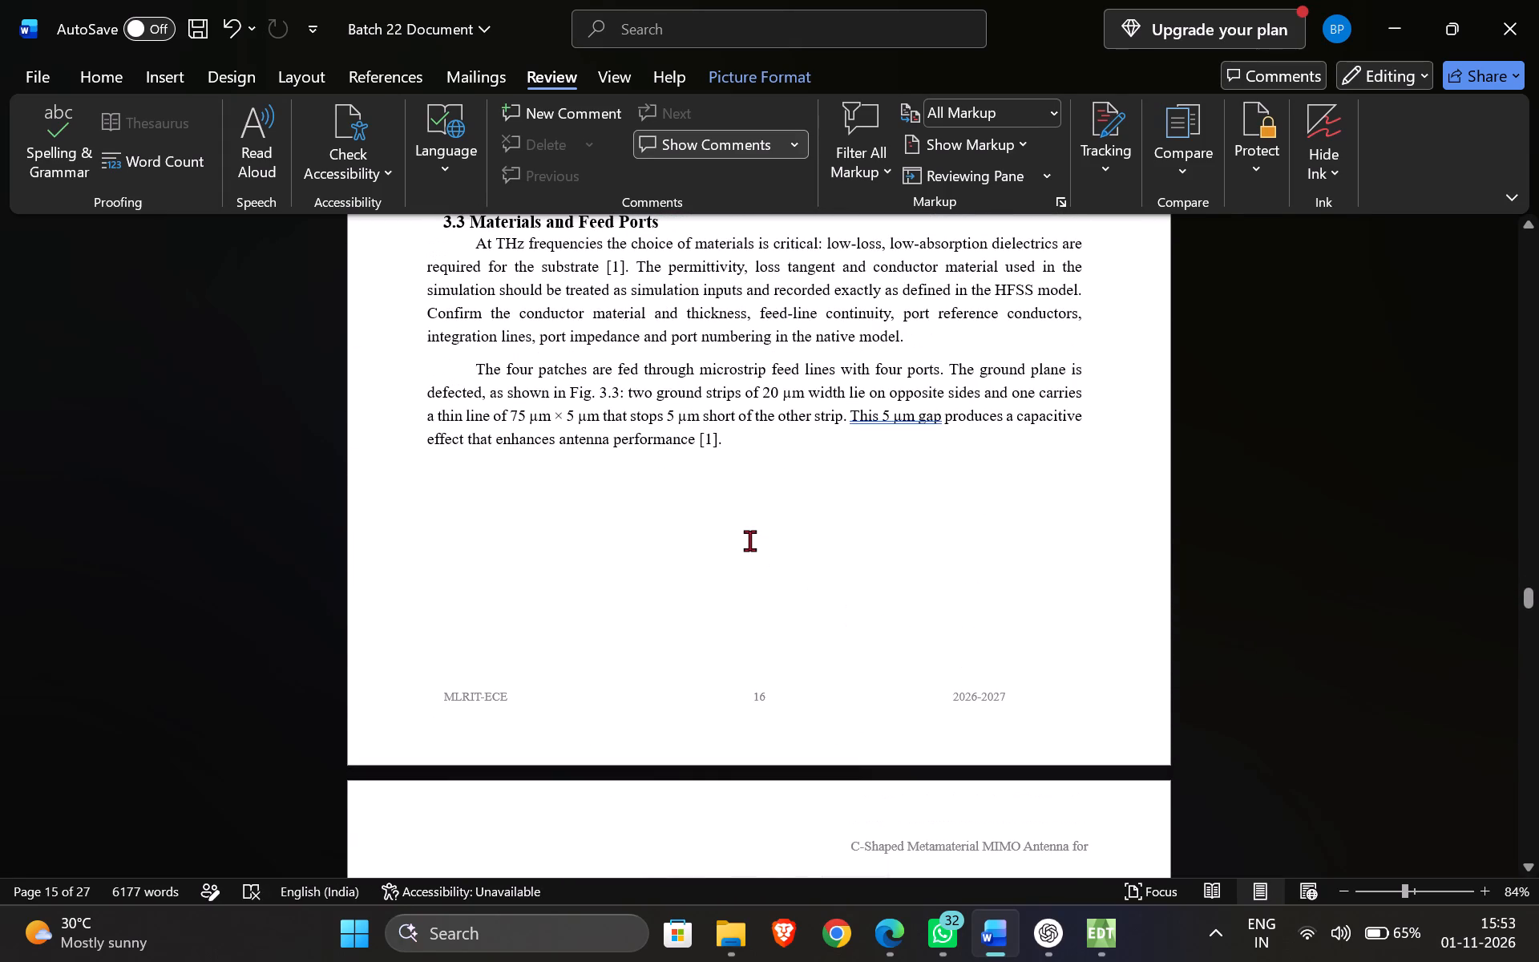
drag(753, 453, 450, 370)
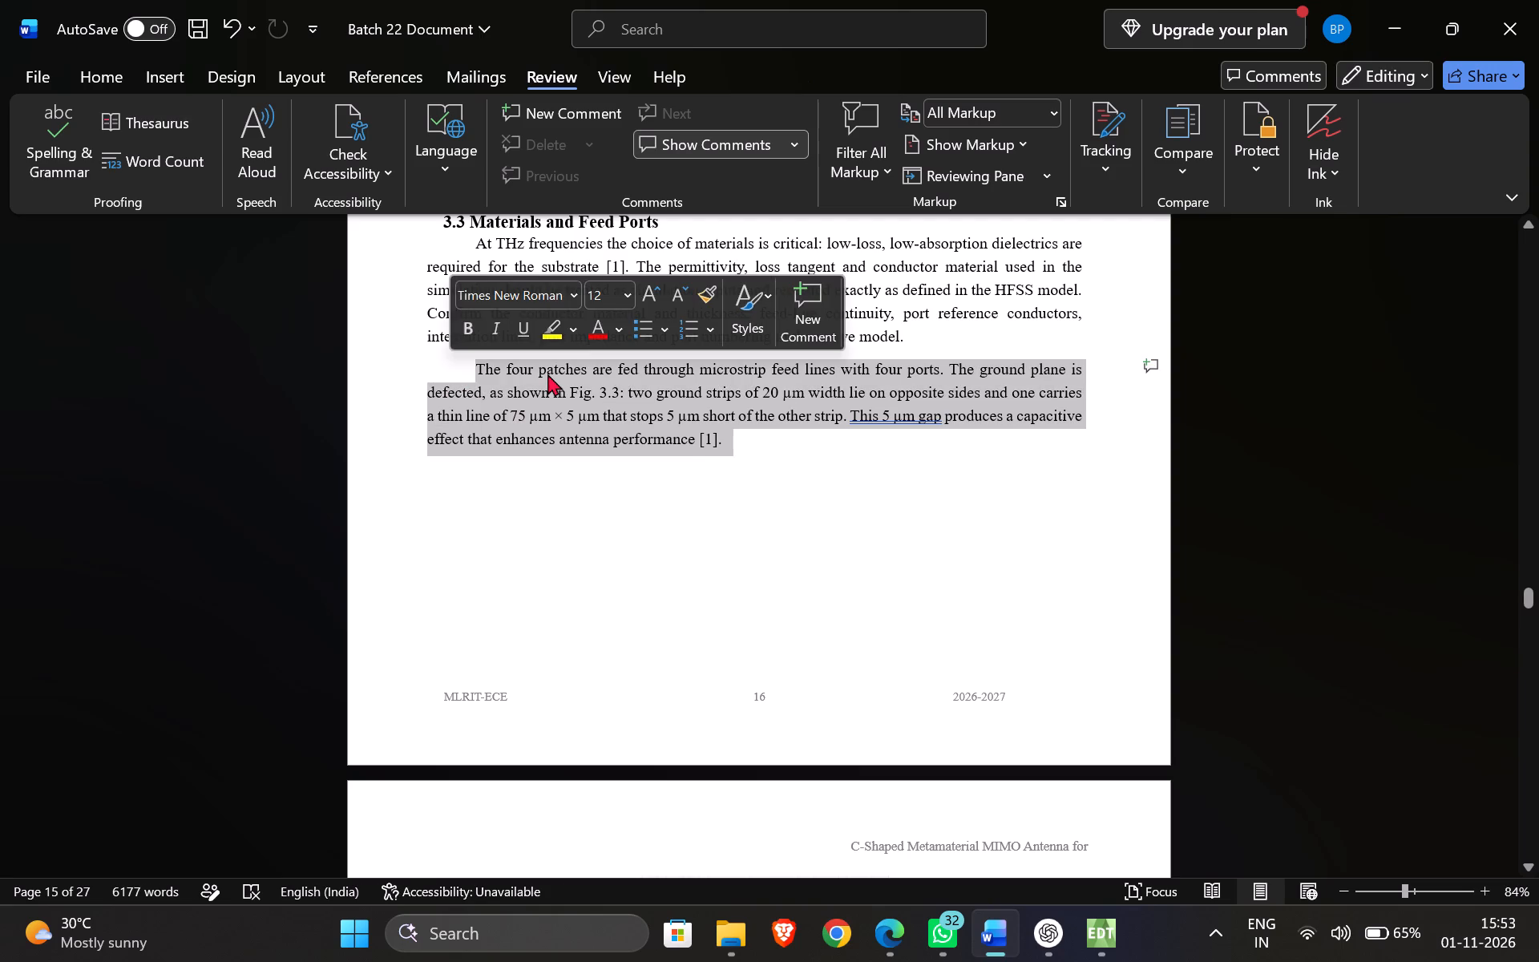
key(BackSpace)
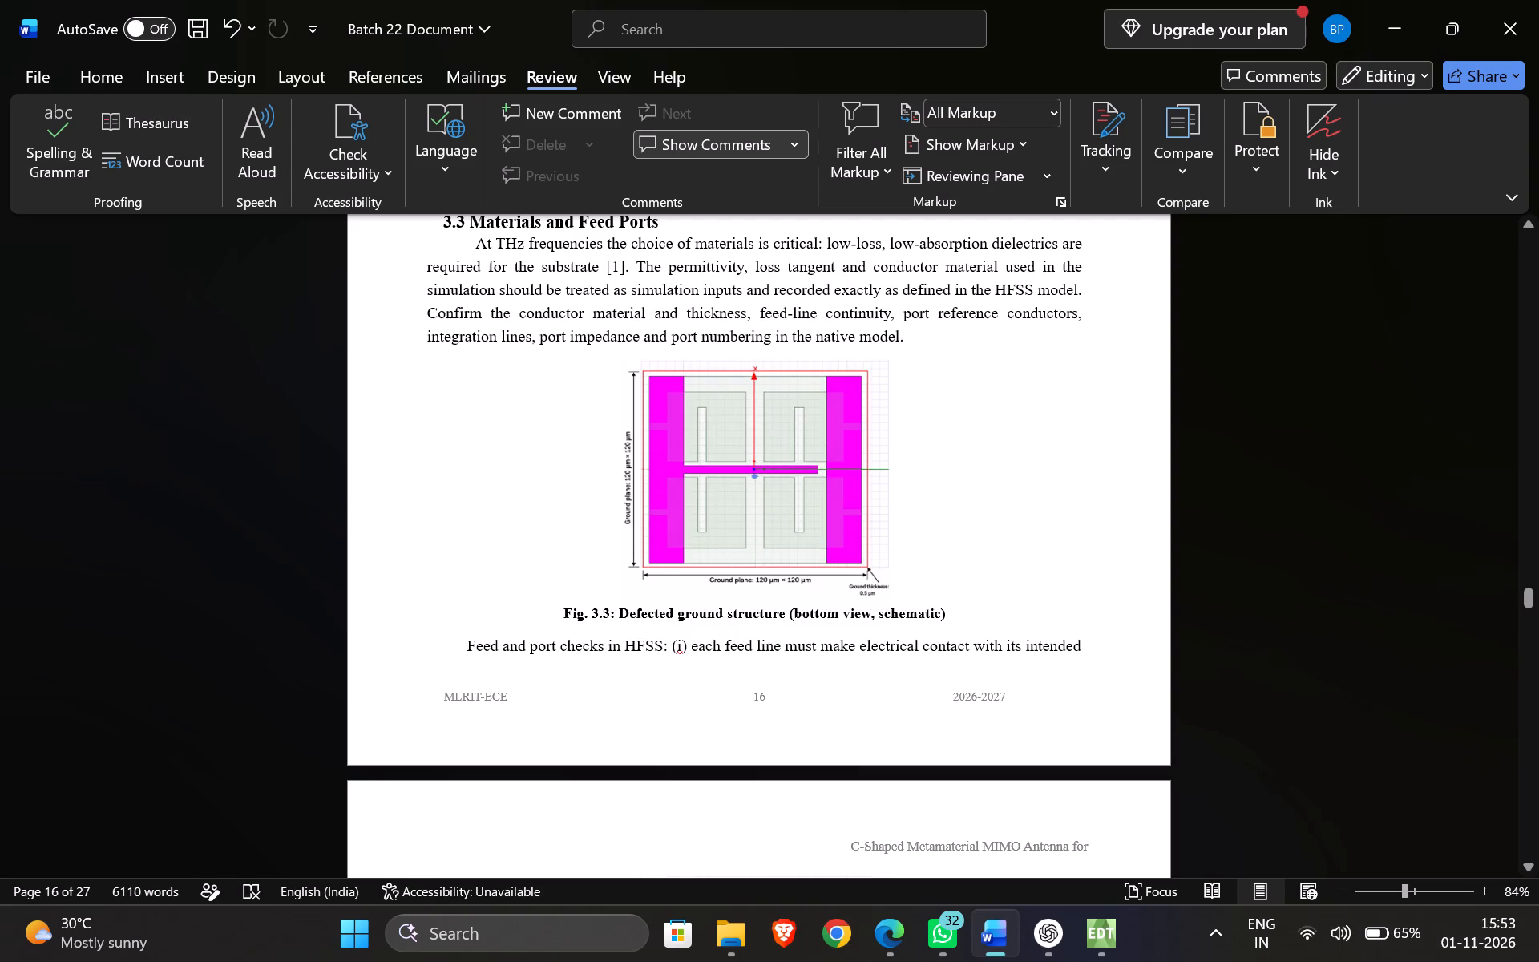
Check the page flow after section 3.3, and look back through the report's chapters and contents to the project associates page.
scroll(768, 576, down, 1)
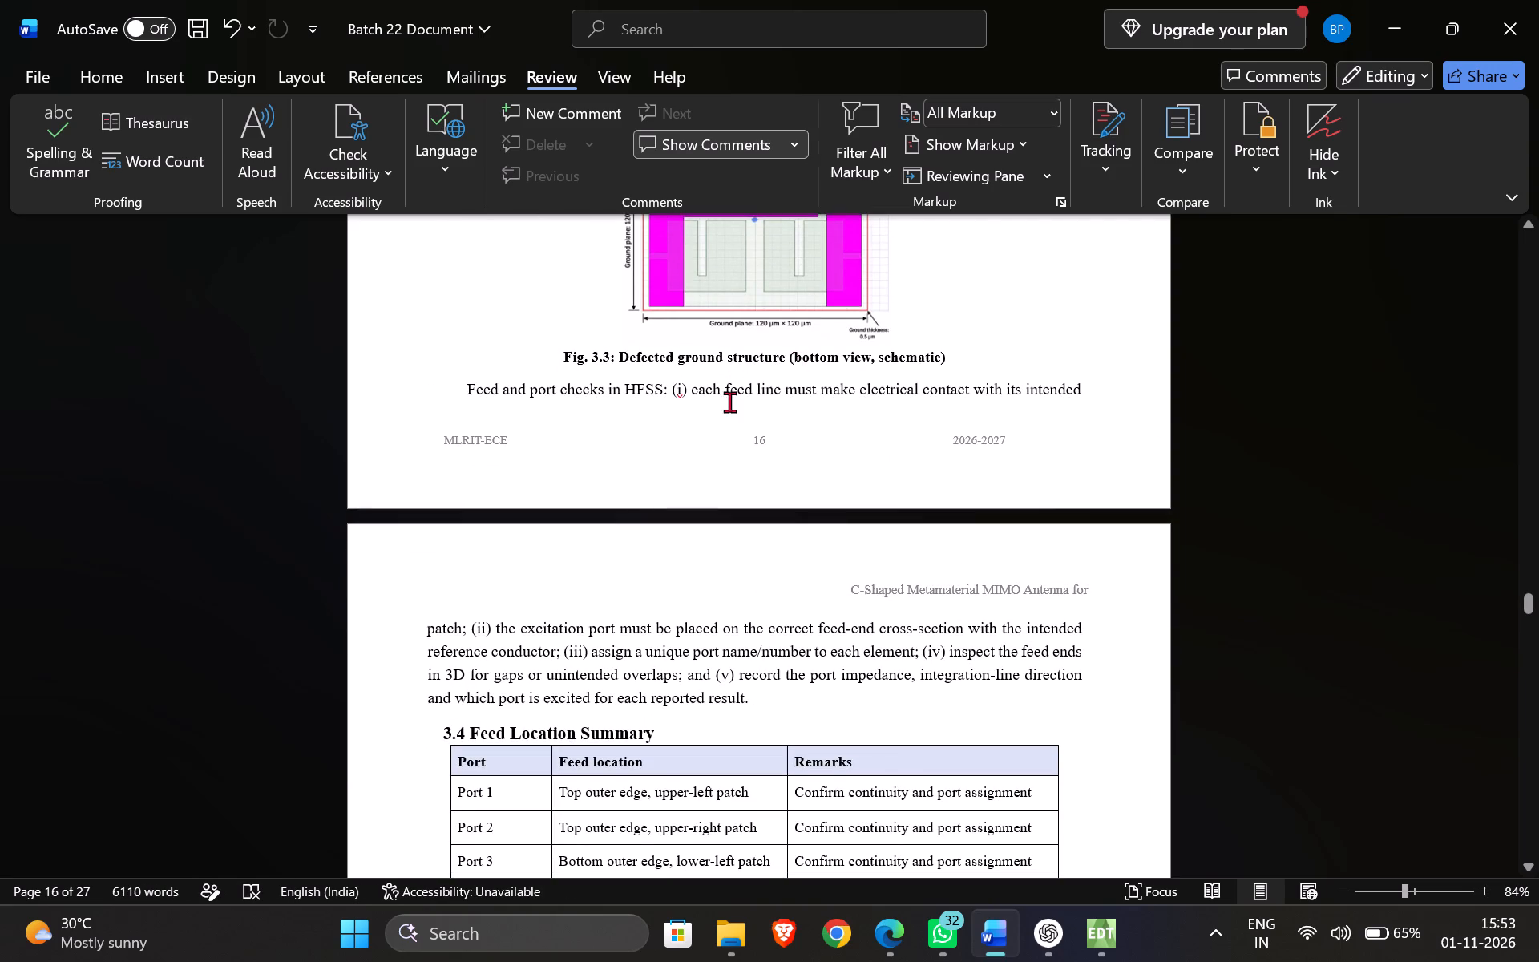
scroll(729, 405, down, 1)
scroll(729, 405, up, 9)
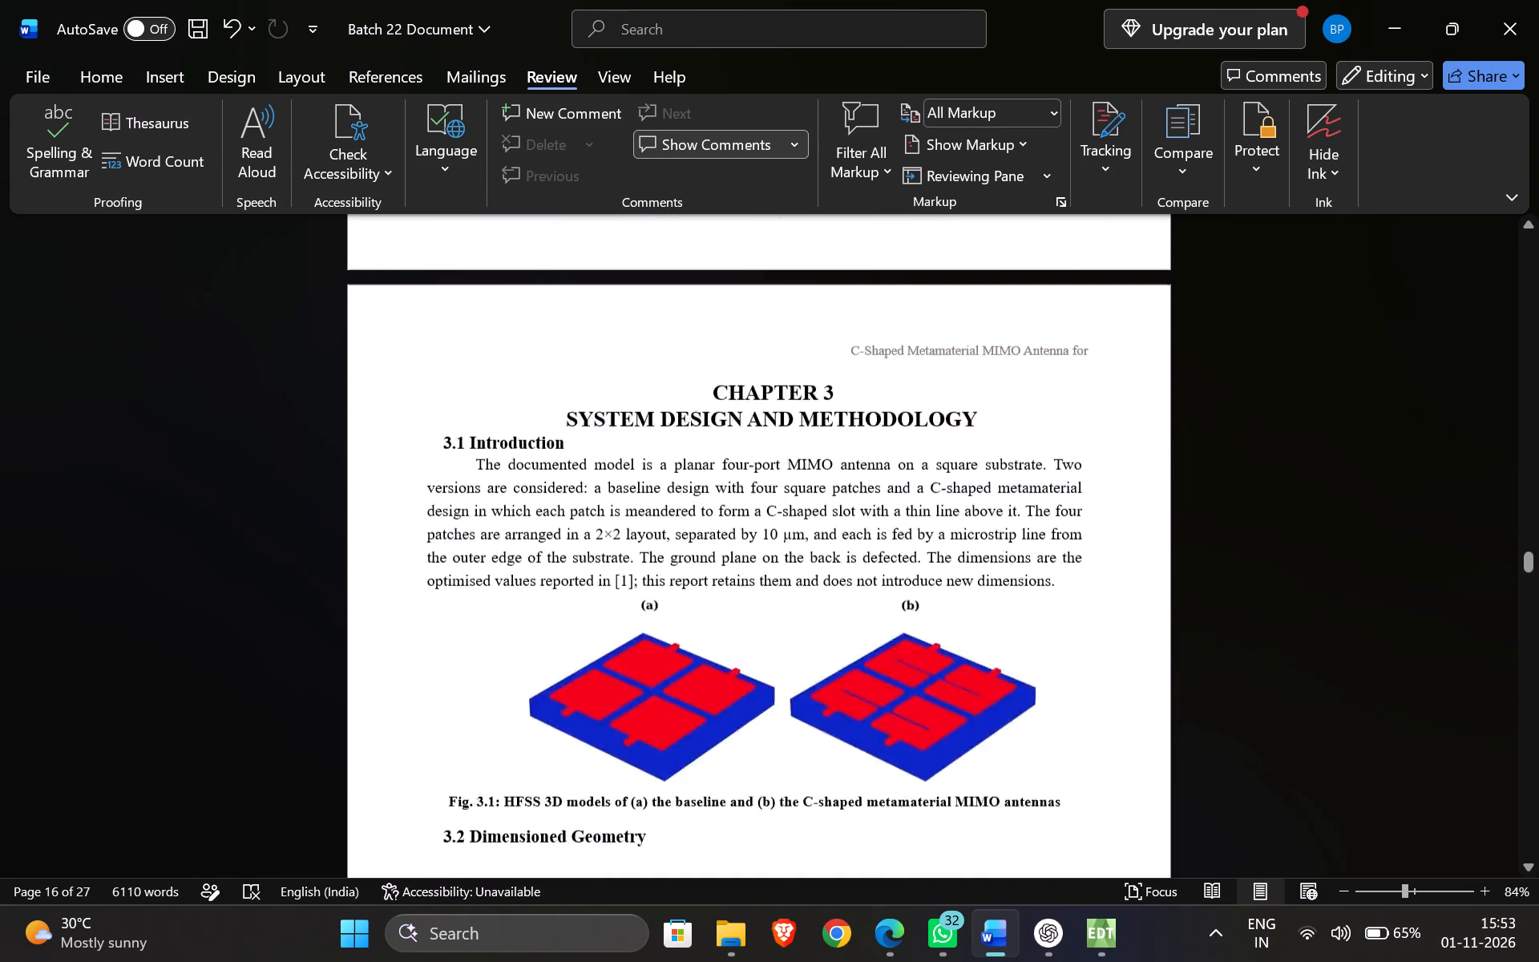
scroll(729, 405, up, 11)
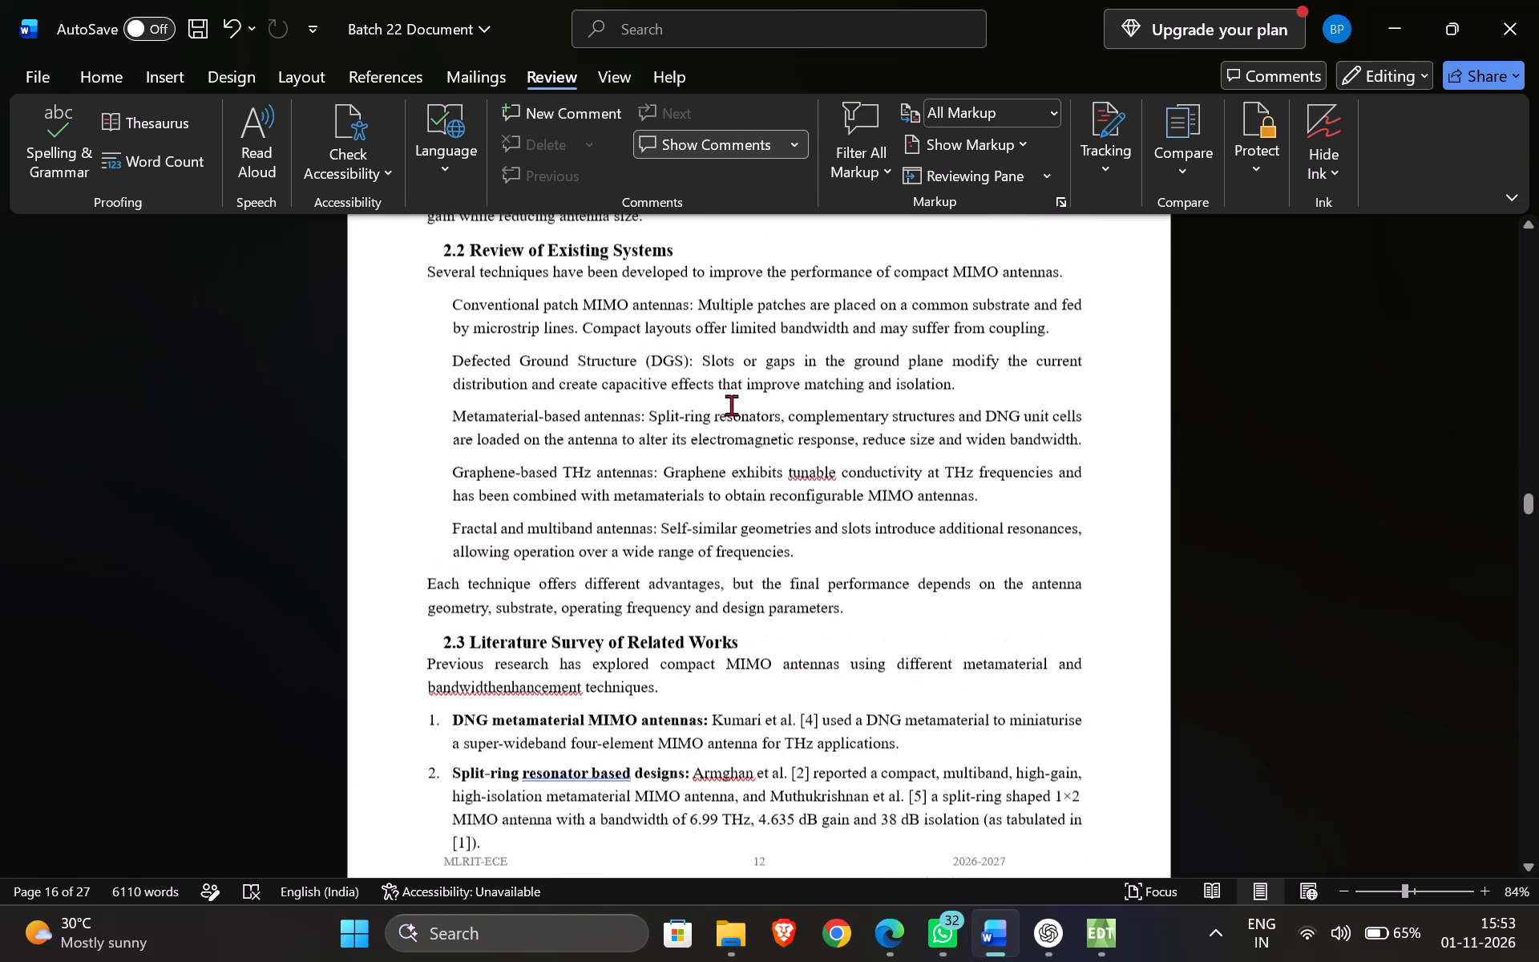
scroll(731, 405, up, 10)
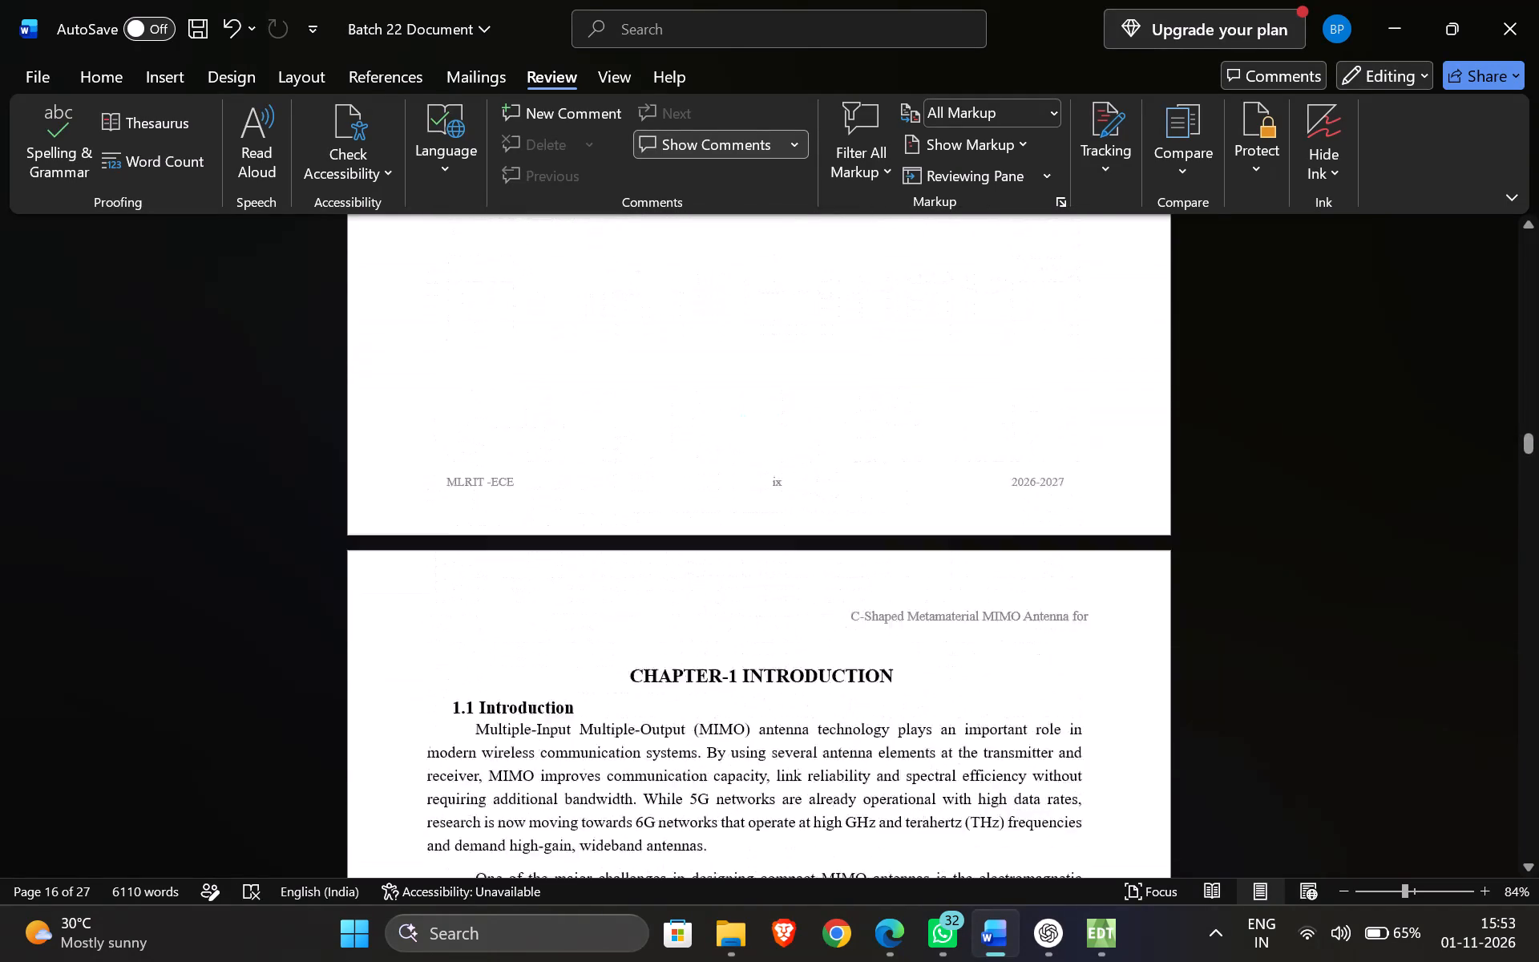
scroll(775, 398, up, 13)
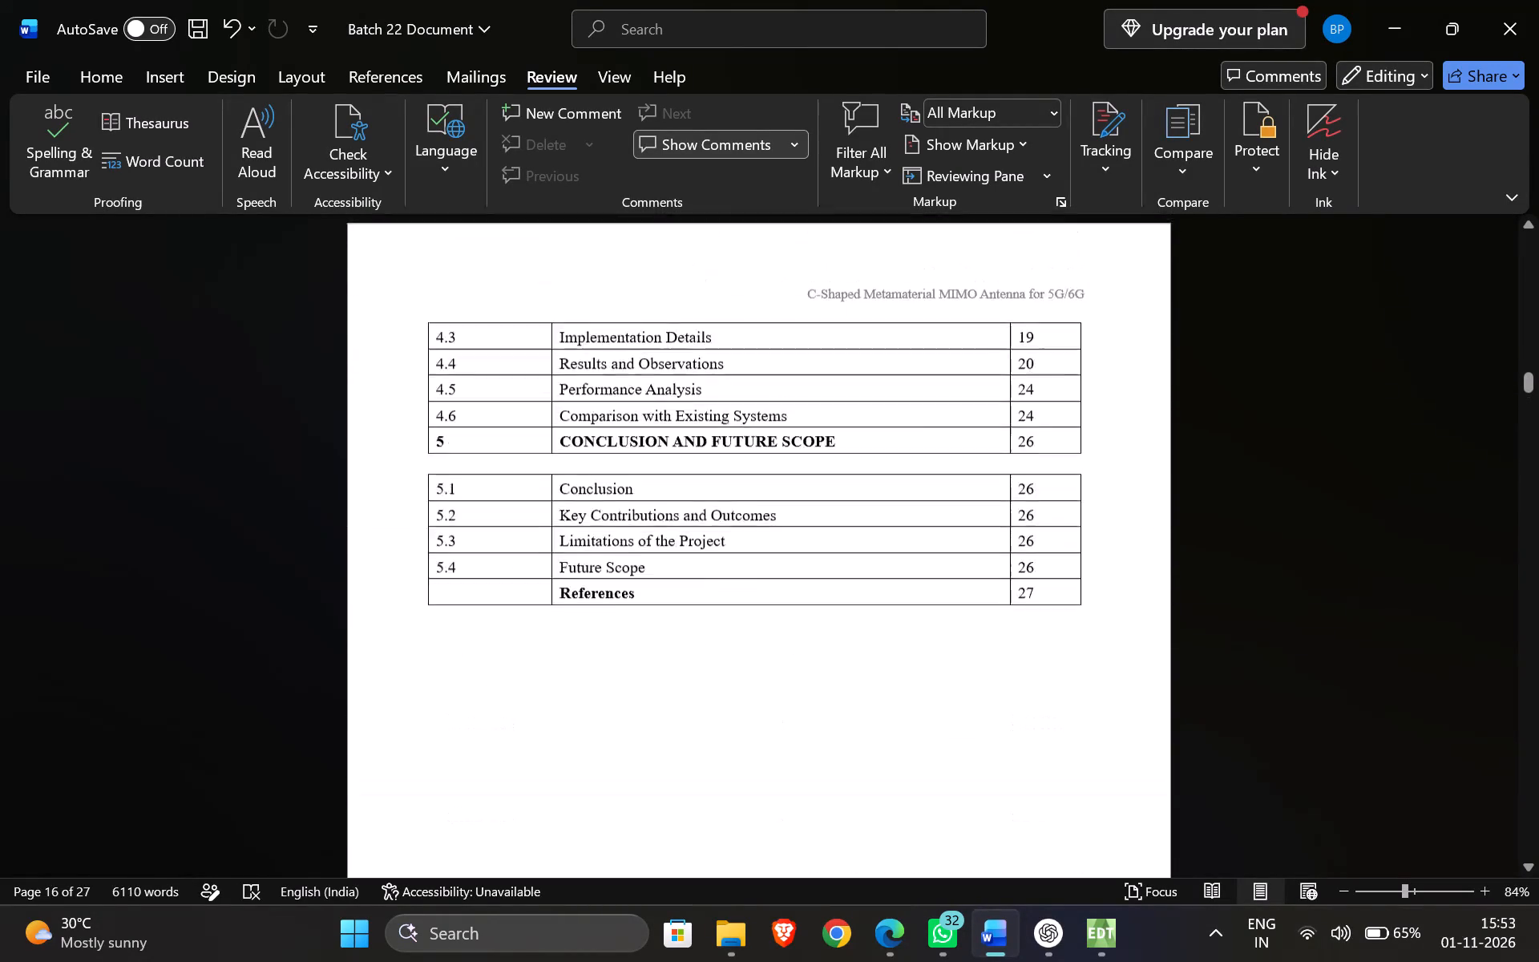
scroll(782, 398, up, 8)
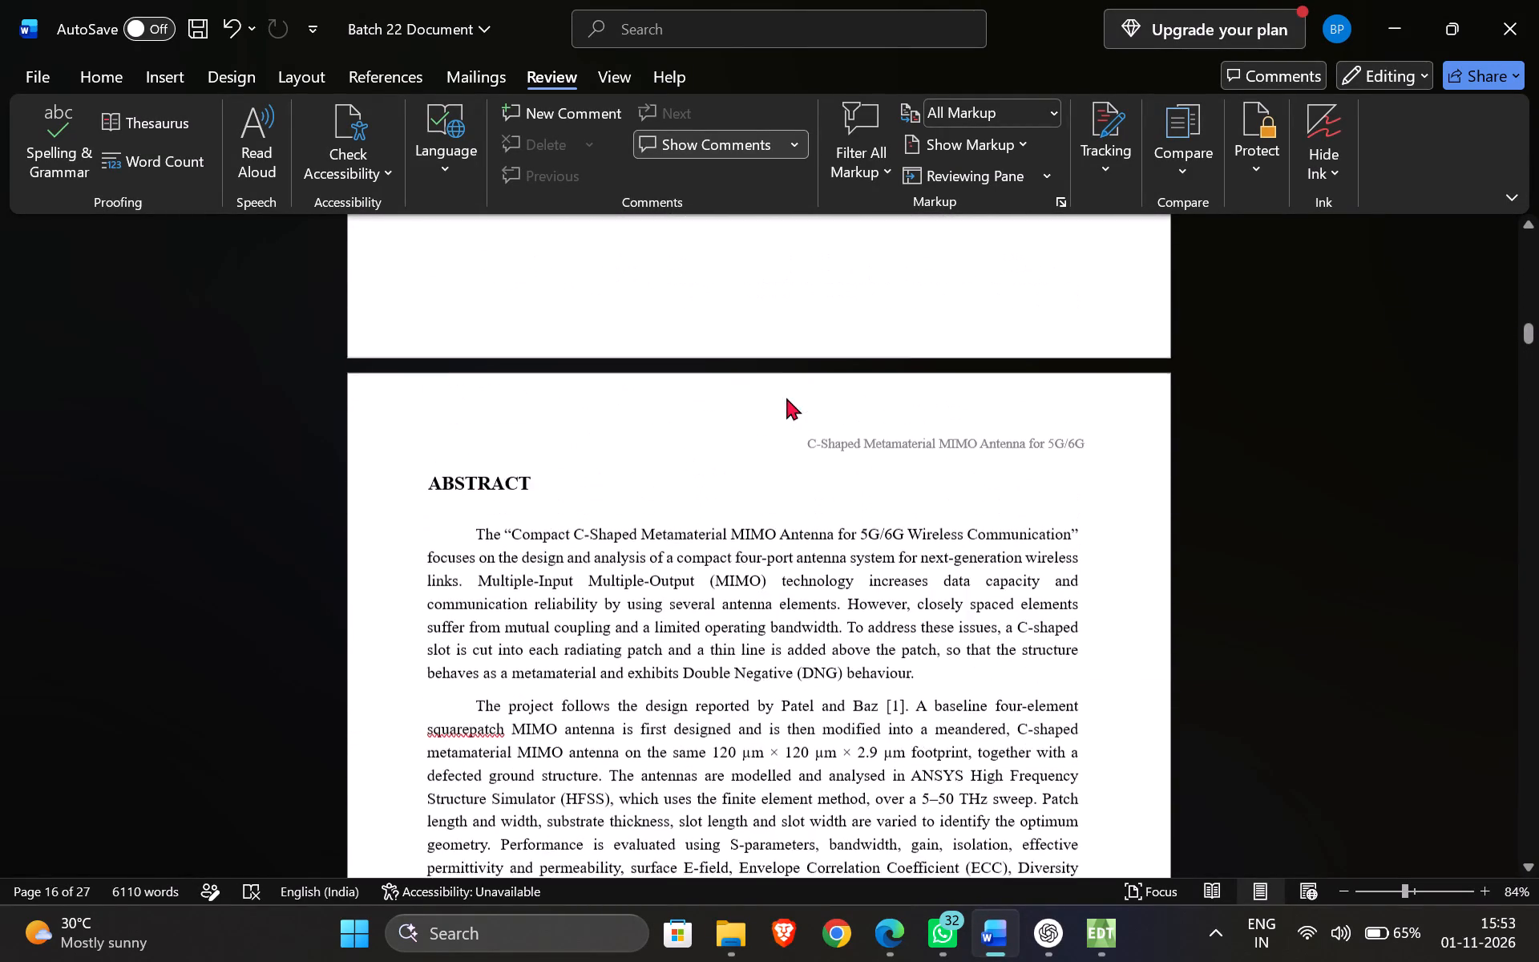
scroll(786, 398, up, 5)
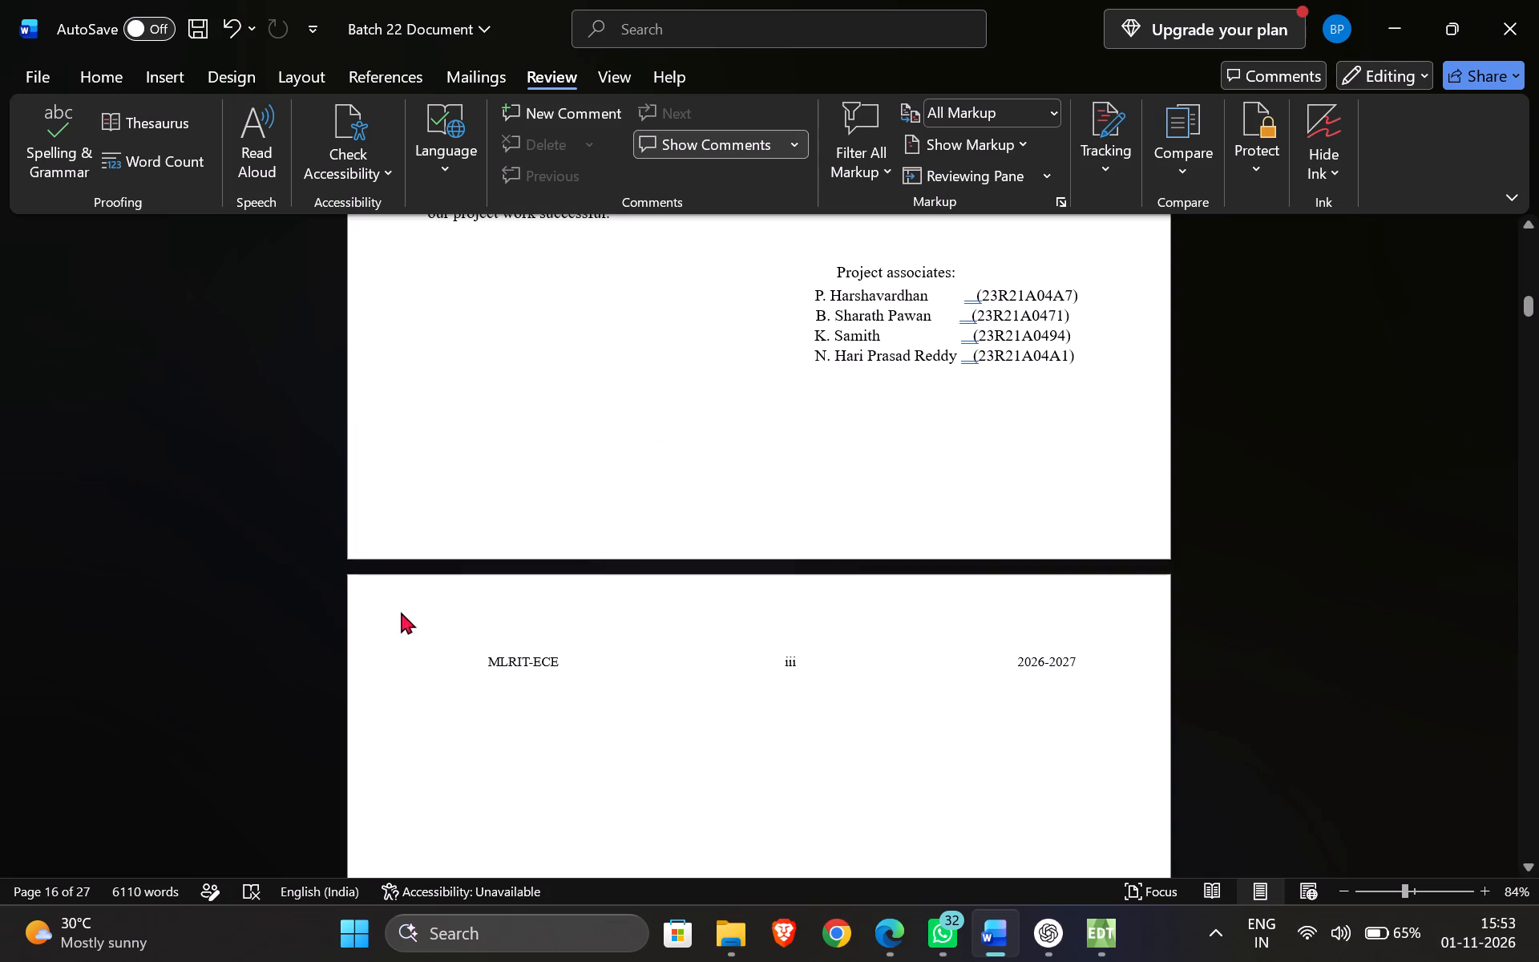
Delete the blank lines on the nearly empty page after the project associates so the ABSTRACT heading moves onto that page.
drag(320, 559, 419, 653)
click(427, 638)
double_click(465, 732)
click(513, 690)
double_click(596, 677)
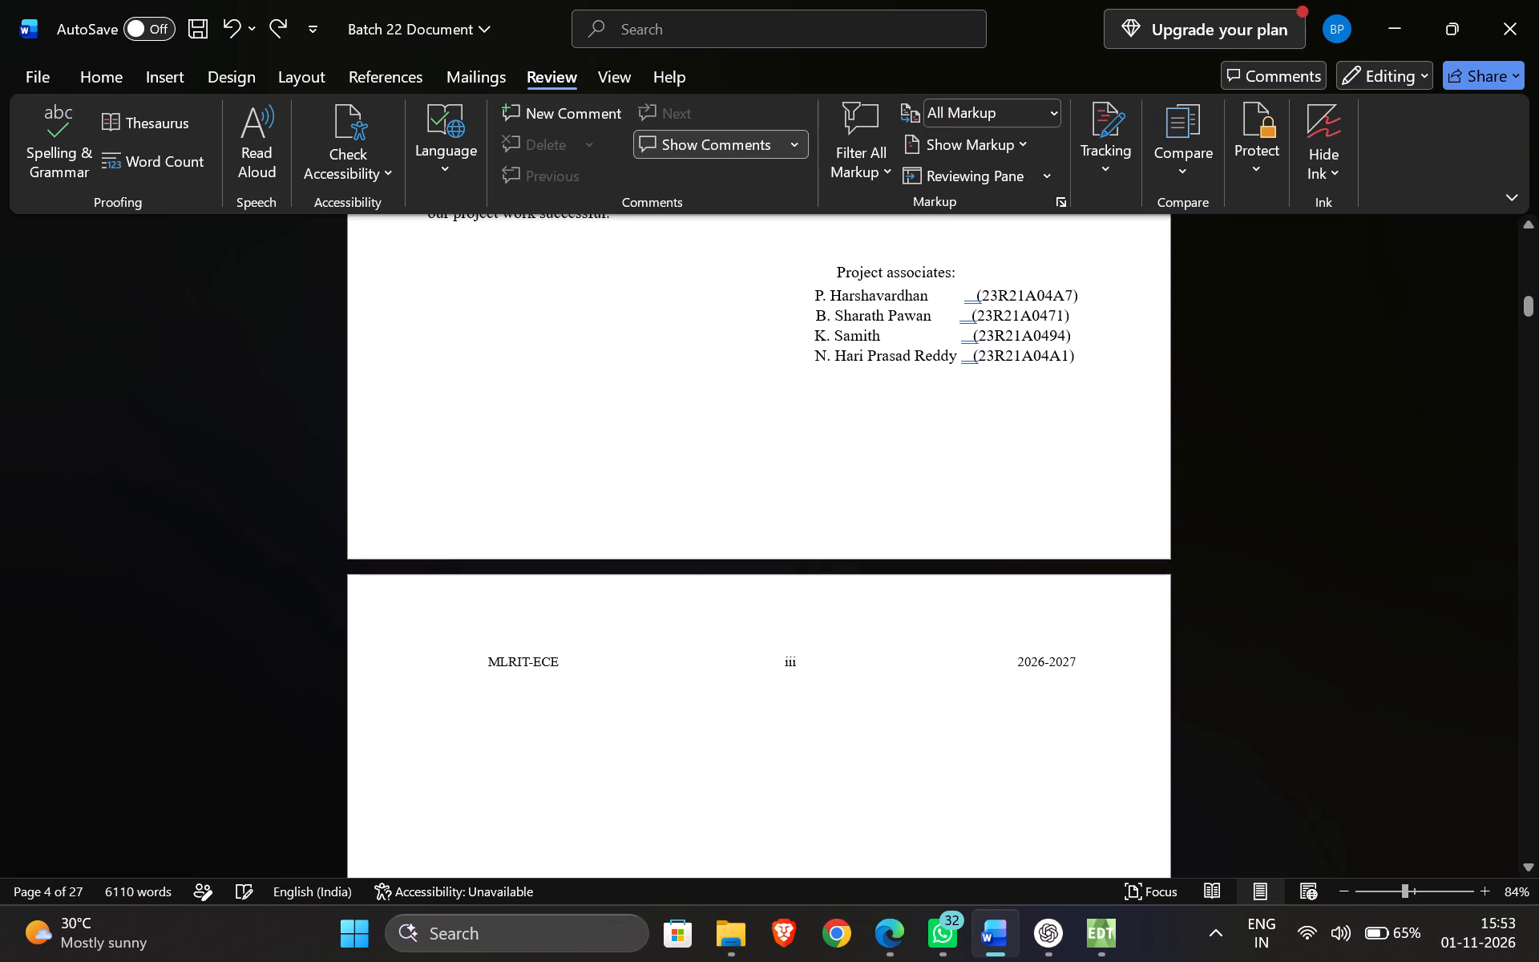
click(489, 706)
click(432, 760)
double_click(474, 784)
scroll(474, 782, down, 2)
click(470, 753)
drag(470, 759, 467, 767)
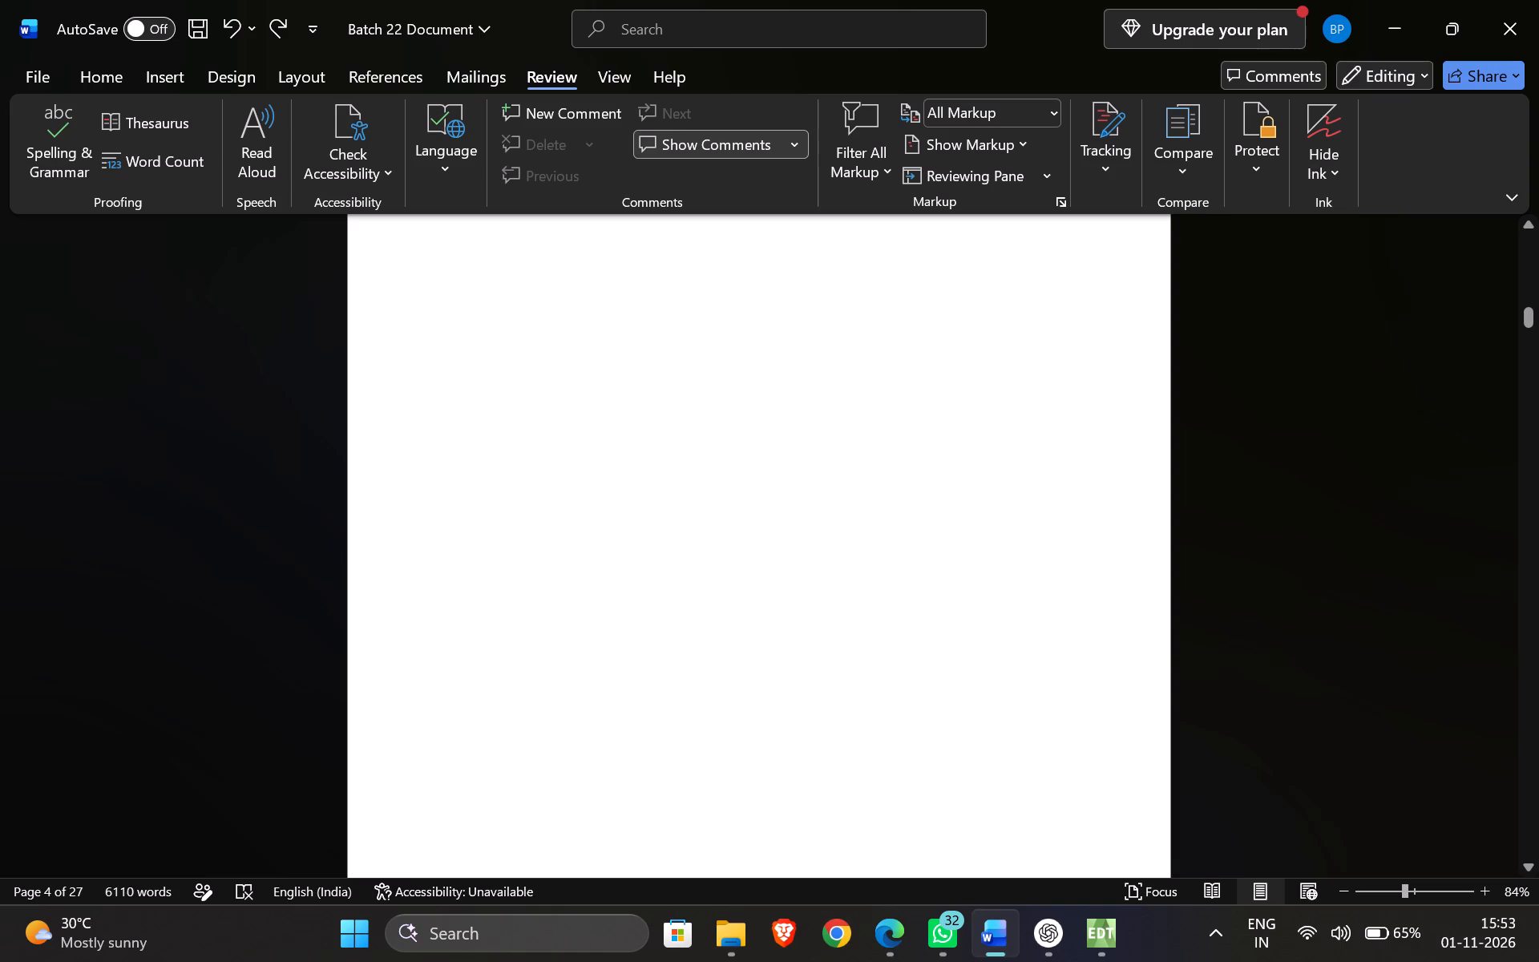
scroll(607, 811, down, 2)
triple_click(752, 410)
click(752, 410)
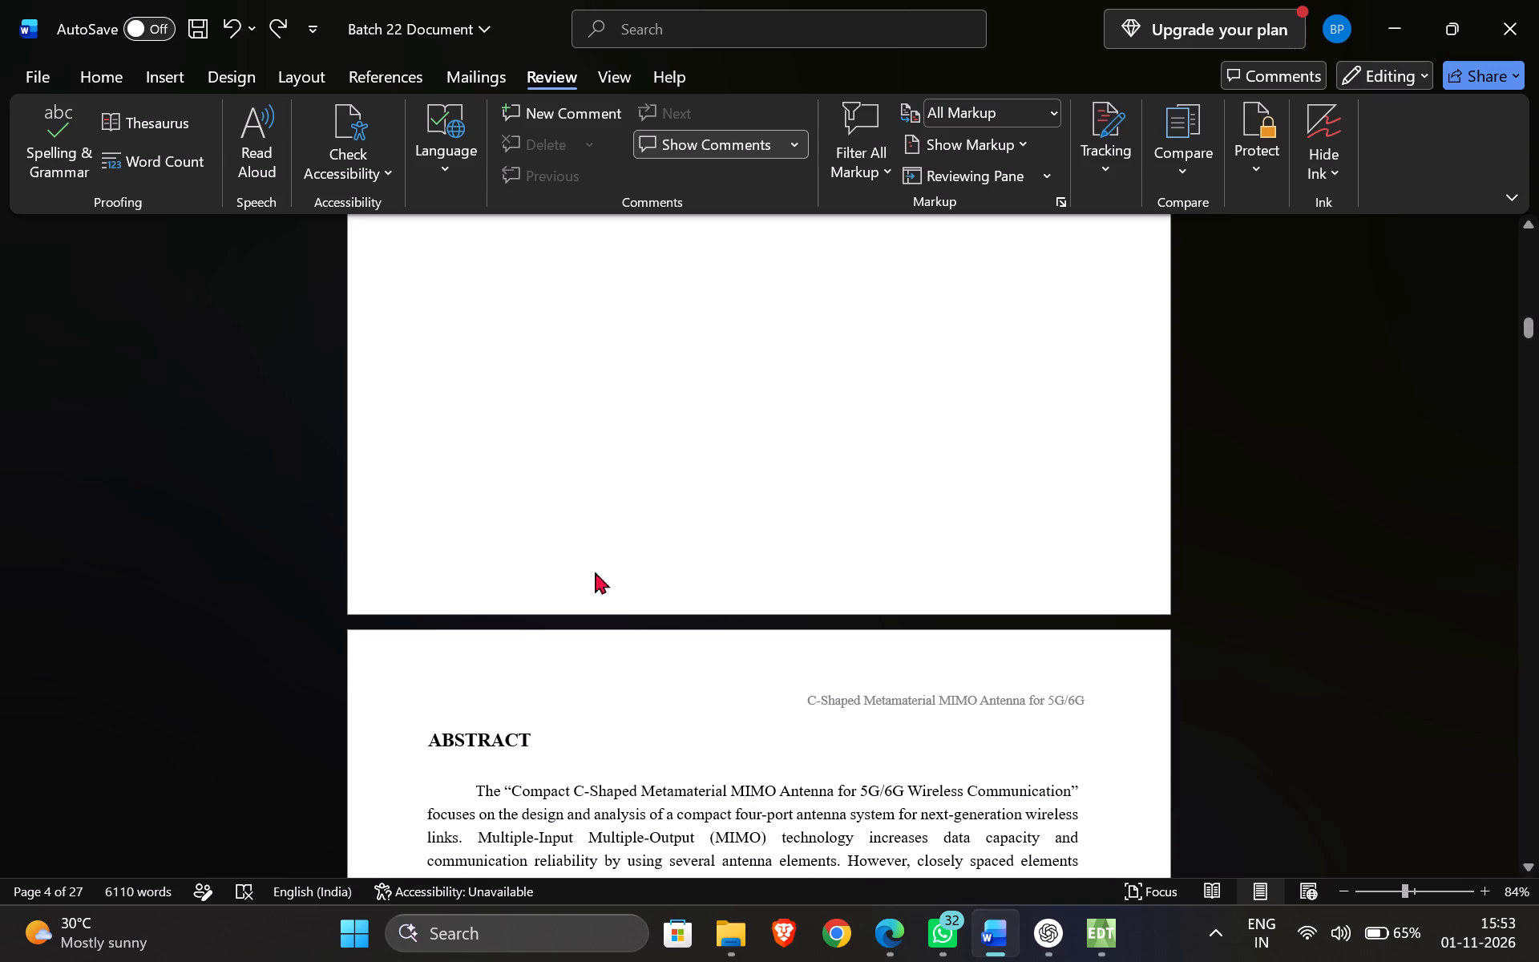
scroll(882, 580, down, 1)
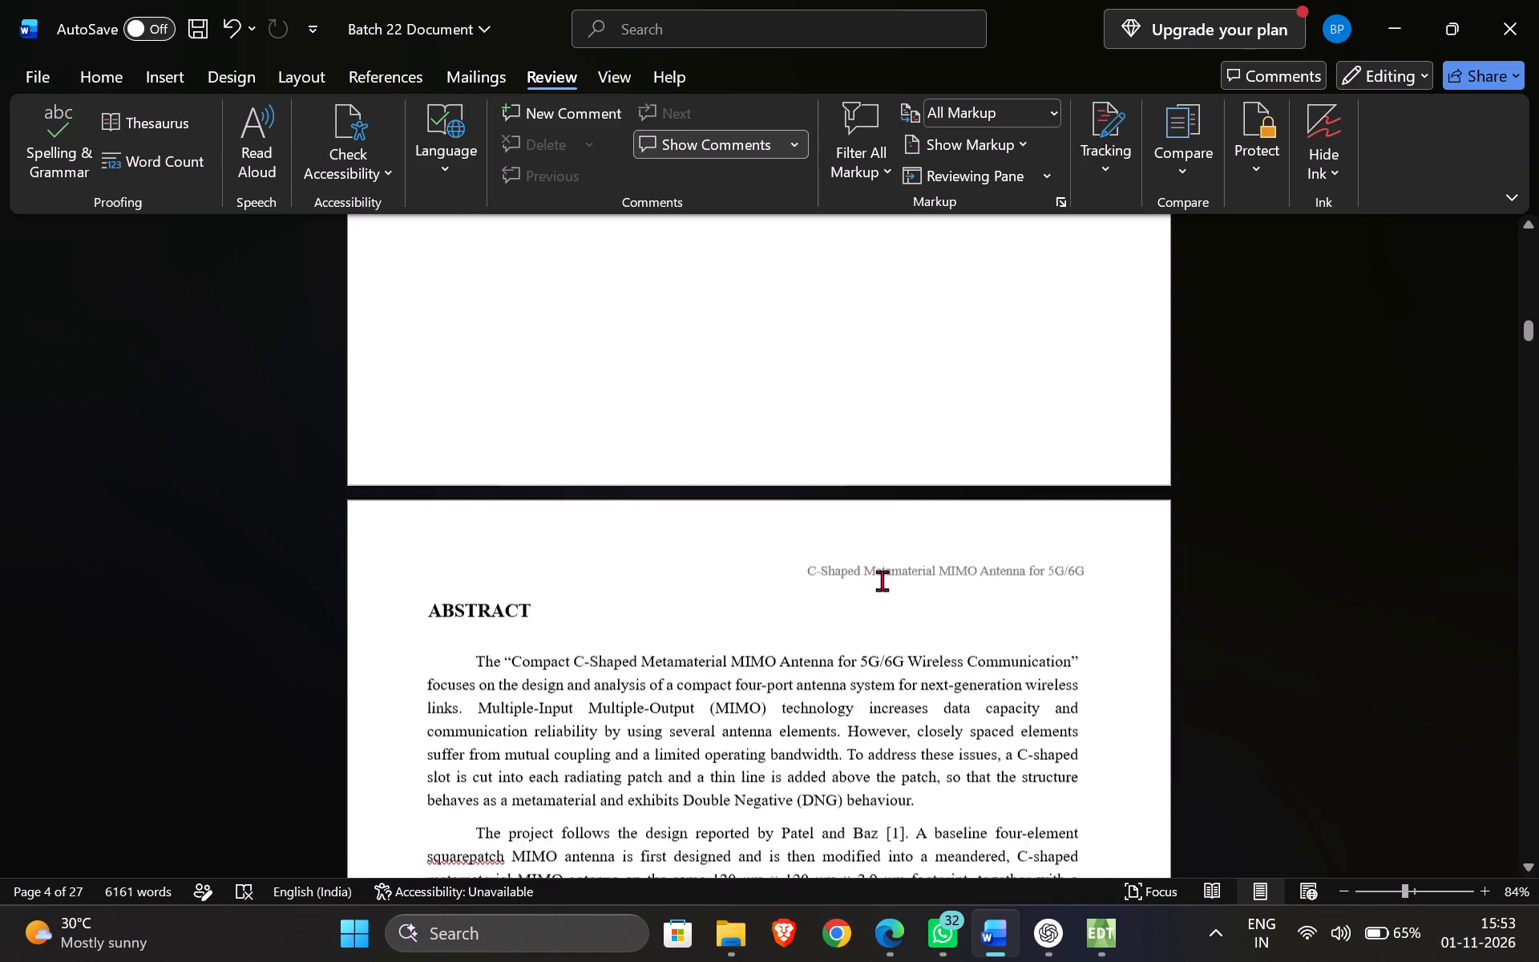
scroll(882, 580, up, 2)
key(BackSpace)
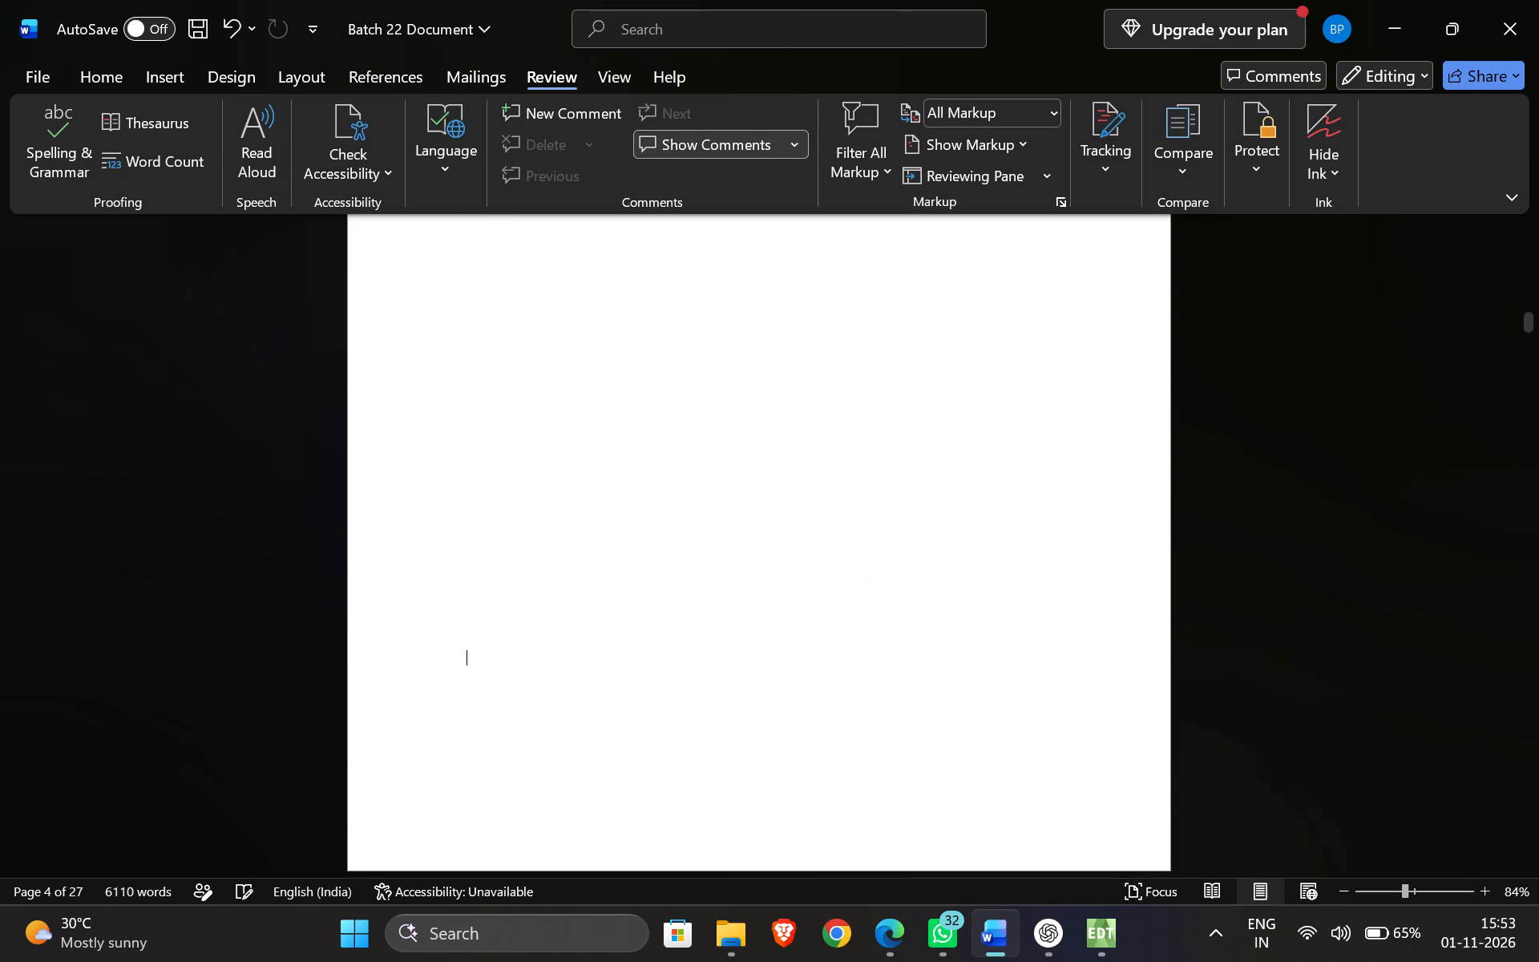
key(BackSpace)
key(BackSpace)
key(BackSpace)
key(BackSpace)
key(BackSpace)
key(BackSpace)
key(BackSpace)
key(BackSpace)
key(BackSpace)
key(BackSpace)
key(BackSpace)
key(BackSpace)
key(Delete)
key(Delete)
key(Delete)
key(Delete)
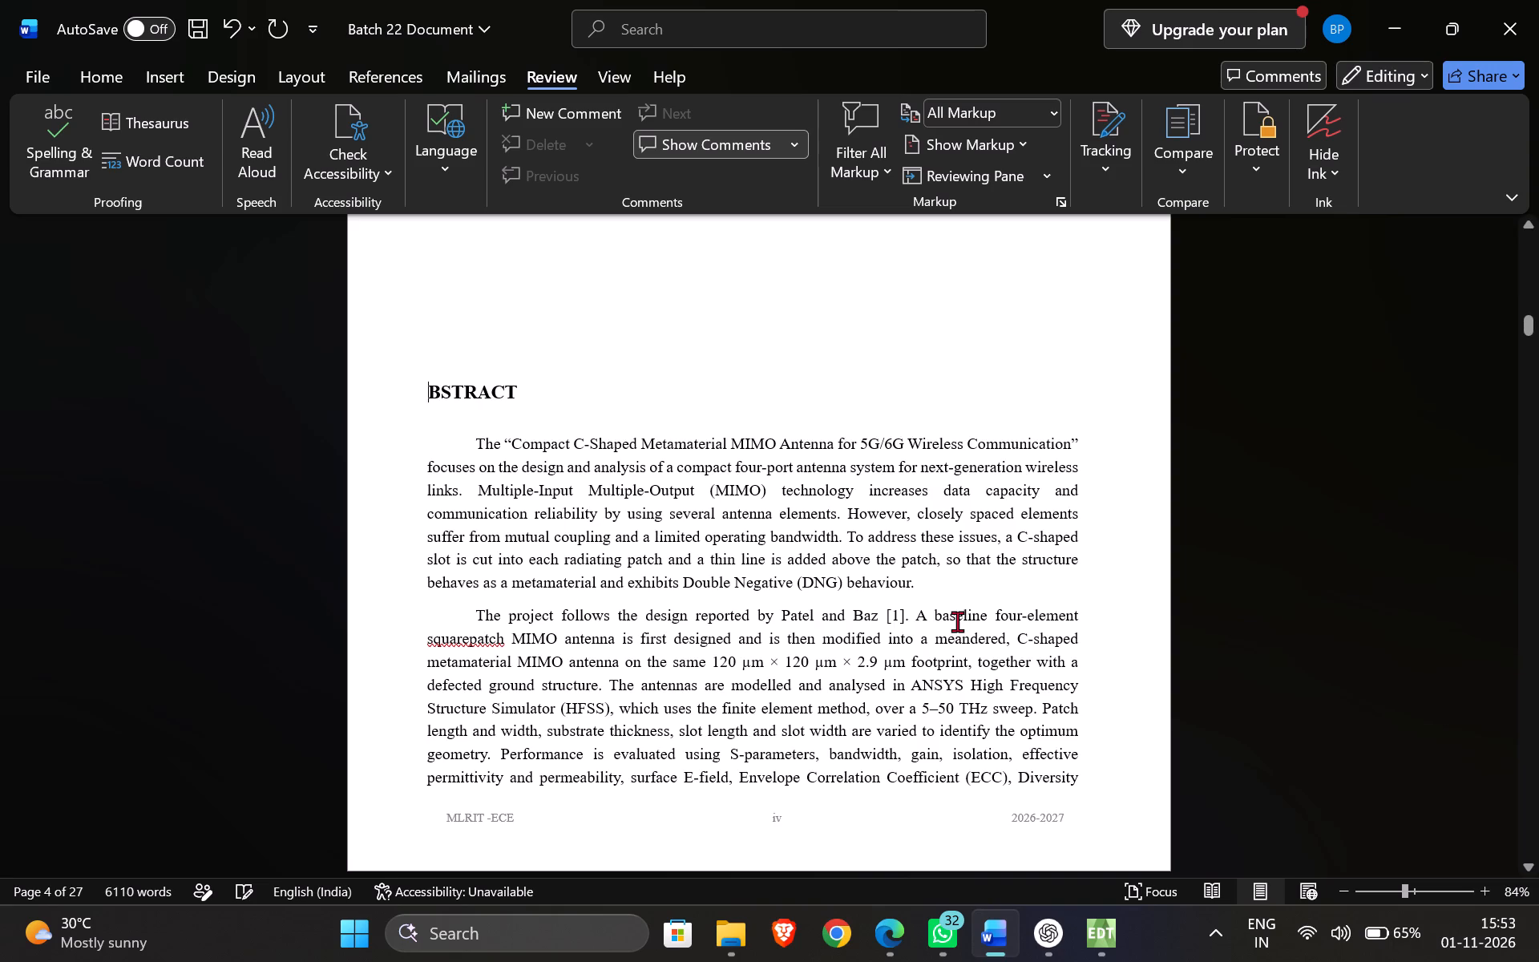
key(ctrl+z)
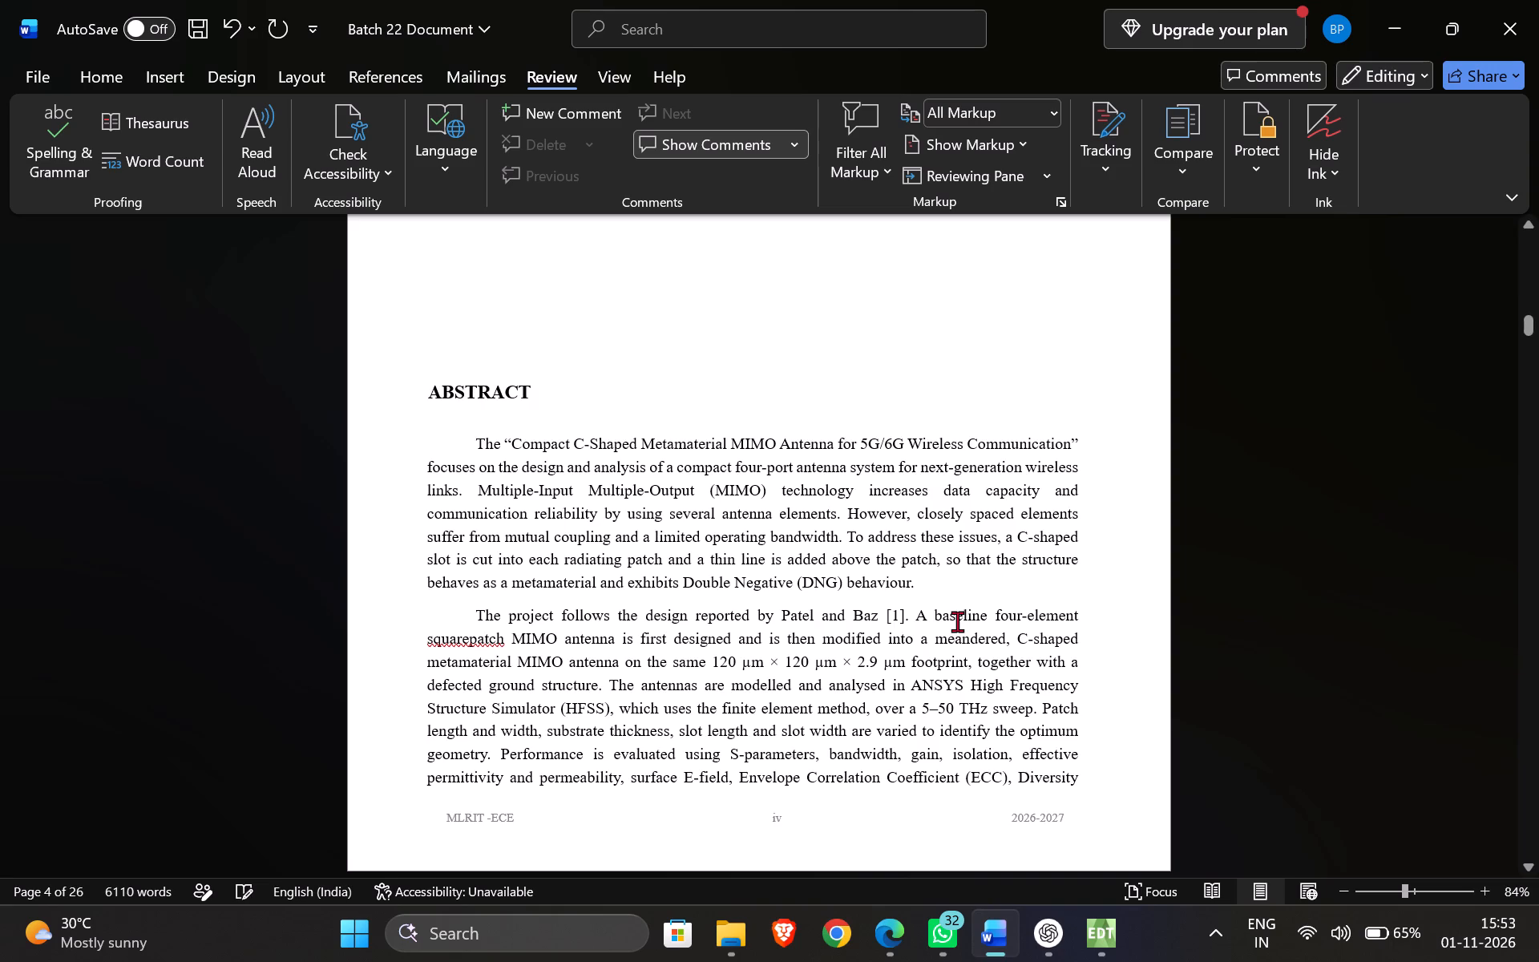
Remove the remaining empty lines above the ABSTRACT heading, up to the MLRIT-ECE iii 2026-2027 line.
key(BackSpace)
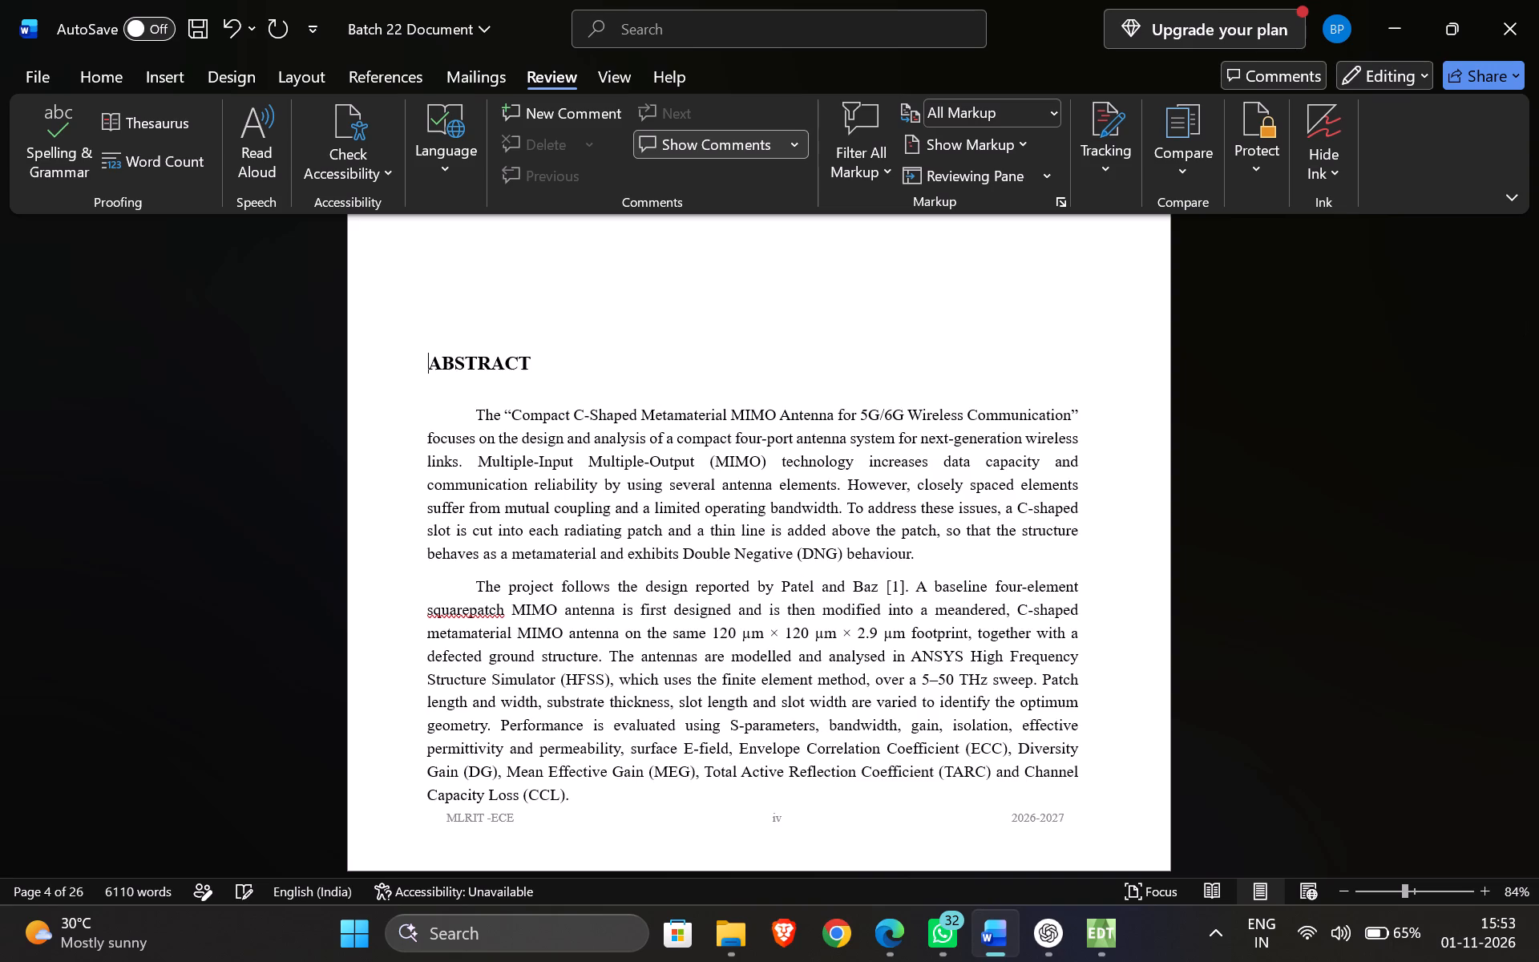
key(BackSpace)
key(BackSpace)
key(BackSpace)
key(BackSpace)
key(BackSpace)
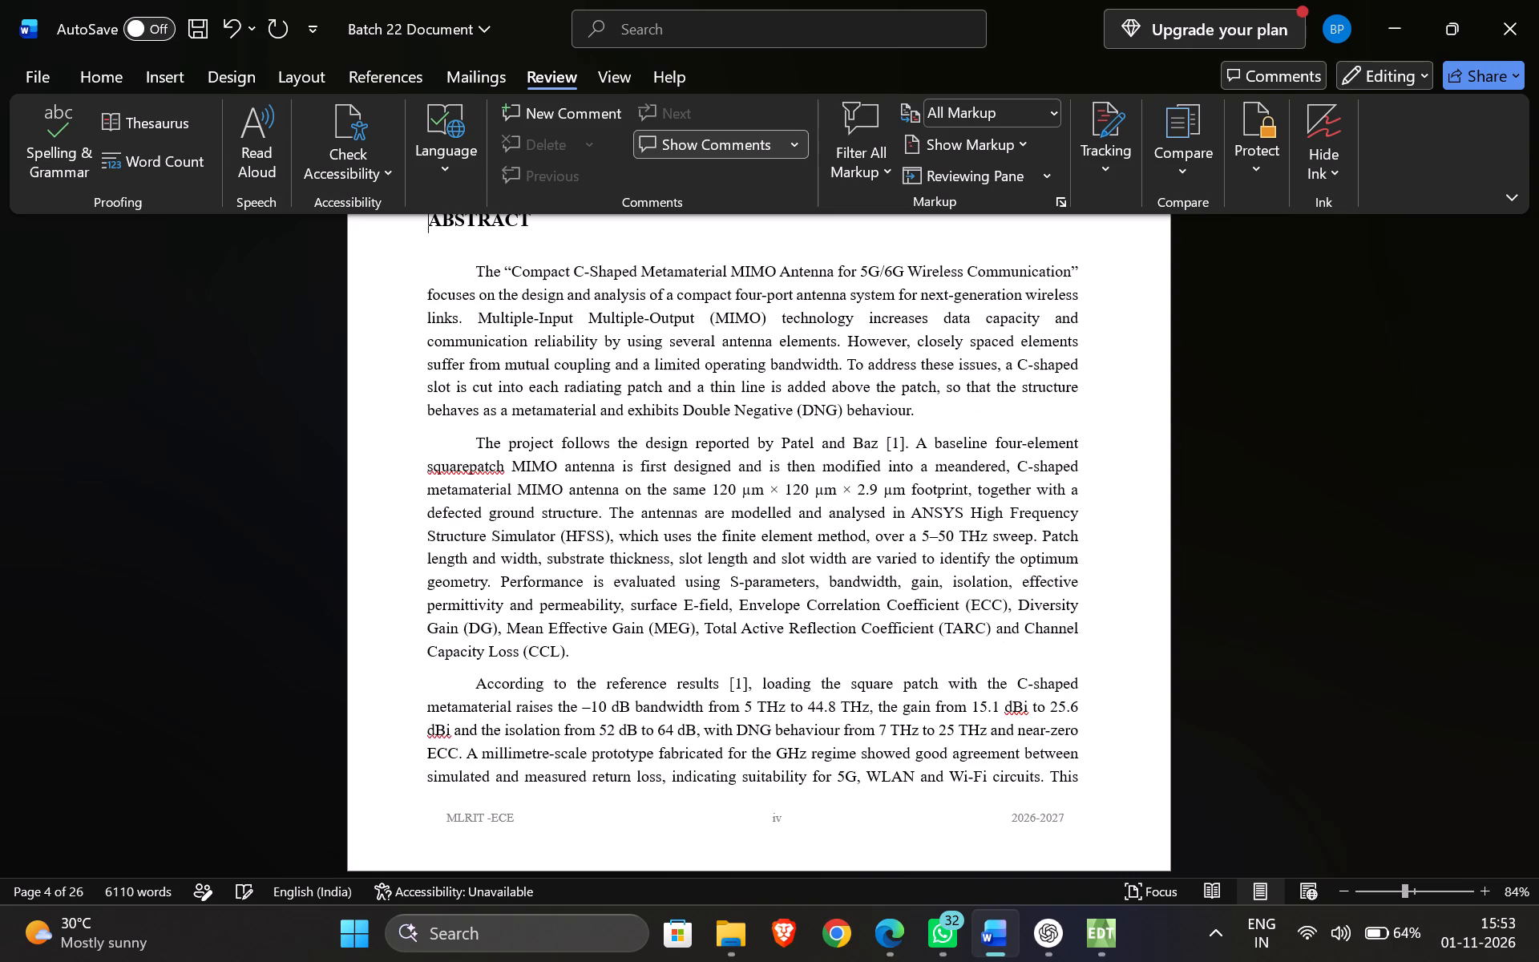
scroll(648, 470, up, 2)
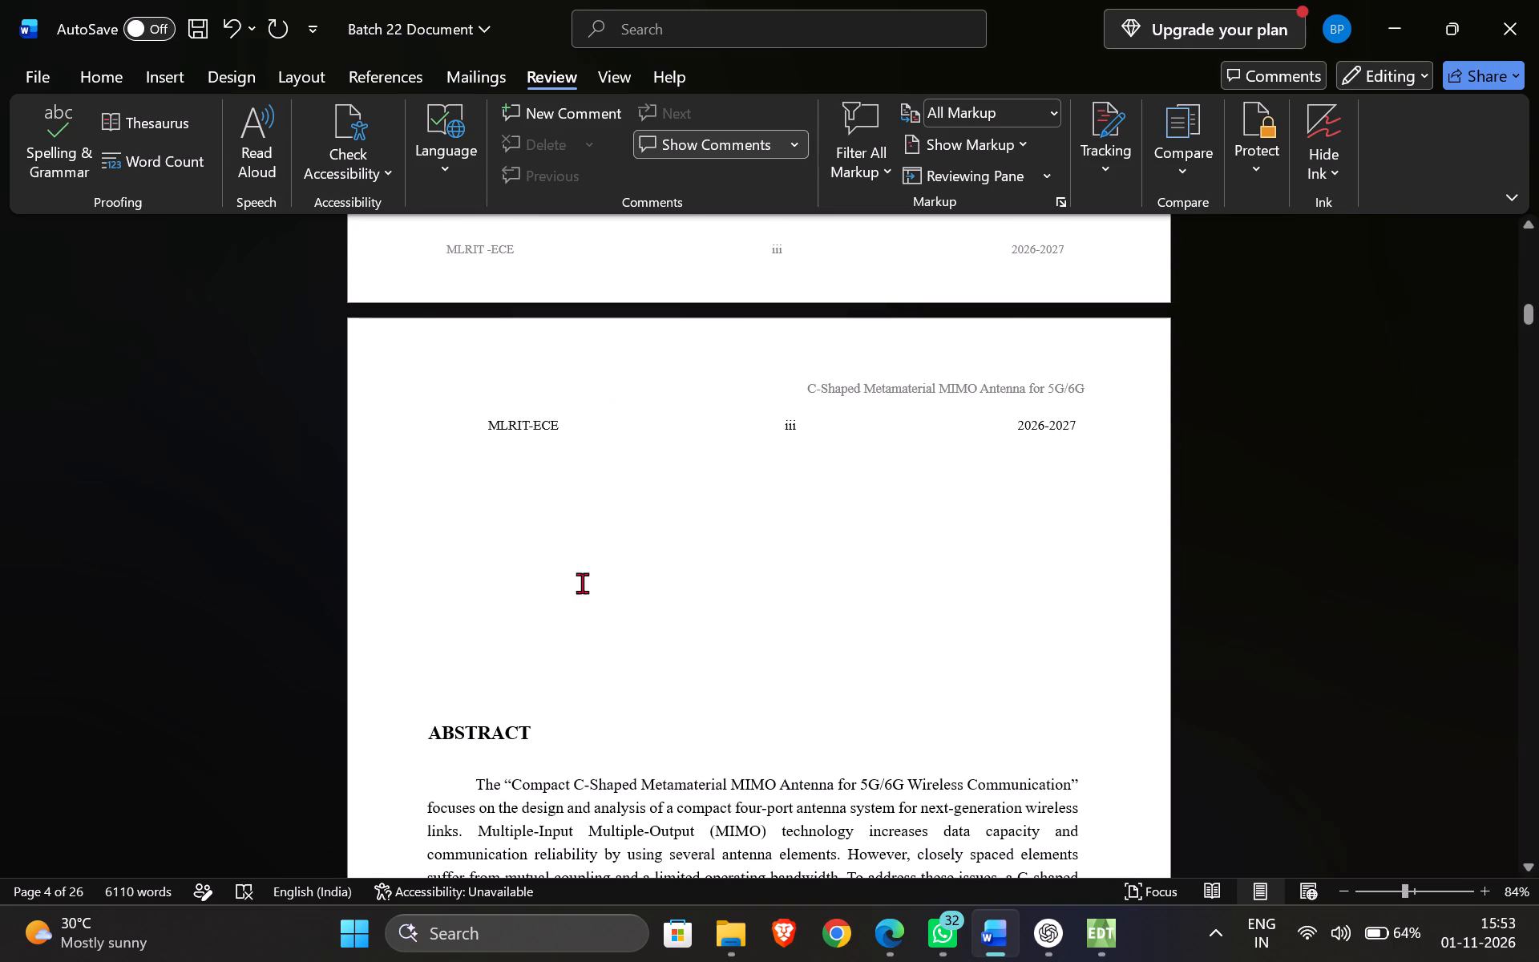
key(BackSpace)
key(BackSpace)
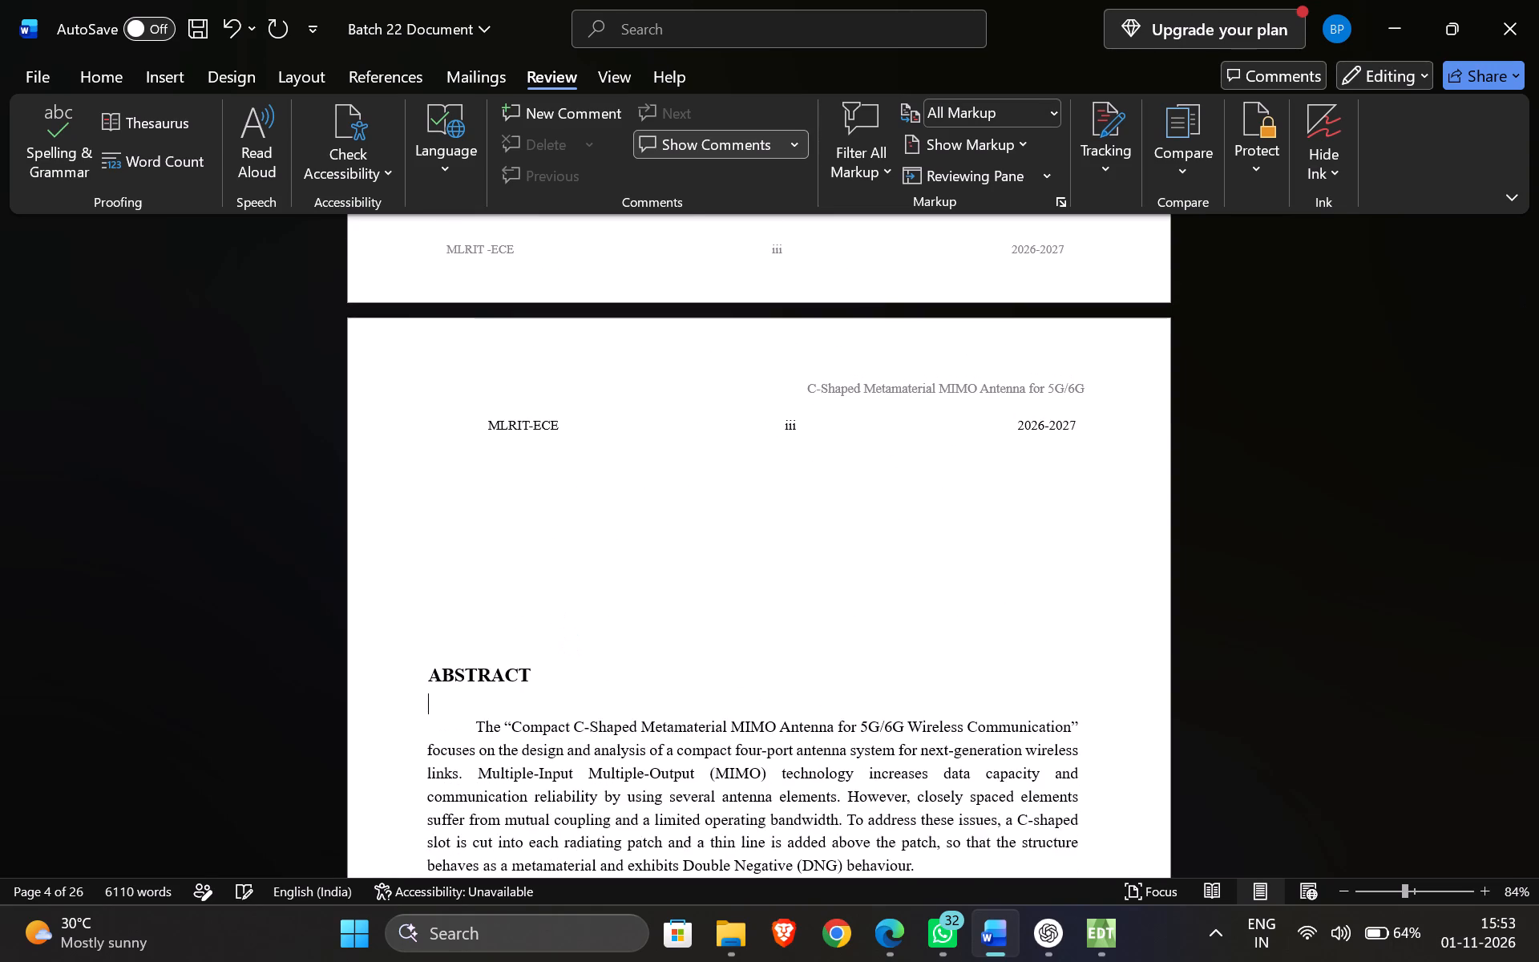
key(BackSpace)
key(BackSpace)
key(BackSpace)
key(BackSpace)
key(BackSpace)
key(BackSpace)
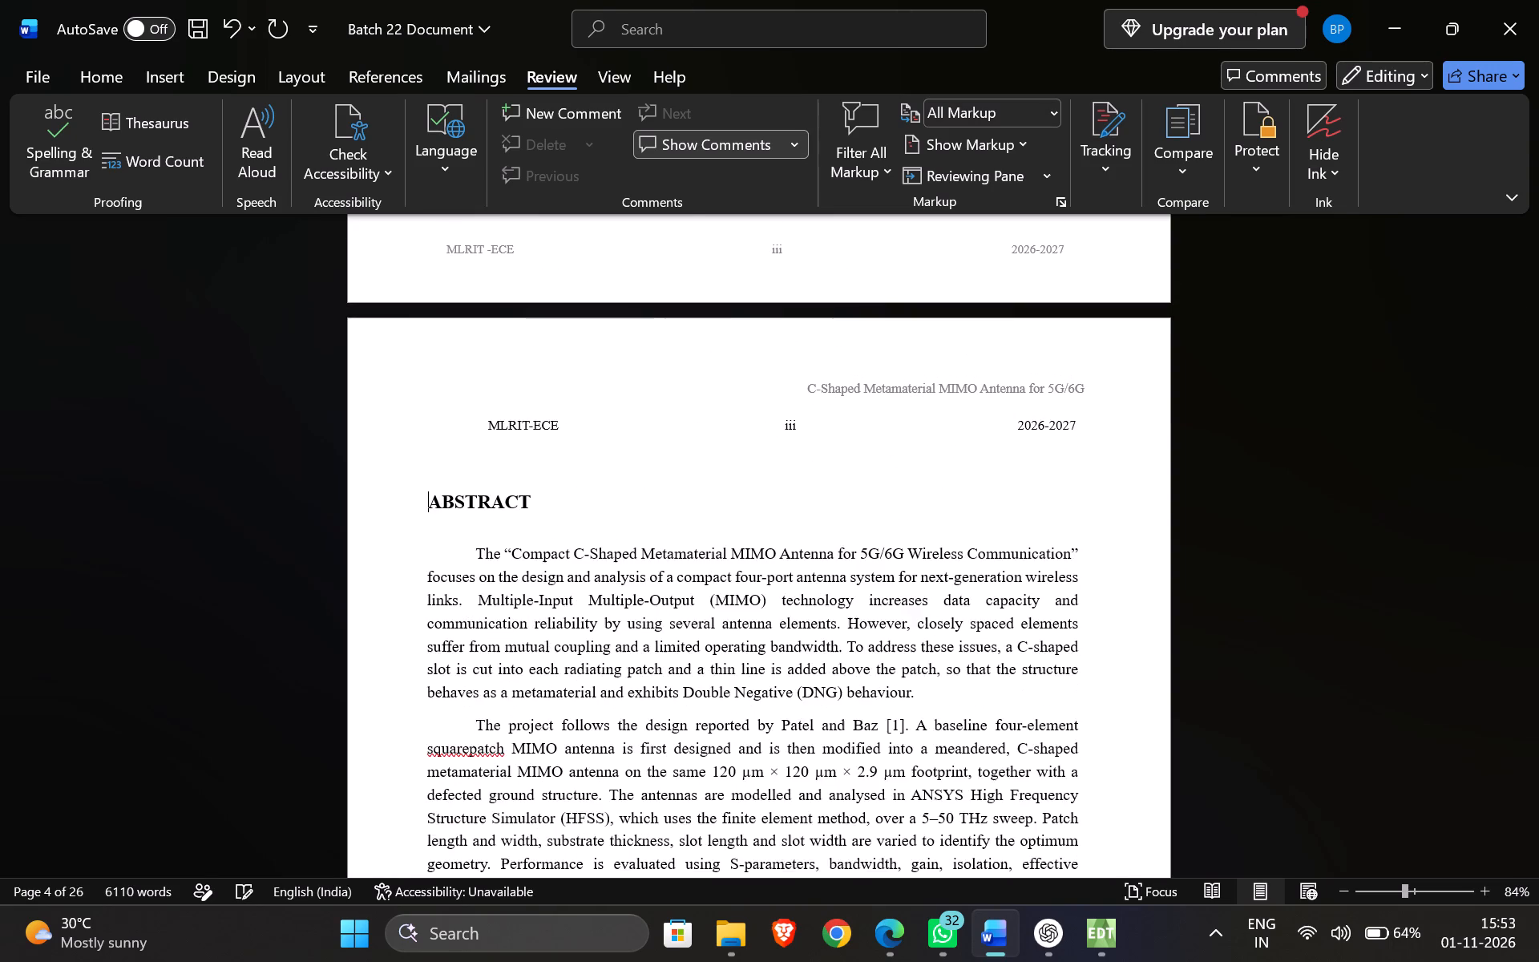
key(BackSpace)
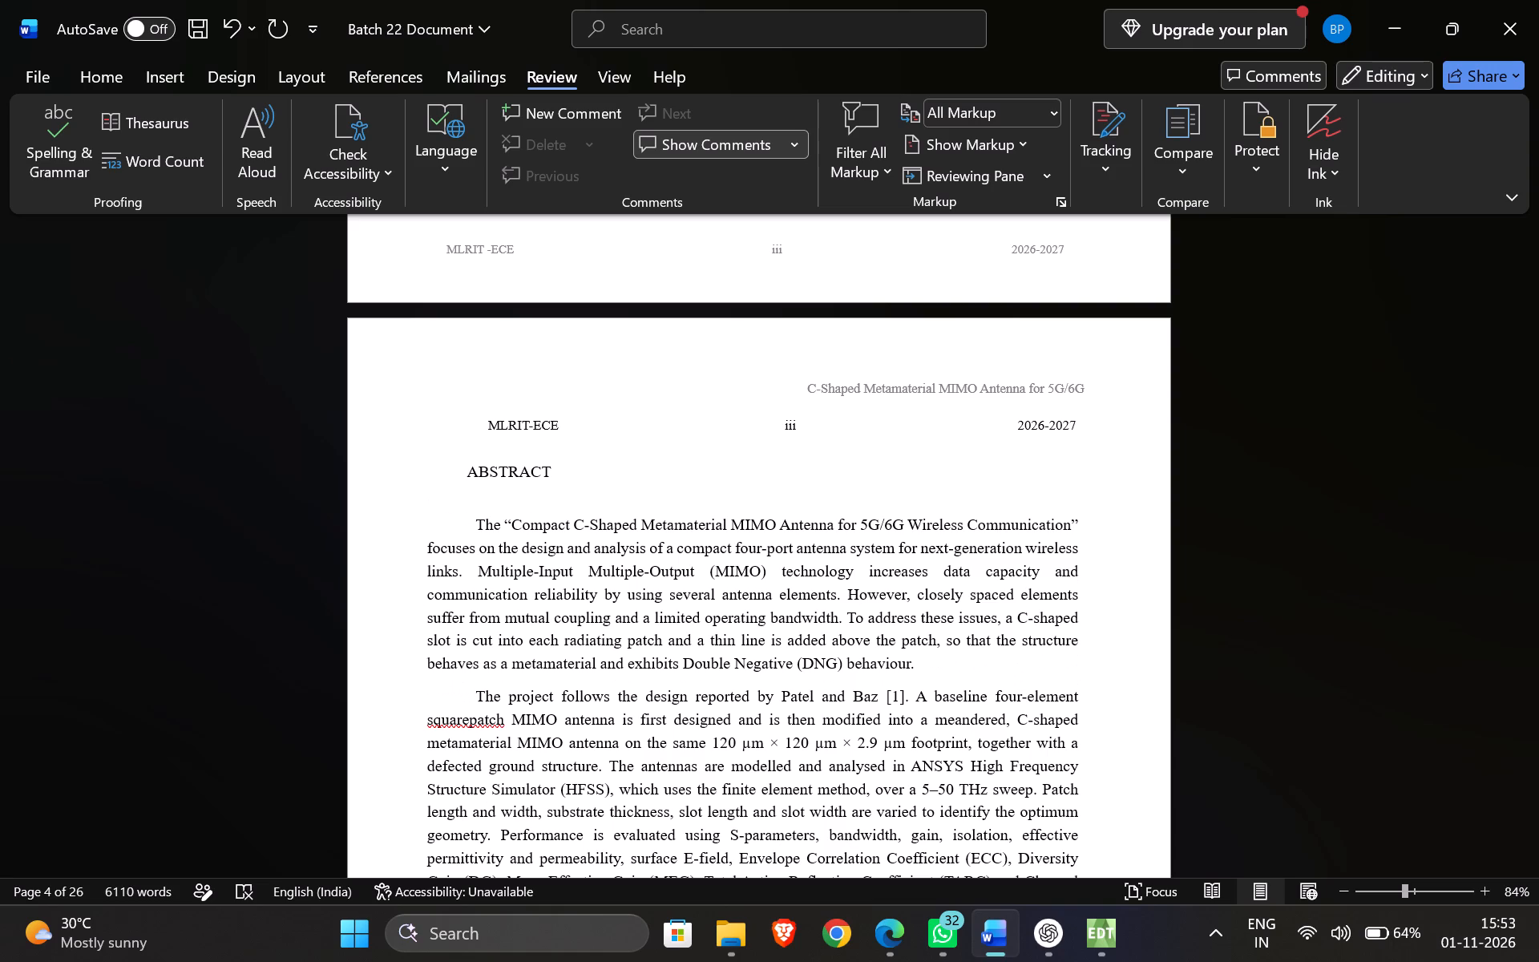
Make the ABSTRACT heading bold and centre it.
drag(571, 472, 331, 481)
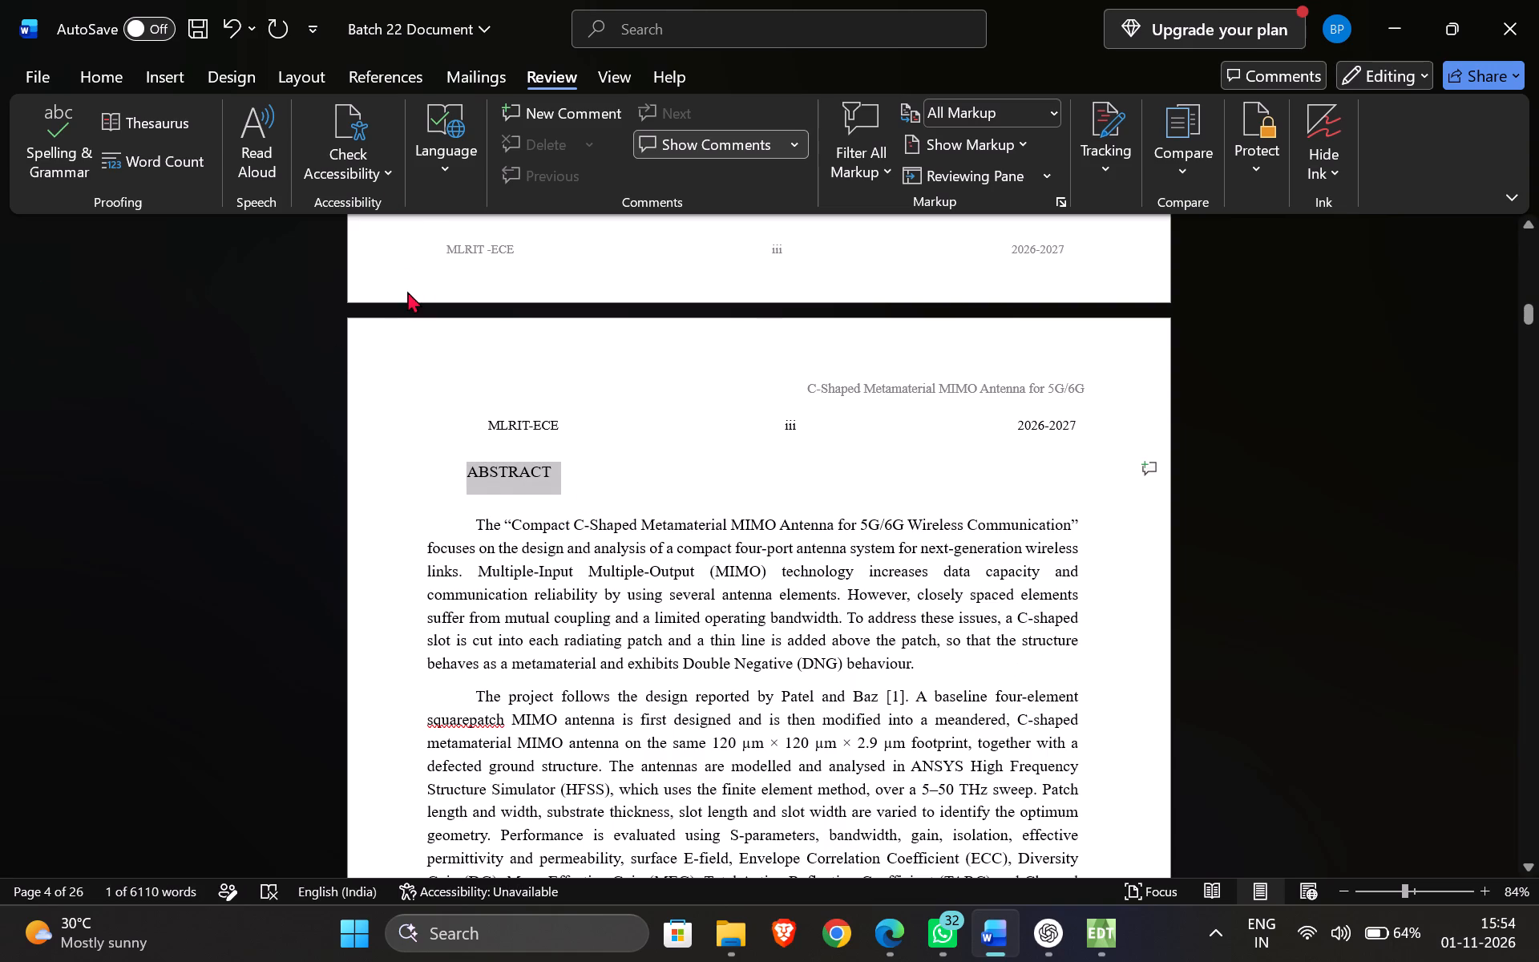
key(ctrl+b)
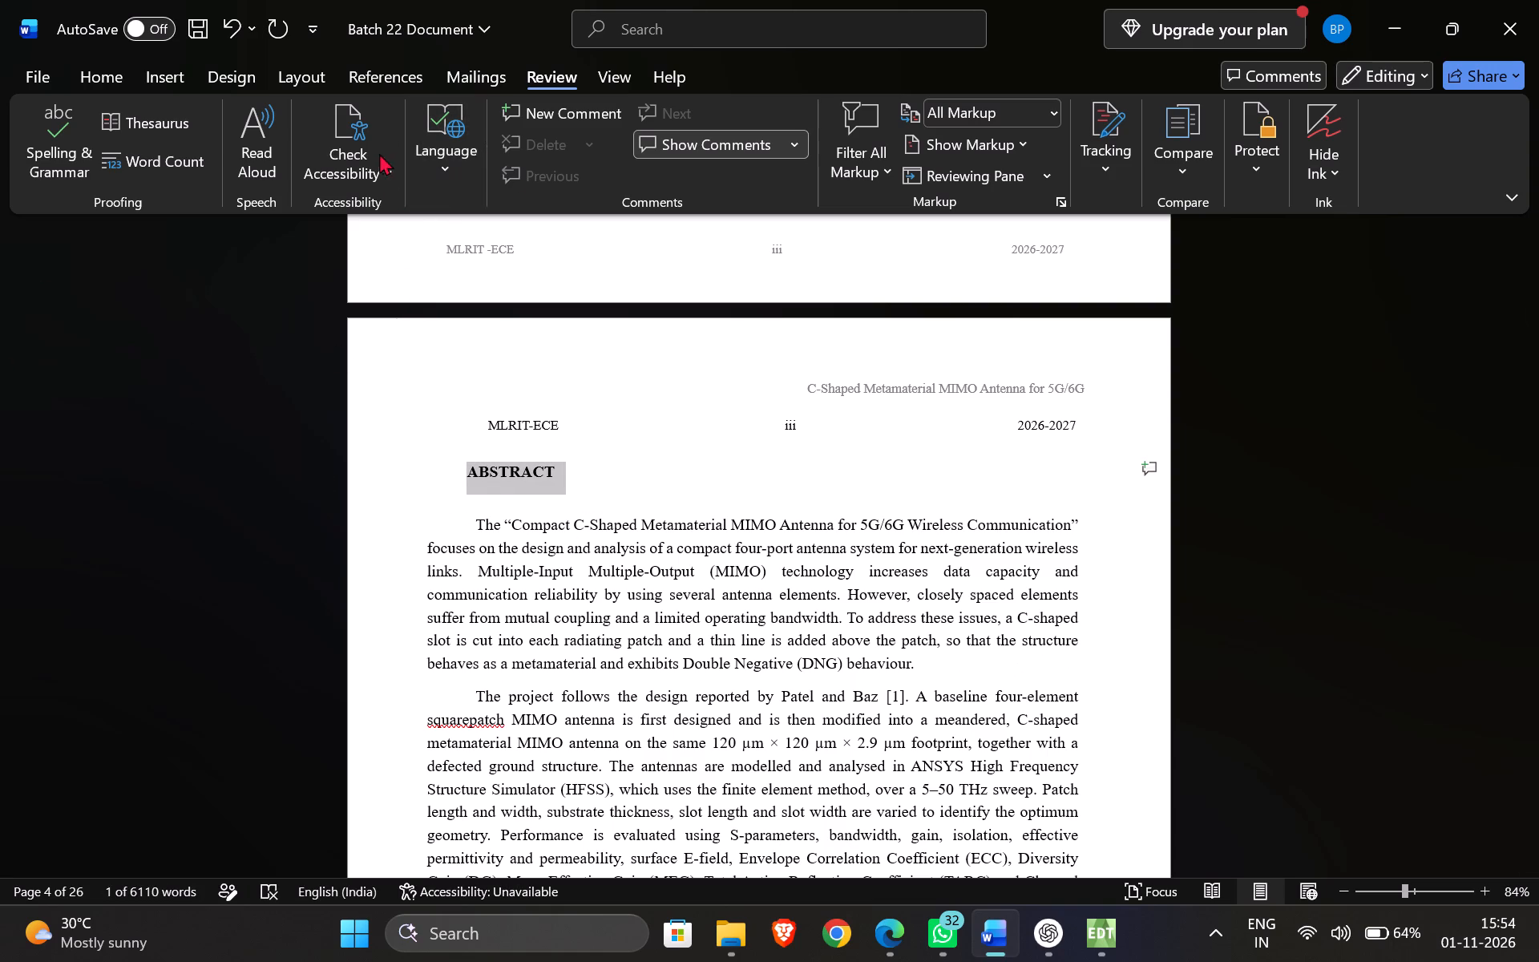
click(136, 87)
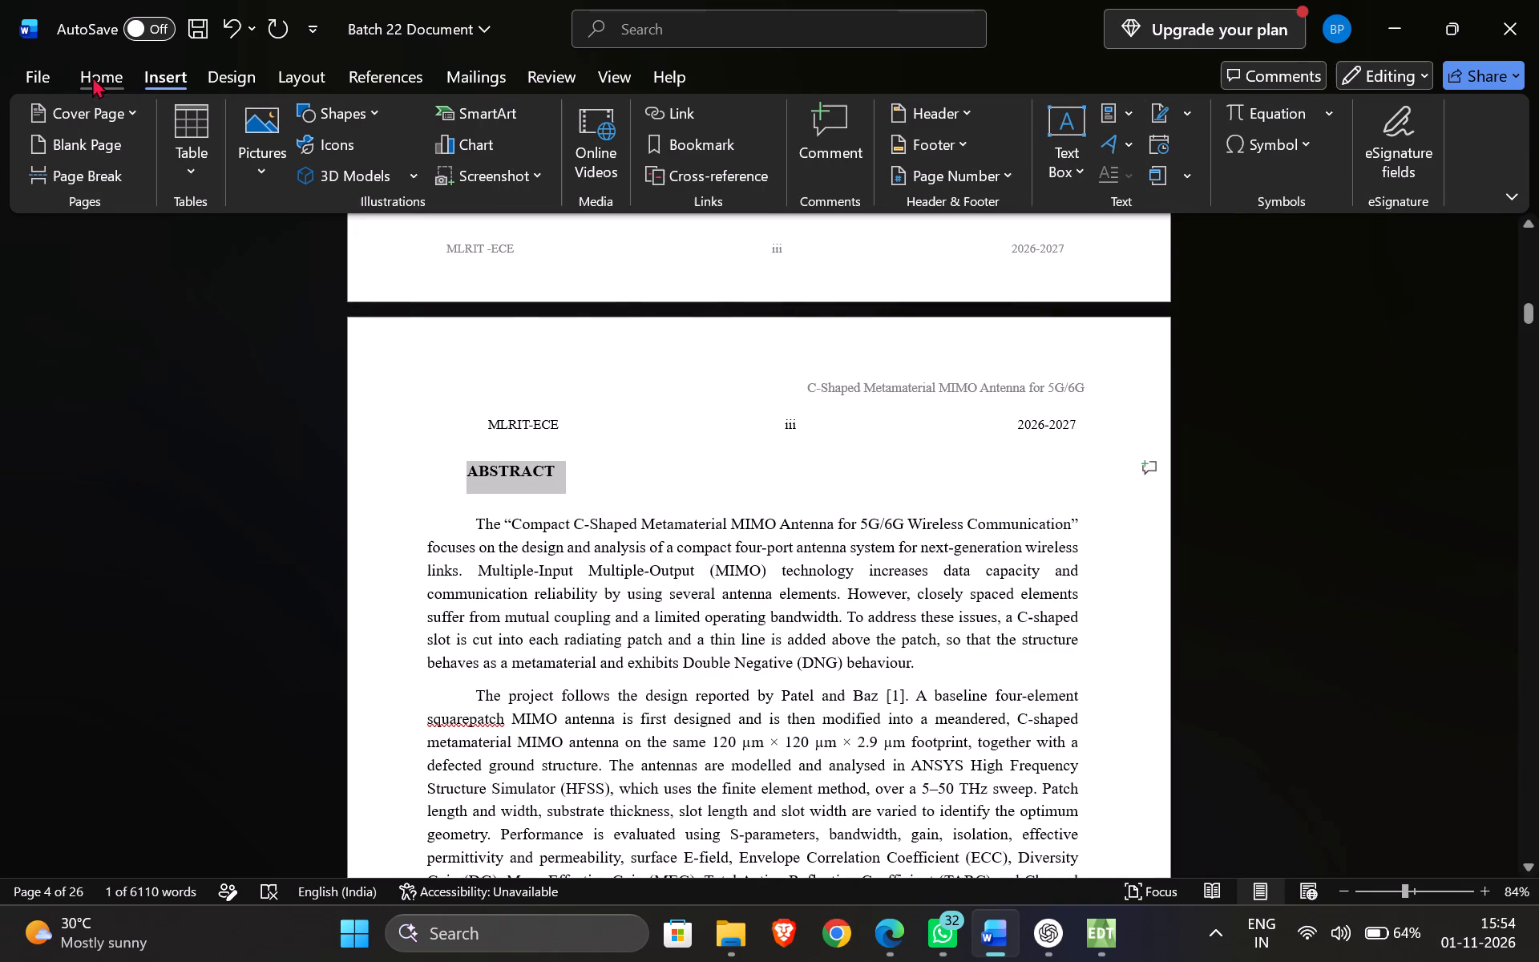
click(107, 71)
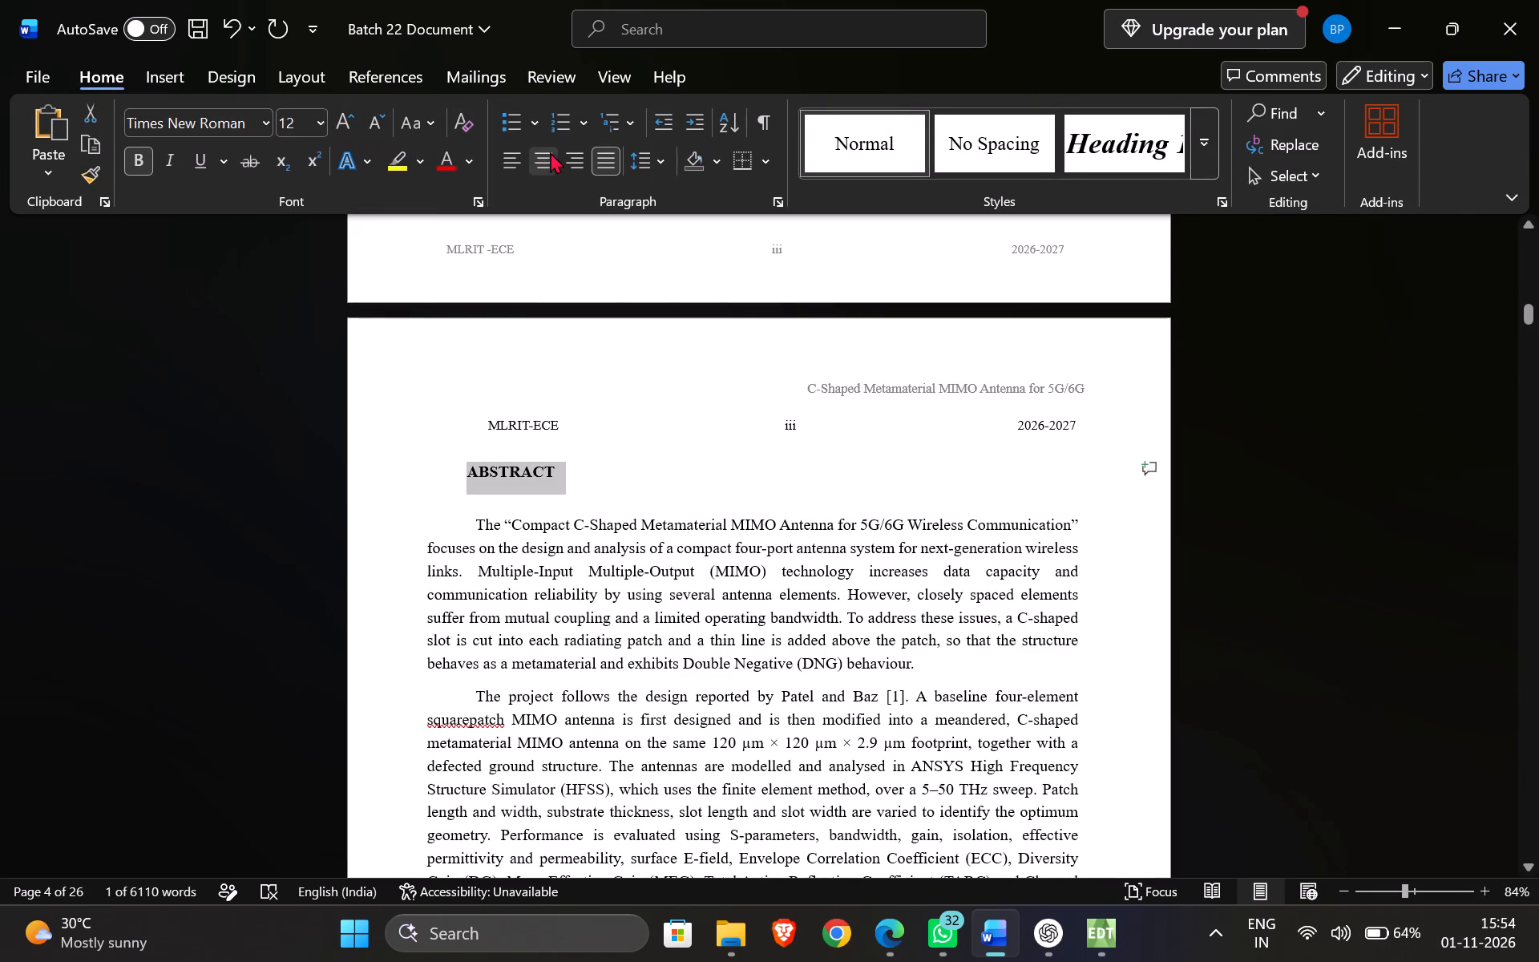
click(554, 161)
scroll(757, 486, down, 1)
scroll(761, 486, up, 1)
click(947, 459)
Check the page flow from the Abstract through the contents, figure list and chapters to the end of the references.
scroll(894, 475, down, 3)
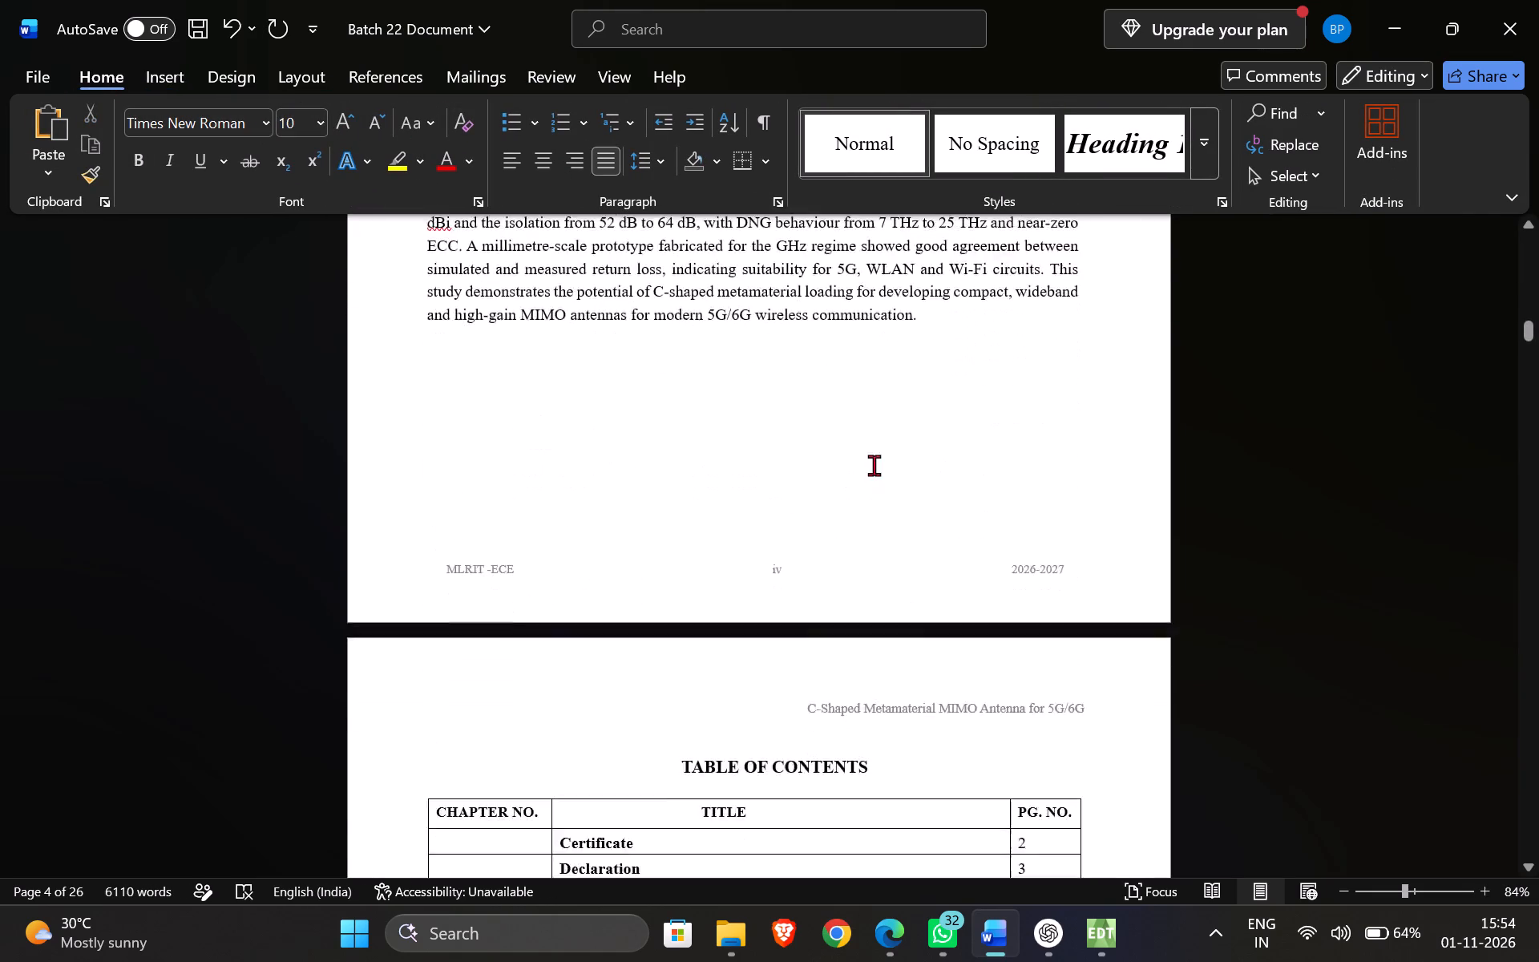
scroll(874, 465, down, 1)
scroll(875, 462, down, 20)
scroll(875, 462, down, 3)
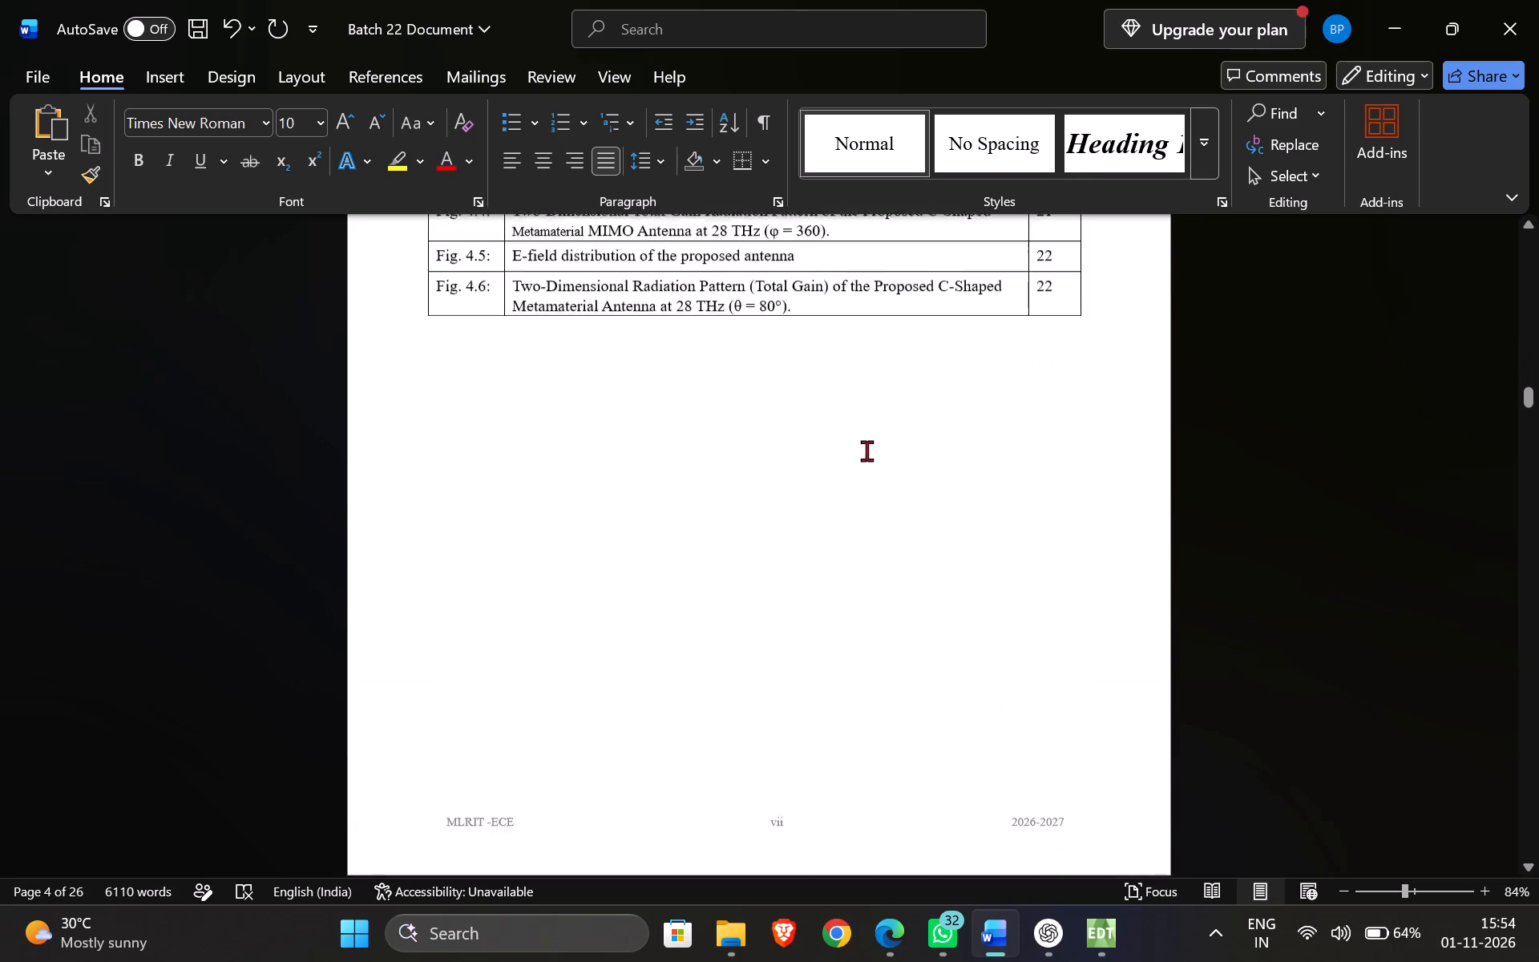
scroll(866, 451, down, 20)
scroll(866, 451, down, 12)
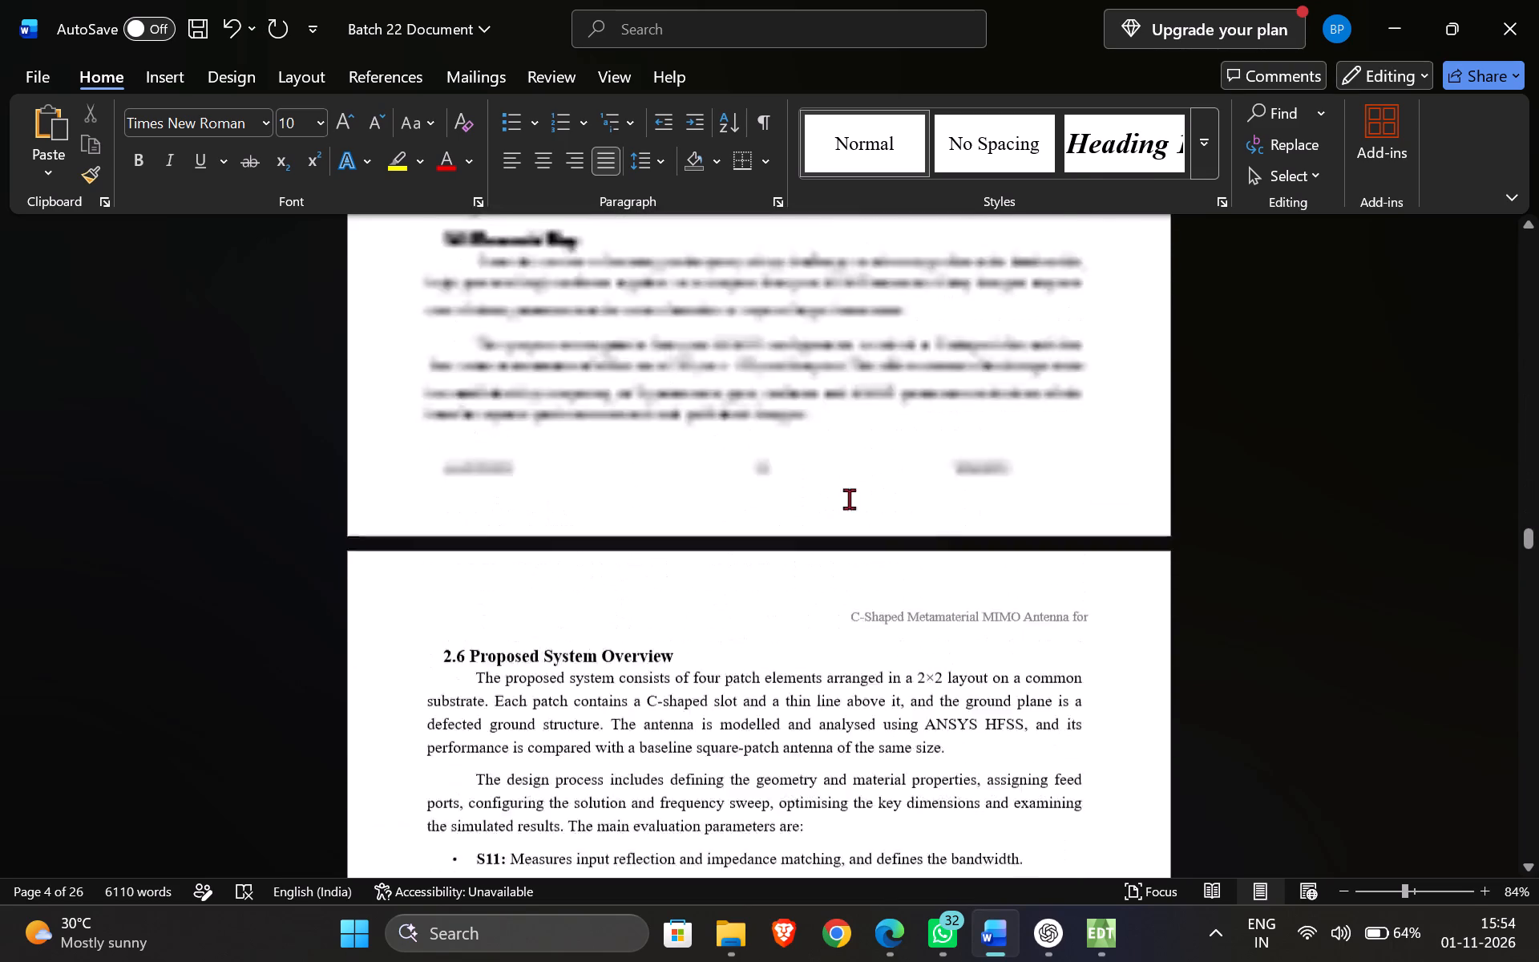
scroll(849, 499, down, 20)
scroll(849, 499, down, 12)
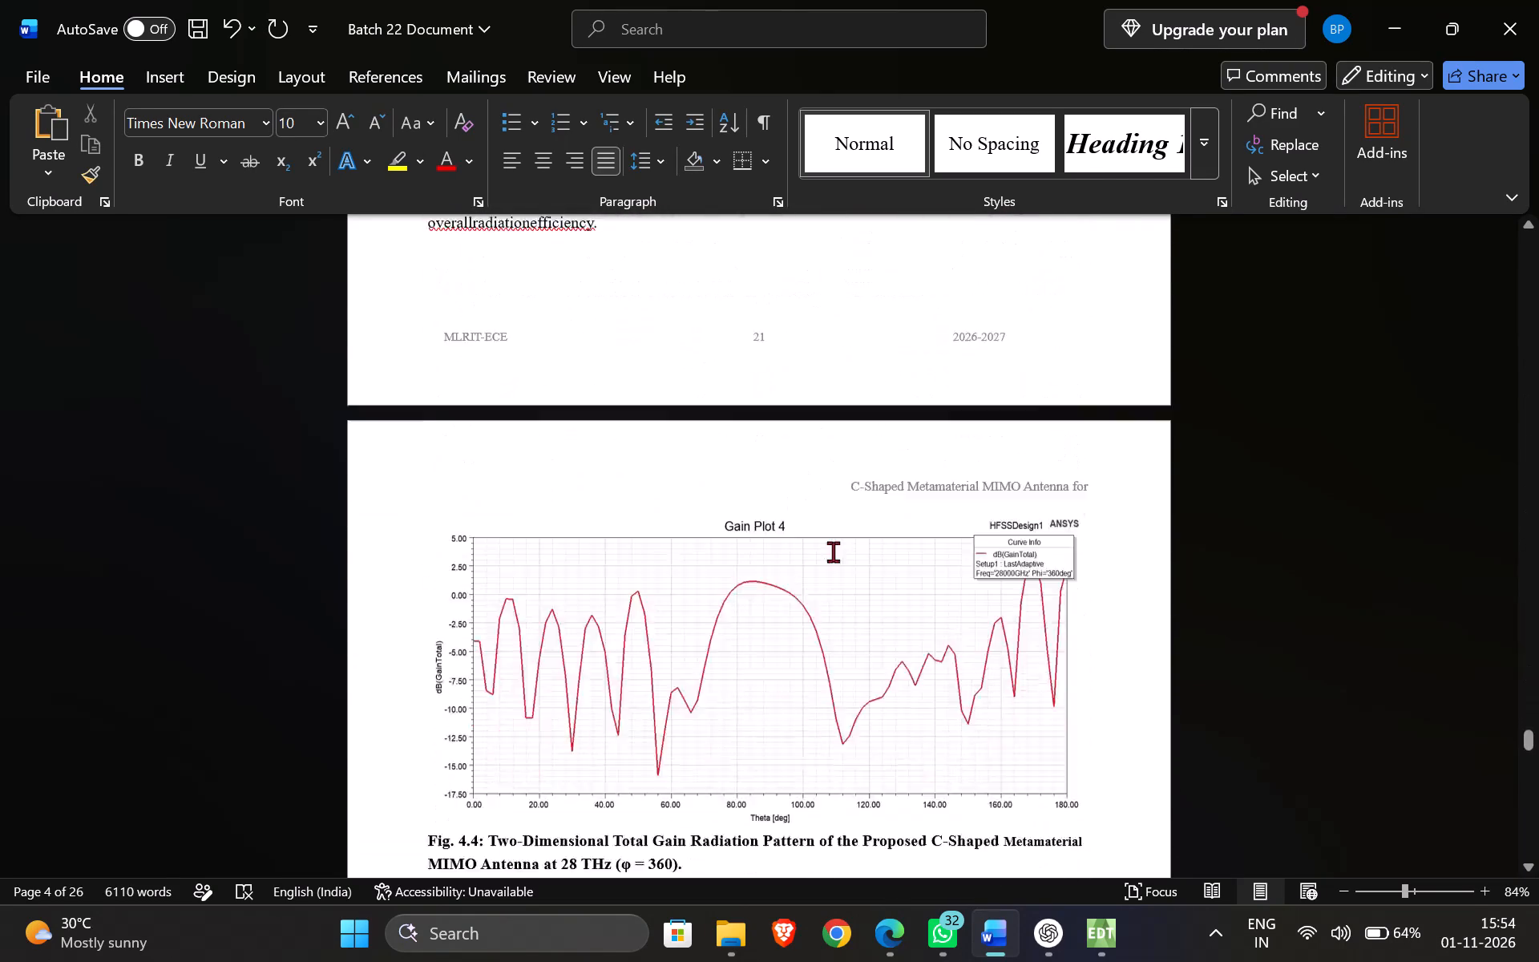
scroll(833, 552, down, 19)
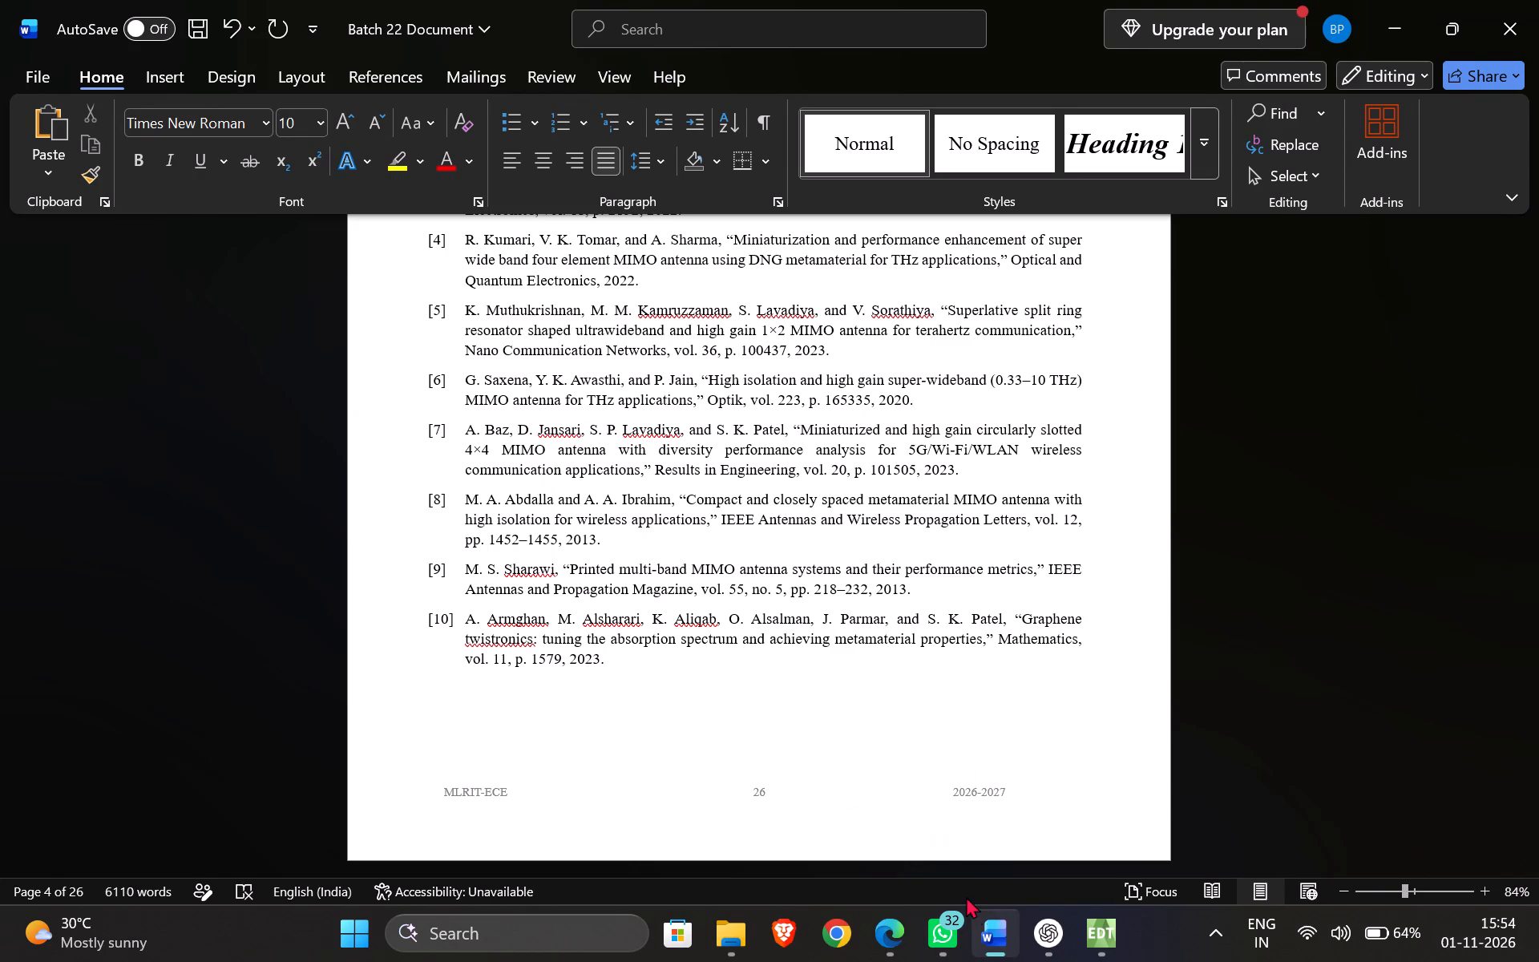
Switch to Batch 22 Document.pdf in Edge and examine its reference list and Chapter 4 result pages for comparison.
click(913, 819)
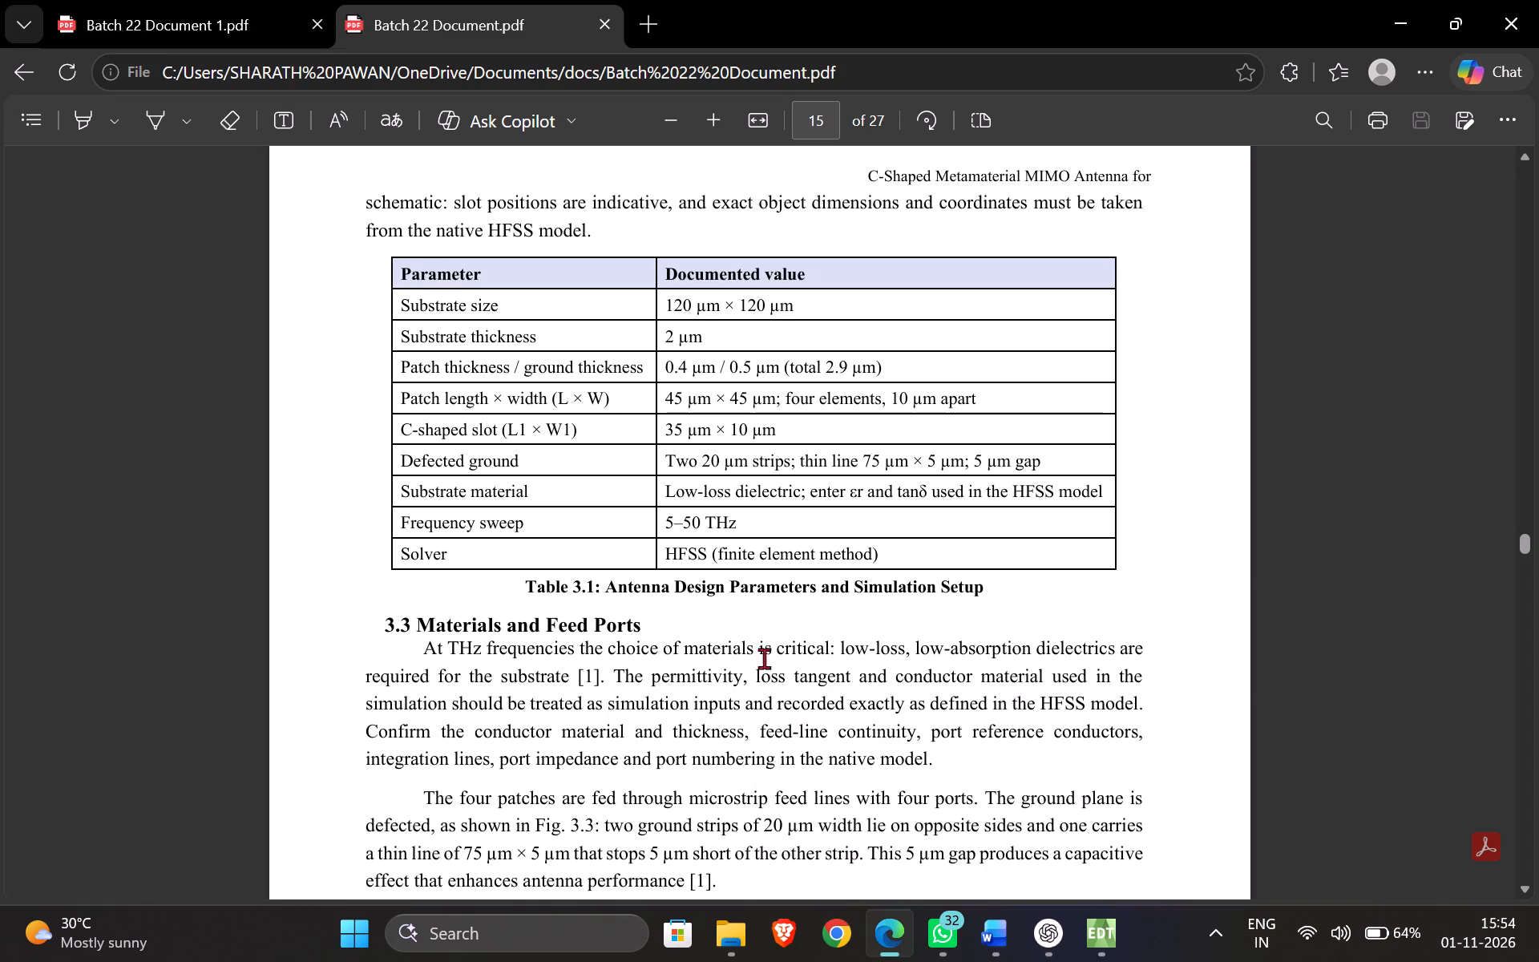
scroll(725, 620, down, 20)
scroll(725, 620, down, 8)
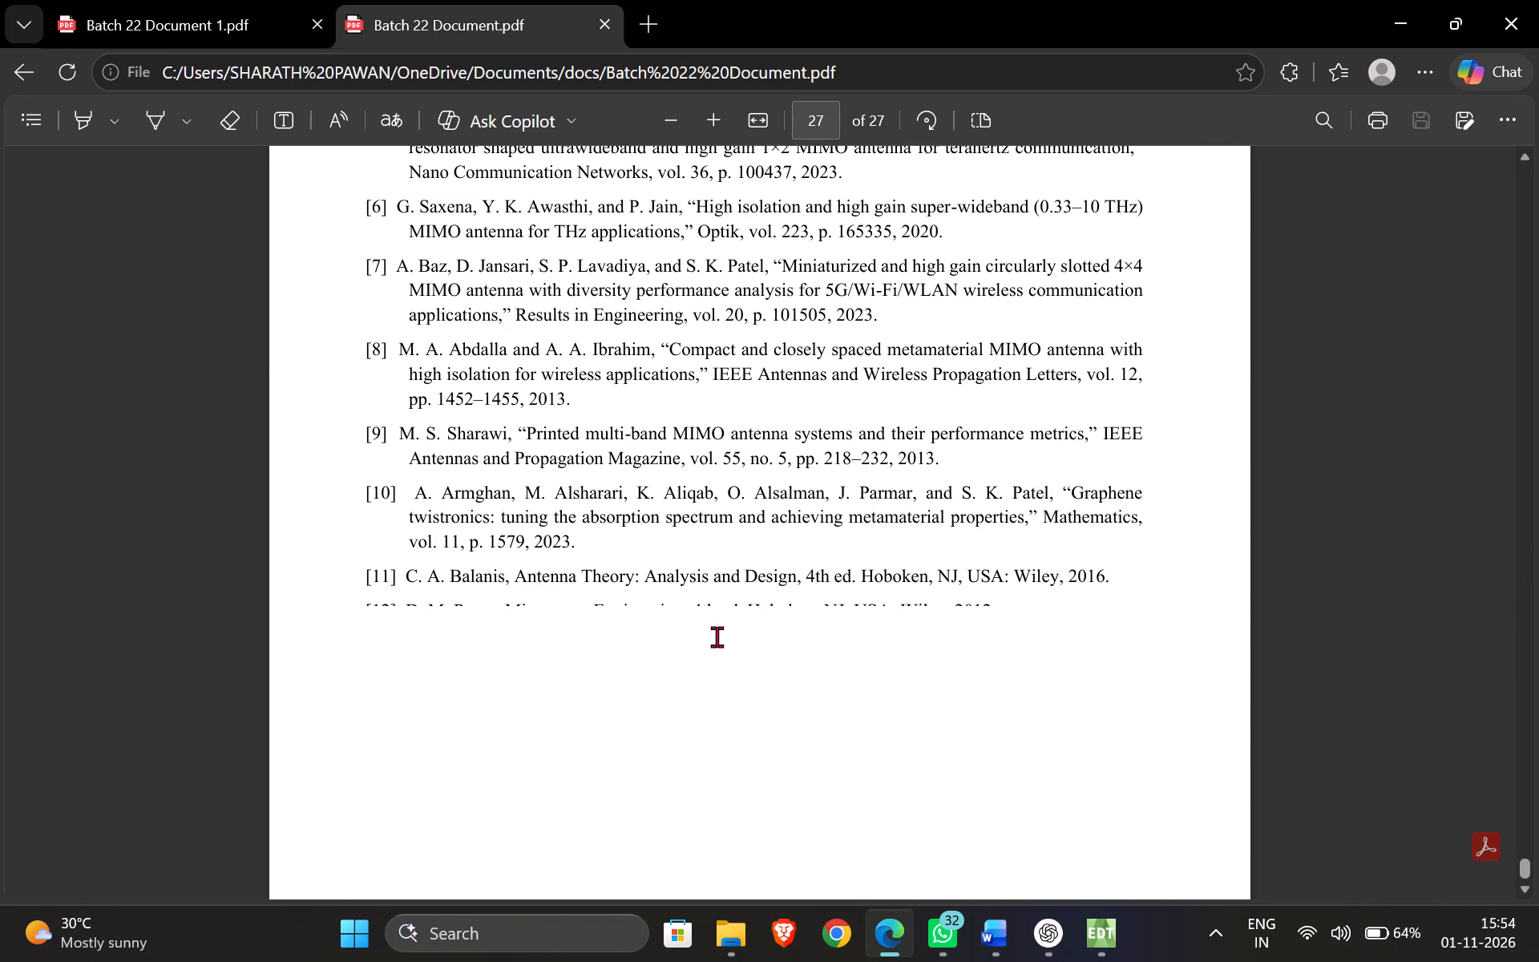
scroll(717, 637, down, 4)
scroll(727, 625, up, 11)
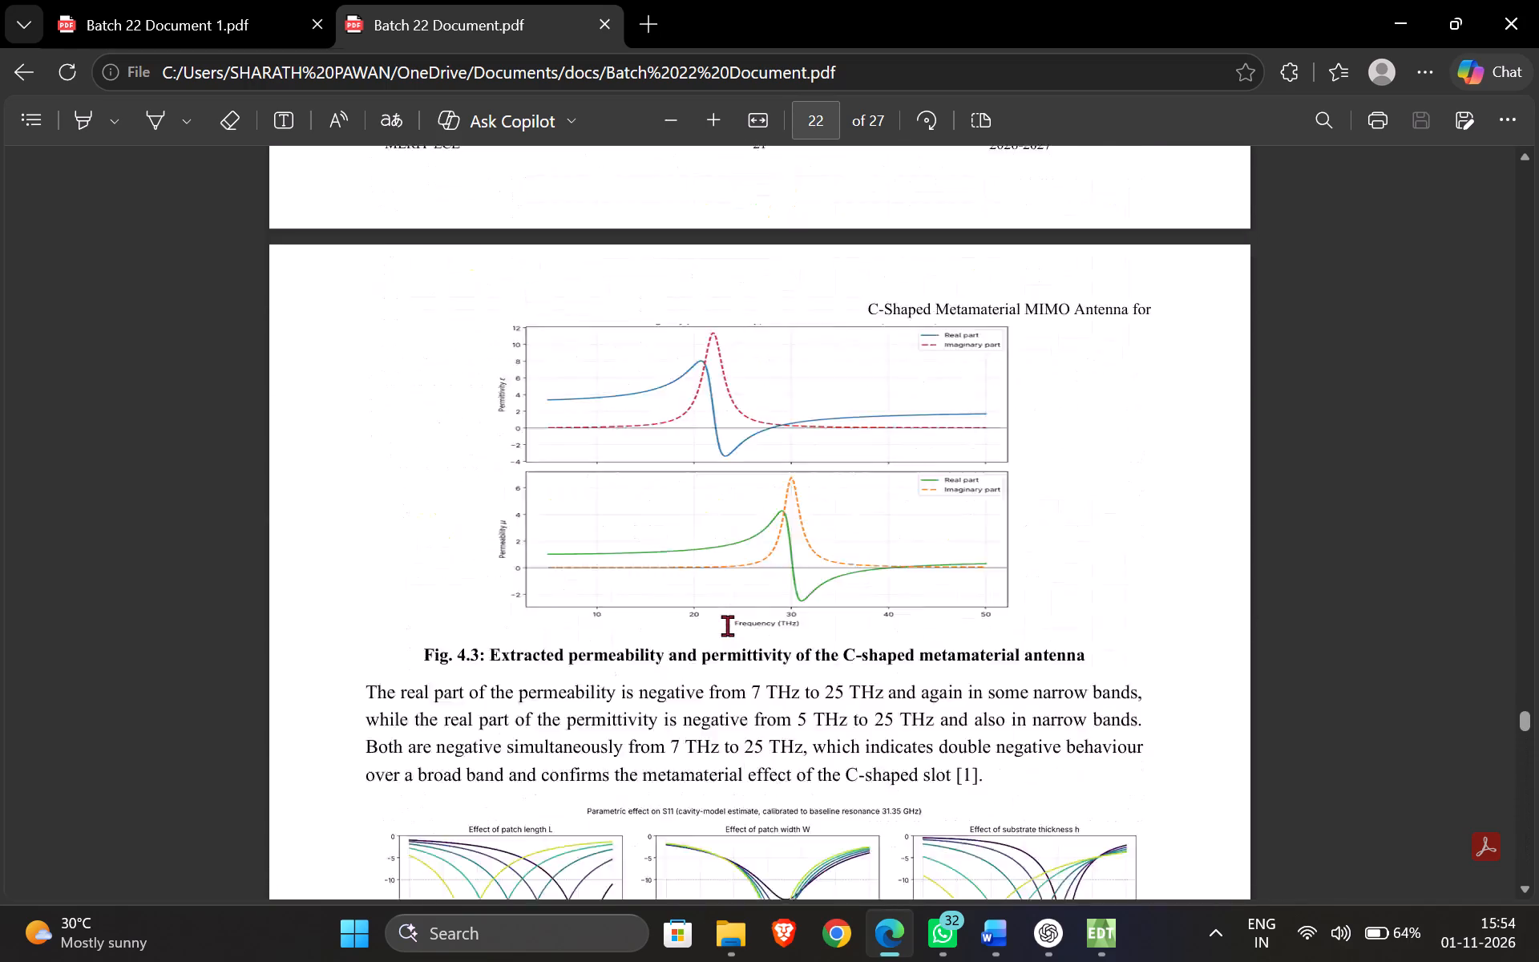
scroll(727, 625, up, 2)
scroll(725, 634, down, 8)
scroll(724, 638, up, 3)
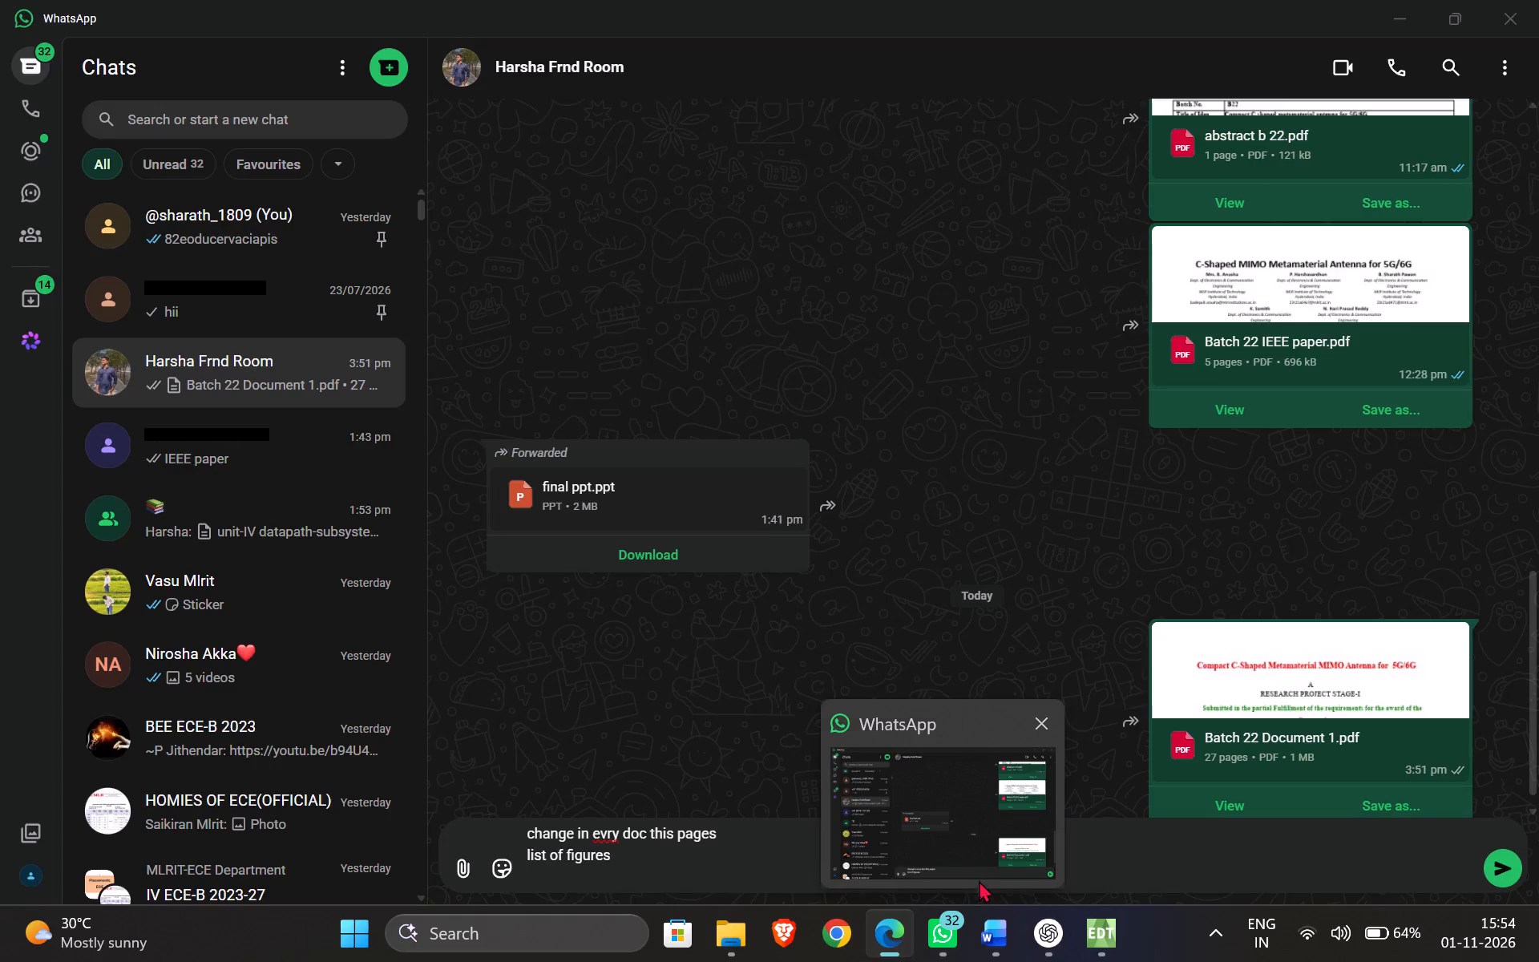
Return to the Word report and review the layout from the references back through Chapter 5 and sections 4.6 and 4.5.
click(1036, 846)
scroll(916, 730, down, 2)
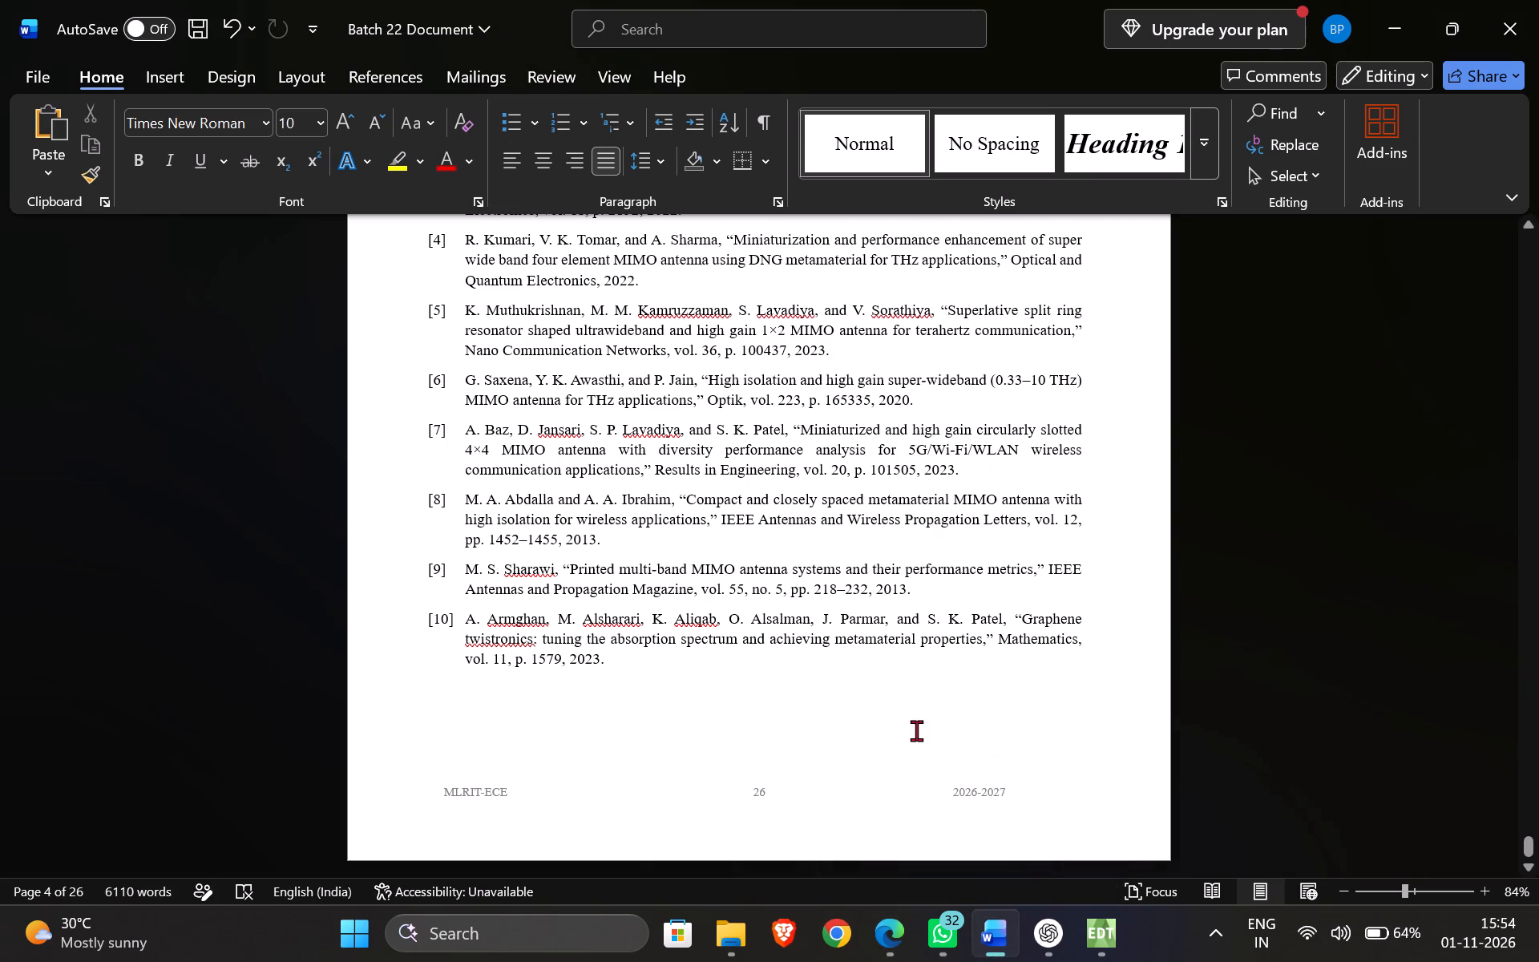
scroll(915, 730, up, 6)
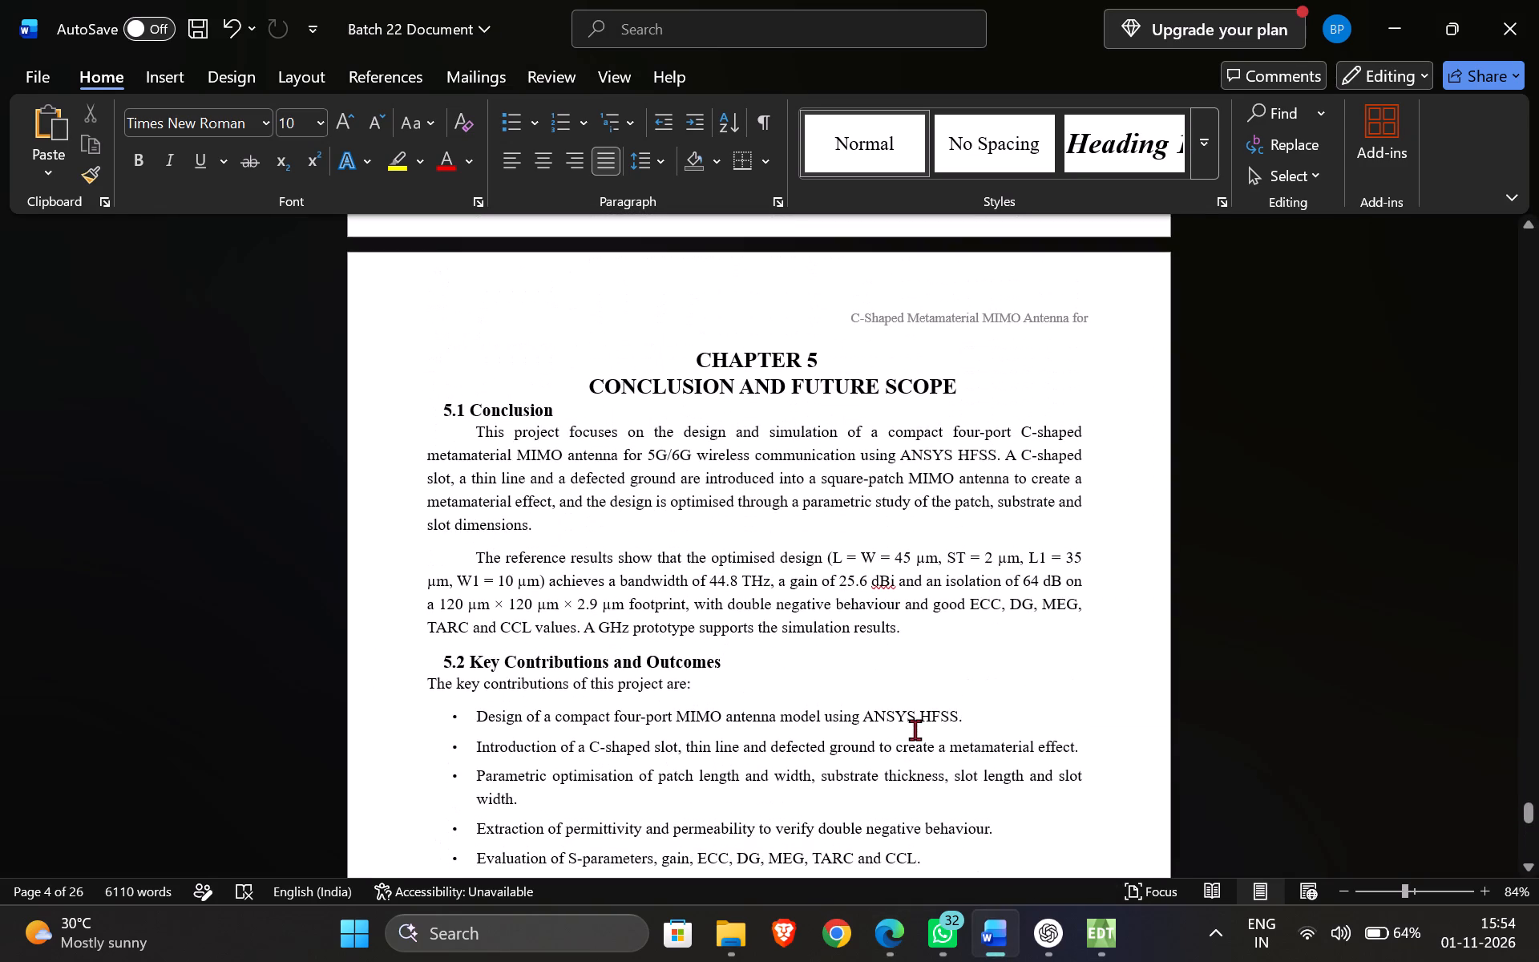
scroll(915, 730, up, 2)
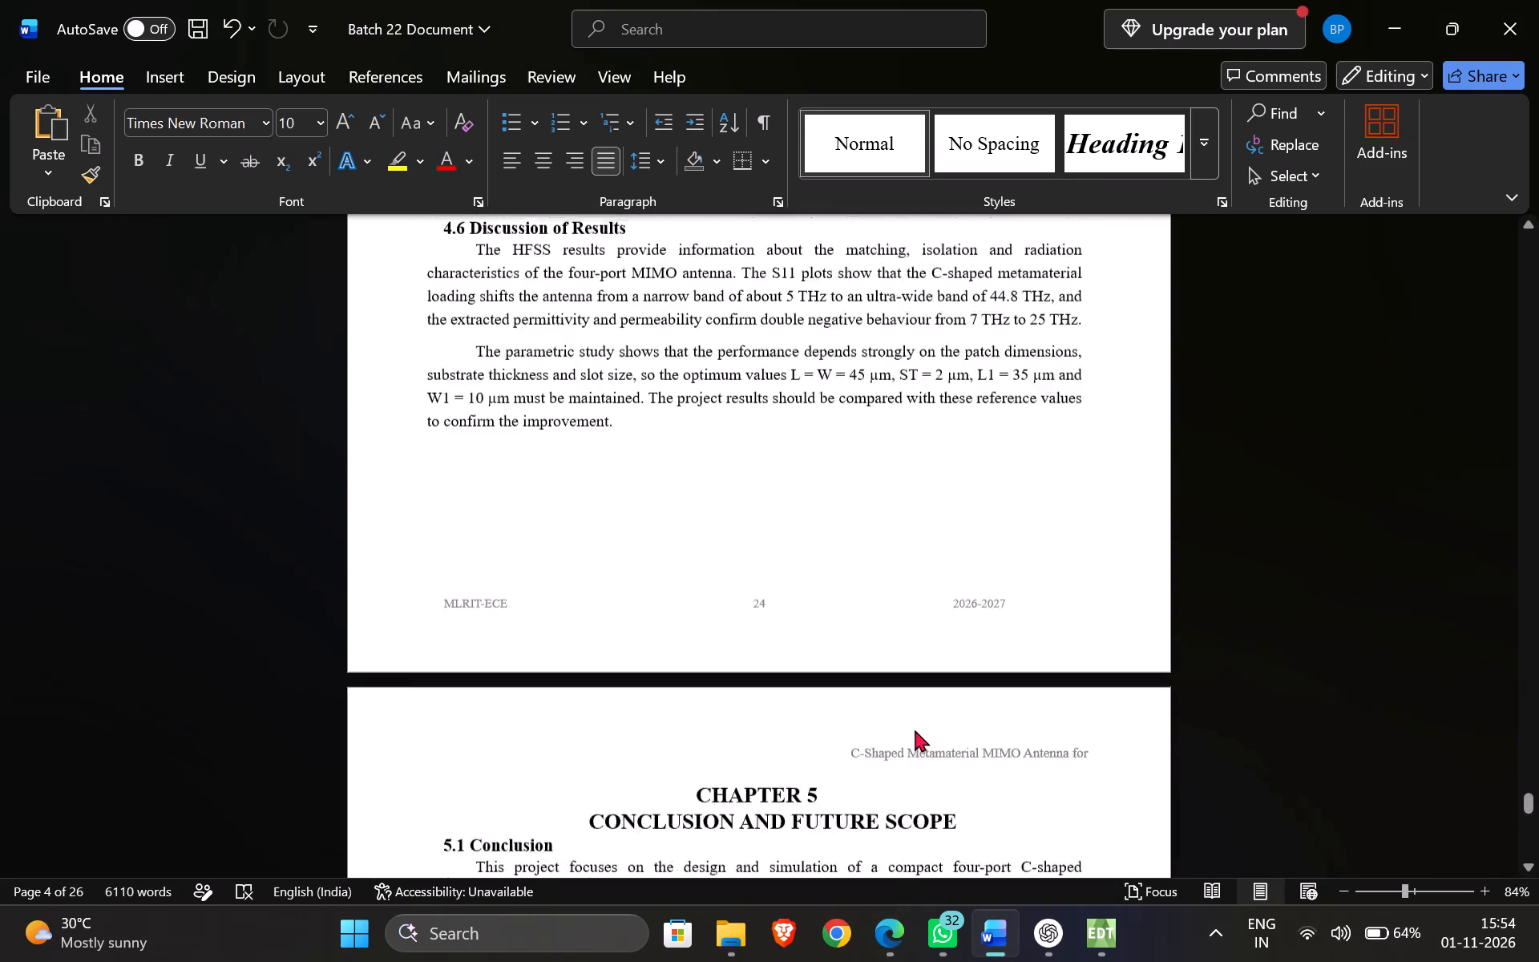
scroll(915, 730, up, 2)
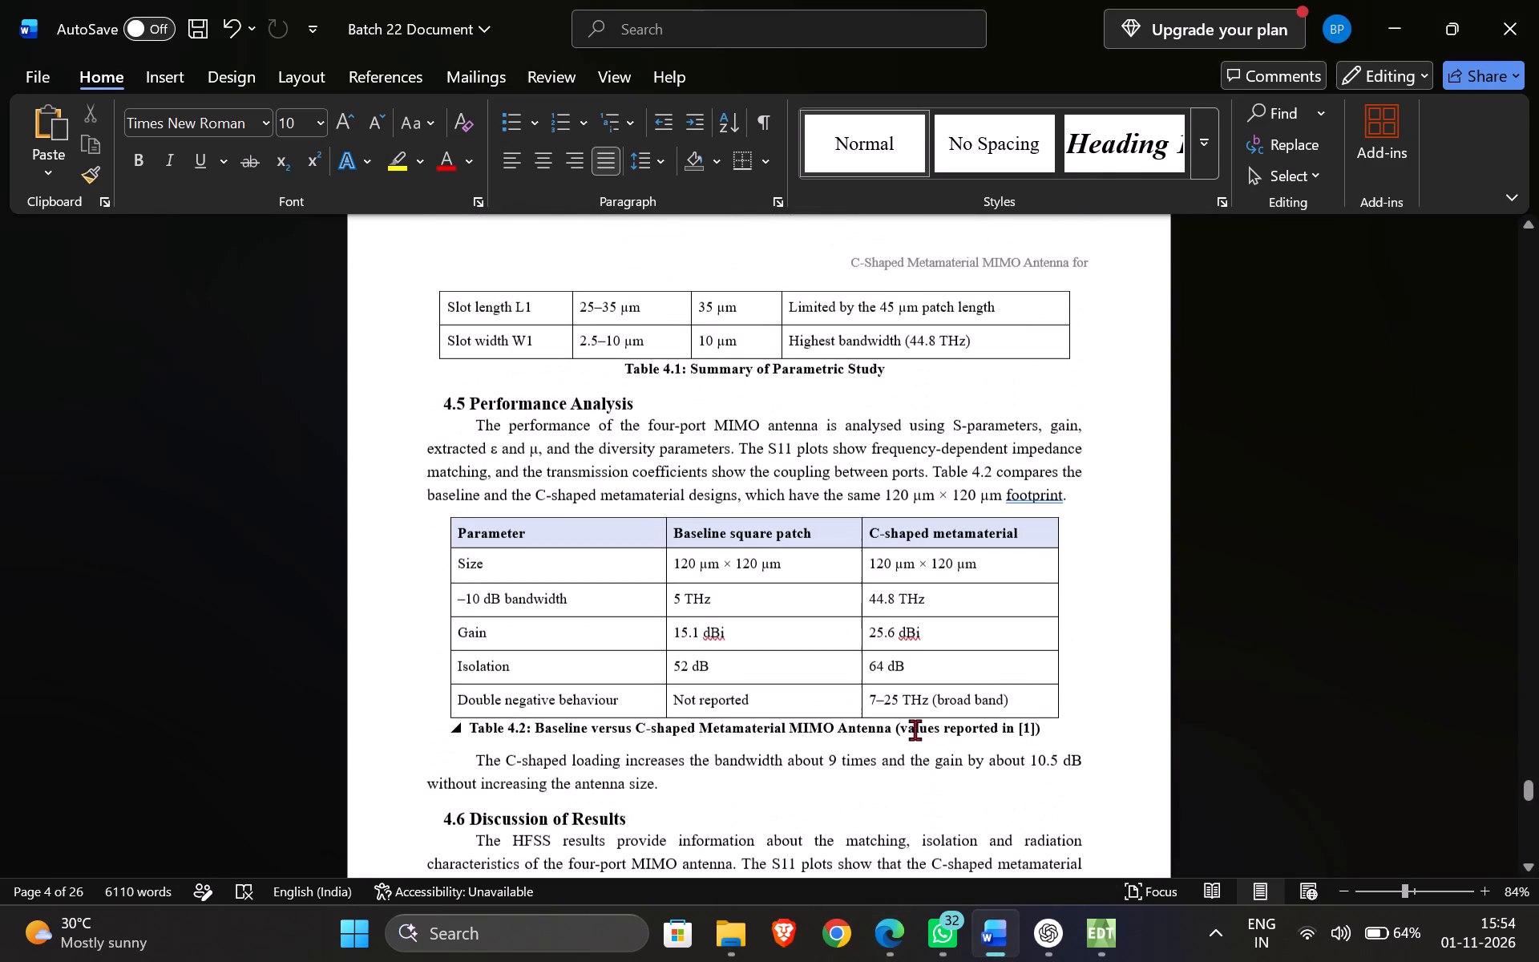
scroll(915, 730, up, 3)
scroll(917, 730, down, 5)
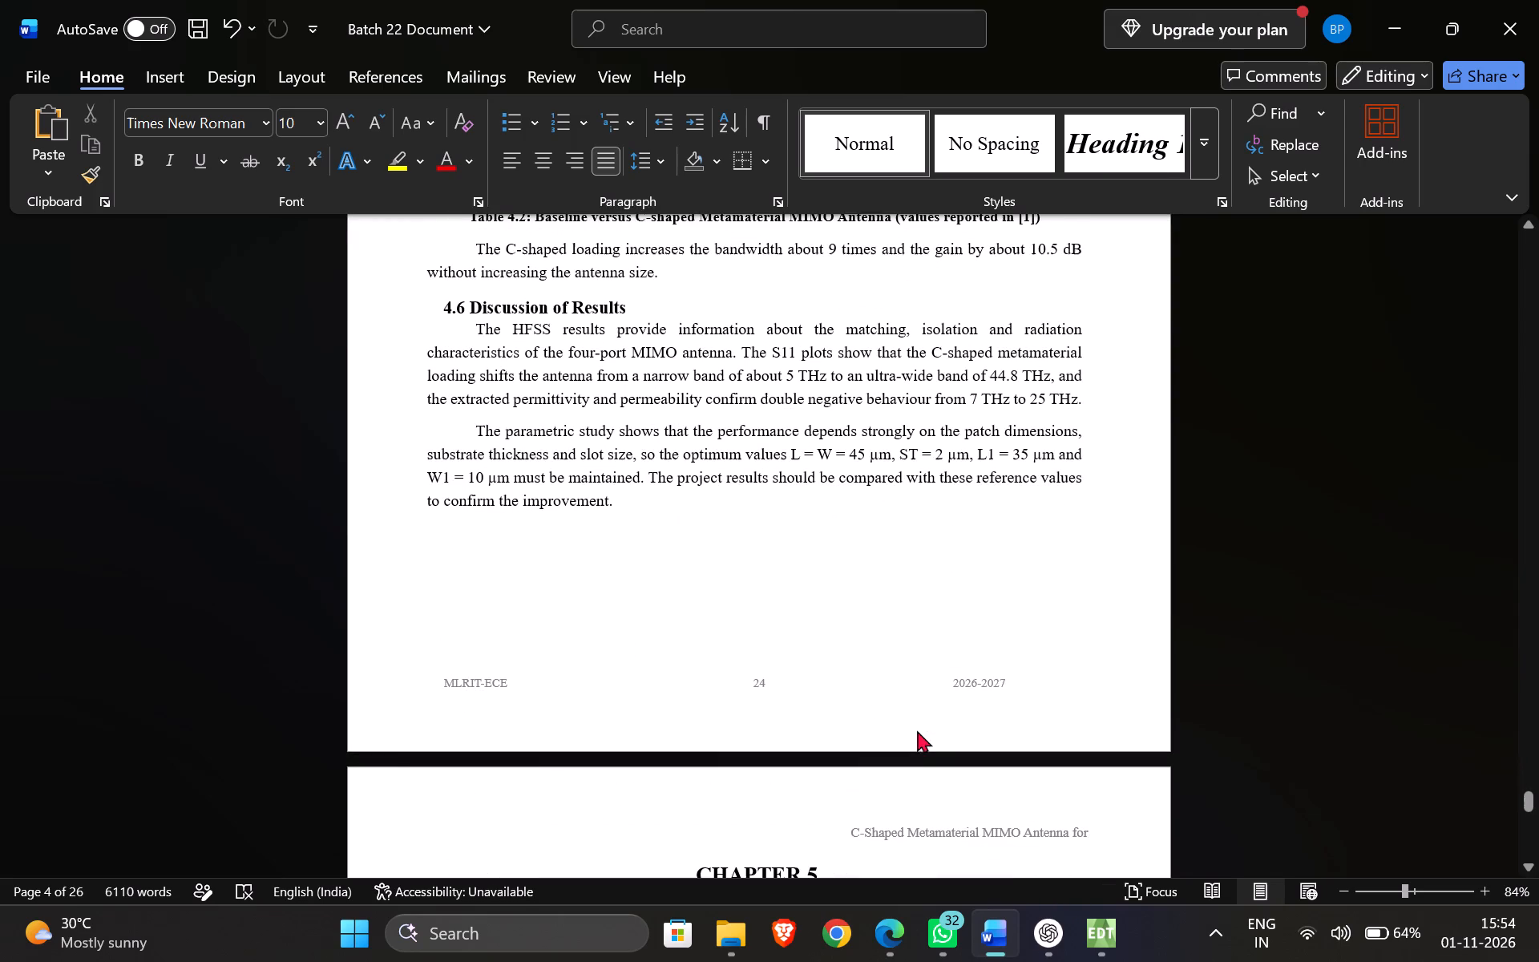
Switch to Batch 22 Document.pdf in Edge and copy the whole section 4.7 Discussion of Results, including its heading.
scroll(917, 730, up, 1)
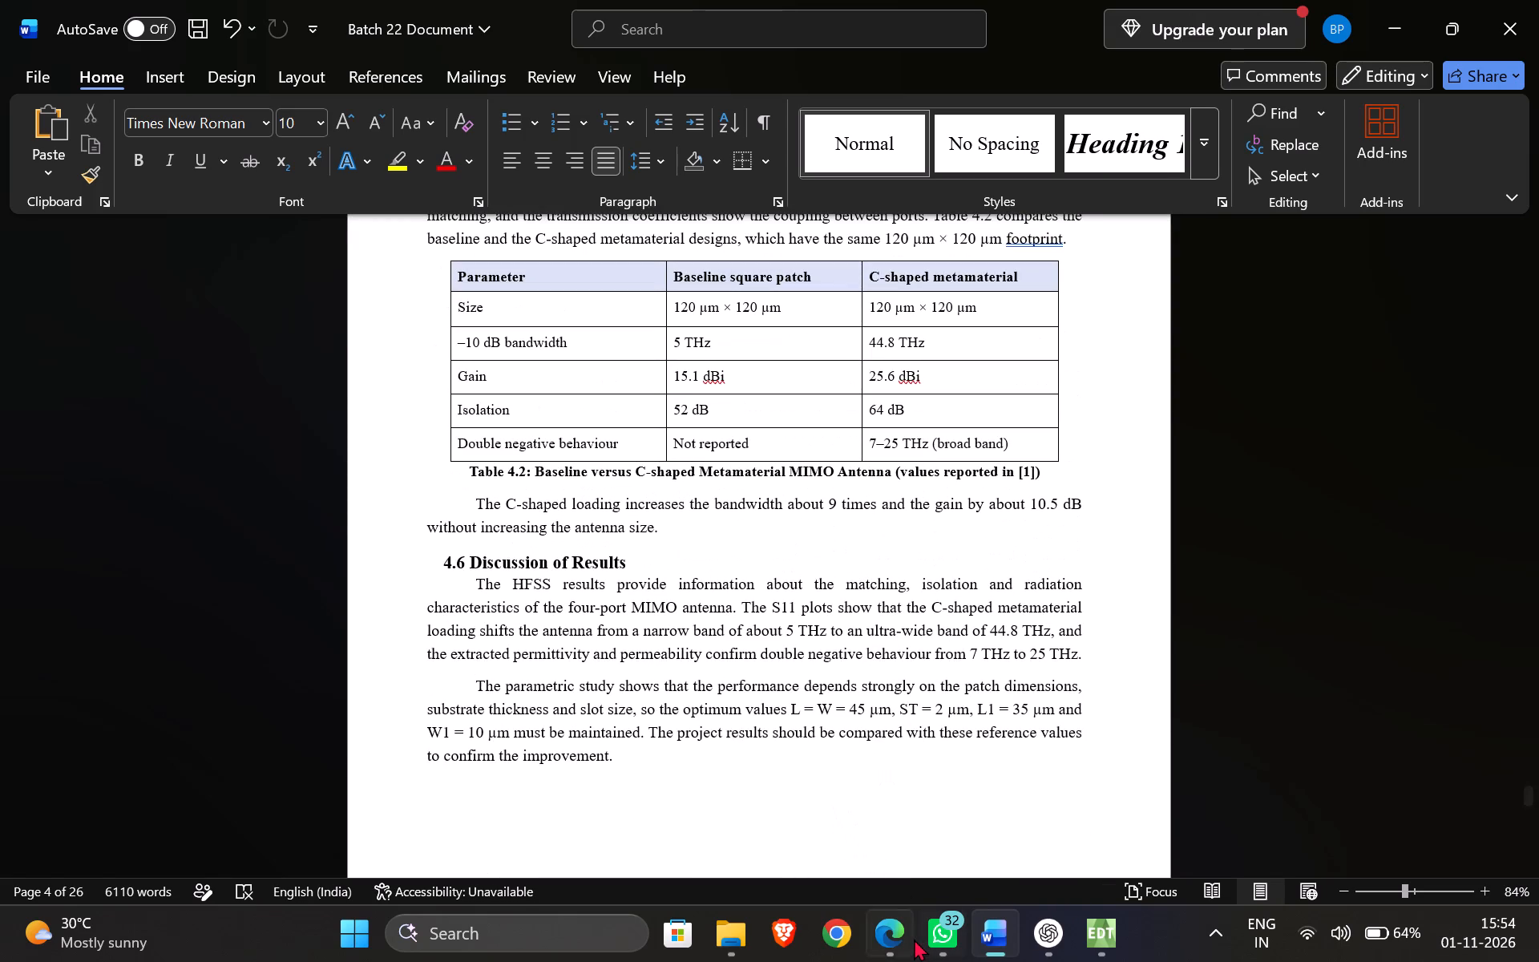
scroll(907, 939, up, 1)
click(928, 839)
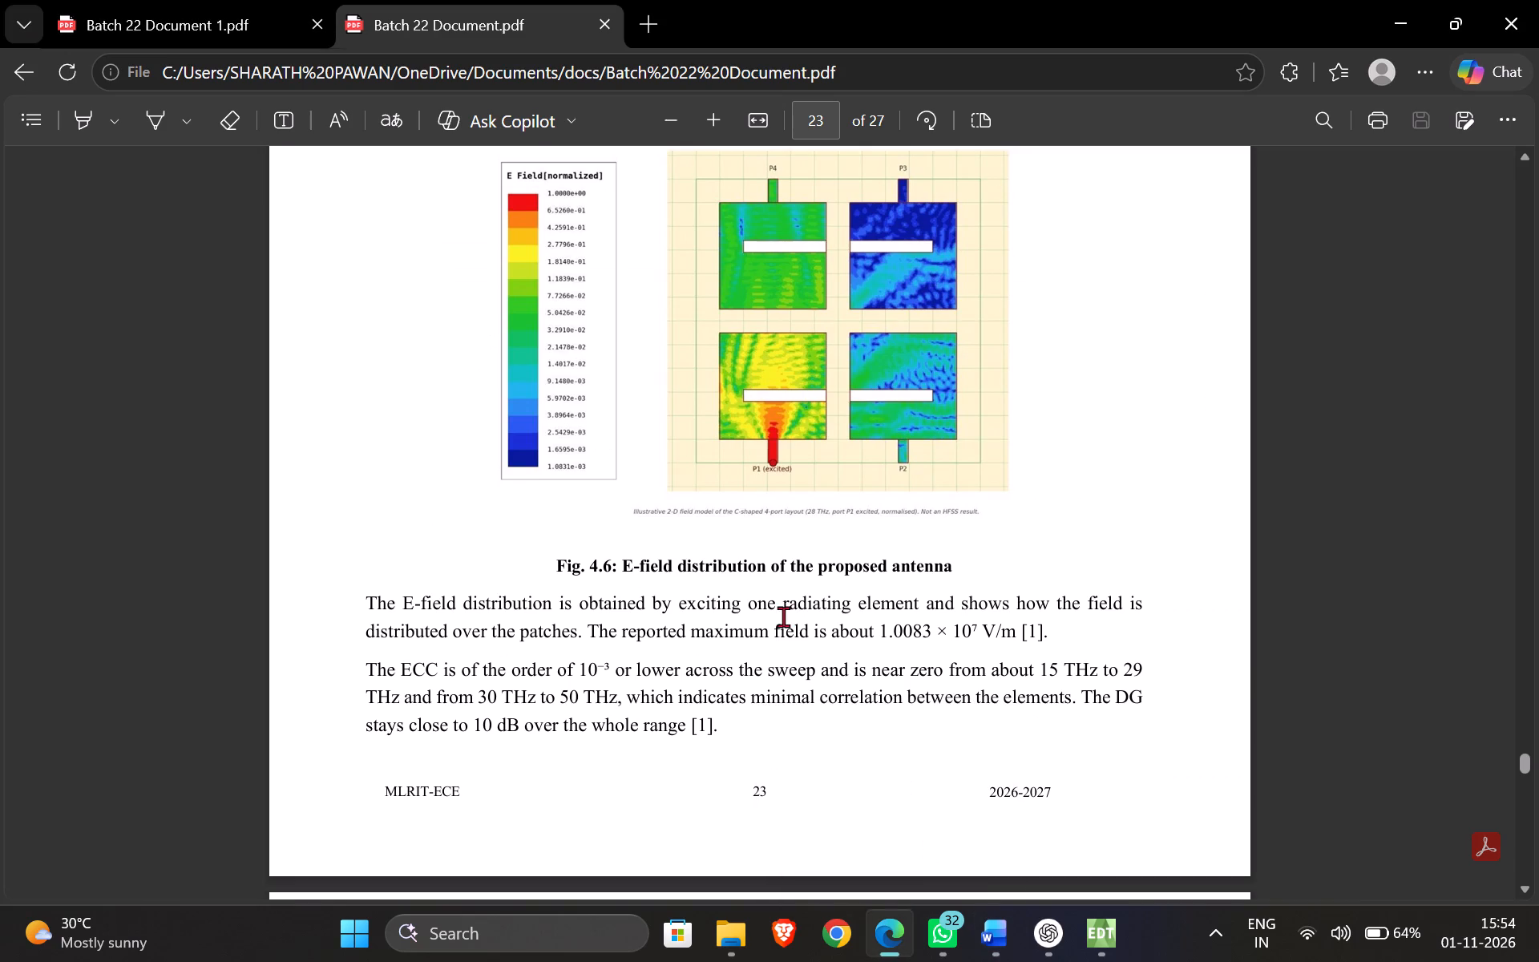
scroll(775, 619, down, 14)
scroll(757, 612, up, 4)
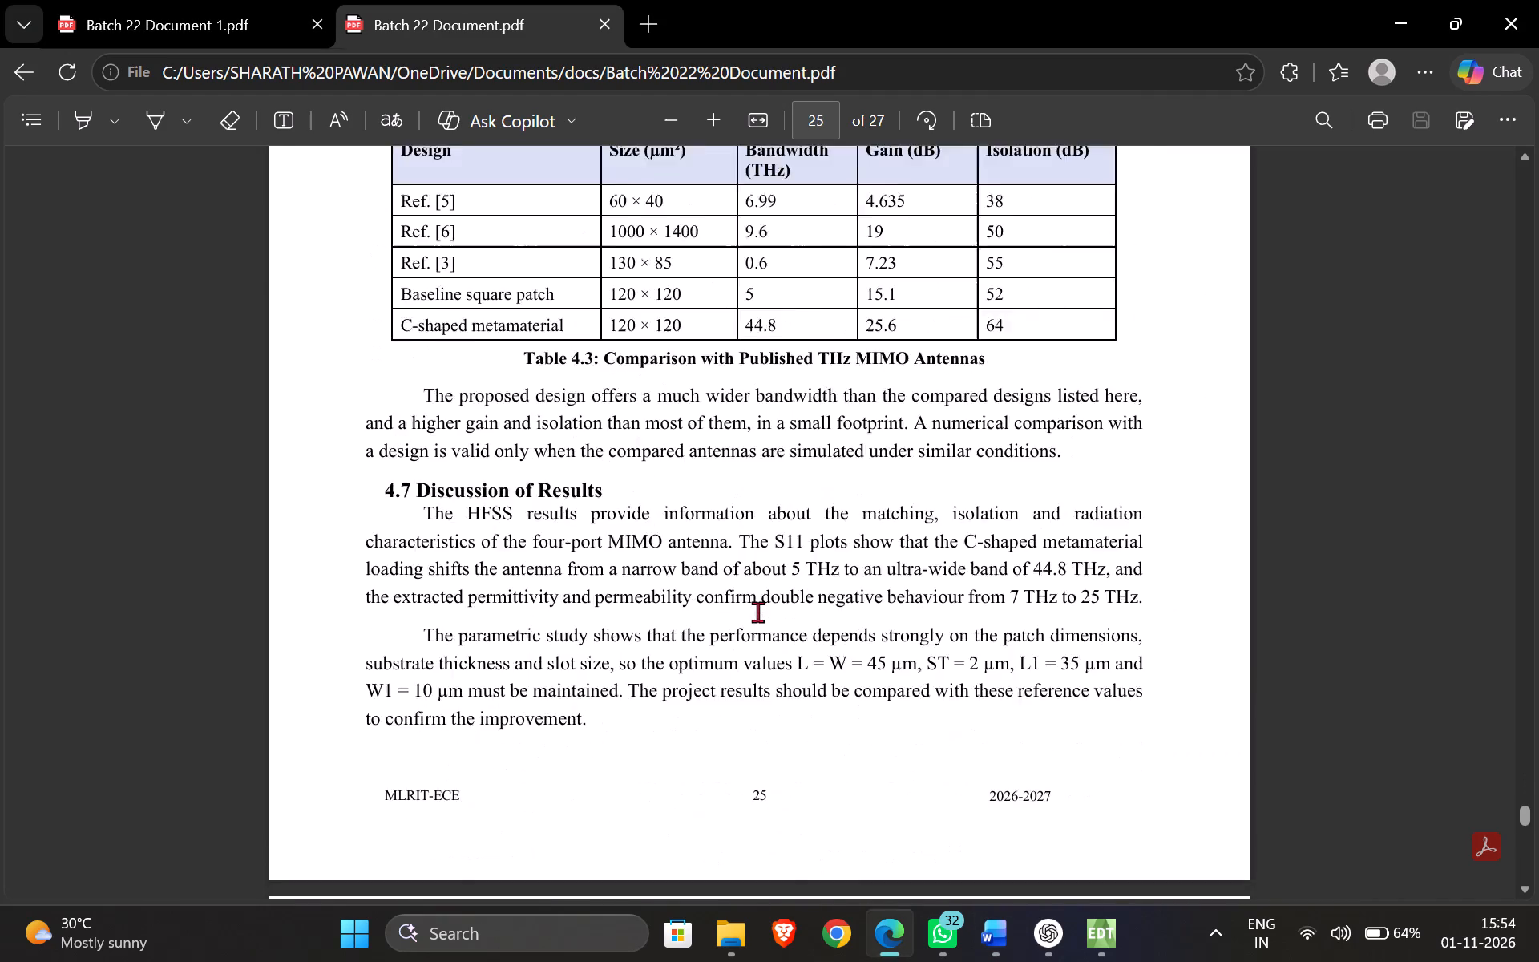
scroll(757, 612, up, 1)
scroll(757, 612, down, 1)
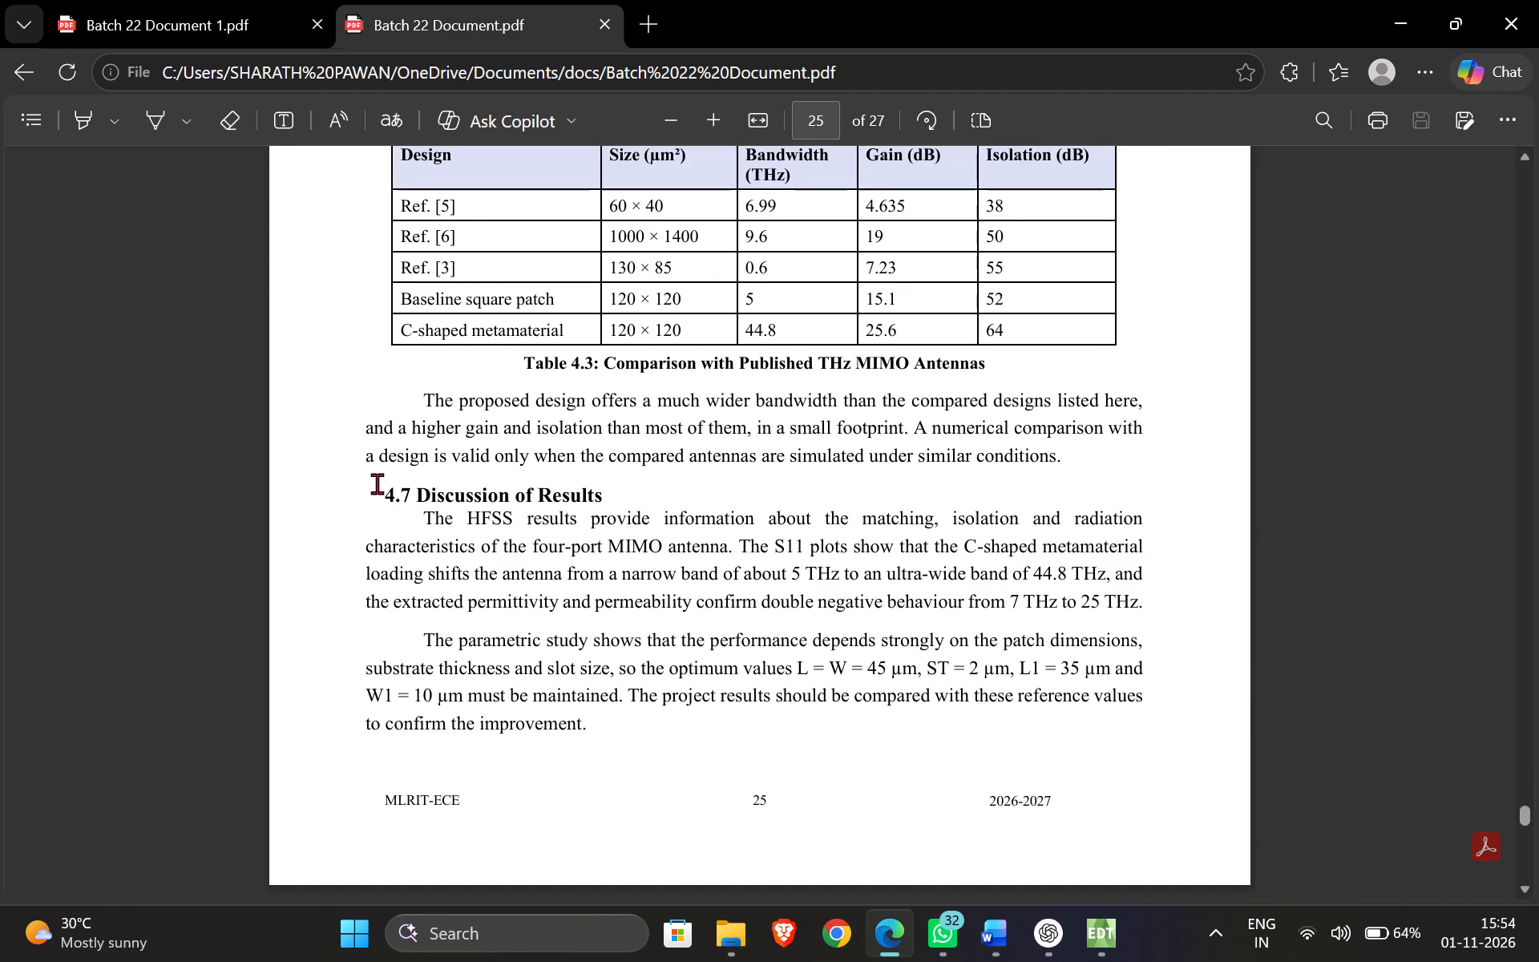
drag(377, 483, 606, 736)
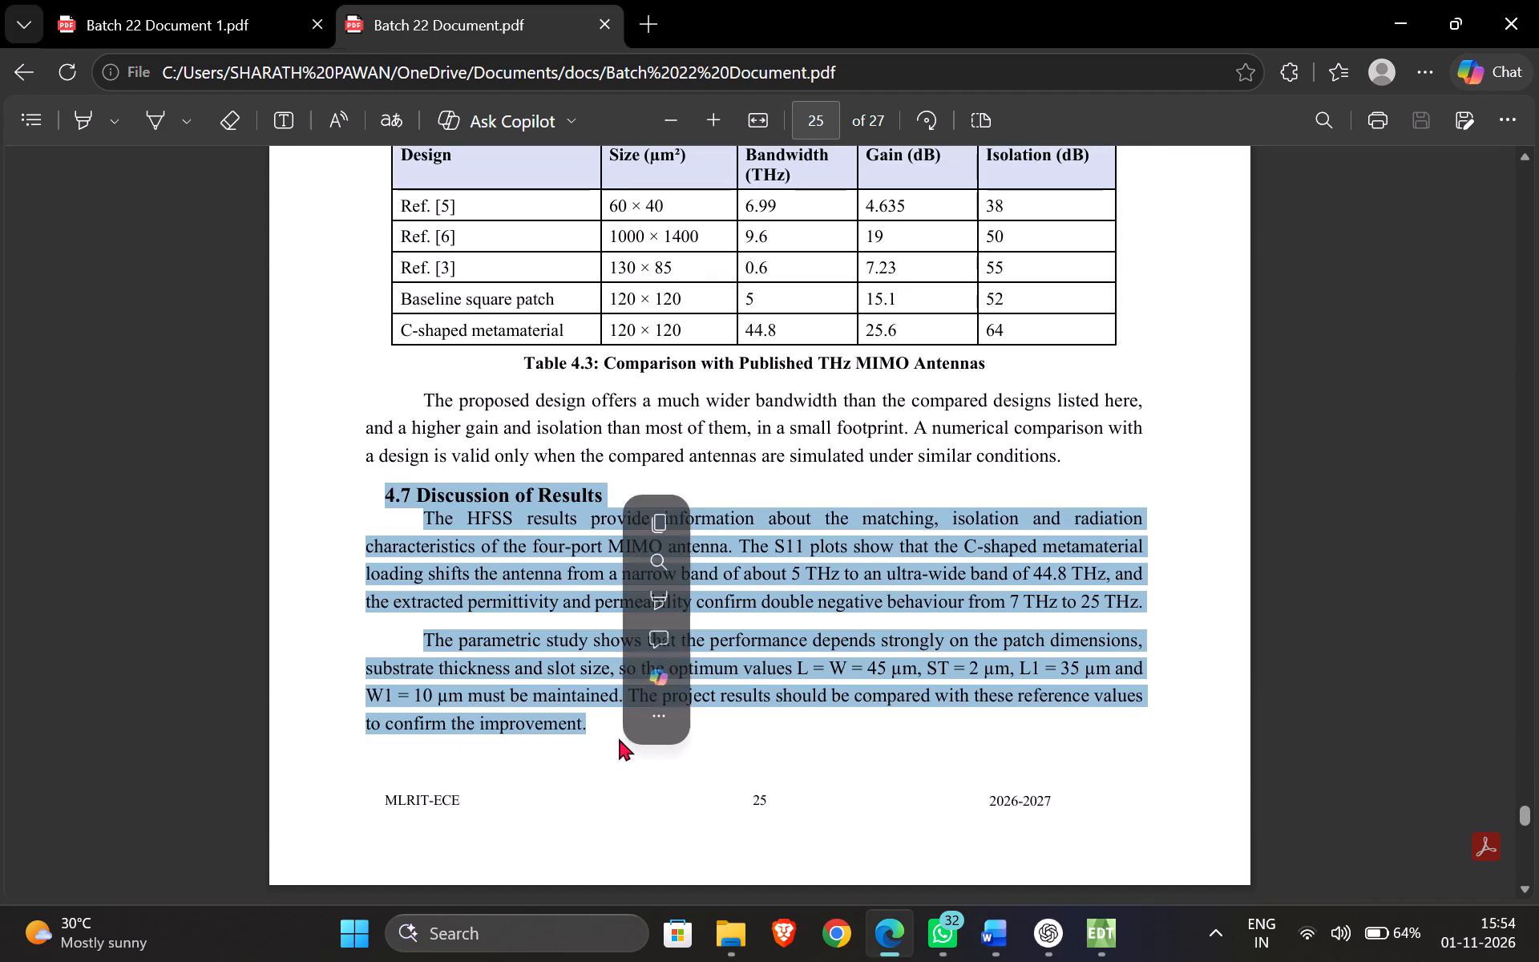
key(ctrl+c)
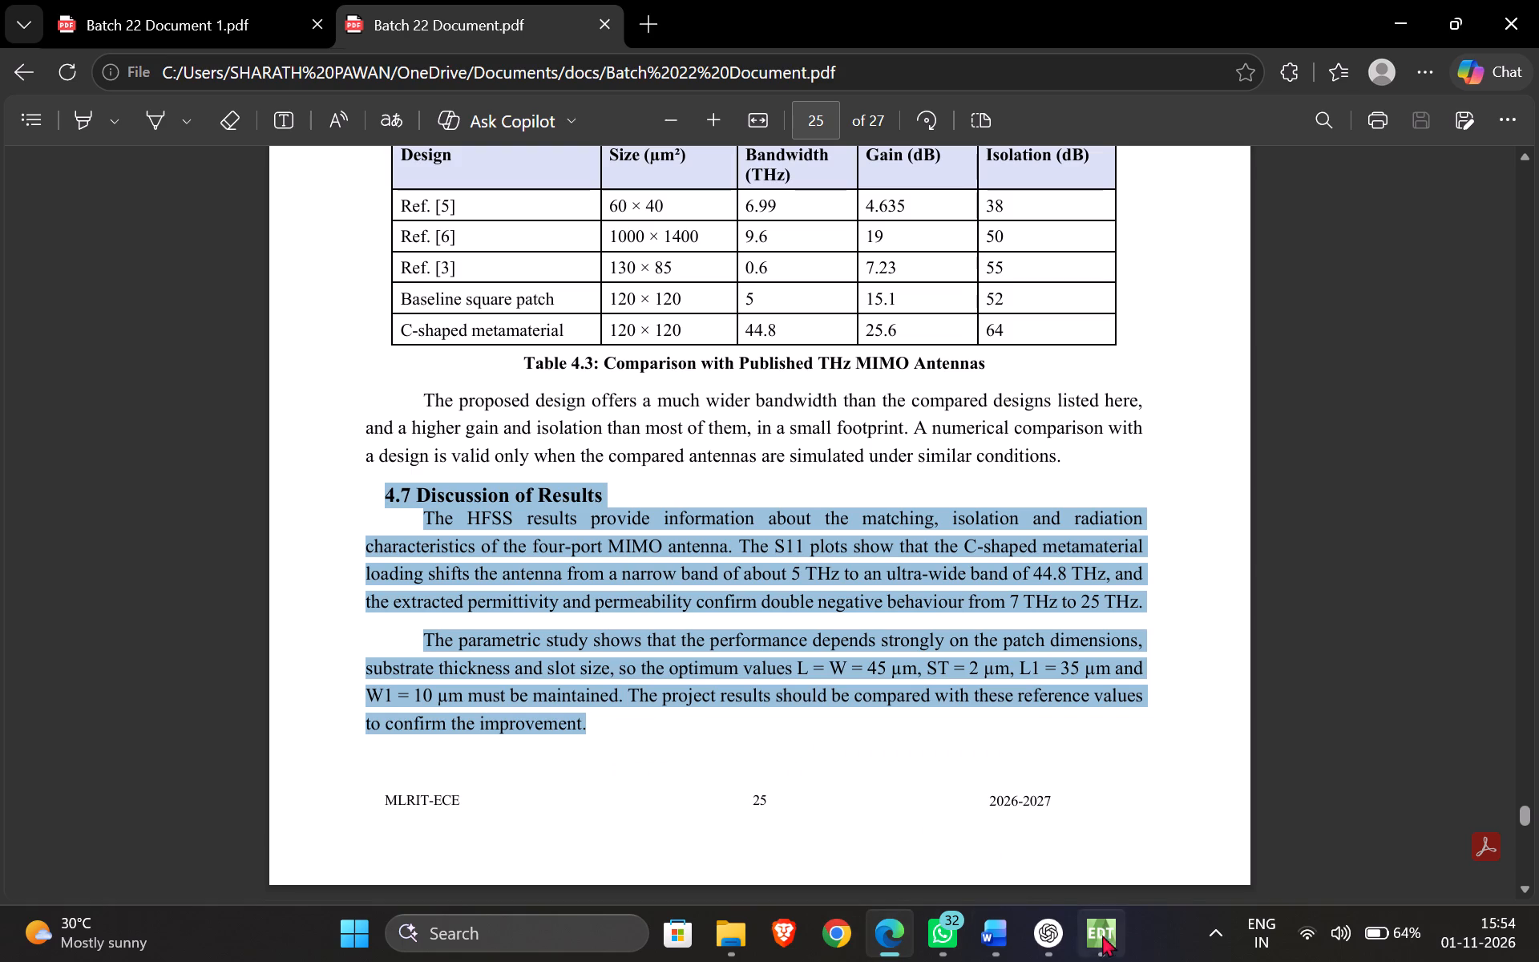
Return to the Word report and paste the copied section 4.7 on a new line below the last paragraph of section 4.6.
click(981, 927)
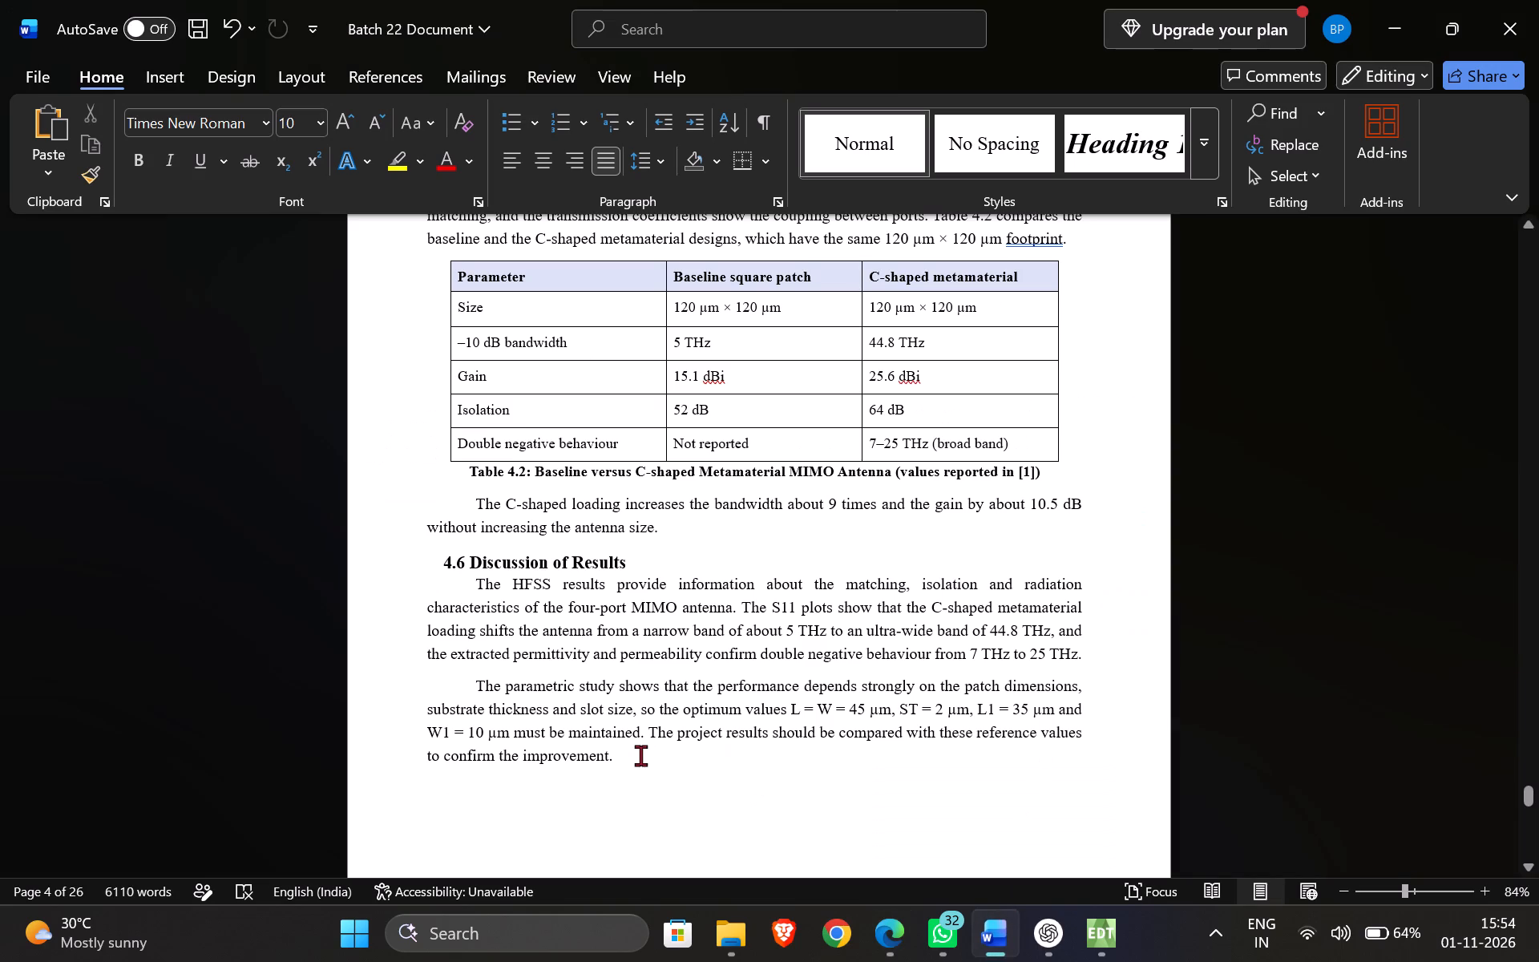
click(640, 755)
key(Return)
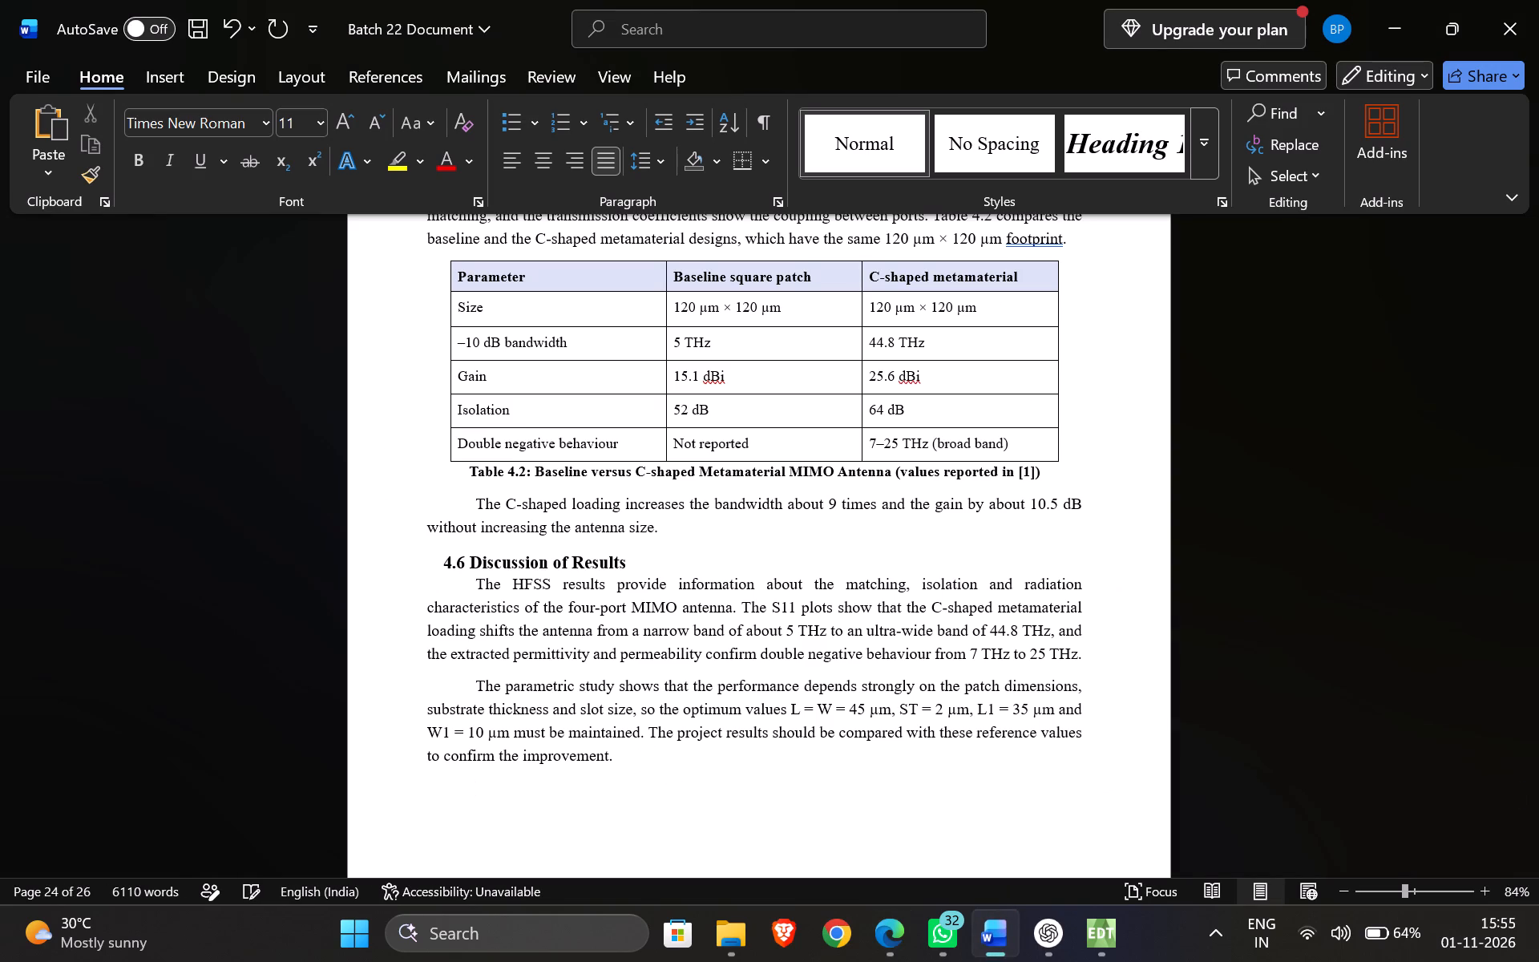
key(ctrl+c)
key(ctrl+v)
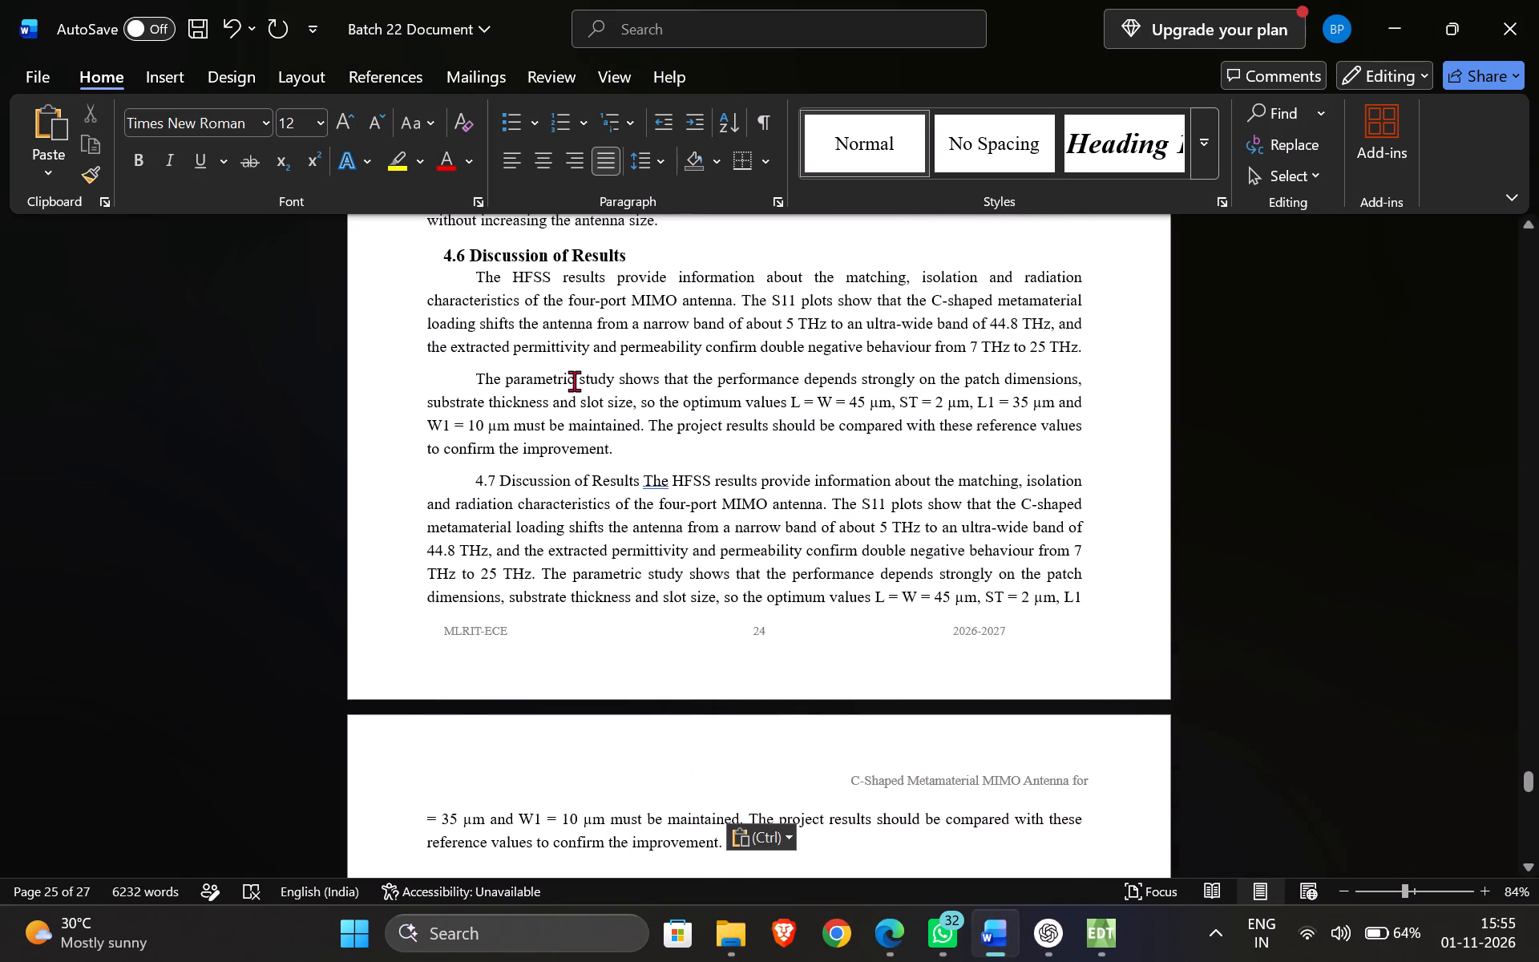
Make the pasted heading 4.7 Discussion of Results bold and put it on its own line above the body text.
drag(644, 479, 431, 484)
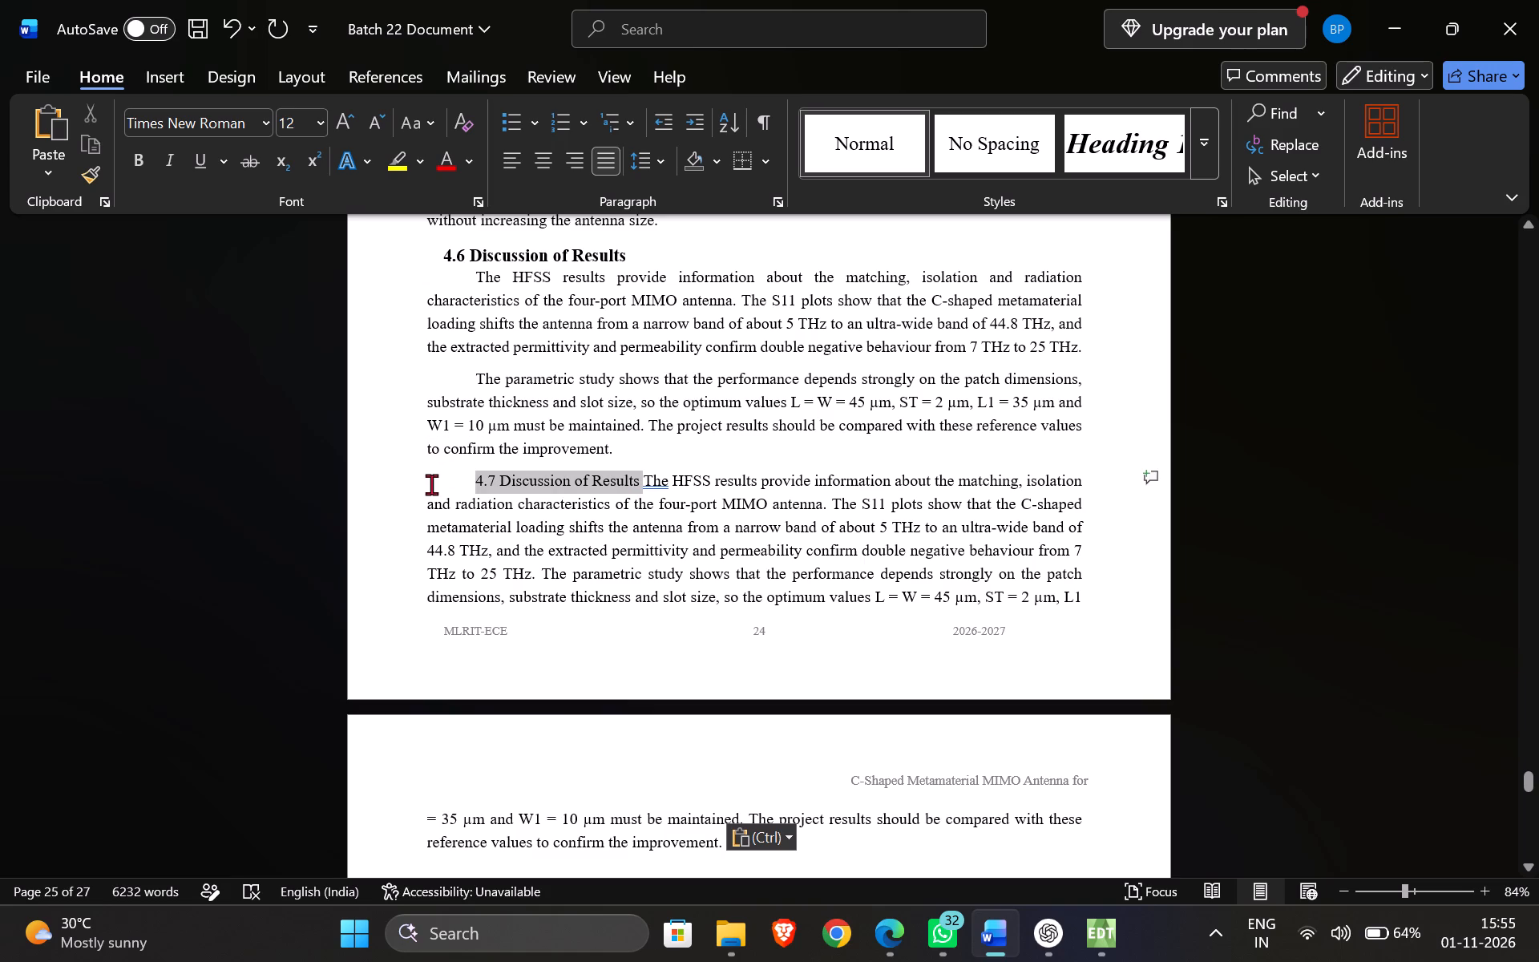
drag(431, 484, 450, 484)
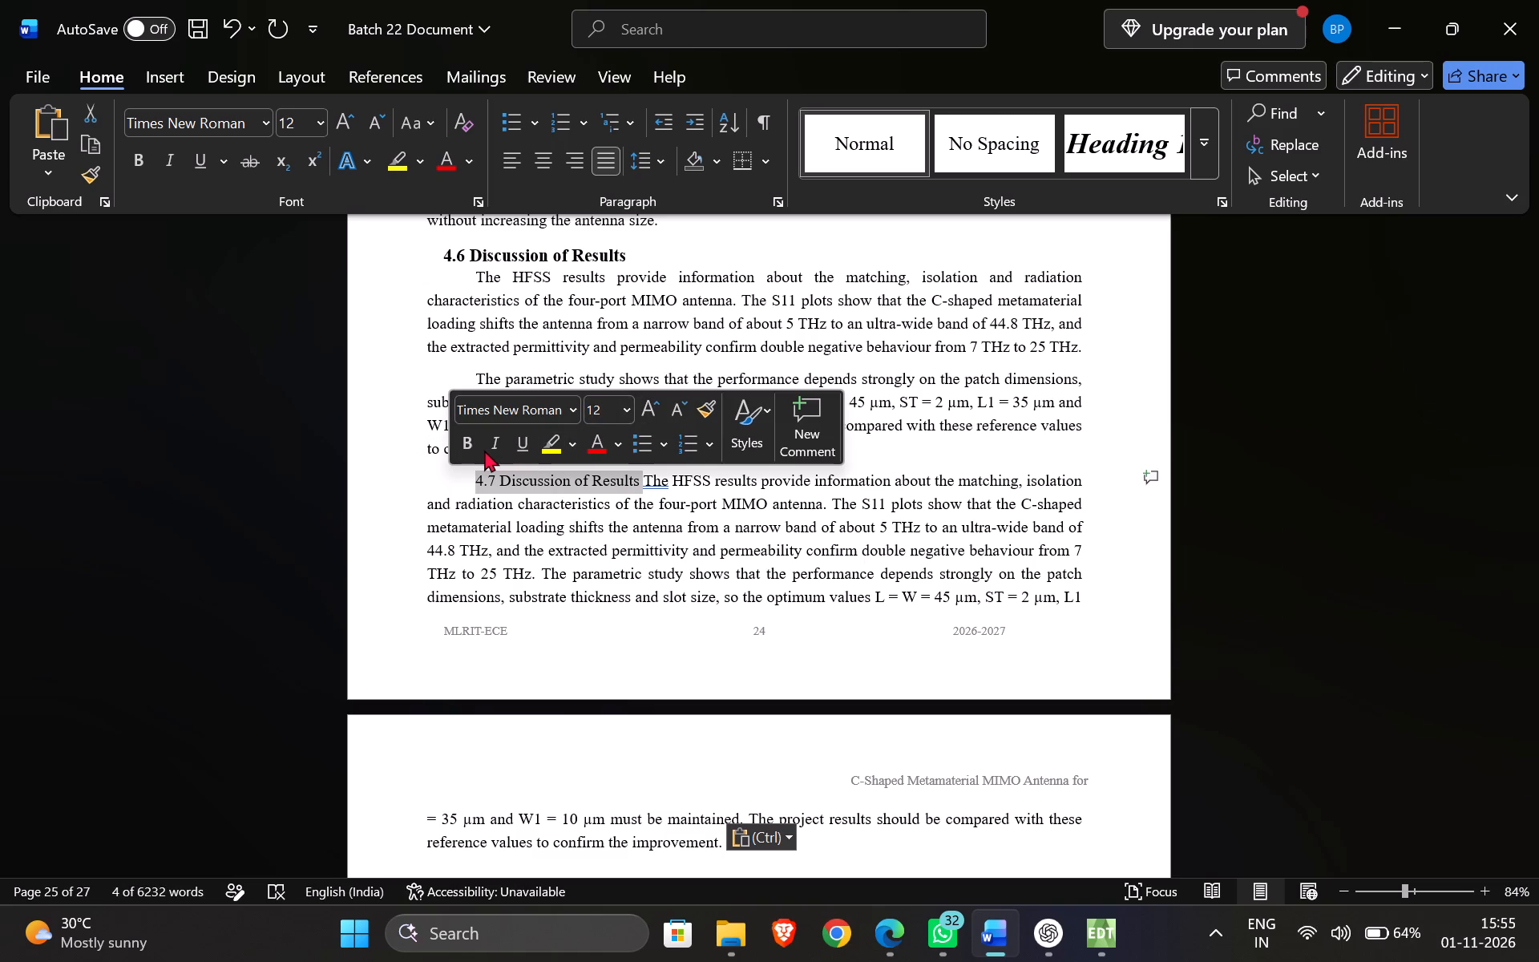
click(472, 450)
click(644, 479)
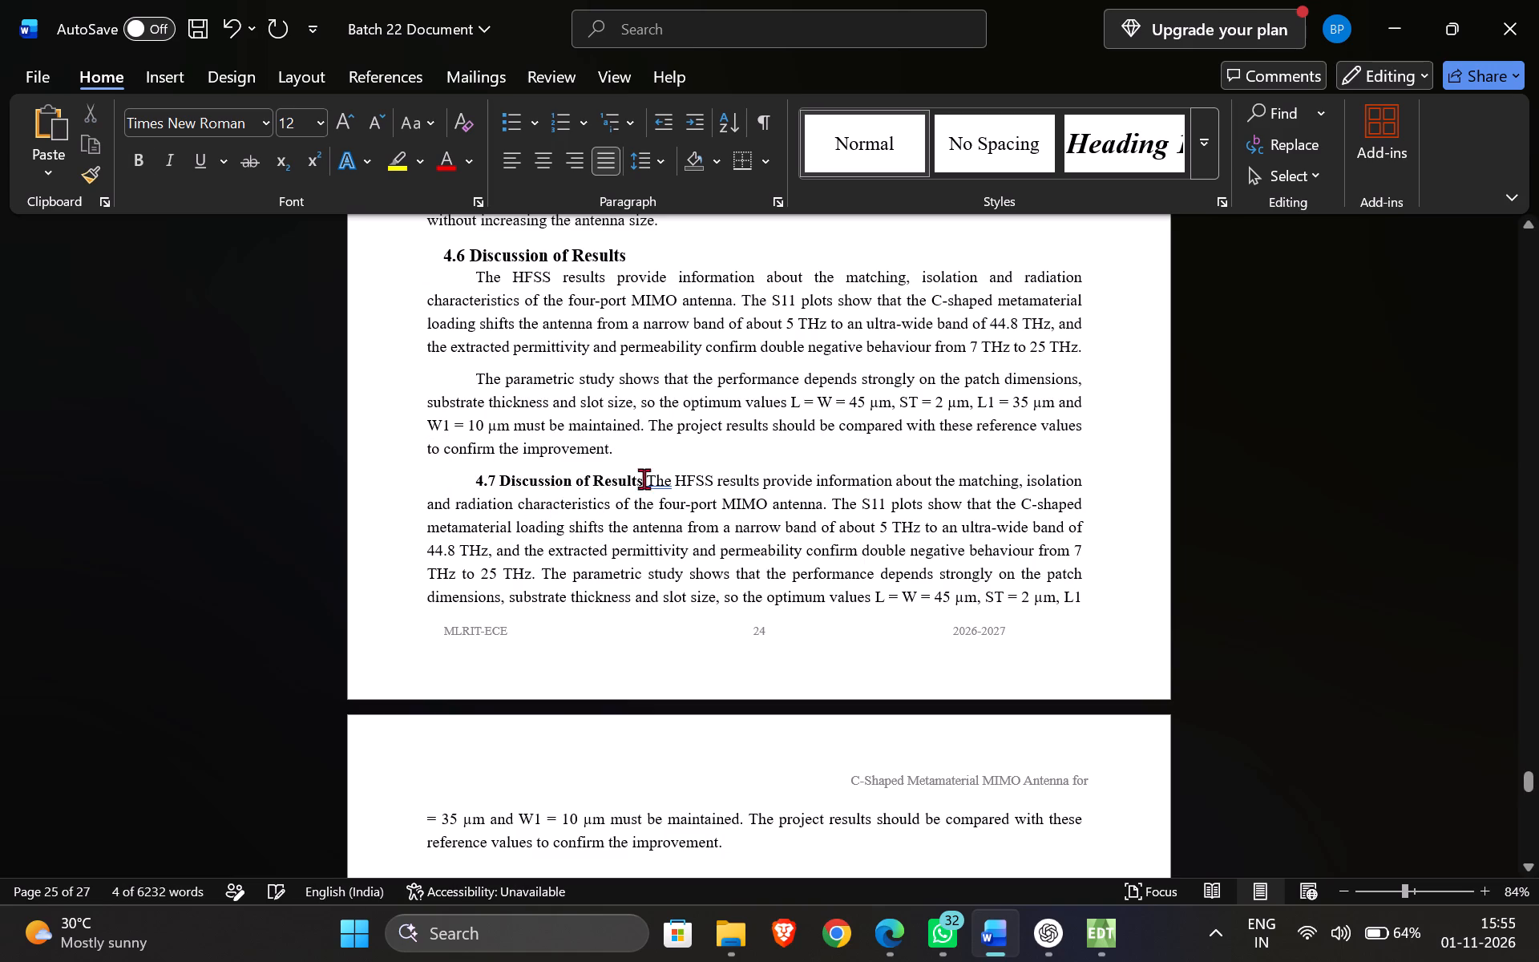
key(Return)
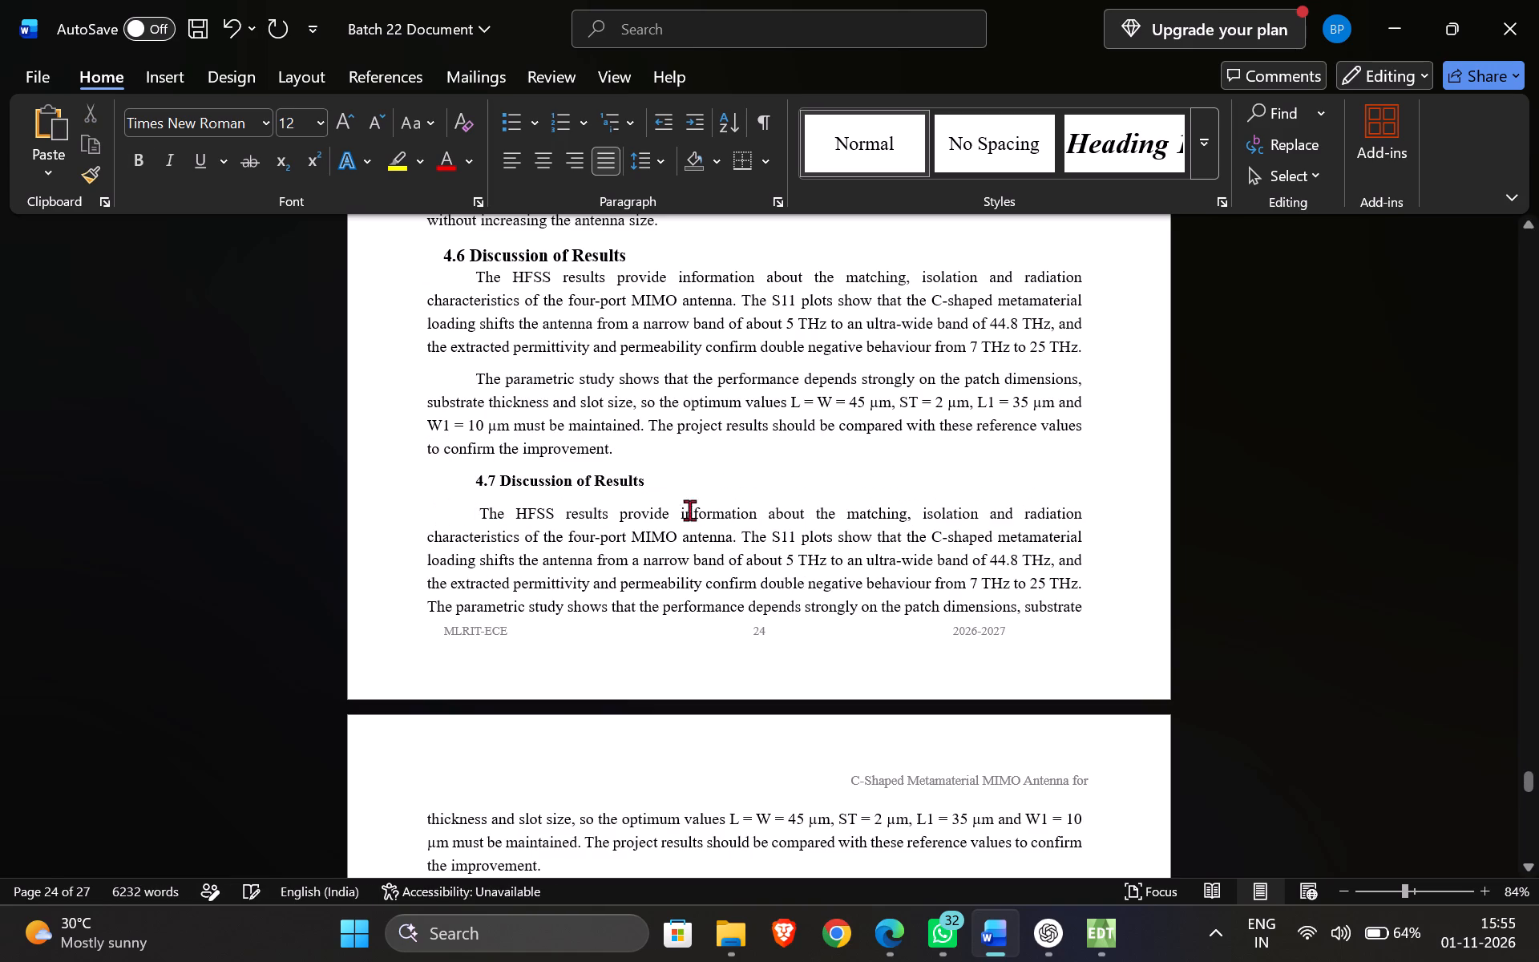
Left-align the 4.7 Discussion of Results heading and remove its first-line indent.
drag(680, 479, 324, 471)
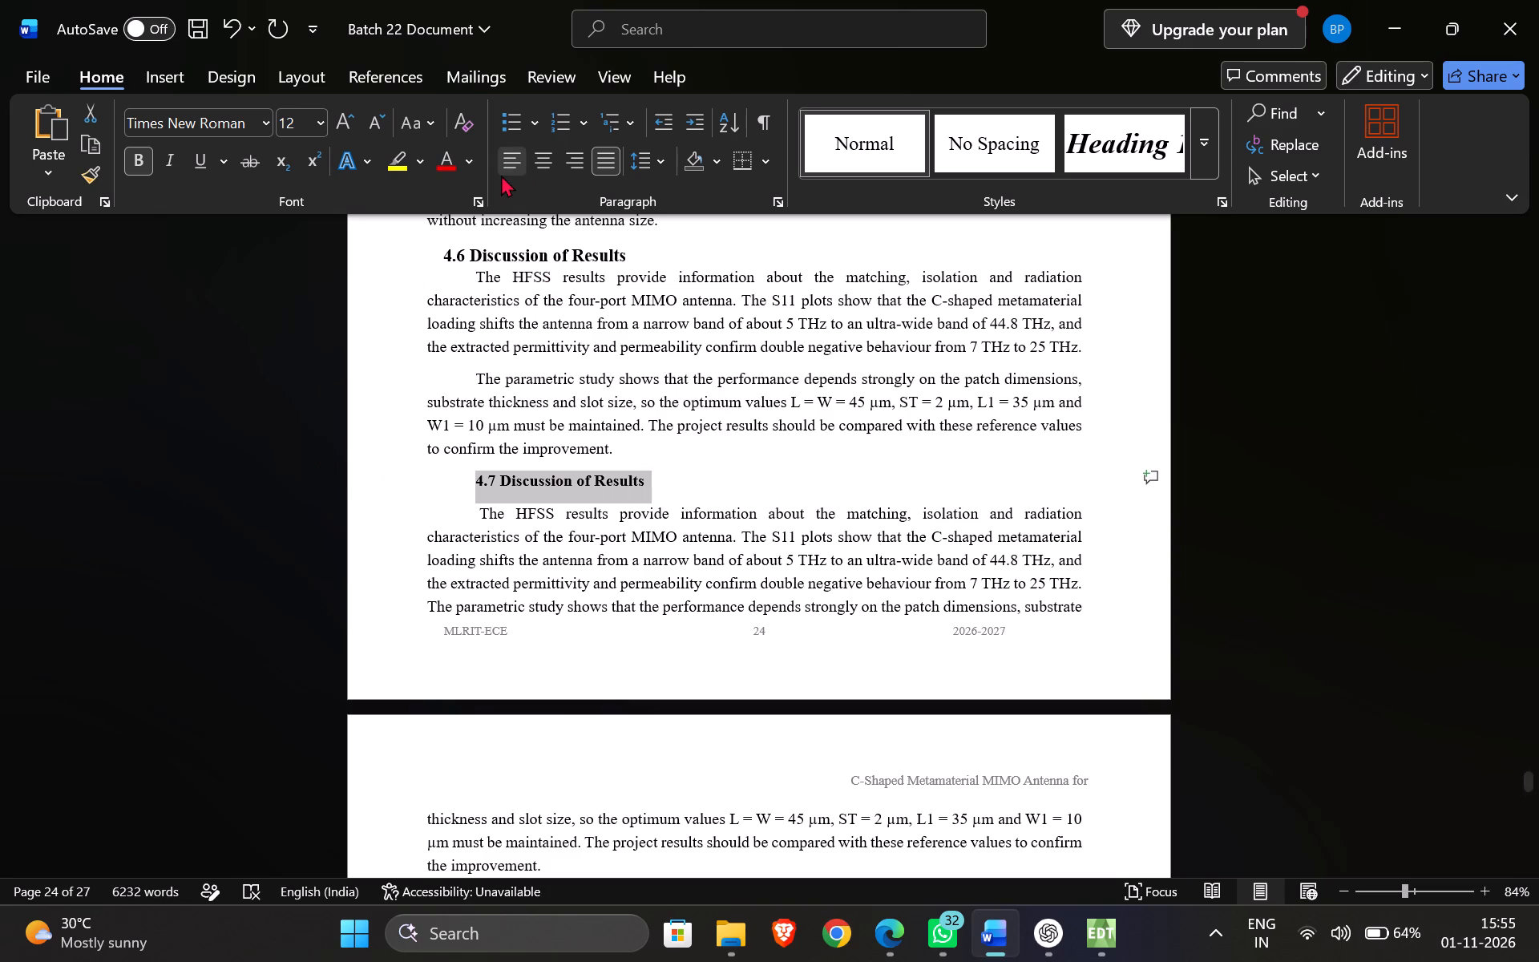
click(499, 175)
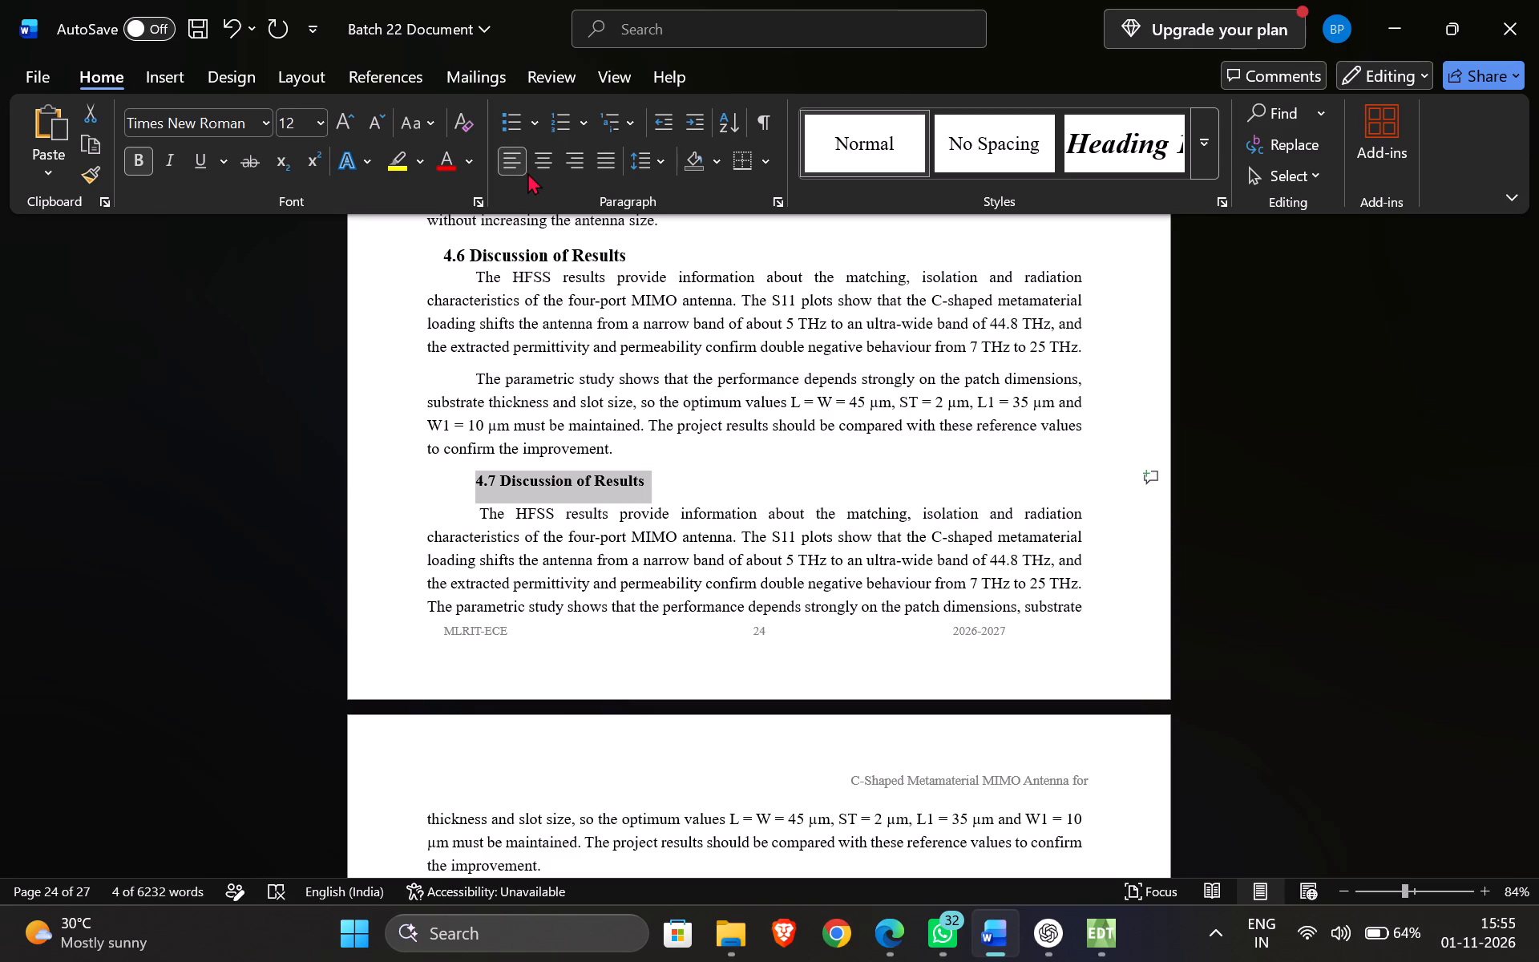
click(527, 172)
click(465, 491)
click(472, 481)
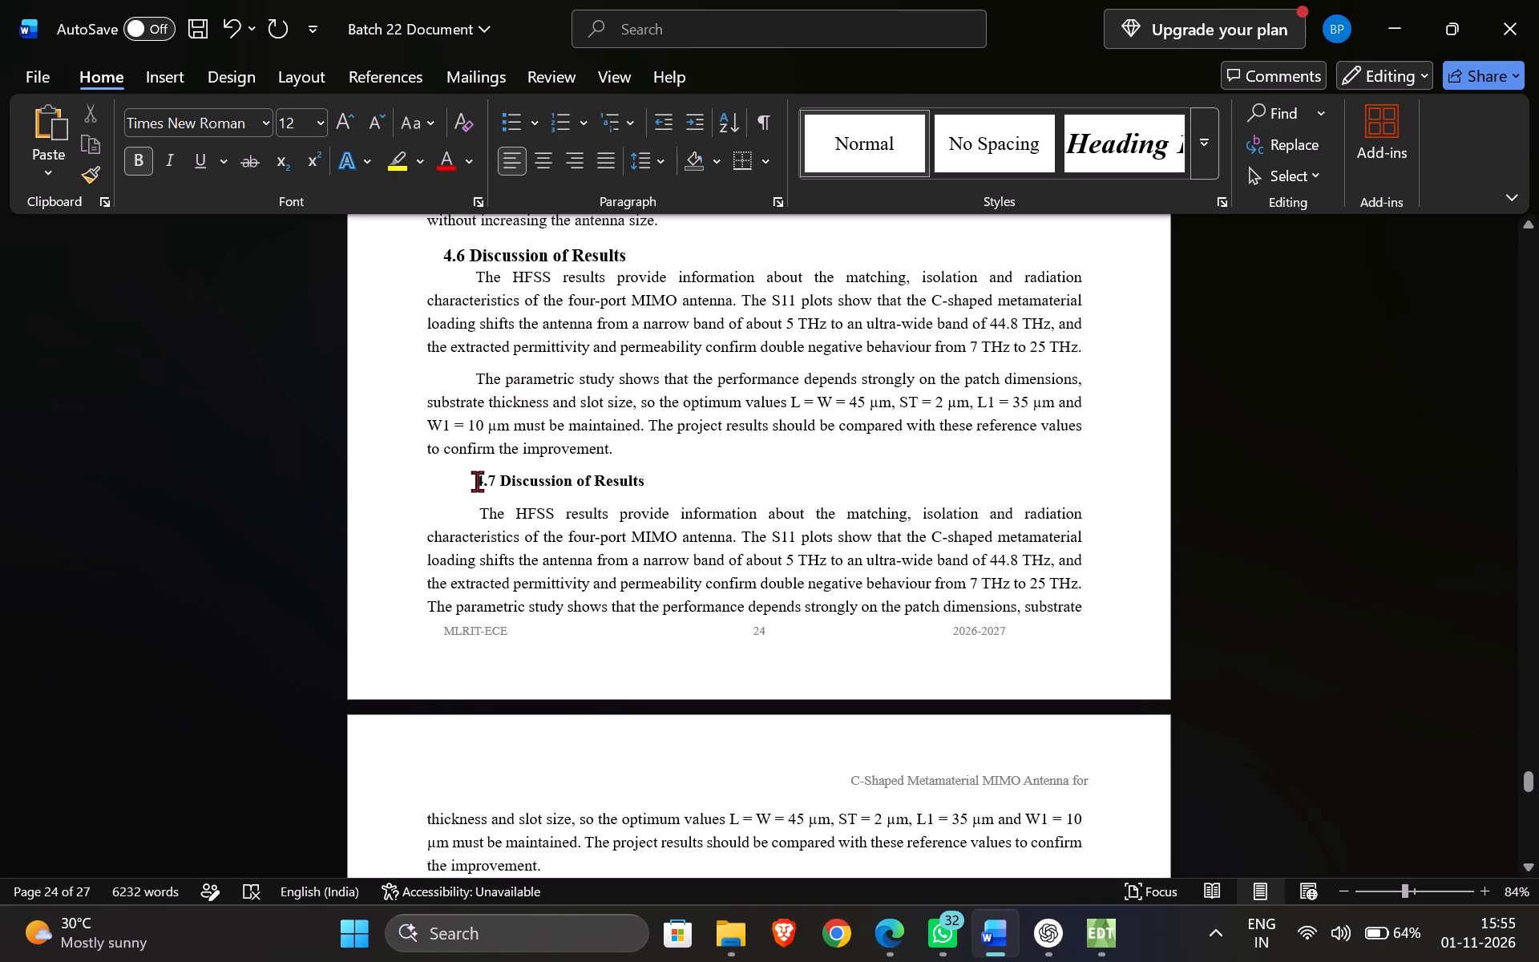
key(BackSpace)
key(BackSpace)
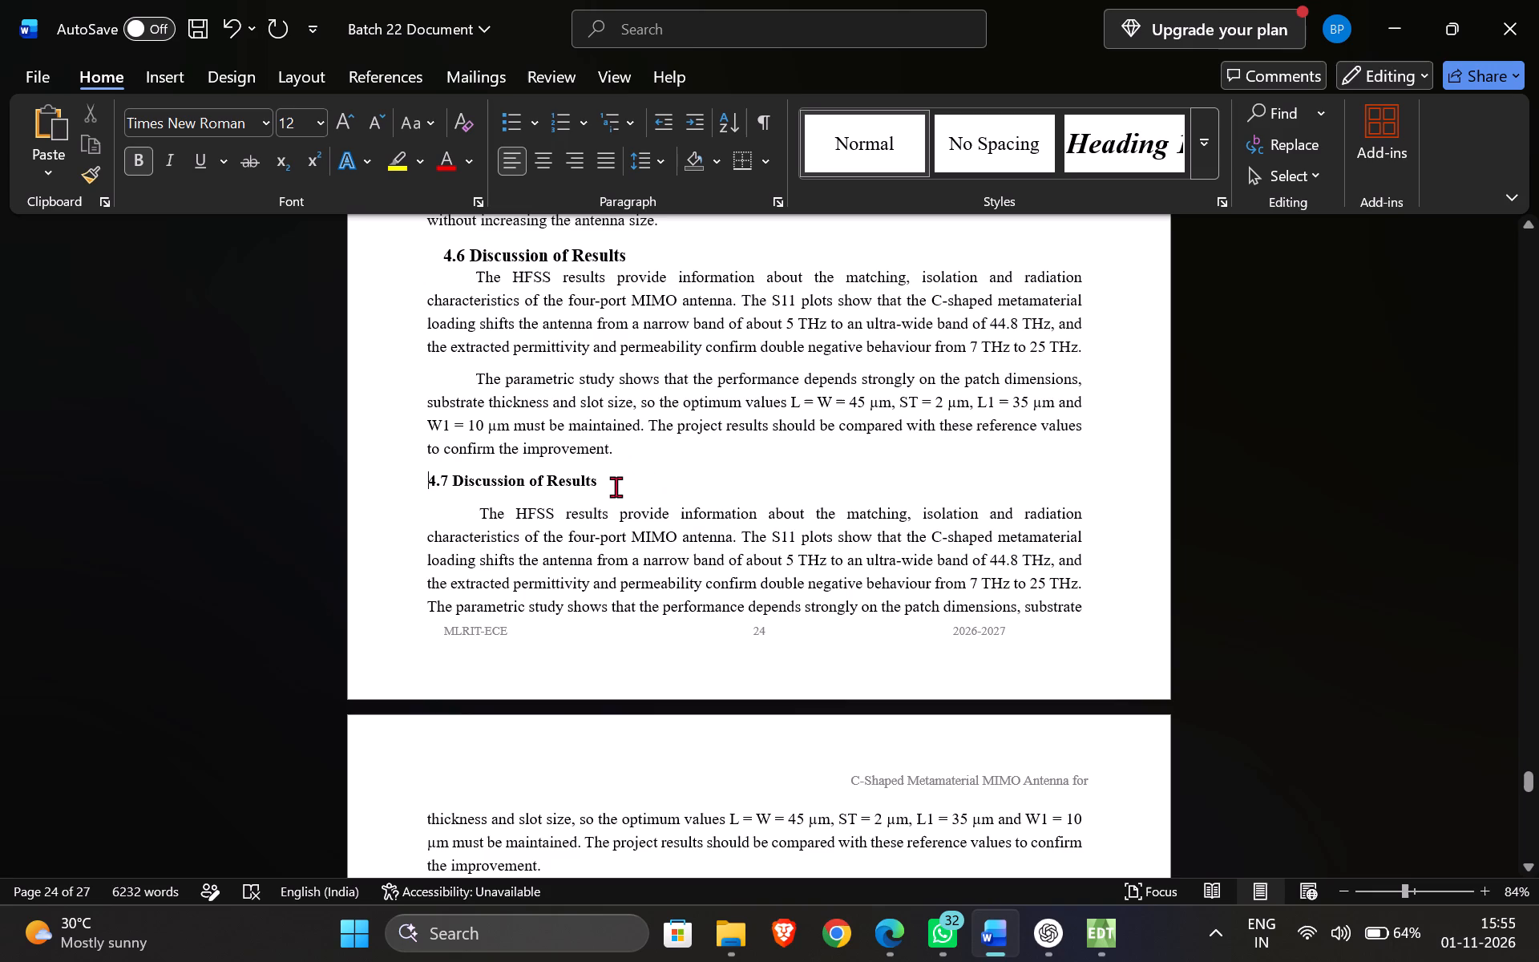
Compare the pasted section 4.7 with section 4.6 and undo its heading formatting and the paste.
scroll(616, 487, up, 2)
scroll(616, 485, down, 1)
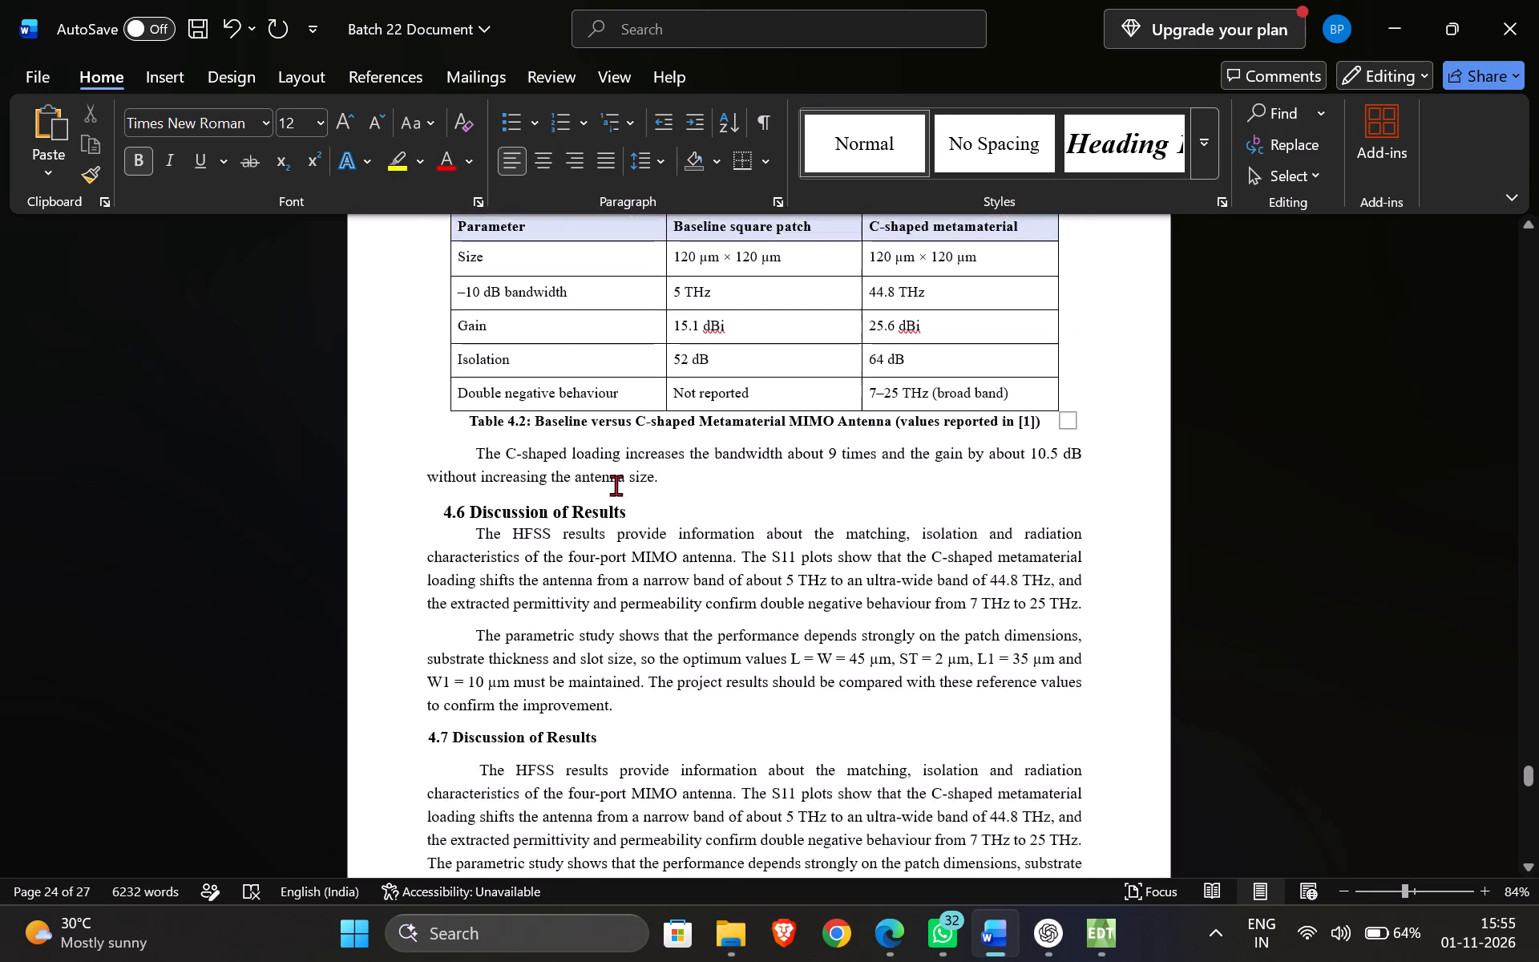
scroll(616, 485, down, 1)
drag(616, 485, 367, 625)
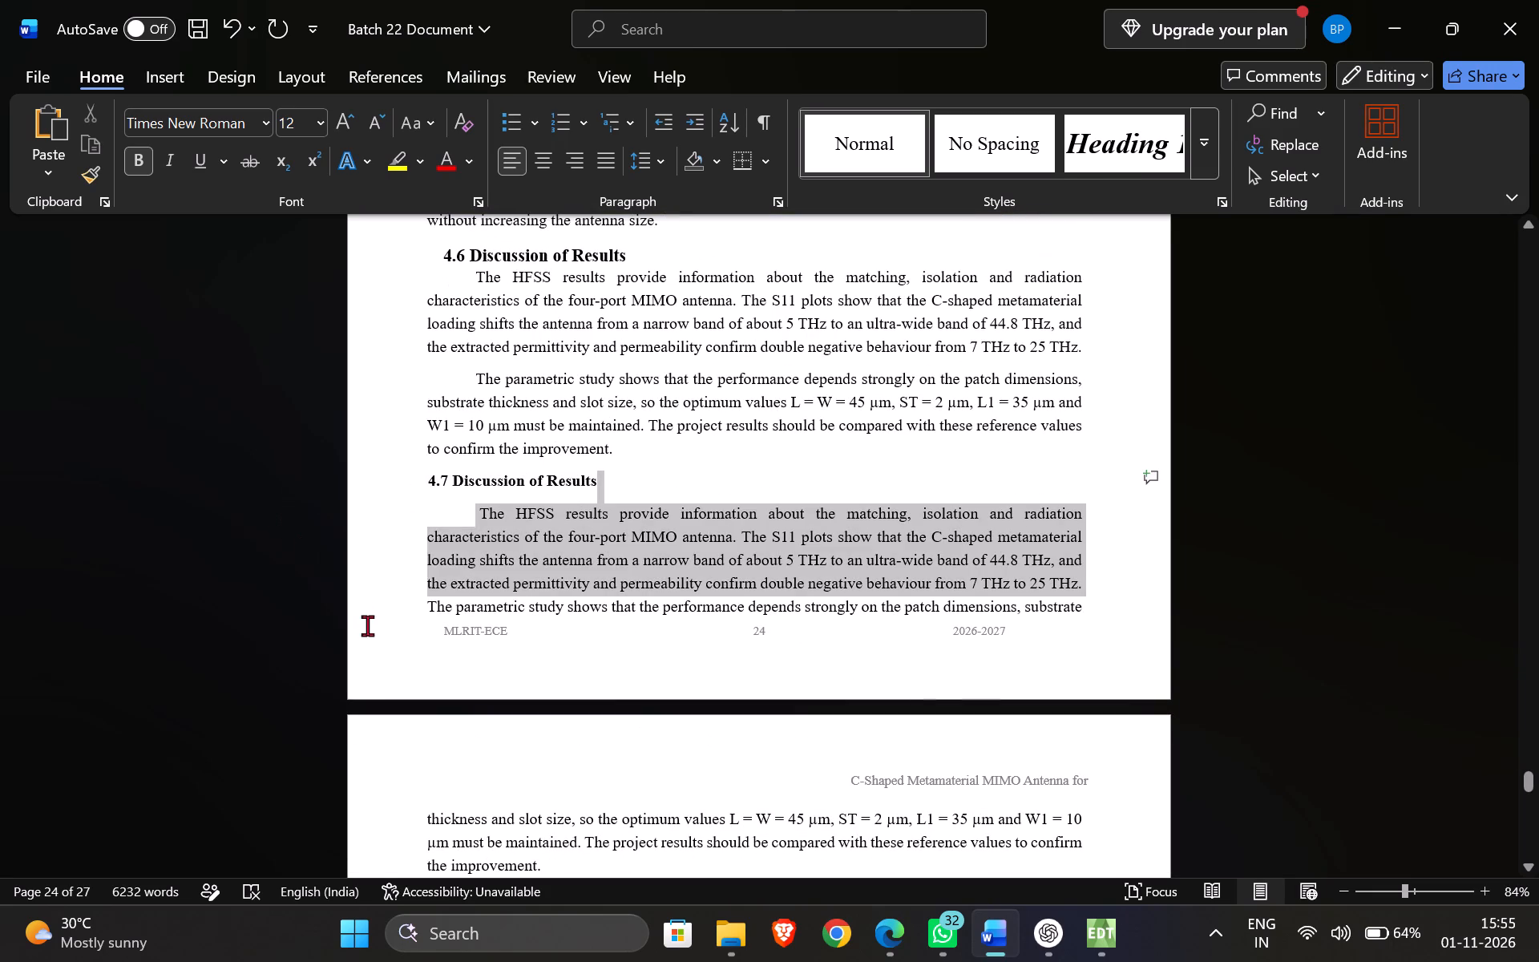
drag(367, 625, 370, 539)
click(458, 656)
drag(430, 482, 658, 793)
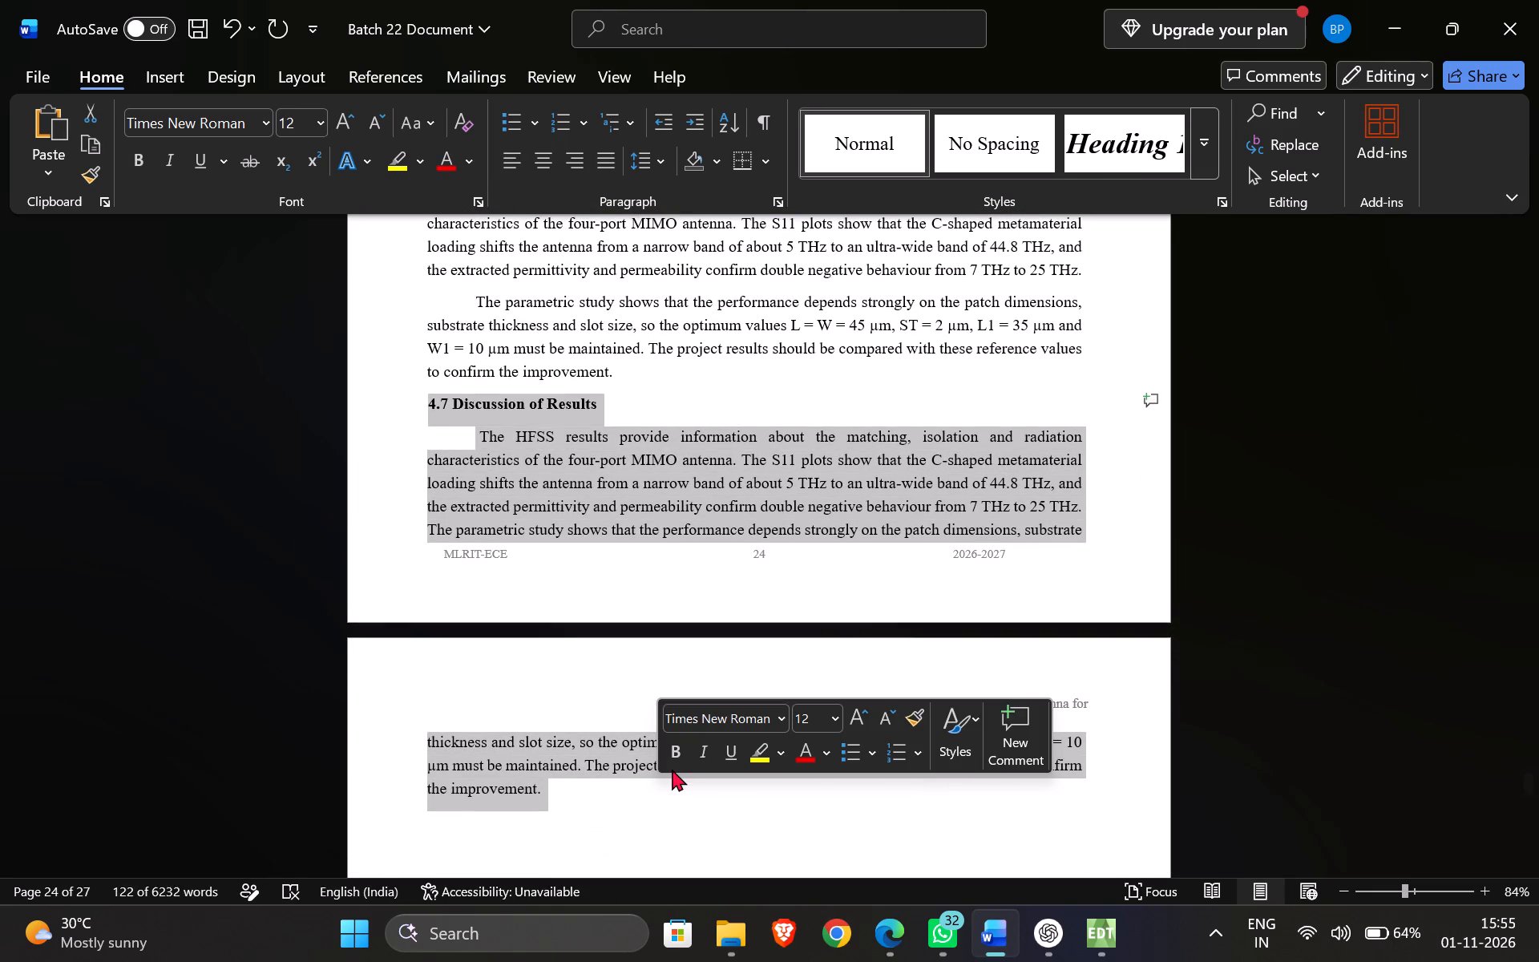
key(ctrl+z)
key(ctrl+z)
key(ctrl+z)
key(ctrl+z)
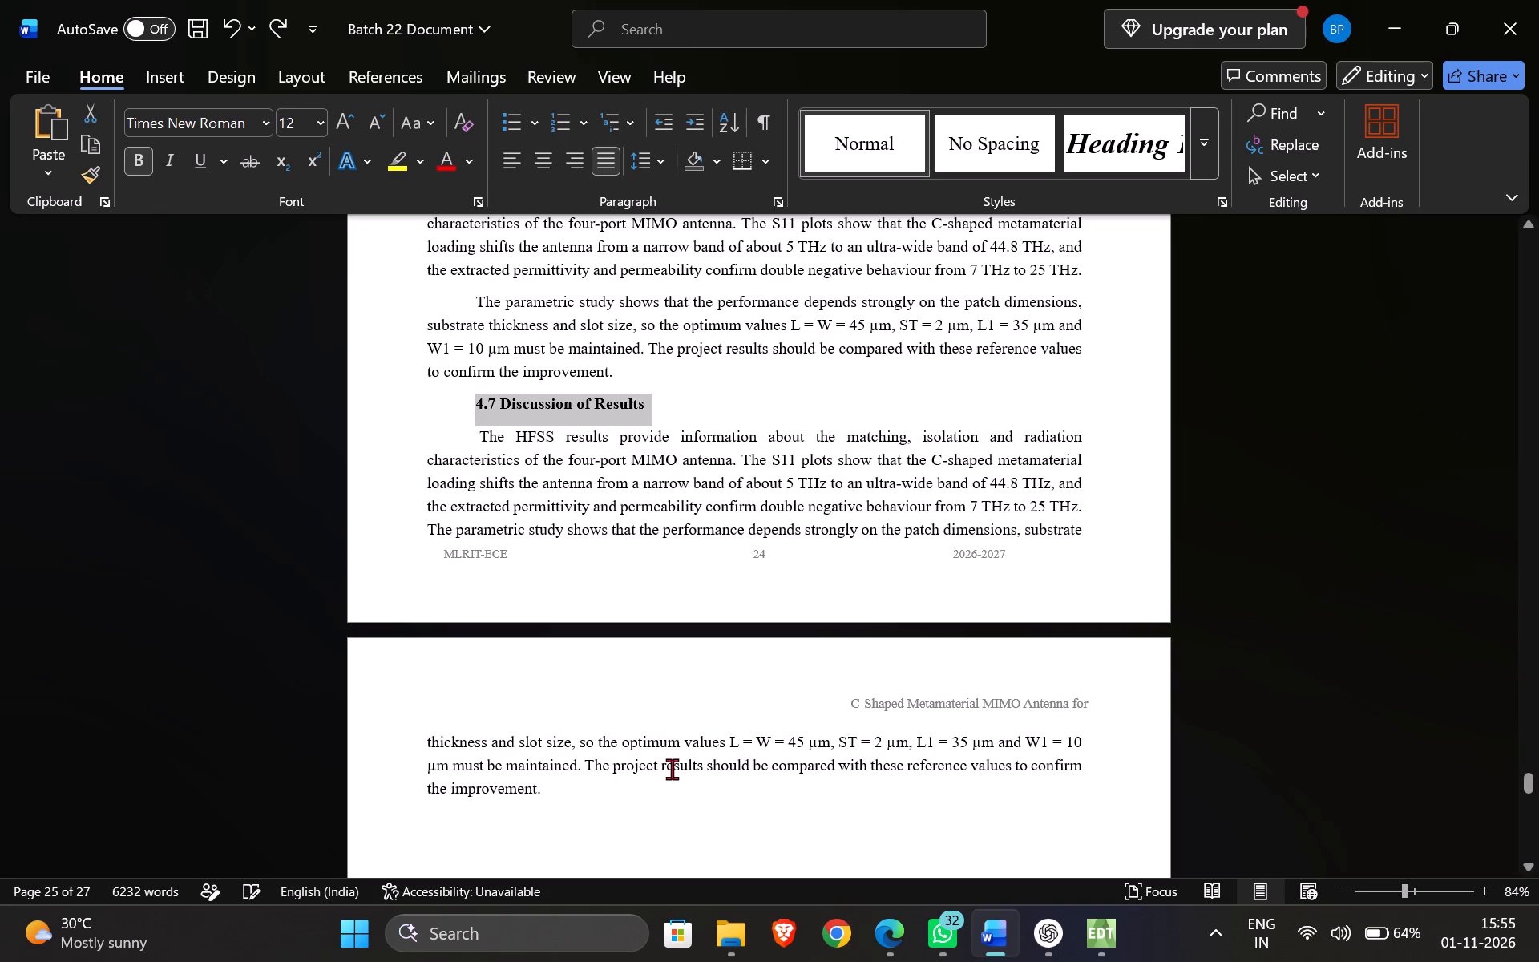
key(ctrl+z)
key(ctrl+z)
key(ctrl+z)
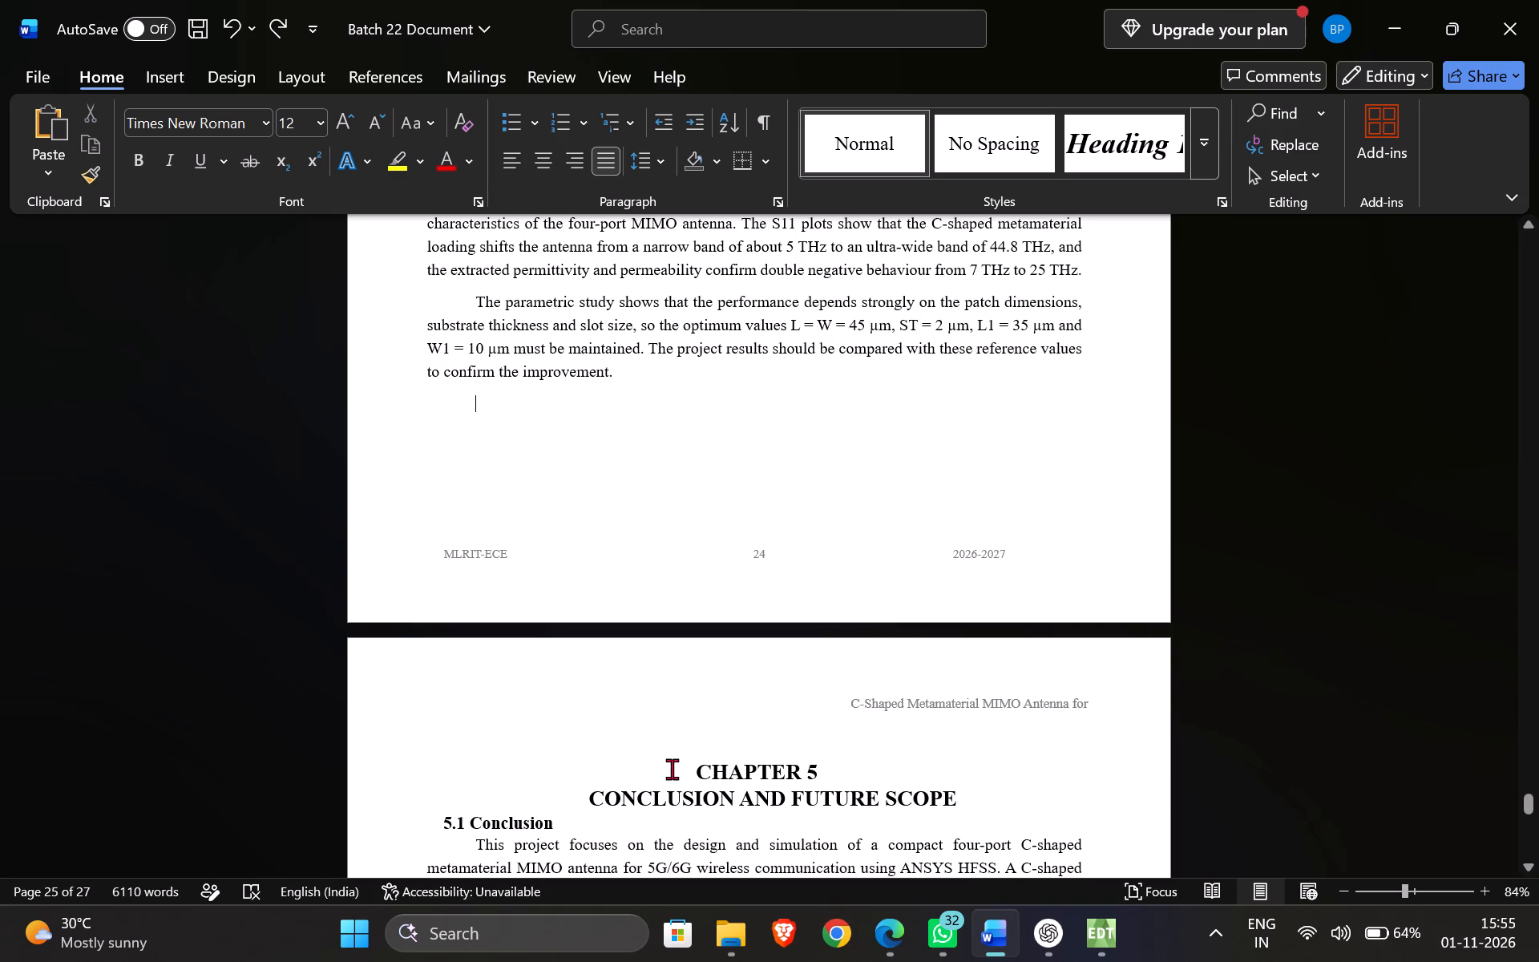
Add an empty line without indent between the paragraph below Table 4.2 and the 4.6 Discussion of Results heading.
scroll(616, 437, up, 1)
click(690, 414)
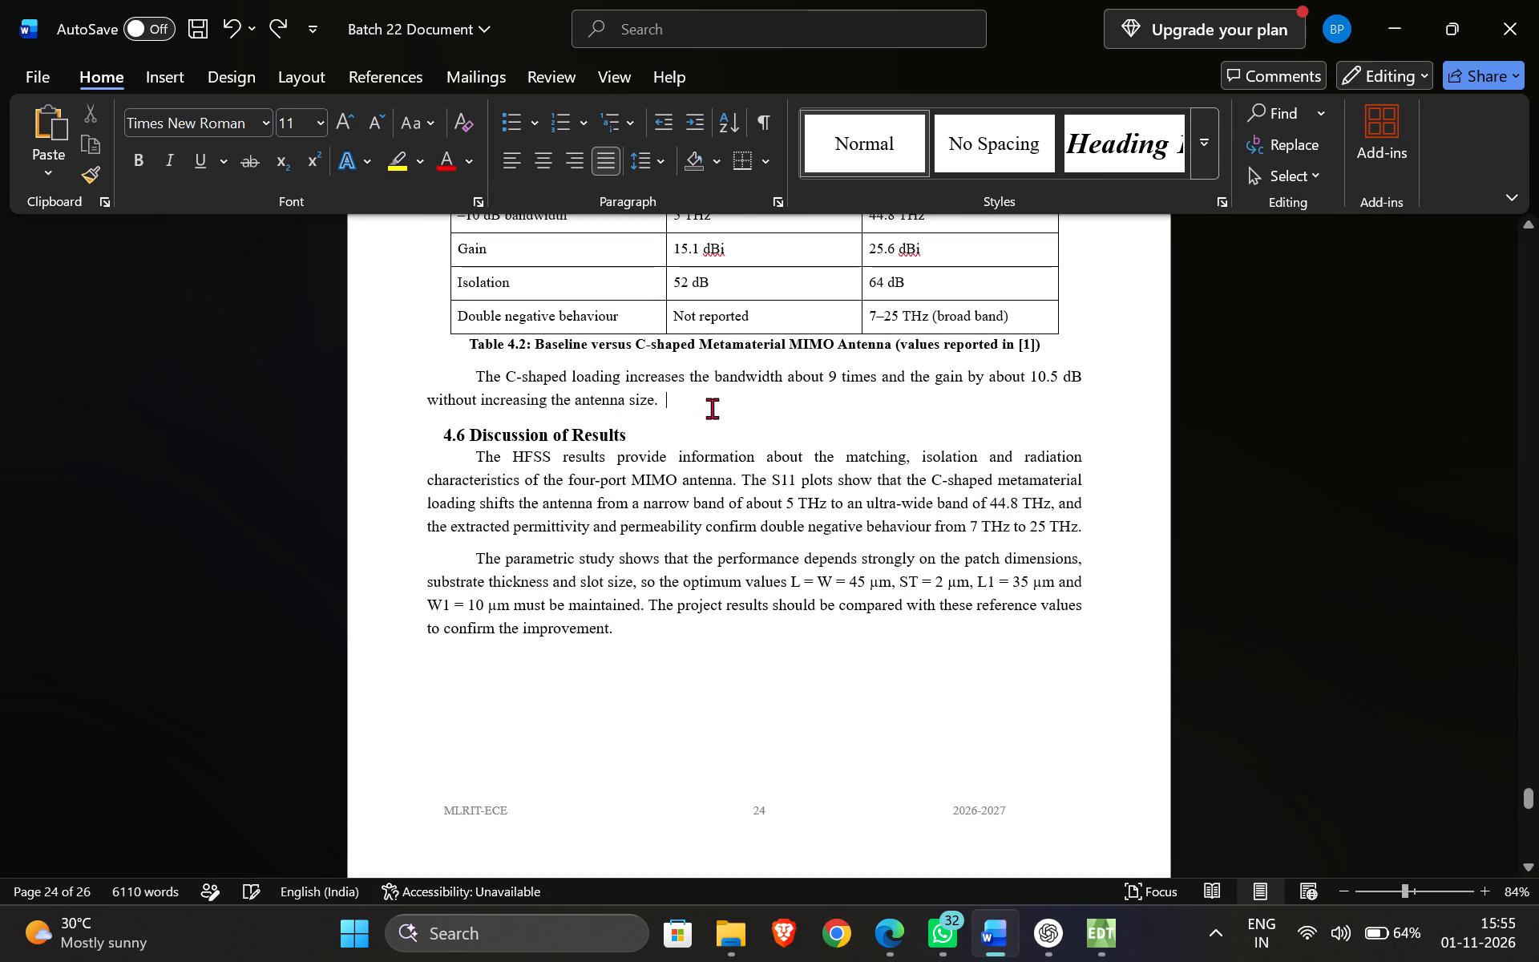
key(BackSpace)
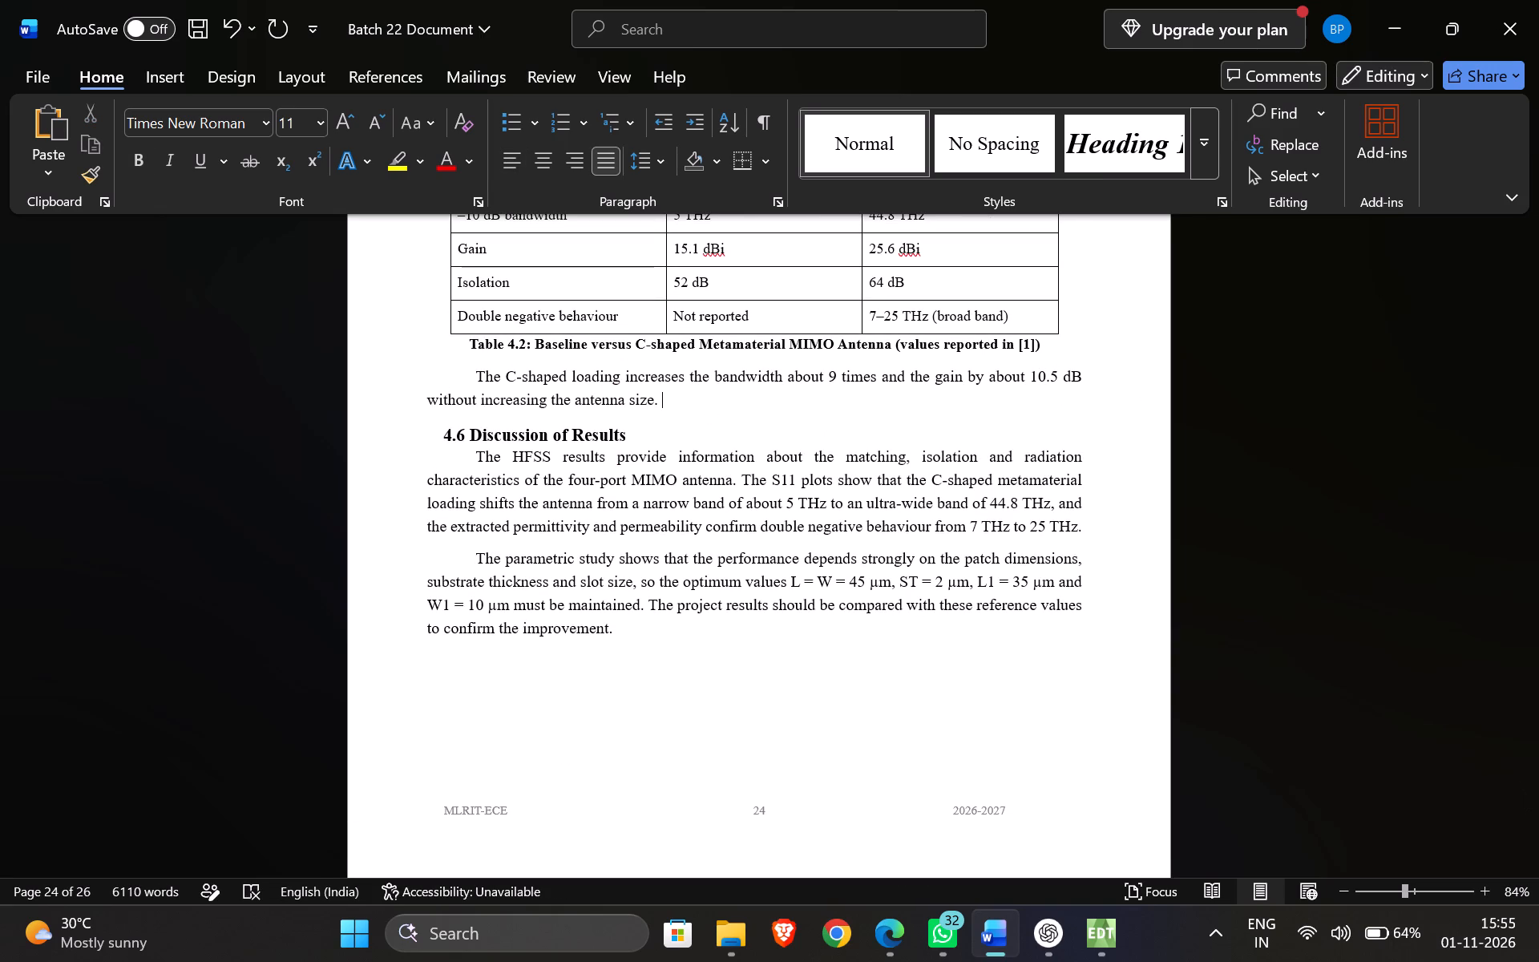
key(Return)
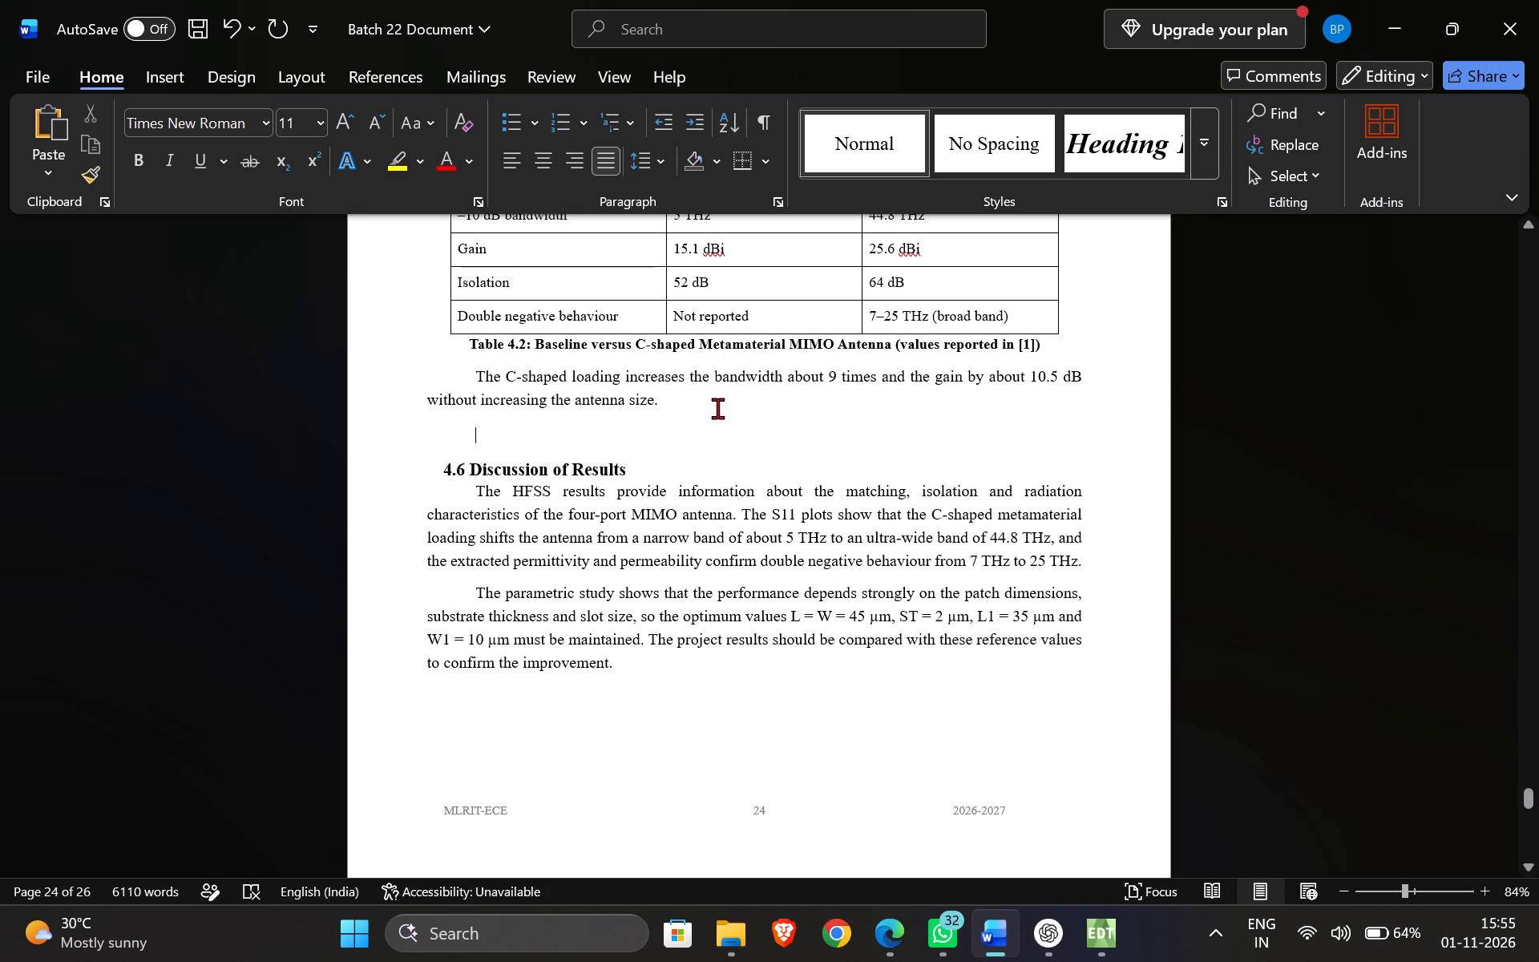
key(BackSpace)
key(BackSpace)
Copy section 4.6 Comparison with Existing Systems, including Table 4.3 and its closing paragraph, from the PDF in Edge into the Word report's empty line.
click(893, 953)
scroll(640, 378, up, 1)
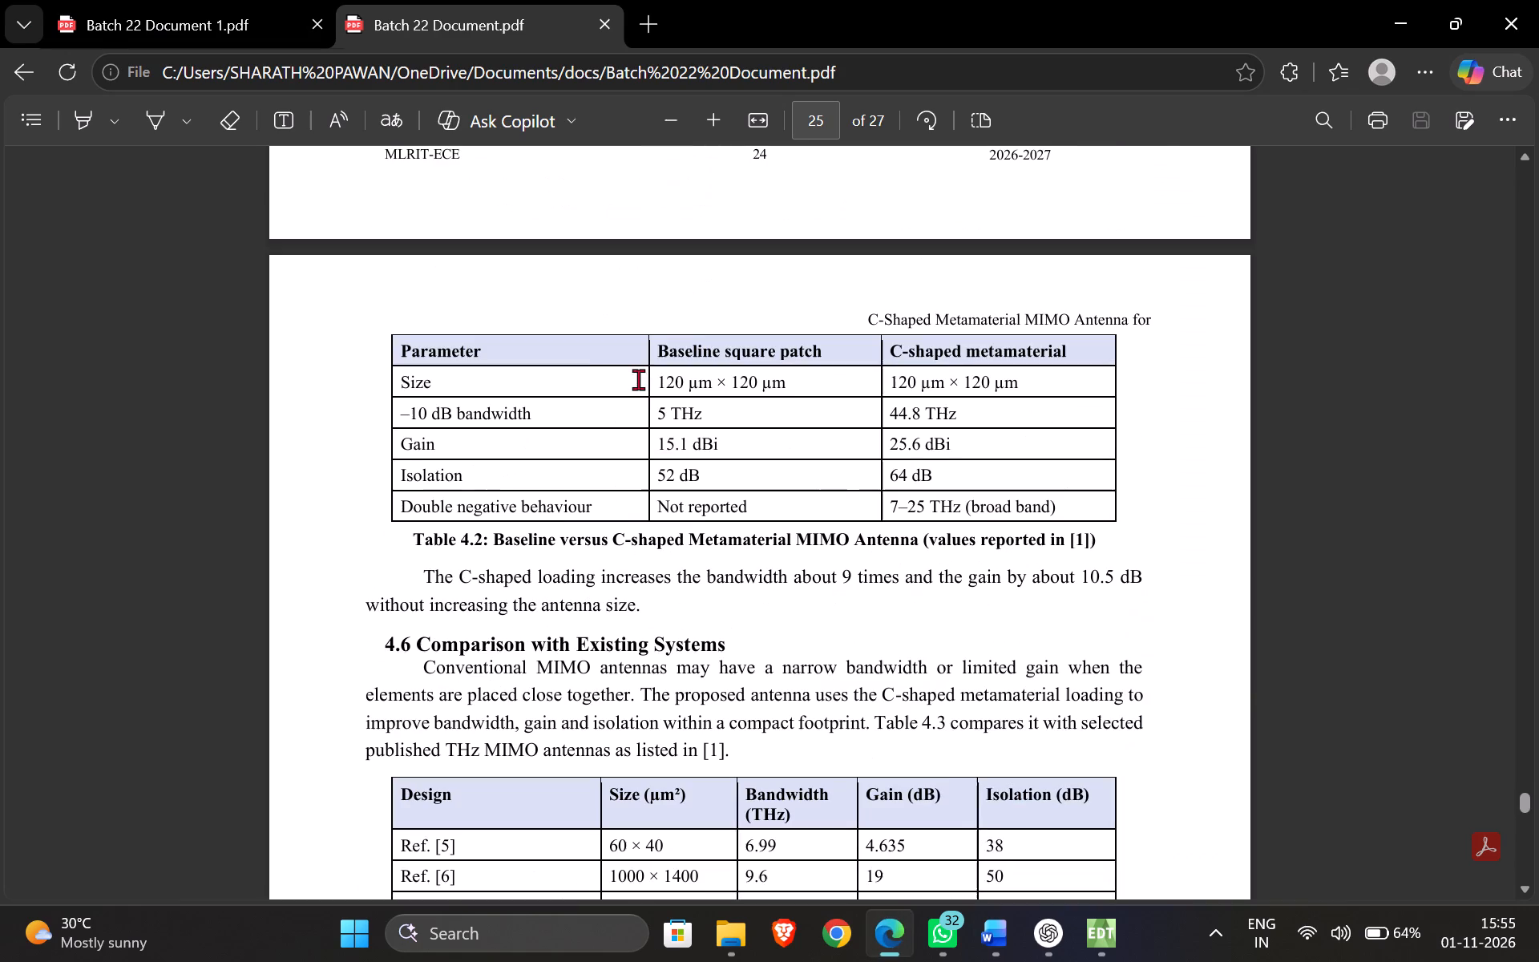
click(469, 657)
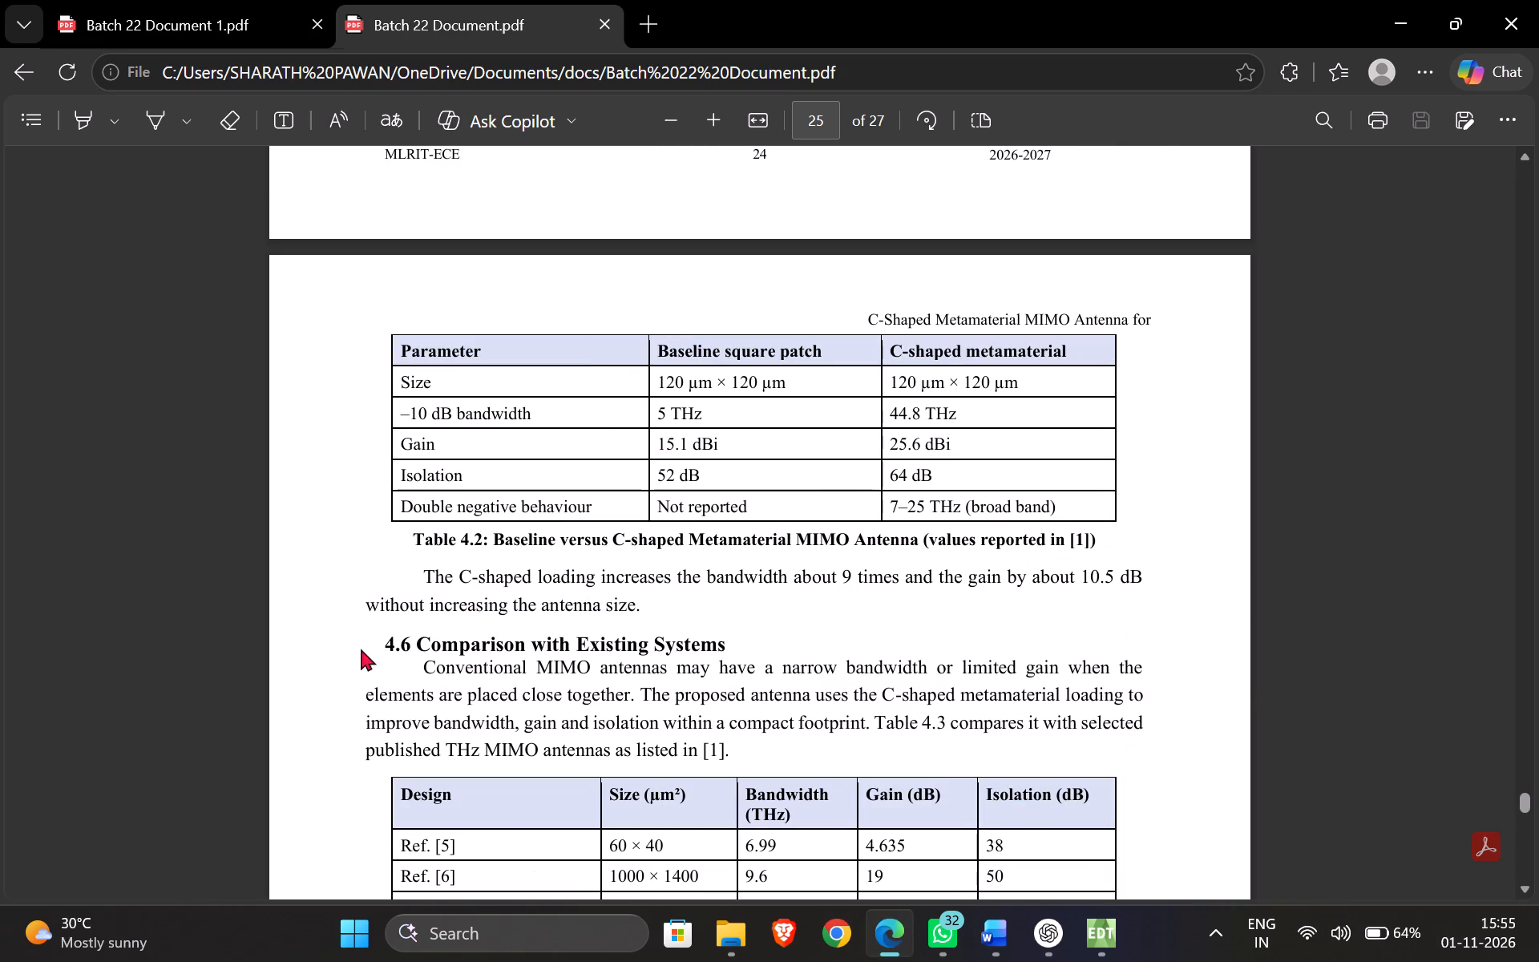
drag(374, 640, 663, 961)
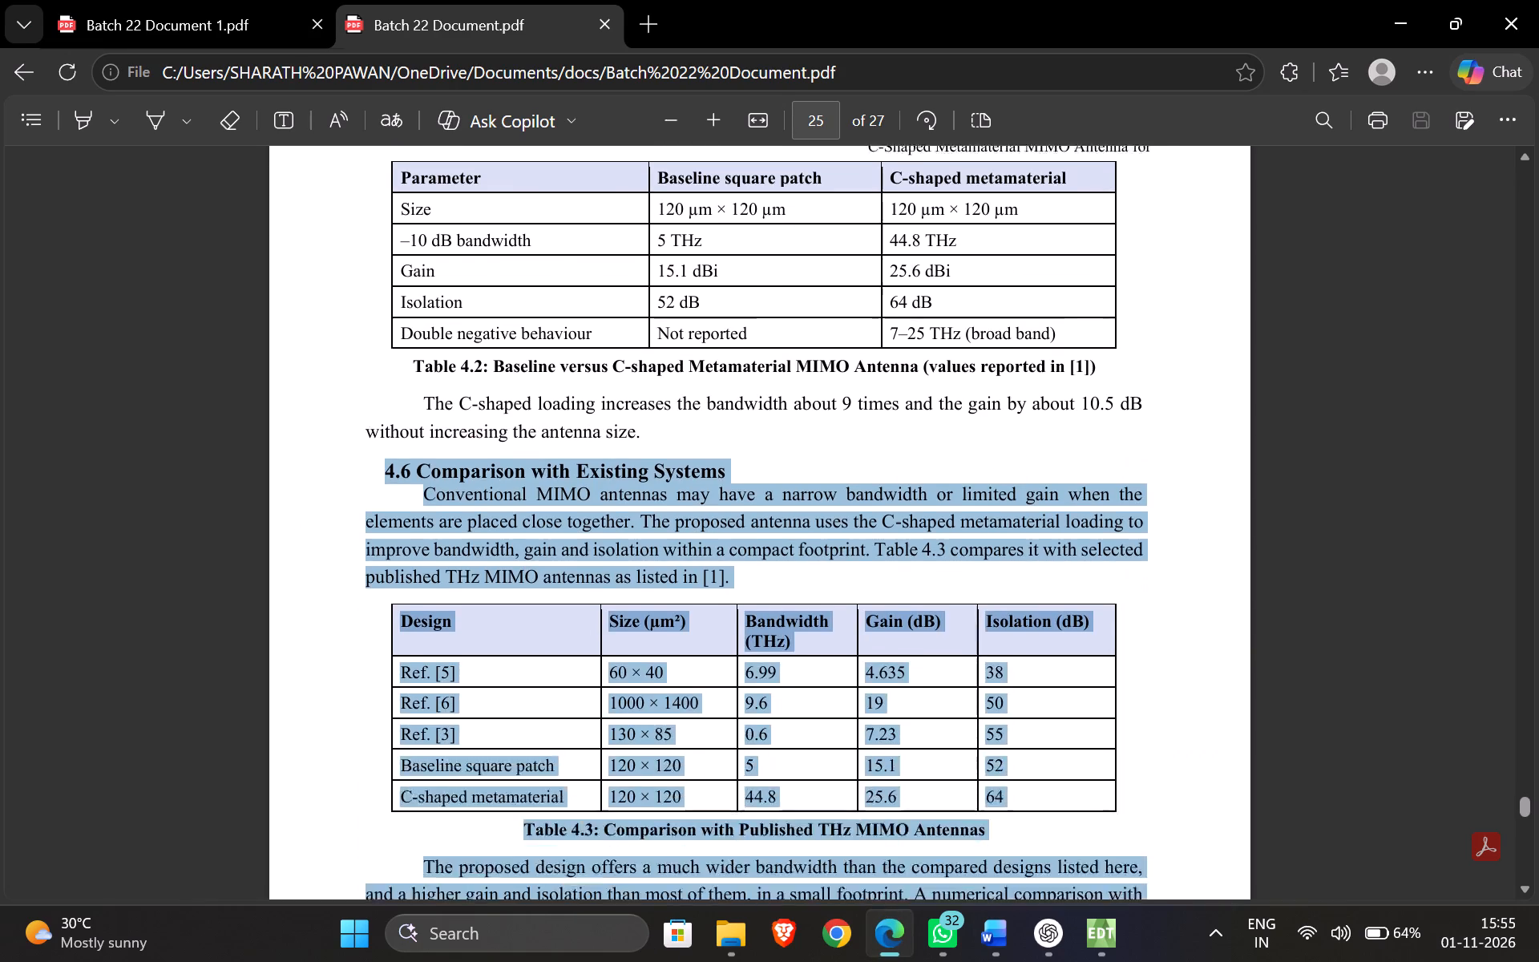
drag(663, 961, 1107, 861)
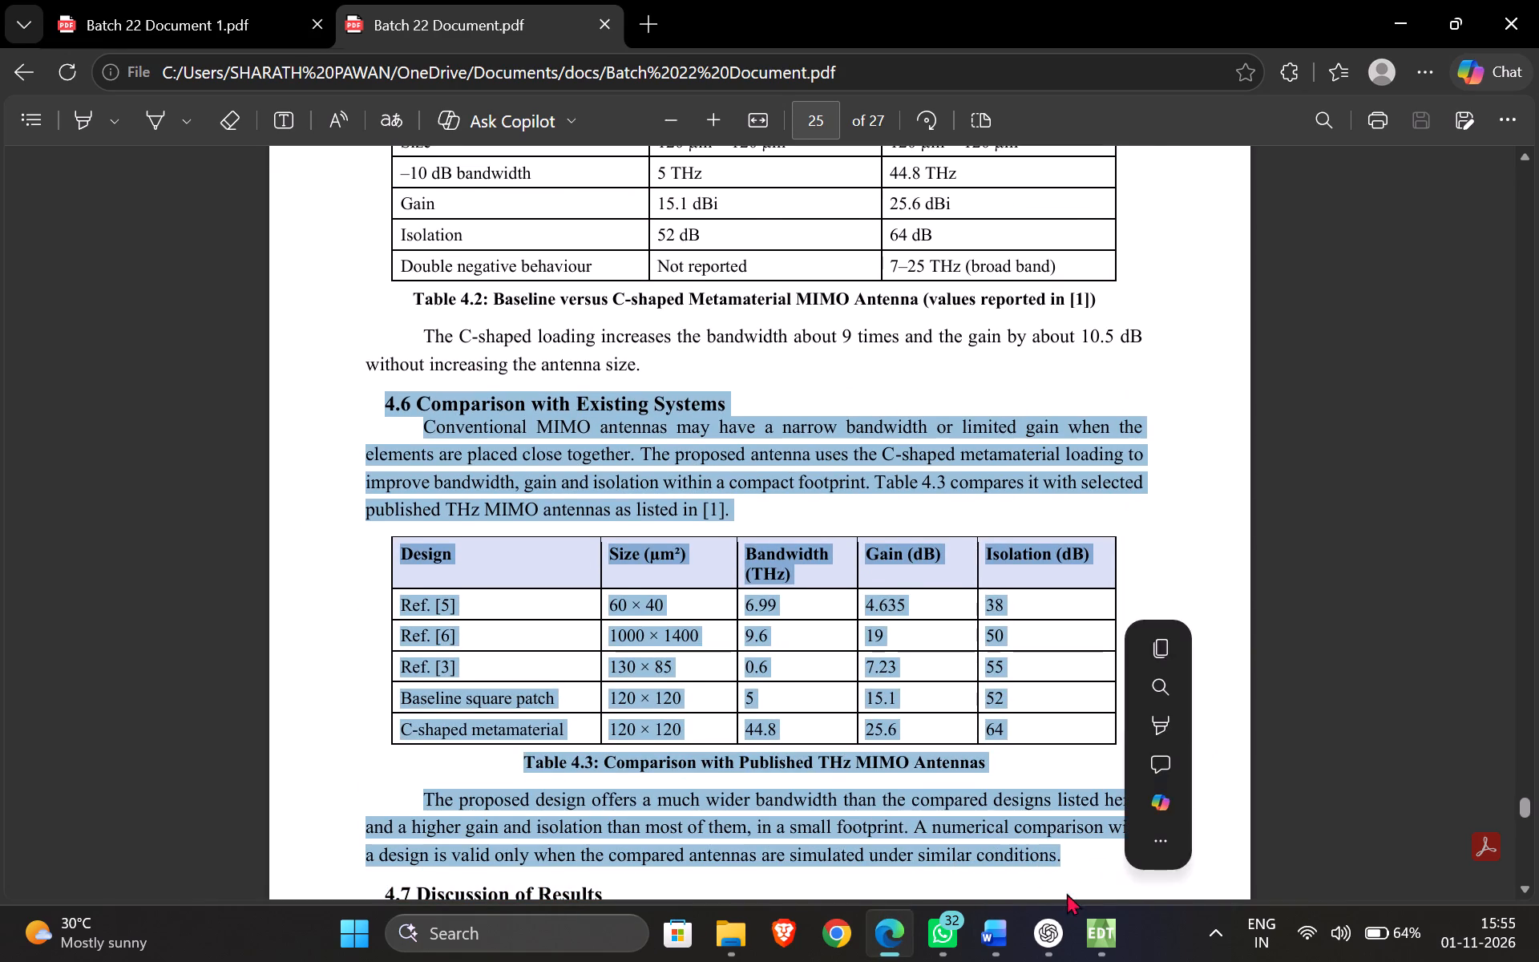
key(ctrl+c)
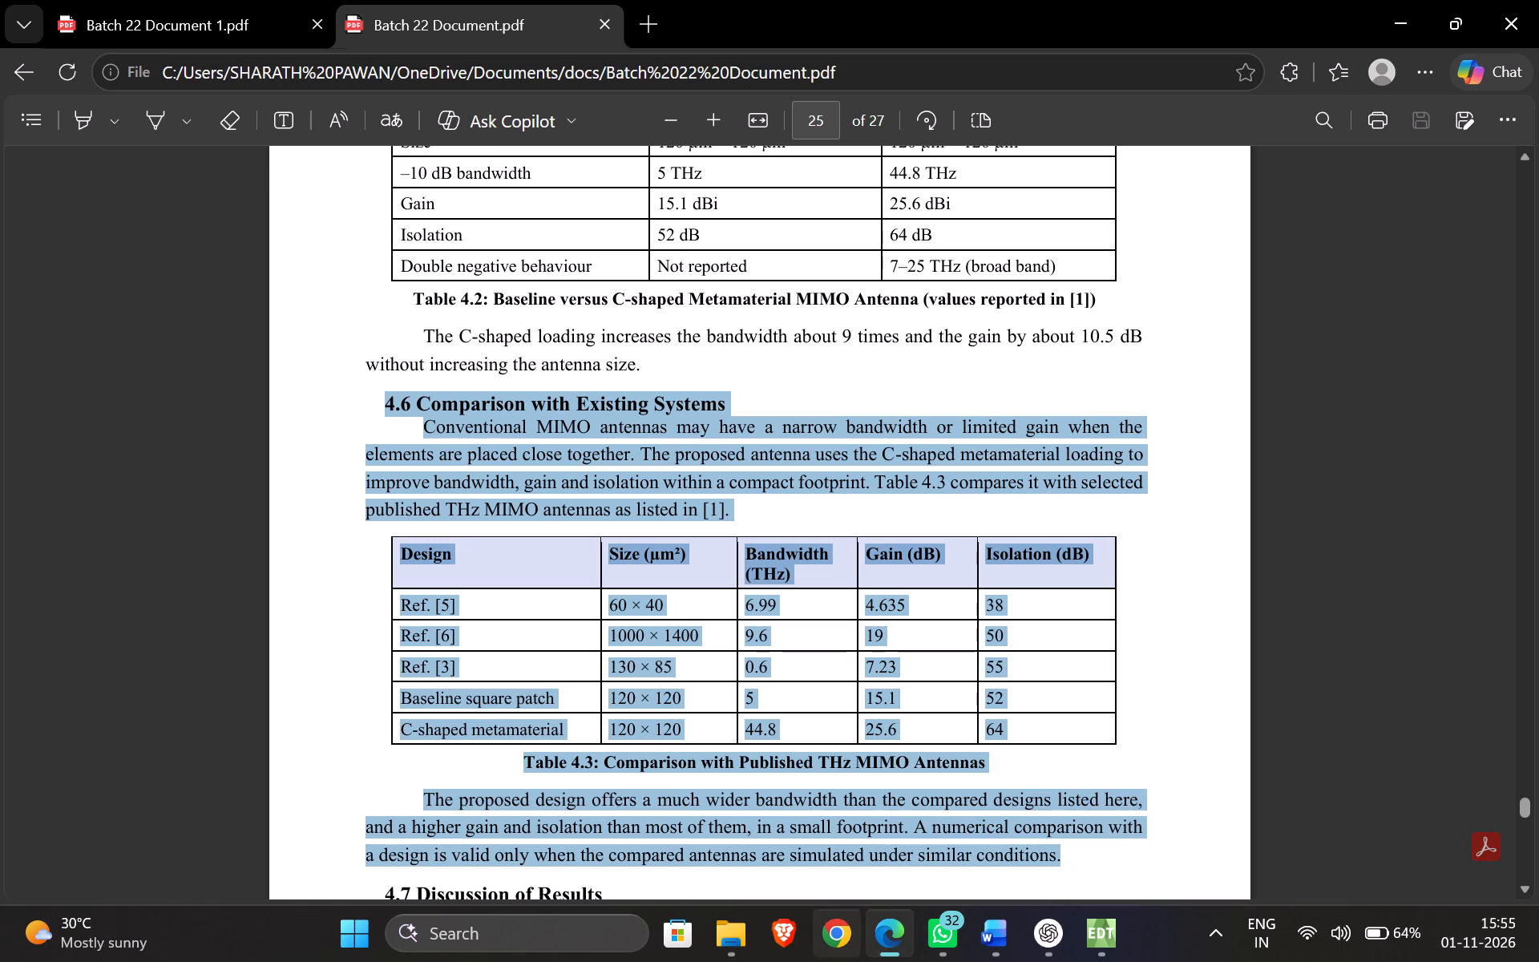
click(1006, 935)
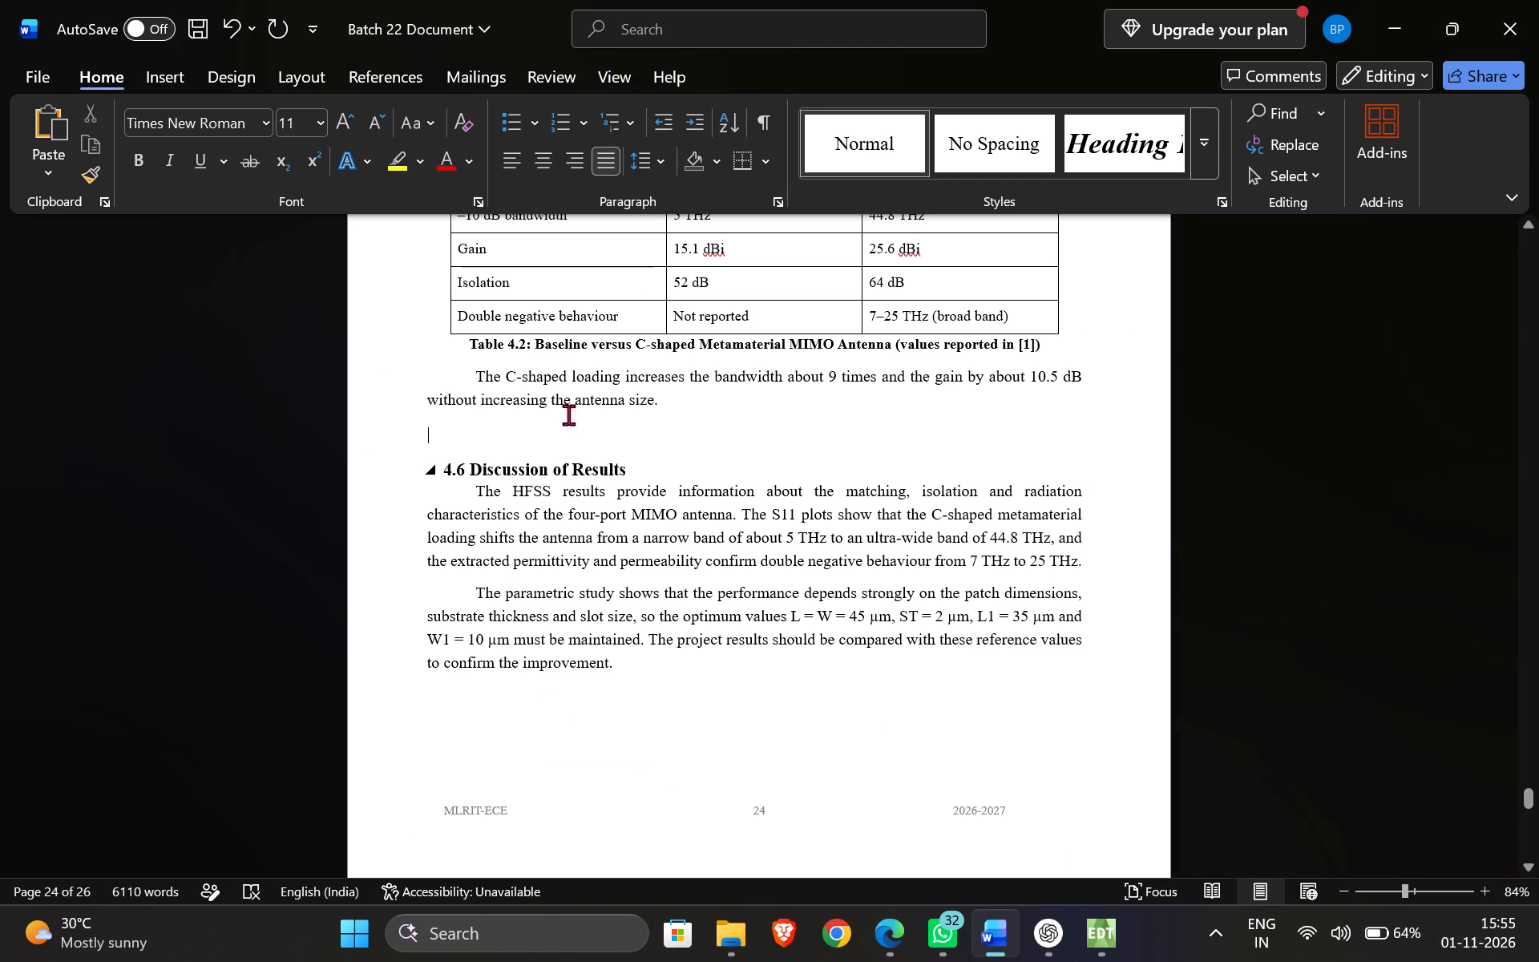
key(ctrl+v)
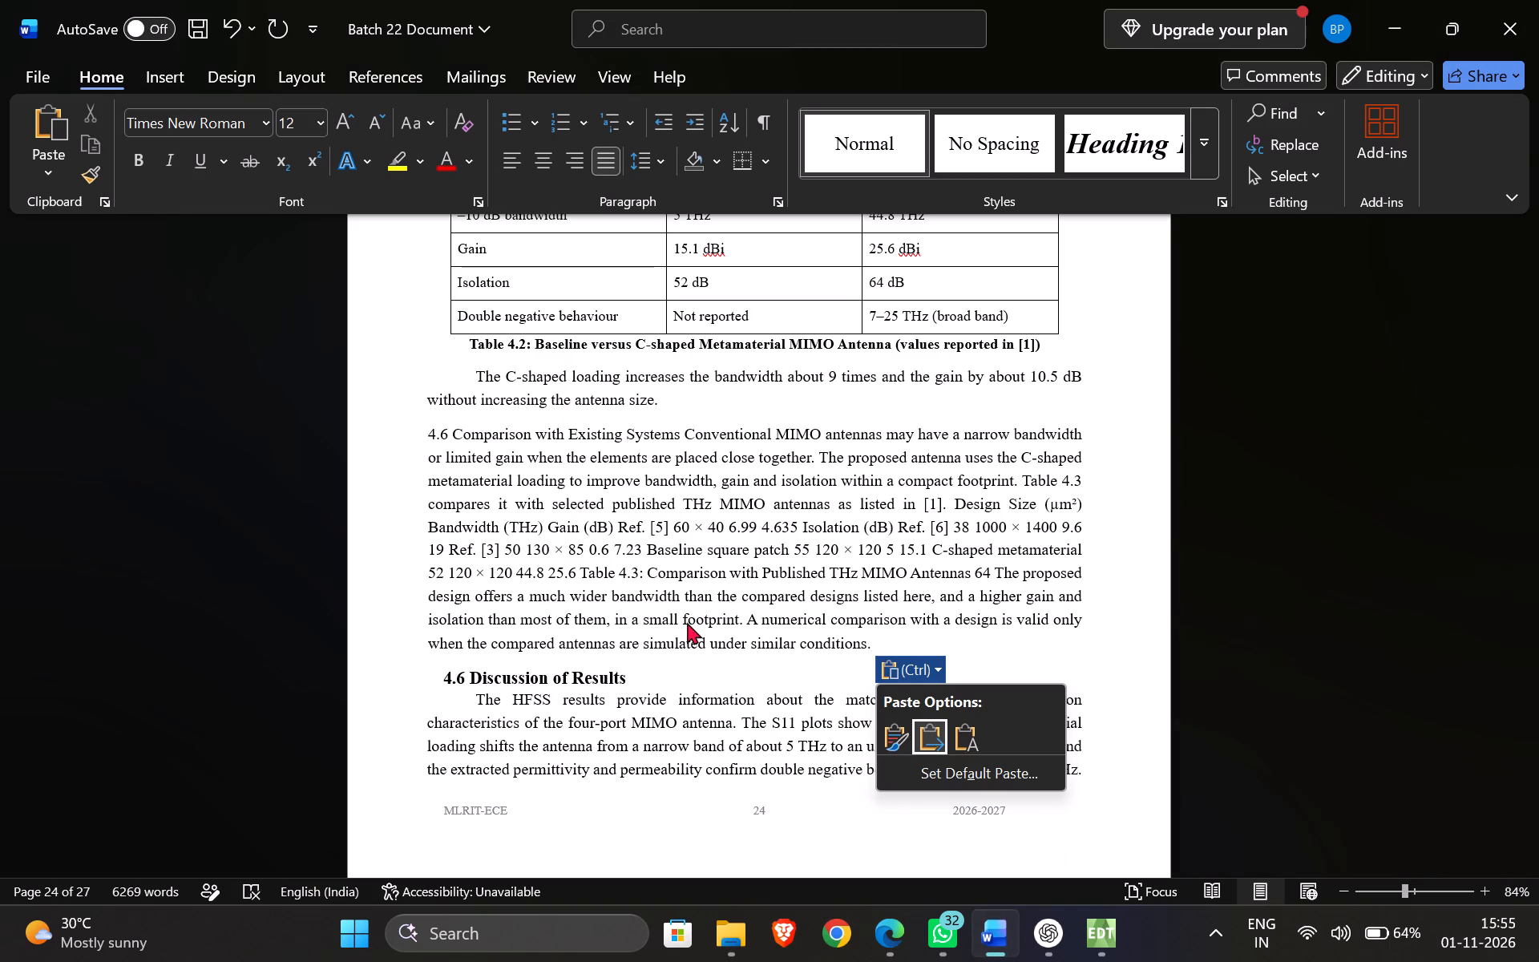
Bold the pasted 4.6 Comparison with Existing Systems heading and separate it from its paragraph onto its own line.
click(534, 435)
drag(531, 436, 600, 431)
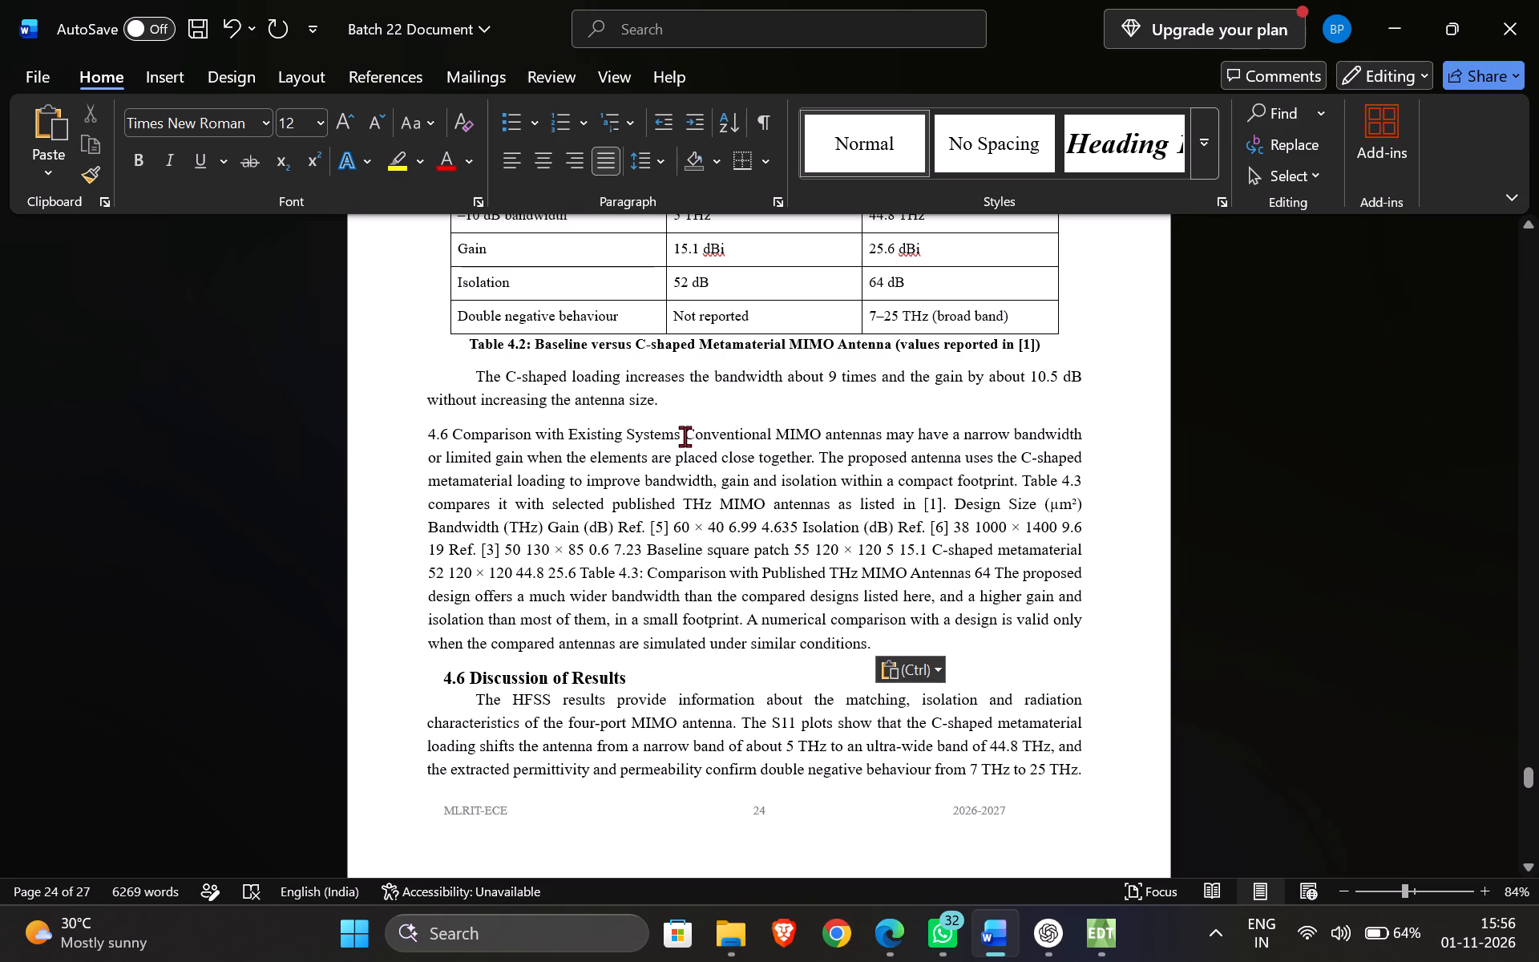
click(688, 435)
drag(686, 436, 386, 449)
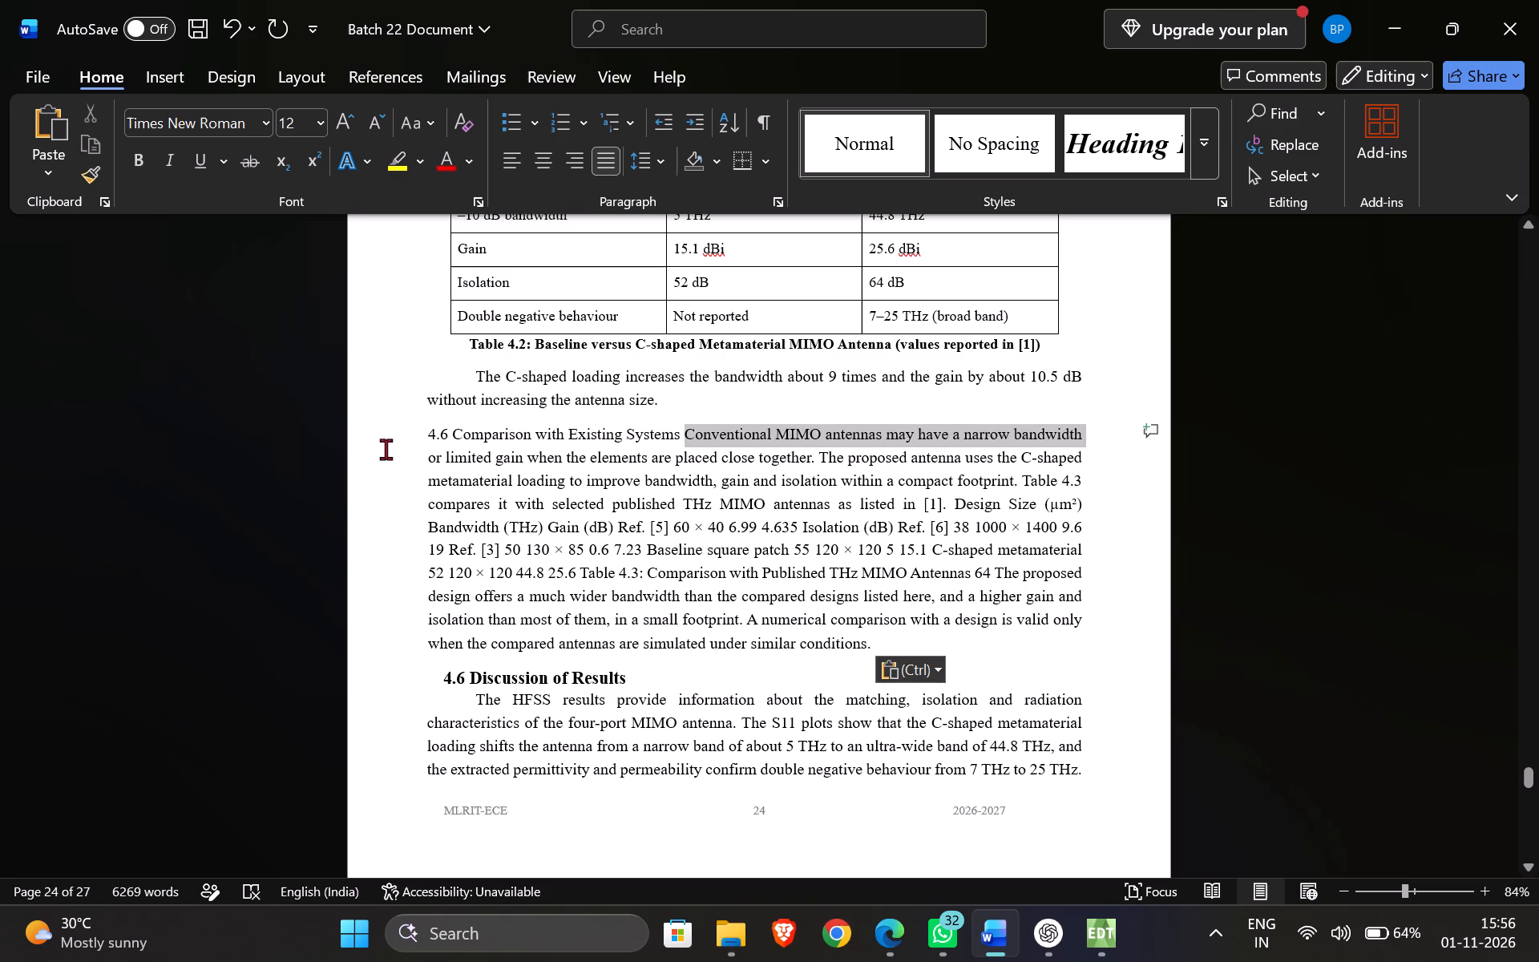
drag(386, 449, 423, 436)
click(669, 445)
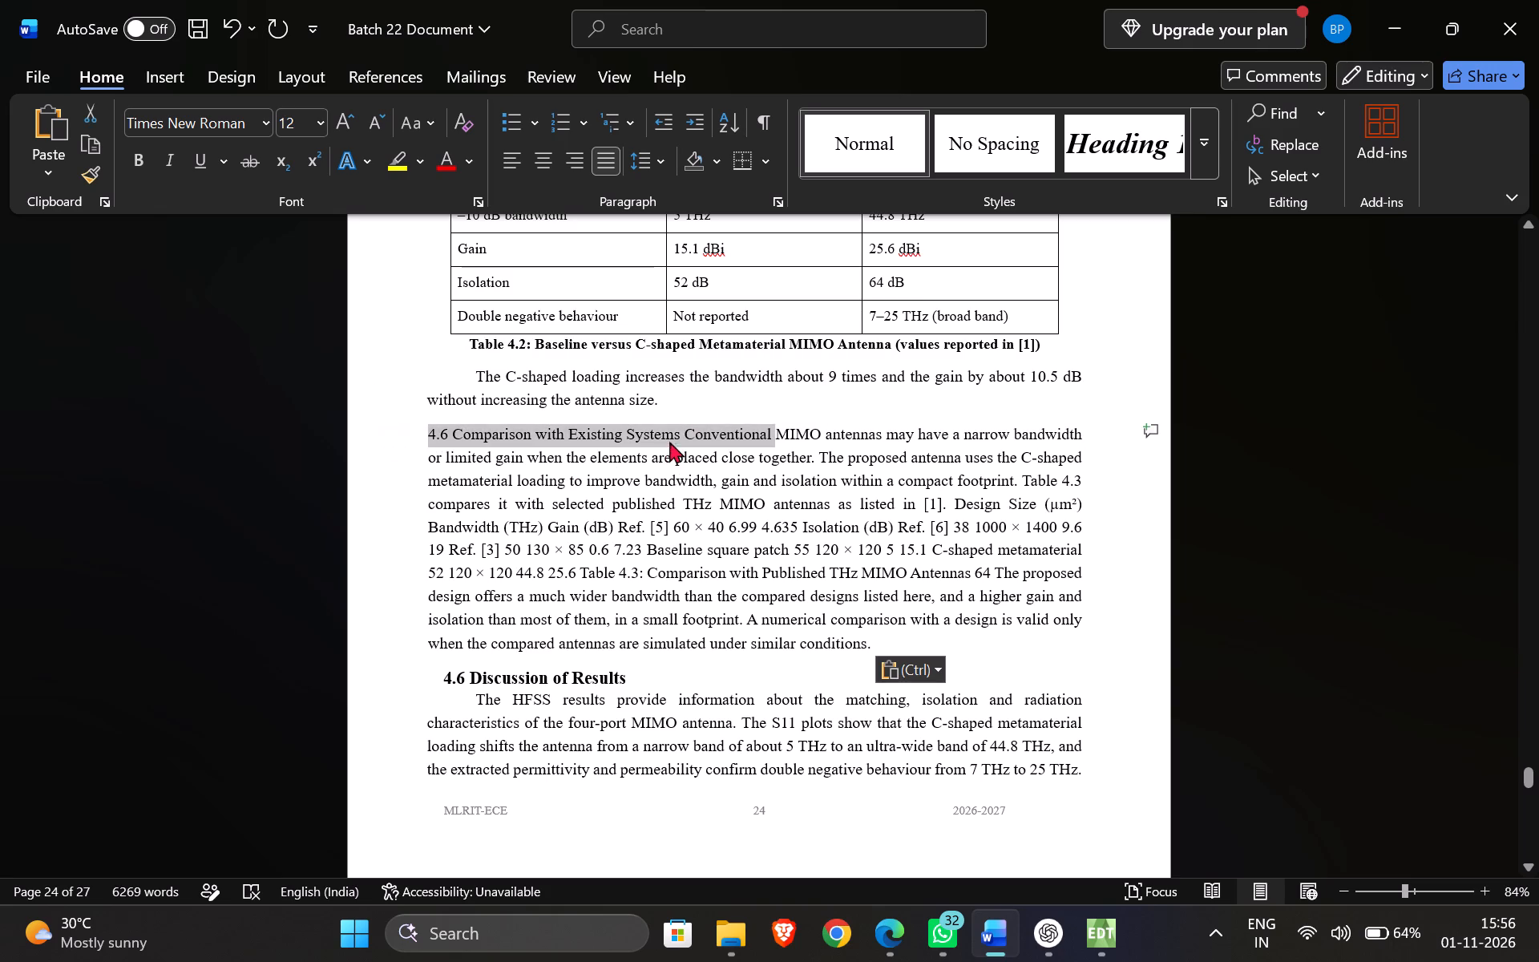
drag(683, 435, 447, 439)
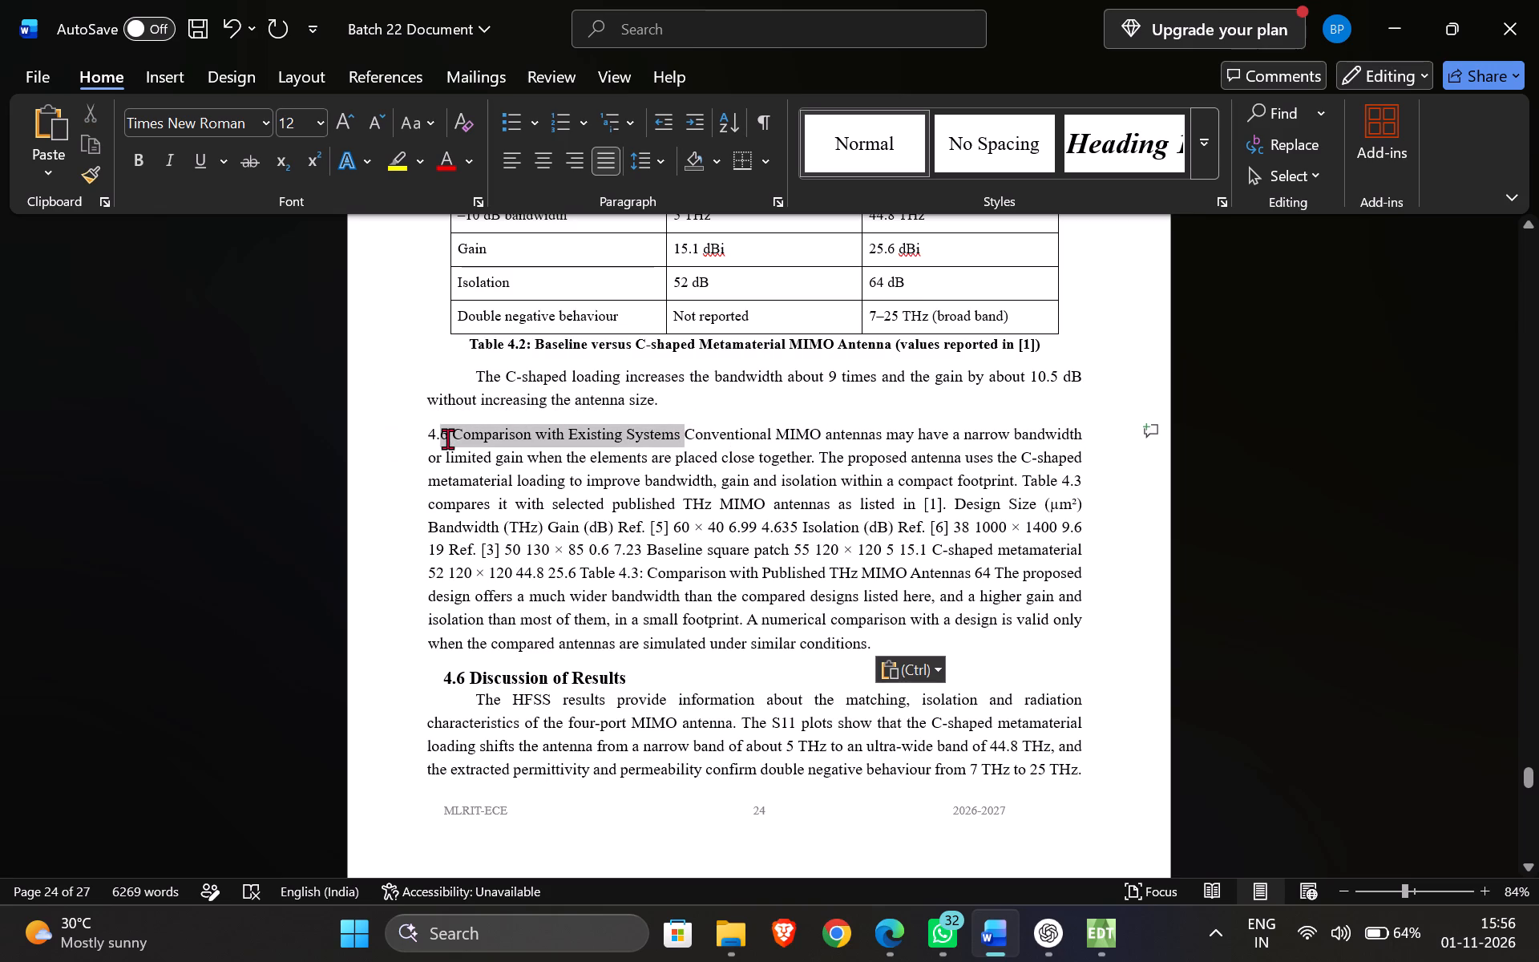
drag(447, 439, 410, 425)
key(ctrl+b)
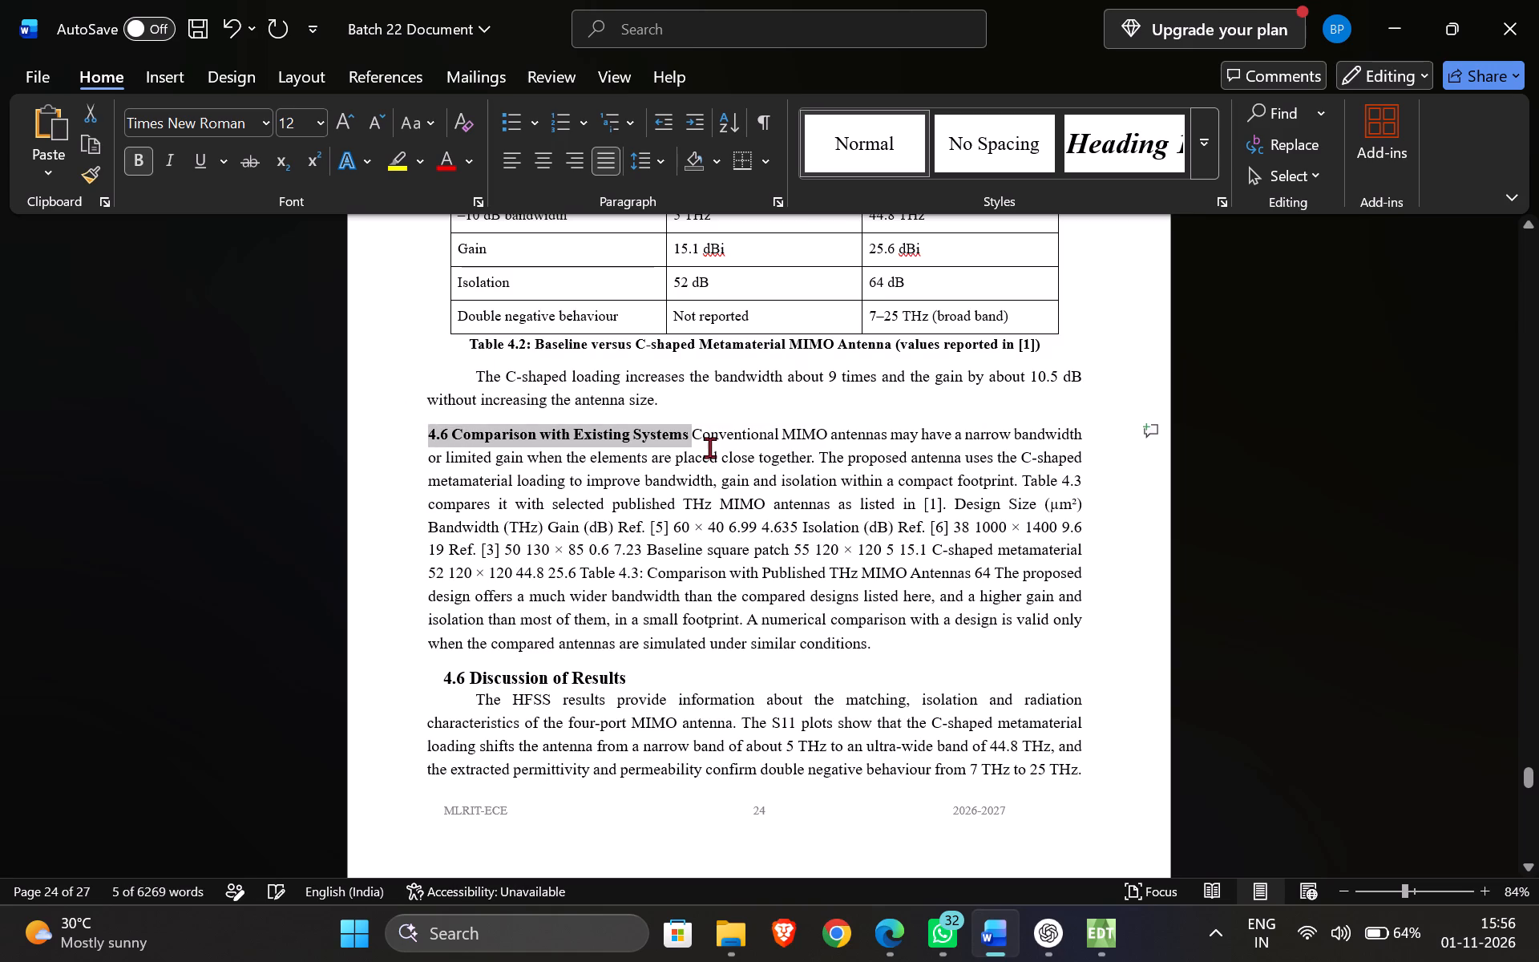
click(685, 435)
click(693, 434)
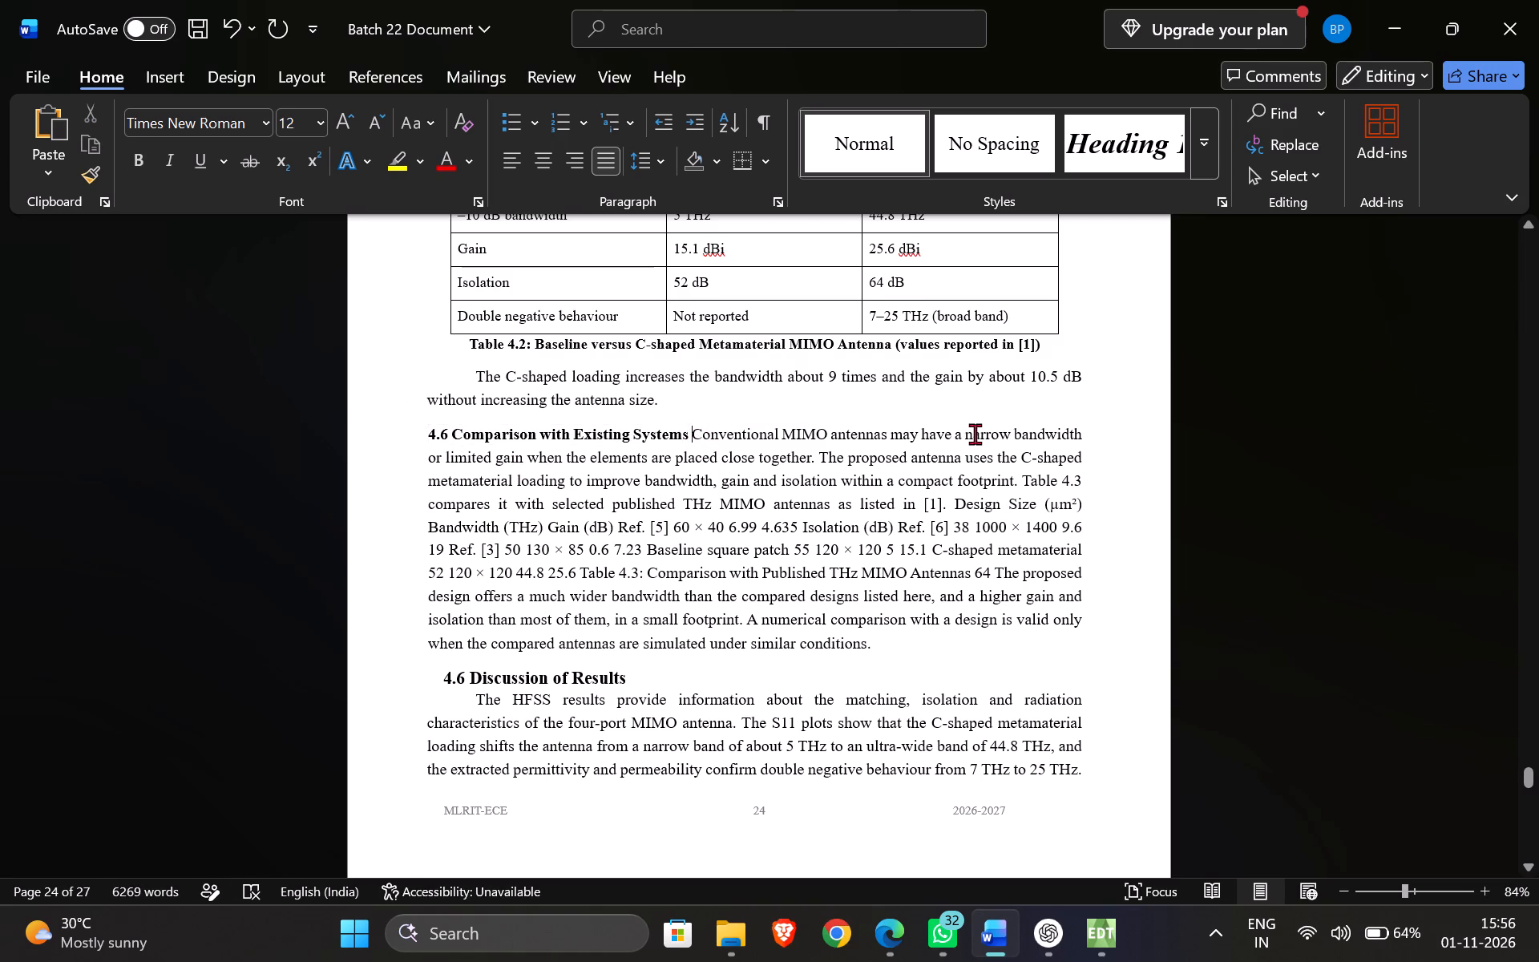
key(Return)
Add empty lines before the CHAPTER 5 heading until it starts on a new page.
scroll(496, 560, down, 2)
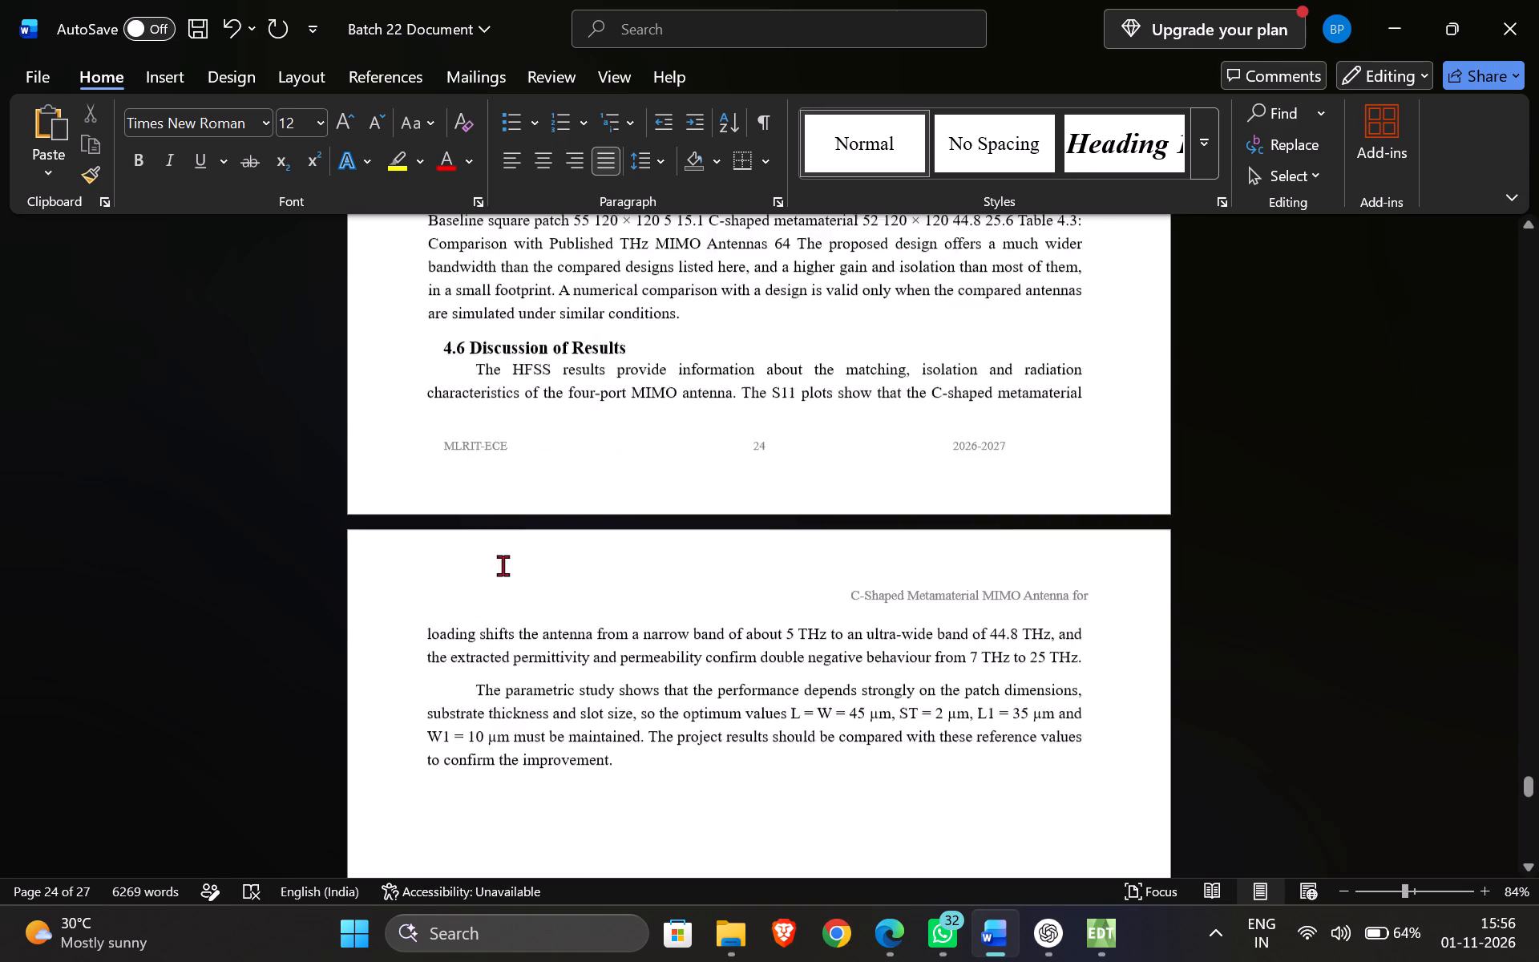
scroll(507, 561, down, 3)
scroll(616, 402, up, 2)
click(682, 540)
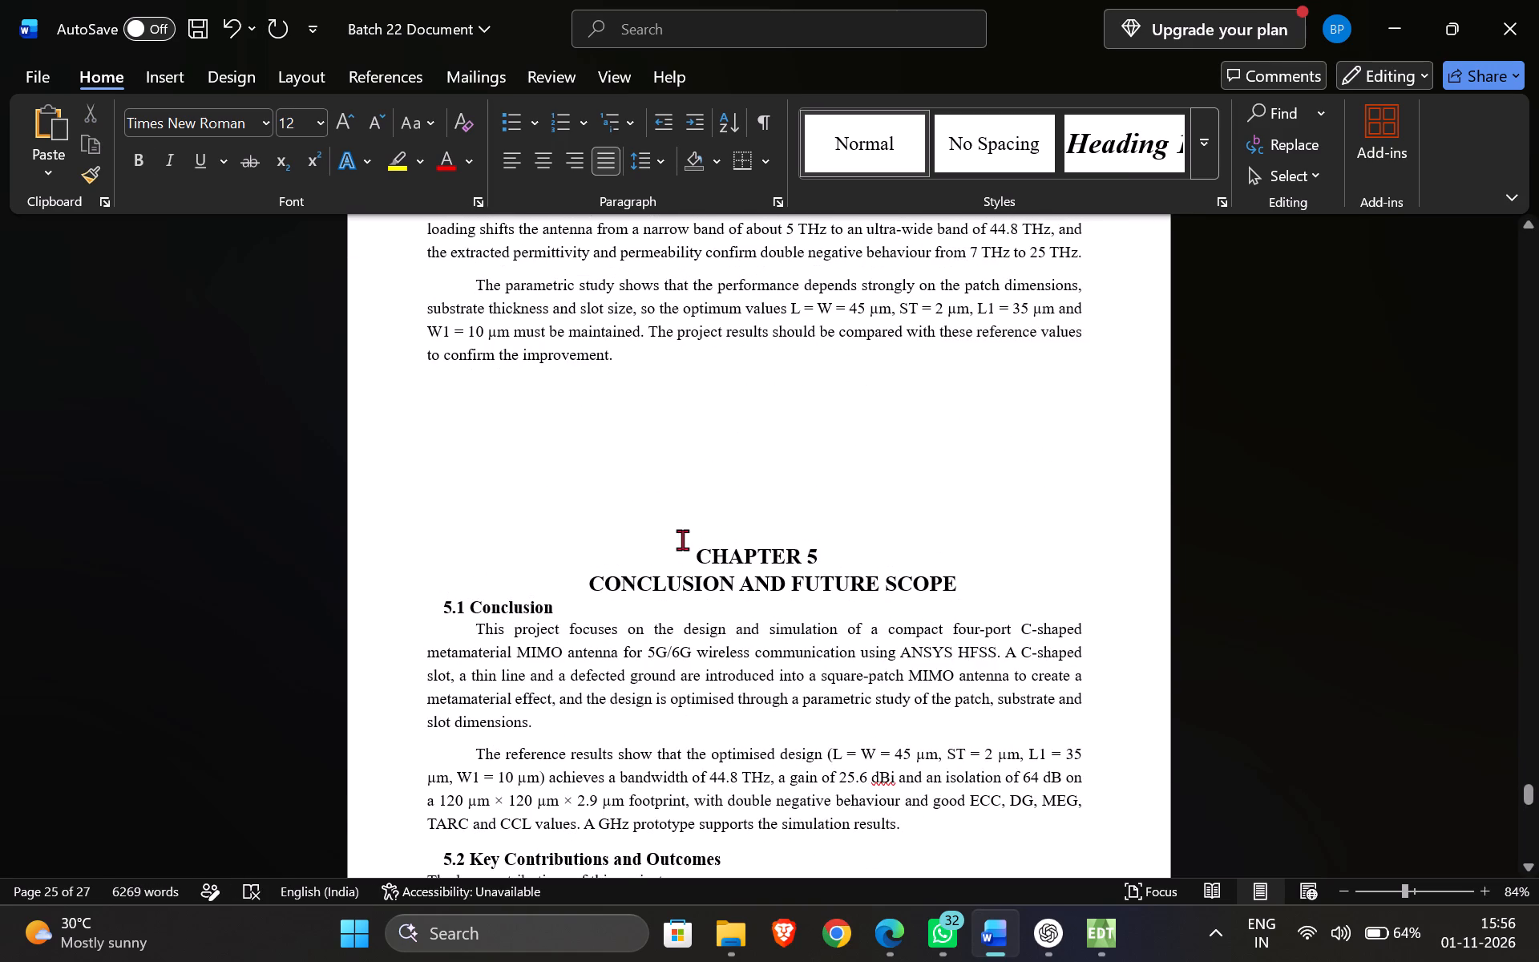
key(Return)
key(Return)
key(Return)
key(Return)
key(Return)
key(Return)
key(Return)
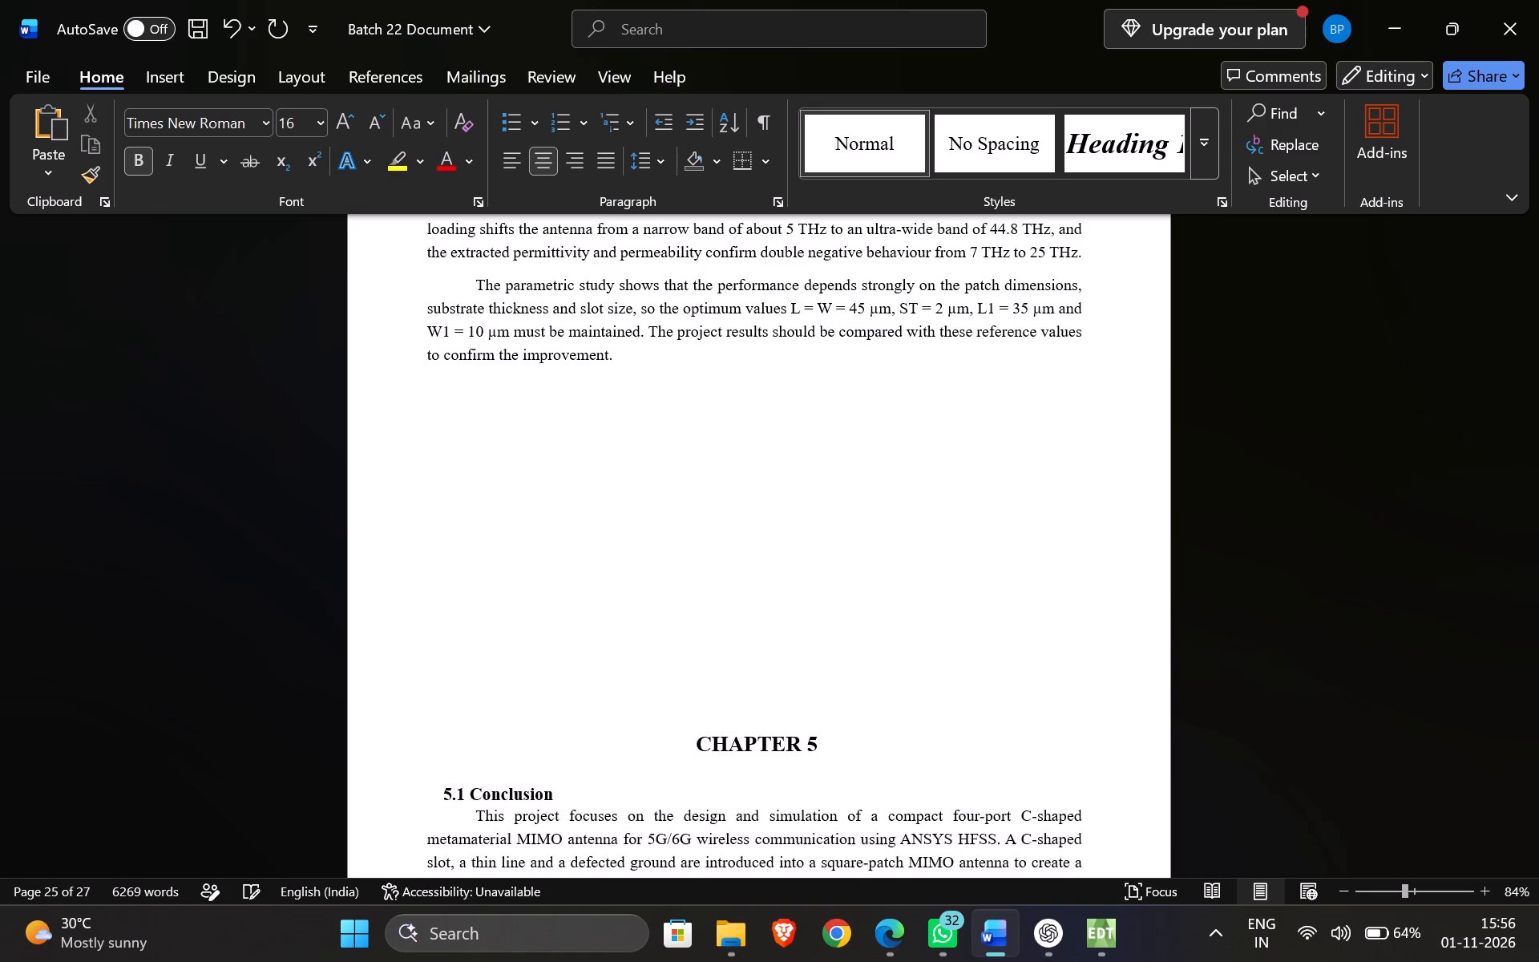
key(Return)
key(Return)
key(Return)
key(Return)
key(Return)
key(Return)
key(Return)
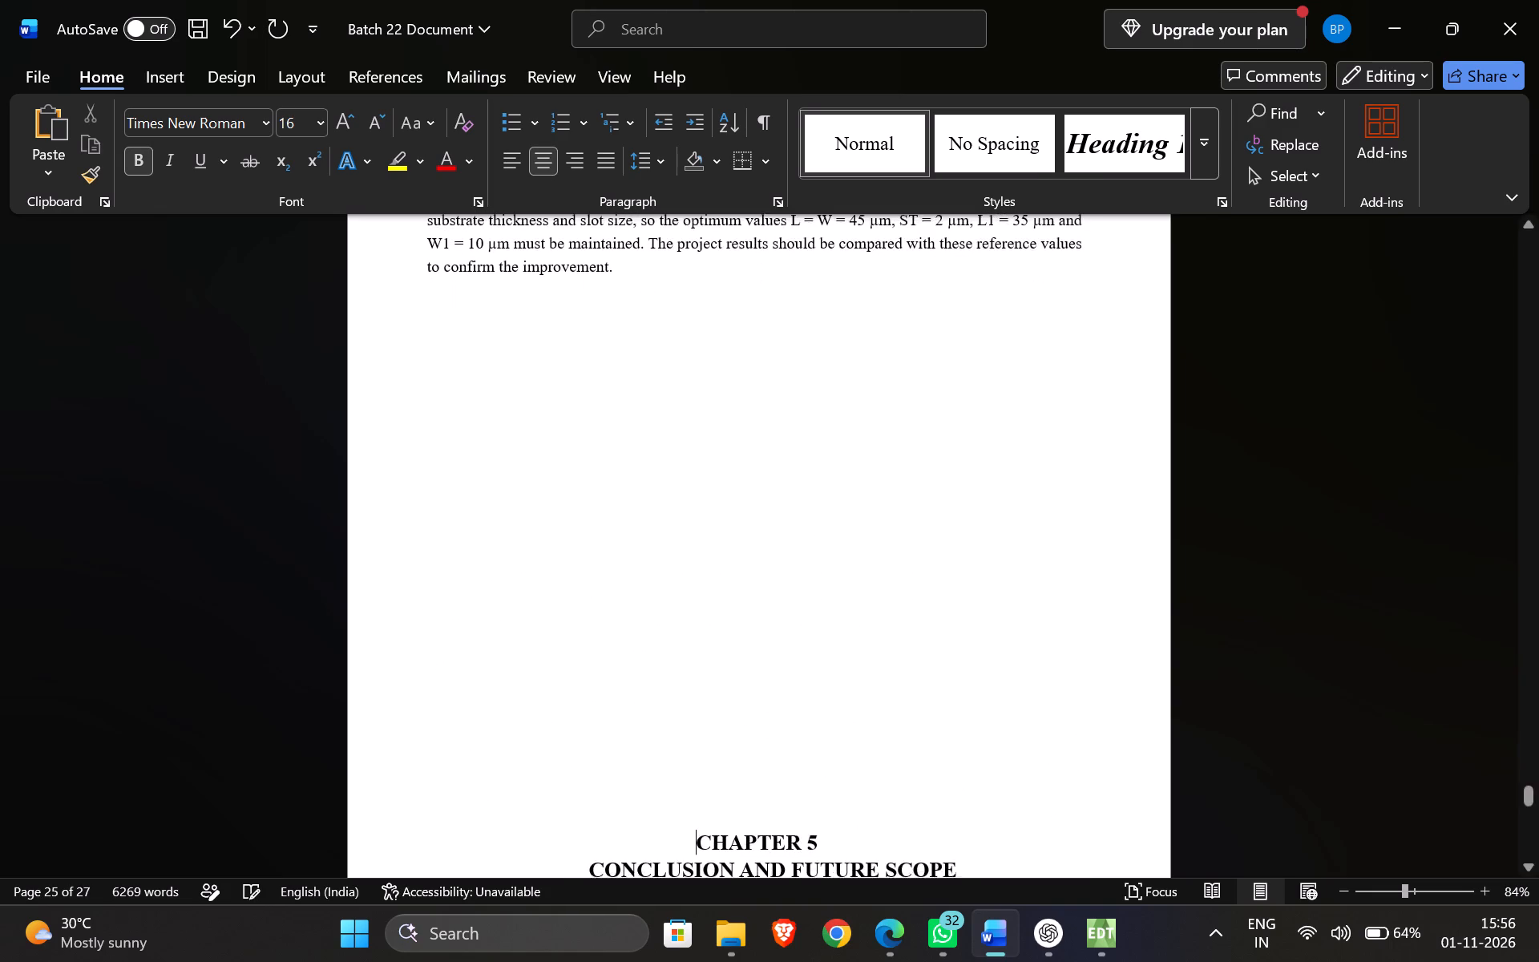
key(Return)
key(Return)
key(Return)
key(Return)
key(Return)
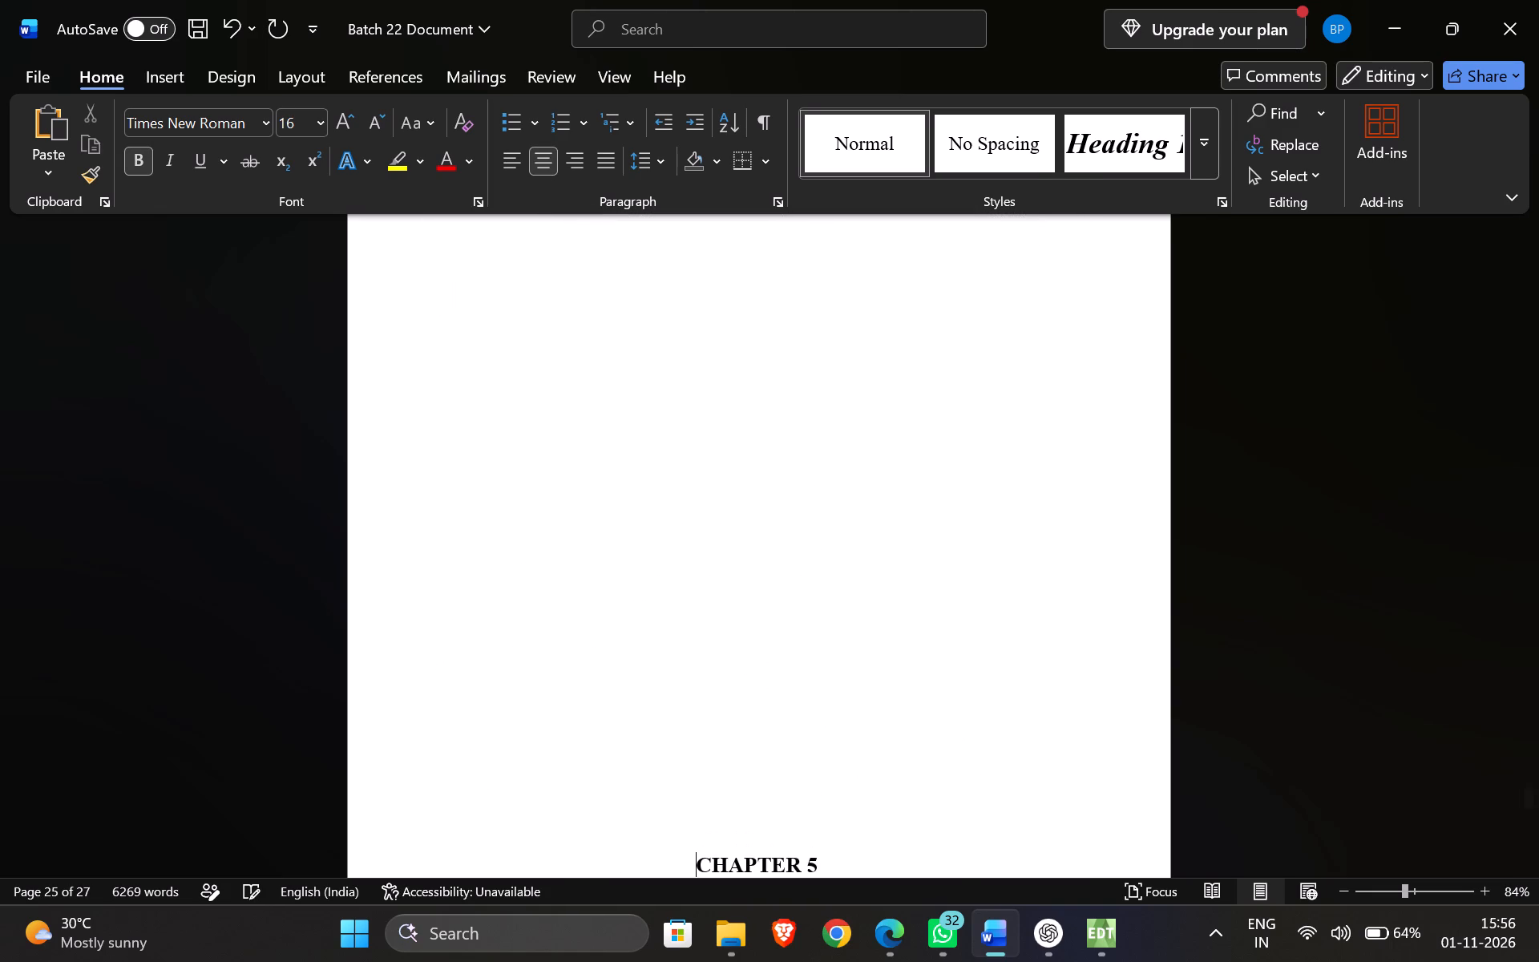
key(Return)
key(Return)
scroll(936, 578, down, 2)
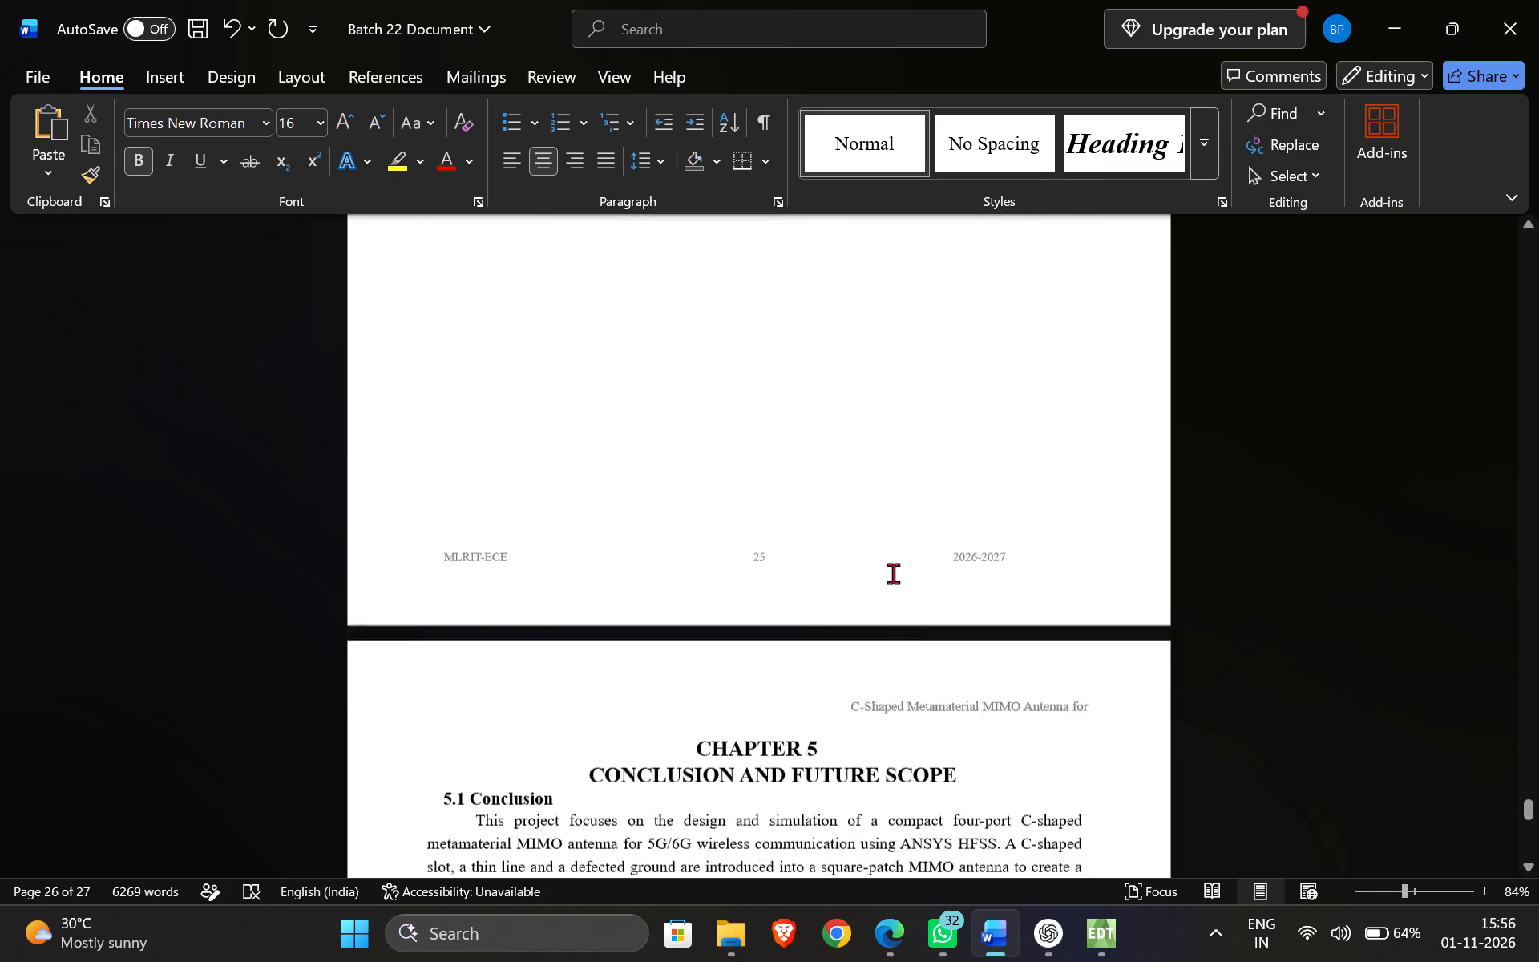
Check the layout of the pages around Chapter 5, from section 4.5 through the References.
scroll(893, 573, down, 7)
scroll(887, 572, up, 5)
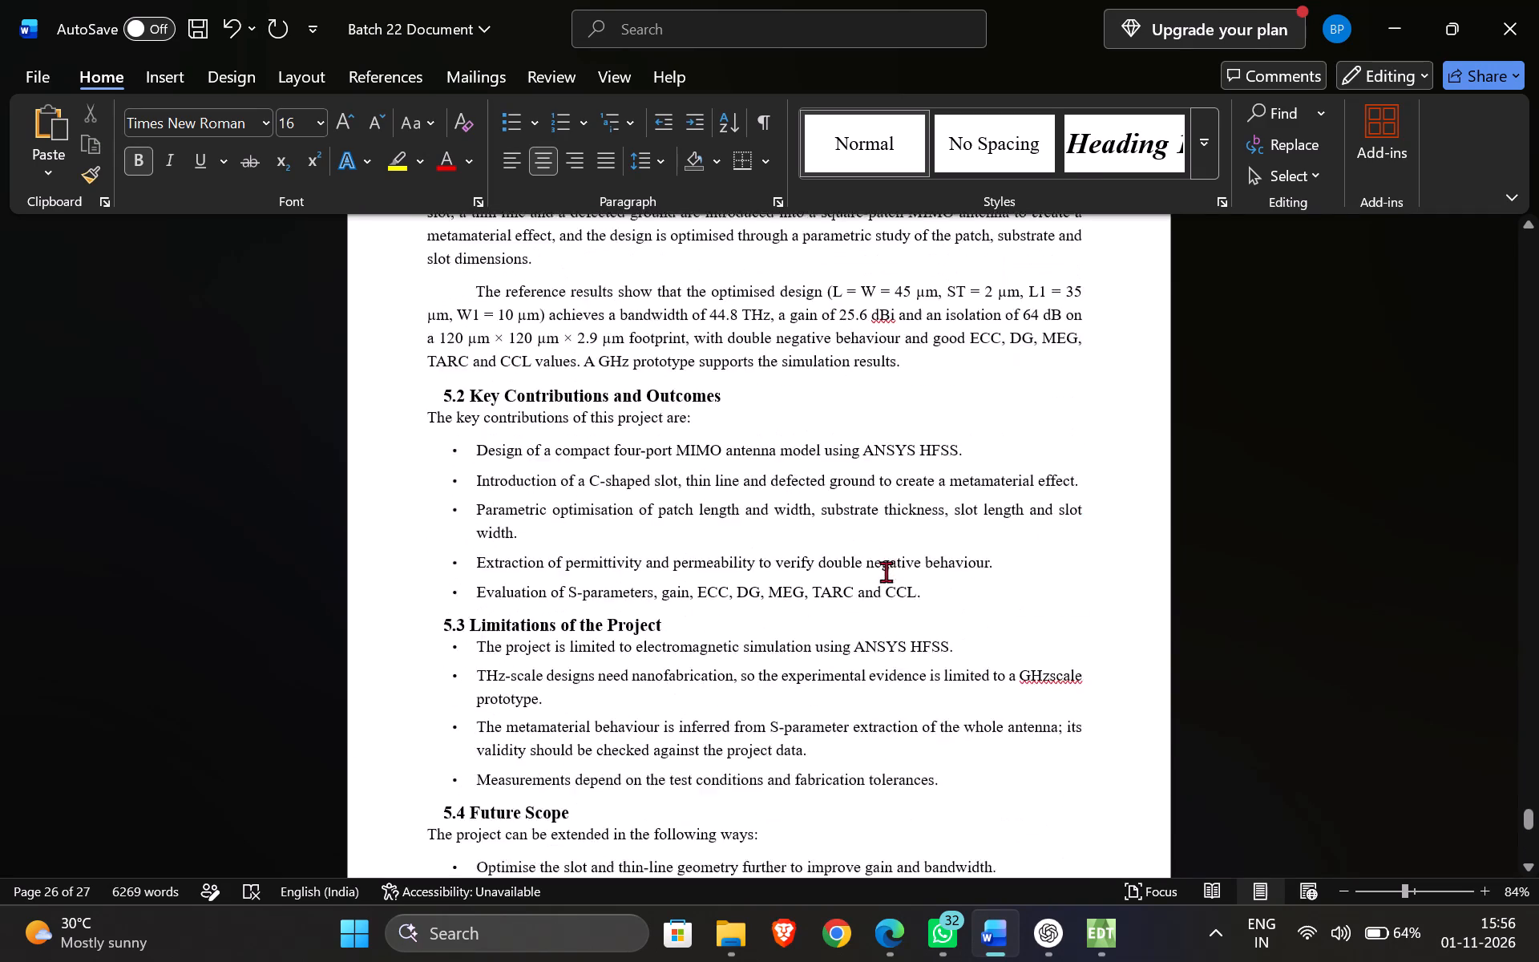
scroll(886, 572, up, 10)
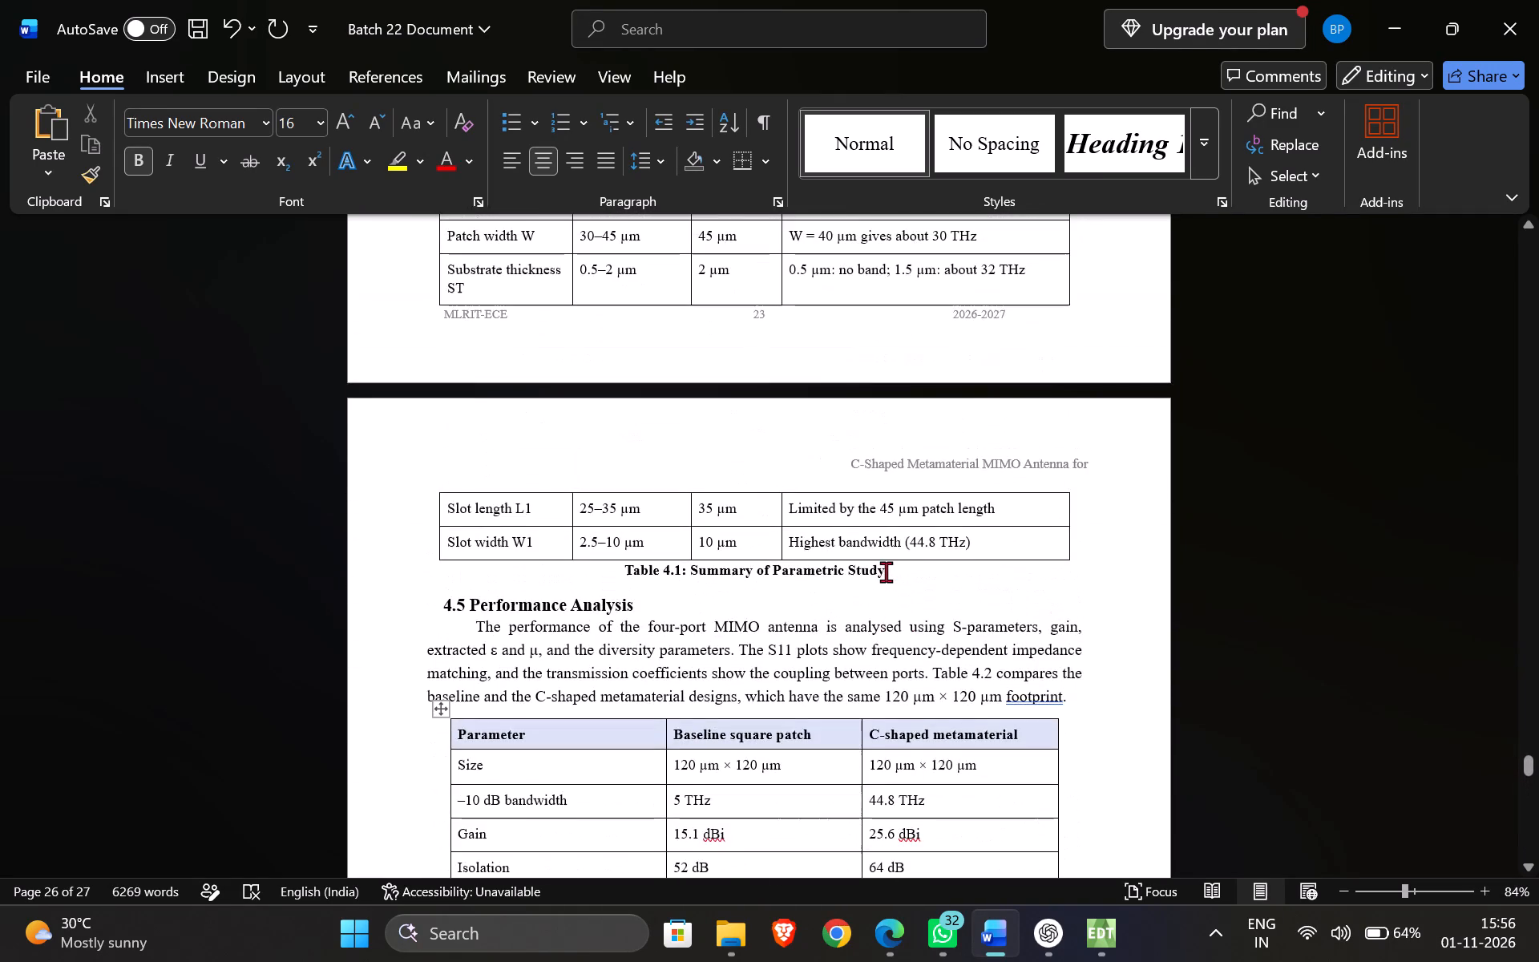
scroll(886, 572, down, 10)
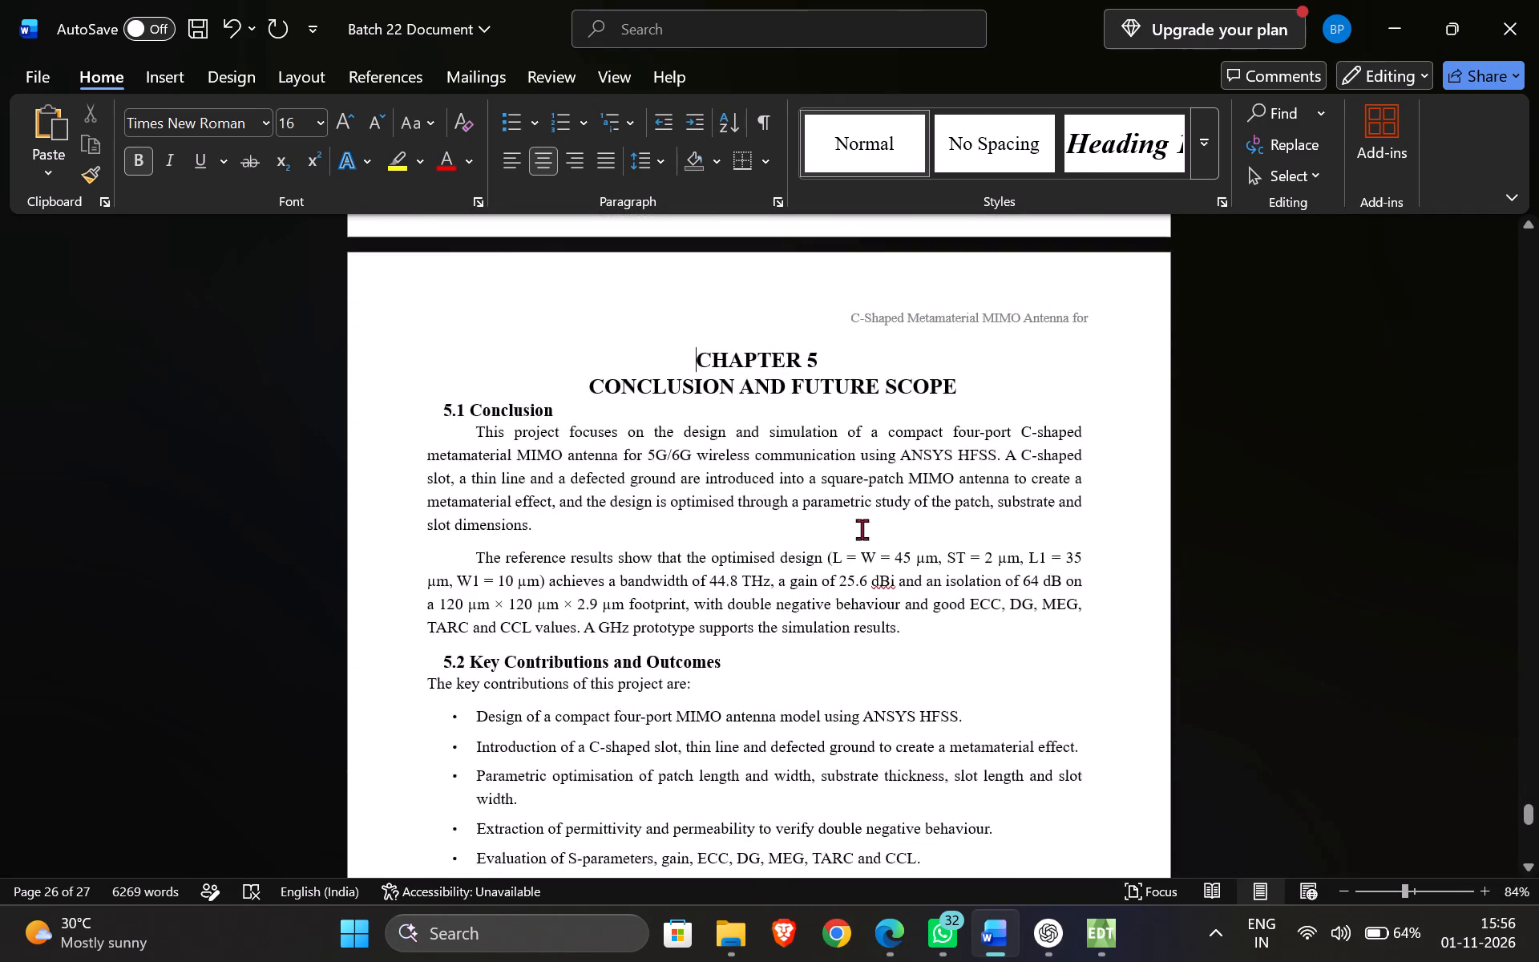
scroll(862, 529, down, 3)
scroll(769, 490, up, 2)
scroll(741, 497, down, 2)
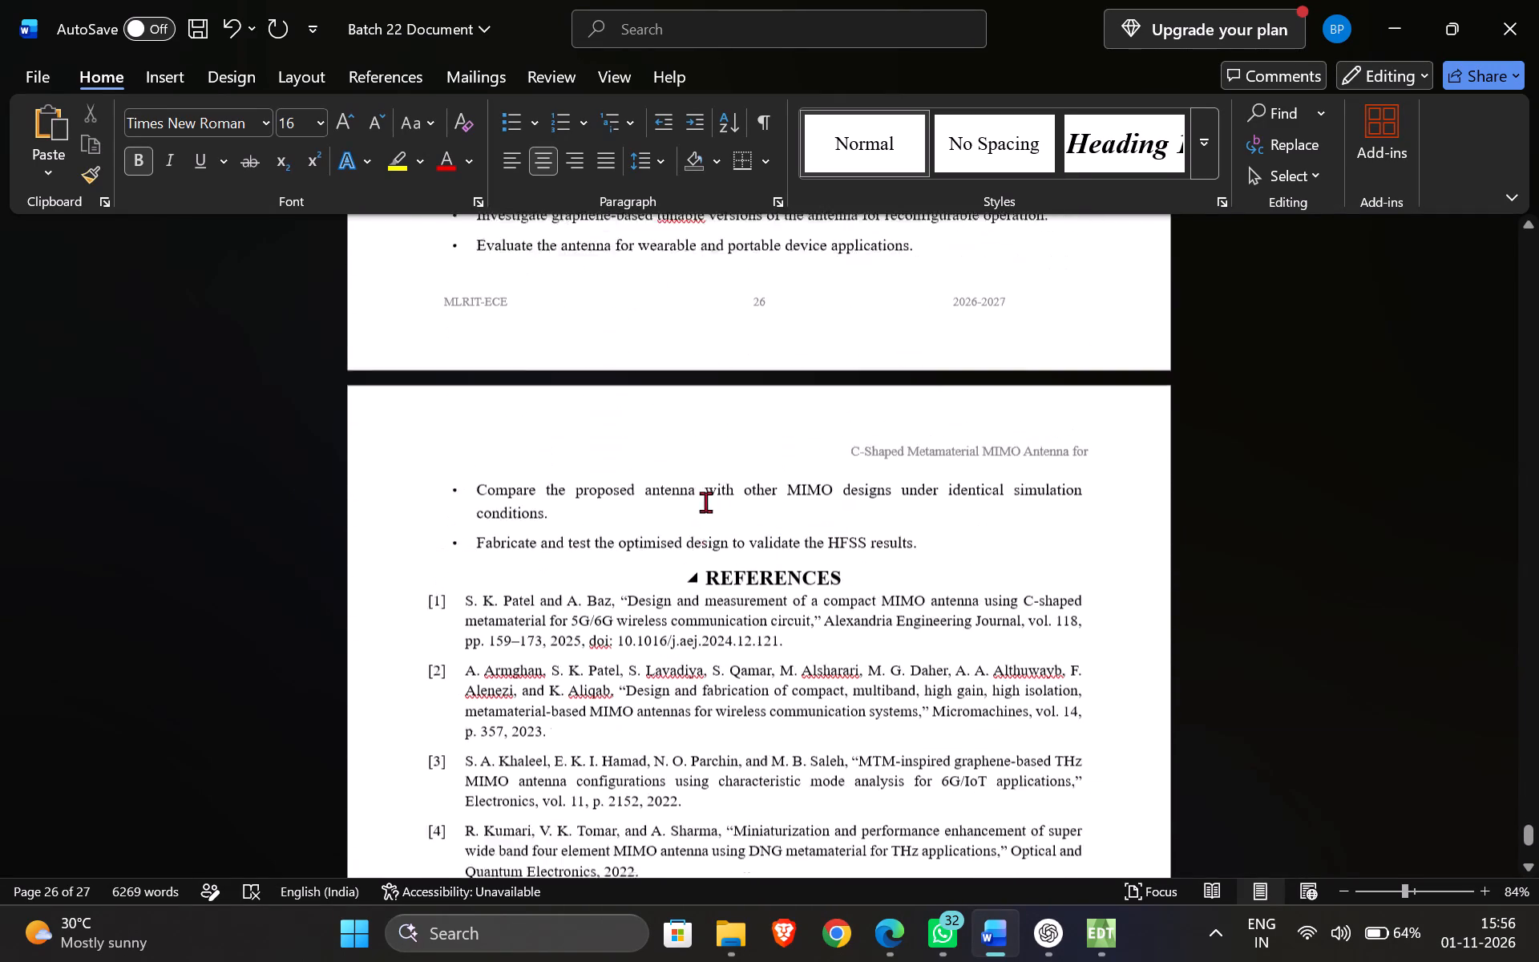
scroll(704, 498, down, 4)
scroll(706, 496, up, 4)
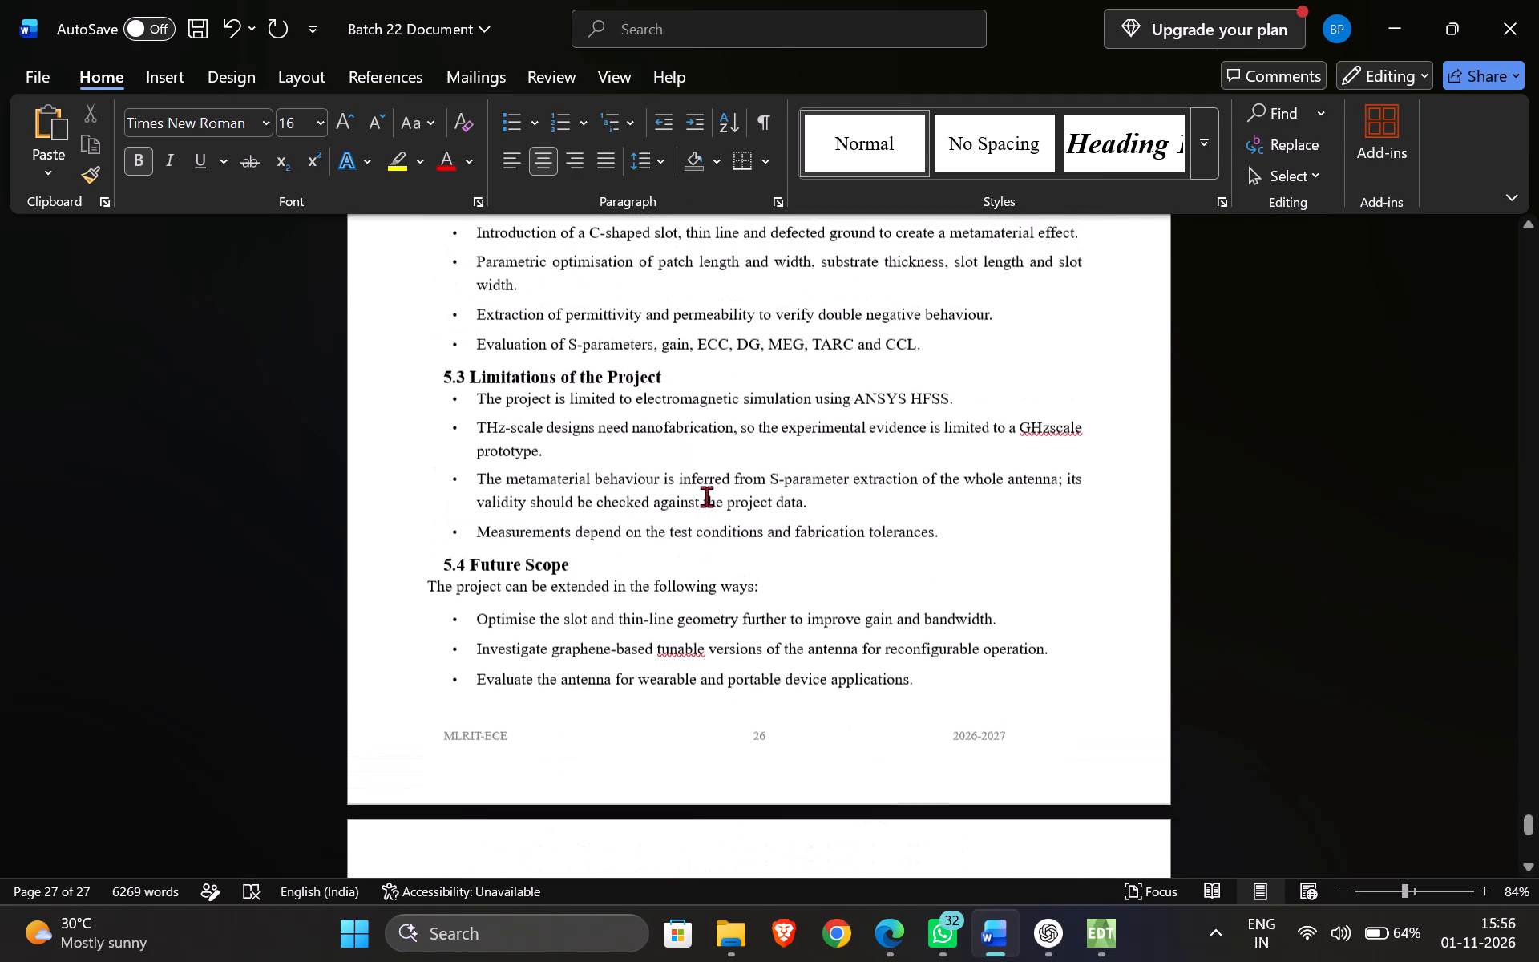
Review the report's pages from Chapter 5 back through the earlier chapters to the table of contents.
scroll(706, 496, up, 7)
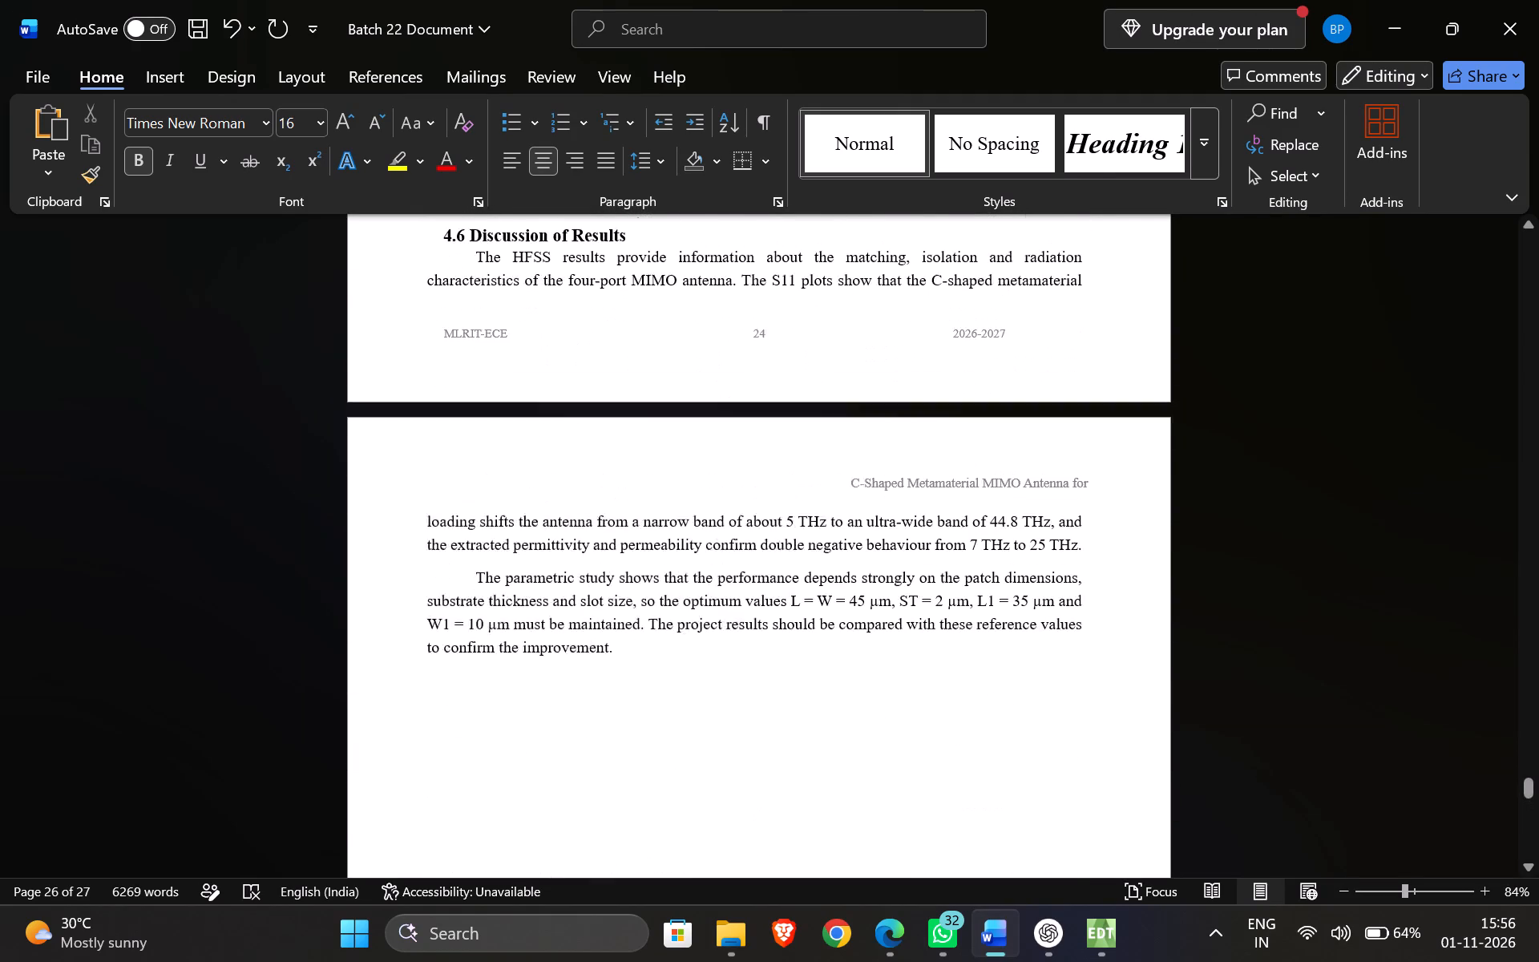
scroll(697, 439, up, 4)
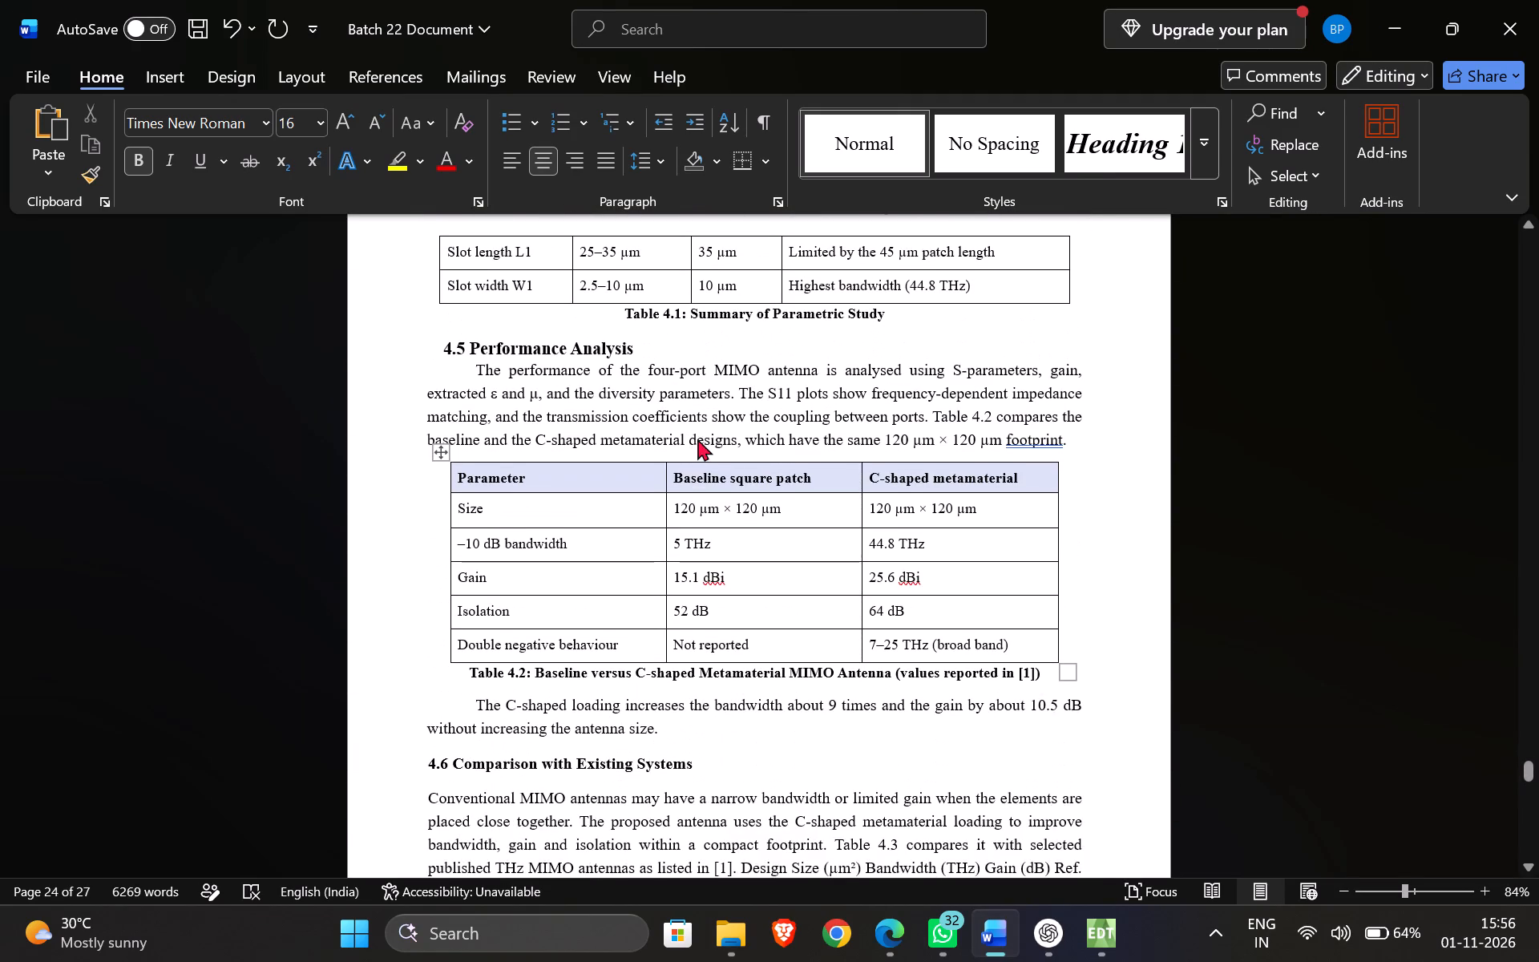
scroll(697, 439, up, 7)
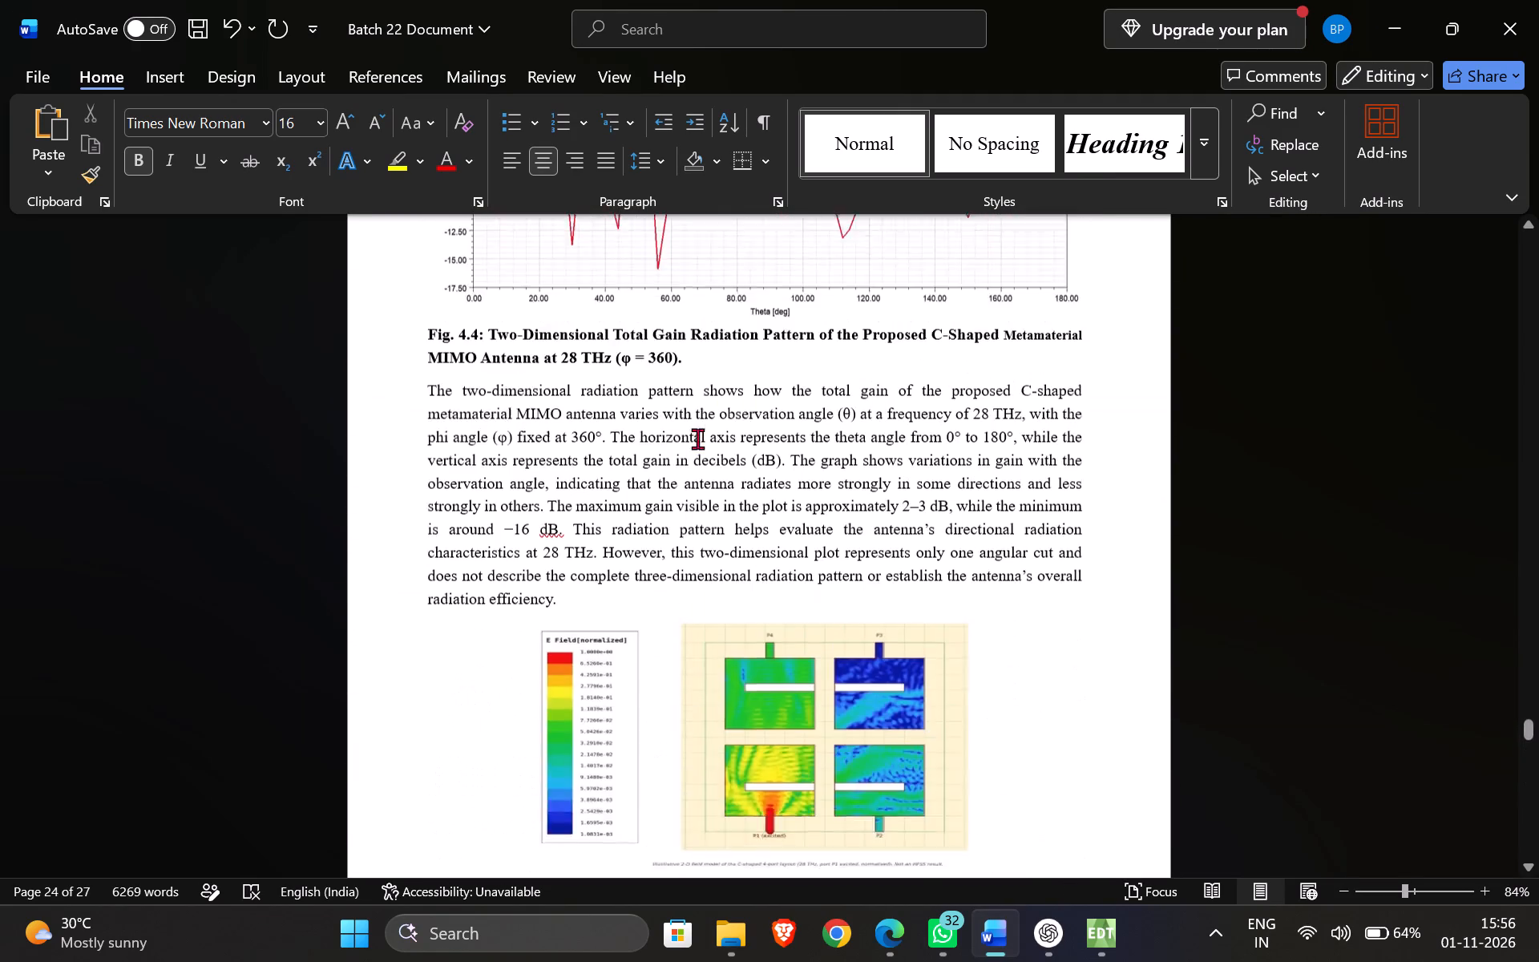
scroll(697, 439, up, 12)
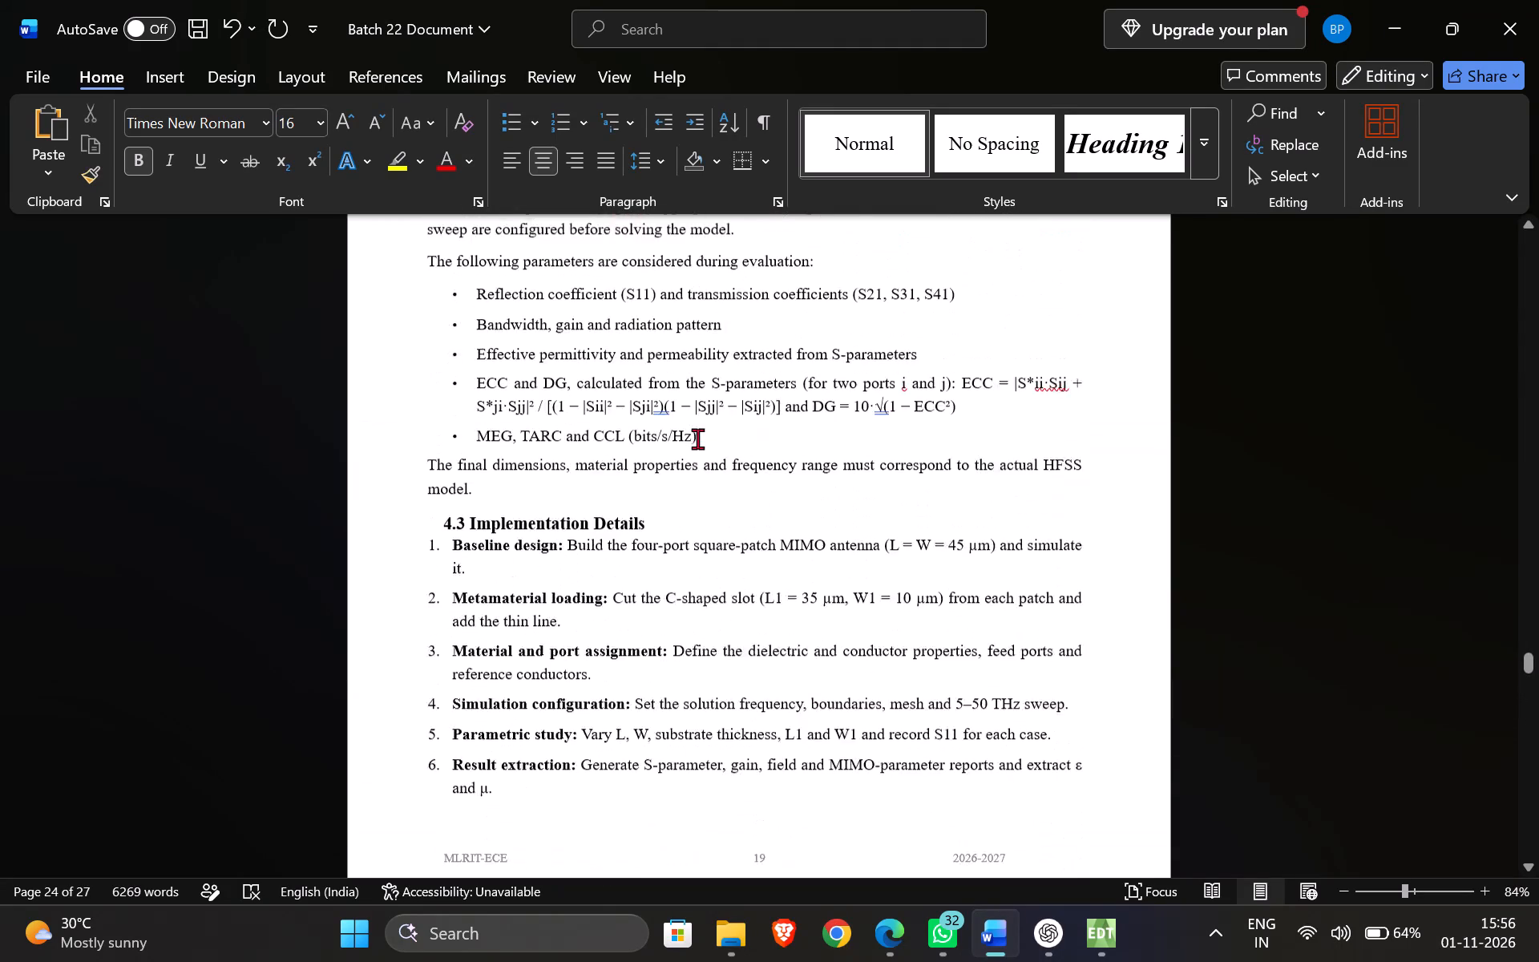
scroll(697, 439, up, 11)
scroll(673, 490, down, 2)
scroll(638, 596, down, 3)
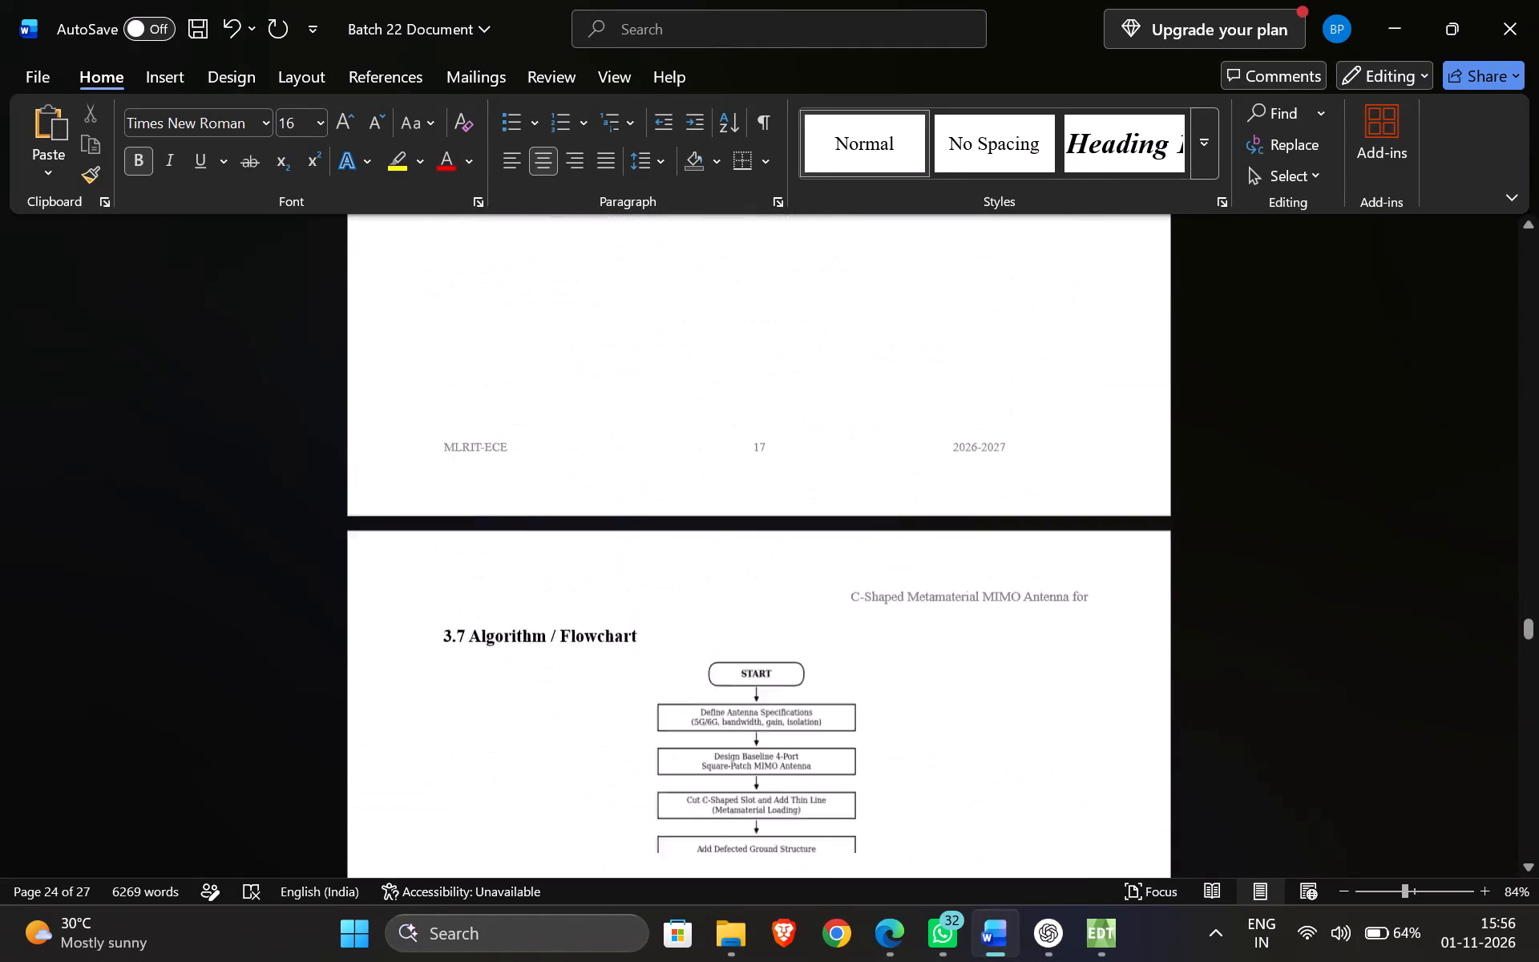
scroll(647, 581, down, 4)
scroll(648, 580, up, 8)
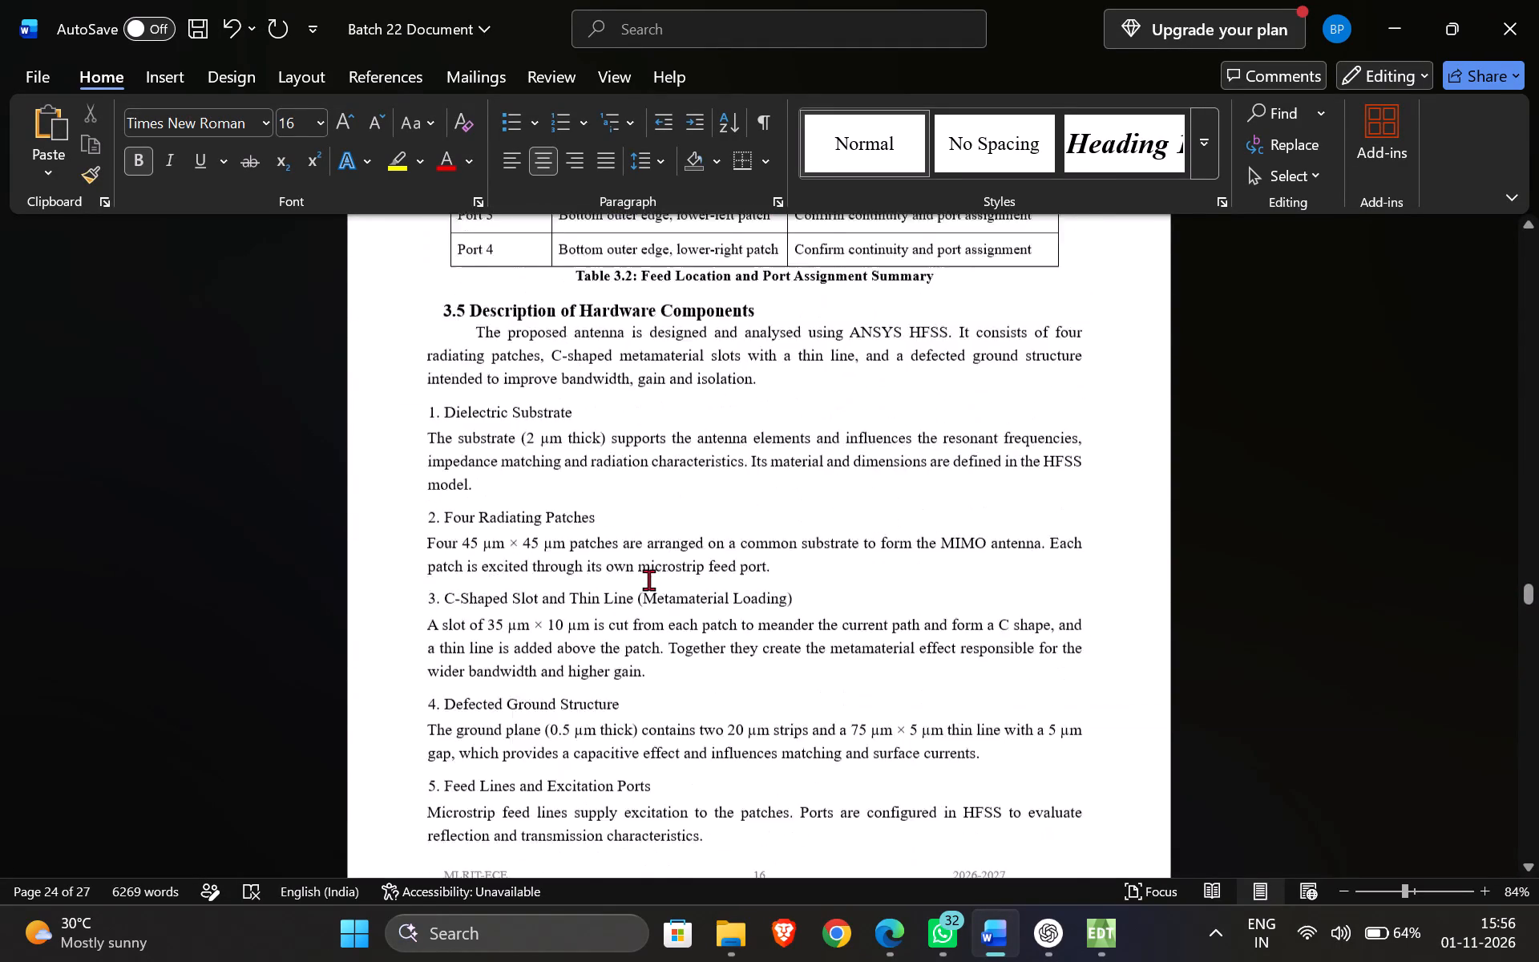
scroll(648, 580, up, 15)
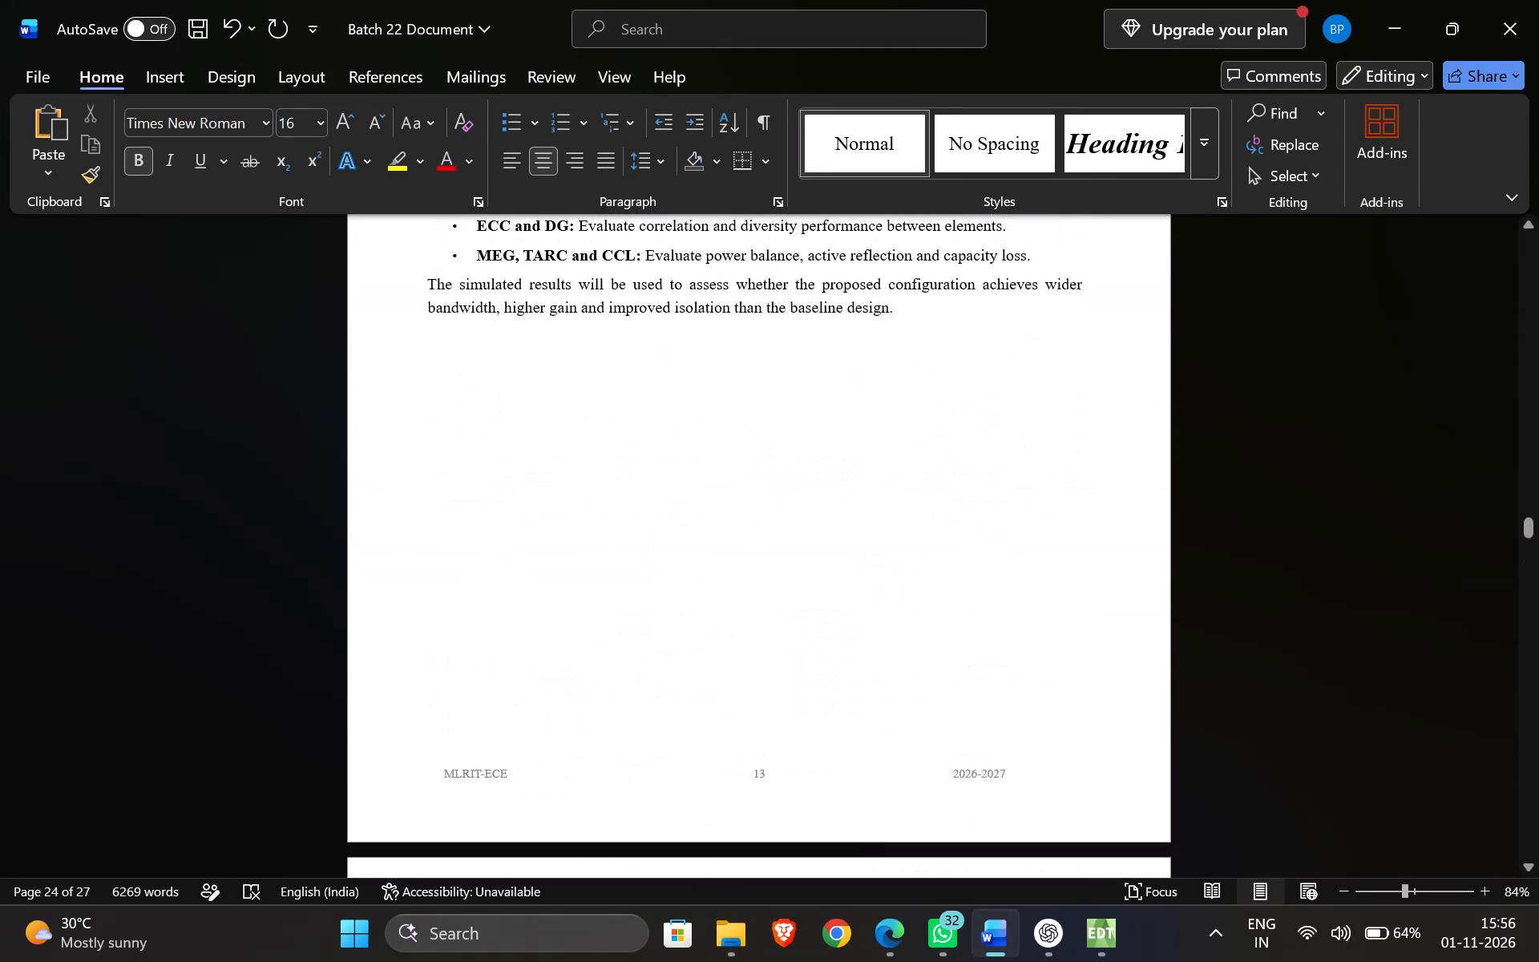
scroll(658, 572, up, 11)
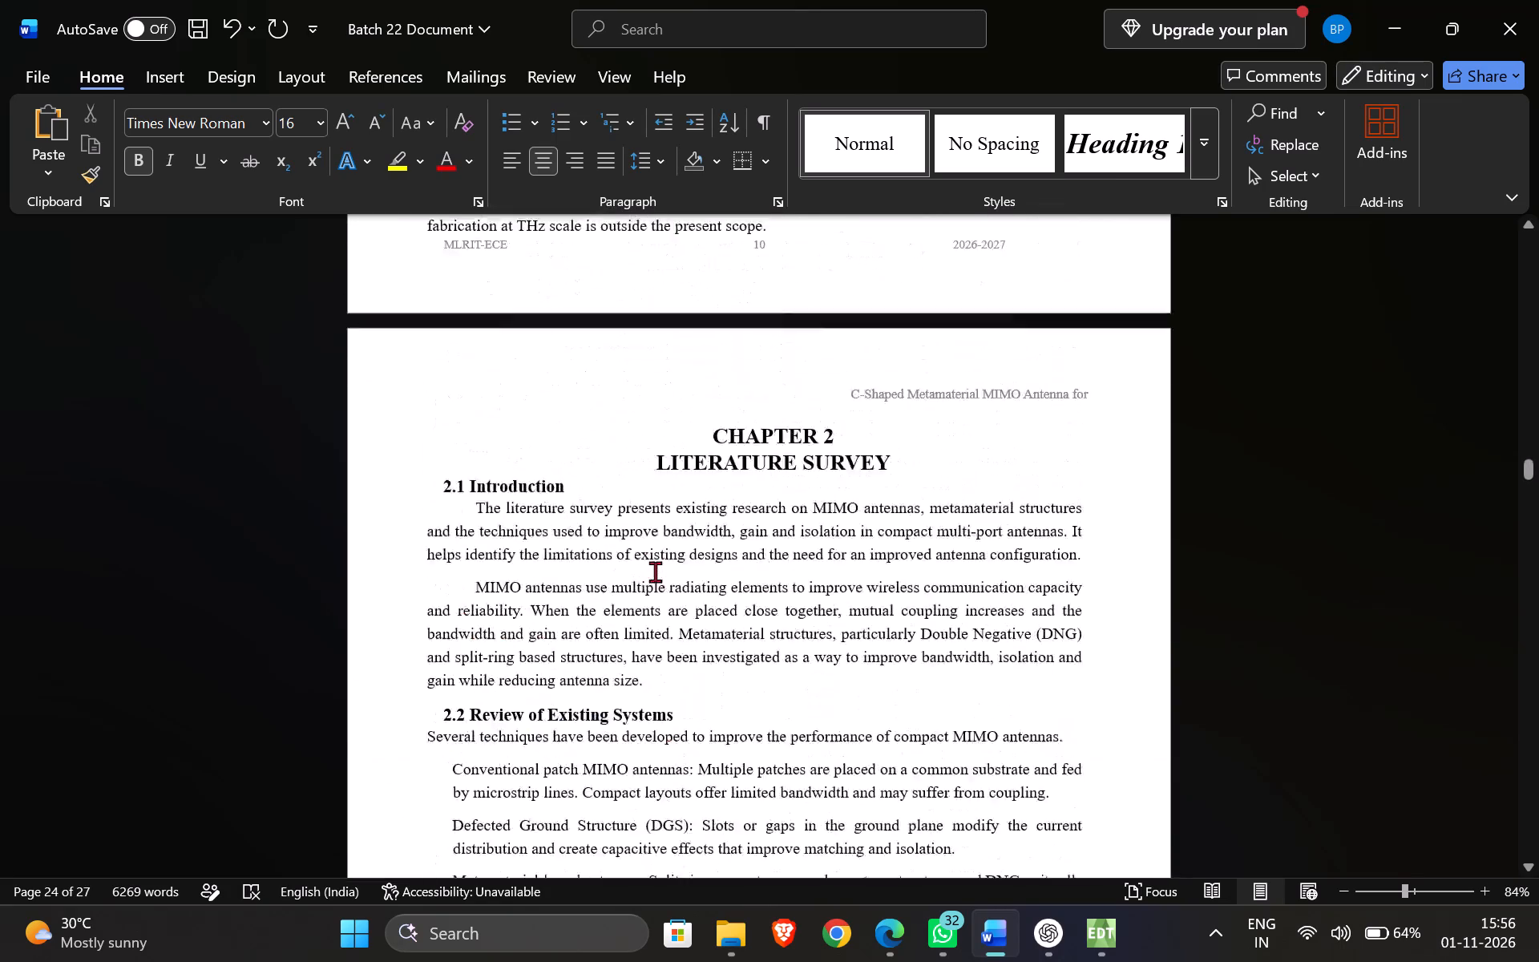
scroll(655, 572, up, 11)
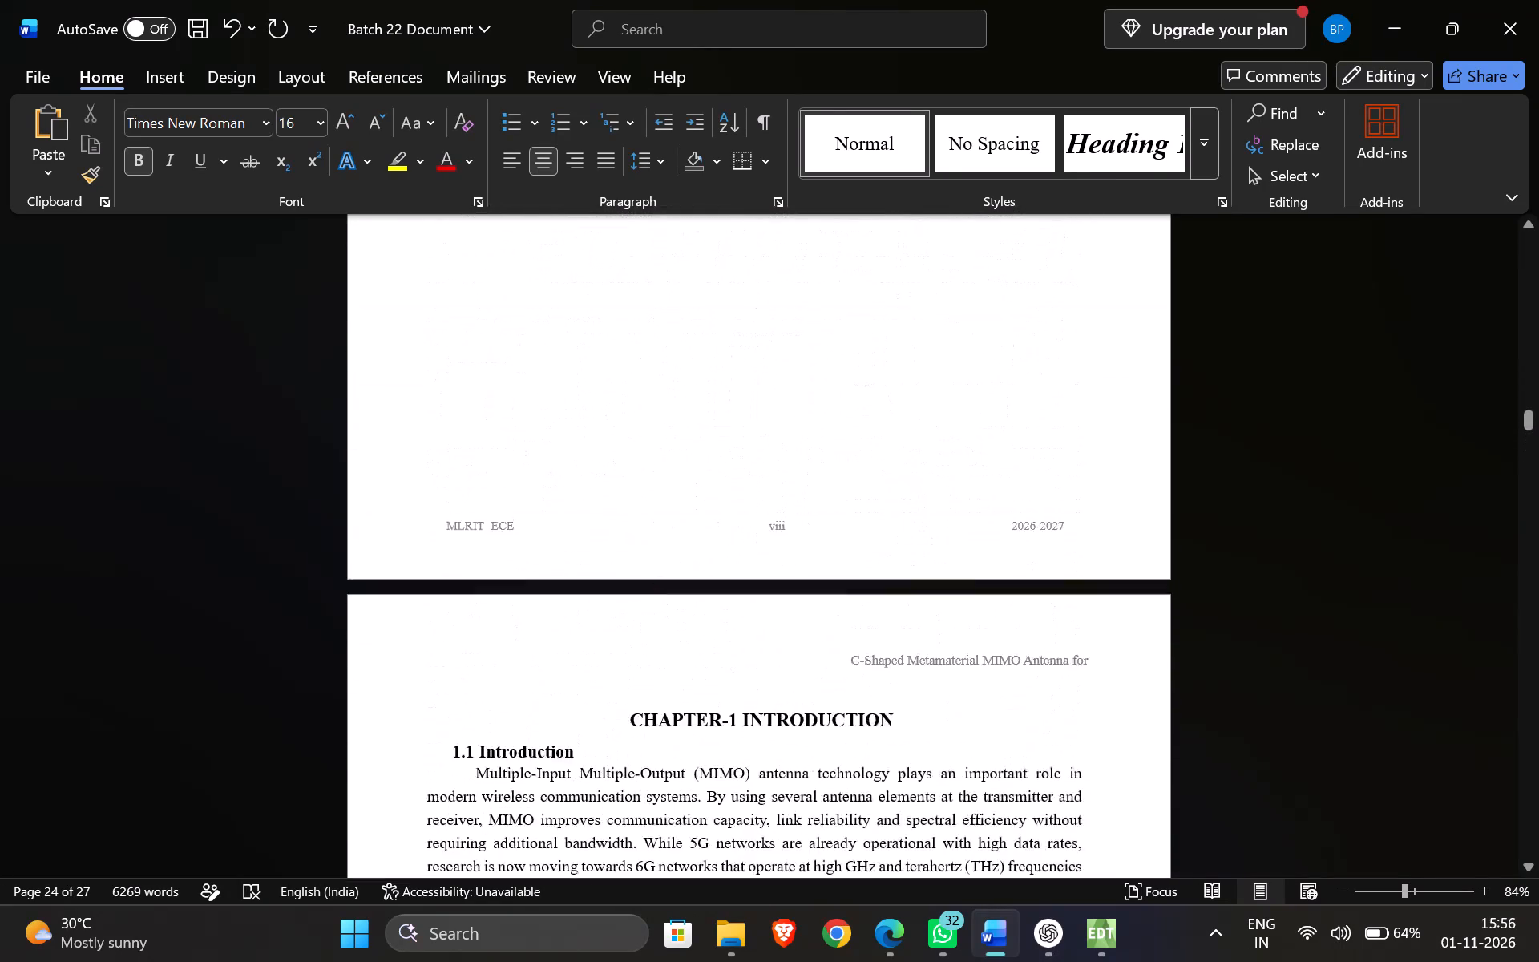
scroll(653, 572, up, 9)
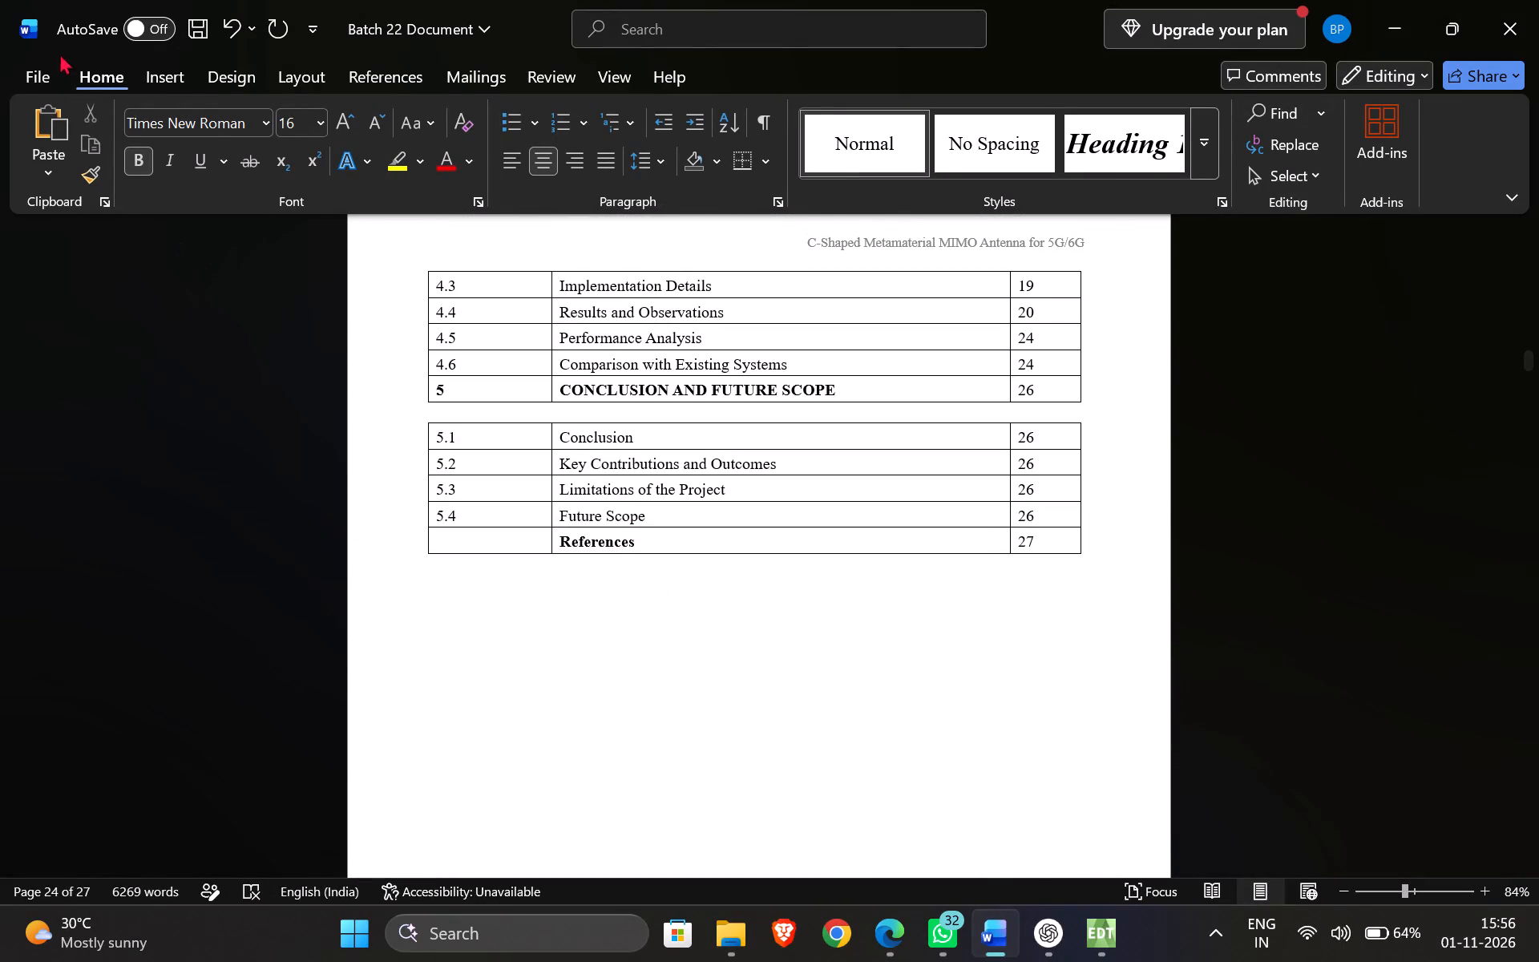
Export the report as a PDF over the existing file Batch 22 Document 1 in the docs folder.
click(50, 69)
click(58, 540)
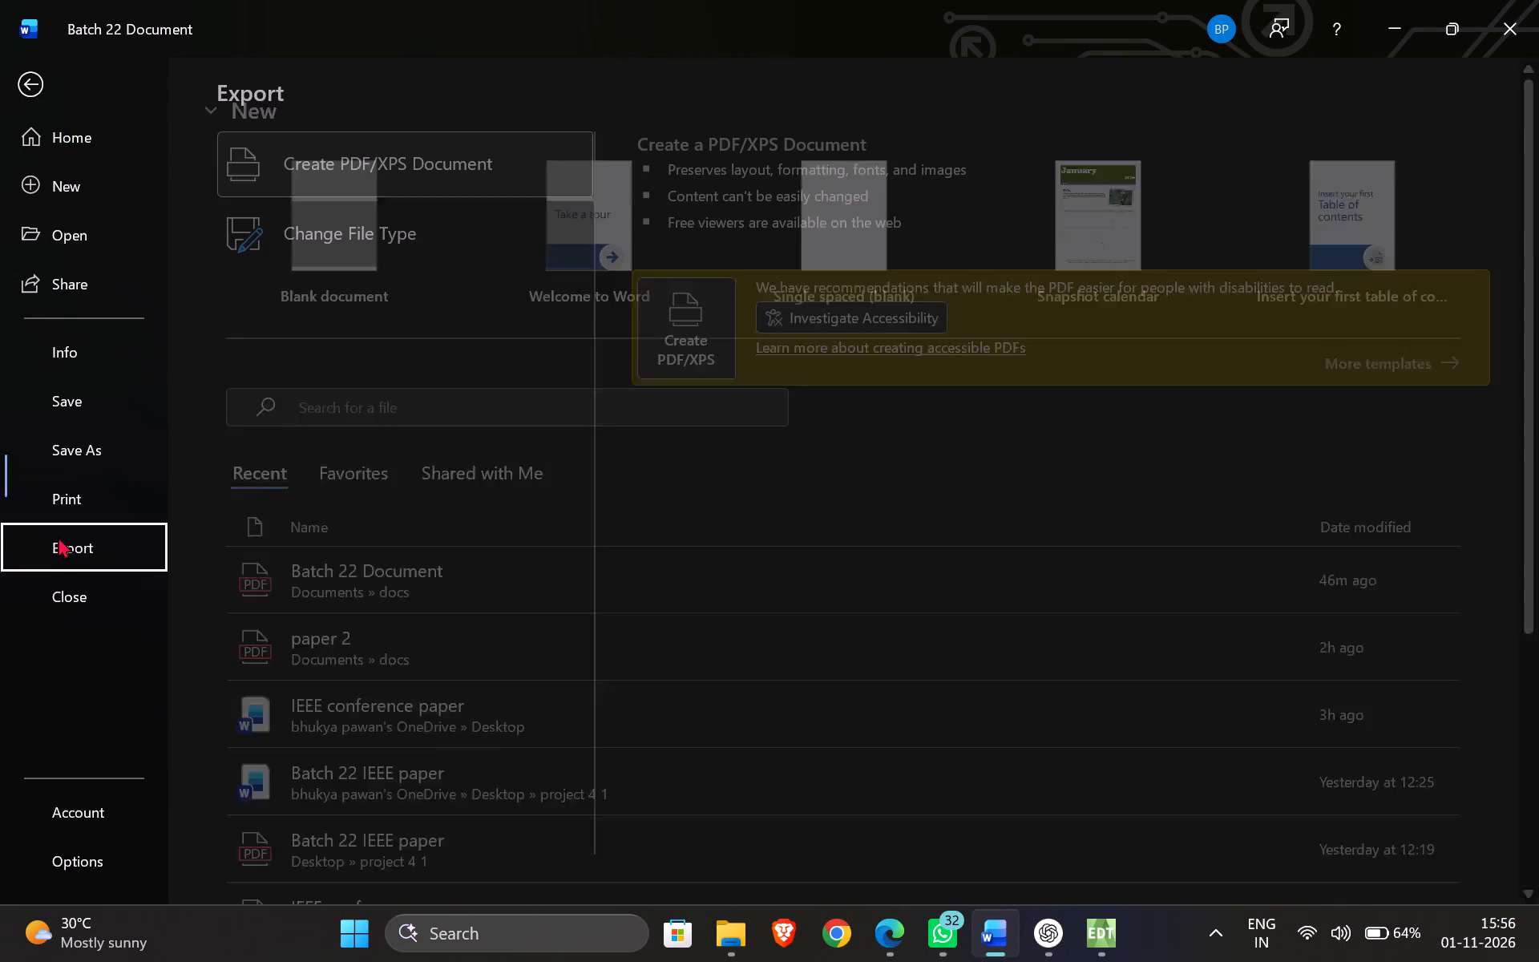
drag(714, 320, 700, 322)
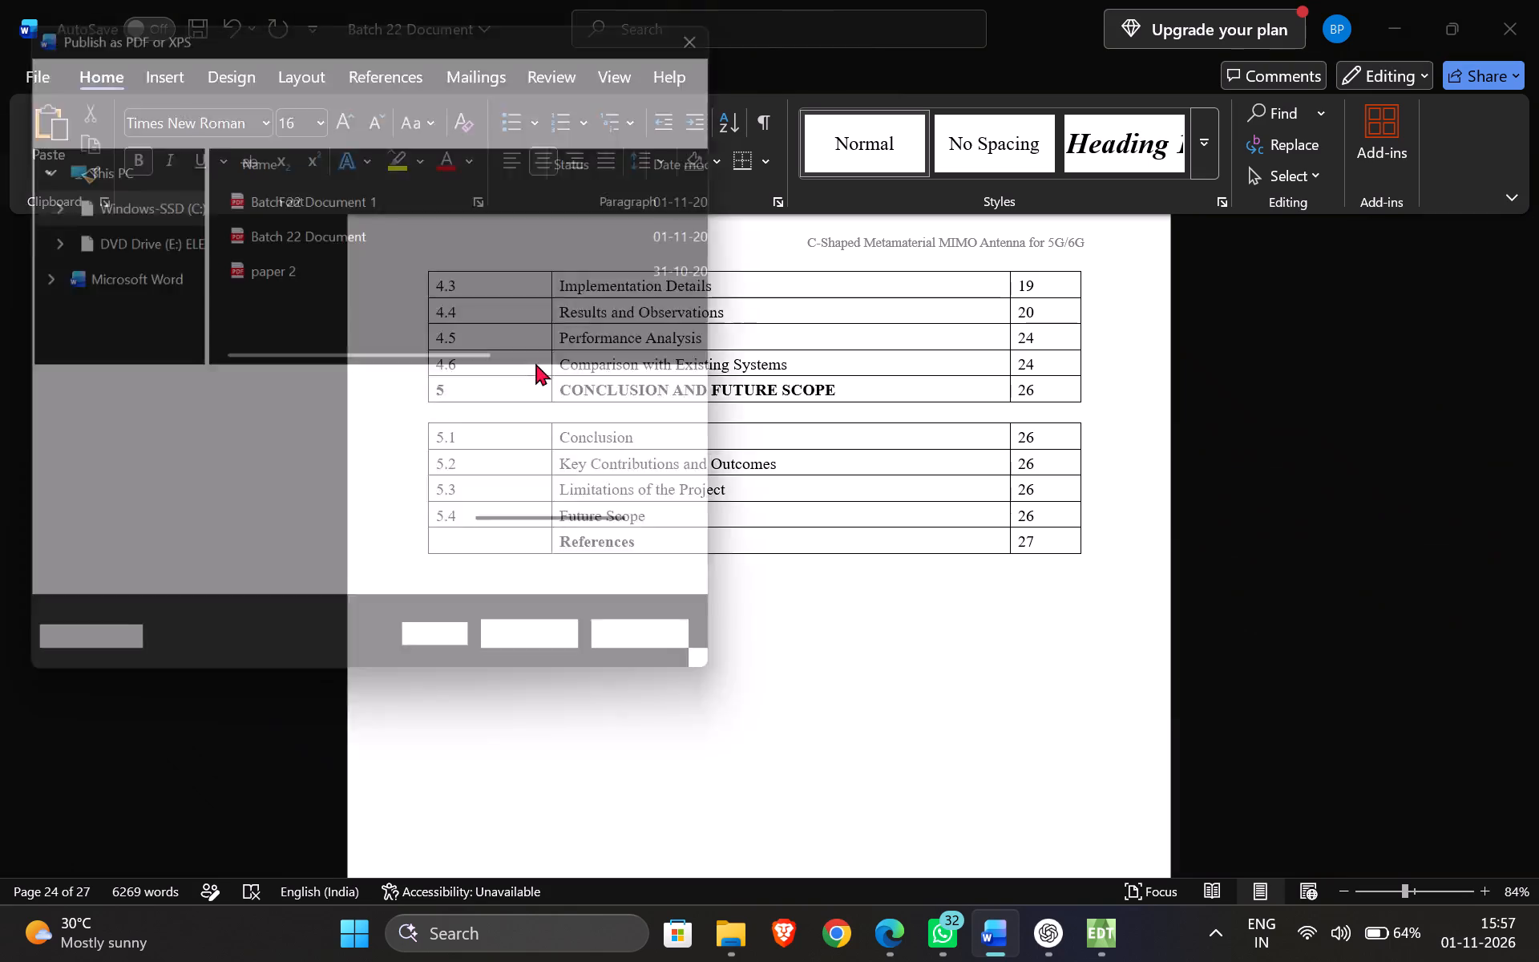
click(373, 192)
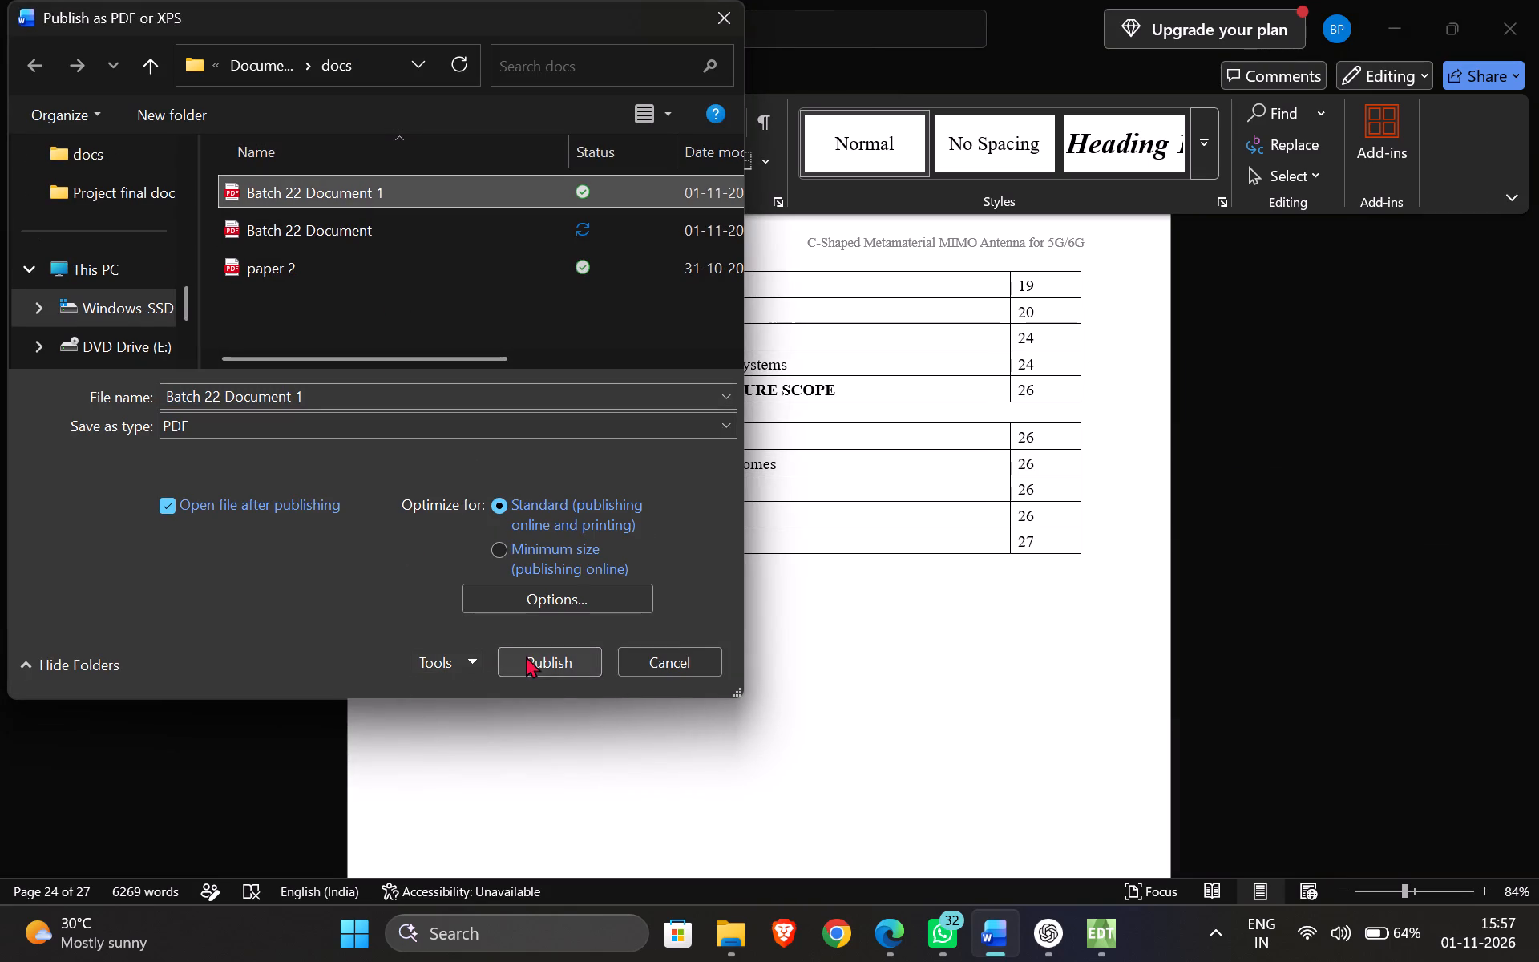
click(526, 656)
drag(834, 470, 825, 468)
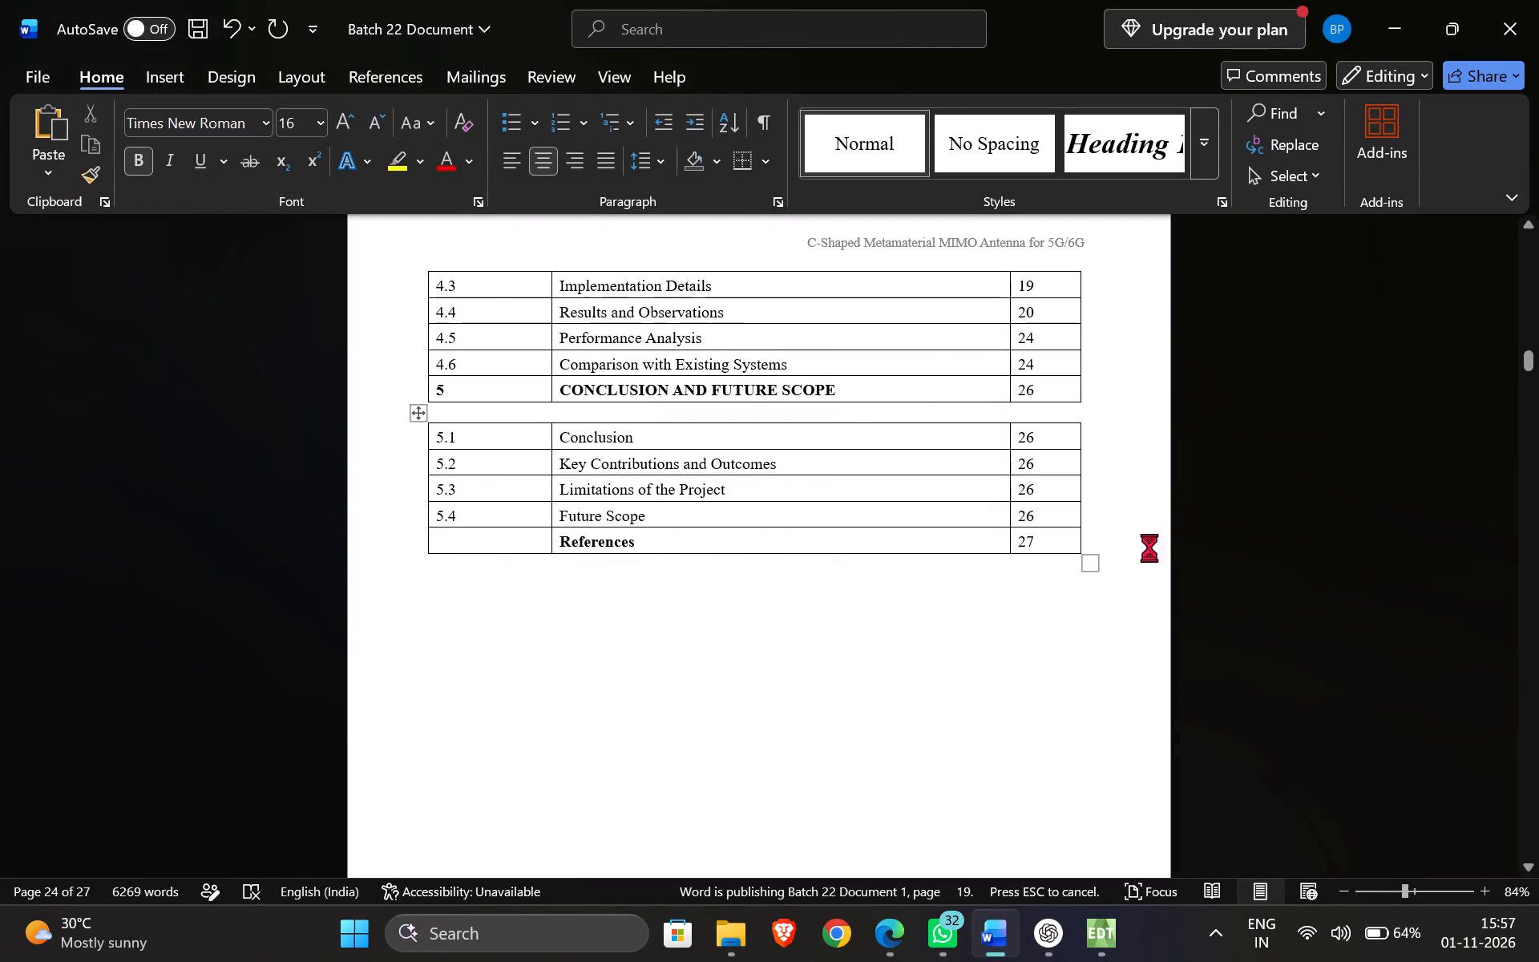
Look over the published PDF in Edge and close the browser window.
scroll(976, 562, down, 5)
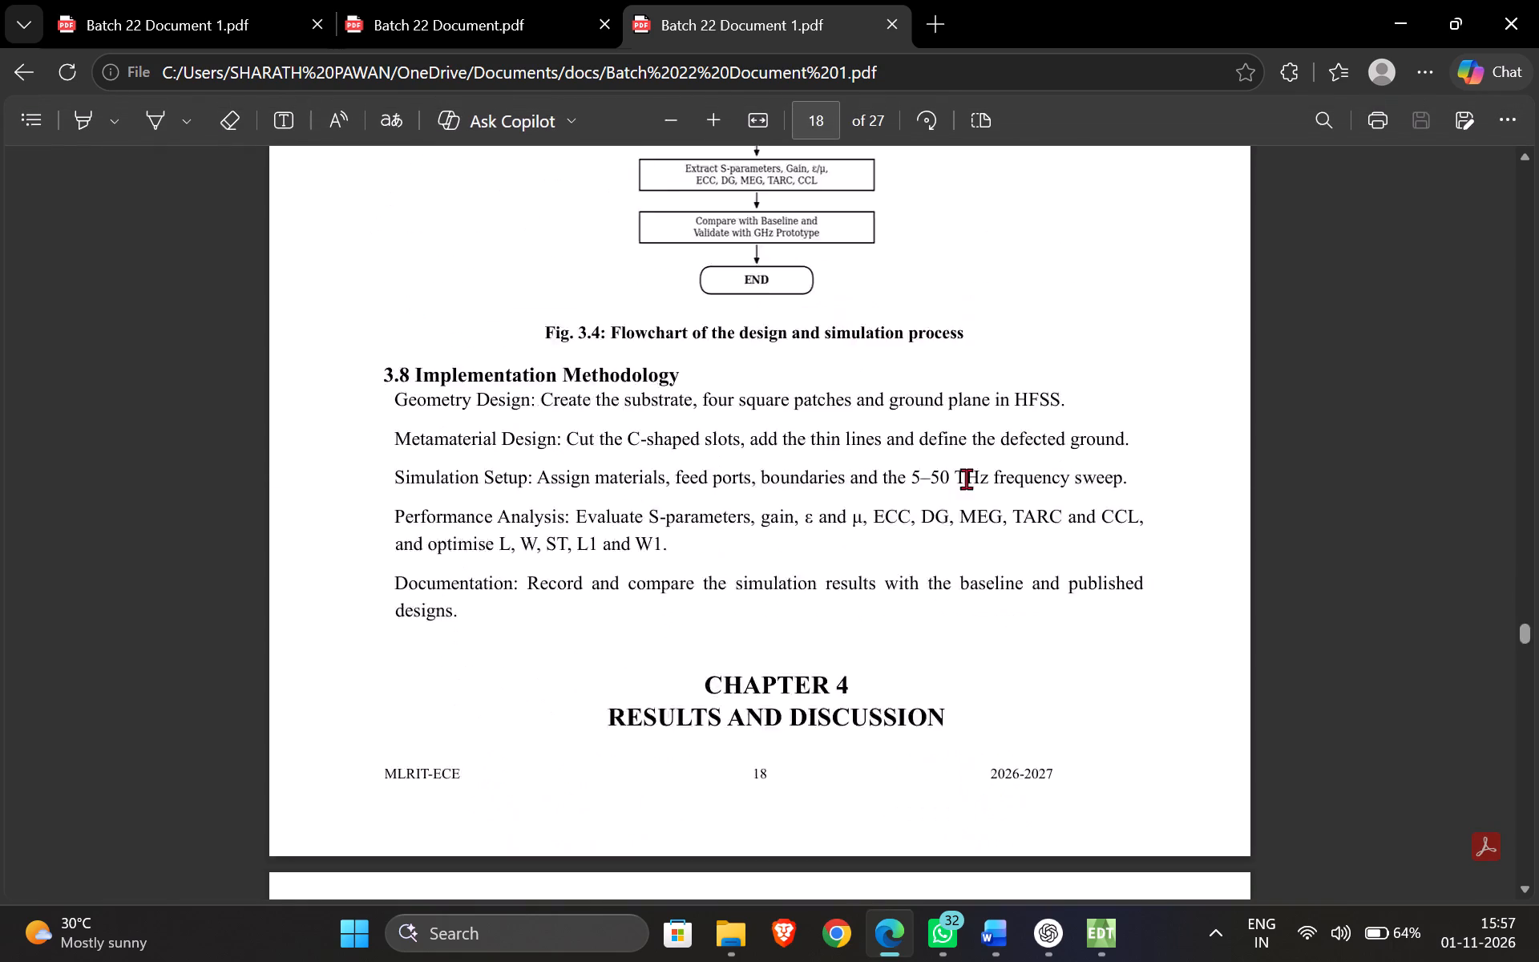
scroll(966, 479, down, 8)
click(1517, 16)
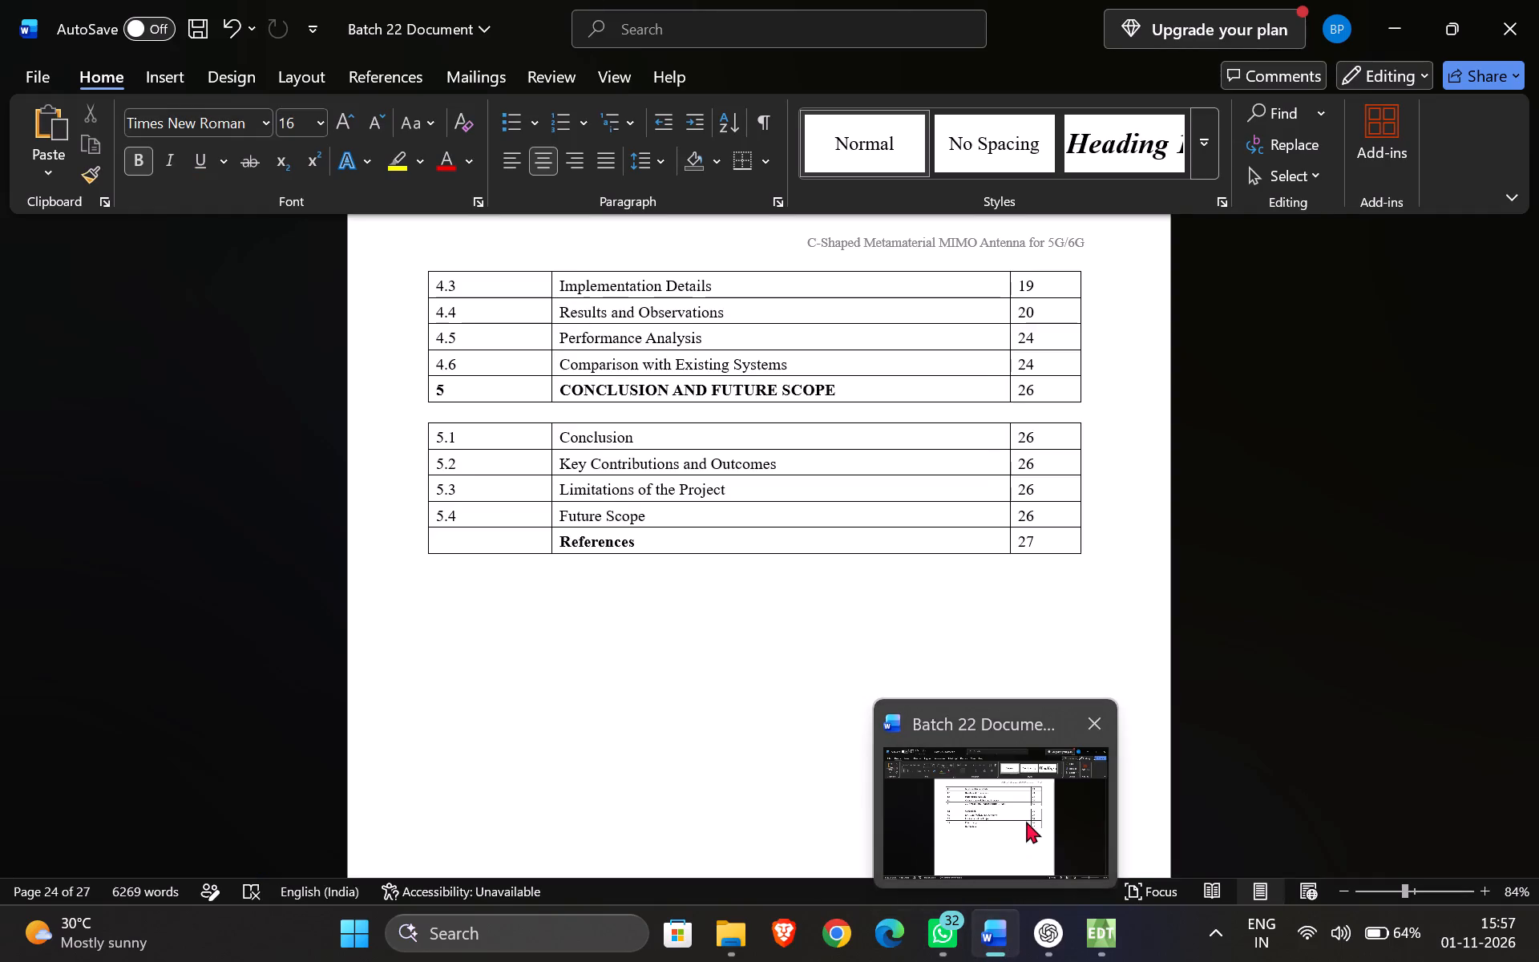
Return to the report in Word and review it from the list of tables through the References.
click(1026, 822)
scroll(1016, 778, down, 3)
scroll(1004, 636, down, 8)
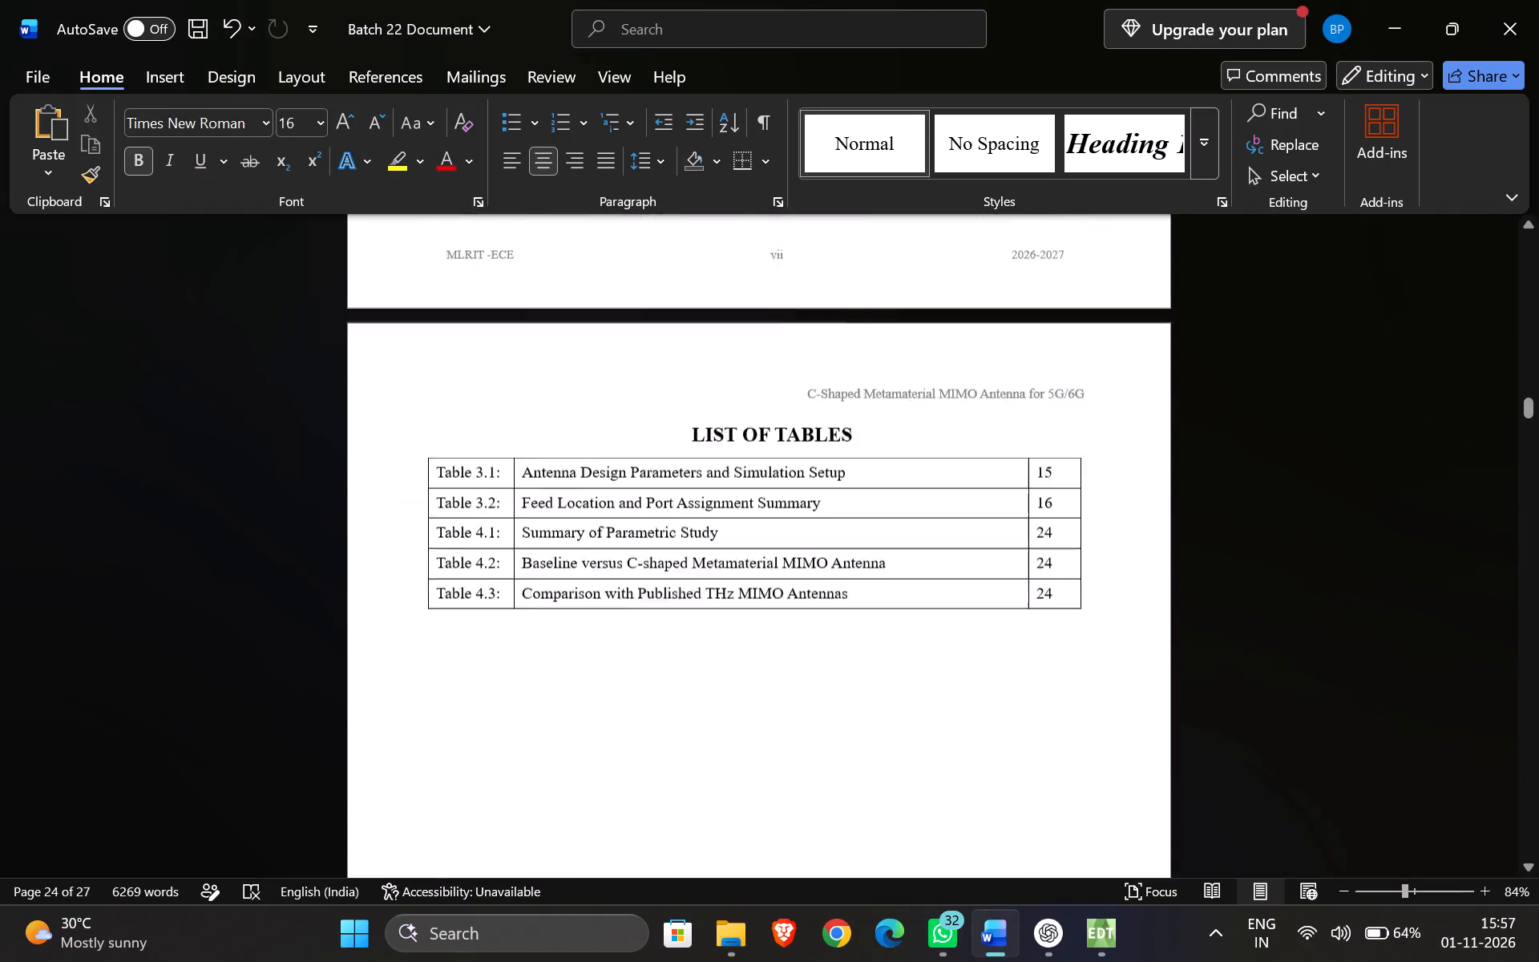
scroll(1012, 579, down, 20)
scroll(1012, 576, up, 12)
scroll(1016, 569, down, 8)
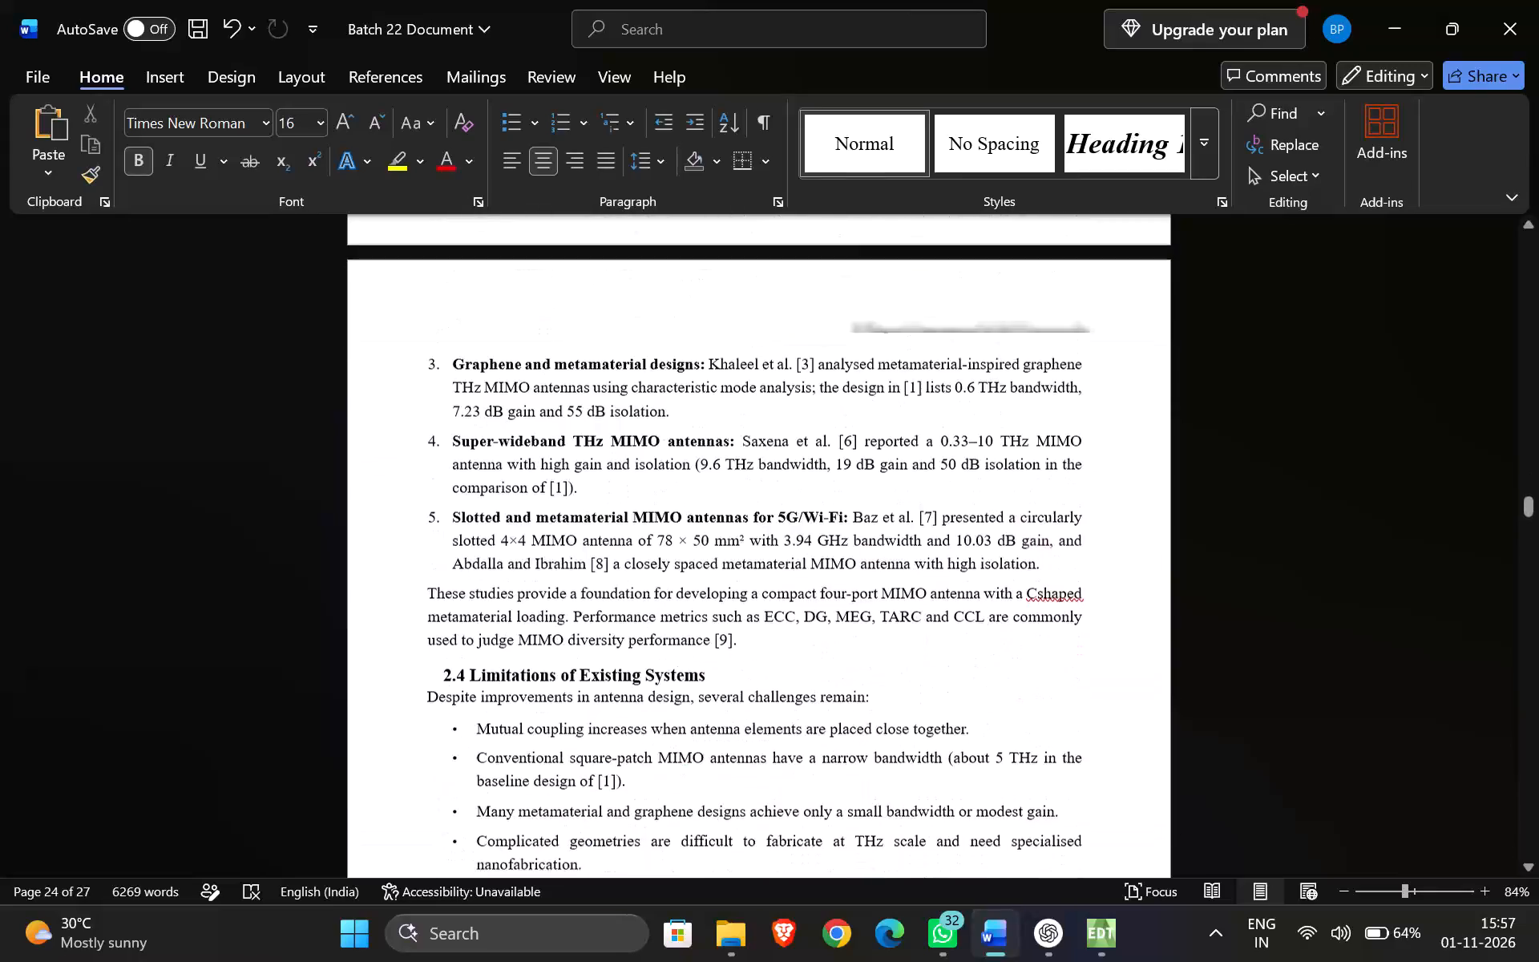
scroll(1031, 552, down, 20)
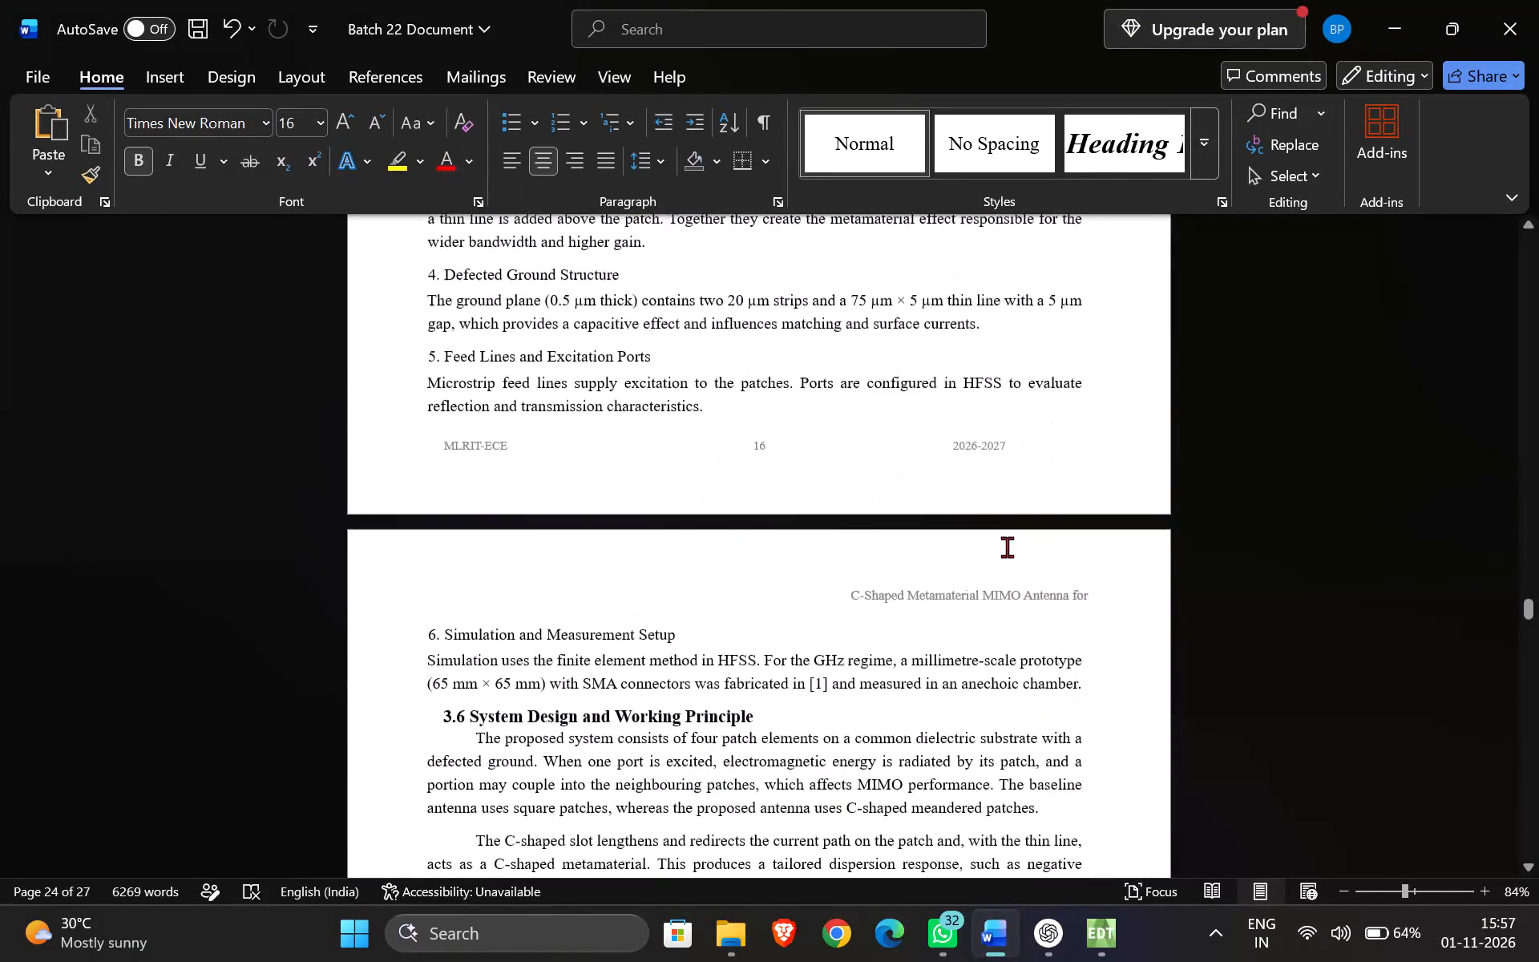
scroll(1007, 547, down, 19)
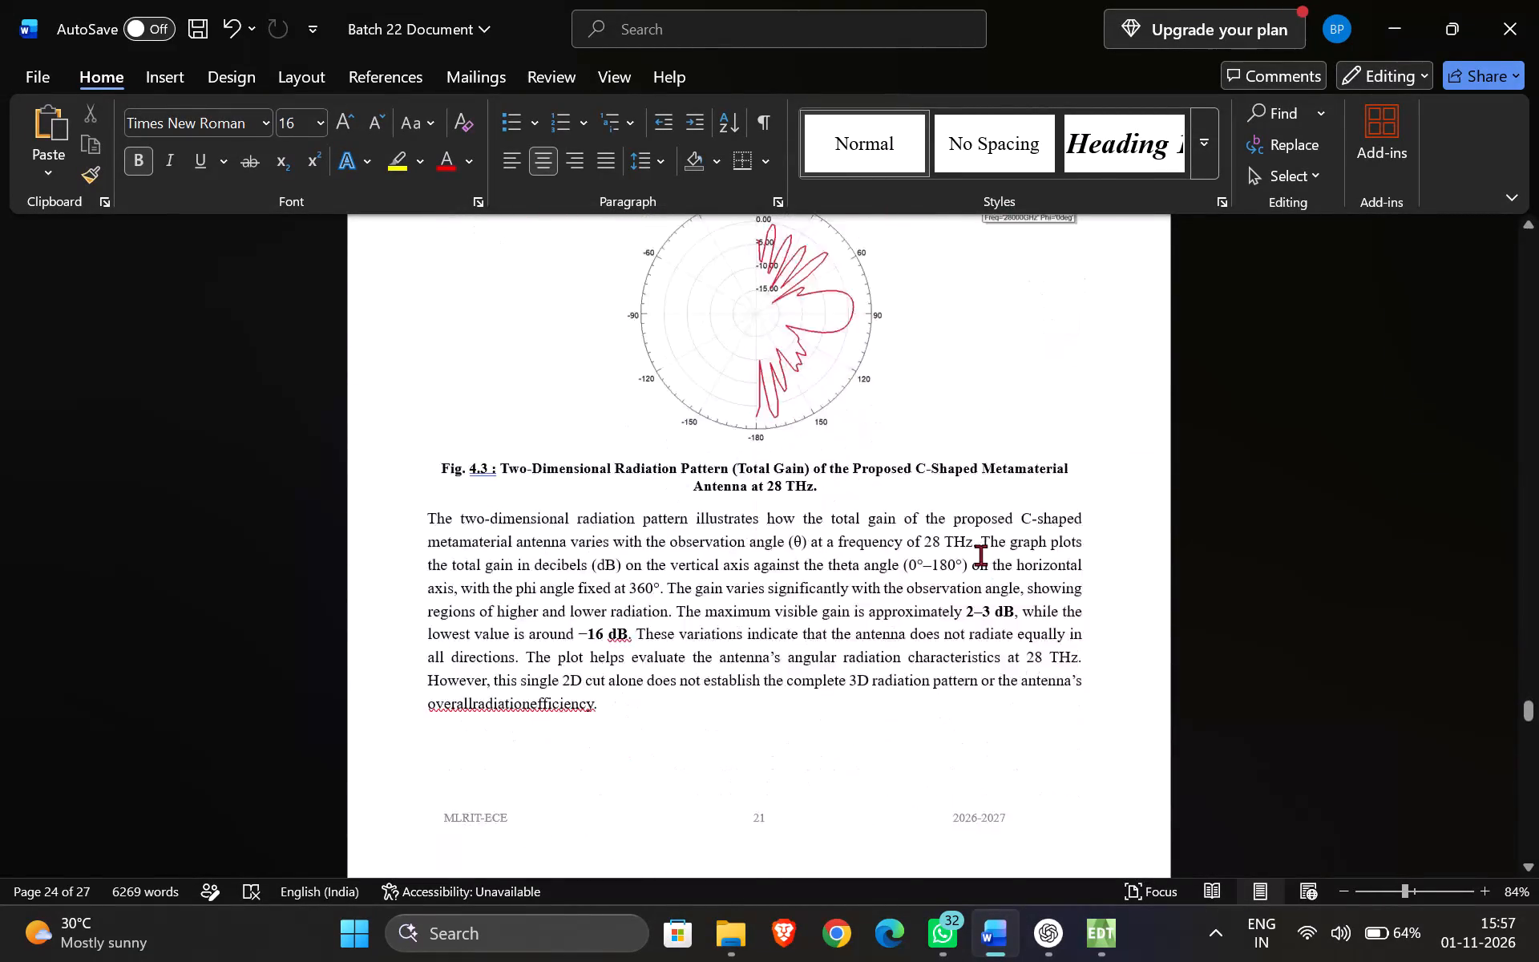
scroll(980, 555, down, 16)
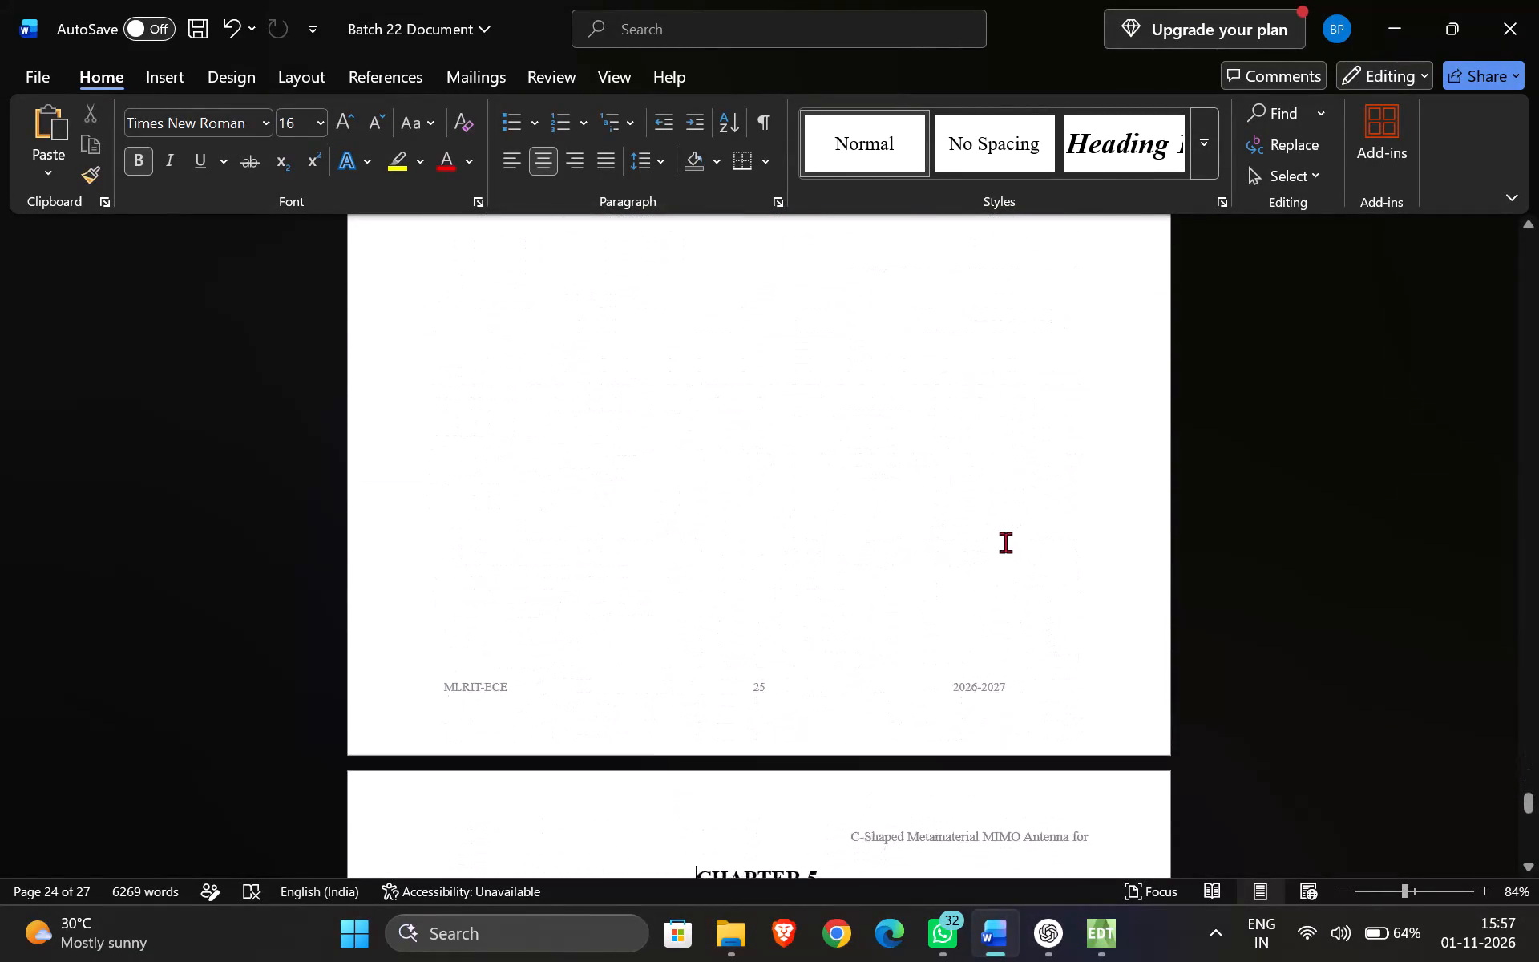
scroll(1005, 544, down, 14)
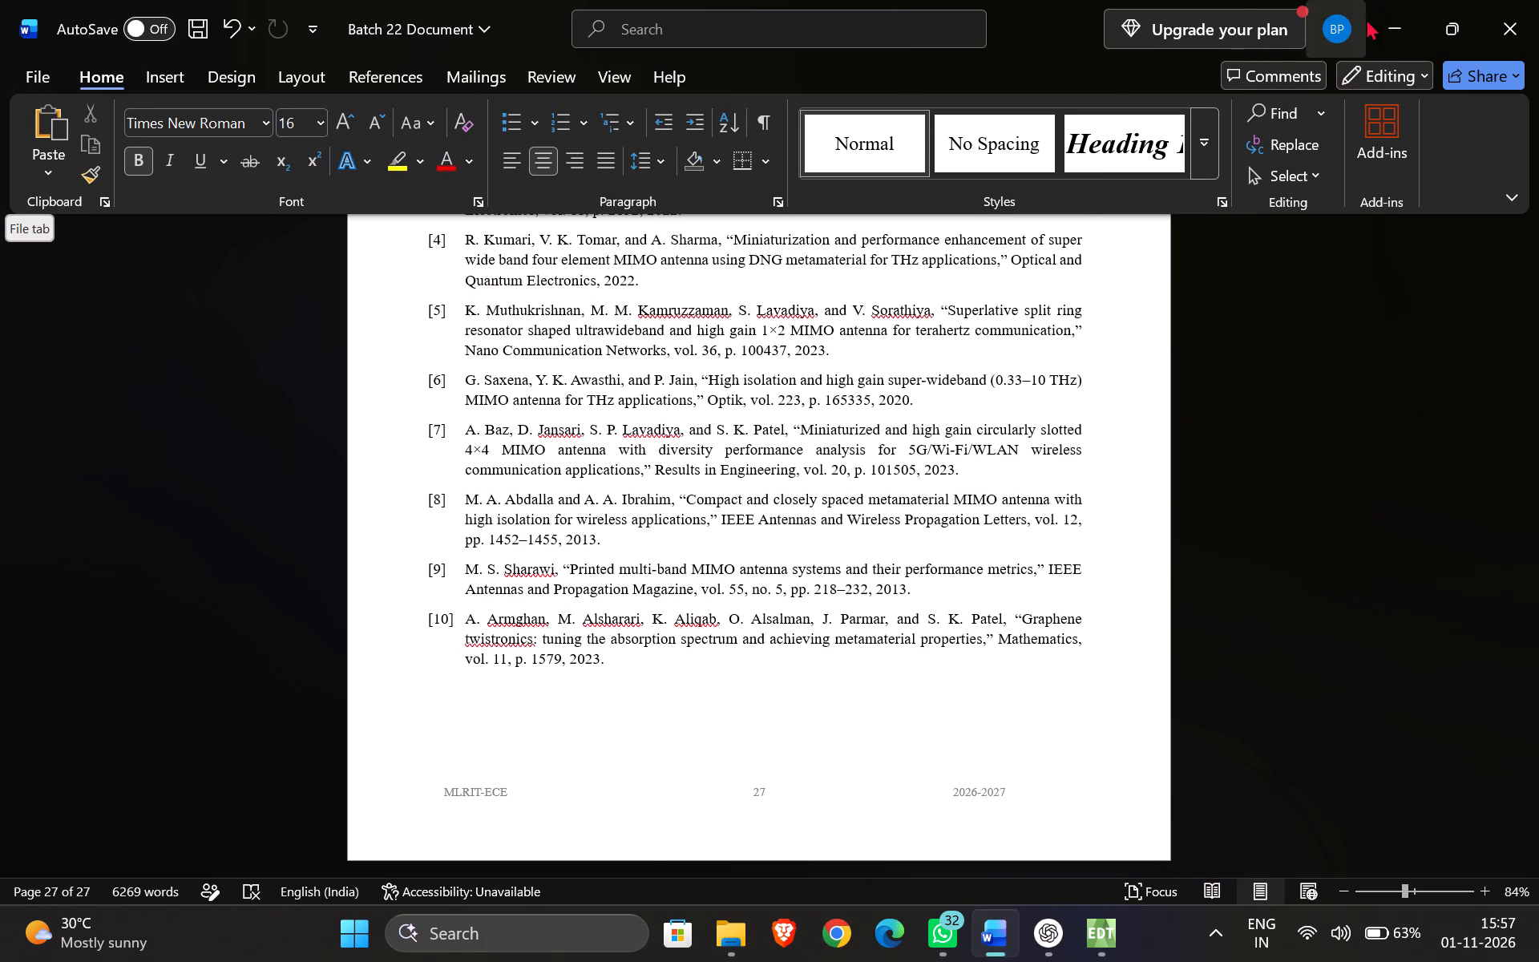
Save the report as the Word document Batch 22 Document in the docs folder and close it.
key(ctrl+s)
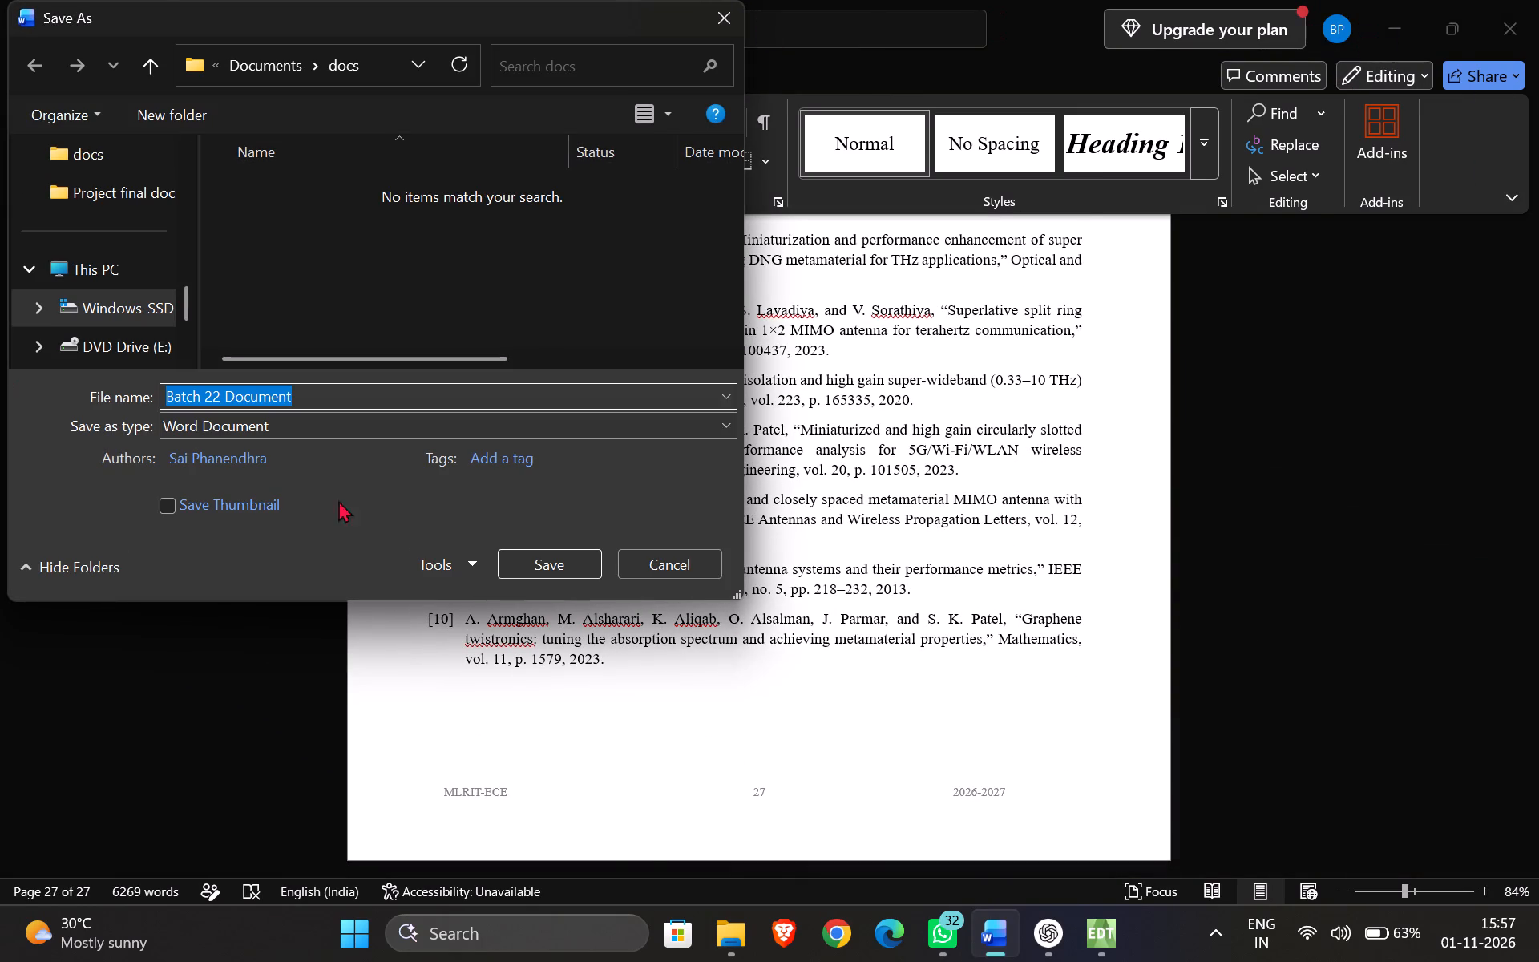
click(574, 558)
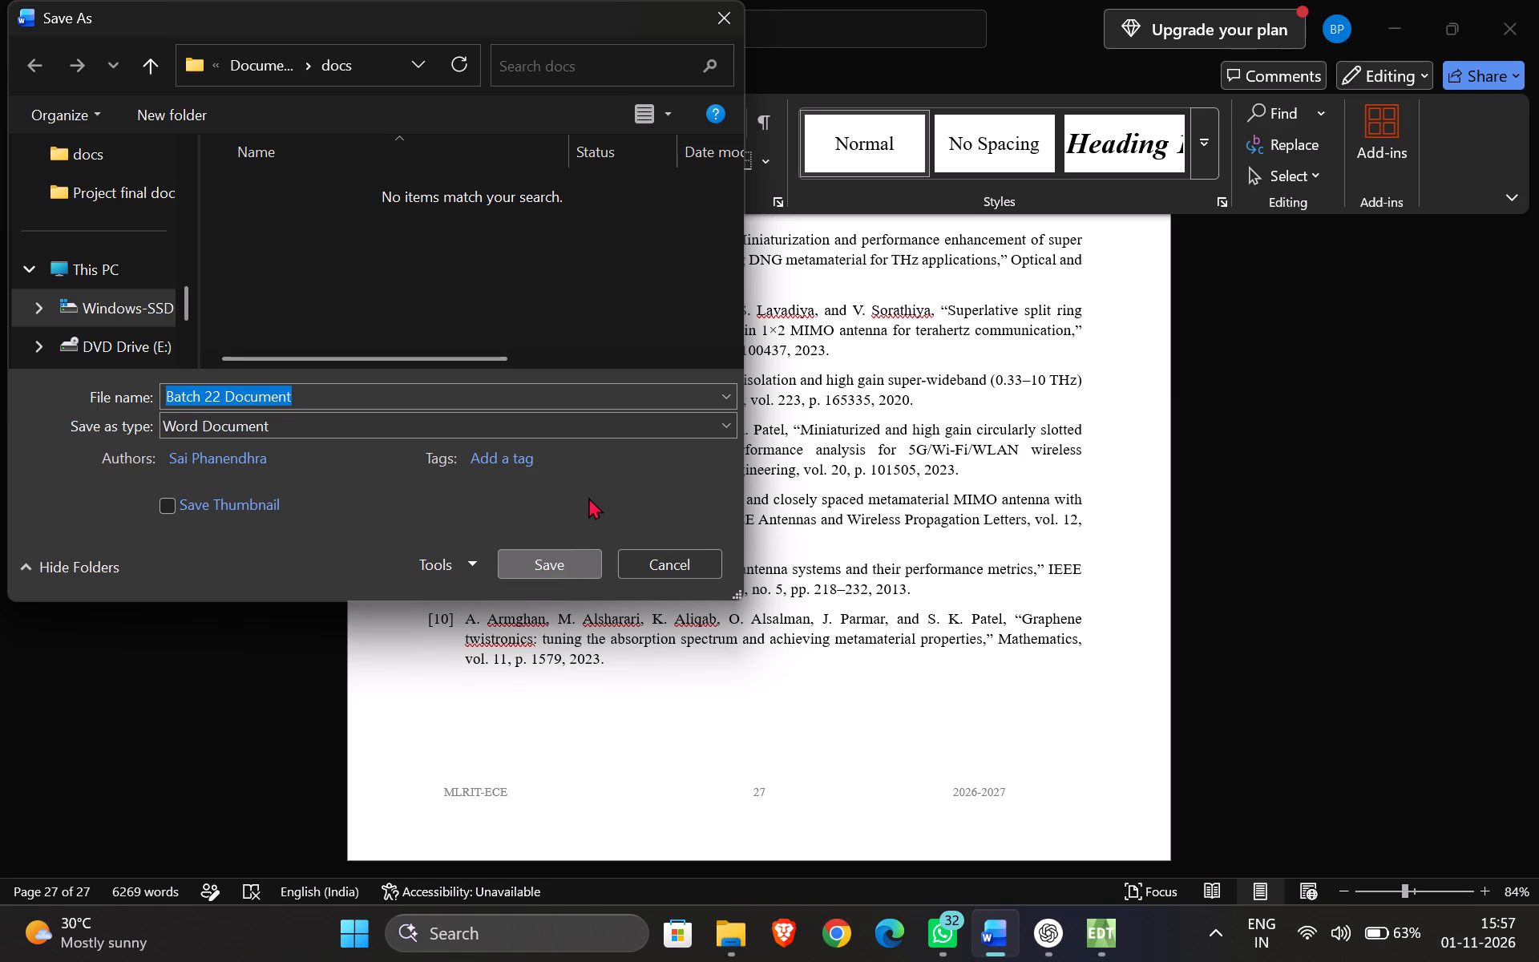
click(559, 564)
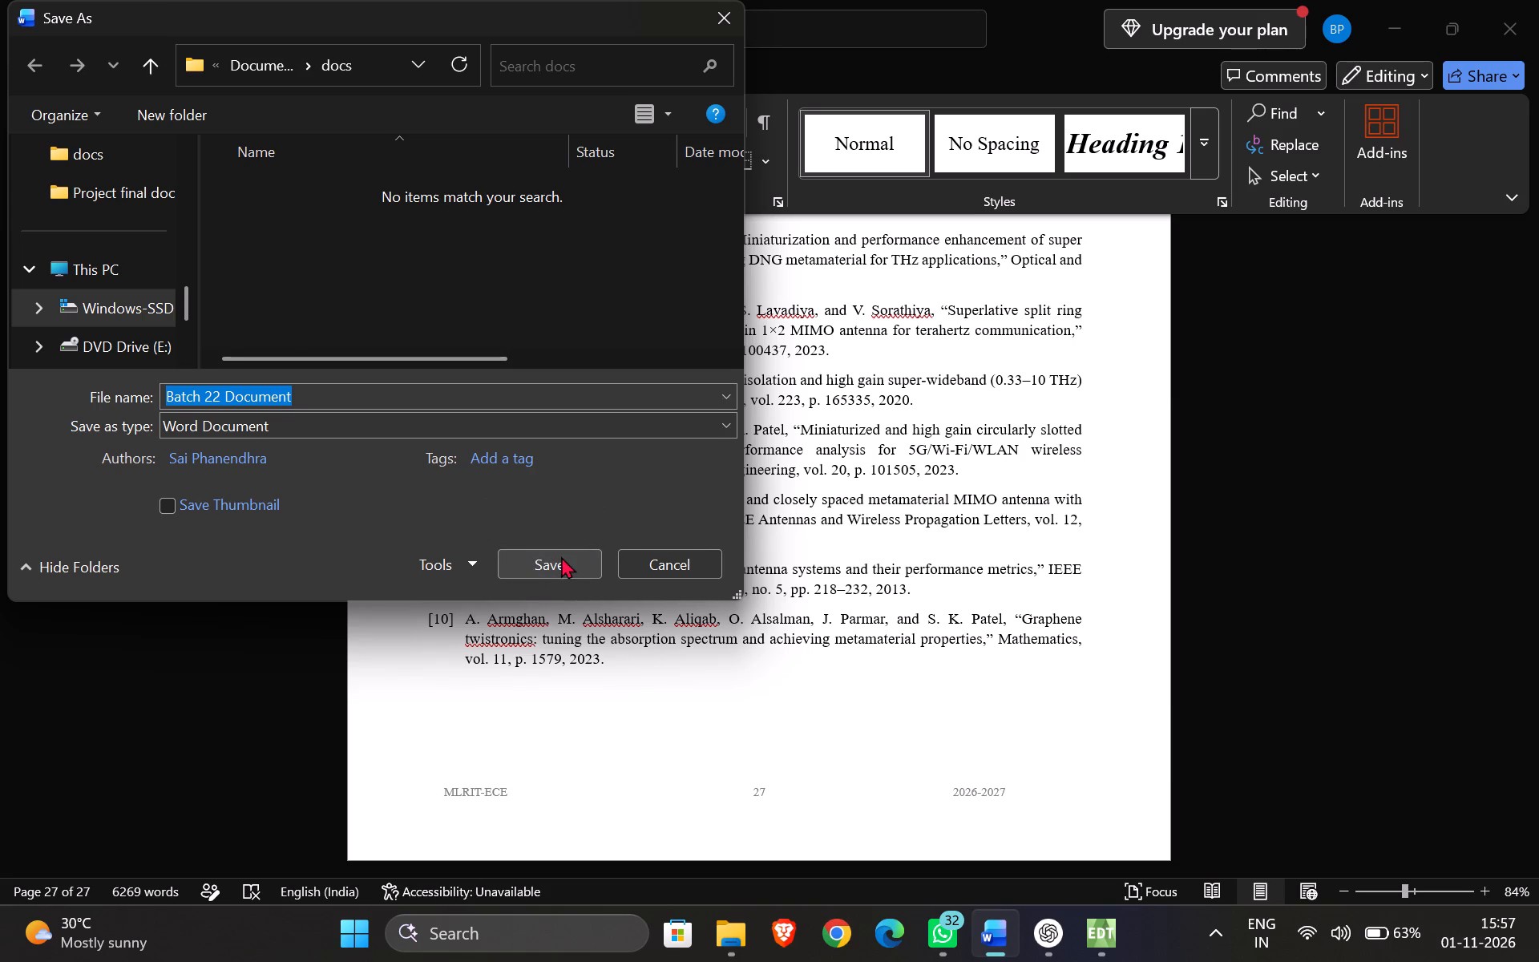
click(1537, 31)
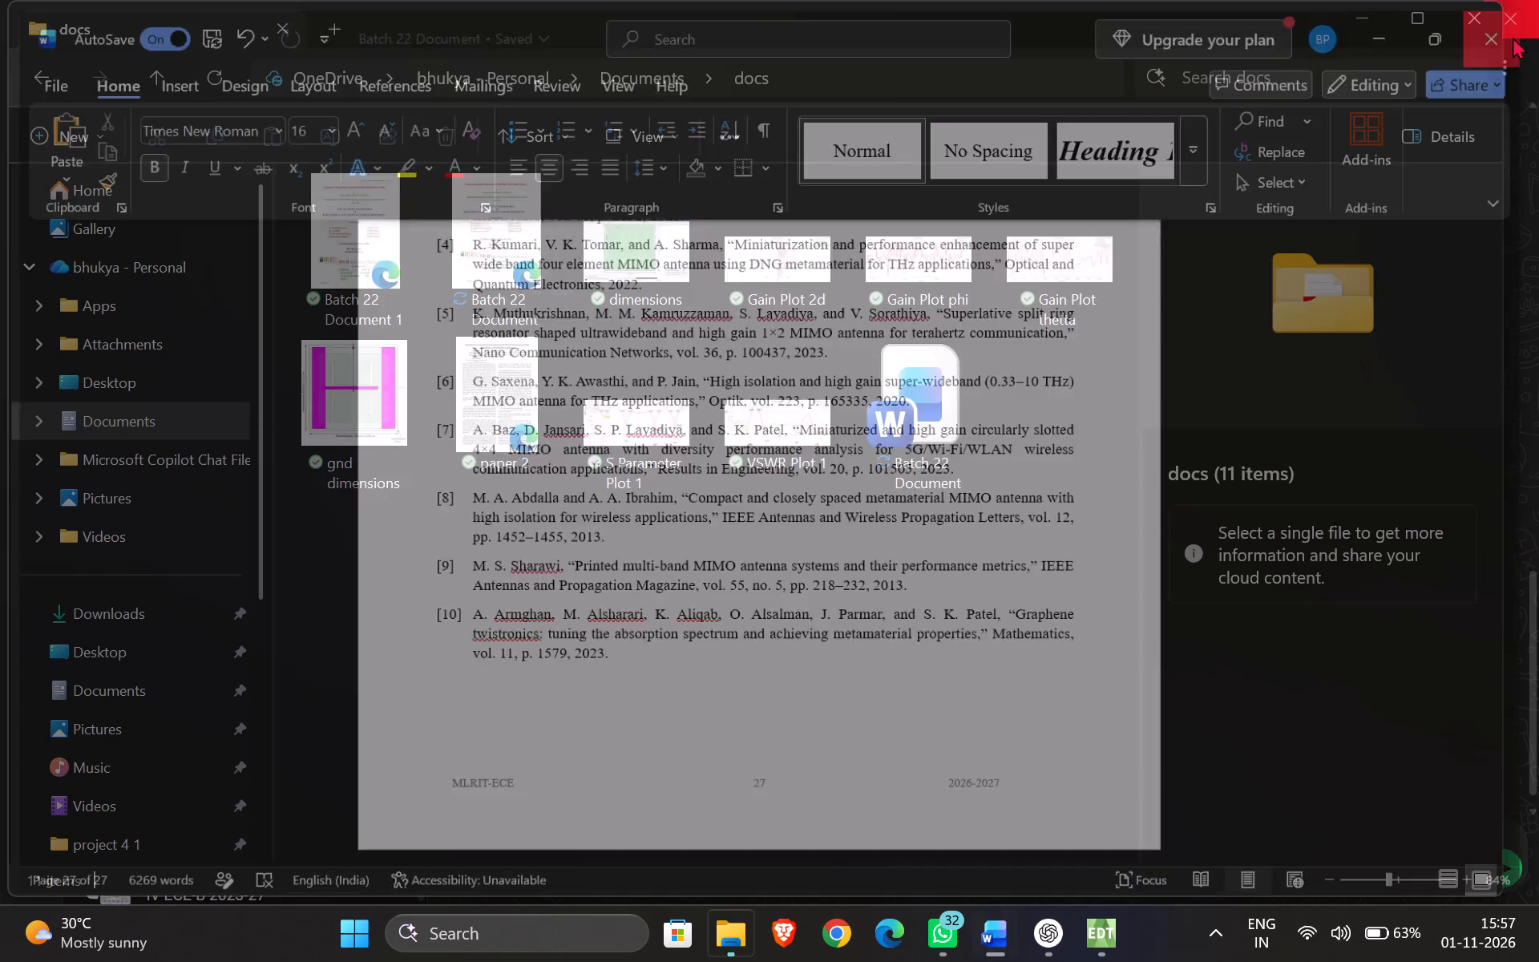
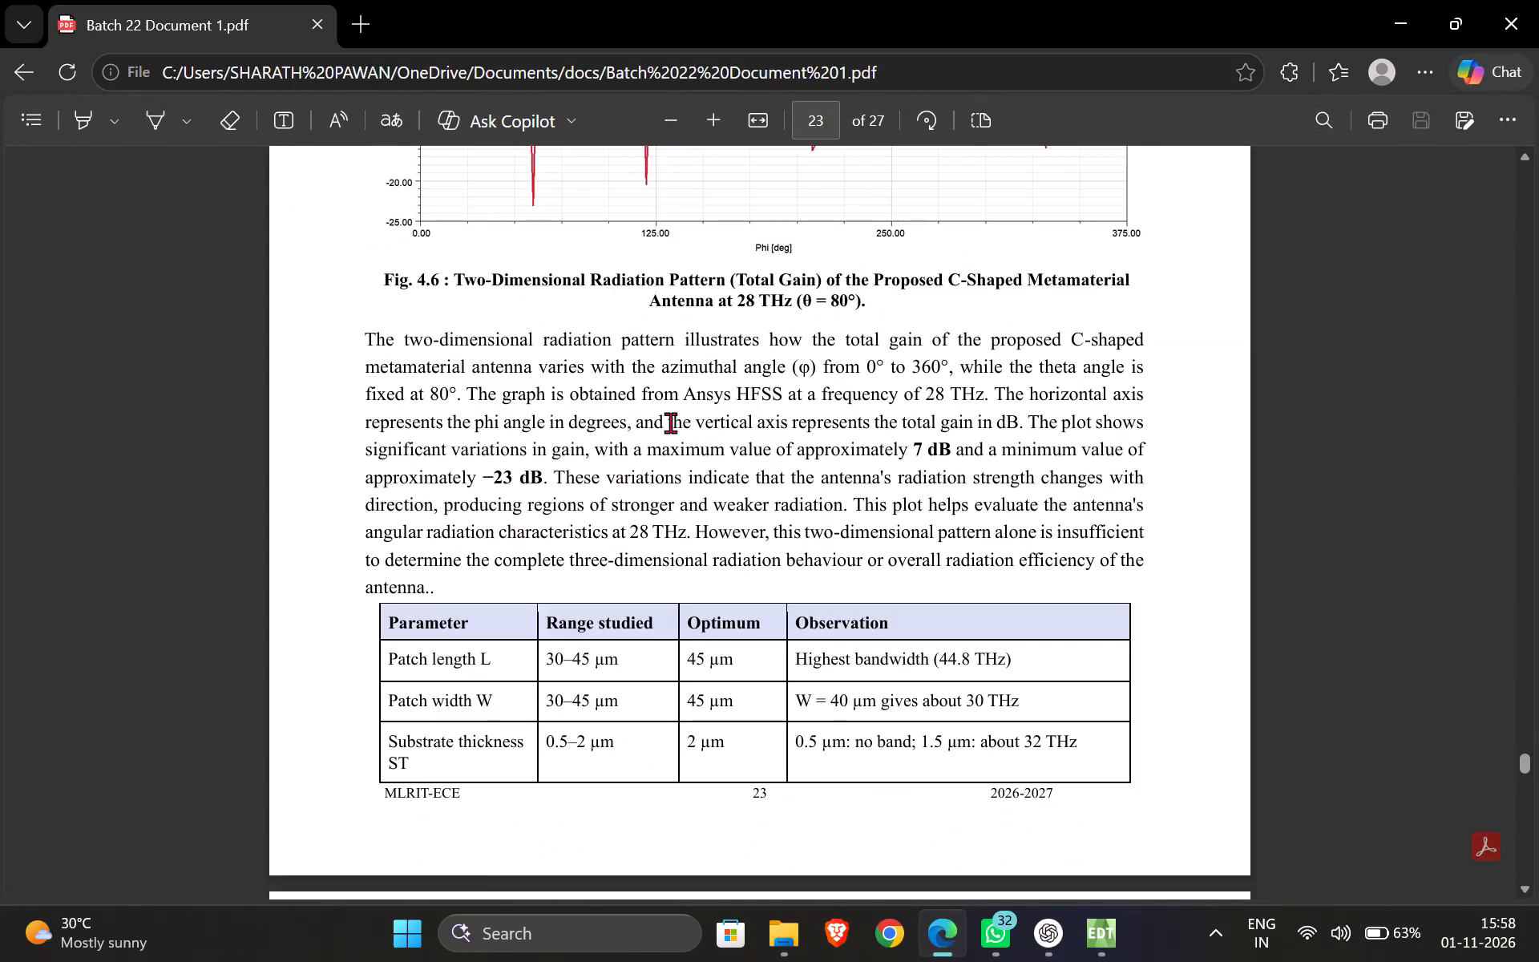
Examine Chapter 3 of the exported PDF in Edge, from the antenna models and dimensioned geometry through the feed location summary.
scroll(670, 422, up, 20)
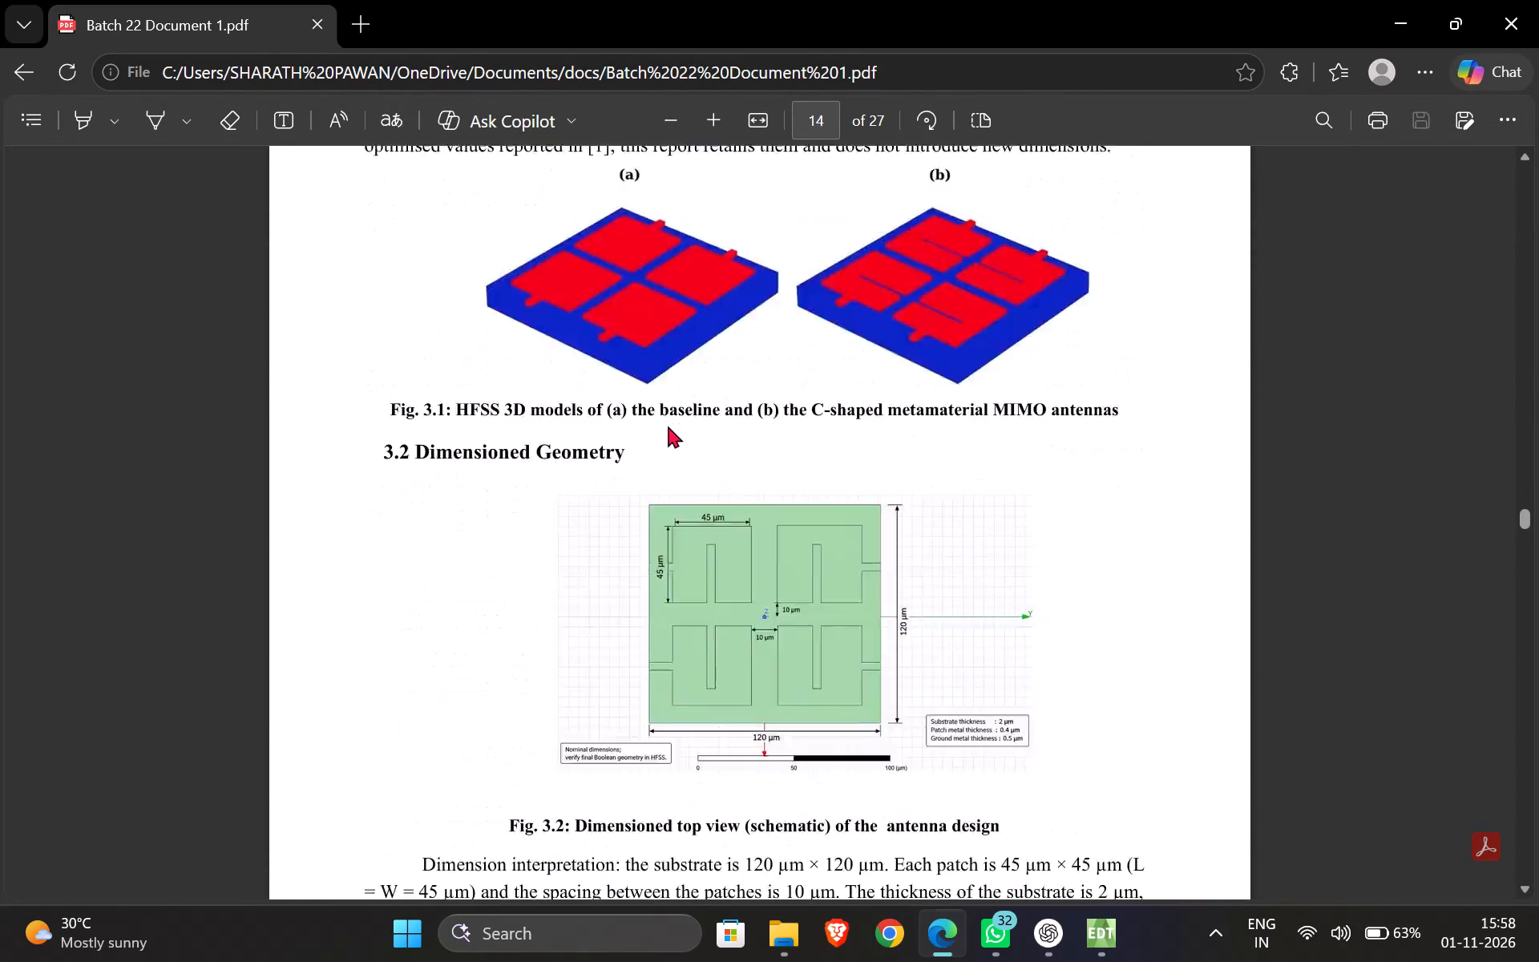
scroll(668, 426, down, 2)
scroll(668, 425, up, 1)
scroll(668, 425, down, 1)
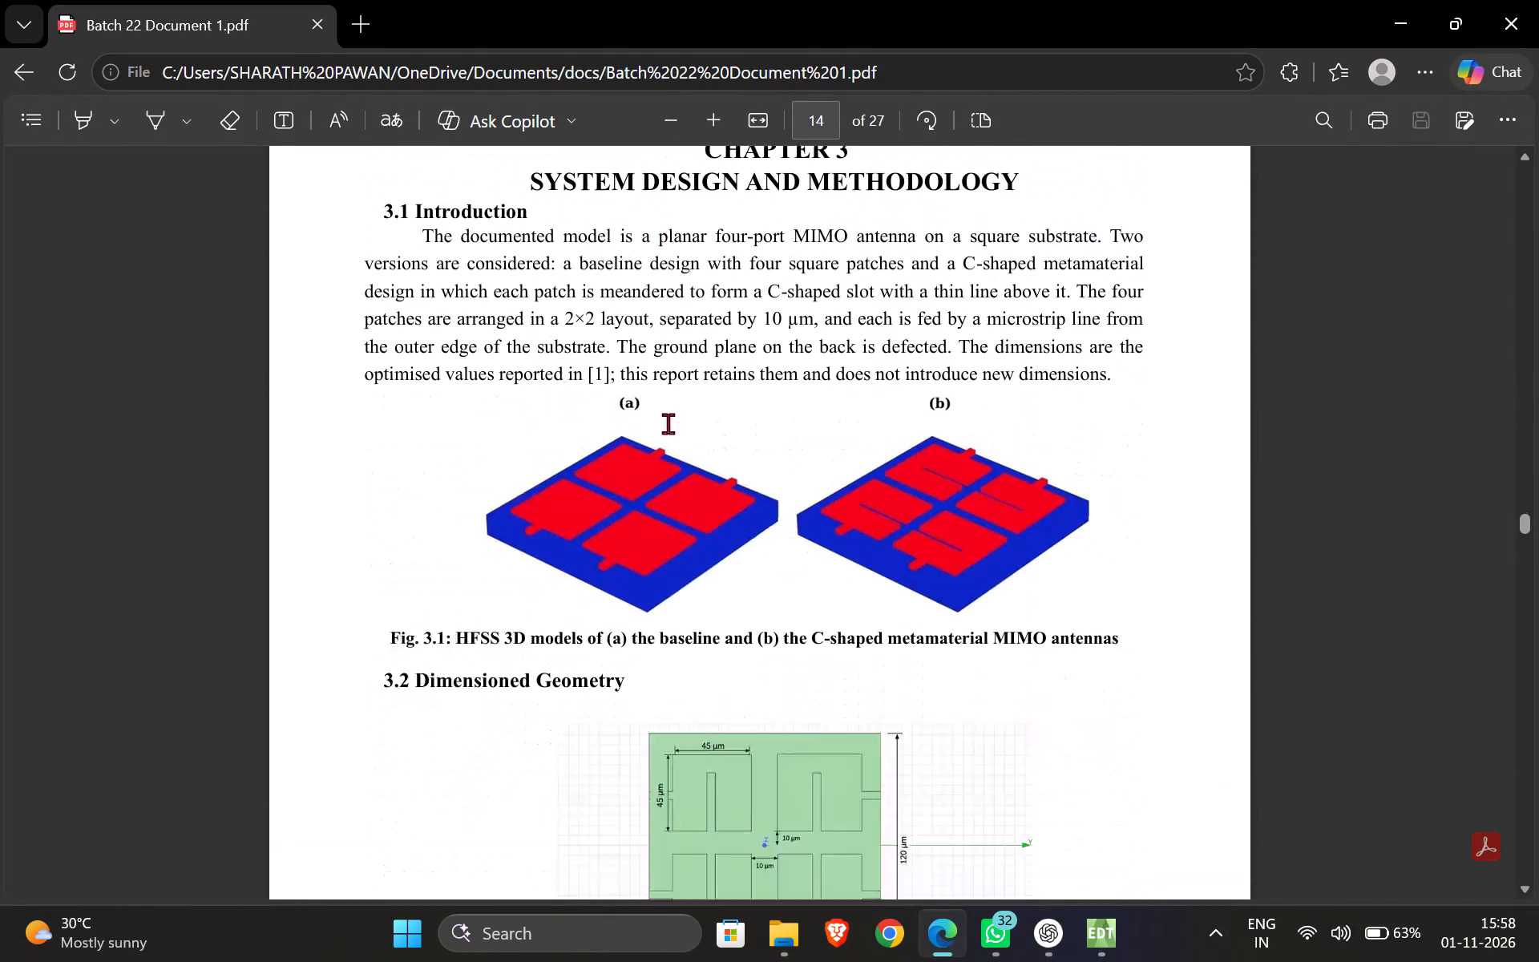
scroll(668, 423, down, 1)
scroll(668, 418, up, 1)
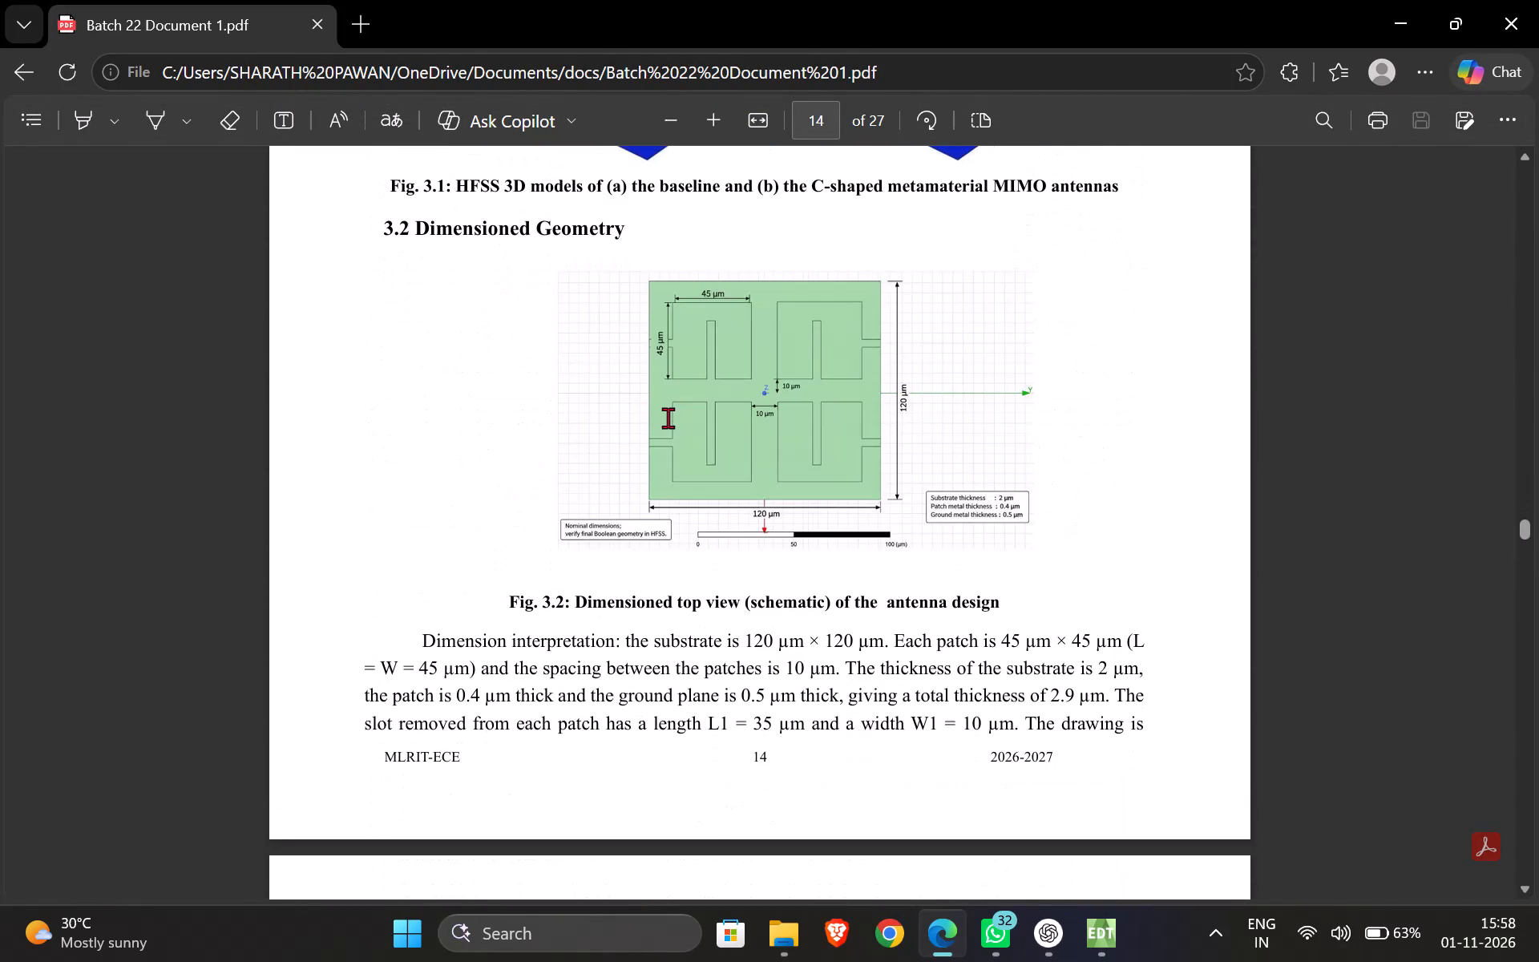
scroll(668, 418, up, 1)
scroll(668, 418, down, 1)
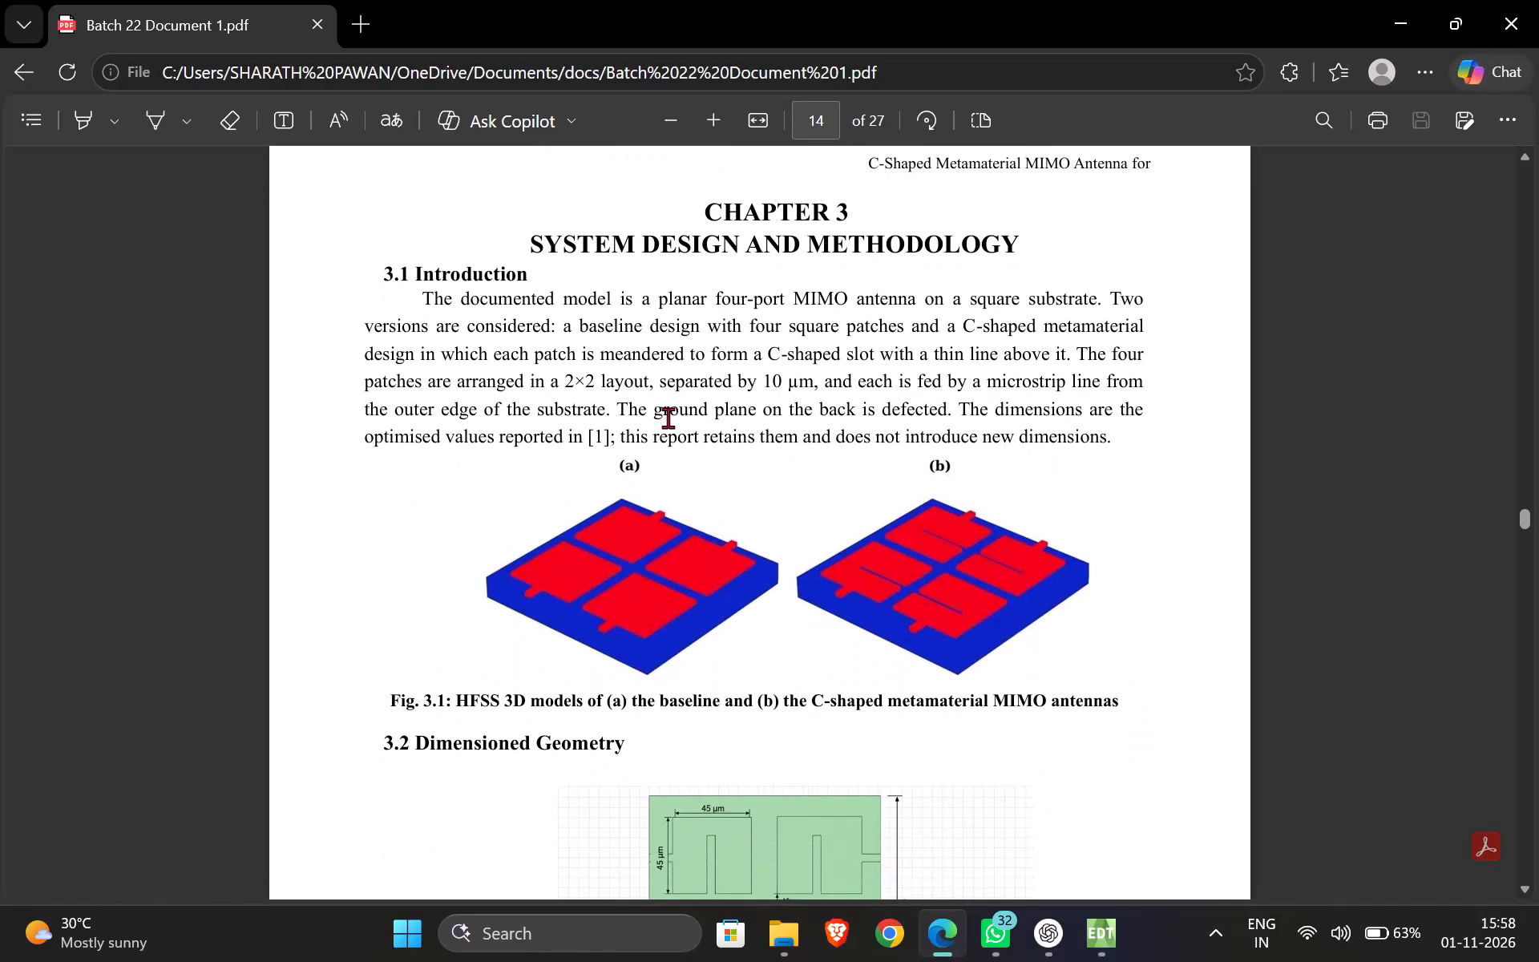
scroll(668, 418, down, 5)
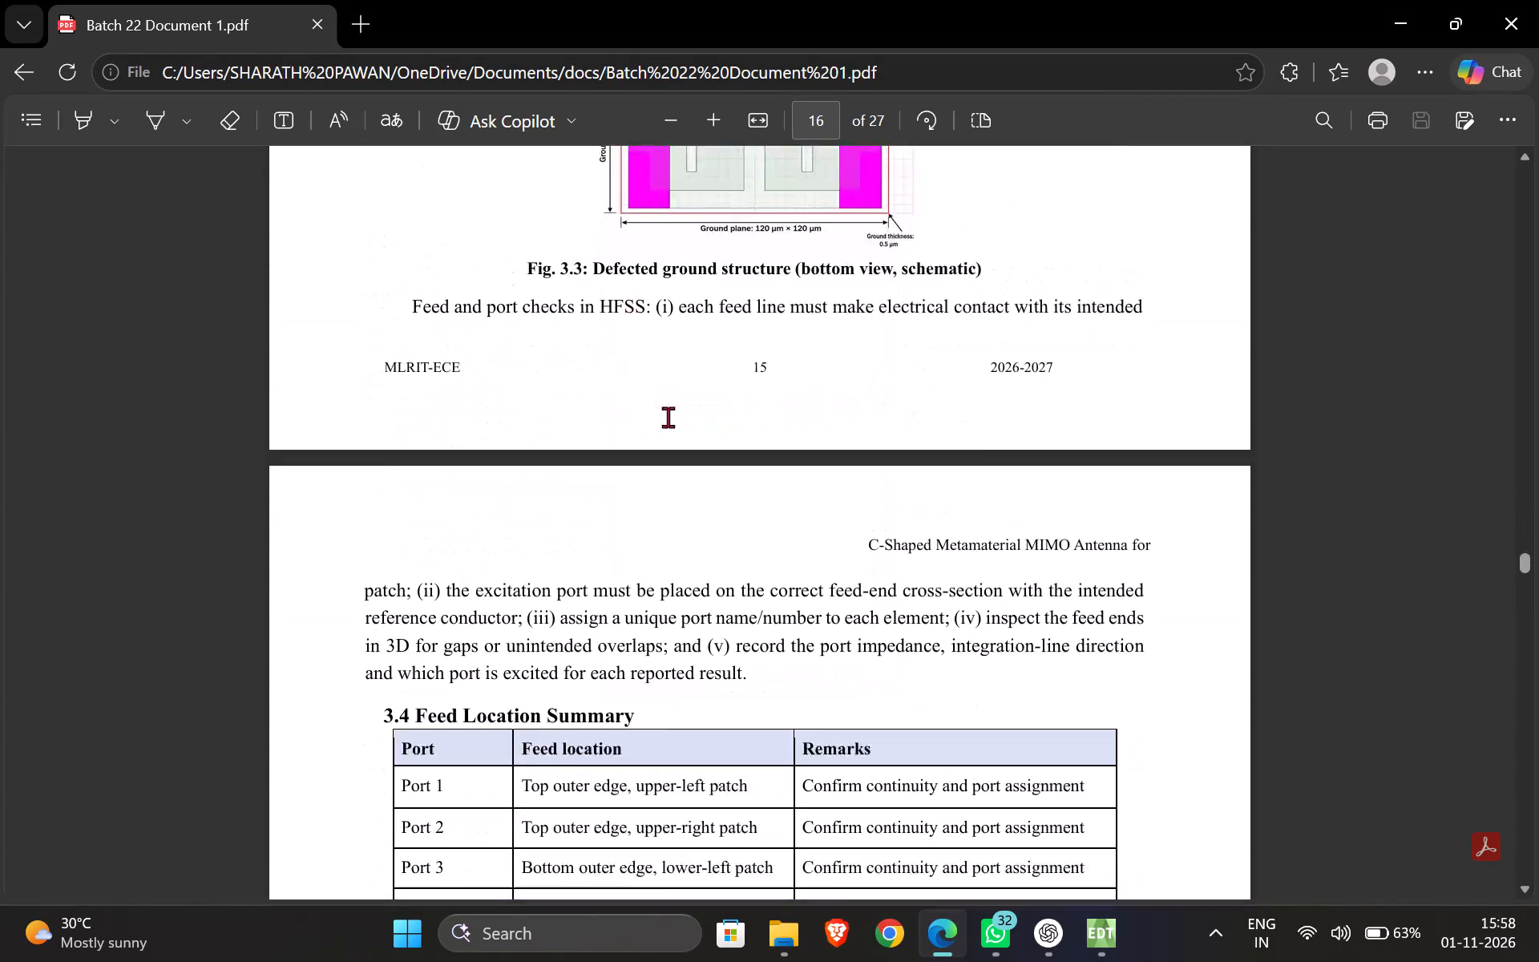
scroll(668, 417, down, 1)
scroll(1023, 788, down, 3)
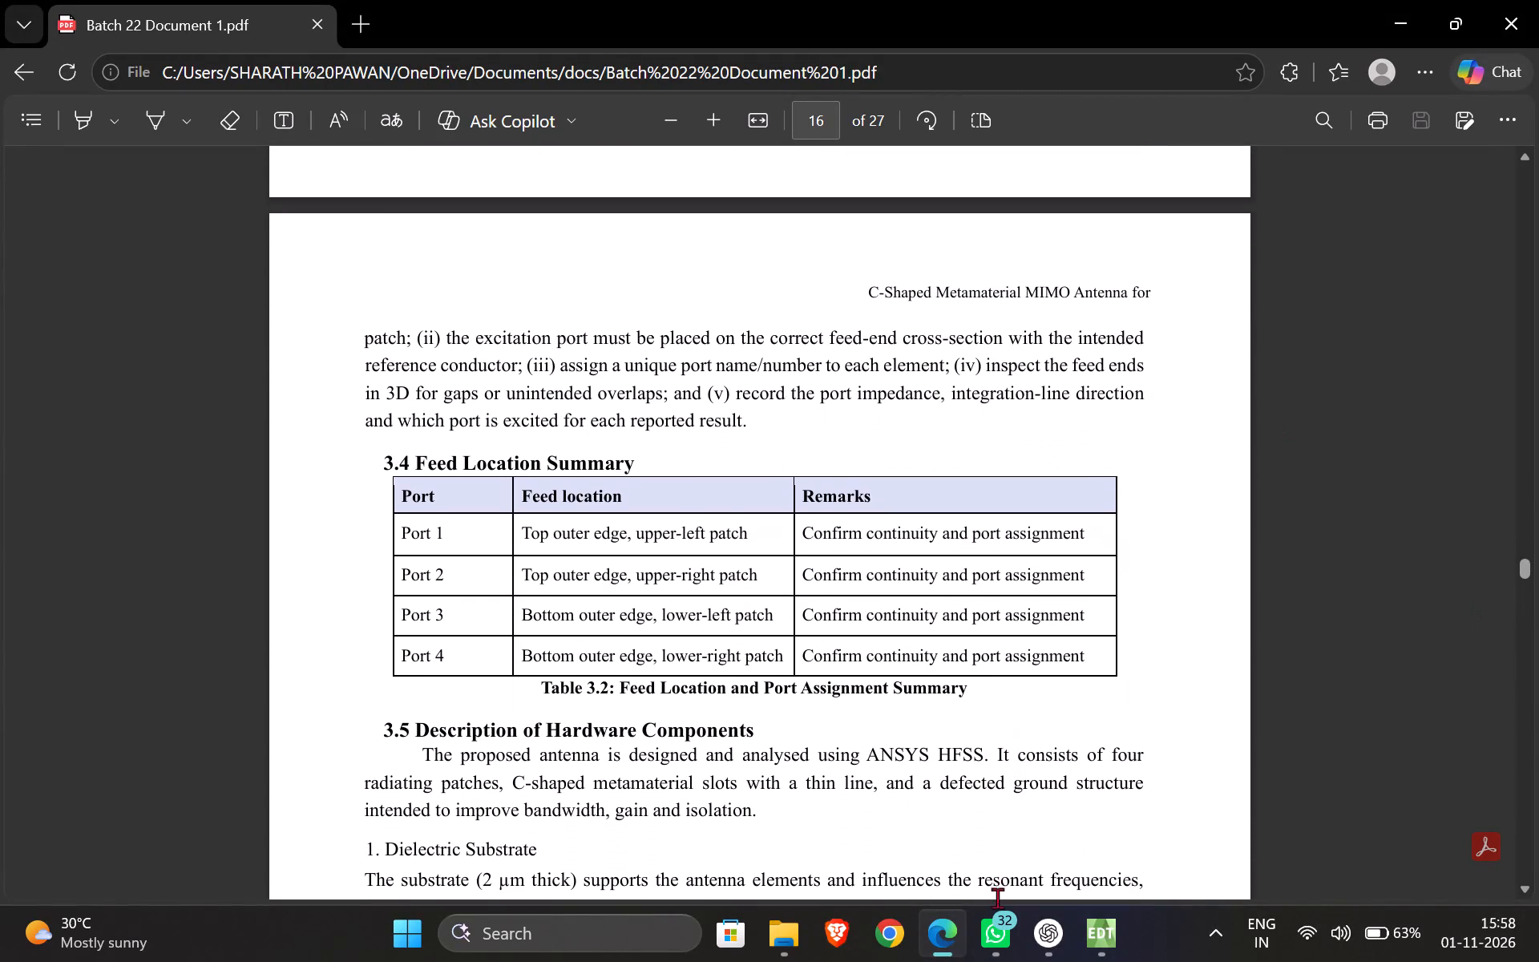
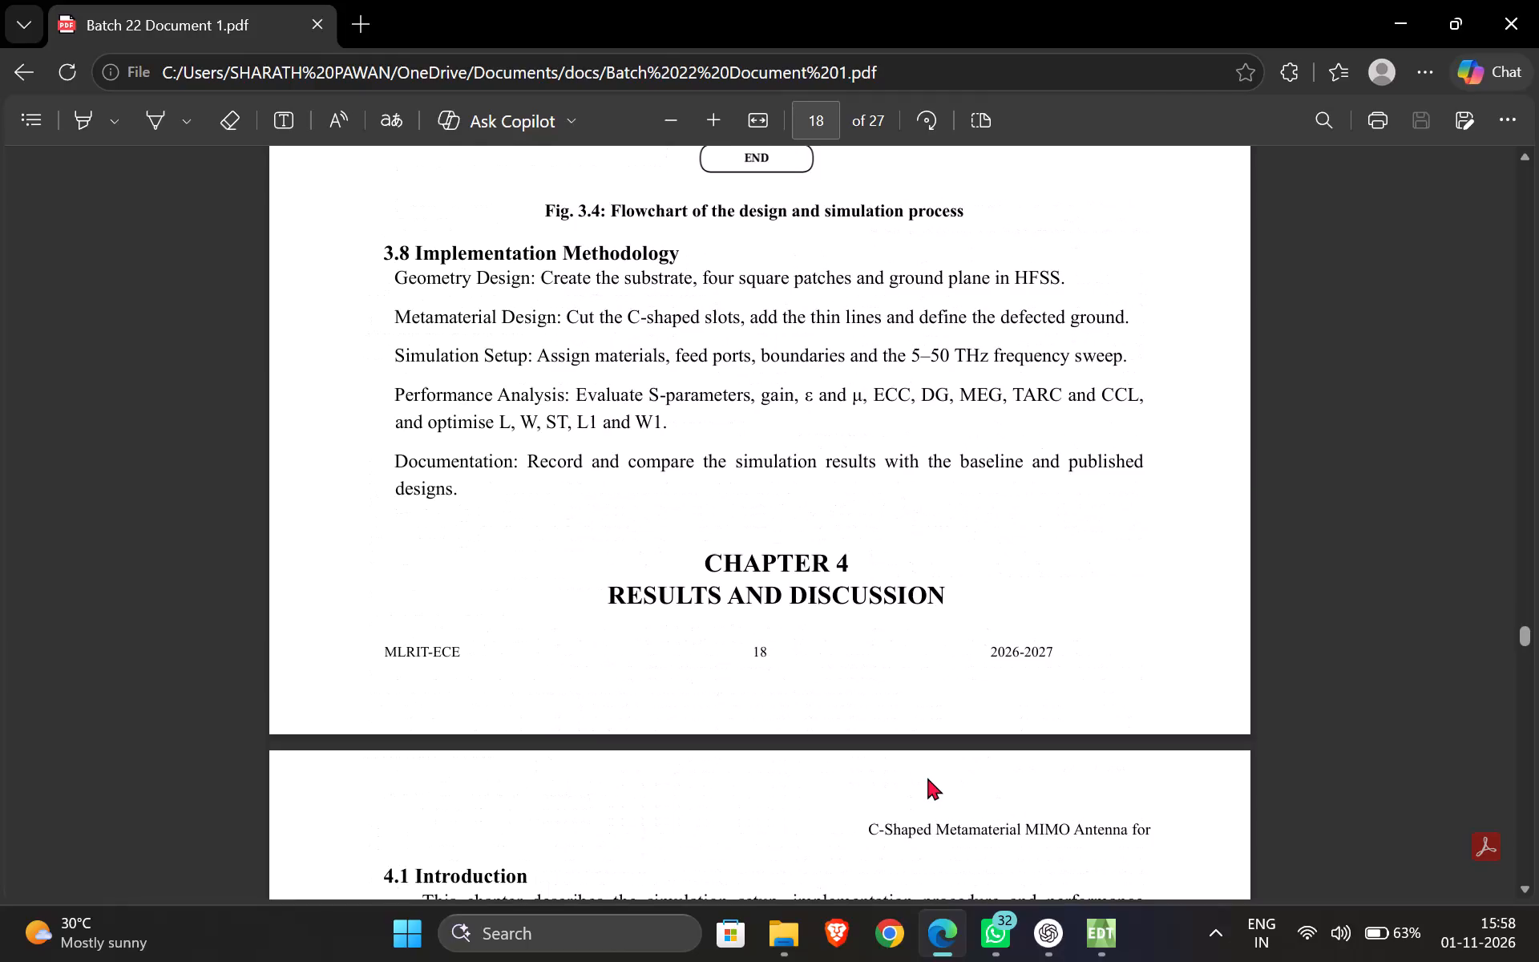
Review the published PDF from section 3.7's flowchart through the Chapter 4 results to the Fig. 4.3 radiation pattern discussion.
scroll(927, 778, up, 1)
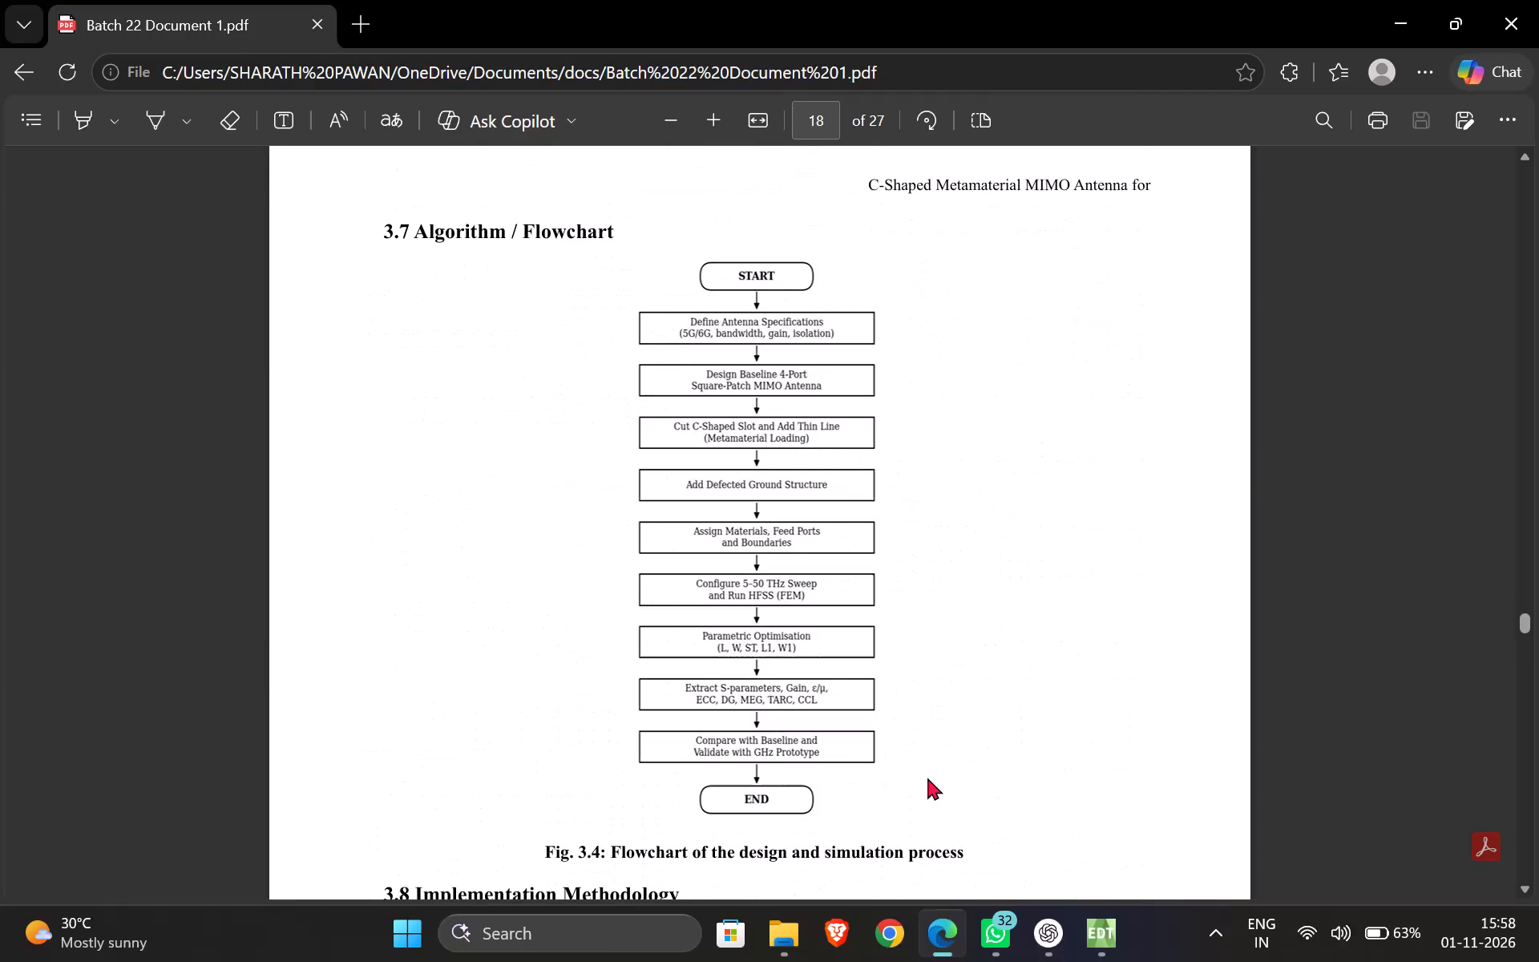
scroll(927, 778, down, 4)
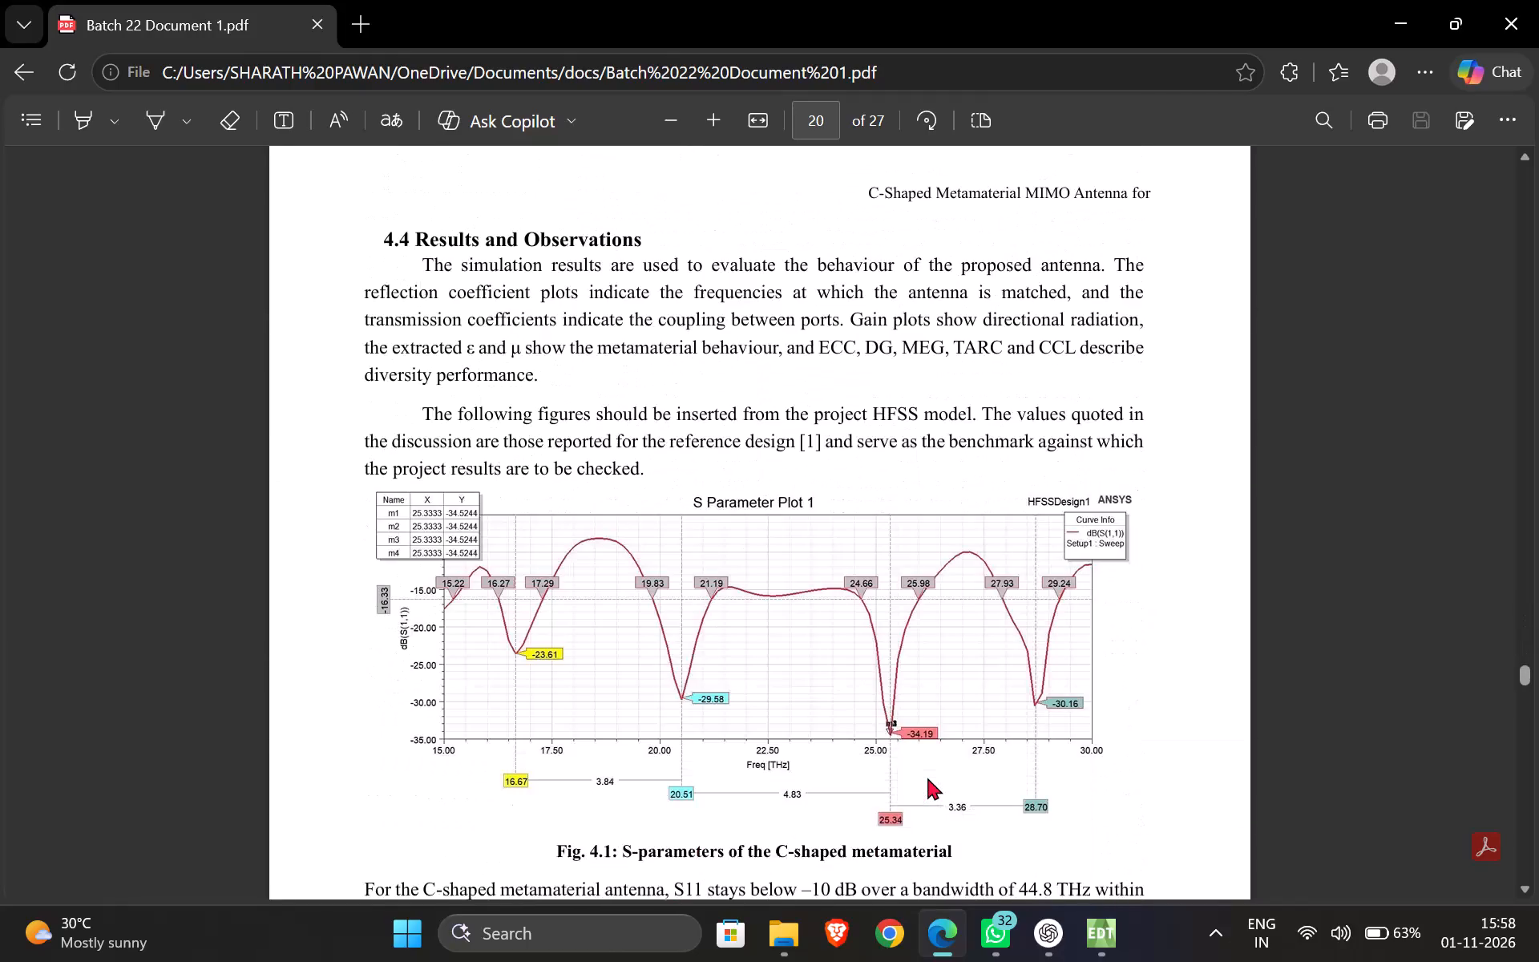
scroll(927, 778, up, 4)
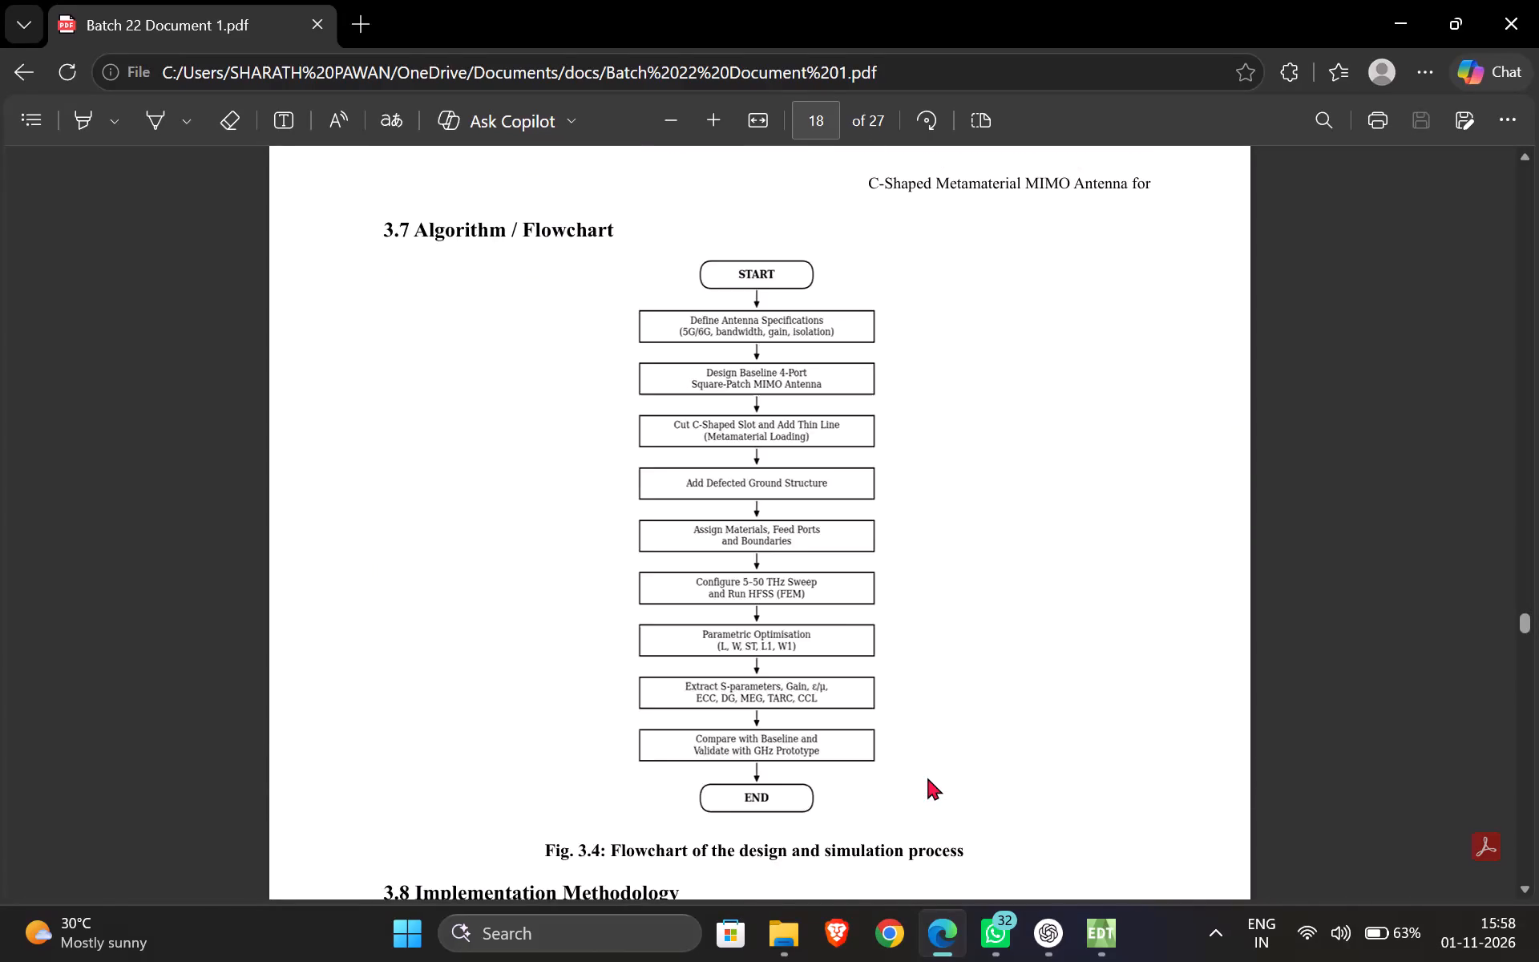
scroll(927, 778, down, 4)
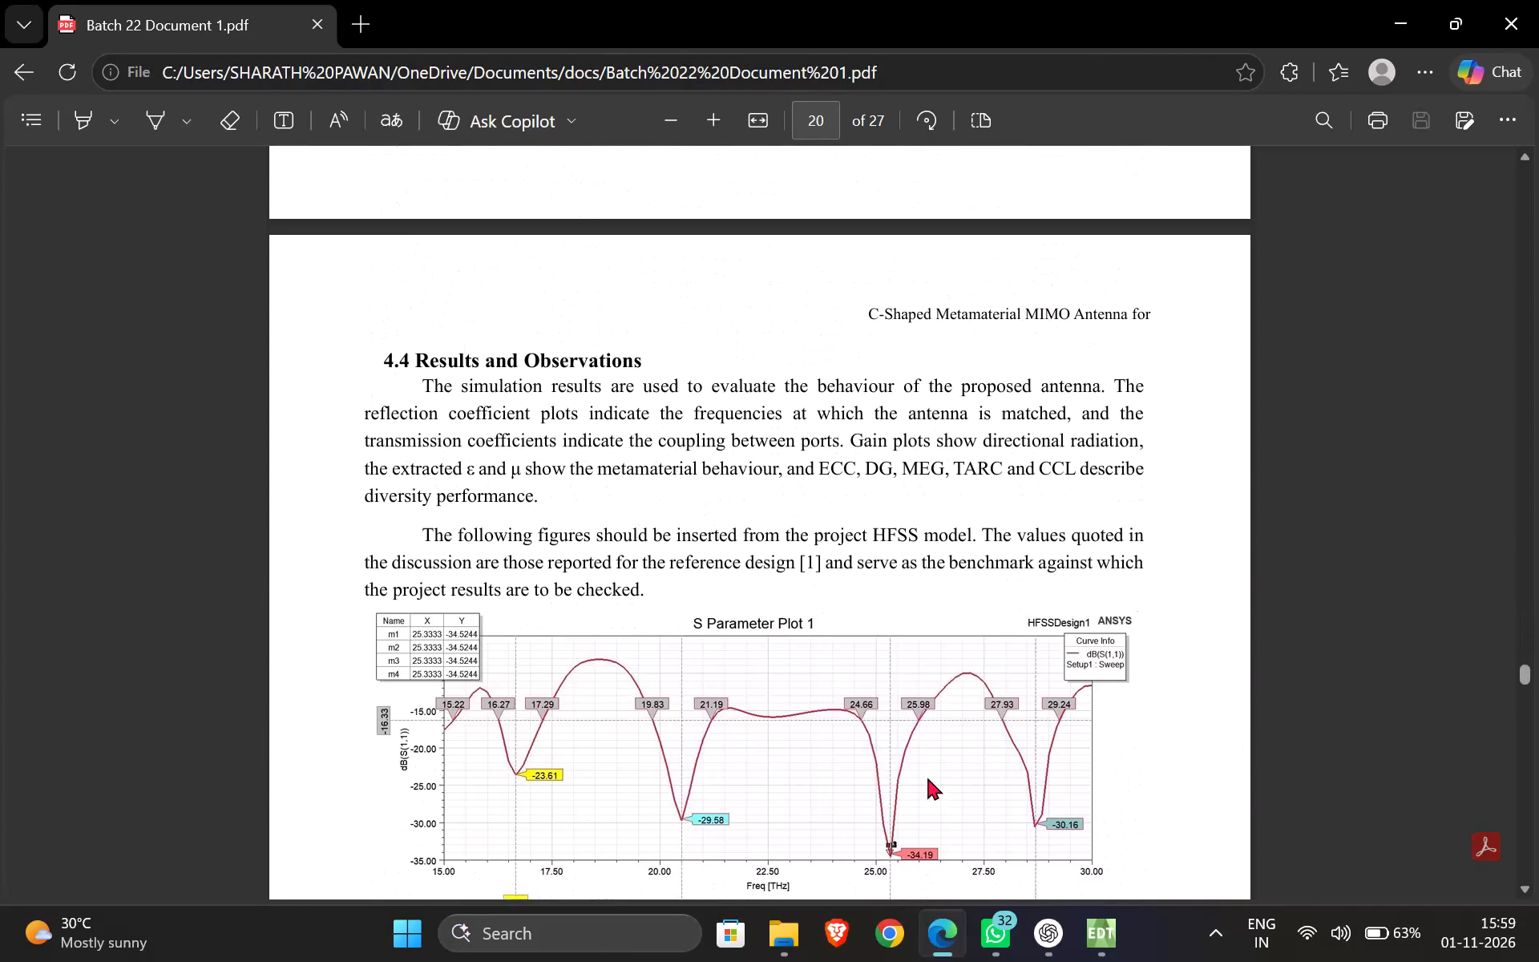
scroll(927, 778, down, 3)
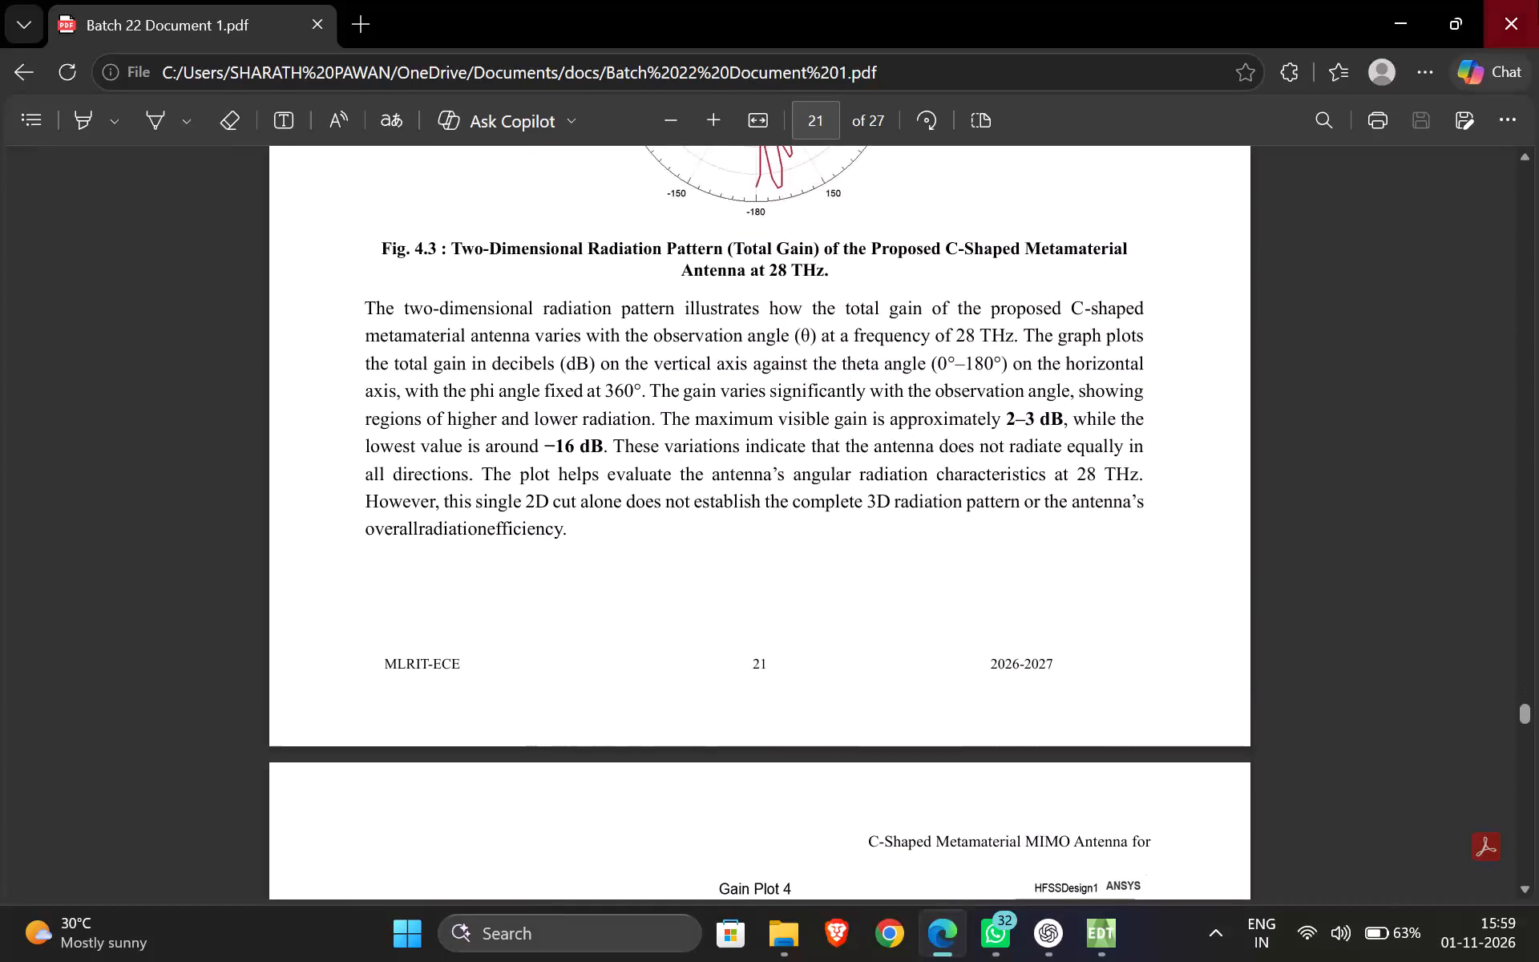
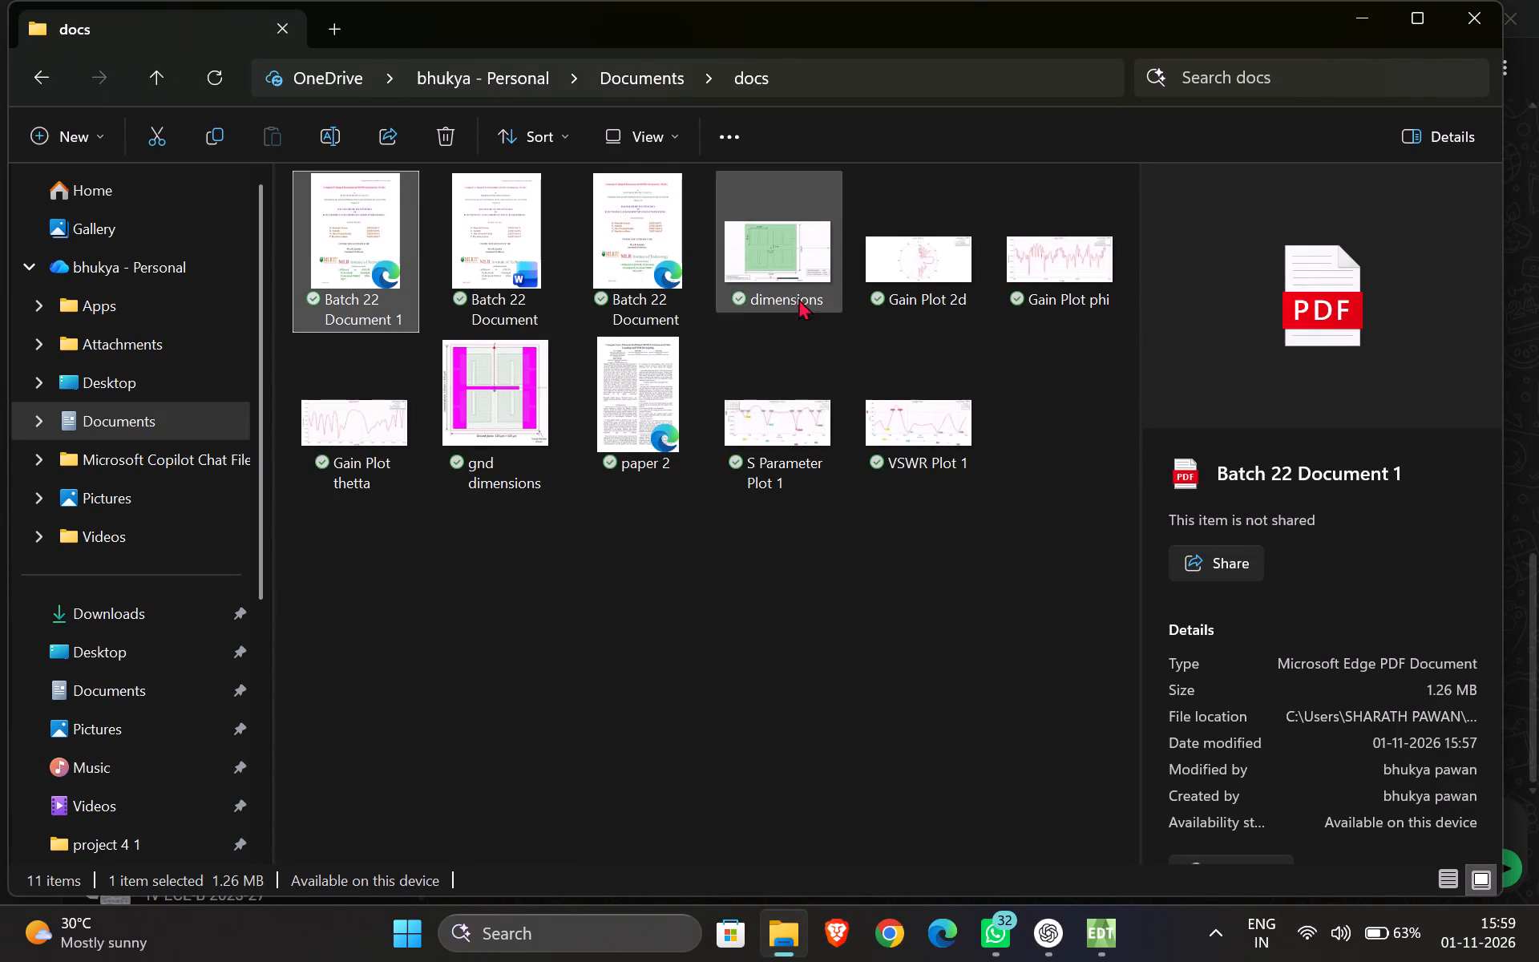
Open the Batch 22 Document Word file from the docs folder in a full-size window.
click(567, 609)
double_click(555, 306)
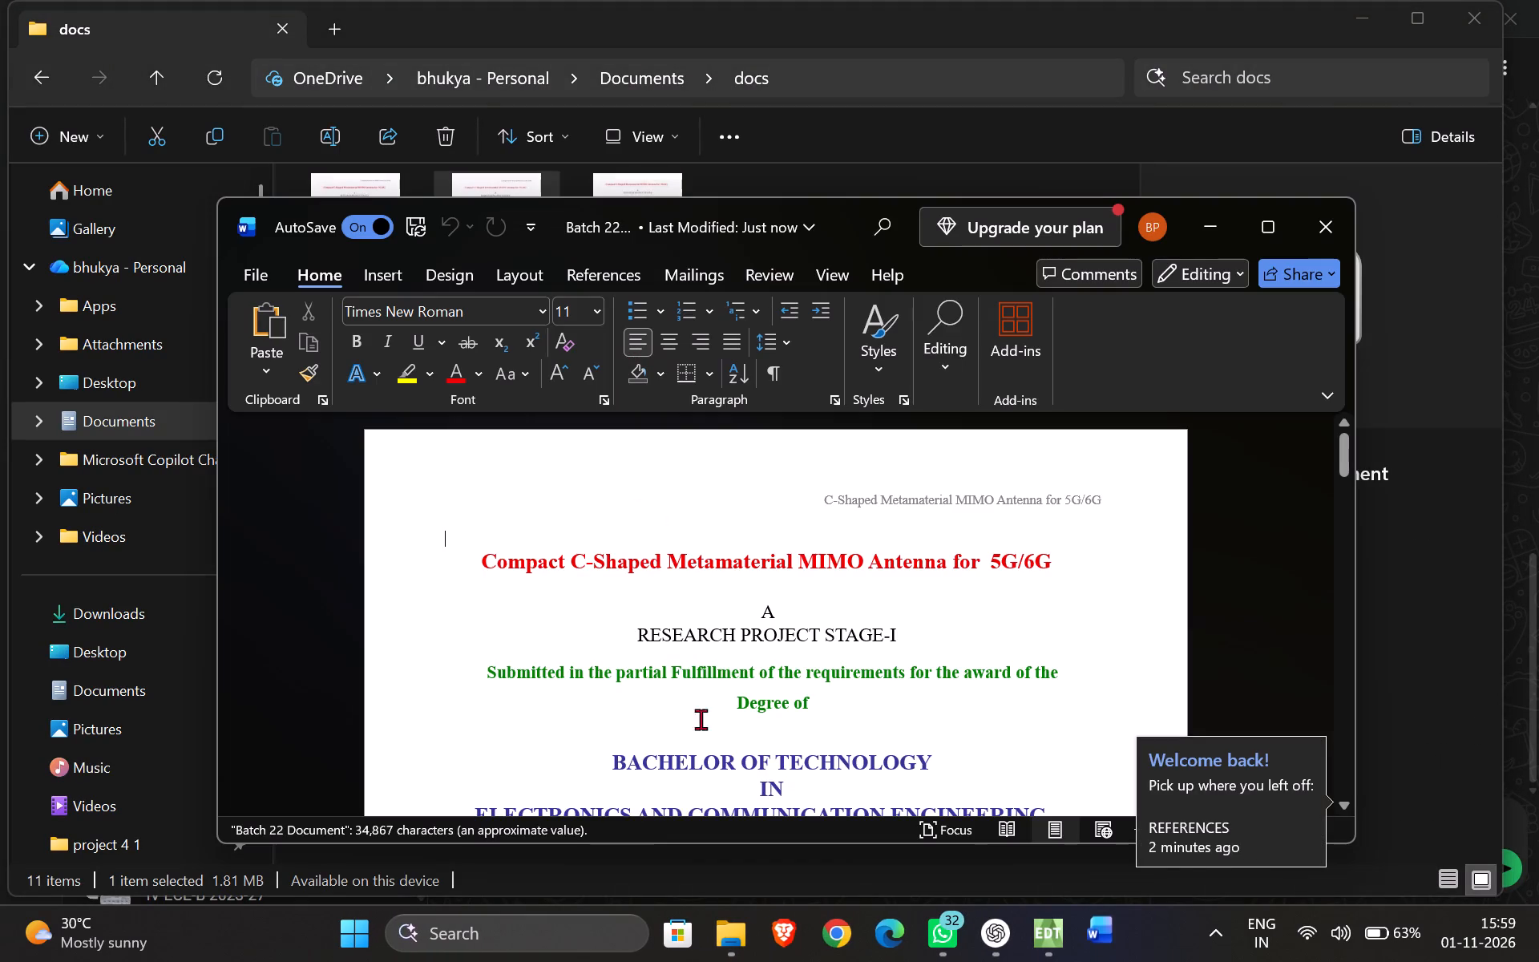
scroll(900, 714, down, 14)
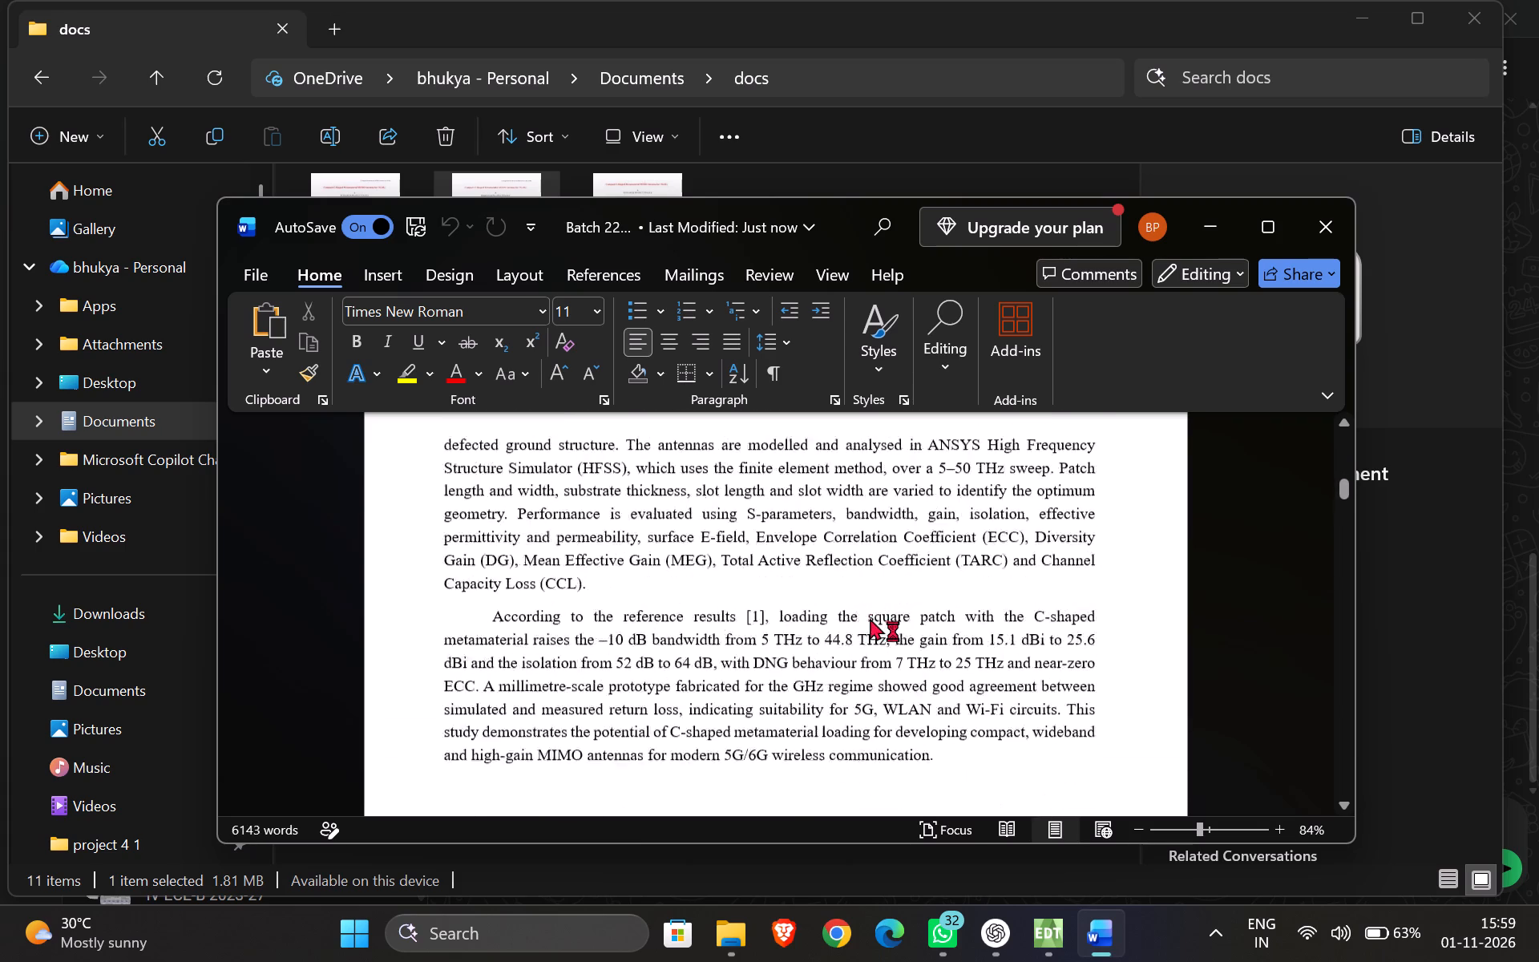
scroll(870, 618, down, 16)
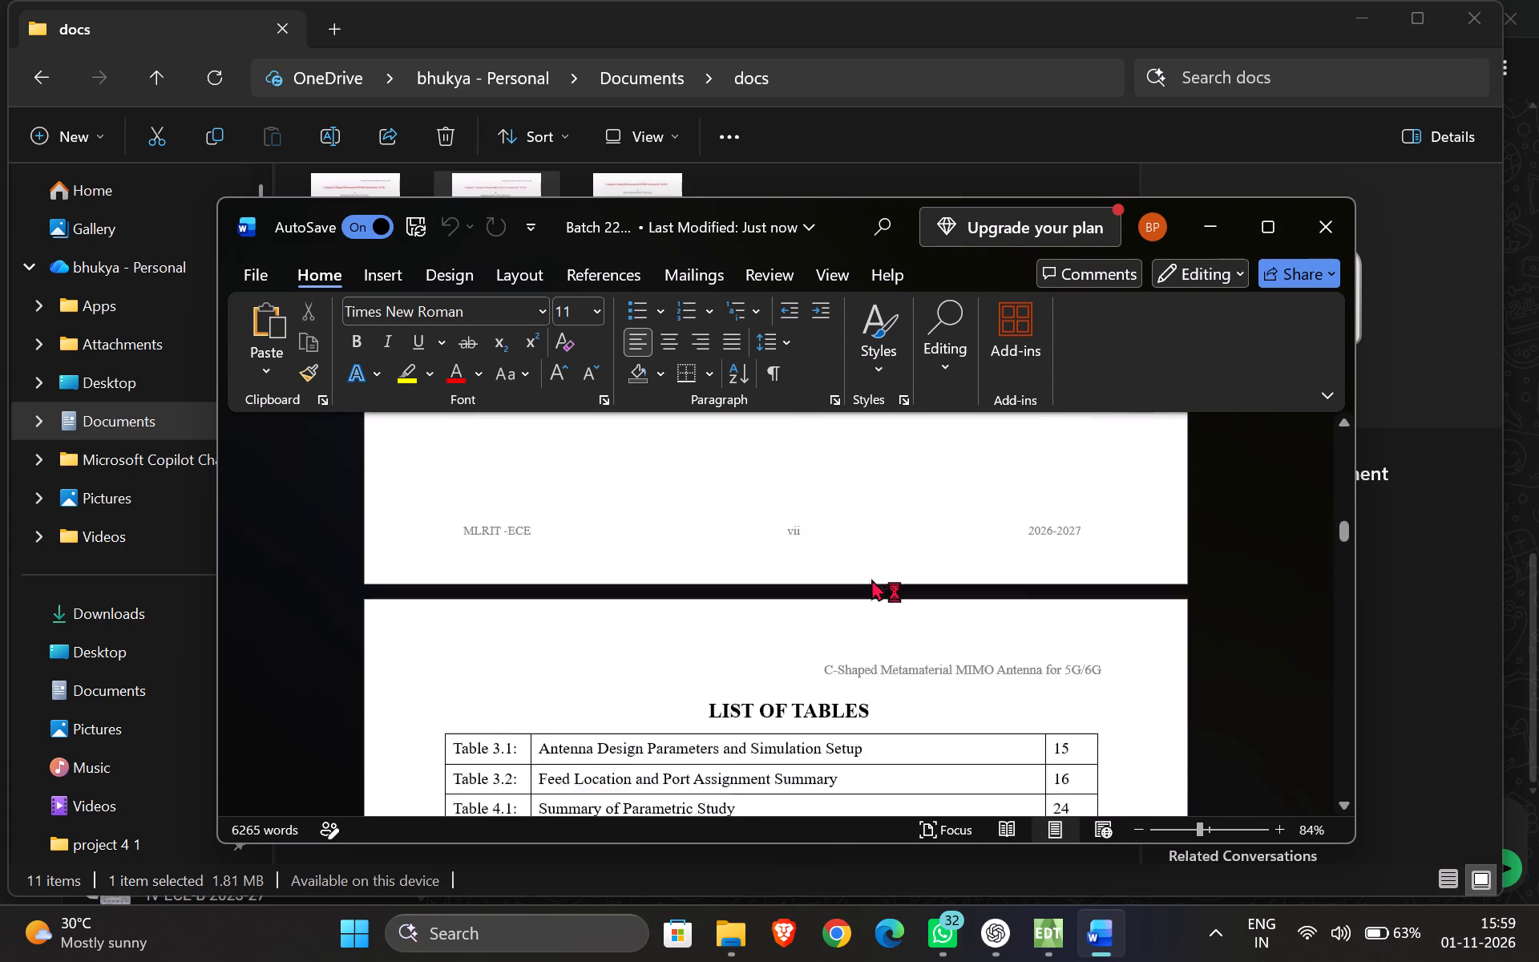
scroll(871, 579, down, 3)
click(1263, 228)
Insert three blank lines before the CHAPTER 4 heading on page 18 to move it onto the page with section 4.1.
scroll(903, 606, down, 2)
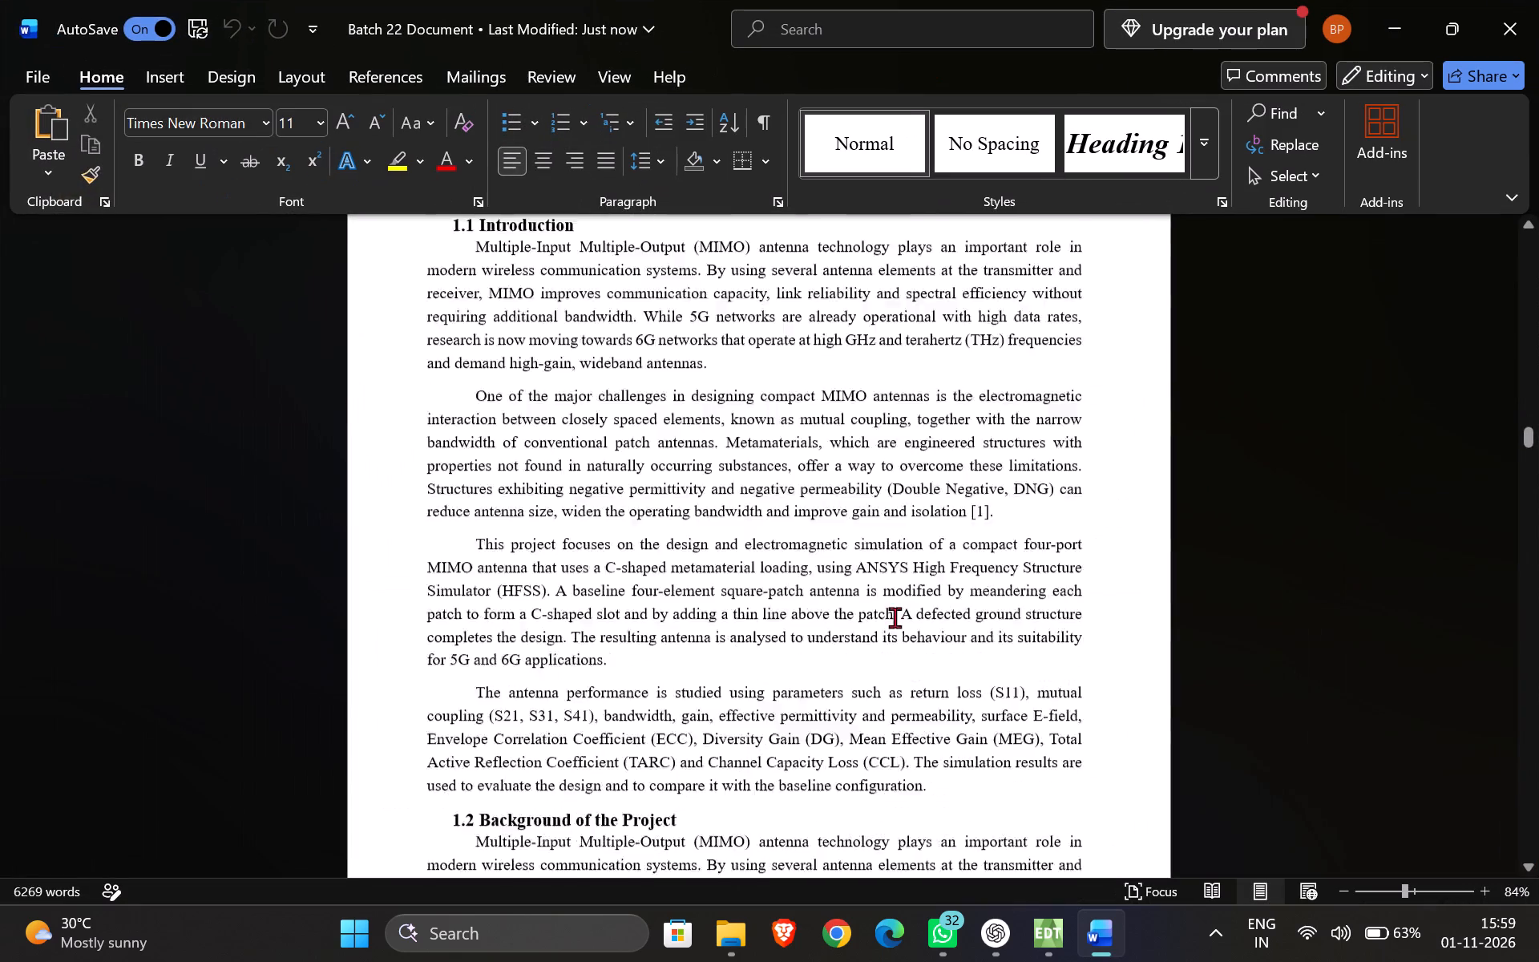
scroll(895, 617, down, 10)
scroll(855, 652, up, 1)
scroll(855, 652, down, 3)
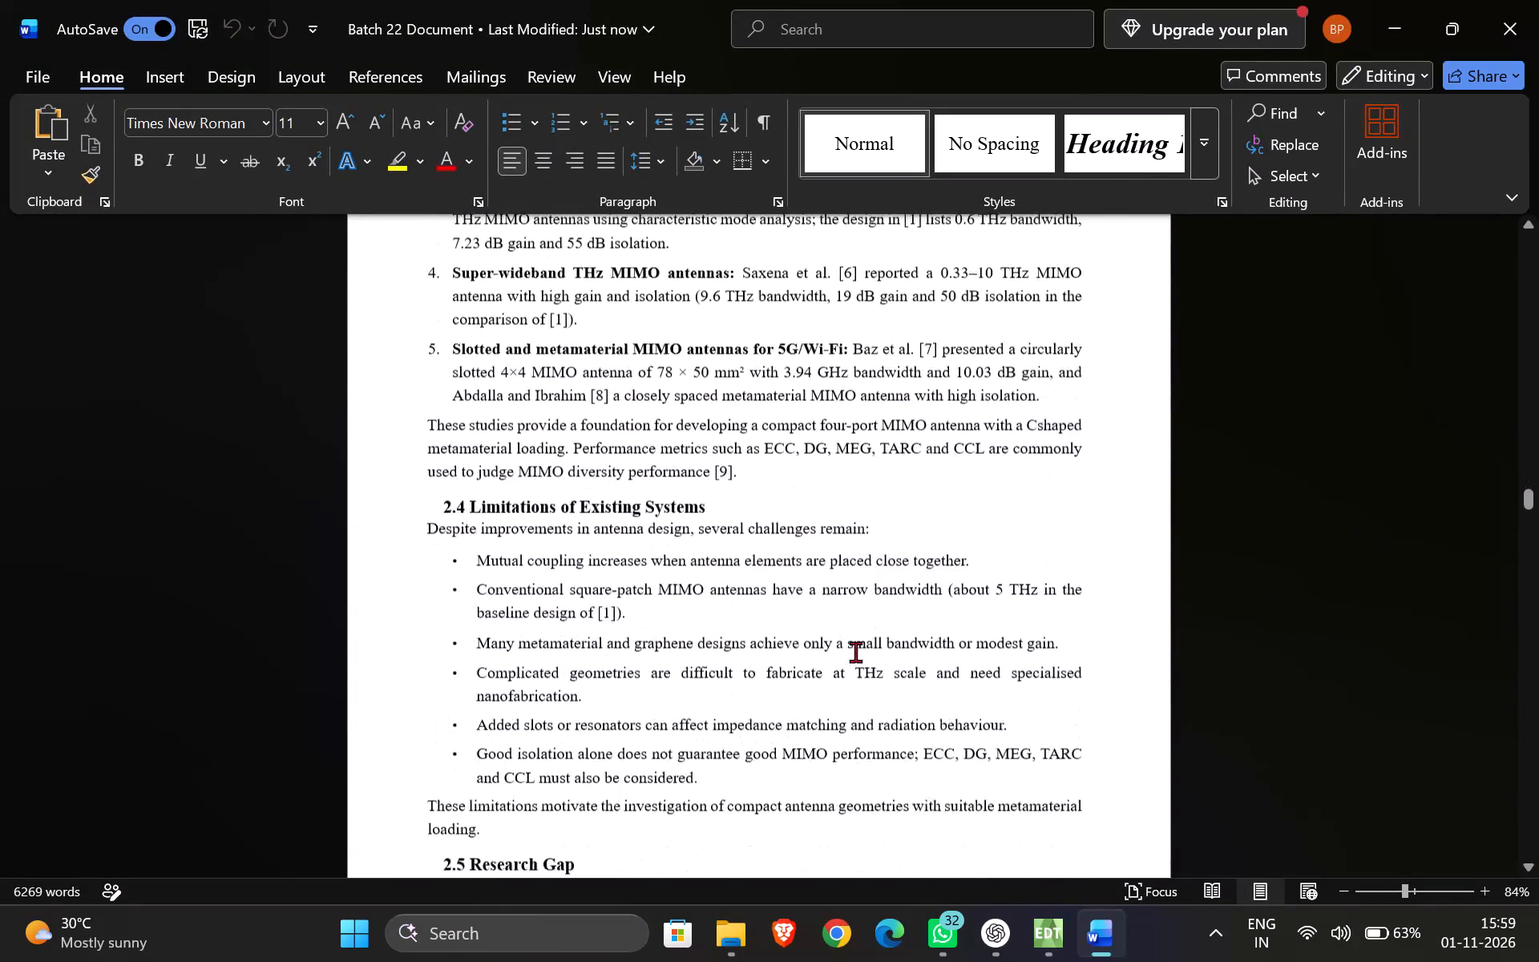
scroll(855, 652, down, 9)
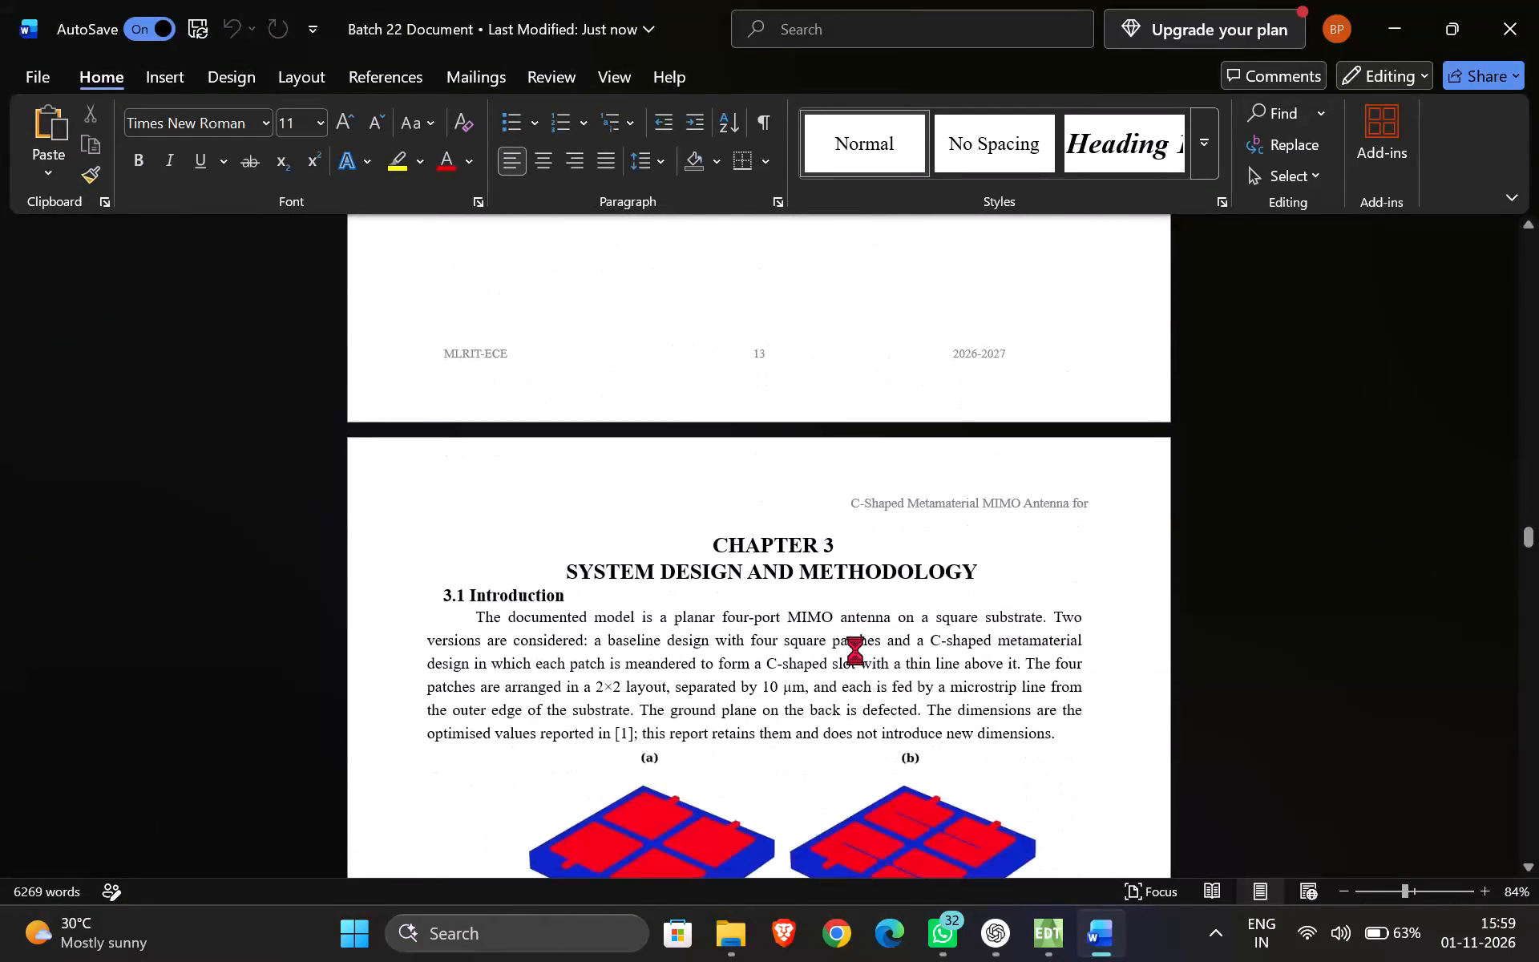
scroll(855, 650, down, 6)
scroll(855, 641, up, 1)
scroll(855, 641, down, 5)
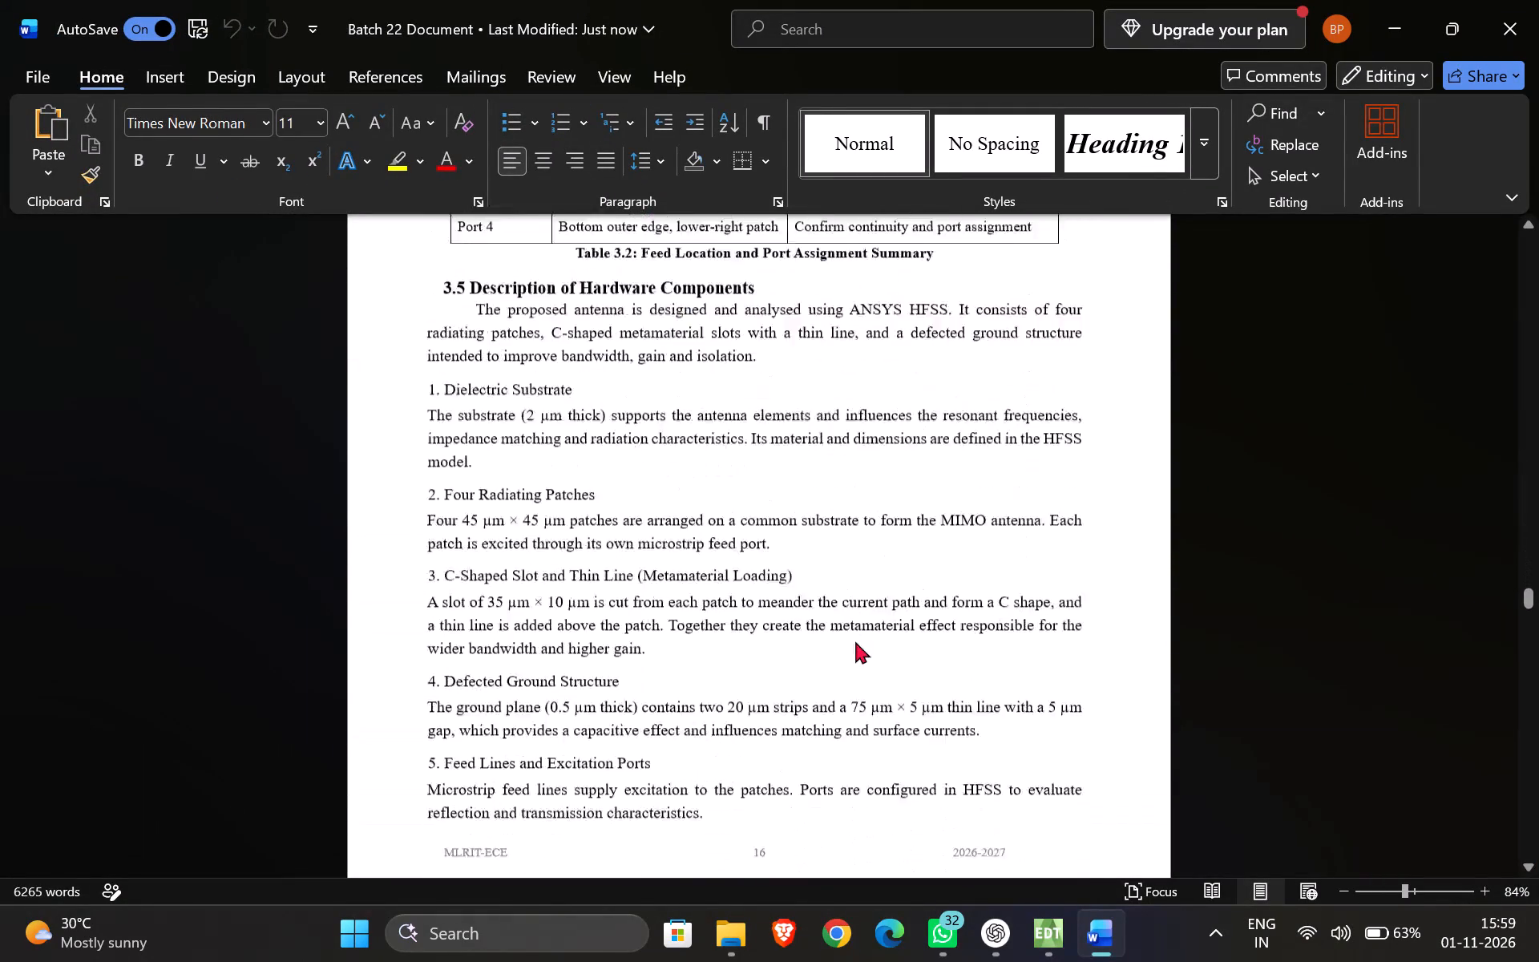
scroll(855, 641, down, 10)
scroll(855, 642, up, 2)
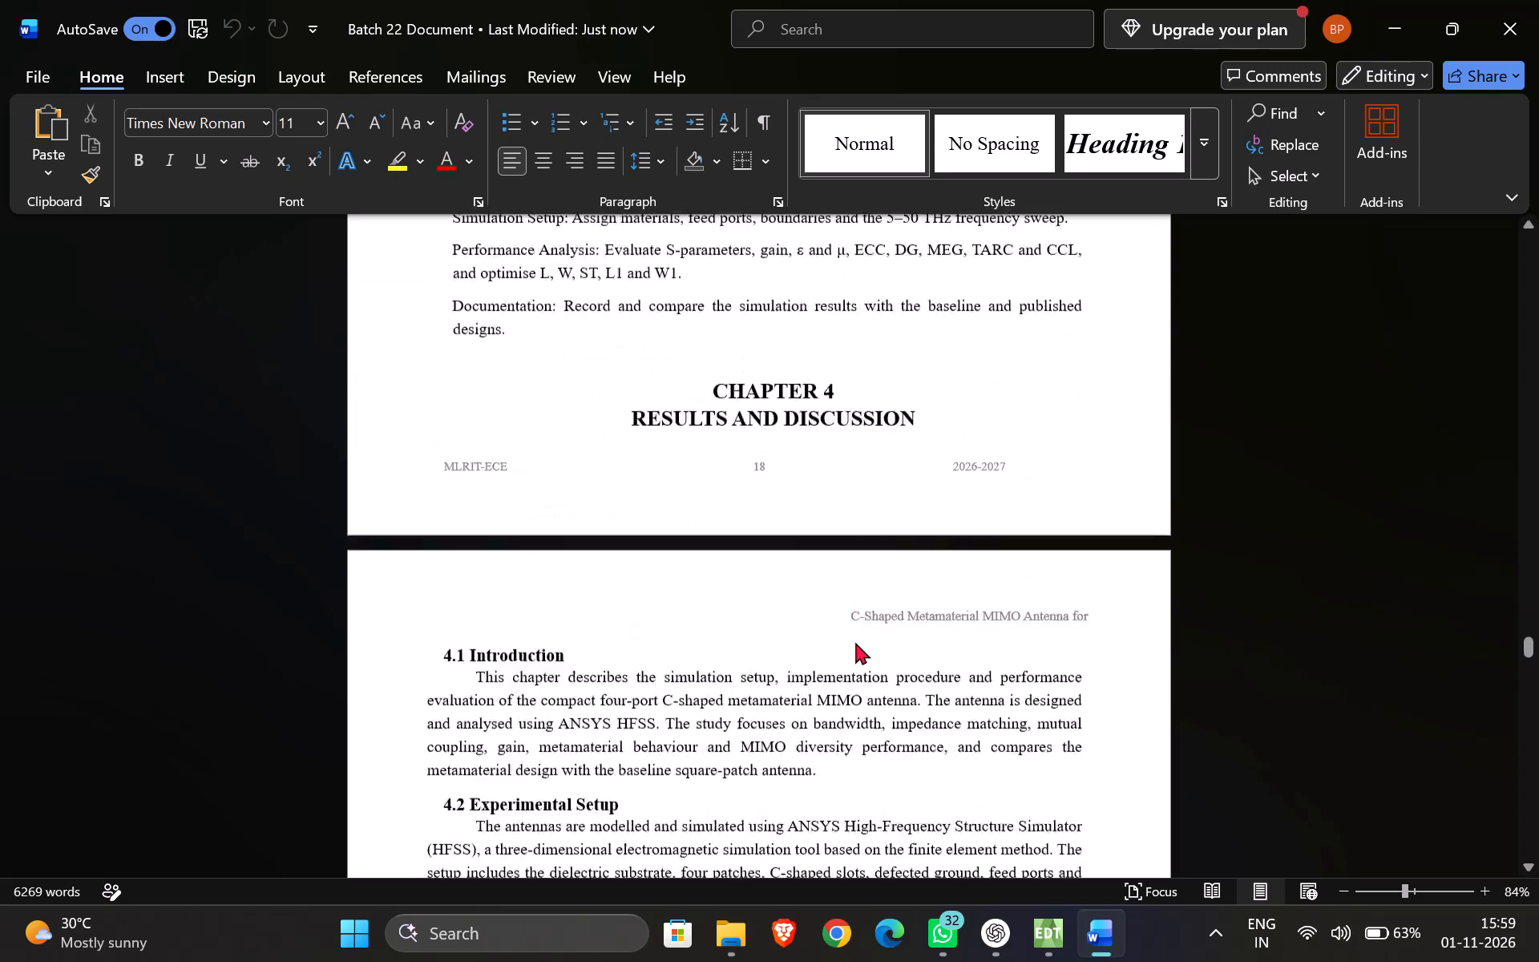
click(701, 554)
key(Return)
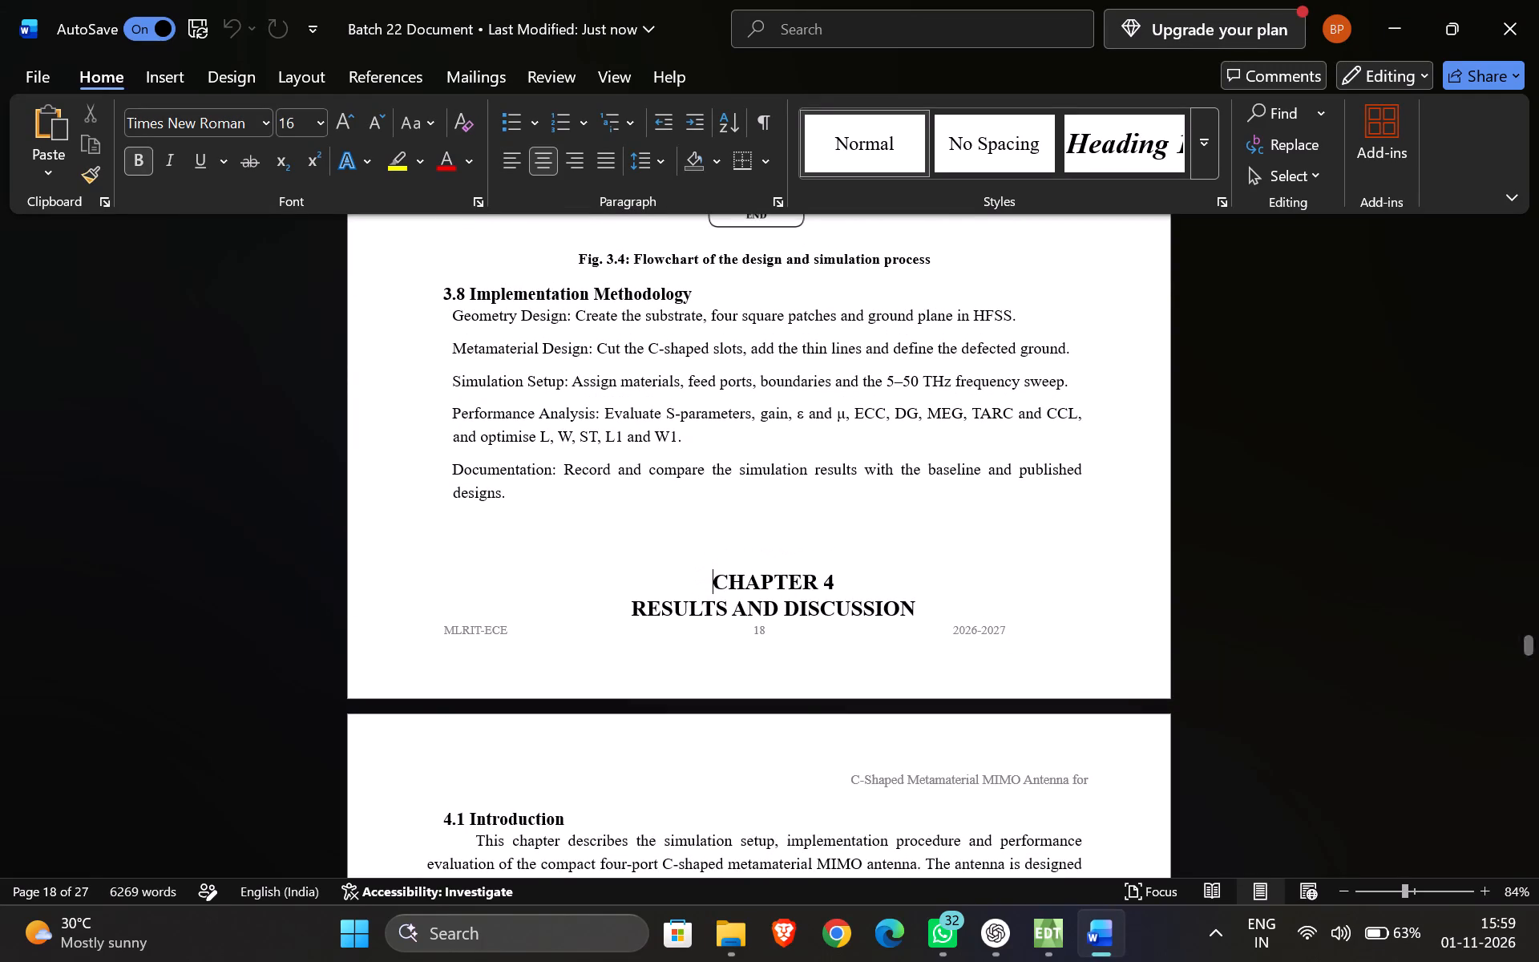
key(Return)
key(Return)
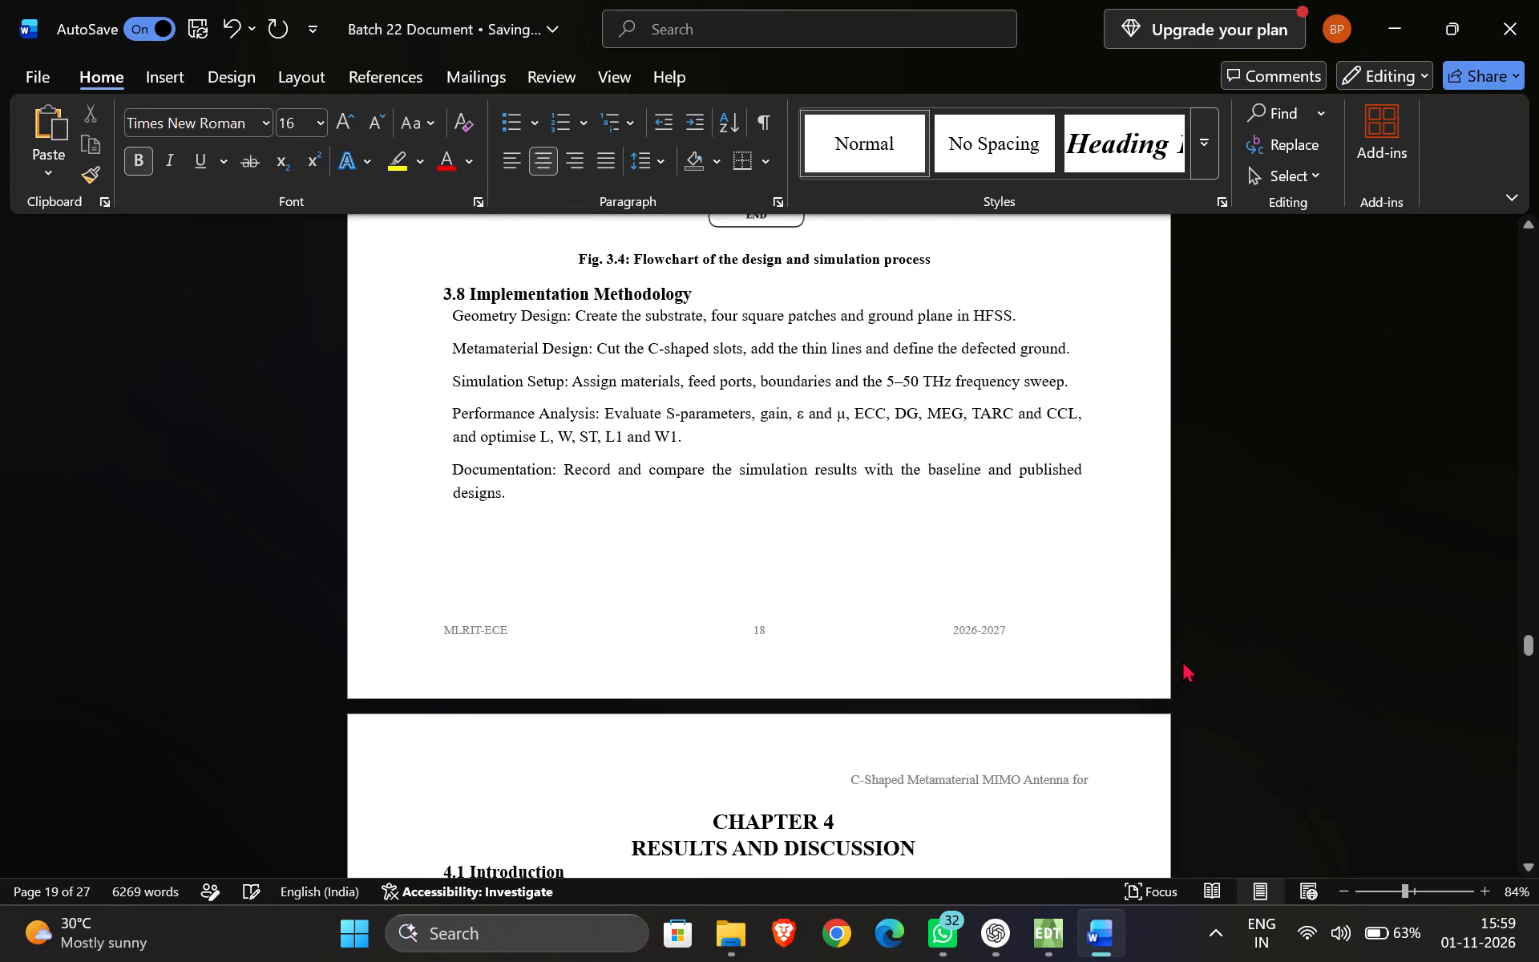
Publish the report as a PDF named Batch 22 Document, replacing the existing file, and close the OneDrive page.
click(30, 68)
click(123, 503)
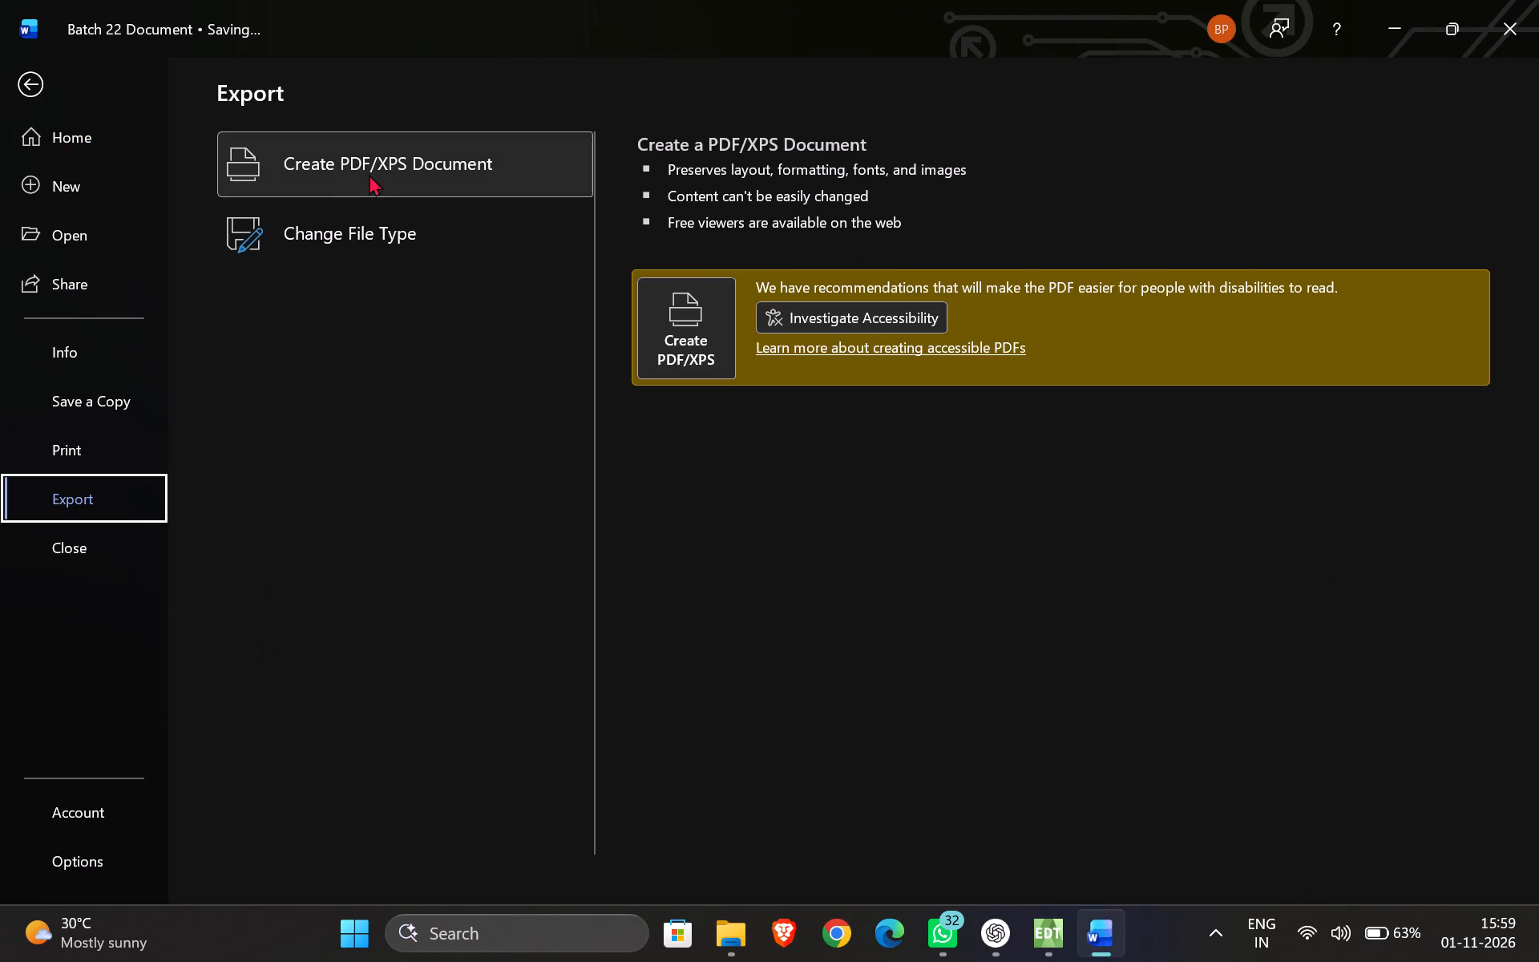
click(698, 291)
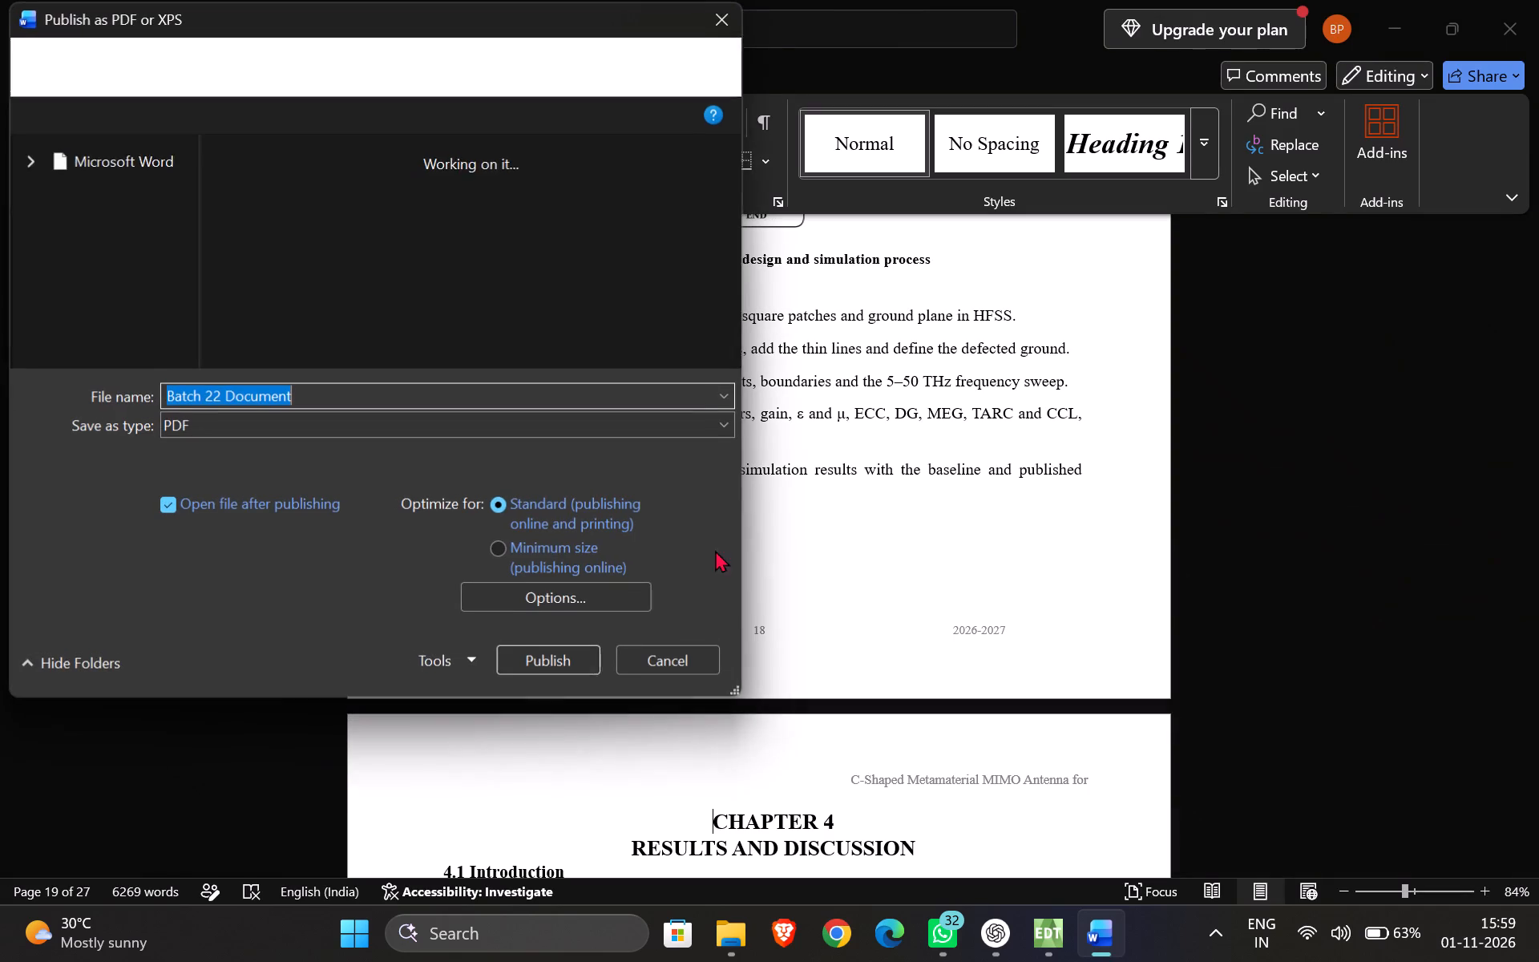
click(539, 661)
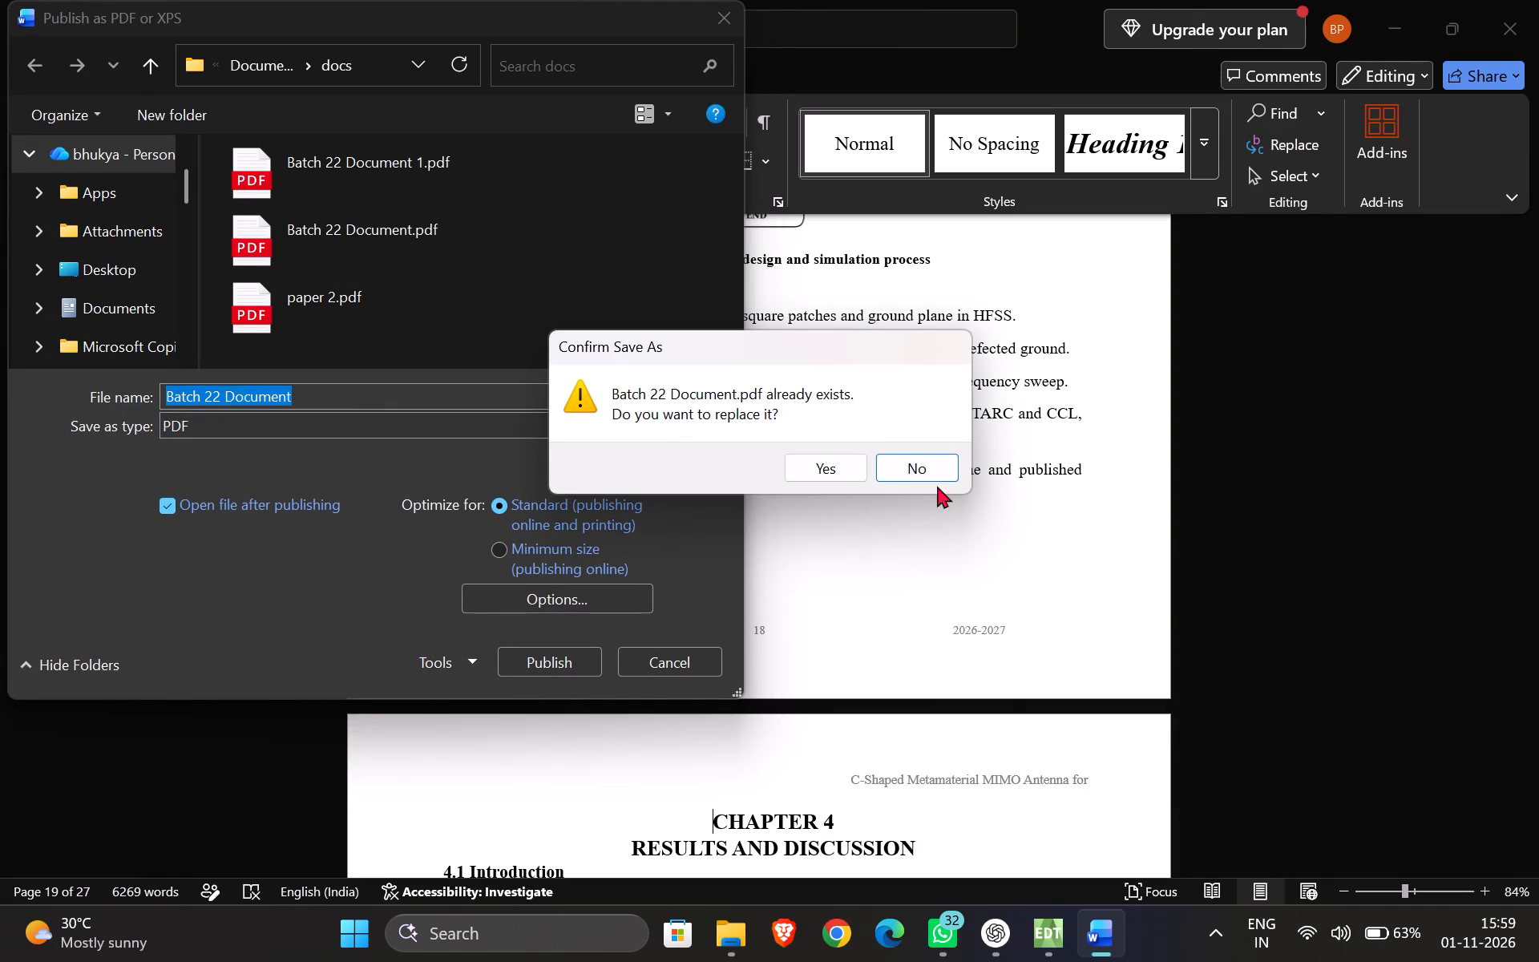
click(831, 468)
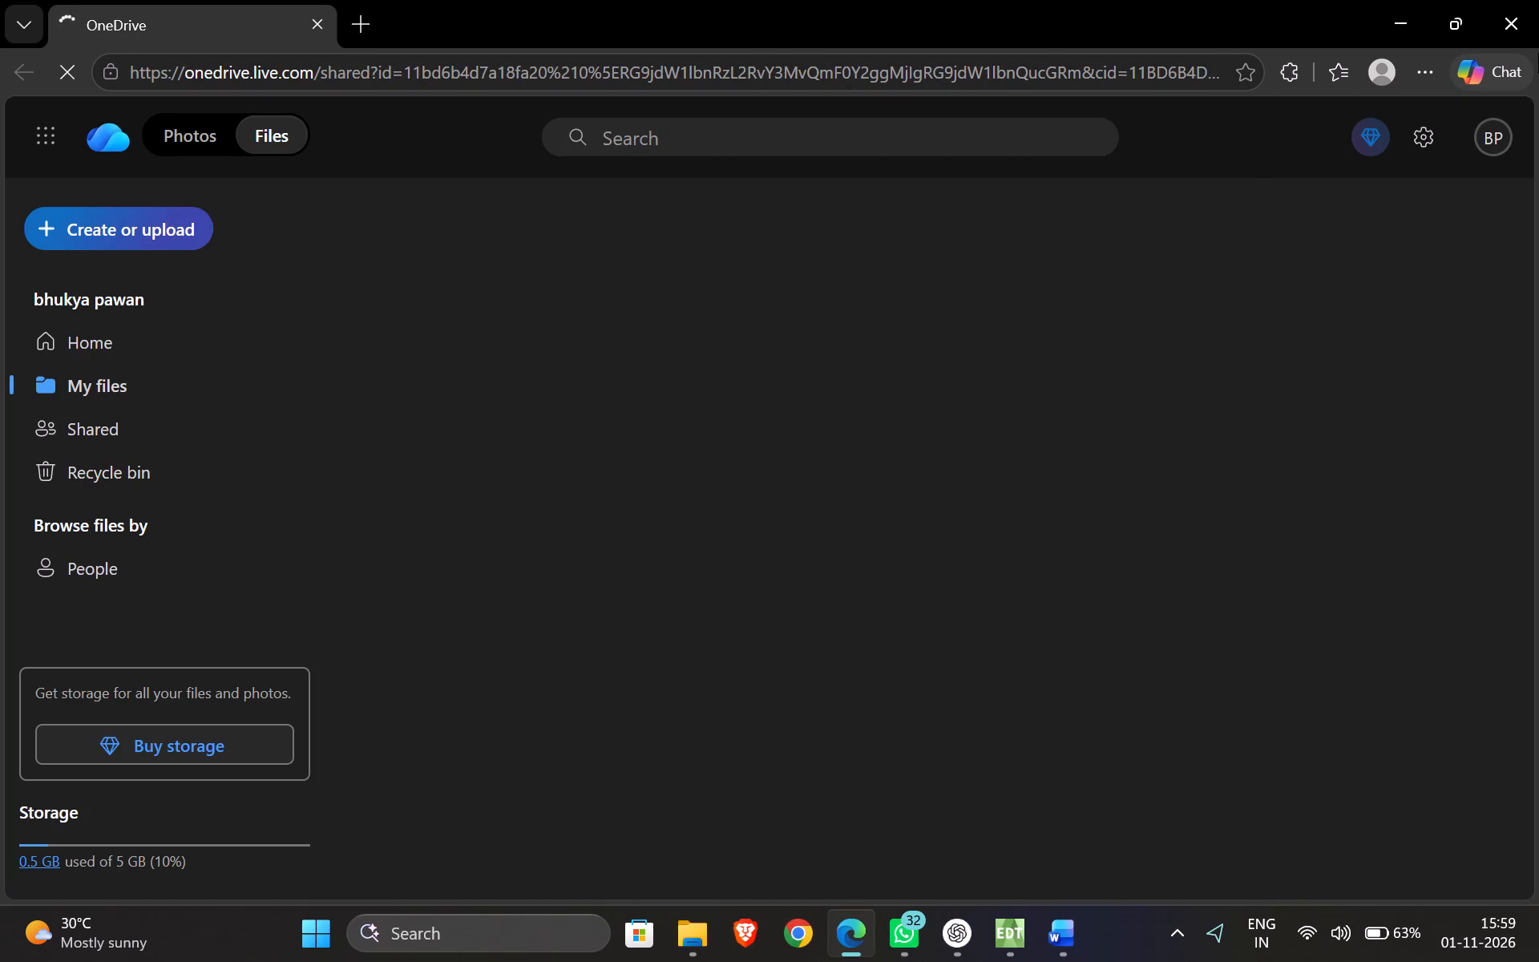
click(1503, 0)
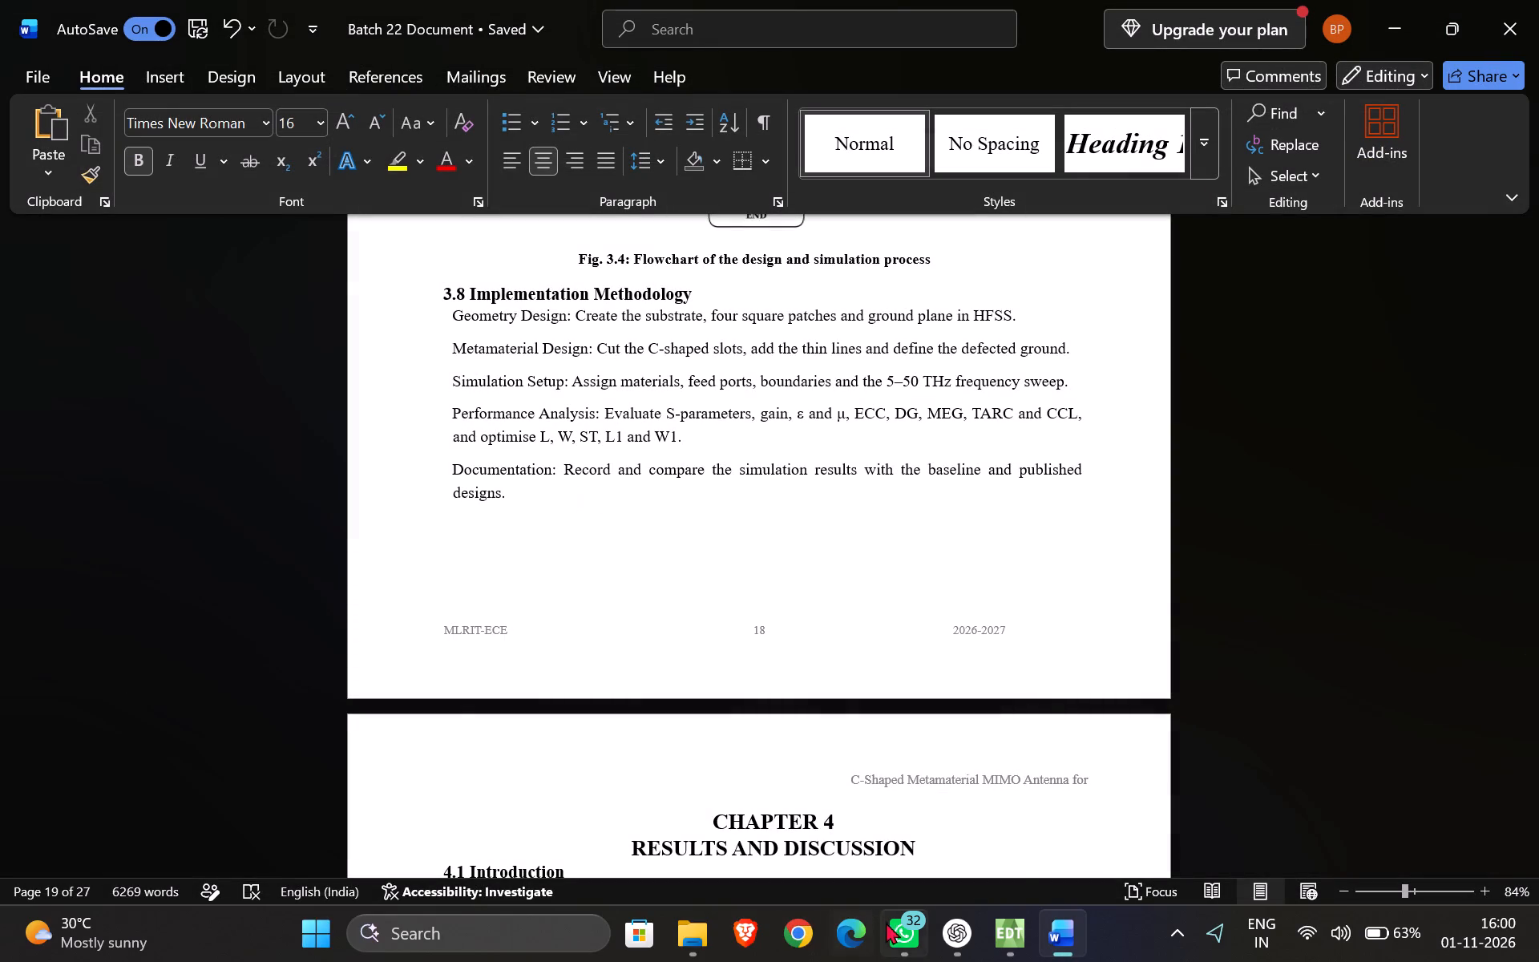
Open the republished Batch 22 Document PDF from the docs folder.
click(685, 936)
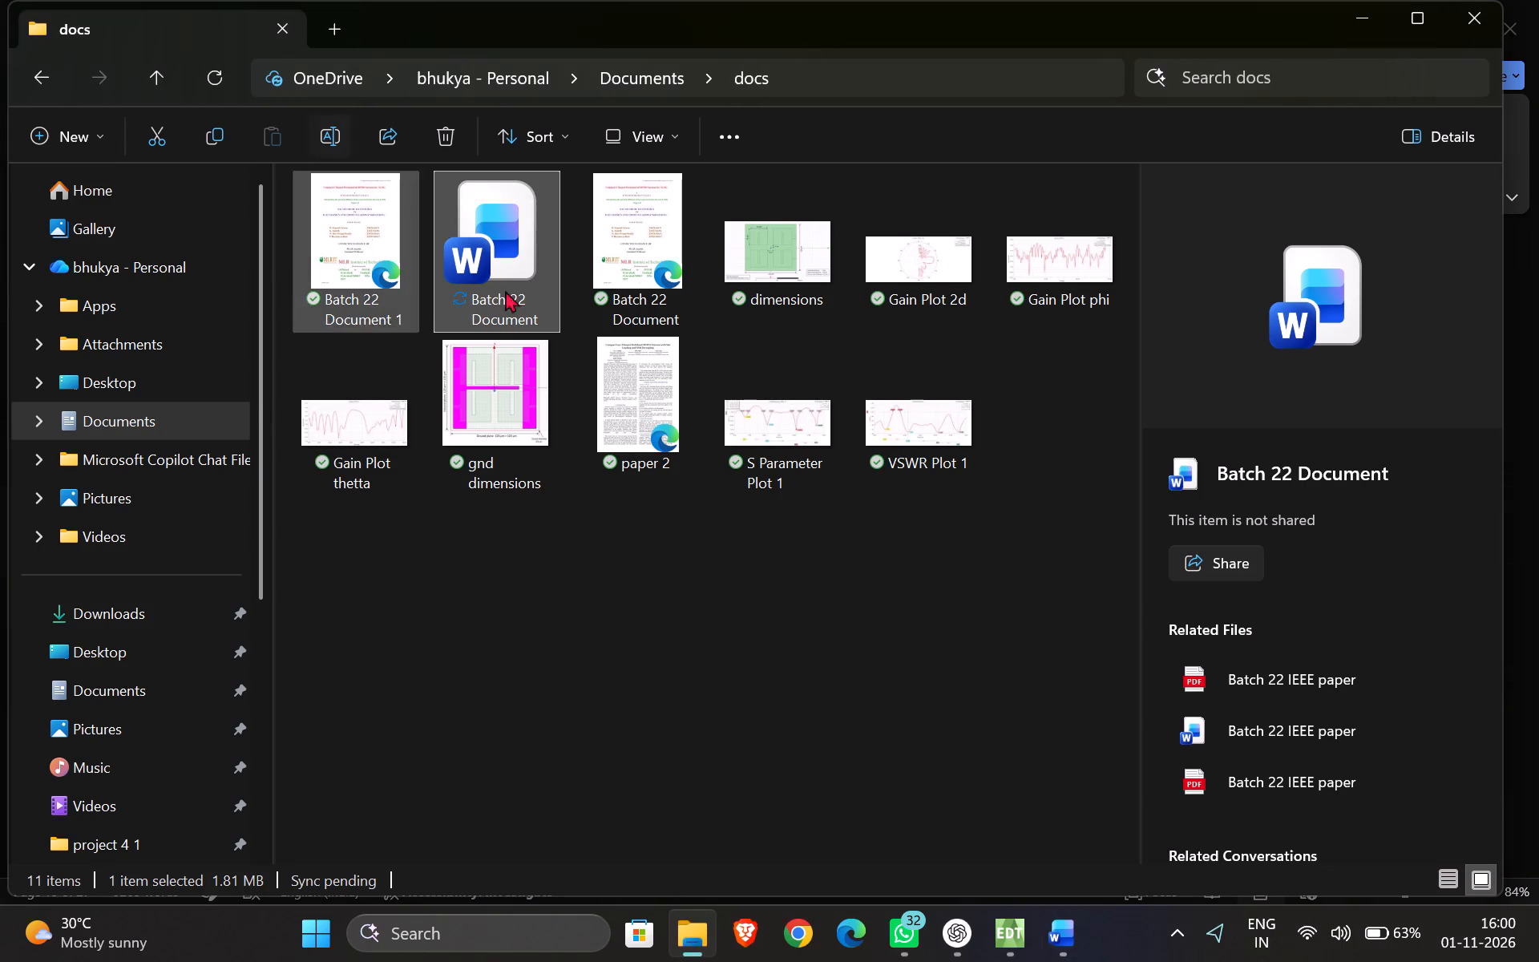
click(642, 265)
drag(642, 265, 646, 277)
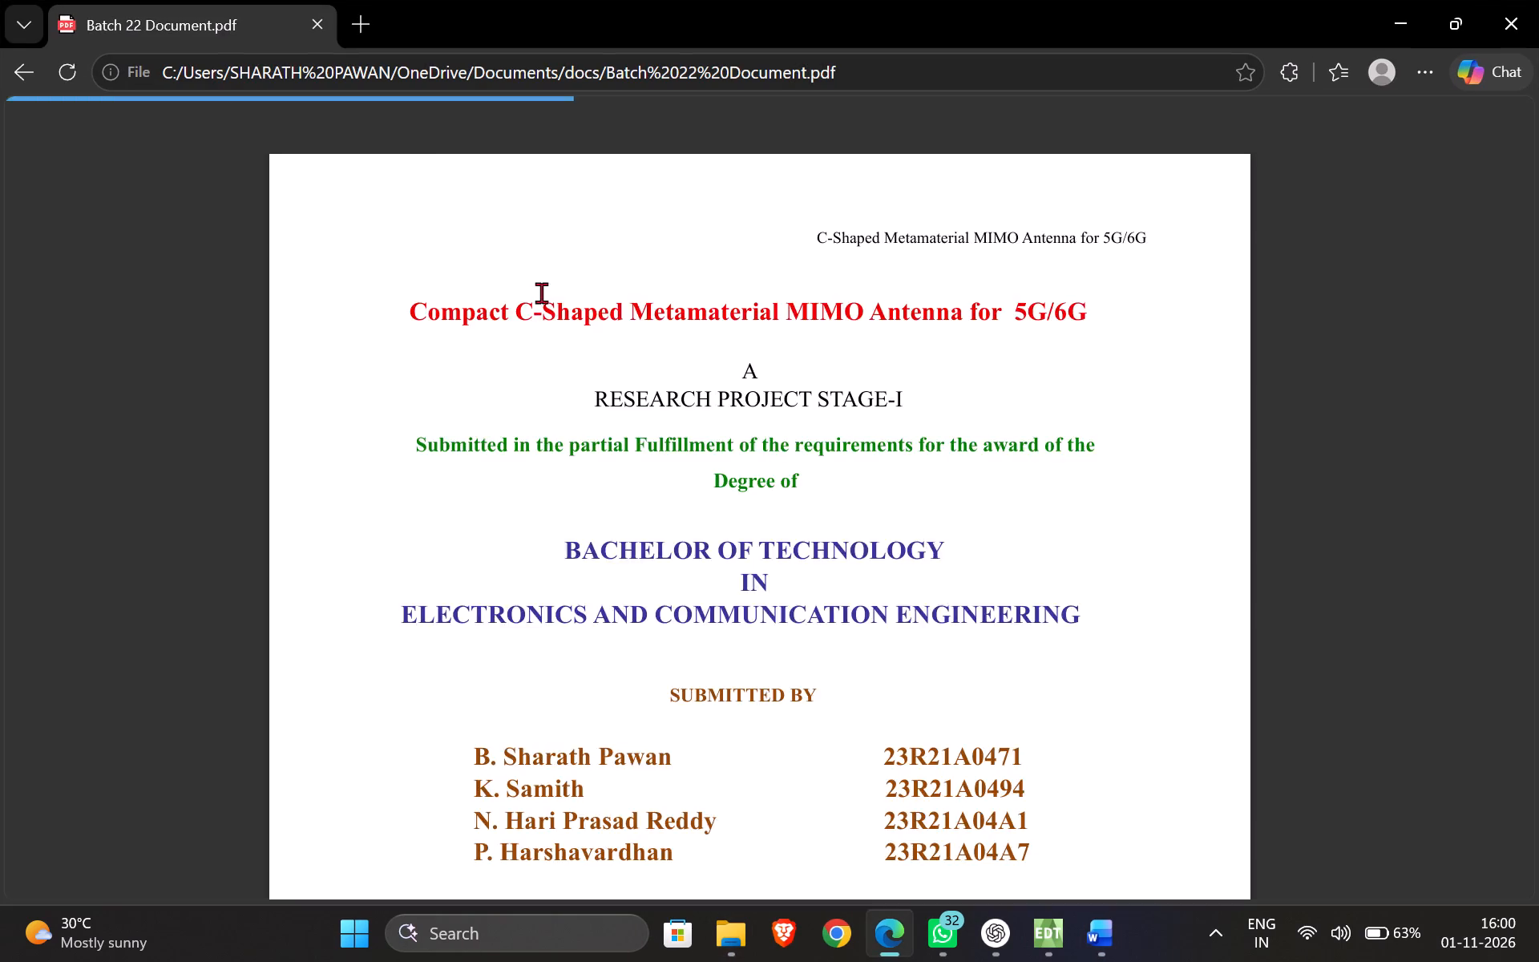
Skim the PDF's final chapters and check back through the figure pages to the start of Chapter 4.
scroll(657, 456, down, 7)
scroll(655, 446, up, 5)
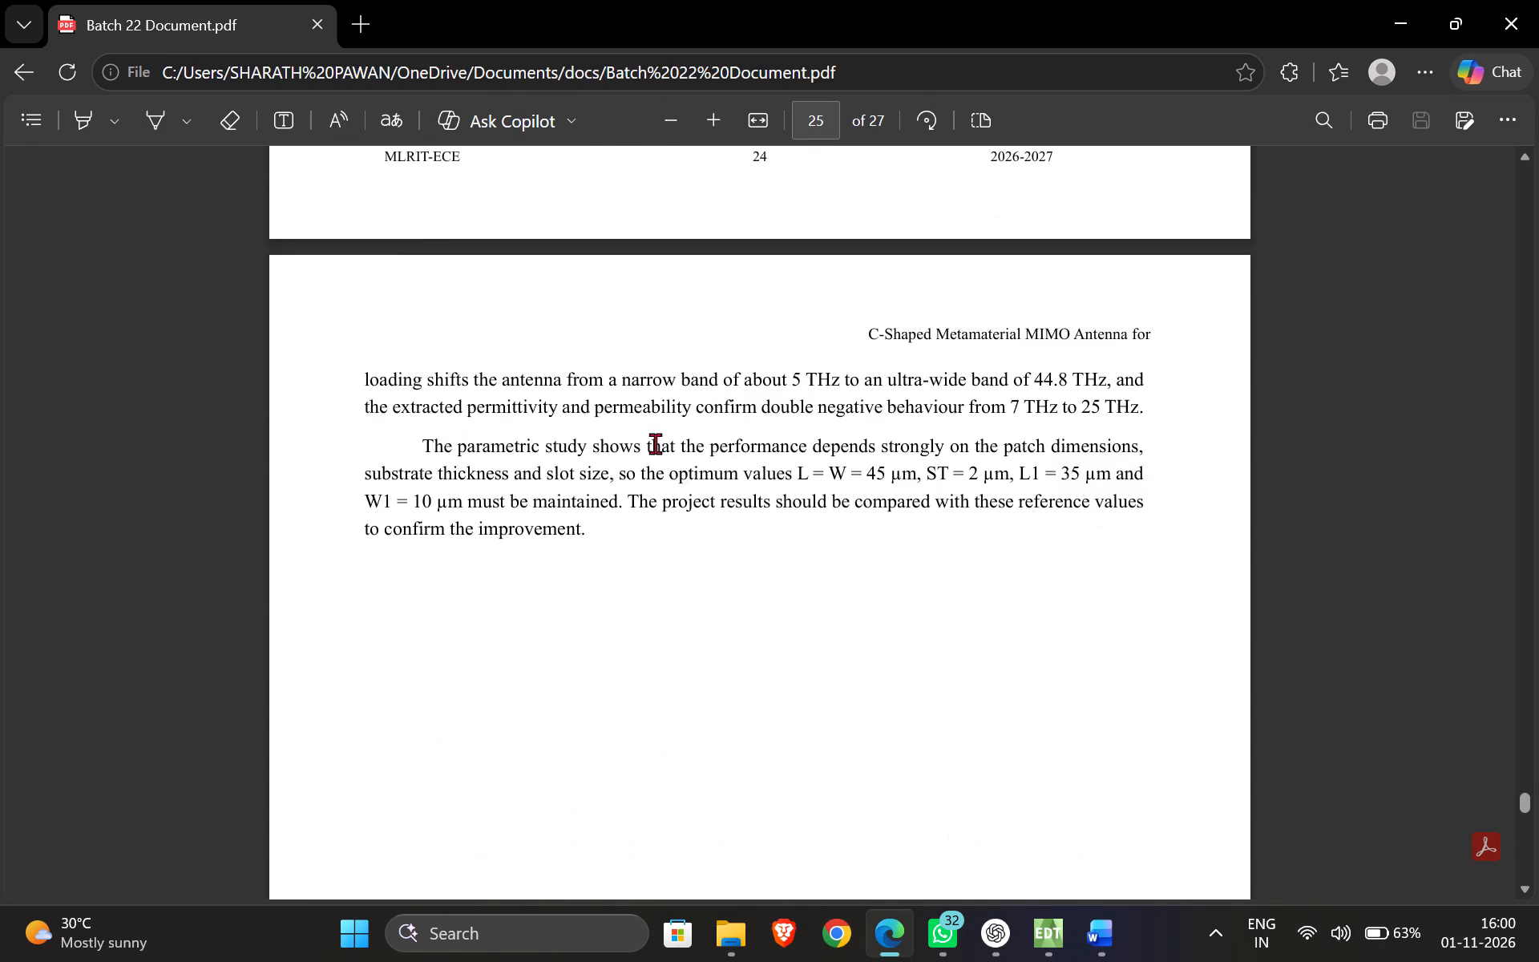
scroll(655, 443, up, 7)
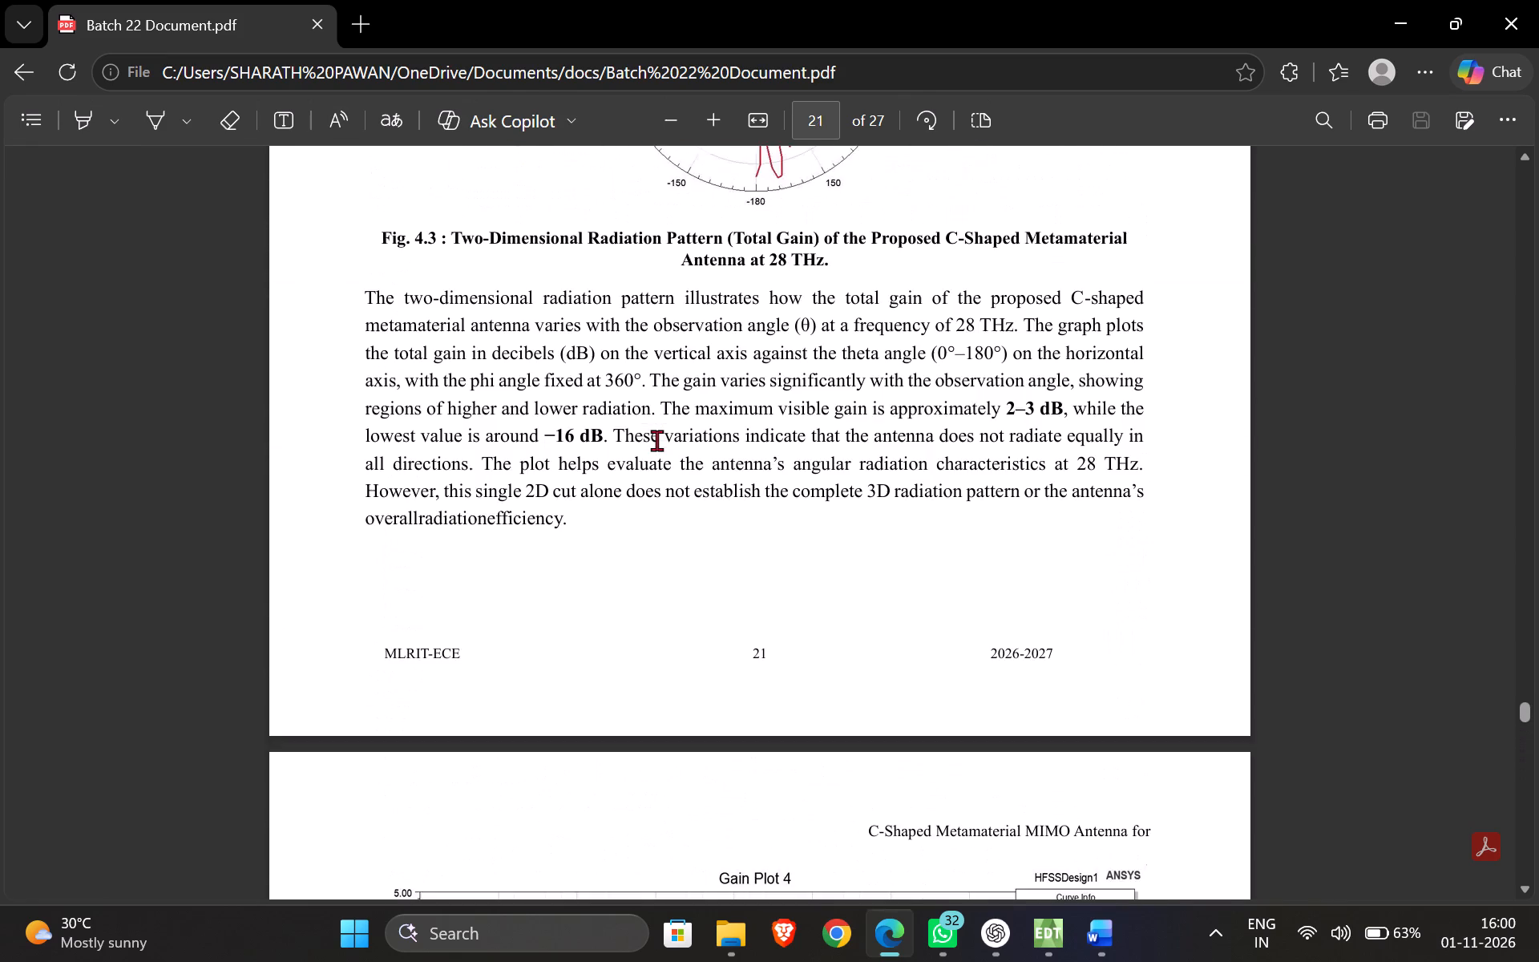
scroll(656, 440, up, 4)
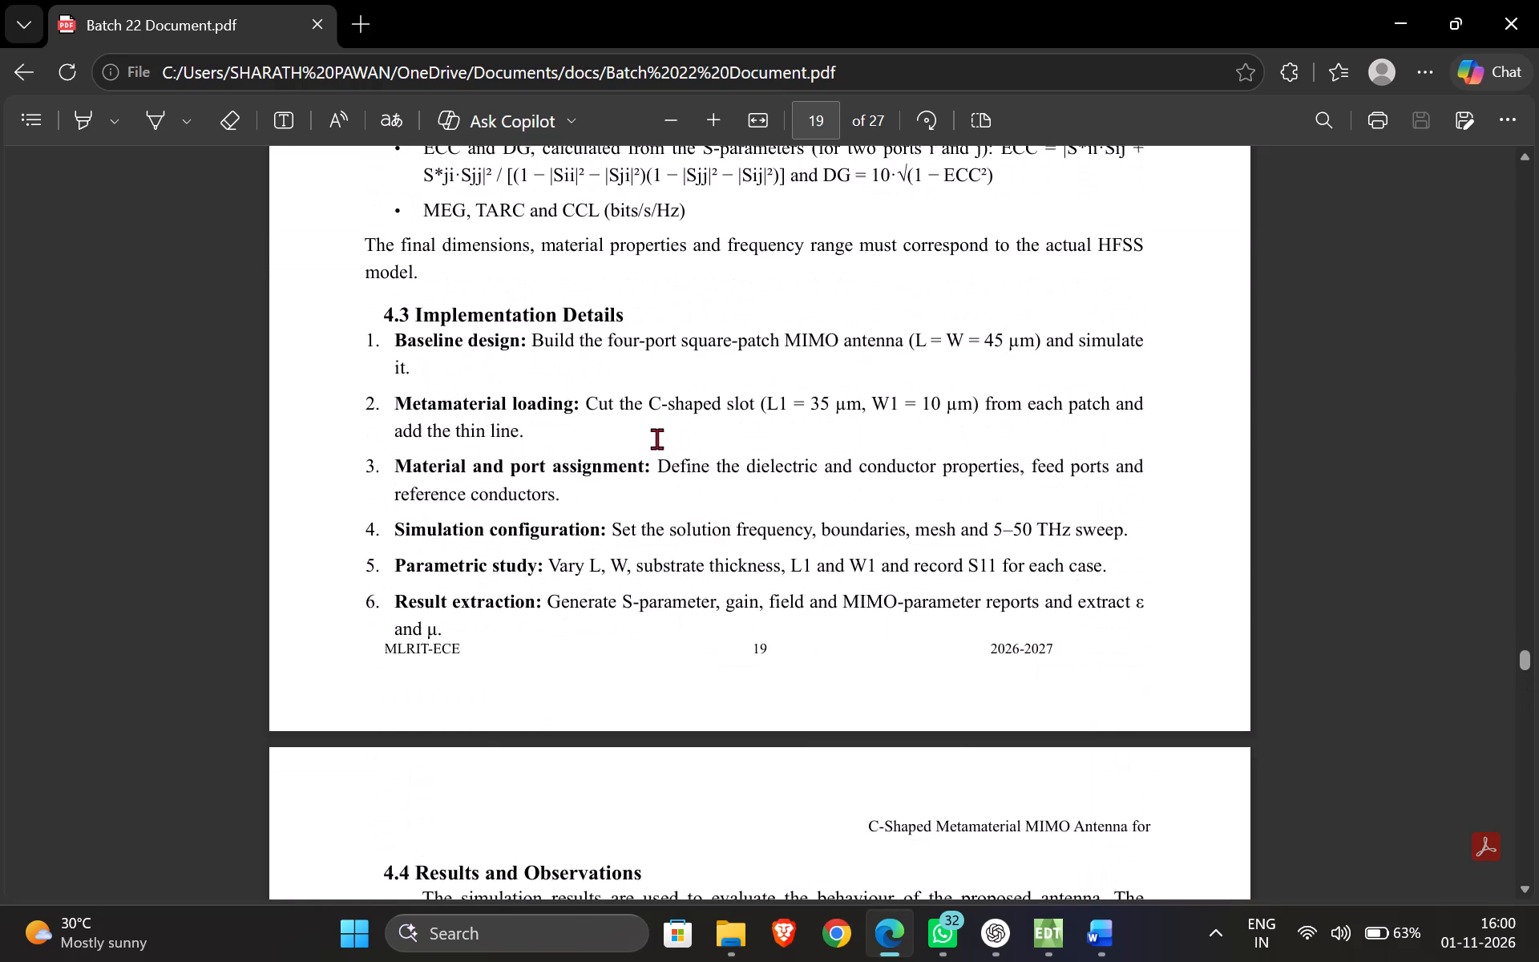
scroll(656, 439, up, 1)
Review the PDF from section 4.3 through the Chapter 4 figures, section 4.6 and Chapter 5 to the References.
scroll(664, 431, down, 1)
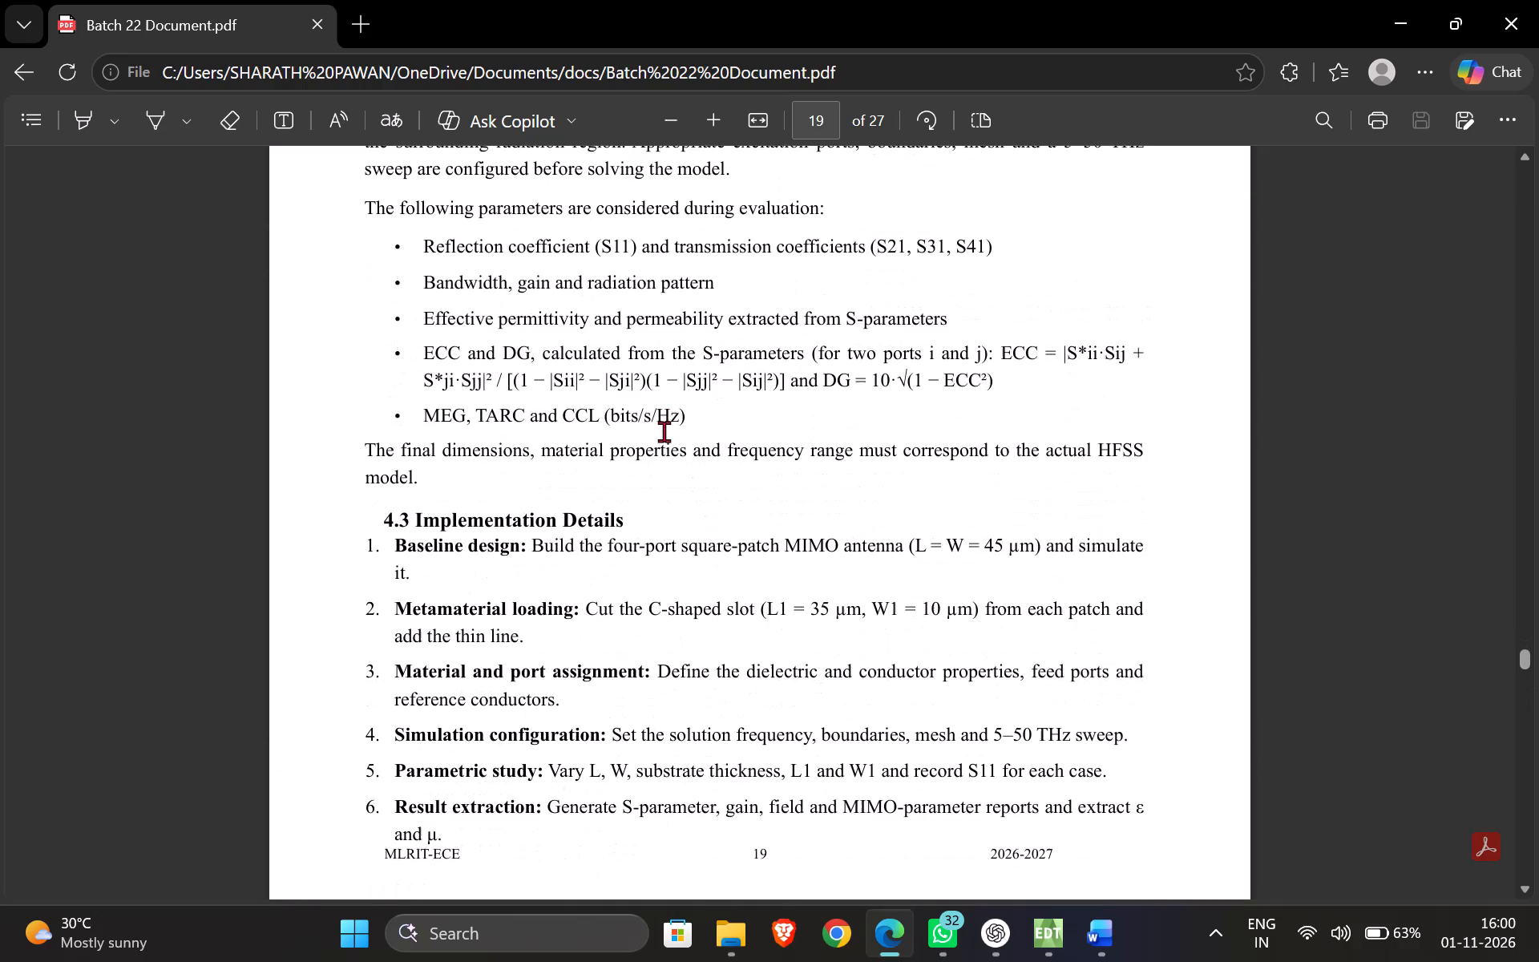
scroll(664, 431, down, 2)
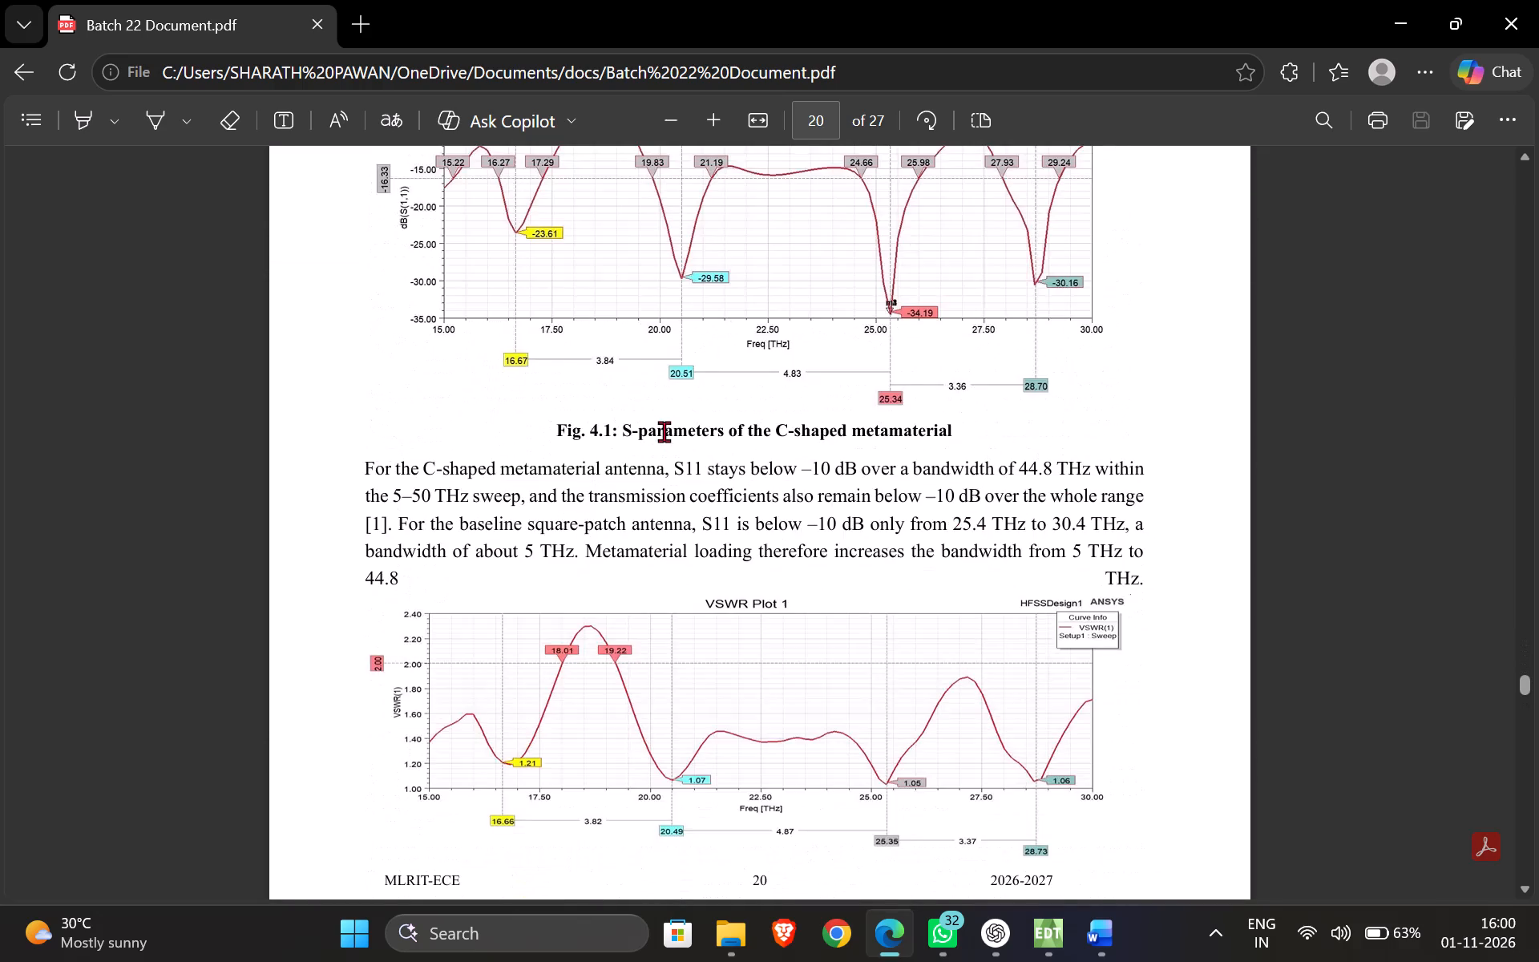
scroll(664, 430, down, 5)
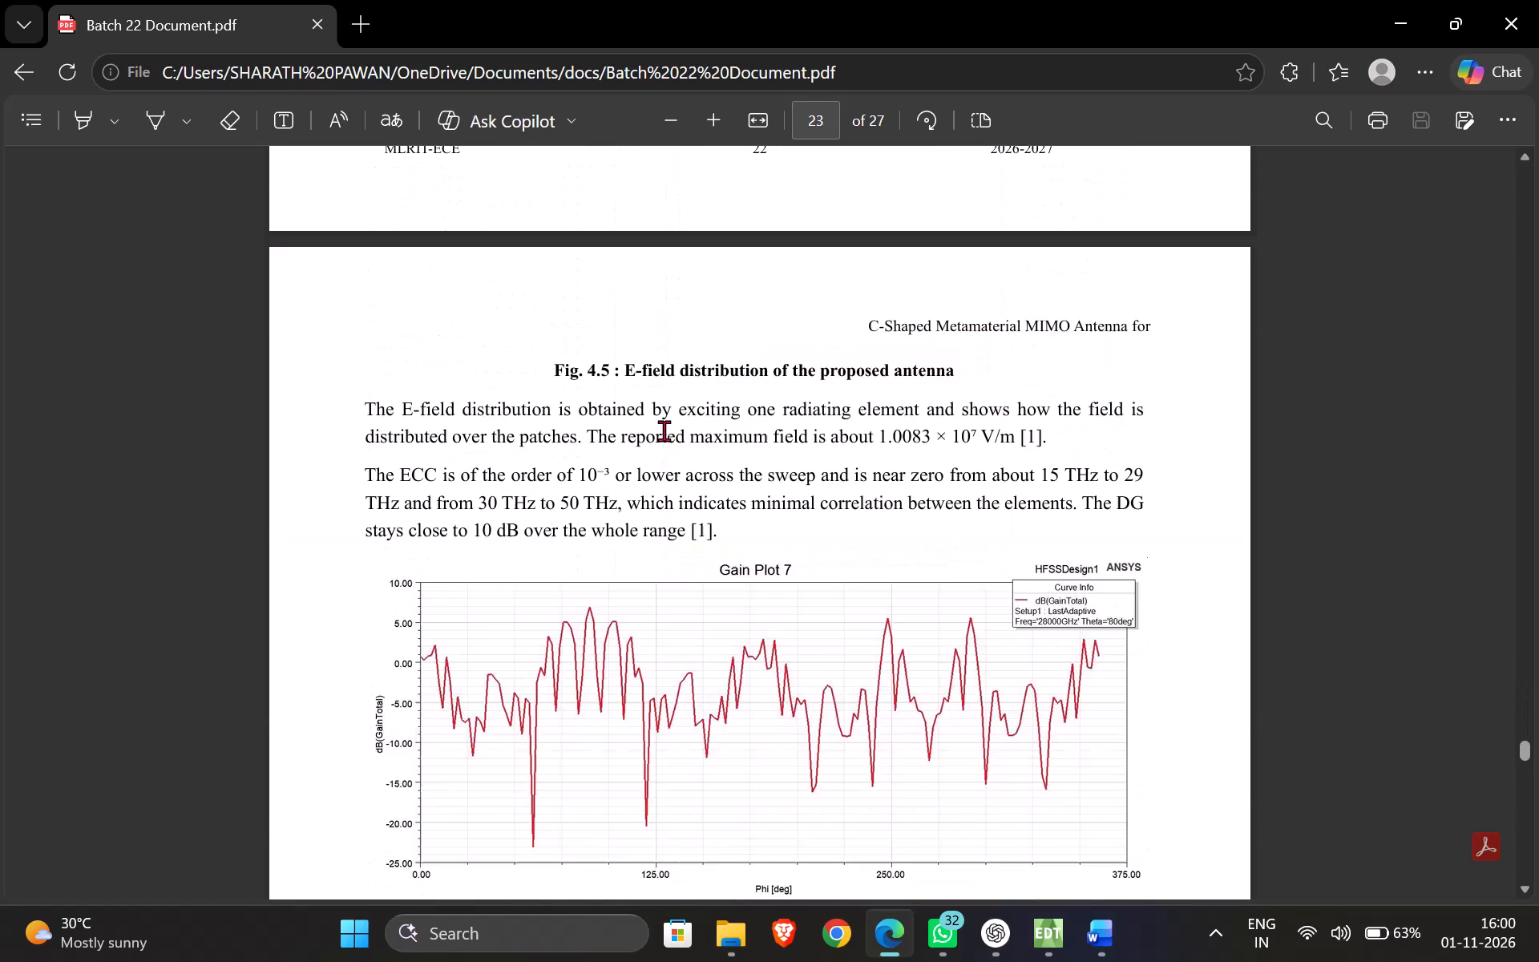
scroll(664, 430, down, 4)
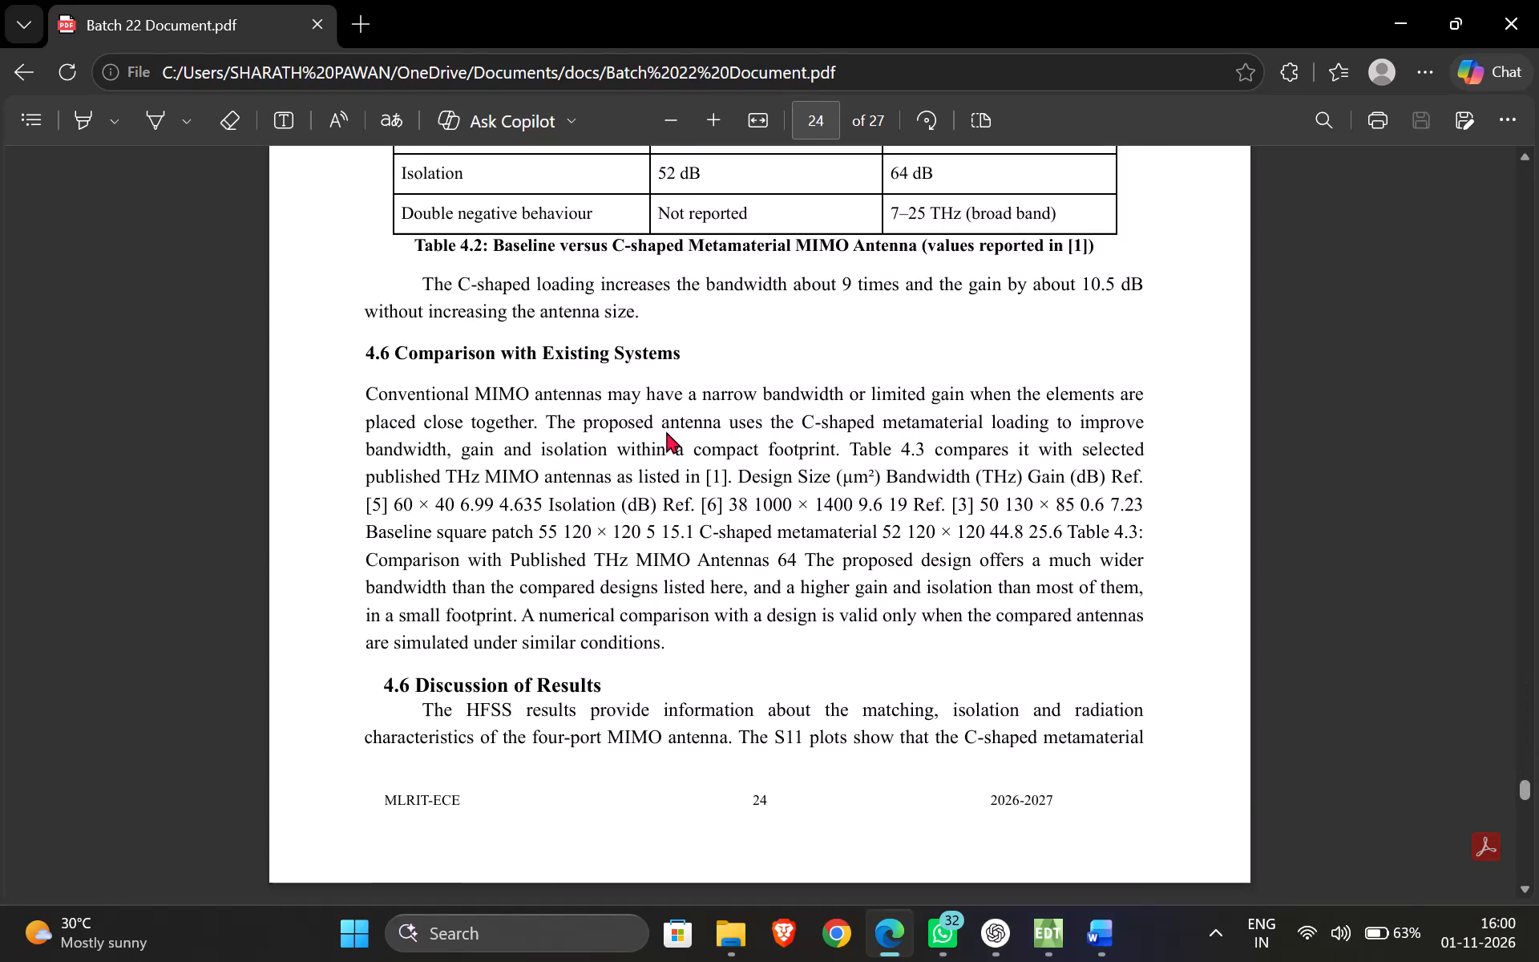
scroll(668, 431, down, 2)
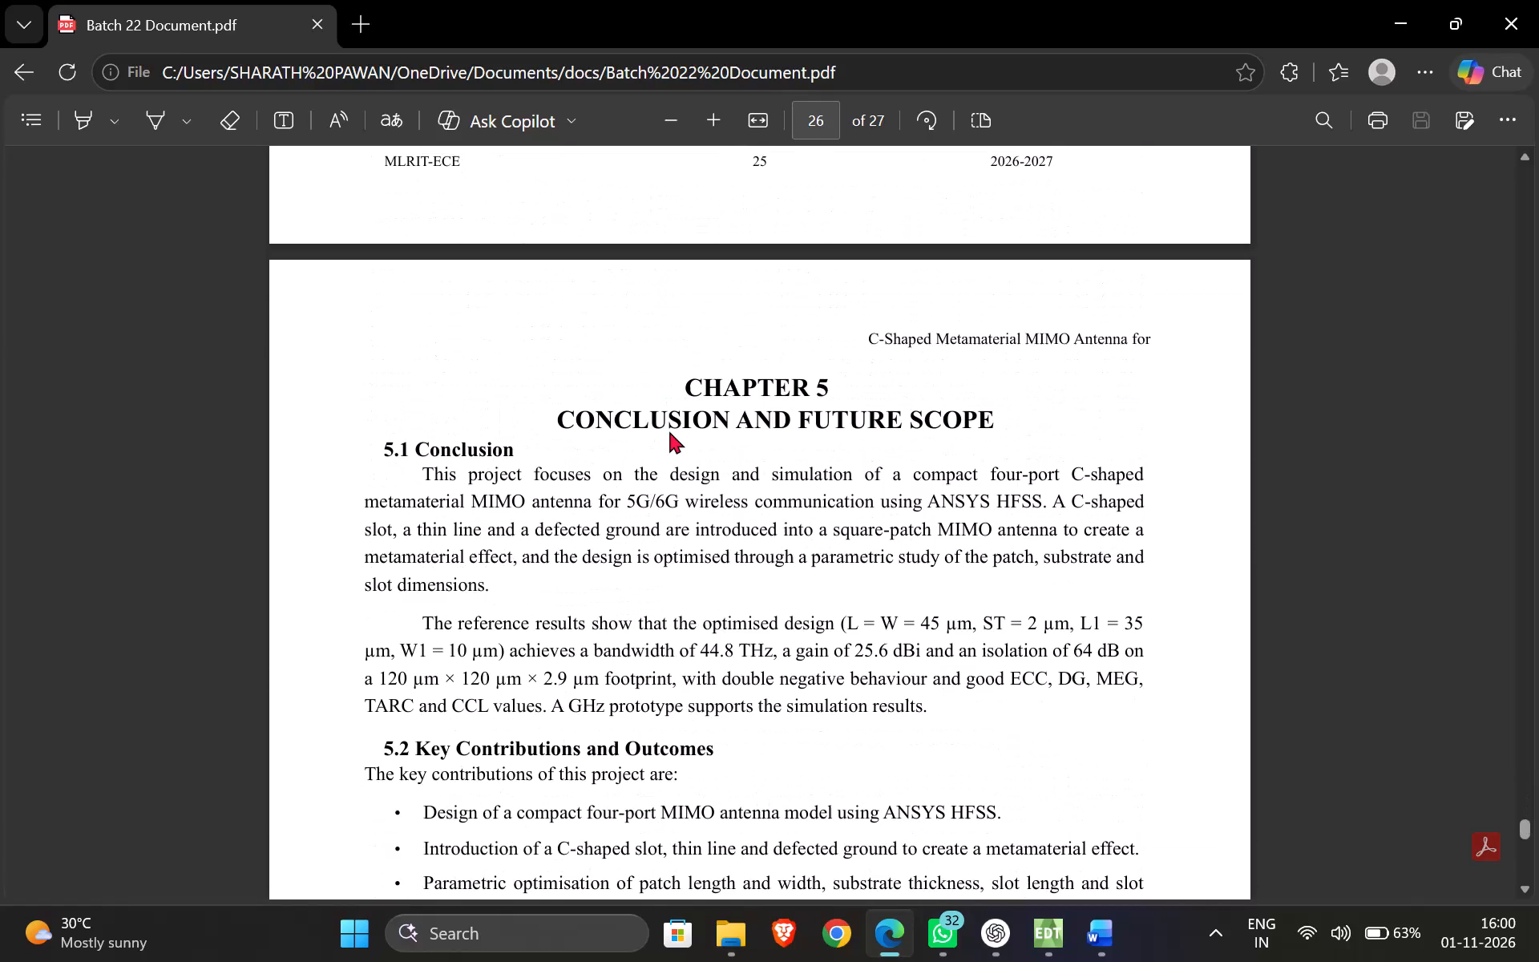
scroll(669, 431, down, 4)
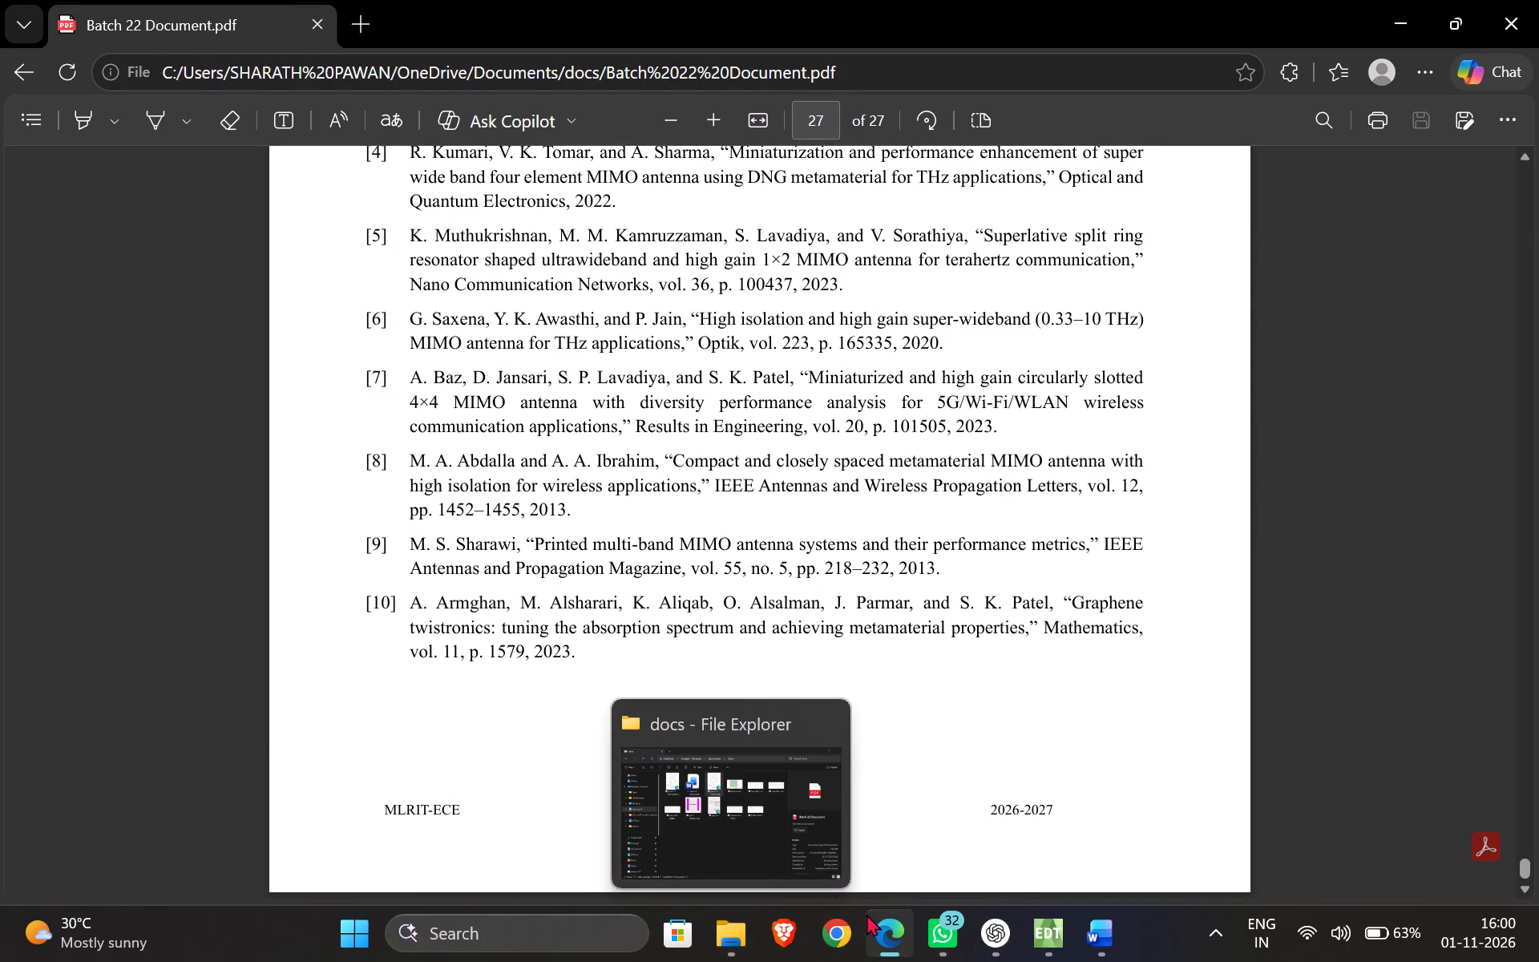
click(870, 823)
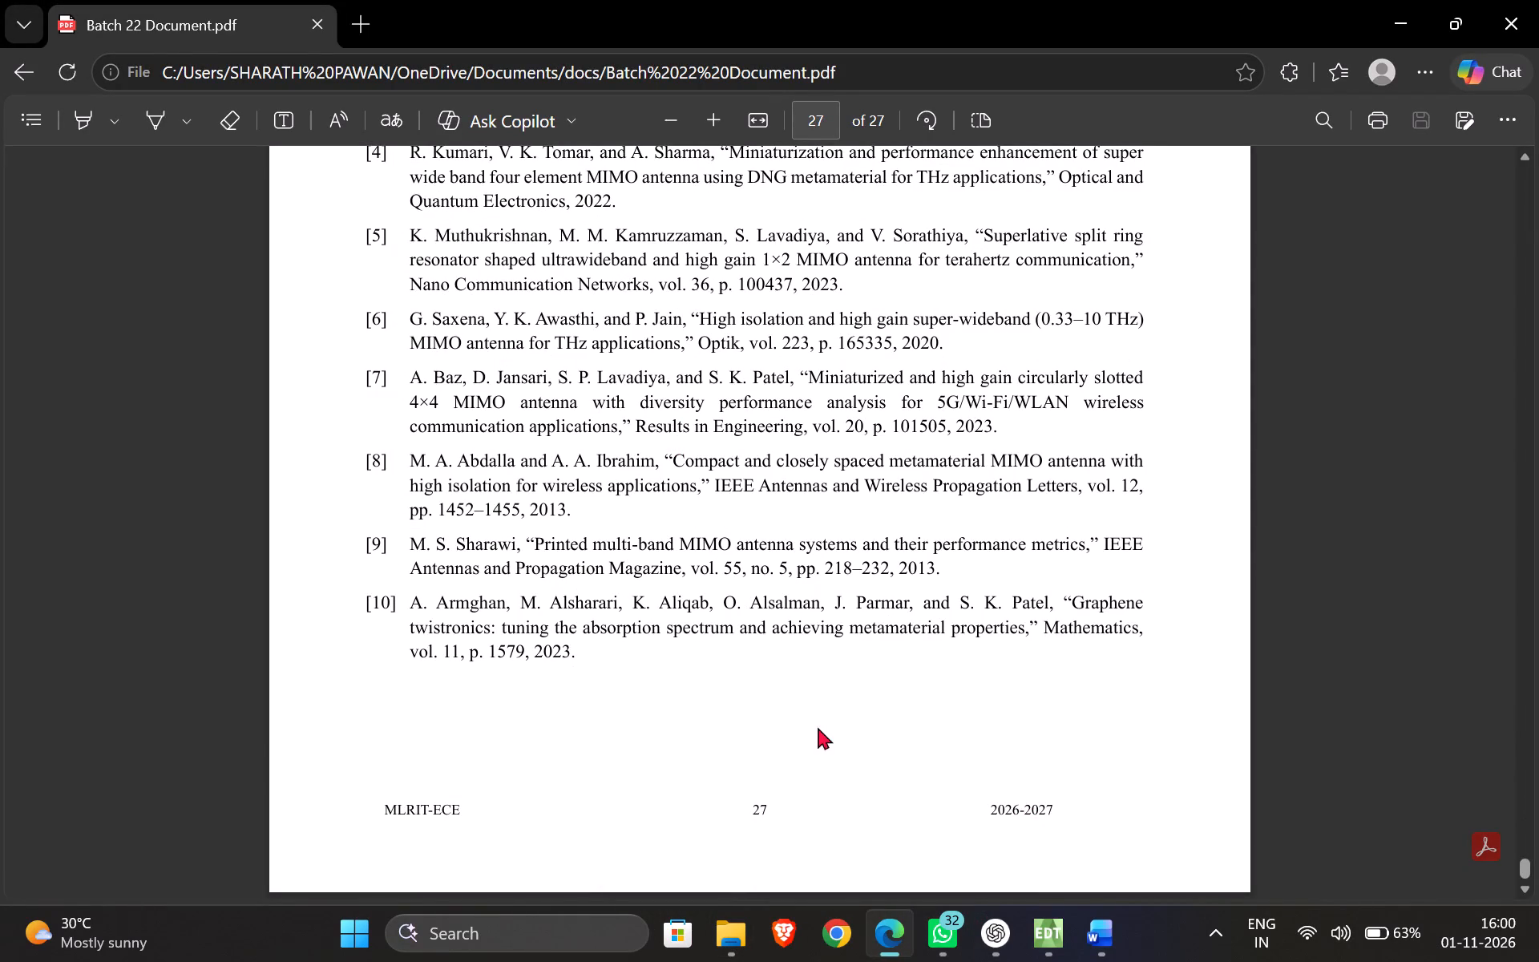
scroll(918, 817, up, 1)
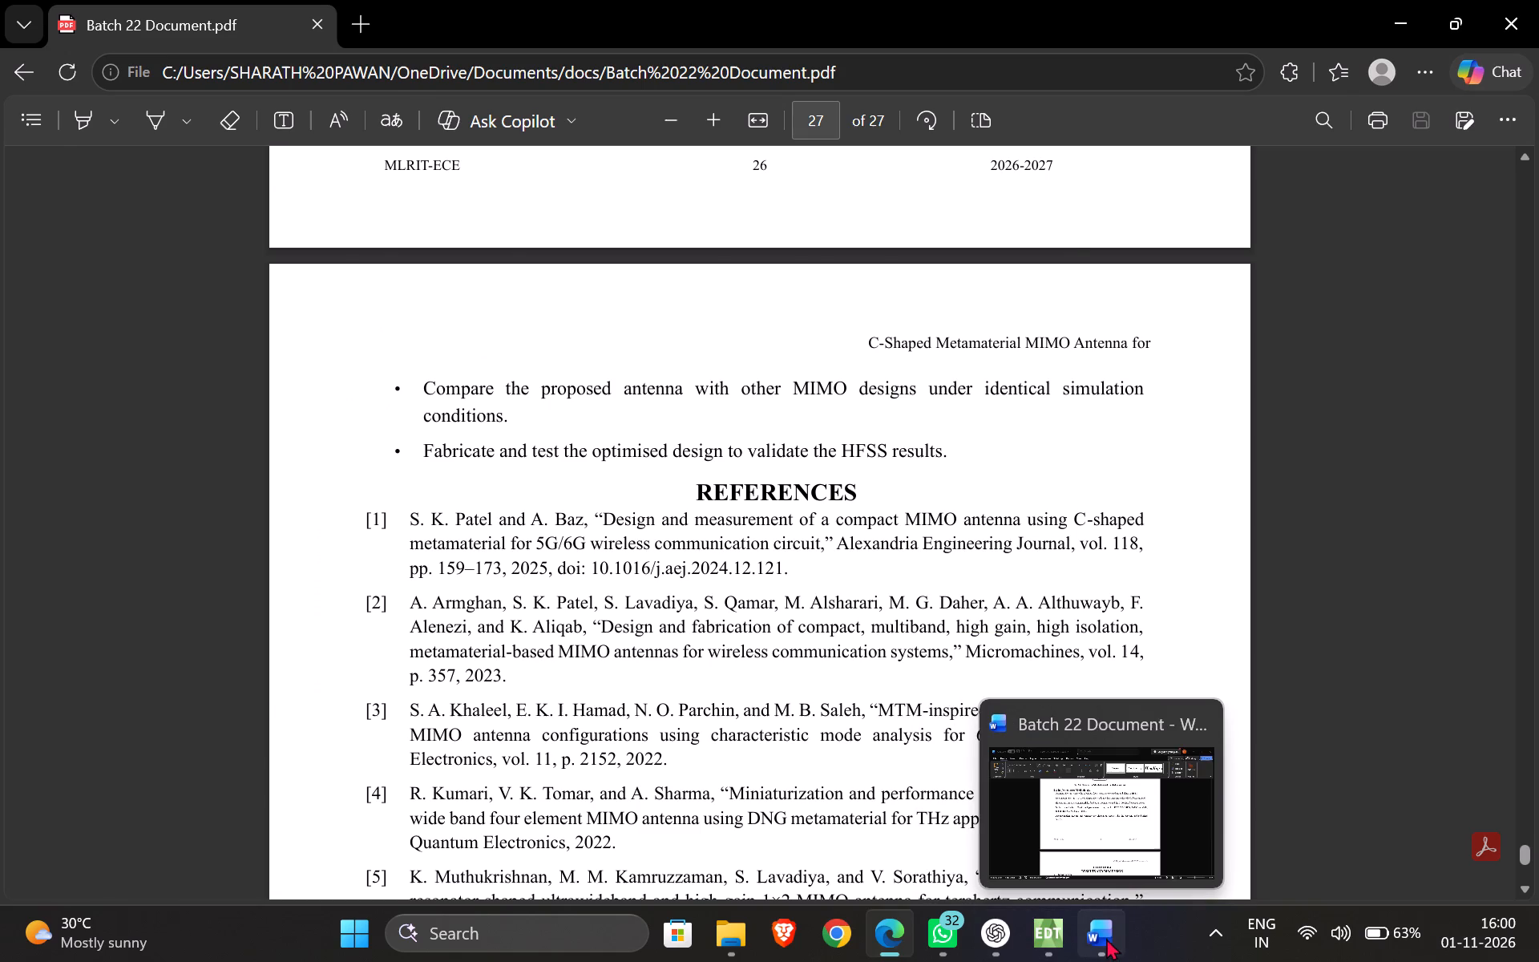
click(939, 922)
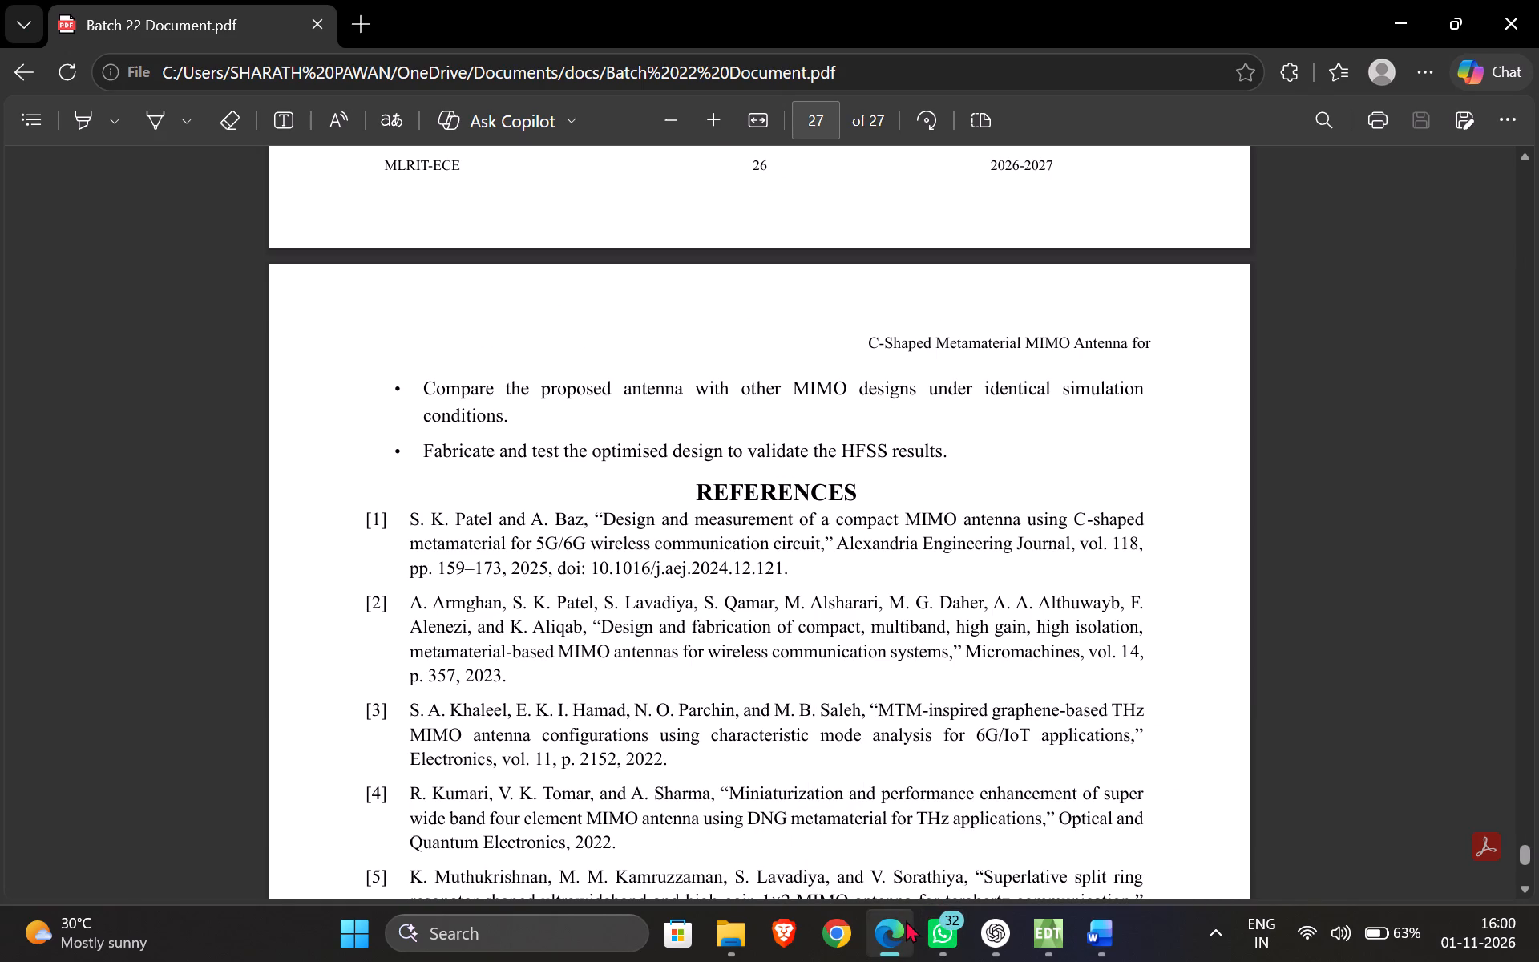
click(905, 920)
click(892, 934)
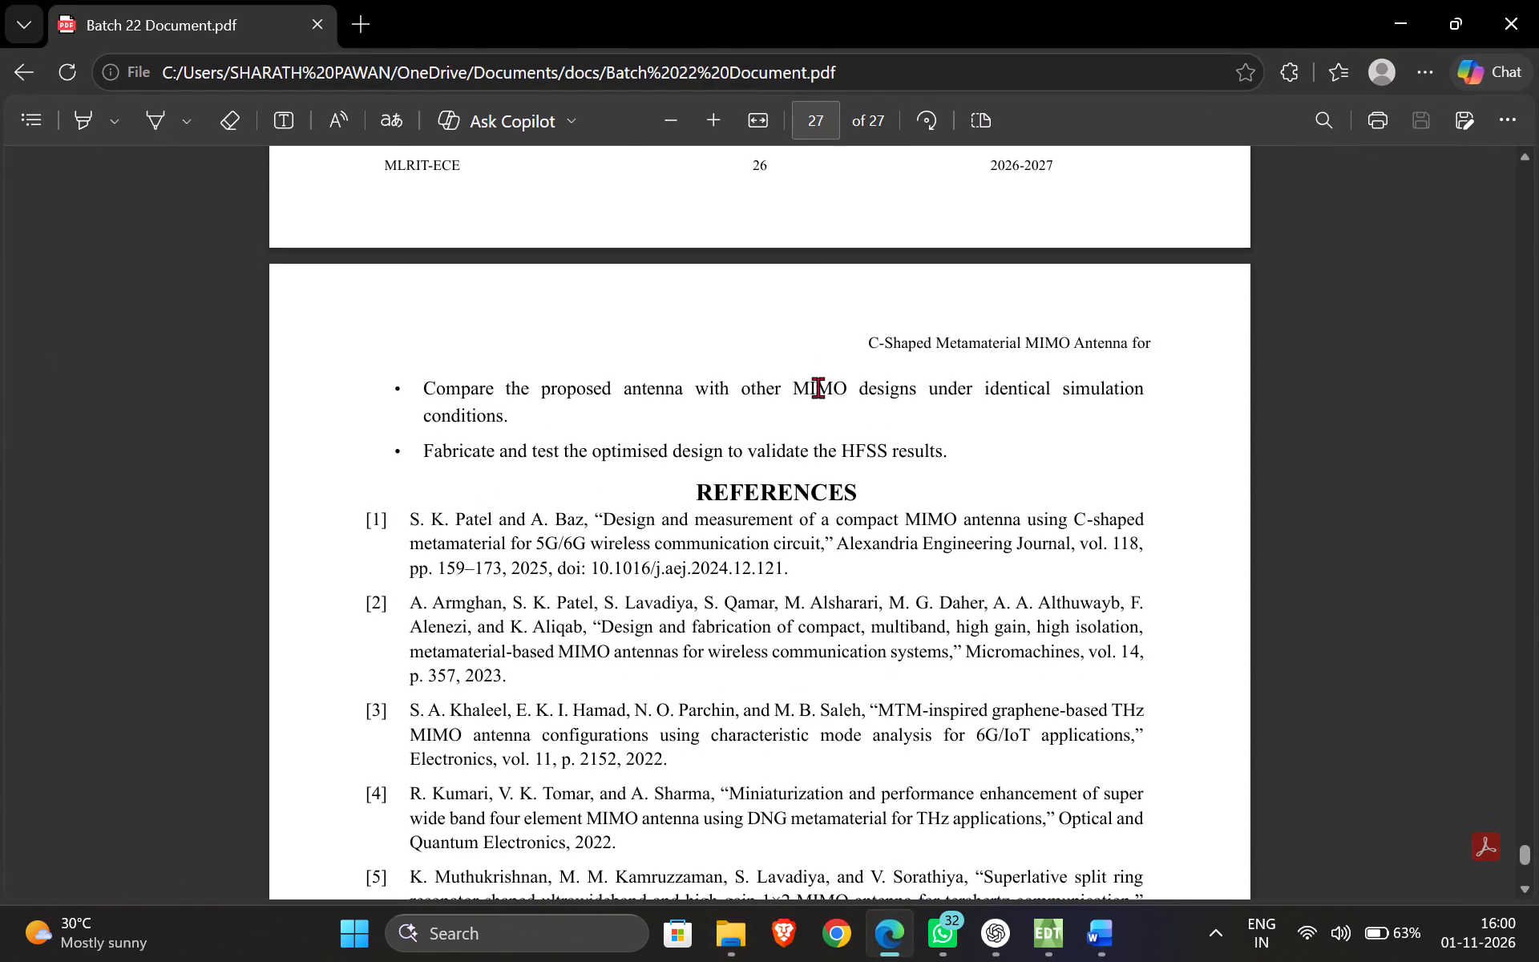
Check the PDF page layout backwards from the References to the Chapter 4 heading page.
scroll(805, 373, up, 7)
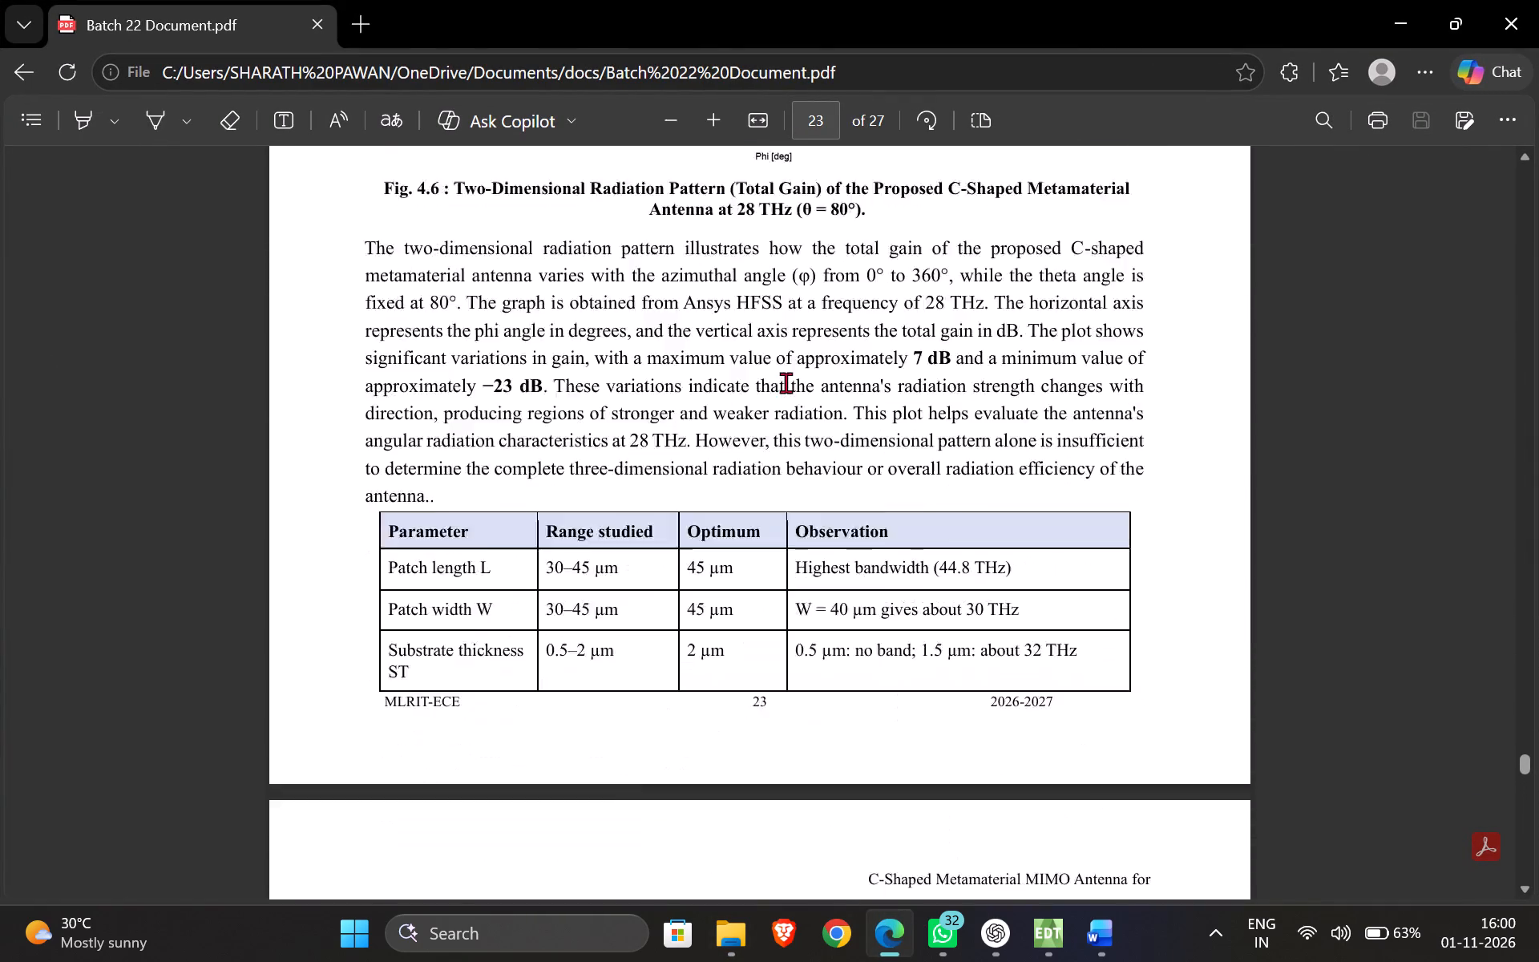
scroll(786, 382, up, 6)
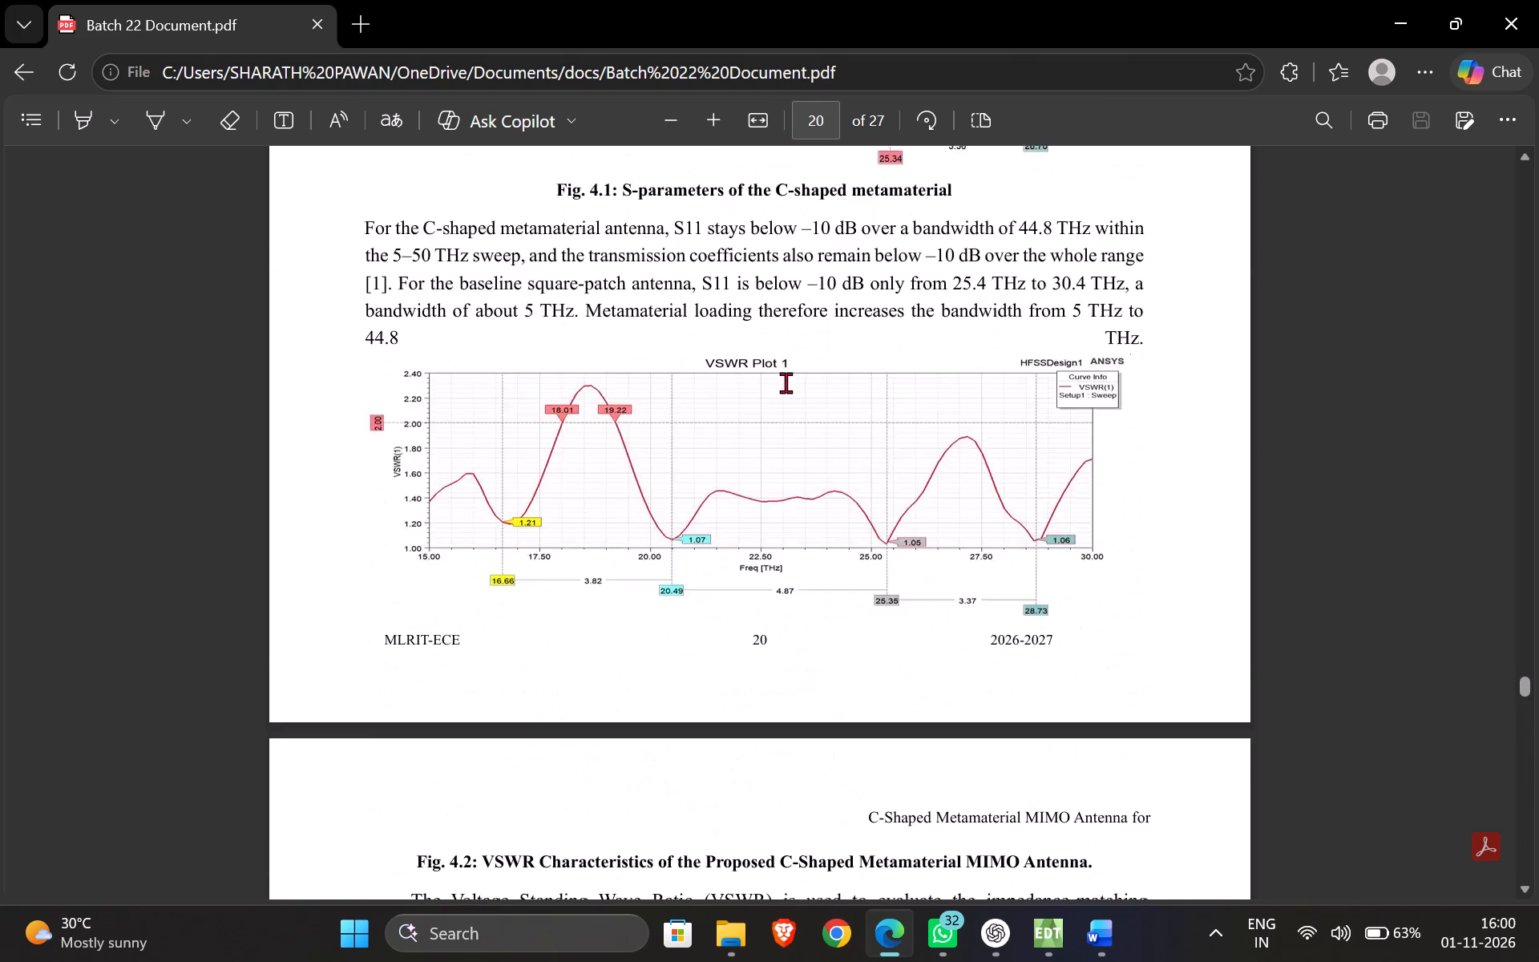
scroll(786, 382, up, 3)
scroll(786, 382, down, 1)
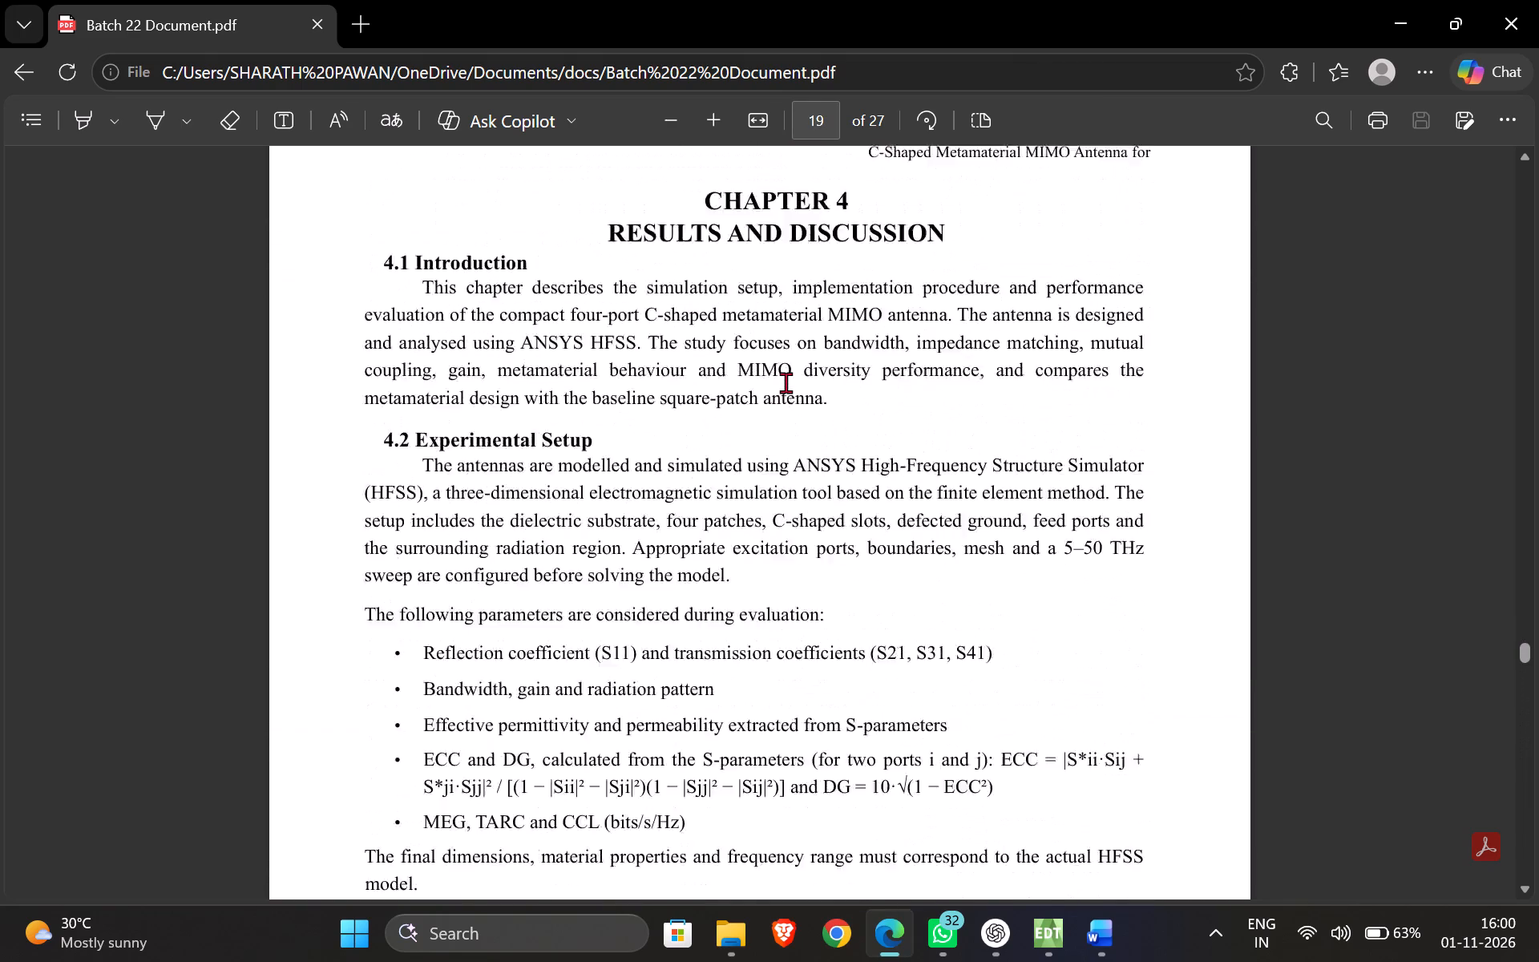
Recheck the Chapter 4 figures, captions and tables in the PDF from section 4.2 to page 25.
scroll(786, 386, down, 1)
scroll(786, 386, up, 1)
scroll(790, 398, down, 1)
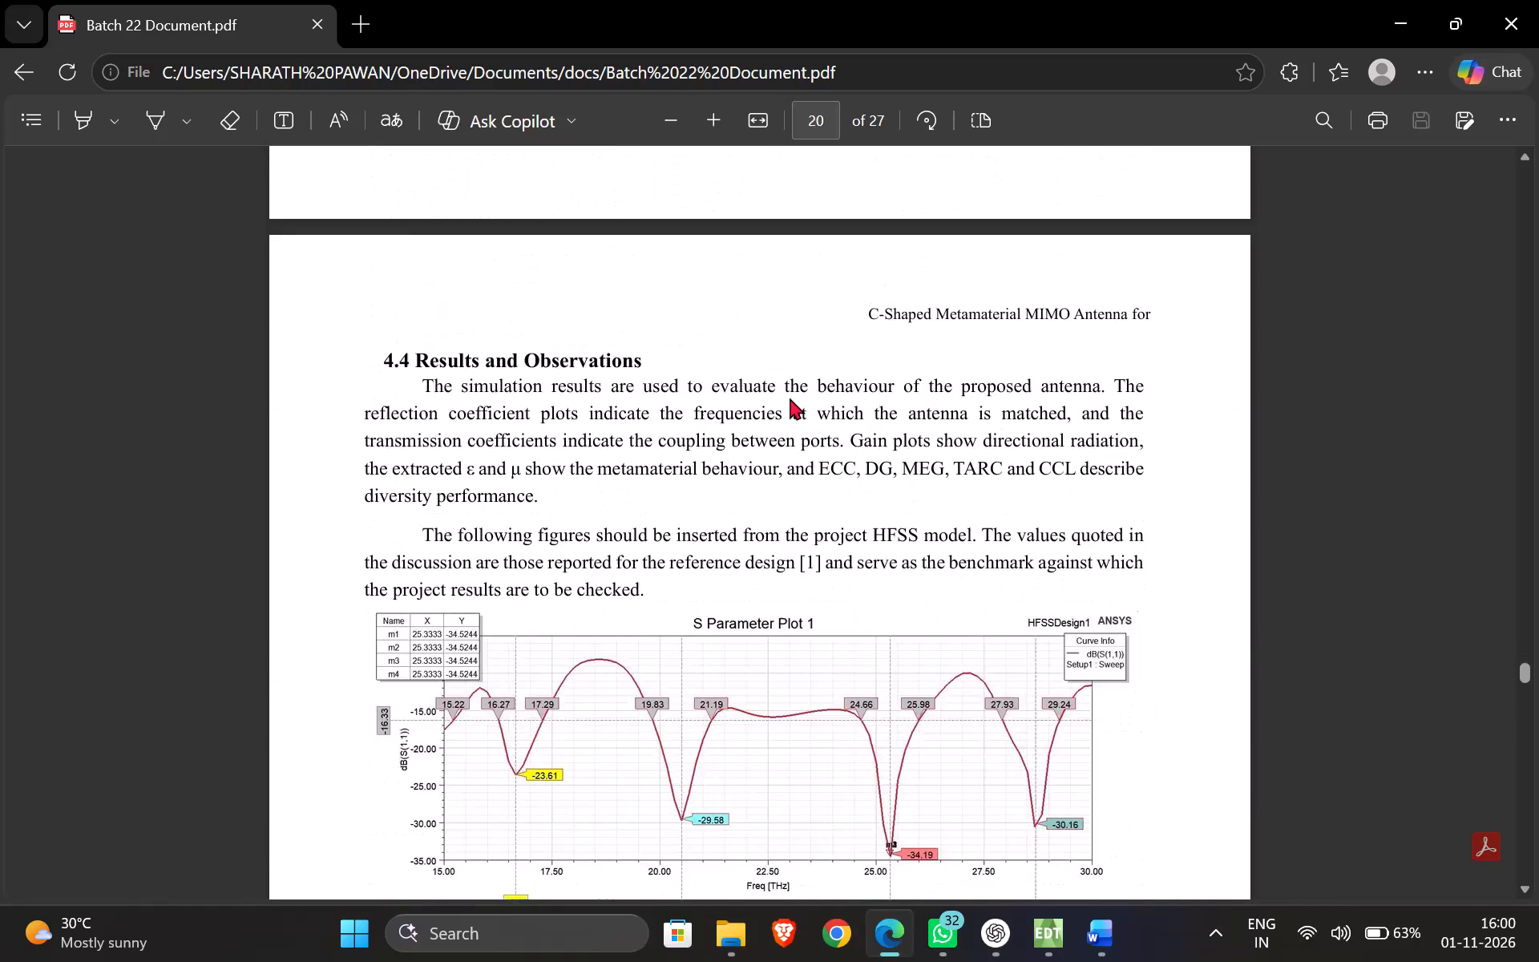
scroll(790, 398, down, 5)
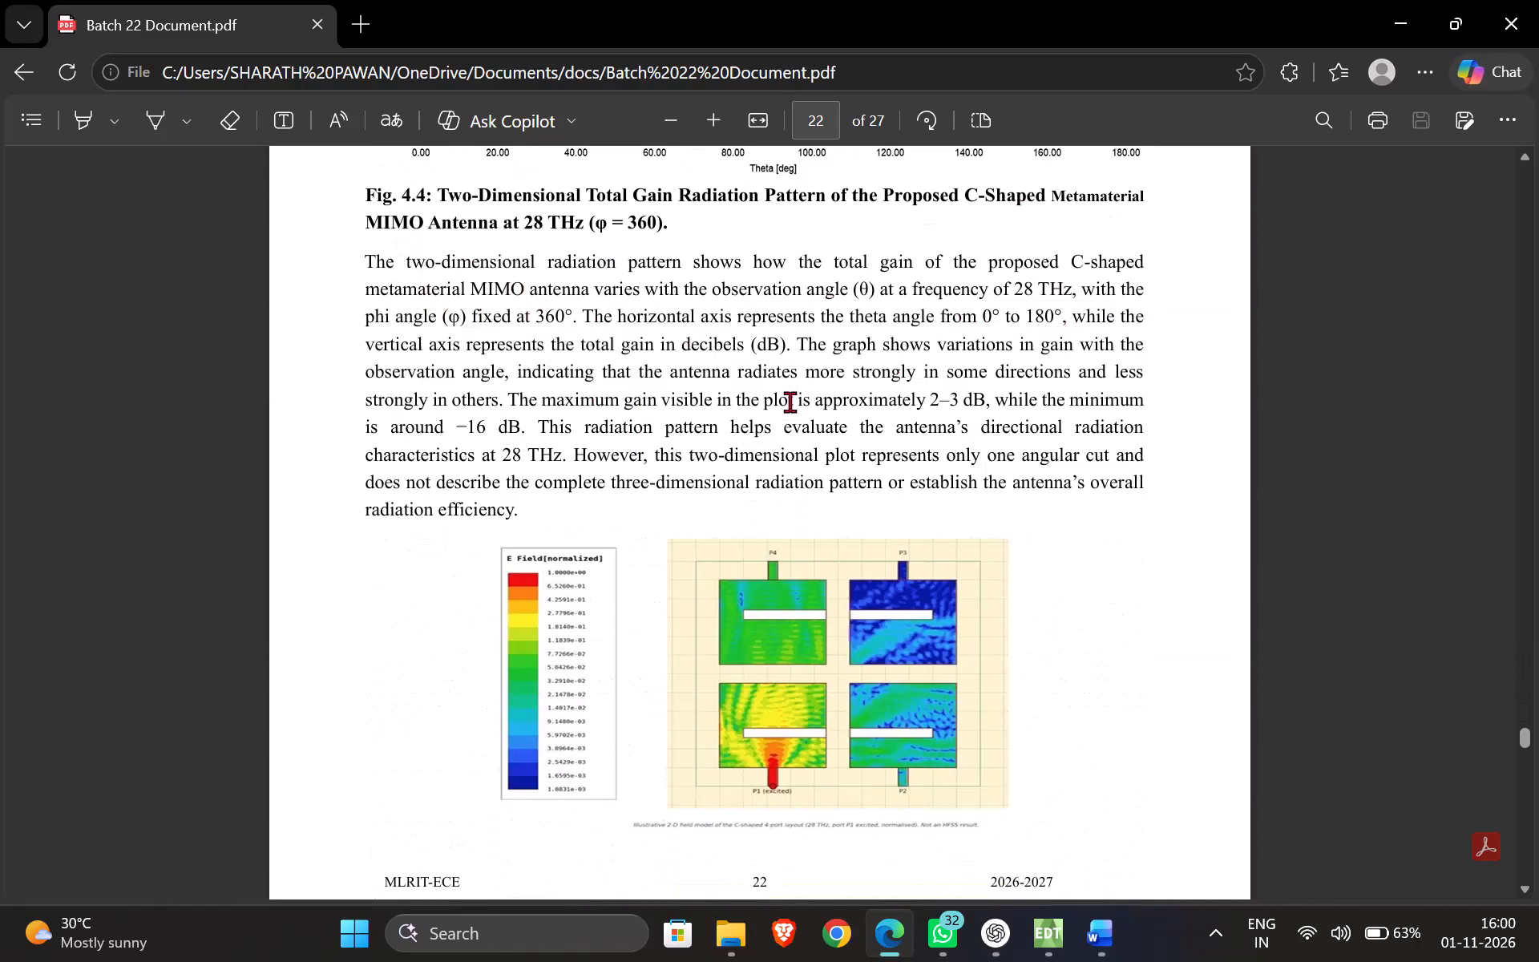
scroll(790, 402, down, 2)
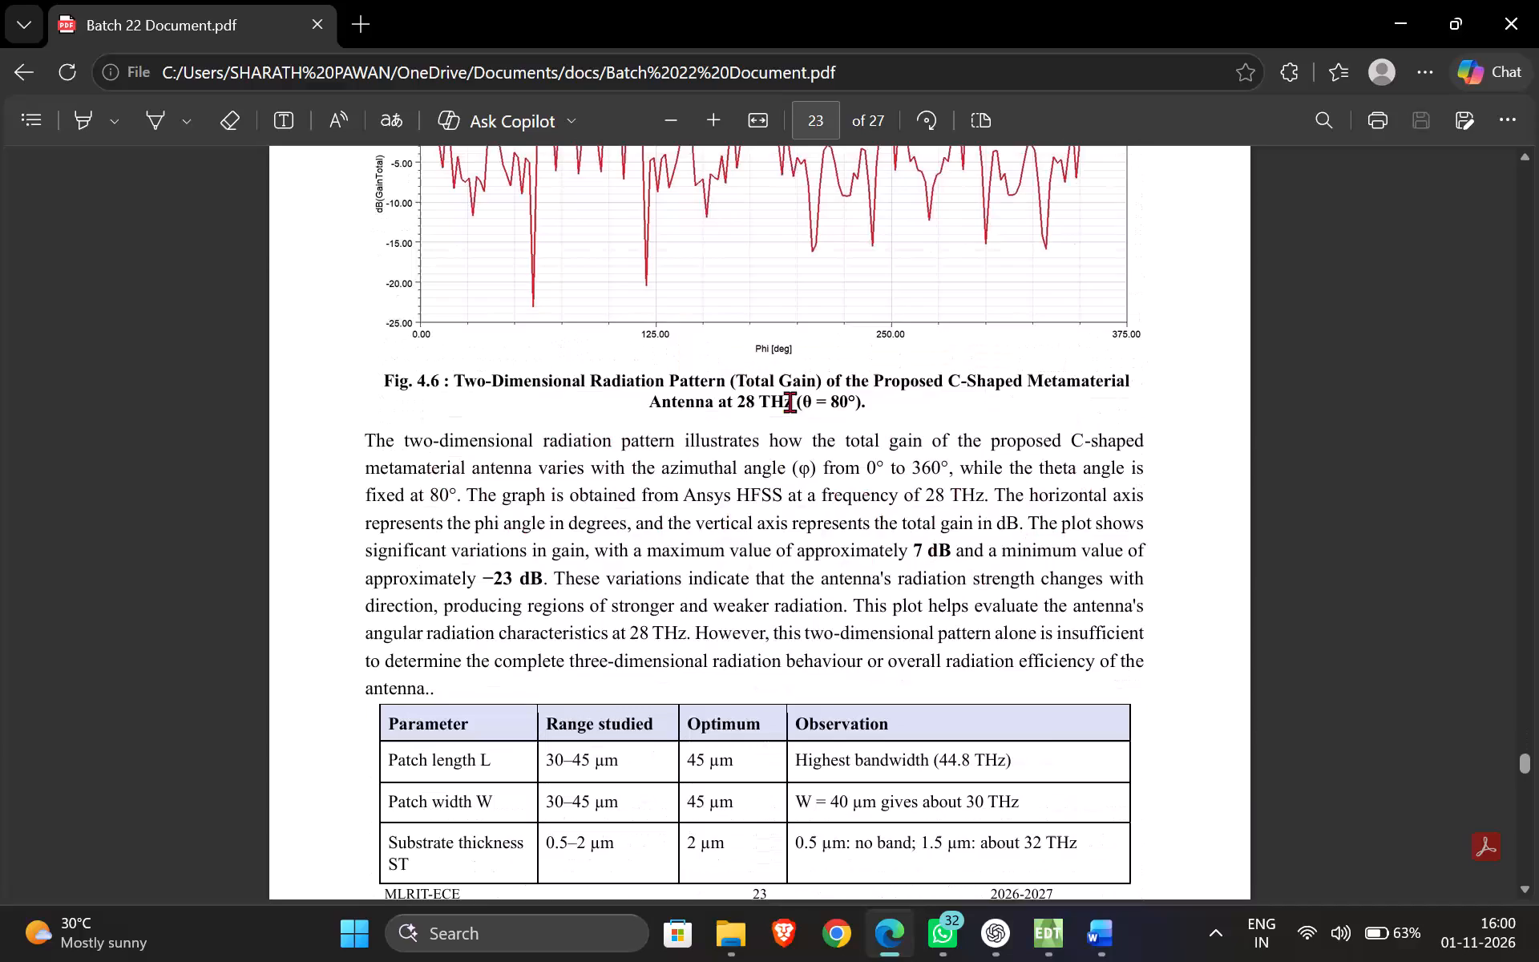
scroll(790, 402, down, 4)
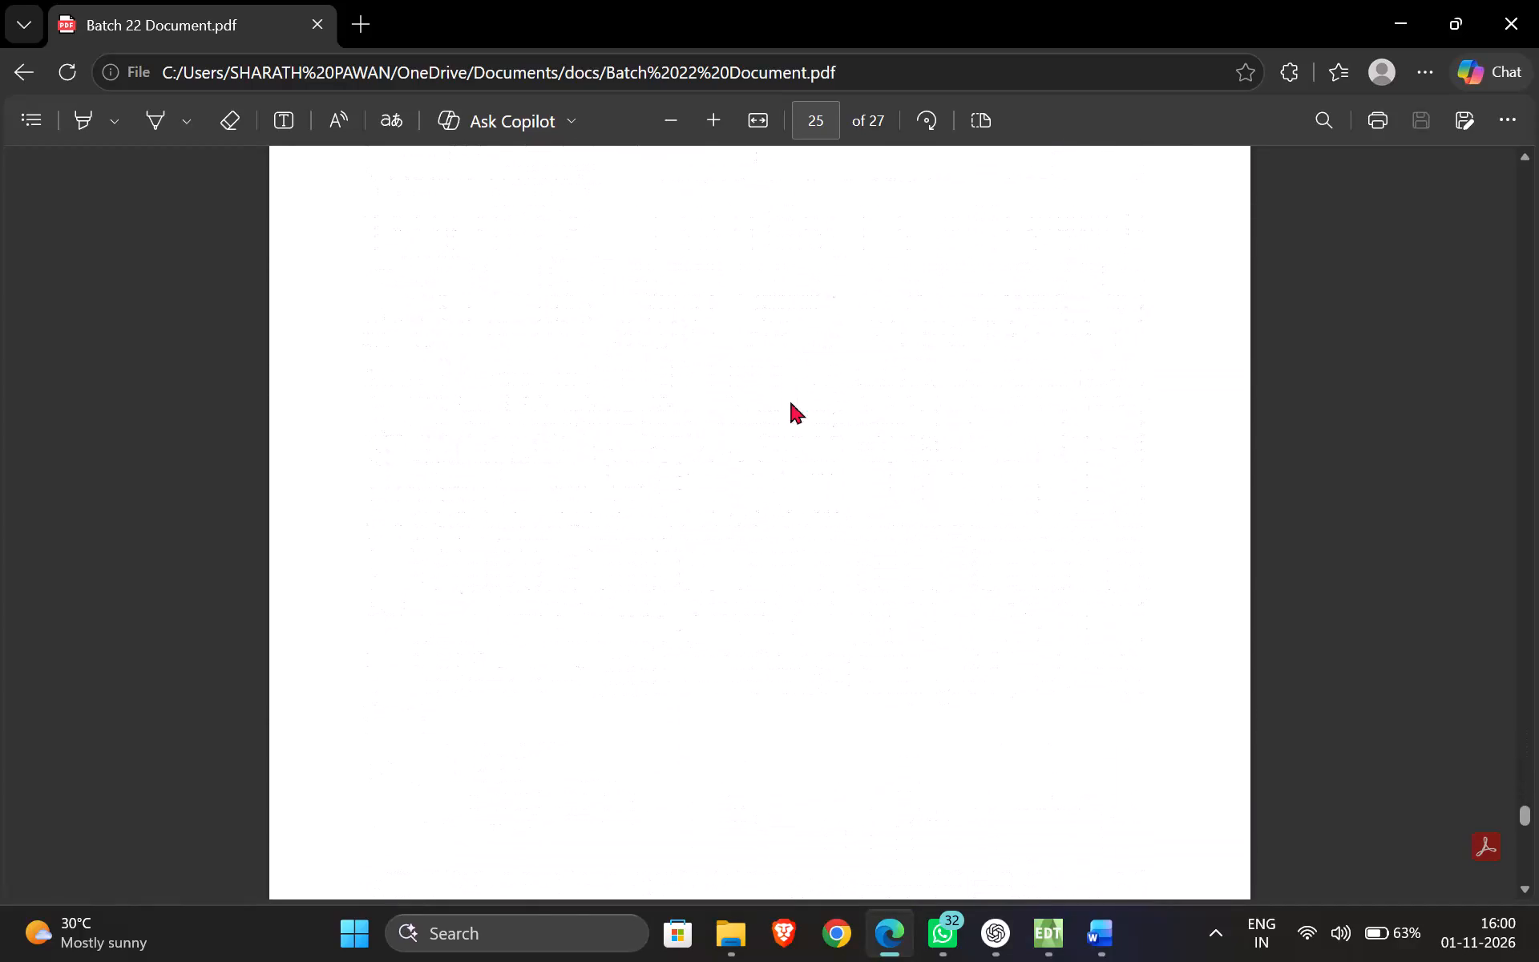
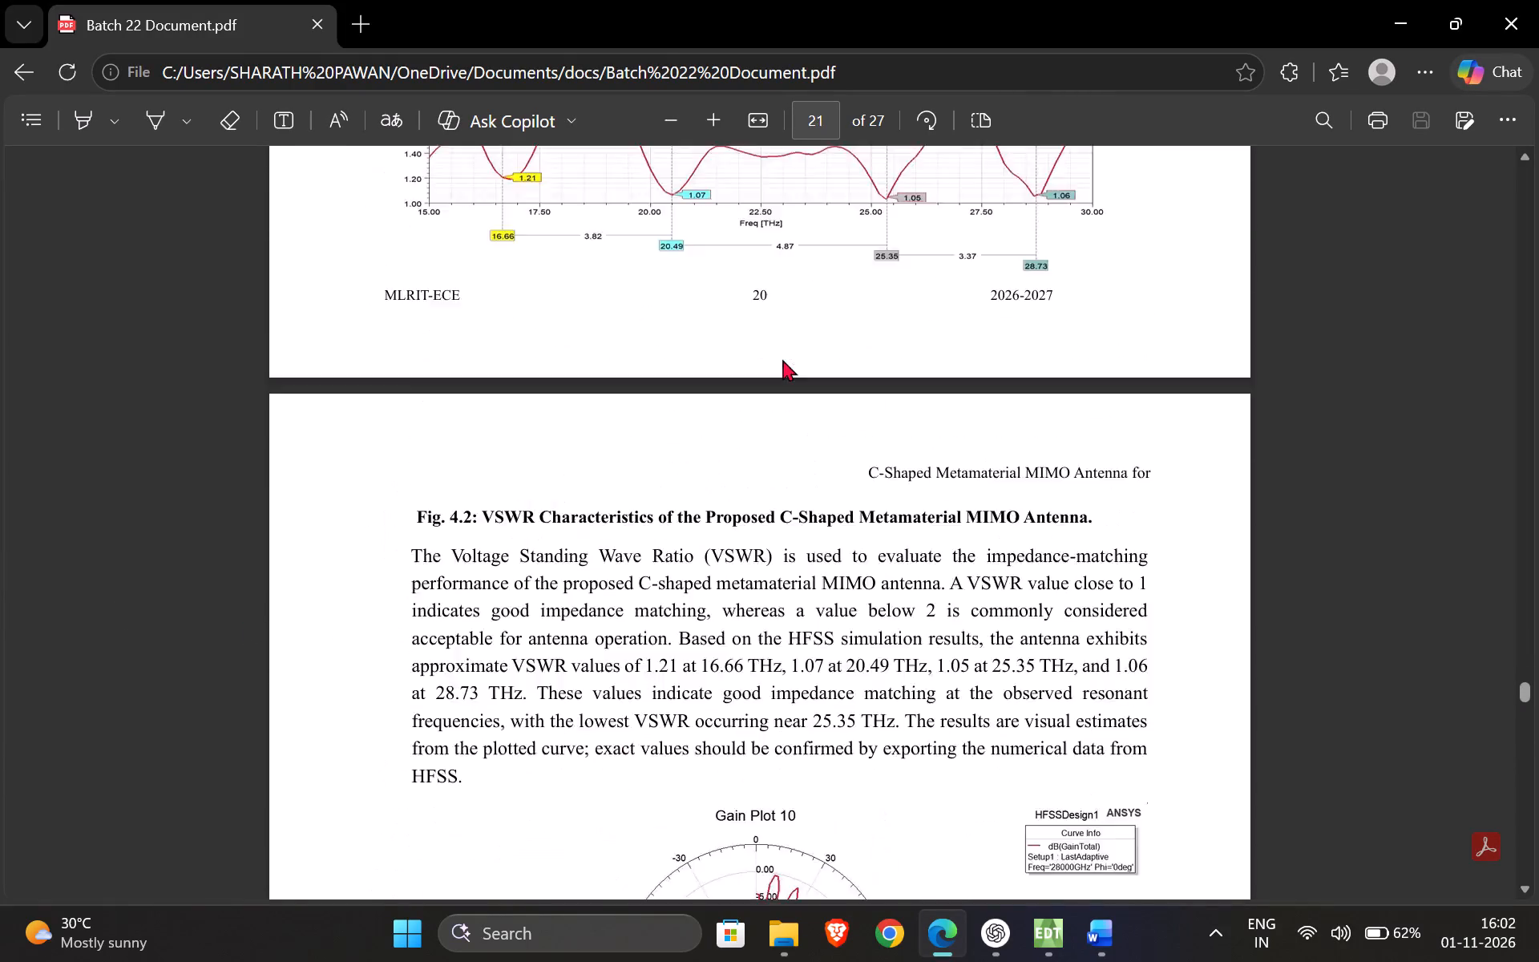
Close the Batch 22 Document PDF and the docs folder window.
scroll(845, 305, up, 2)
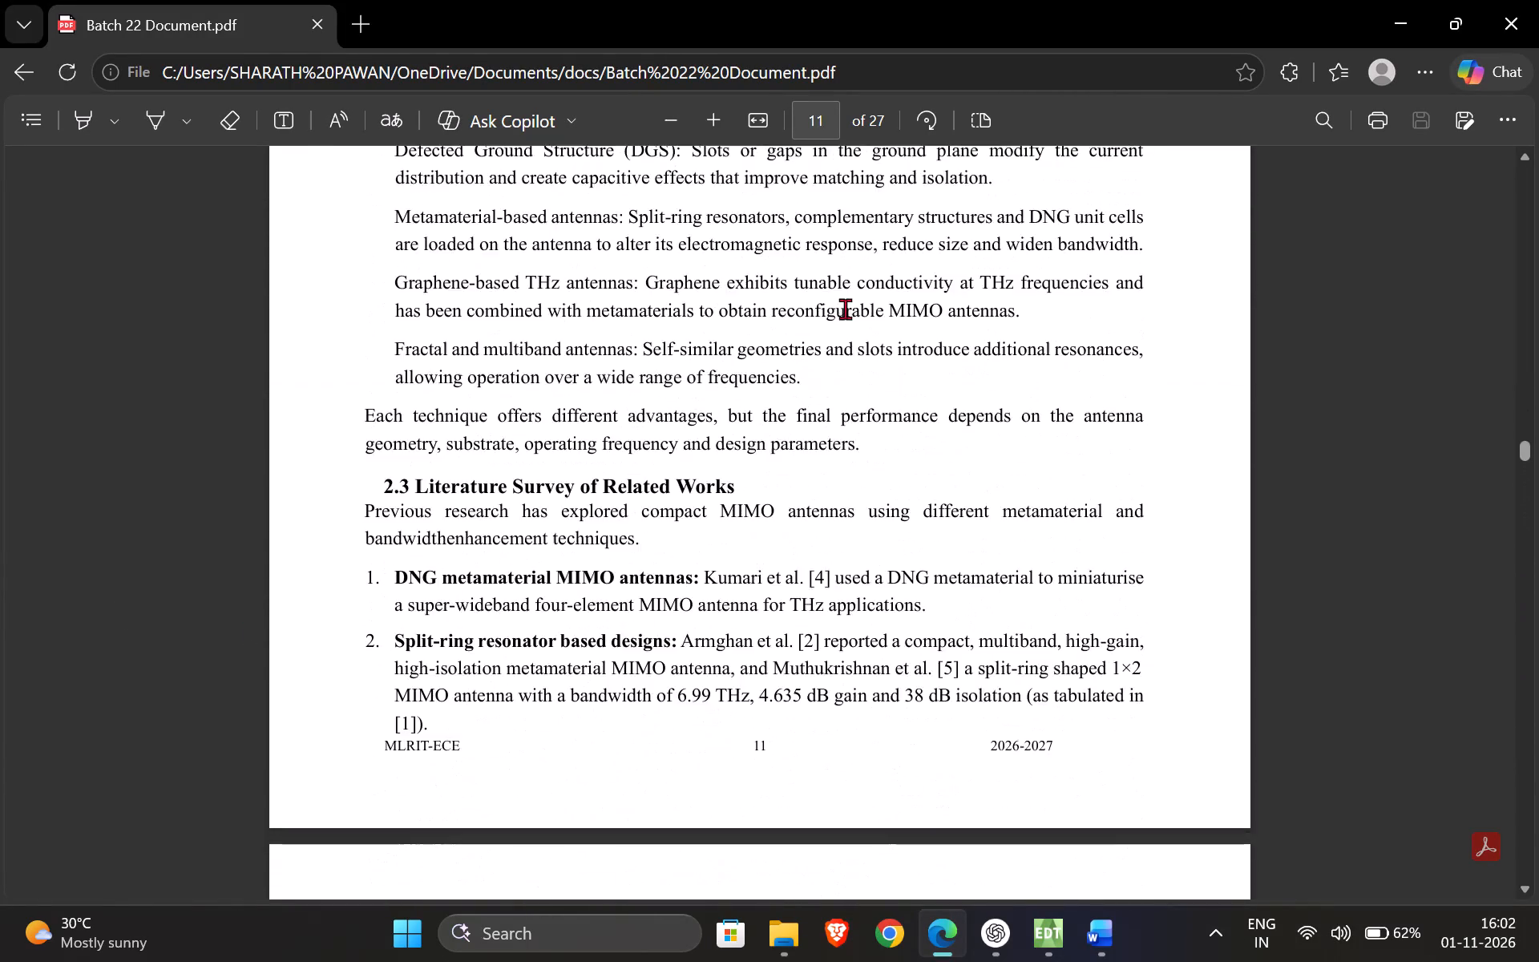
scroll(845, 309, up, 6)
drag(1511, 6, 1484, 0)
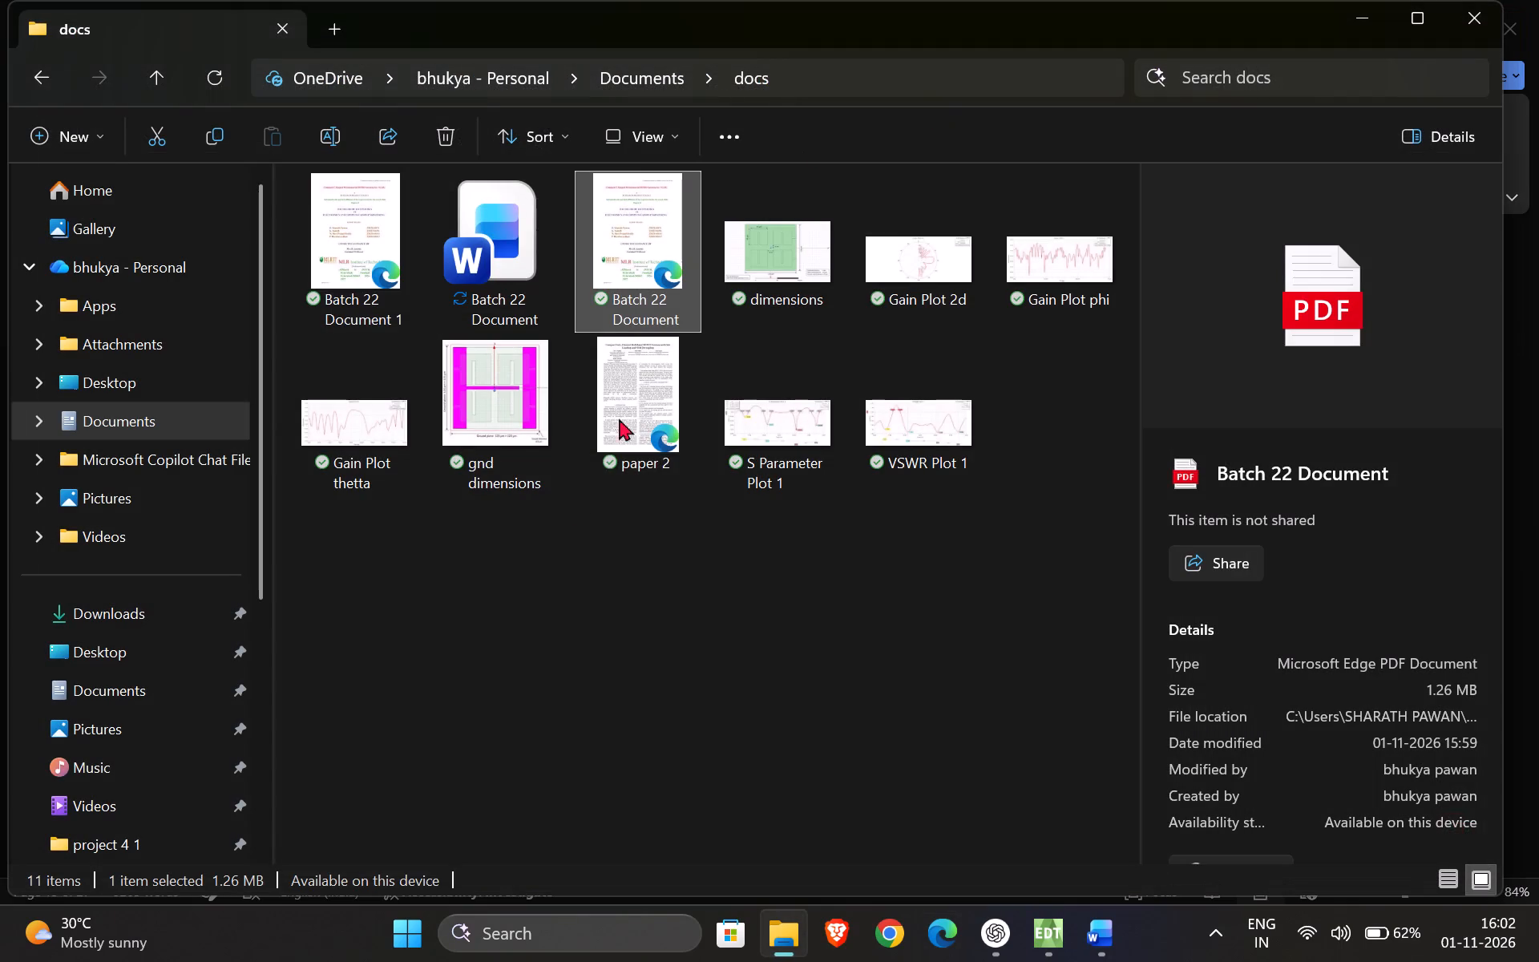
click(1453, 24)
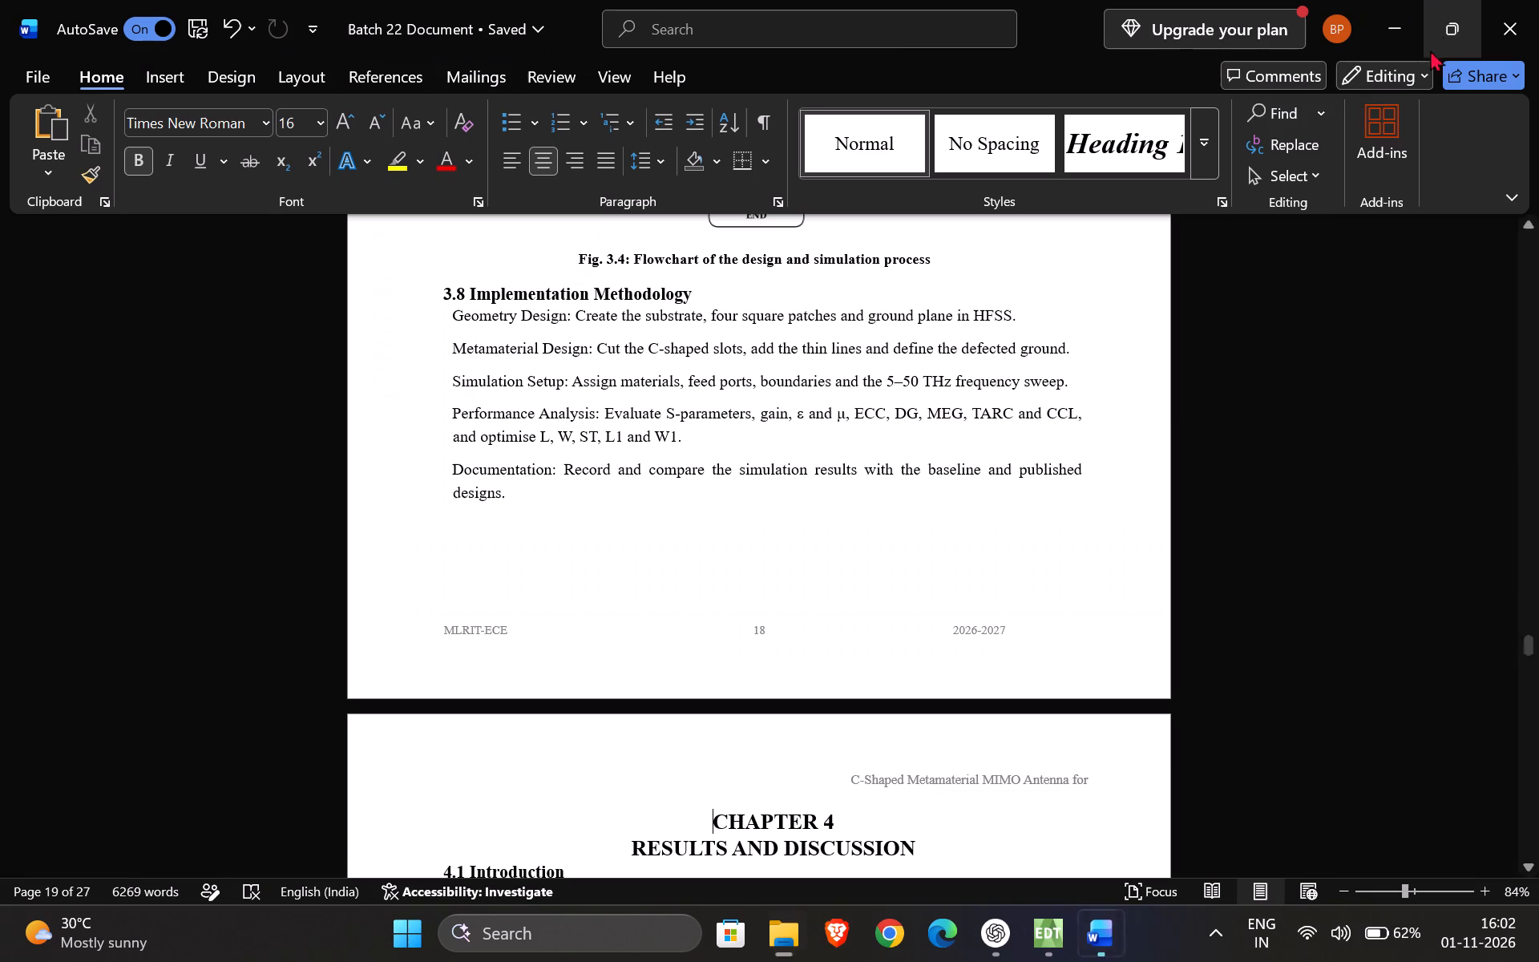
Close the Batch 22 Document report in Word and the final sim antenna project window in ANSYS Electronics Desktop.
scroll(655, 548, up, 9)
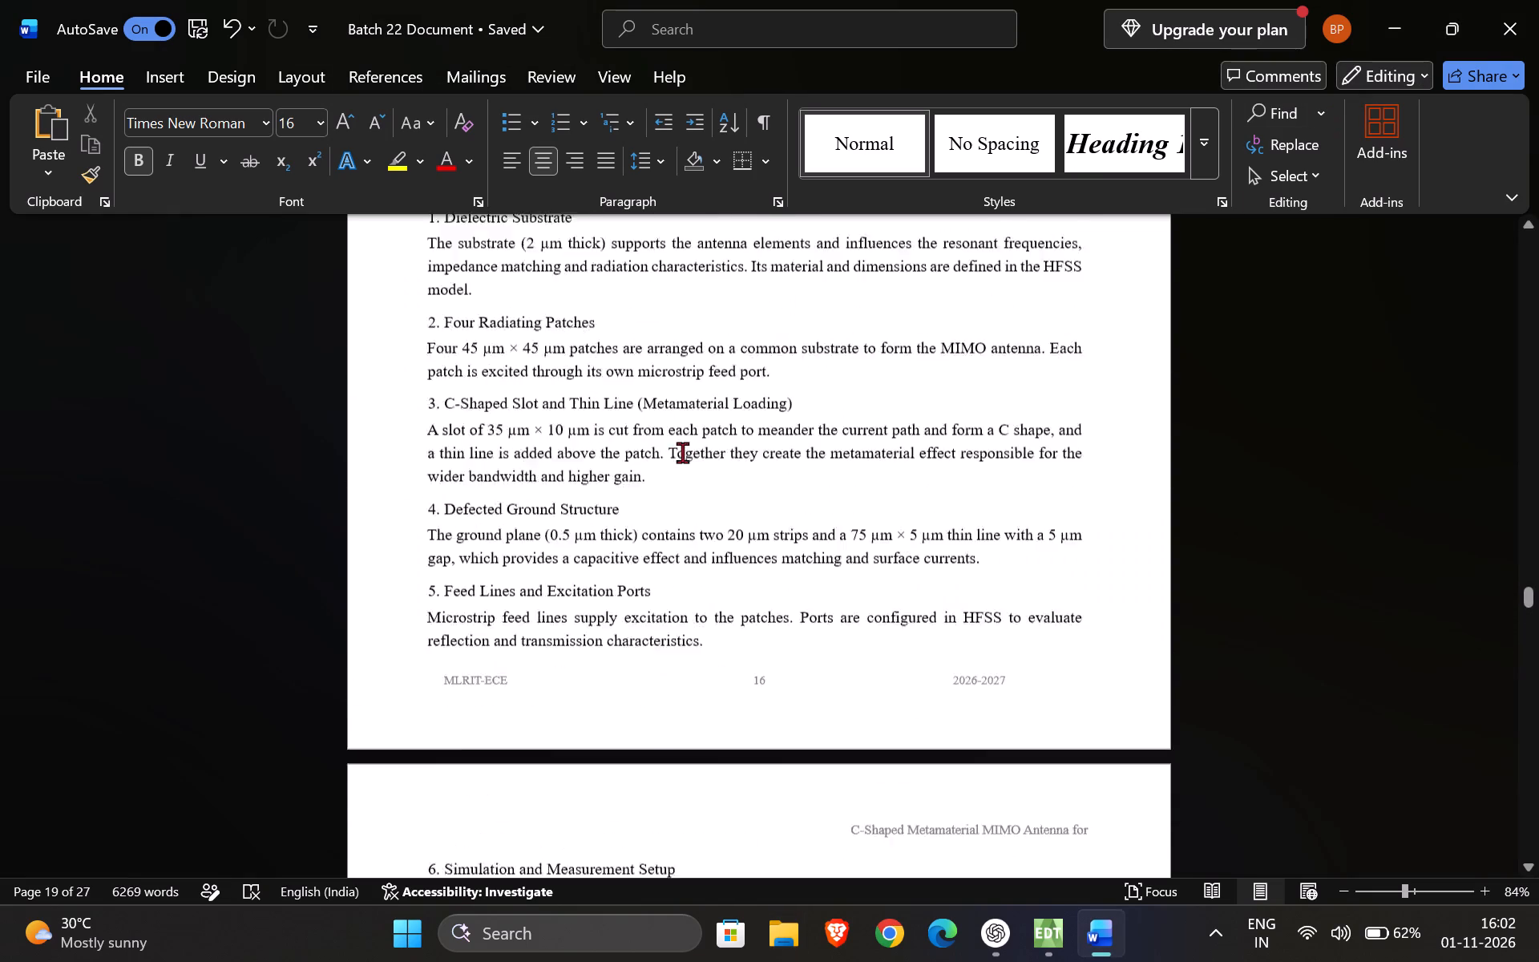
scroll(682, 452, up, 5)
click(1513, 28)
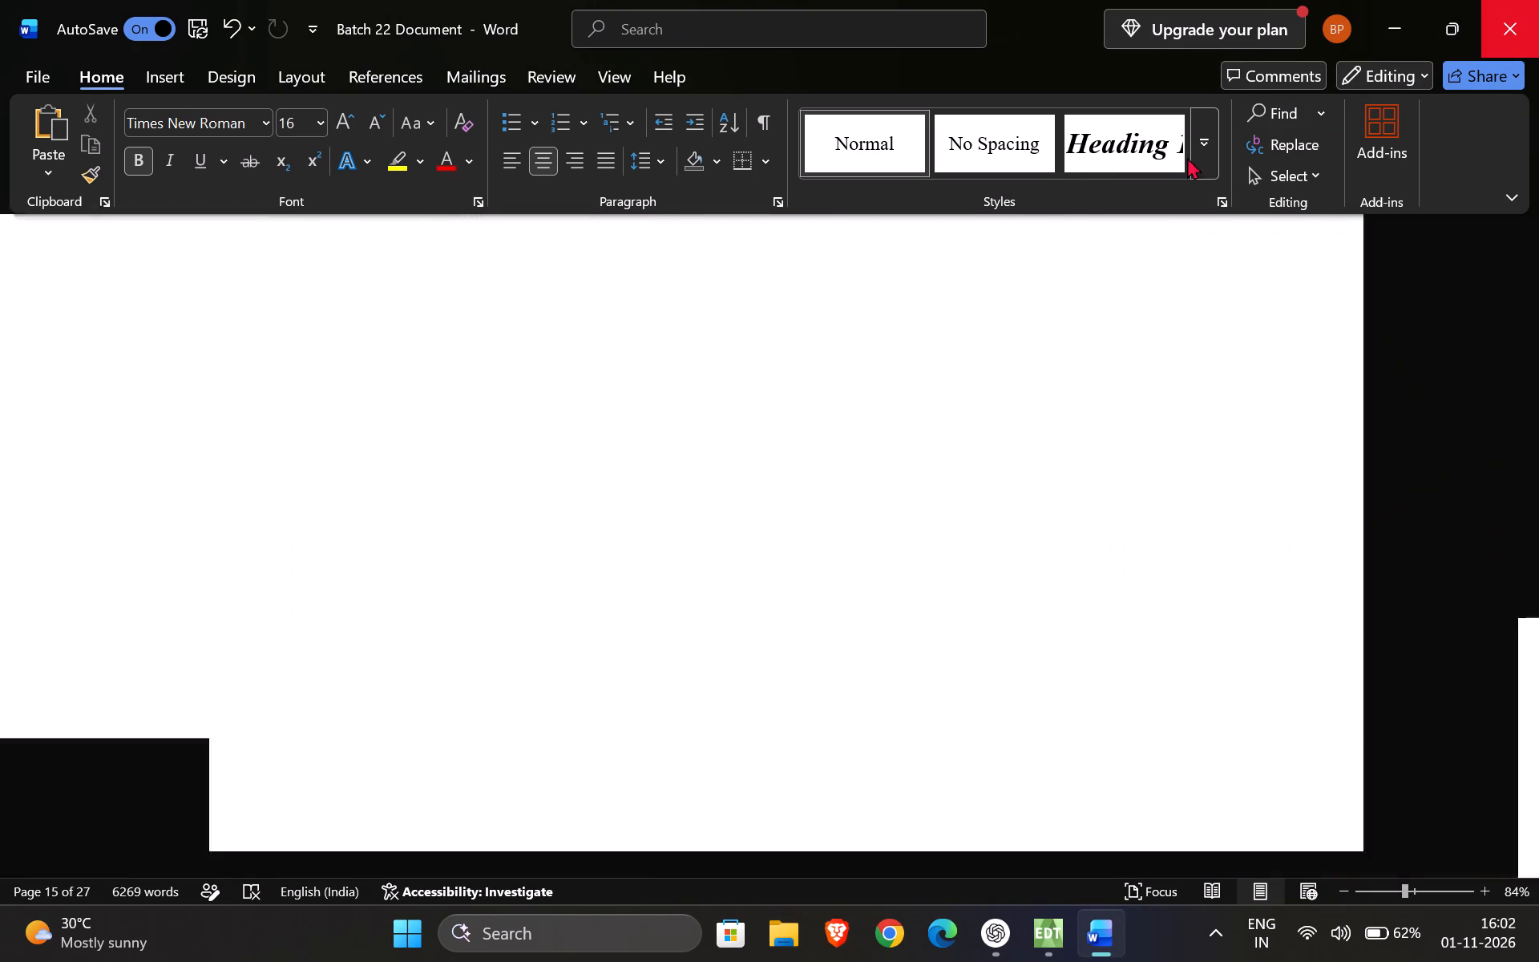
drag(1538, 3, 1537, 26)
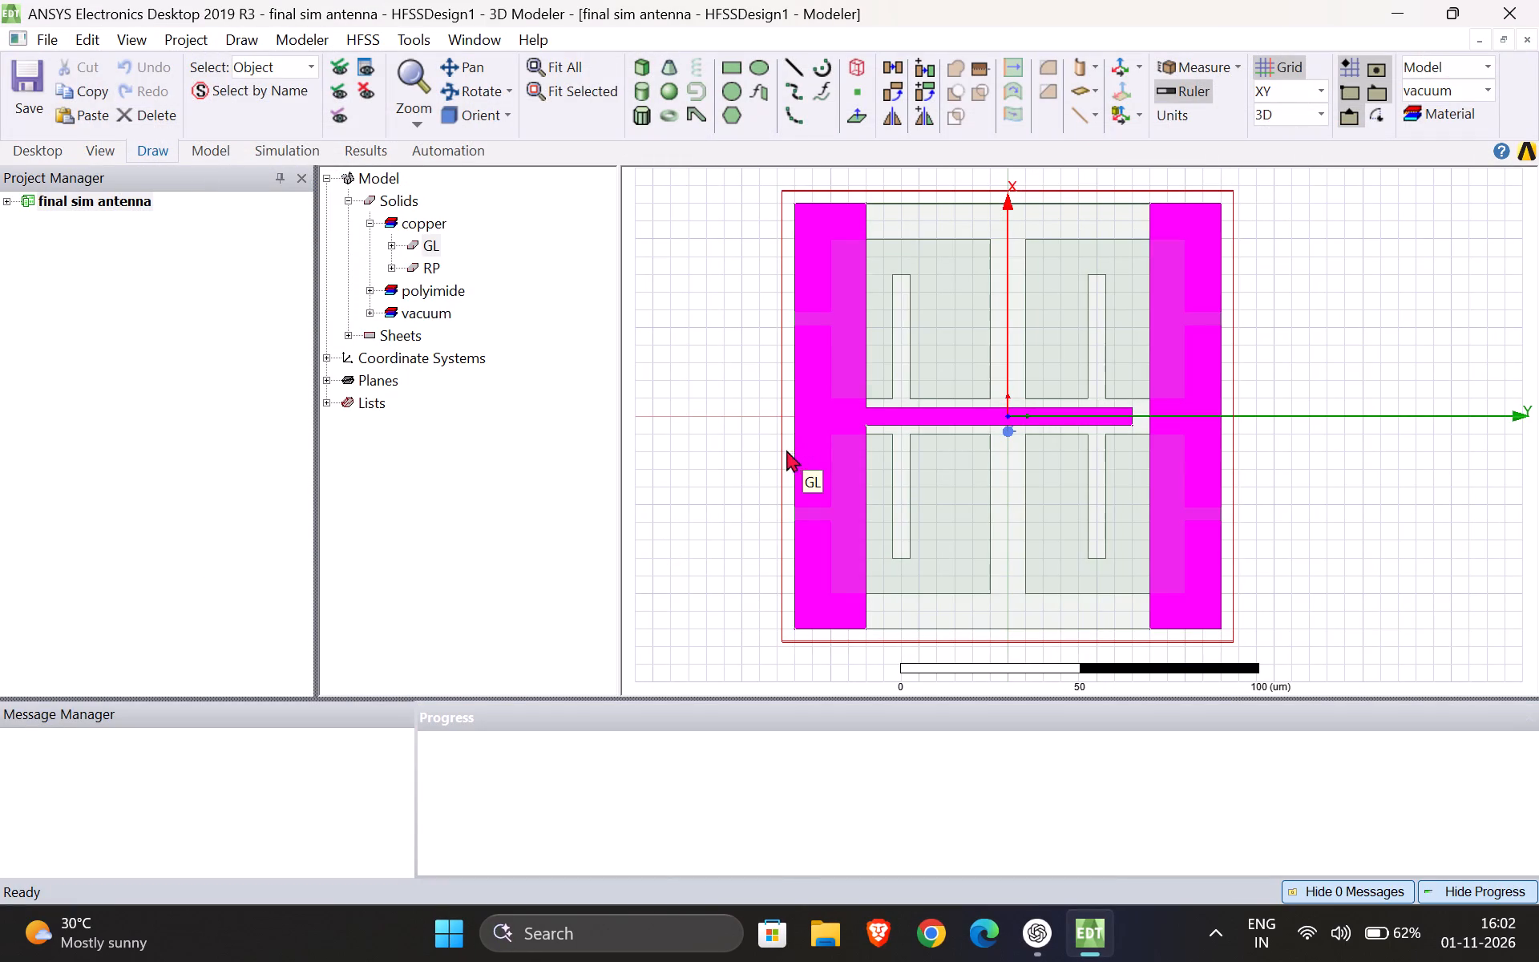